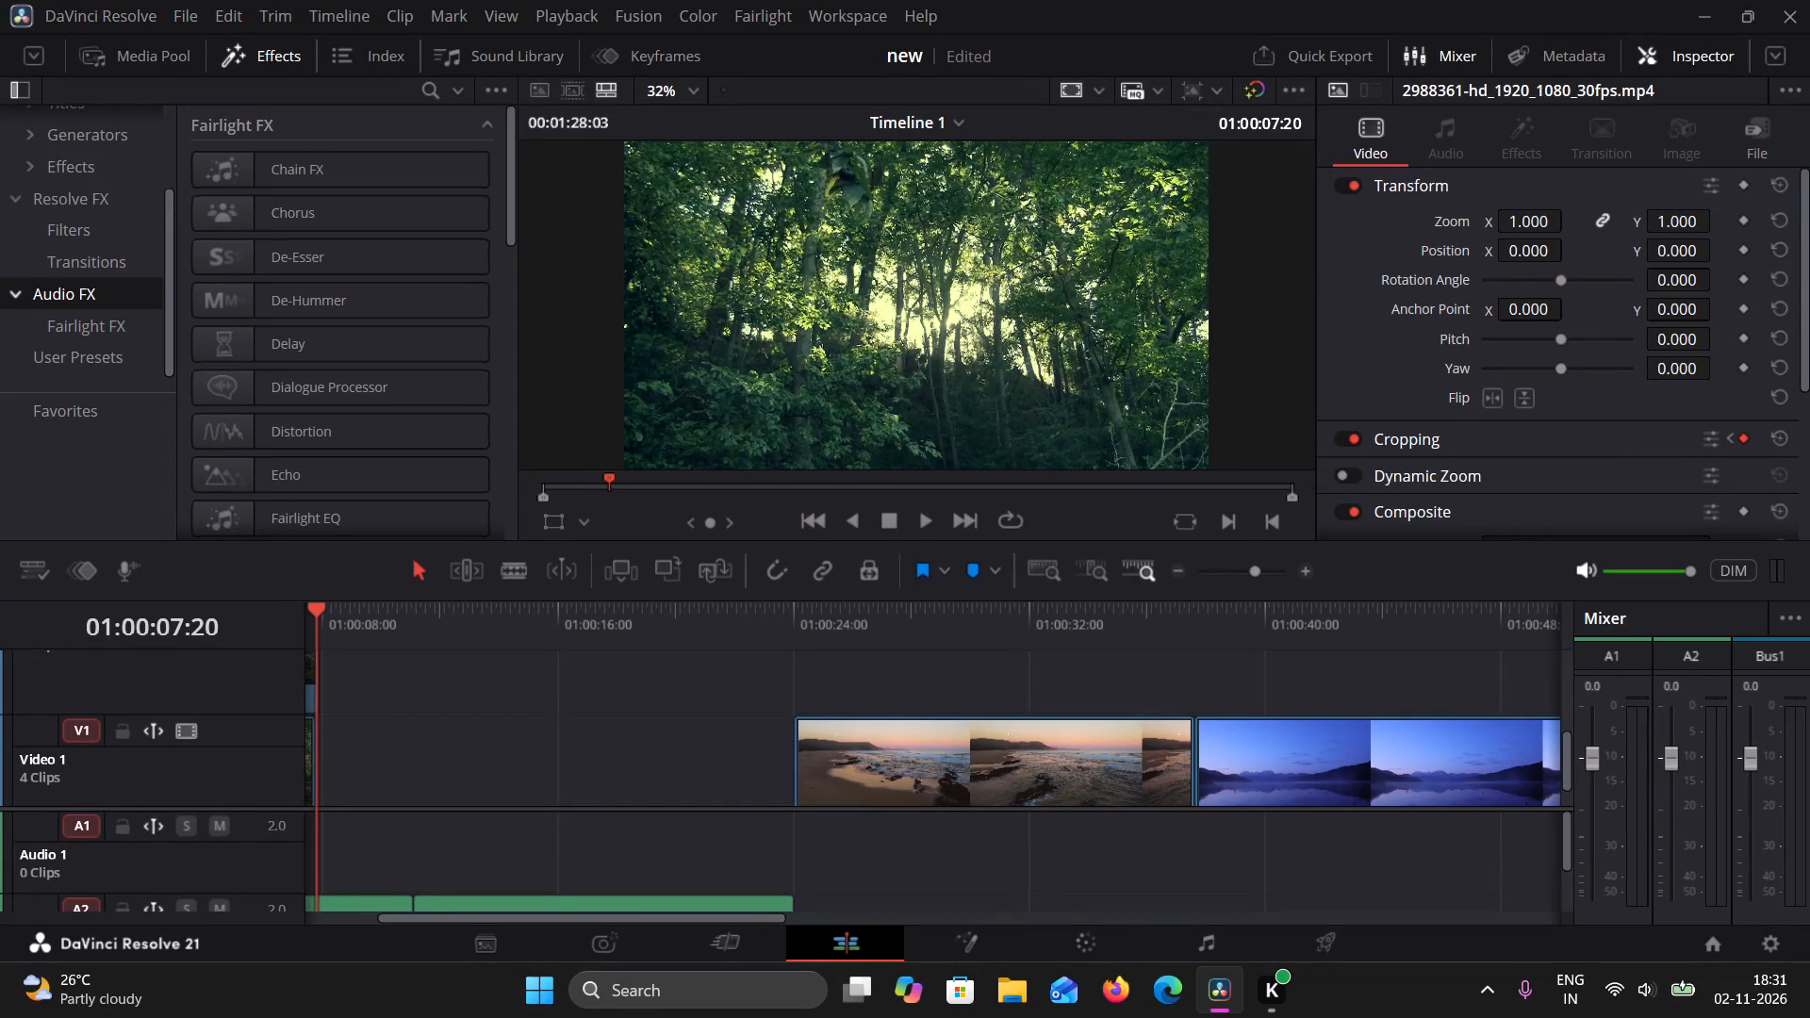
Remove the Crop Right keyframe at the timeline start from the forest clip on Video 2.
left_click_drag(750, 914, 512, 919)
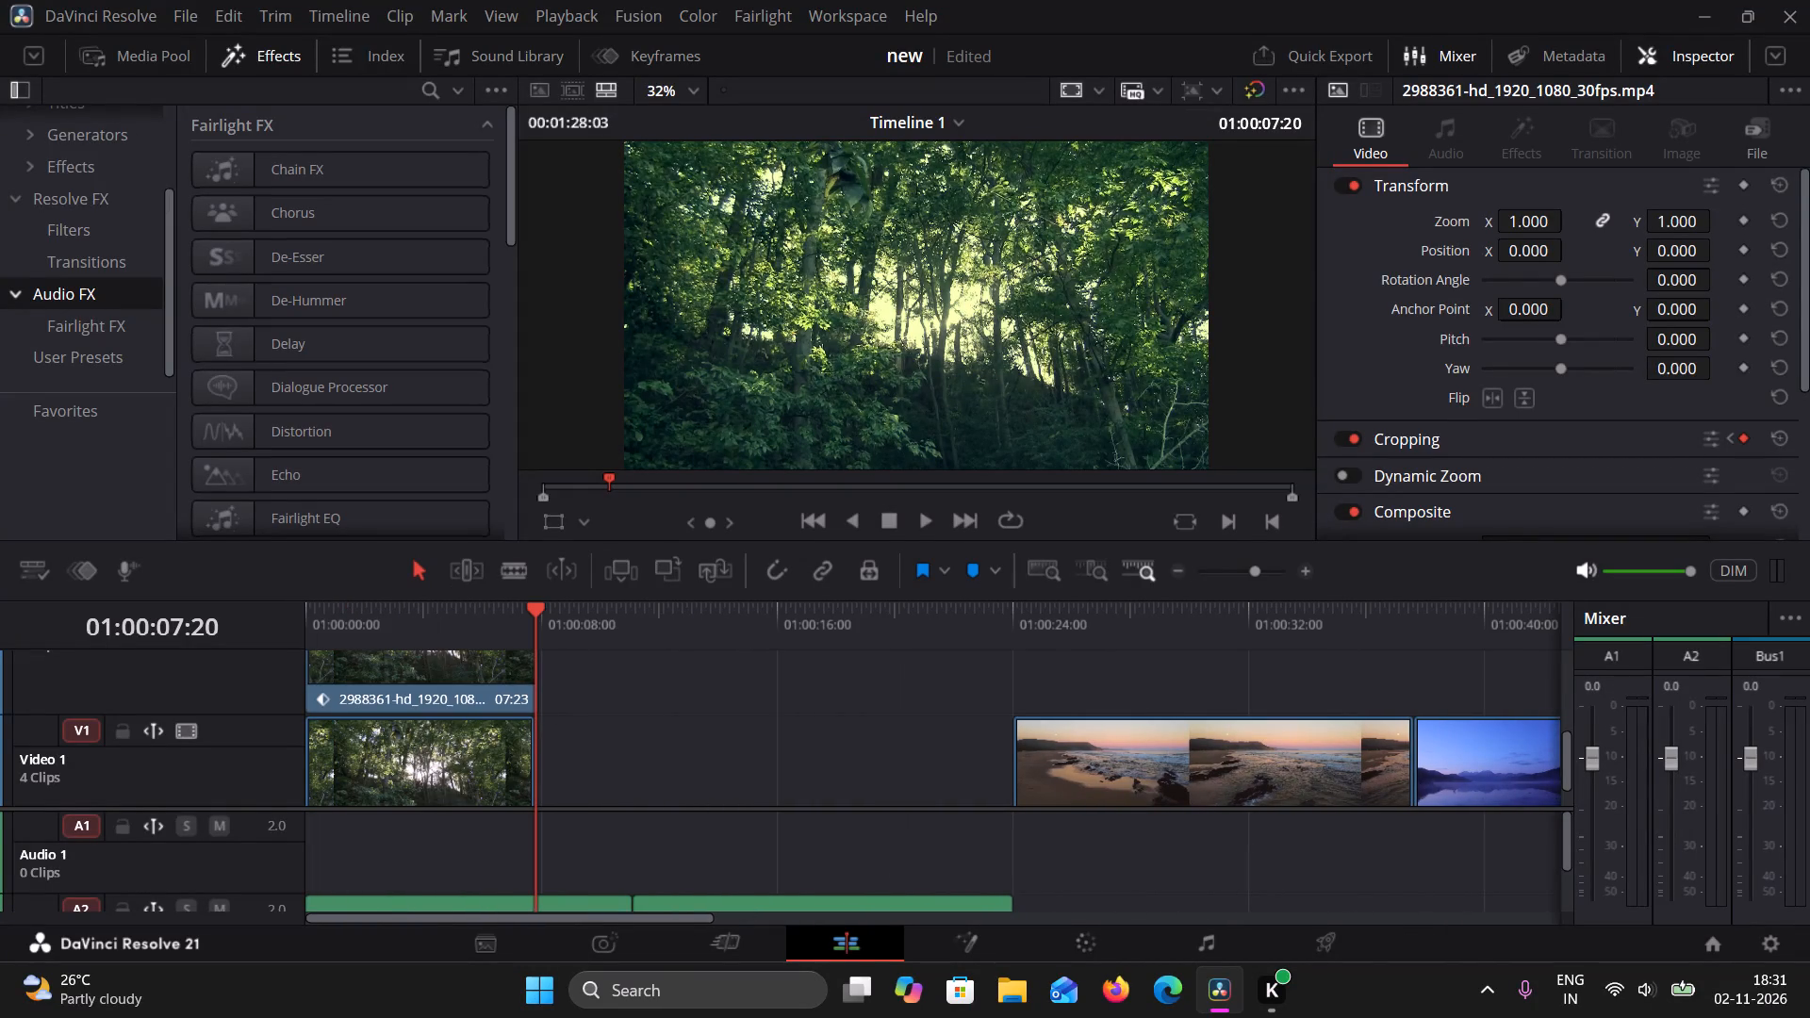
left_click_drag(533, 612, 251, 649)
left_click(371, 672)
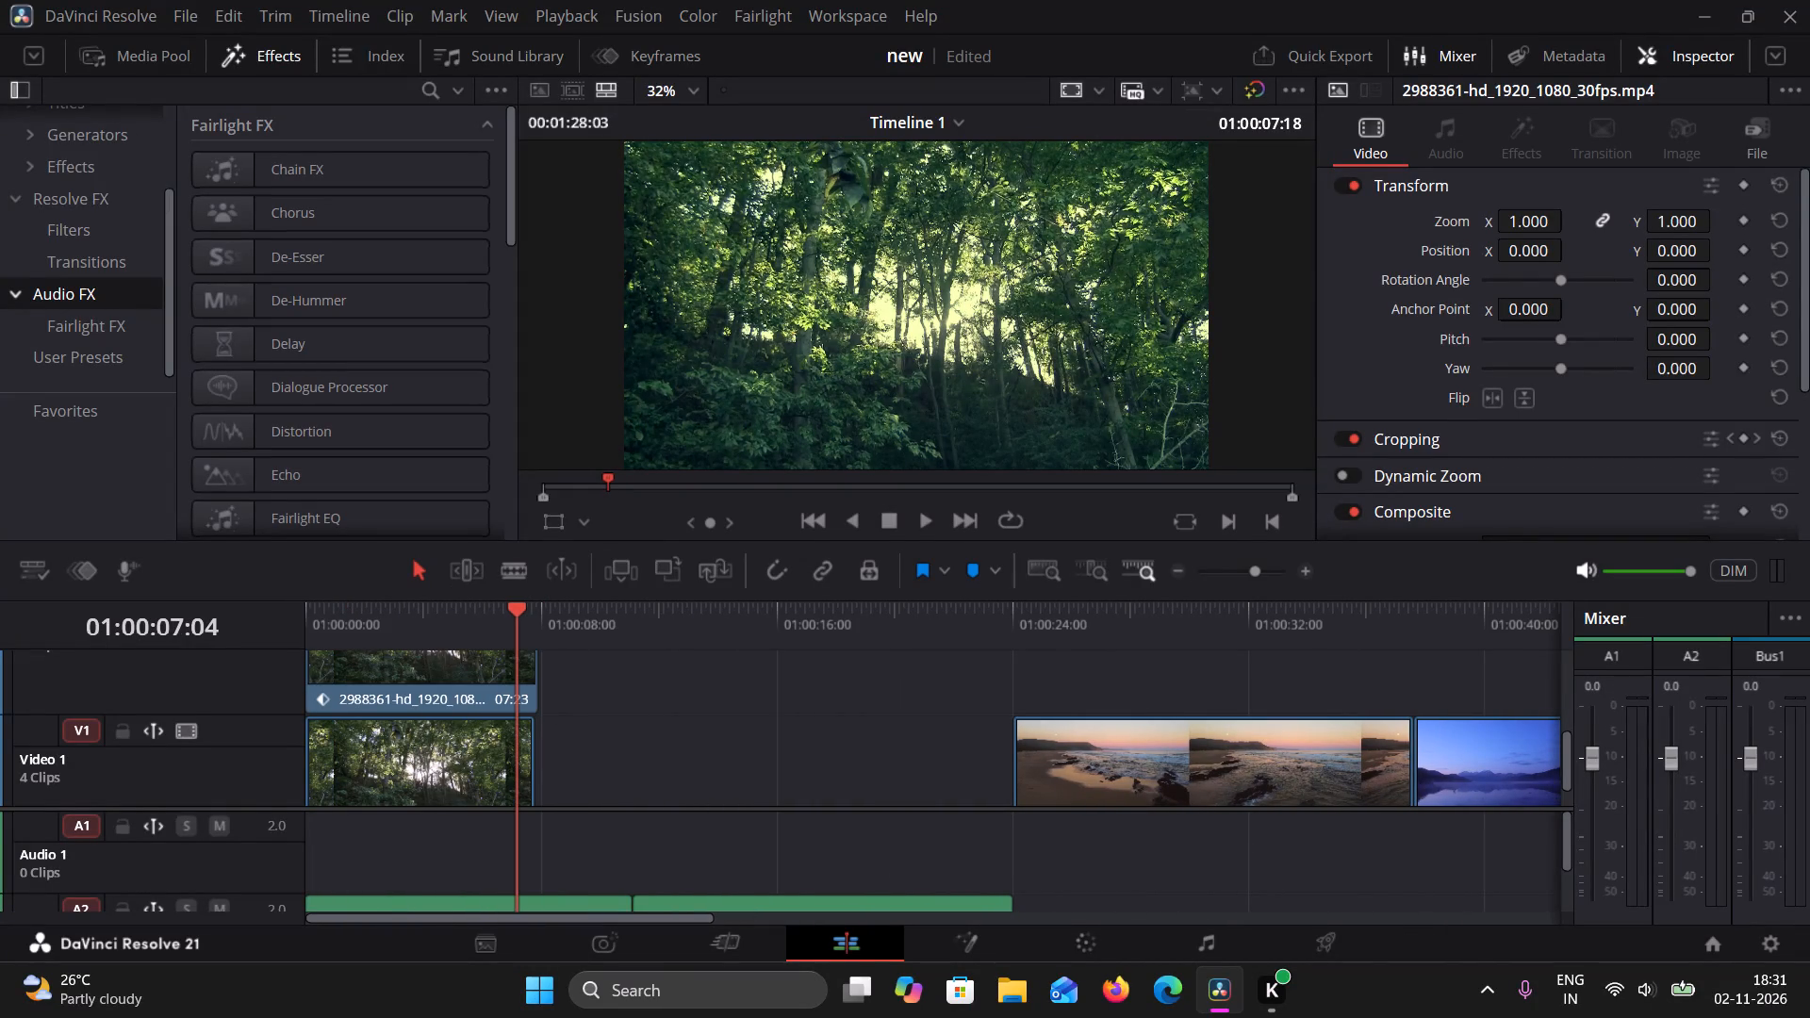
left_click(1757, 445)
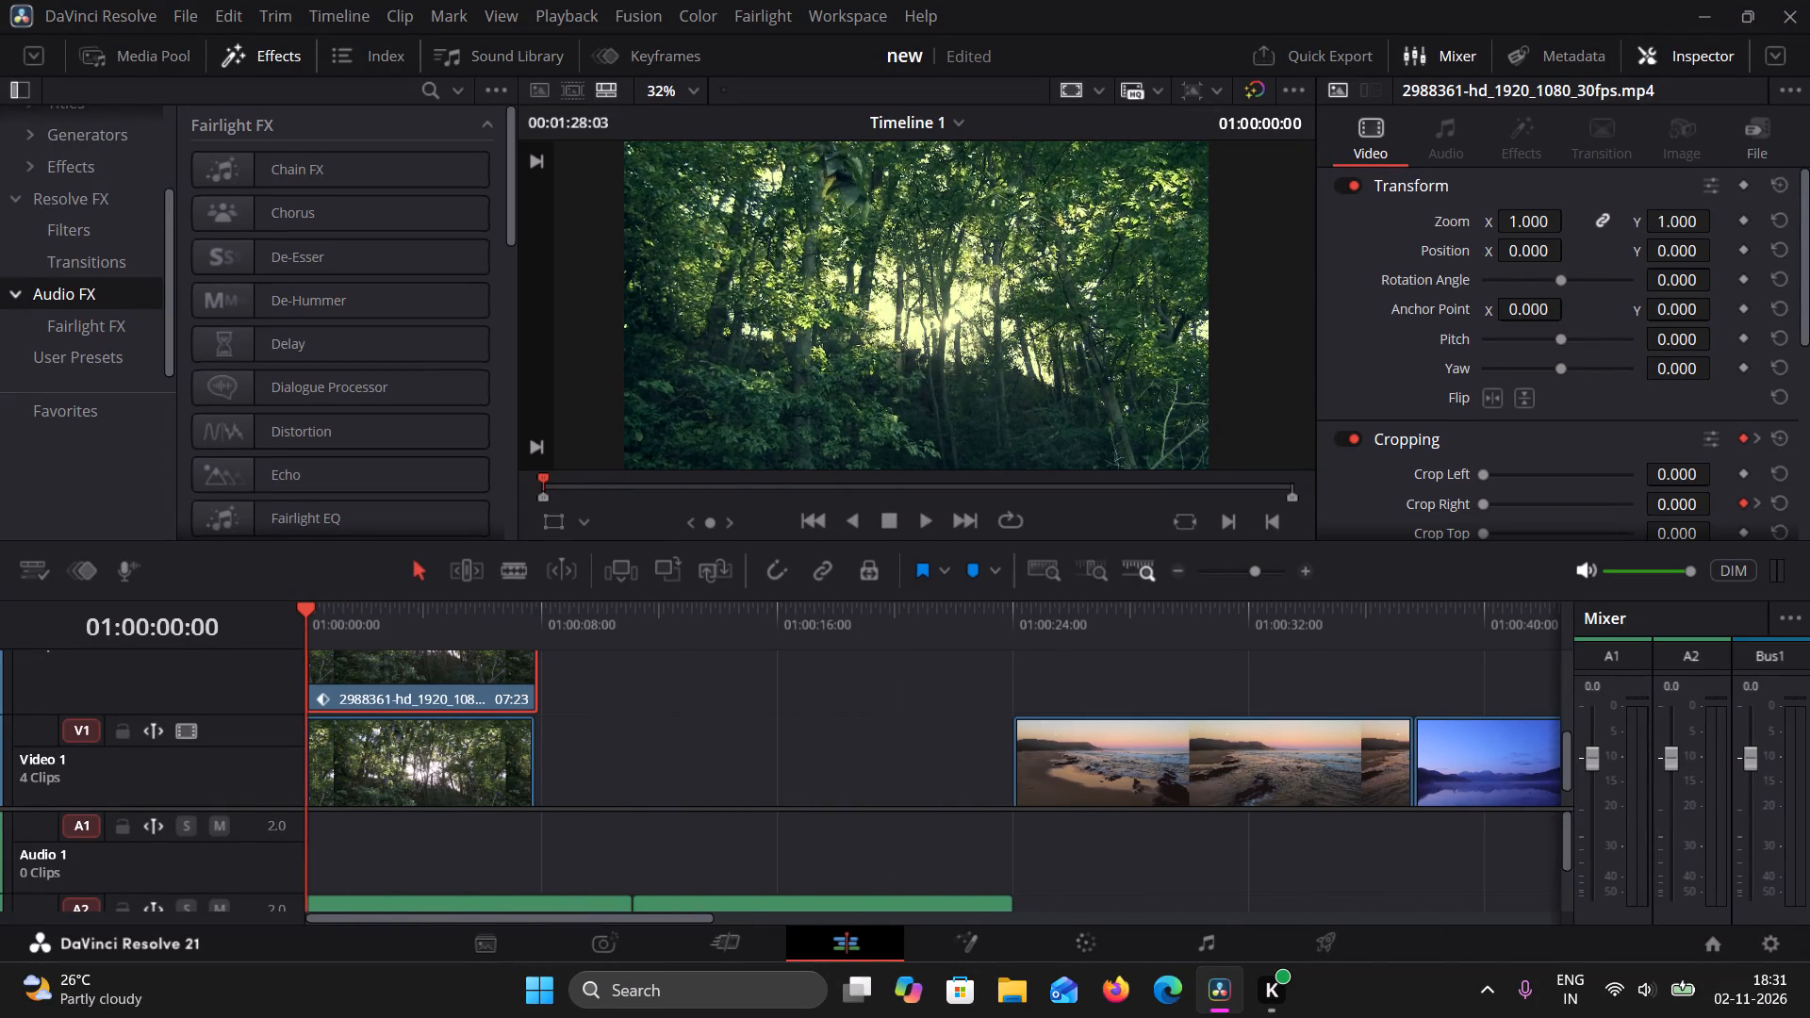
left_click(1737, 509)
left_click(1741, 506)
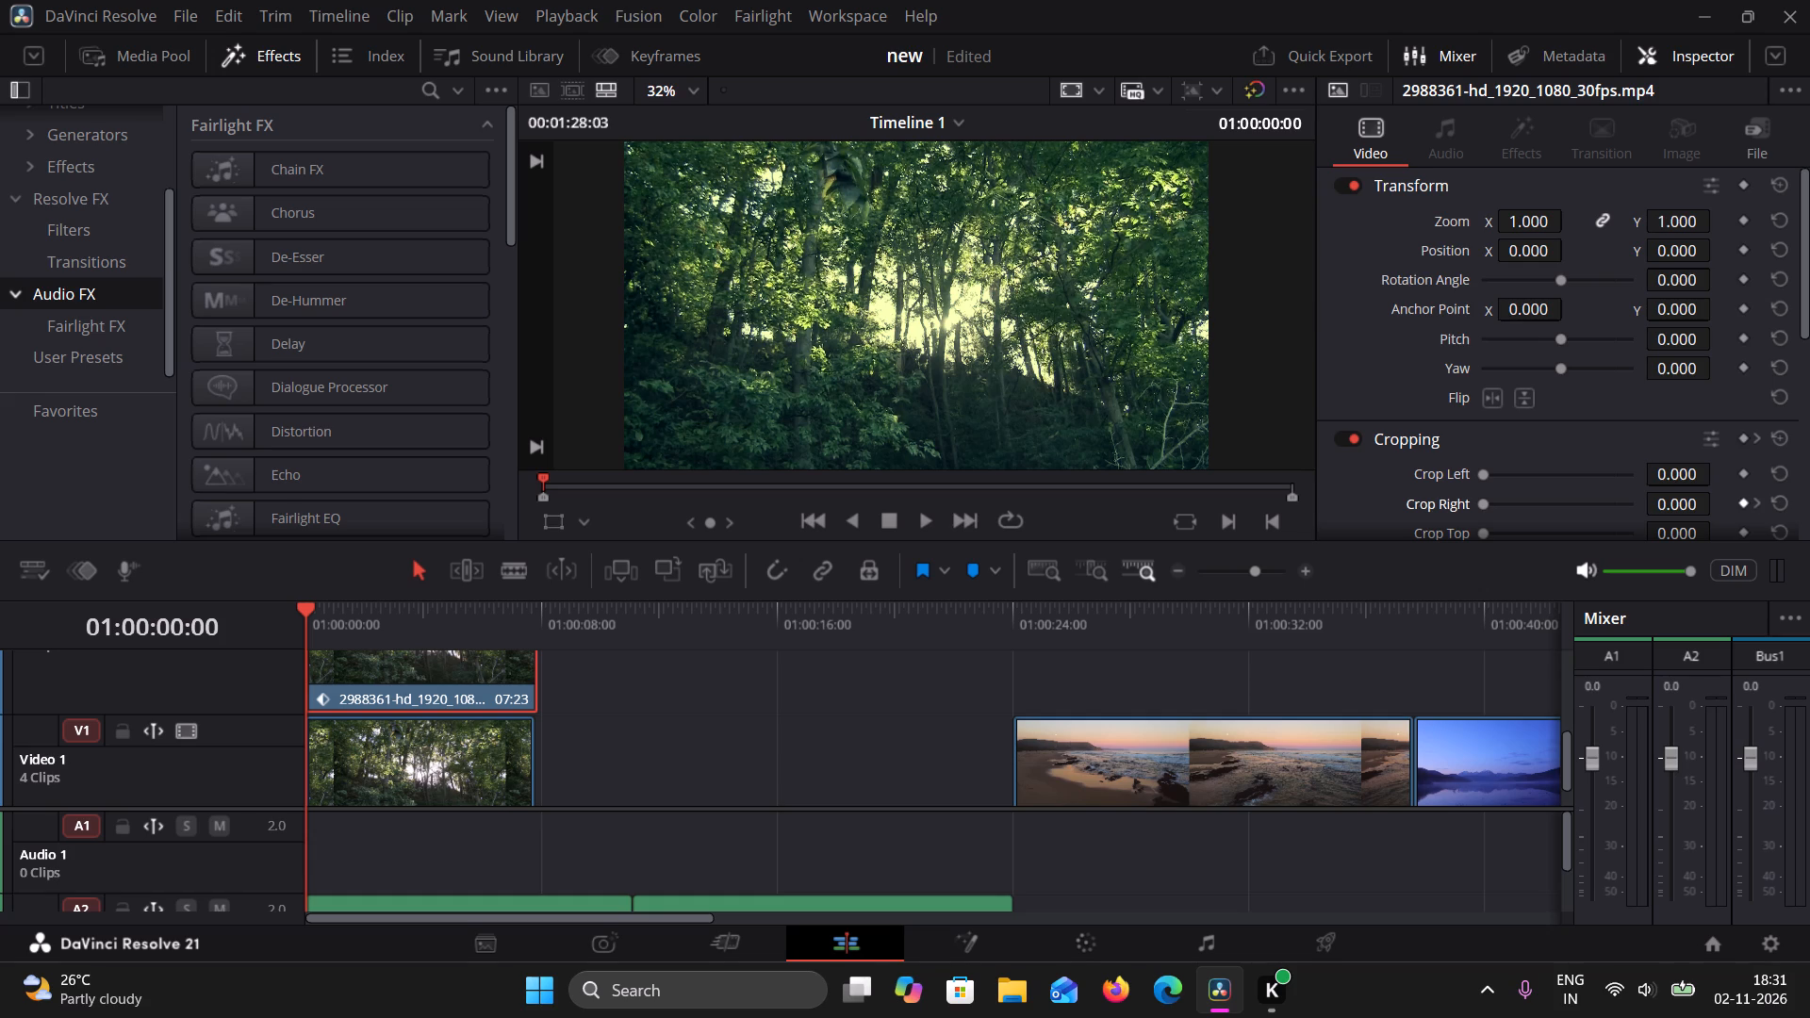
Scrub through the opening seconds and examine the stacked forest clips on Video 2 and Video 1.
left_click(724, 787)
left_click(429, 692)
left_click_drag(312, 605, 536, 622)
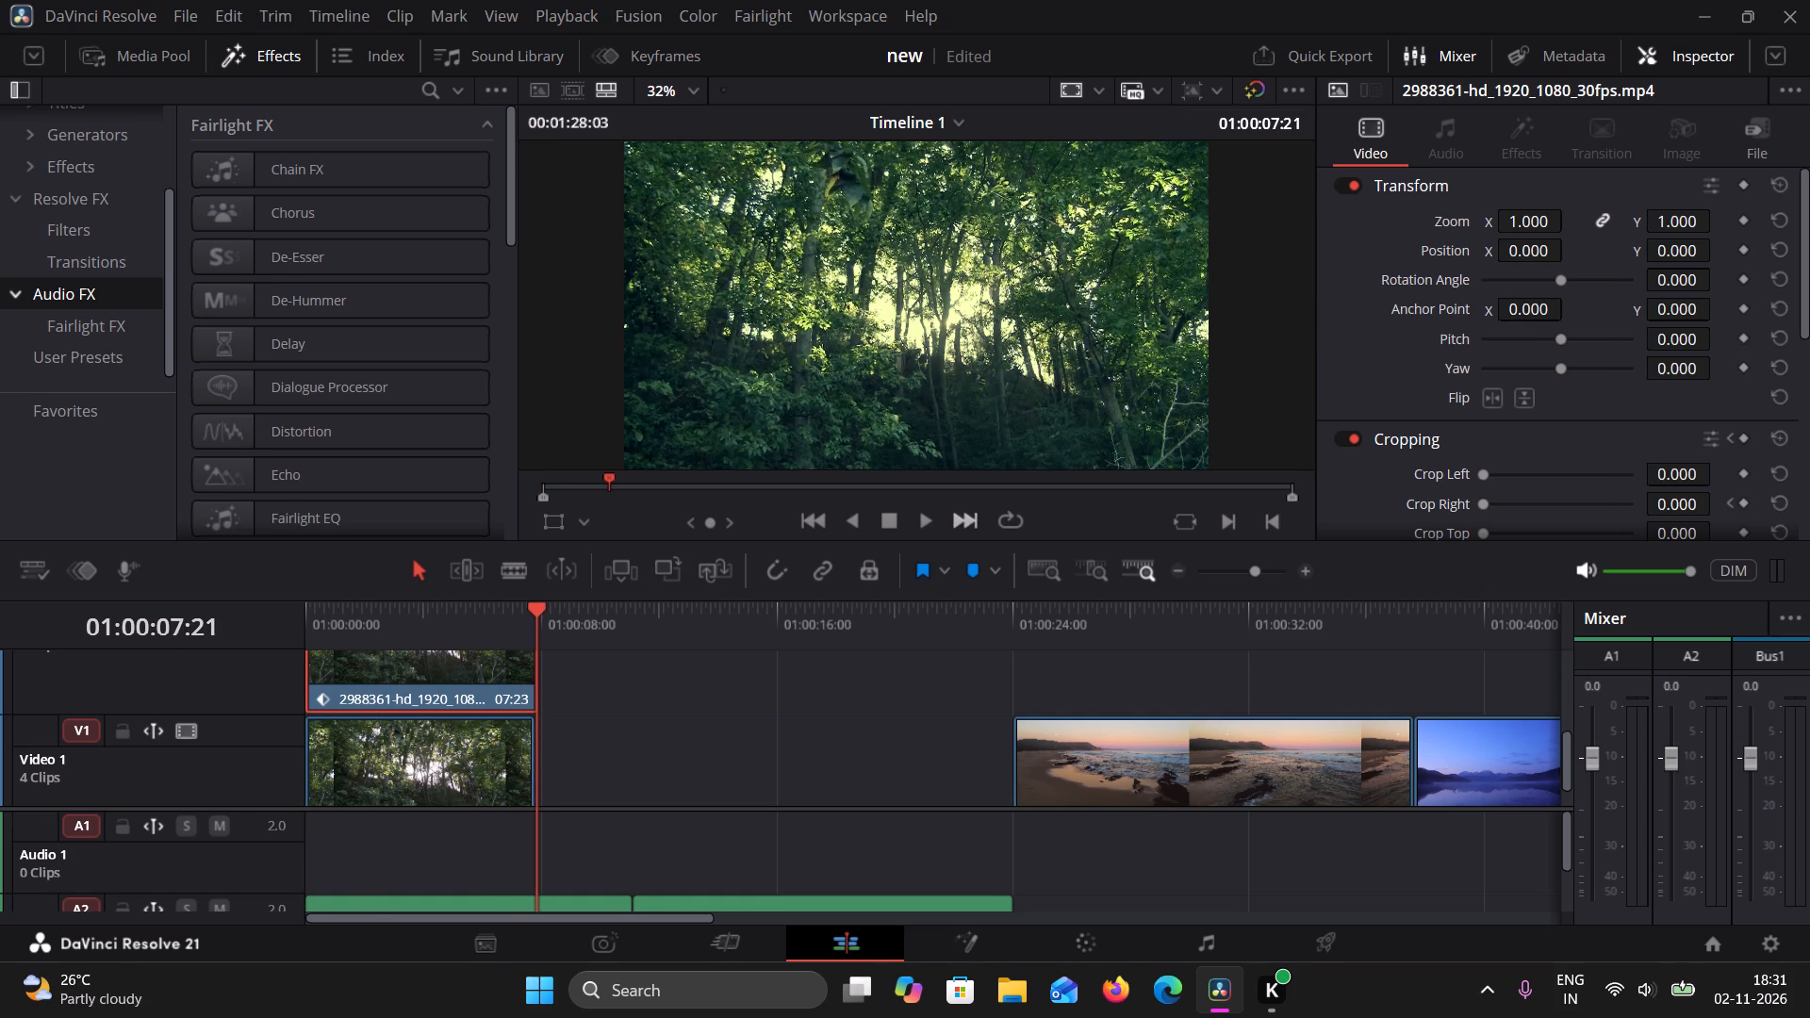
left_click_drag(531, 614, 436, 635)
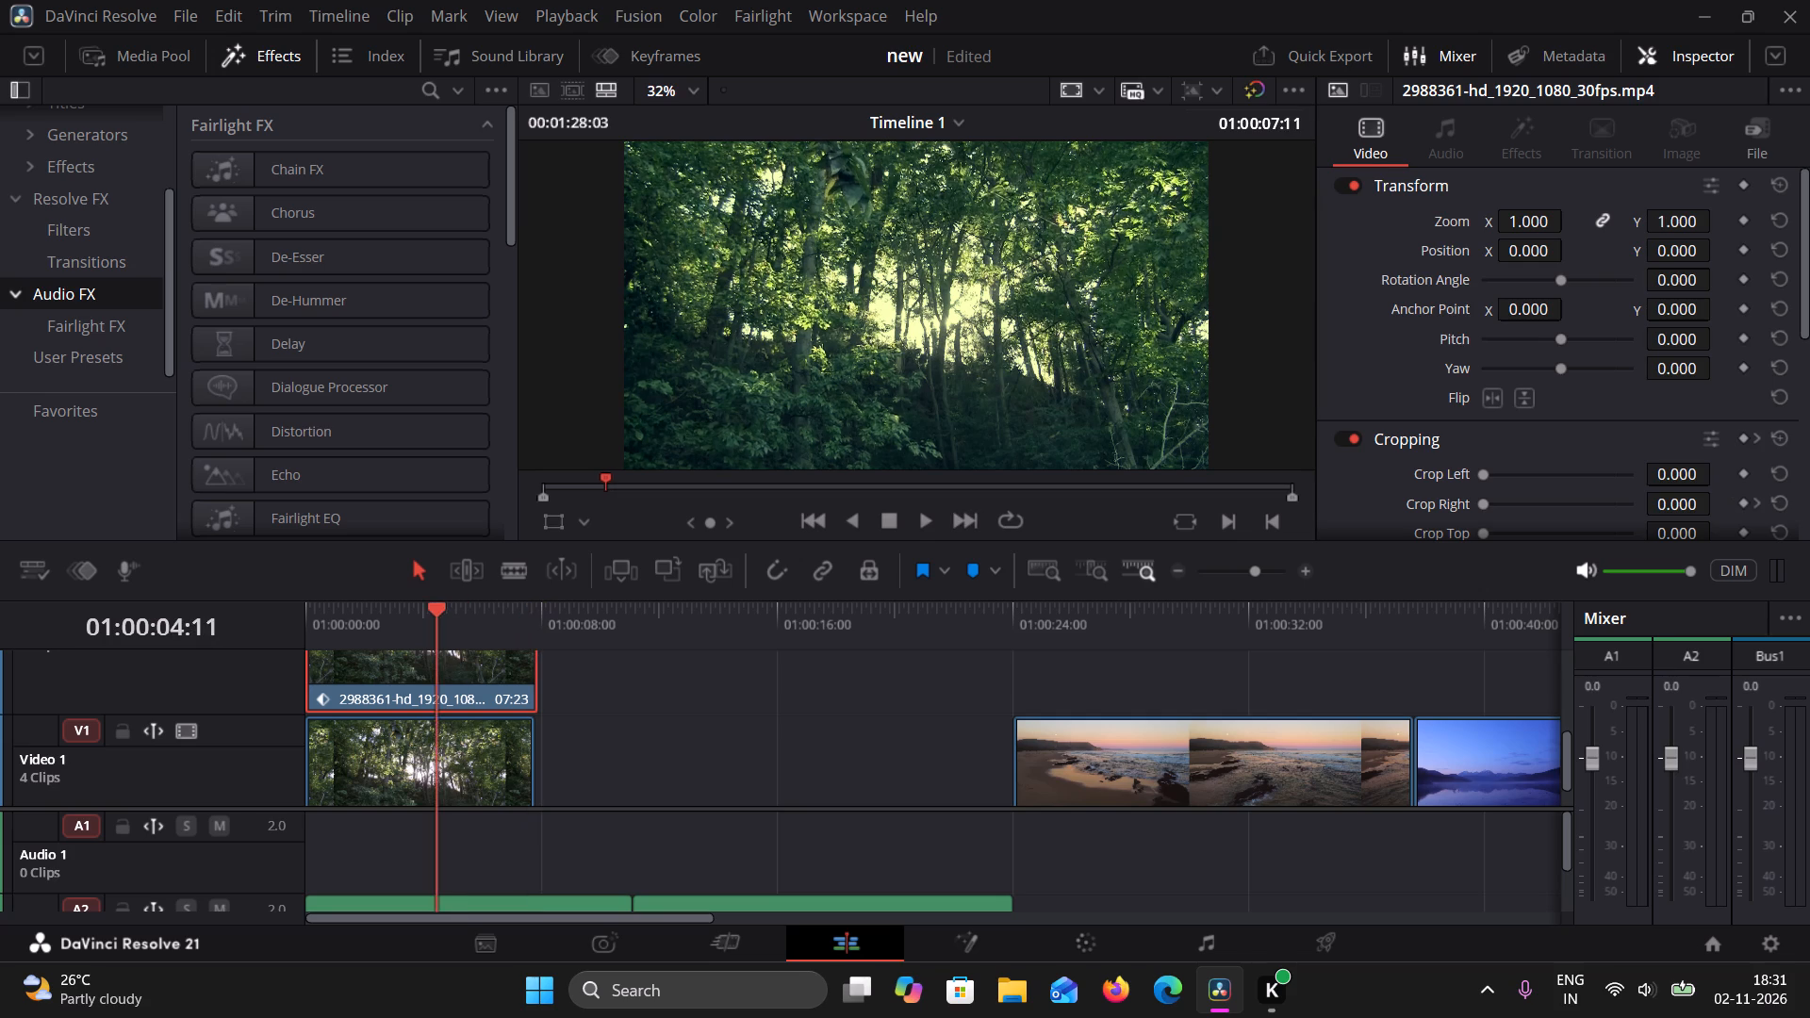
left_click_drag(436, 635, 354, 657)
left_click(443, 725)
left_click(448, 678)
scroll(548, 719, "down", 2)
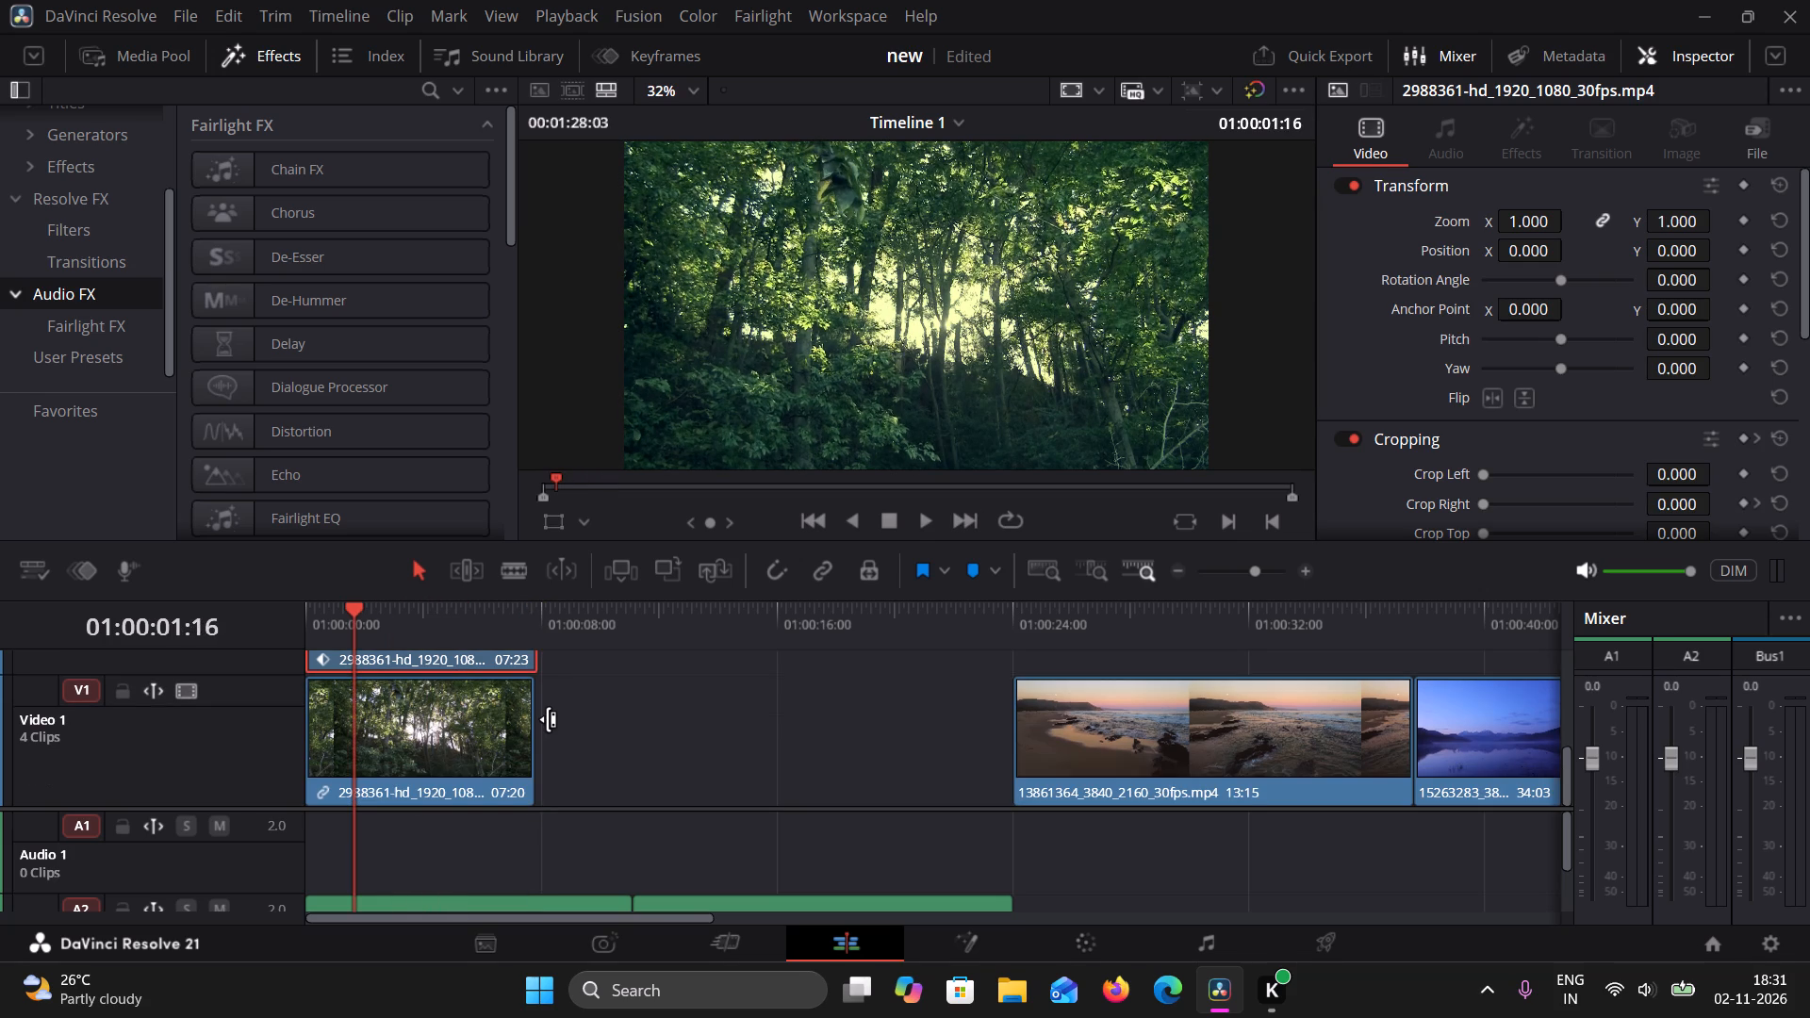
scroll(548, 719, "up", 2)
scroll(599, 755, "down", 1)
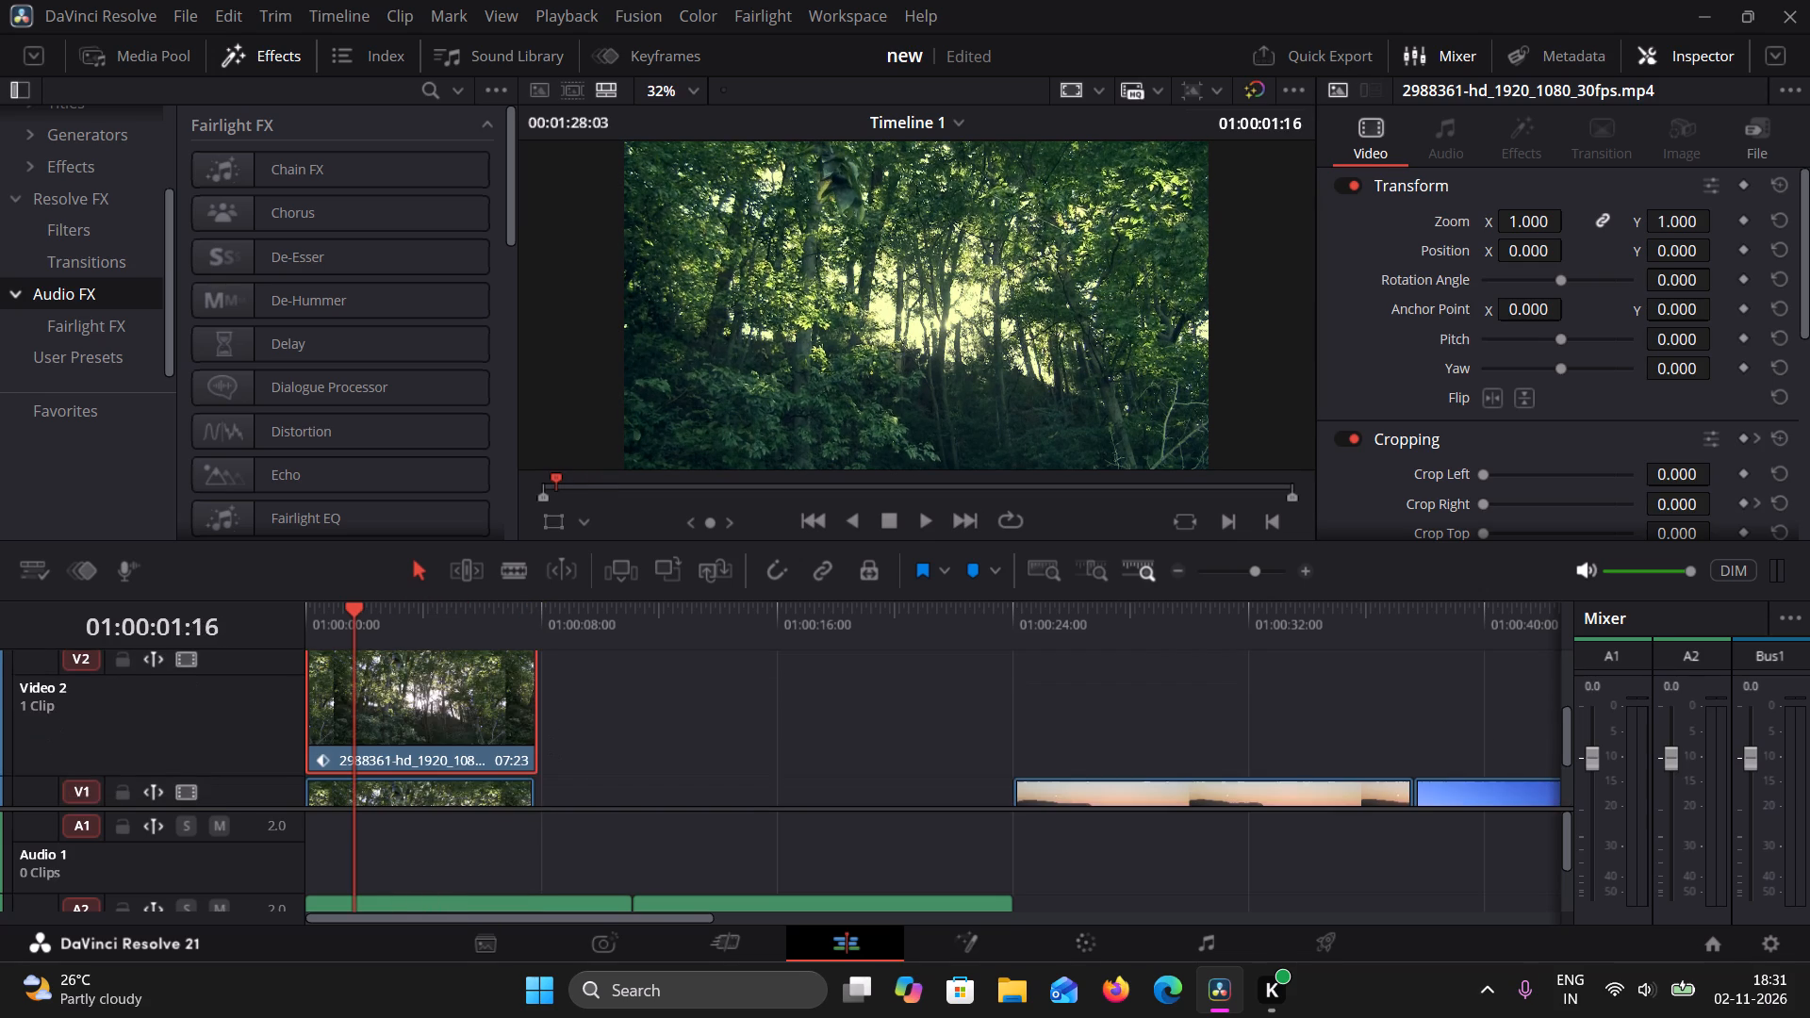
triple_click(469, 723)
scroll(785, 758, "down", 3)
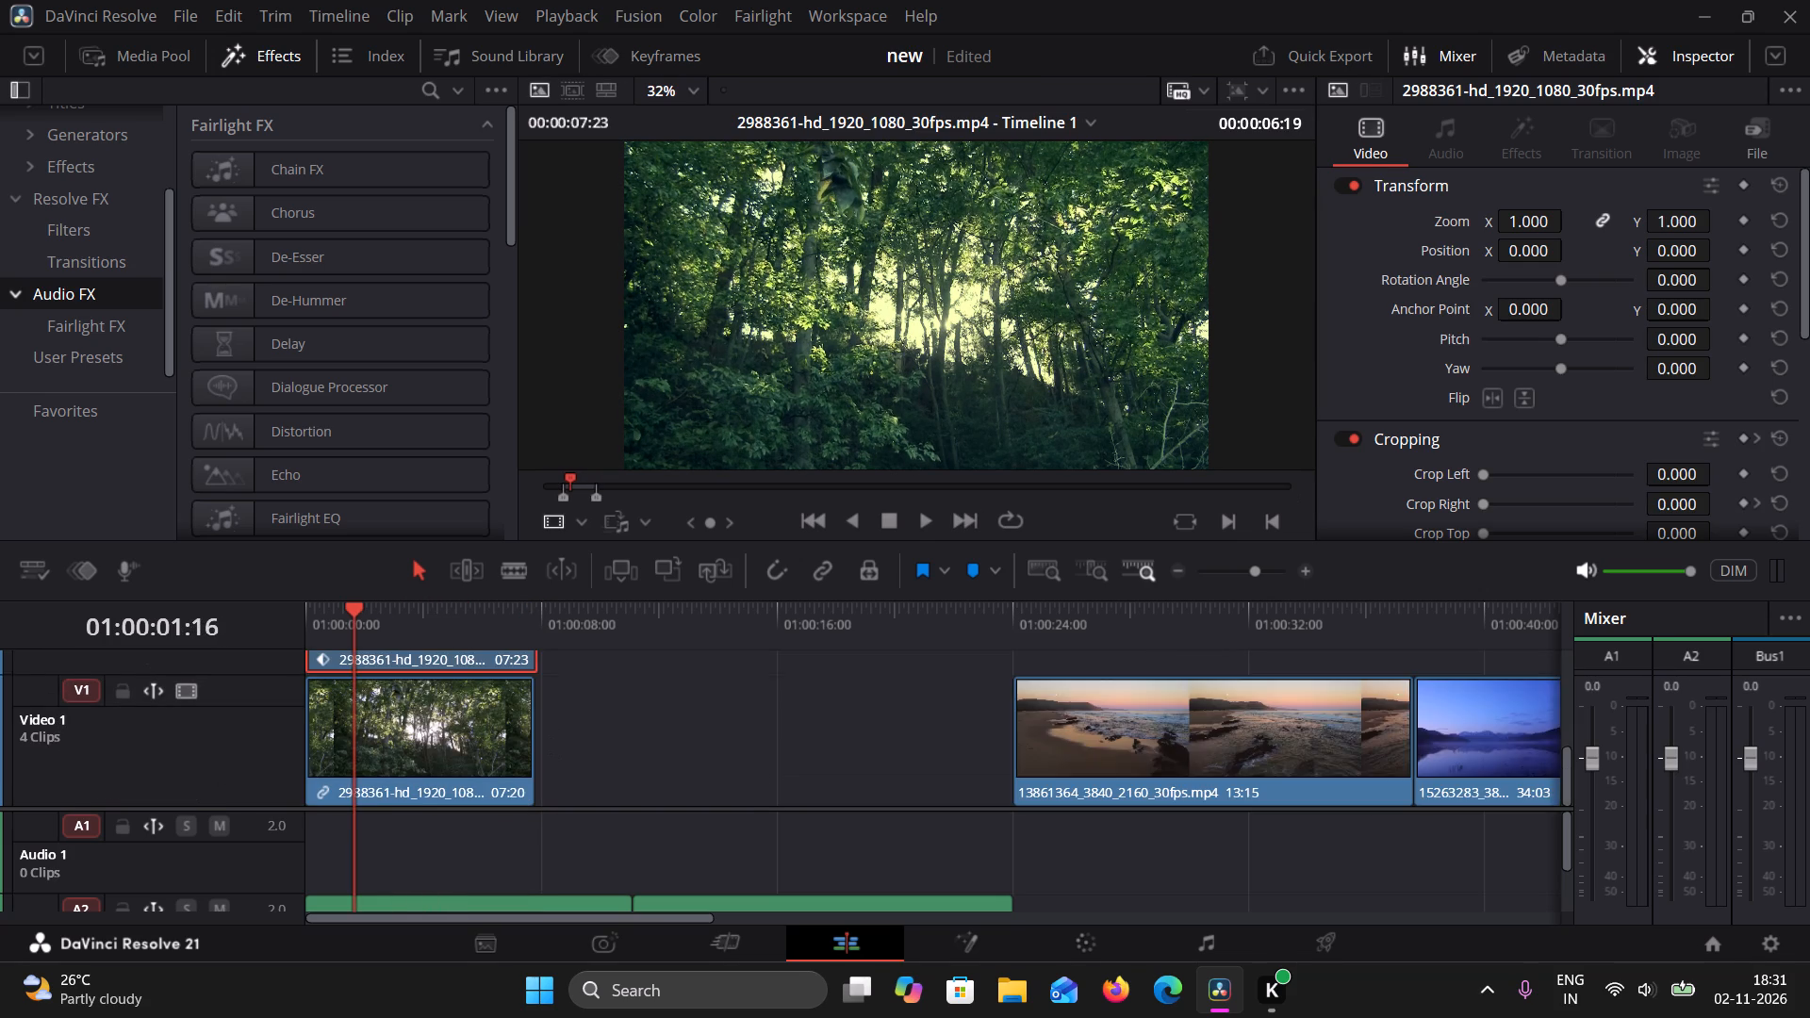
scroll(785, 758, "up", 3)
scroll(785, 758, "down", 1)
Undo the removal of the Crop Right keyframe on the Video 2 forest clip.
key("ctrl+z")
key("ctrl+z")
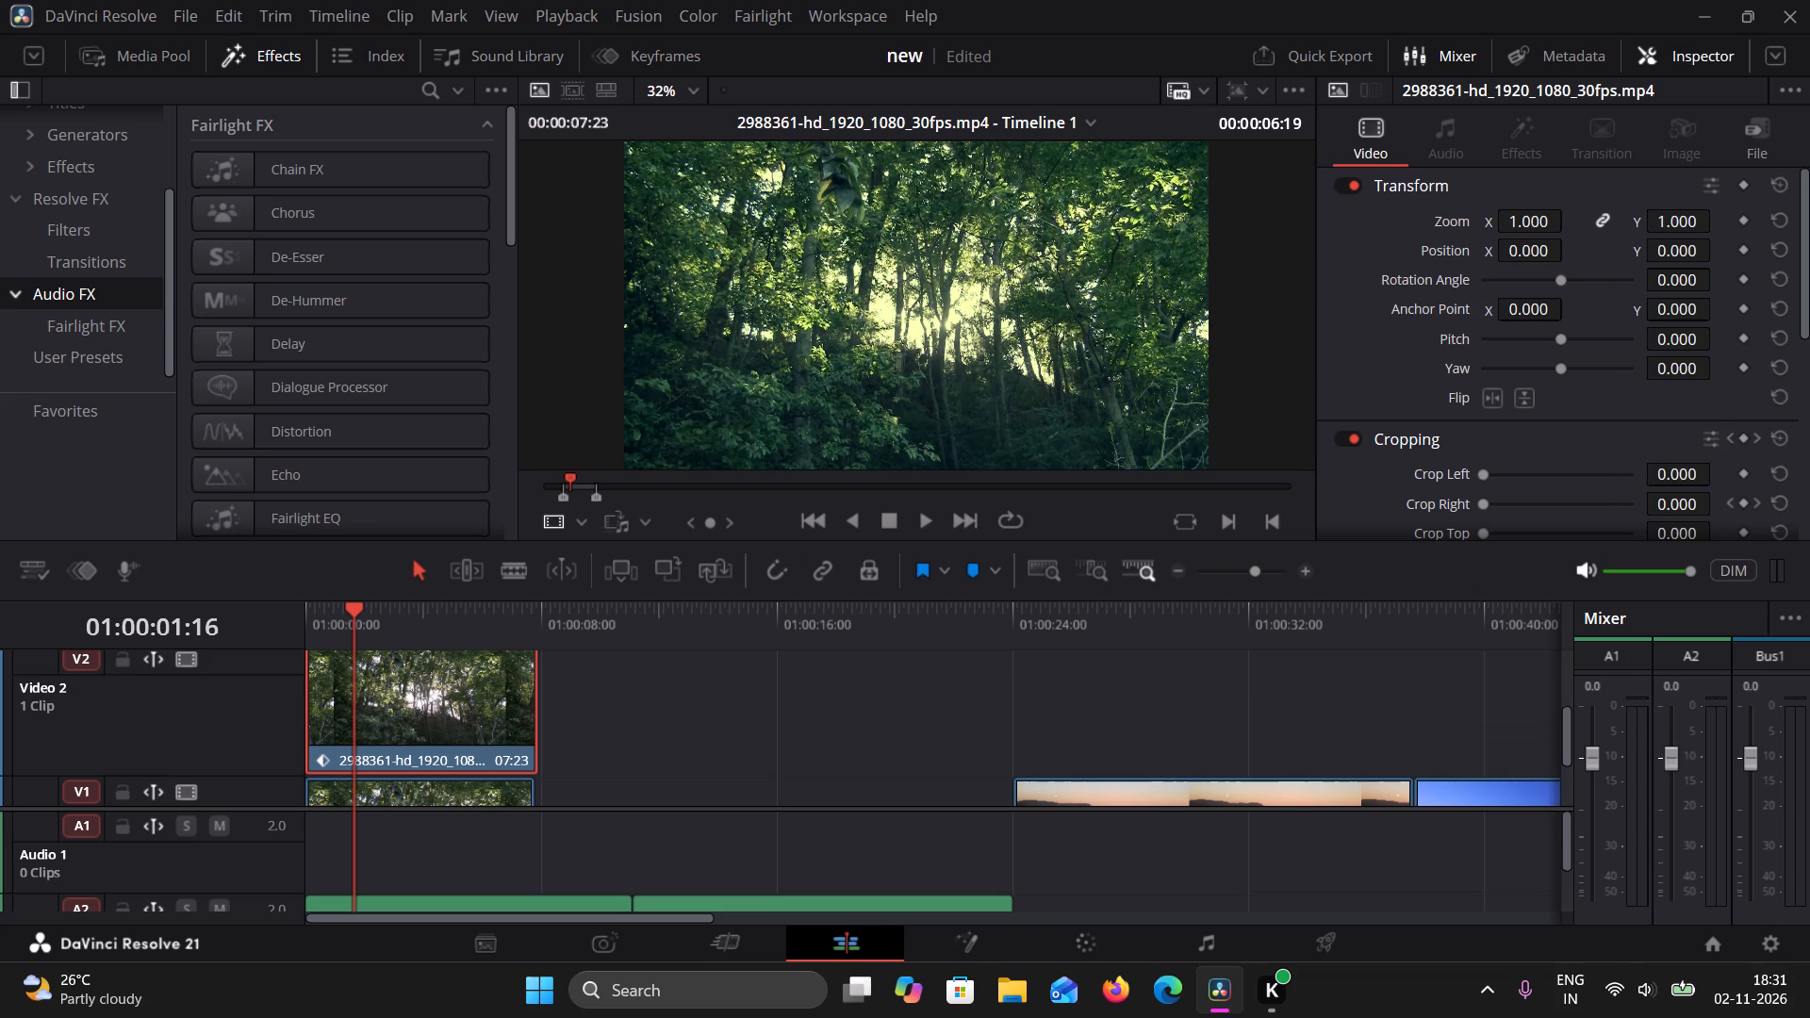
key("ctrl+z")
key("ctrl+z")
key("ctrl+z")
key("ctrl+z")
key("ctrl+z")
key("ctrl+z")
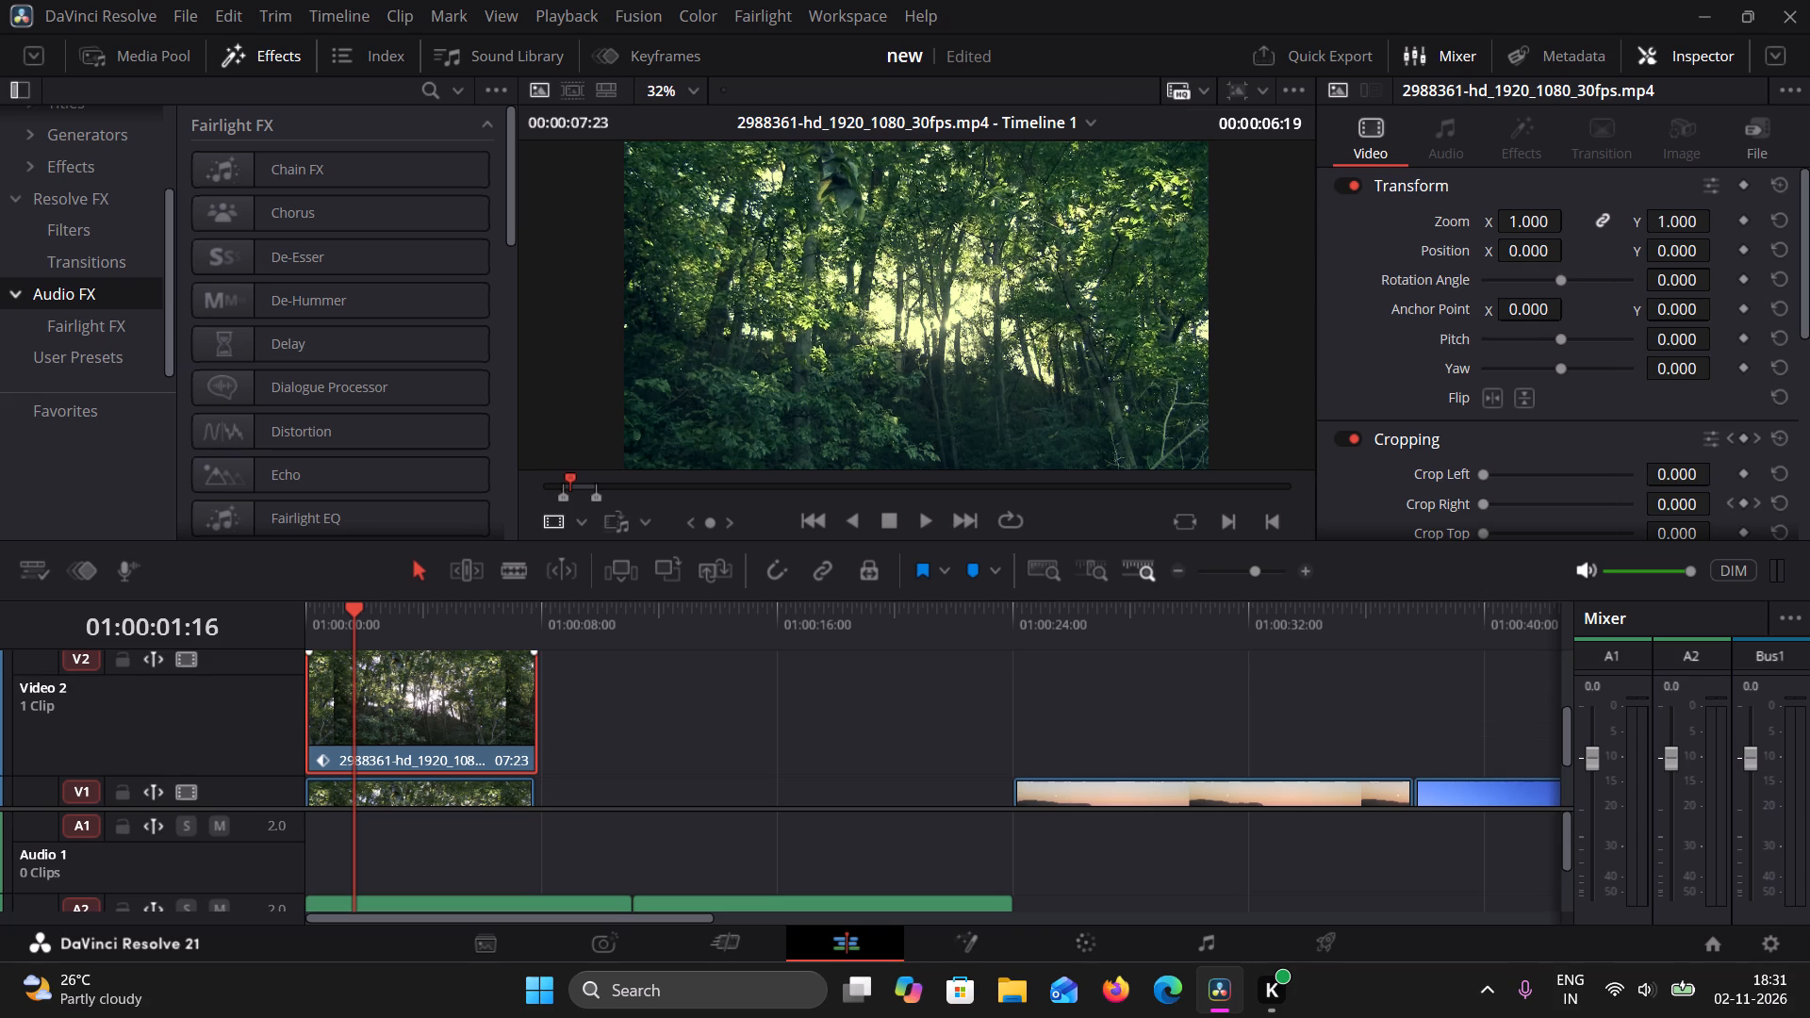
Play the timeline from its beginning to preview the stacked forest clips.
left_click(479, 731)
scroll(785, 763, "down", 3)
scroll(785, 763, "up", 3)
scroll(785, 763, "down", 2)
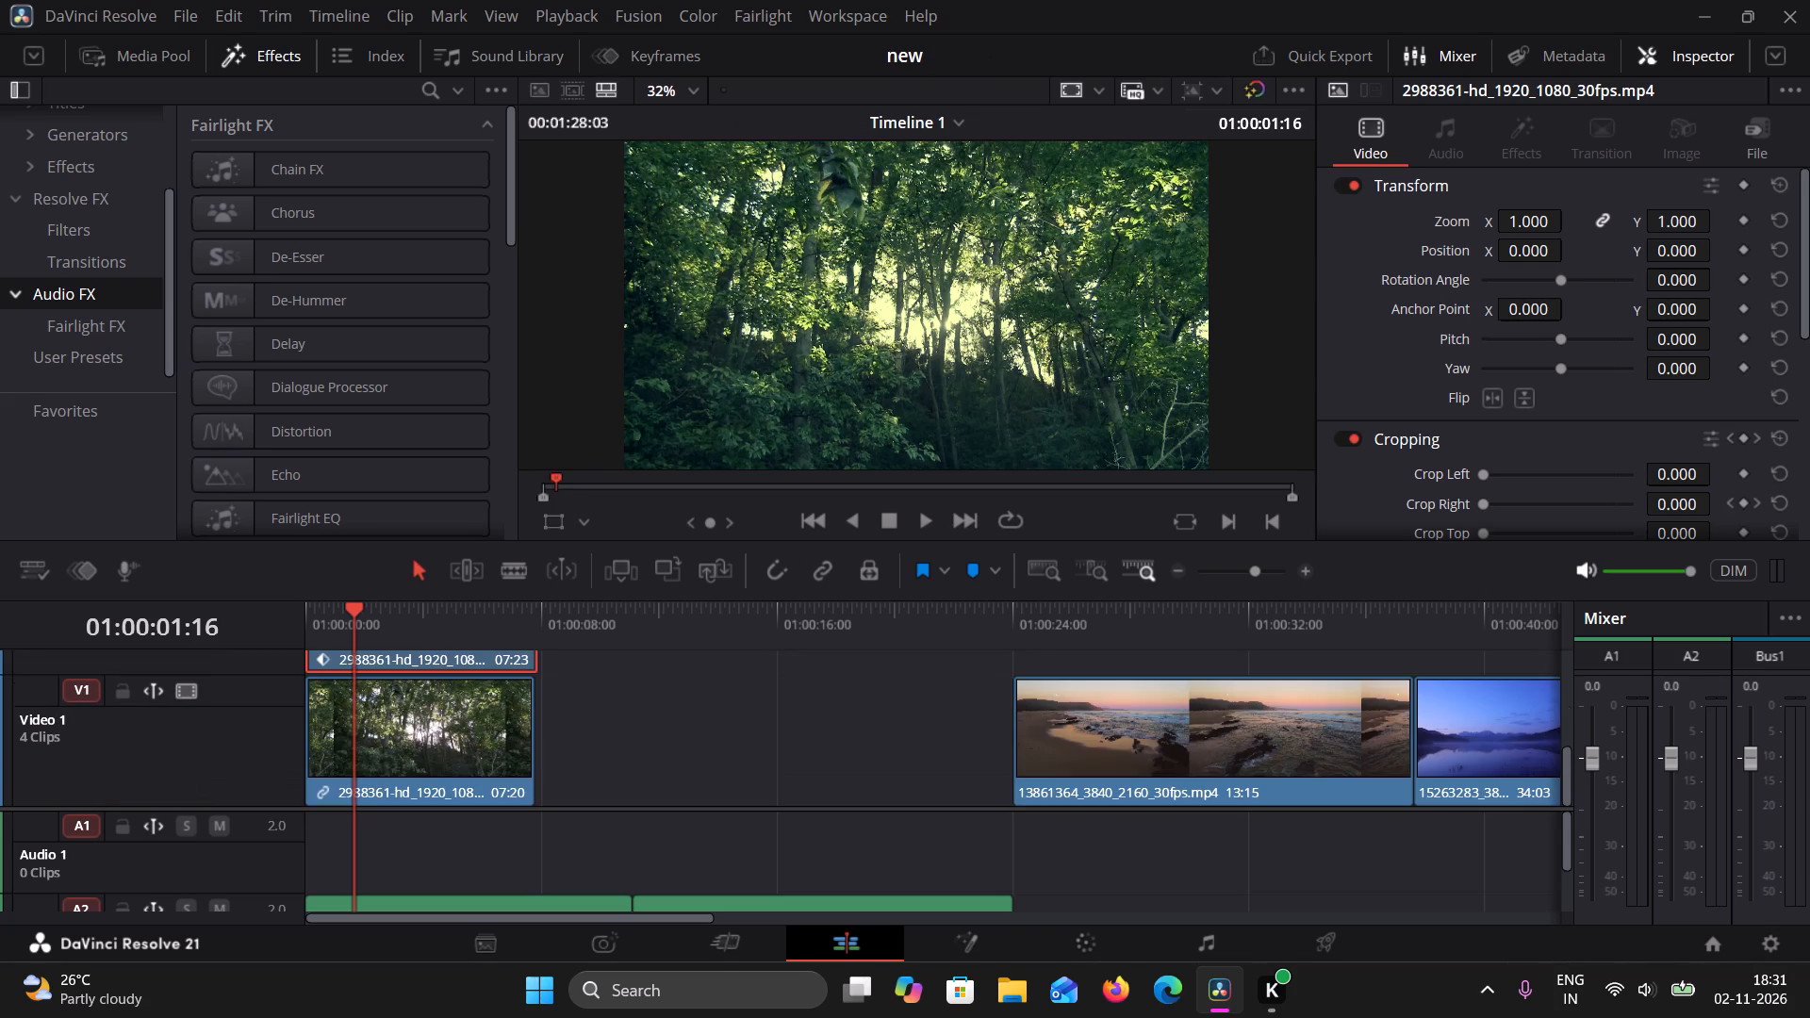
scroll(785, 763, "down", 1)
scroll(792, 769, "up", 2)
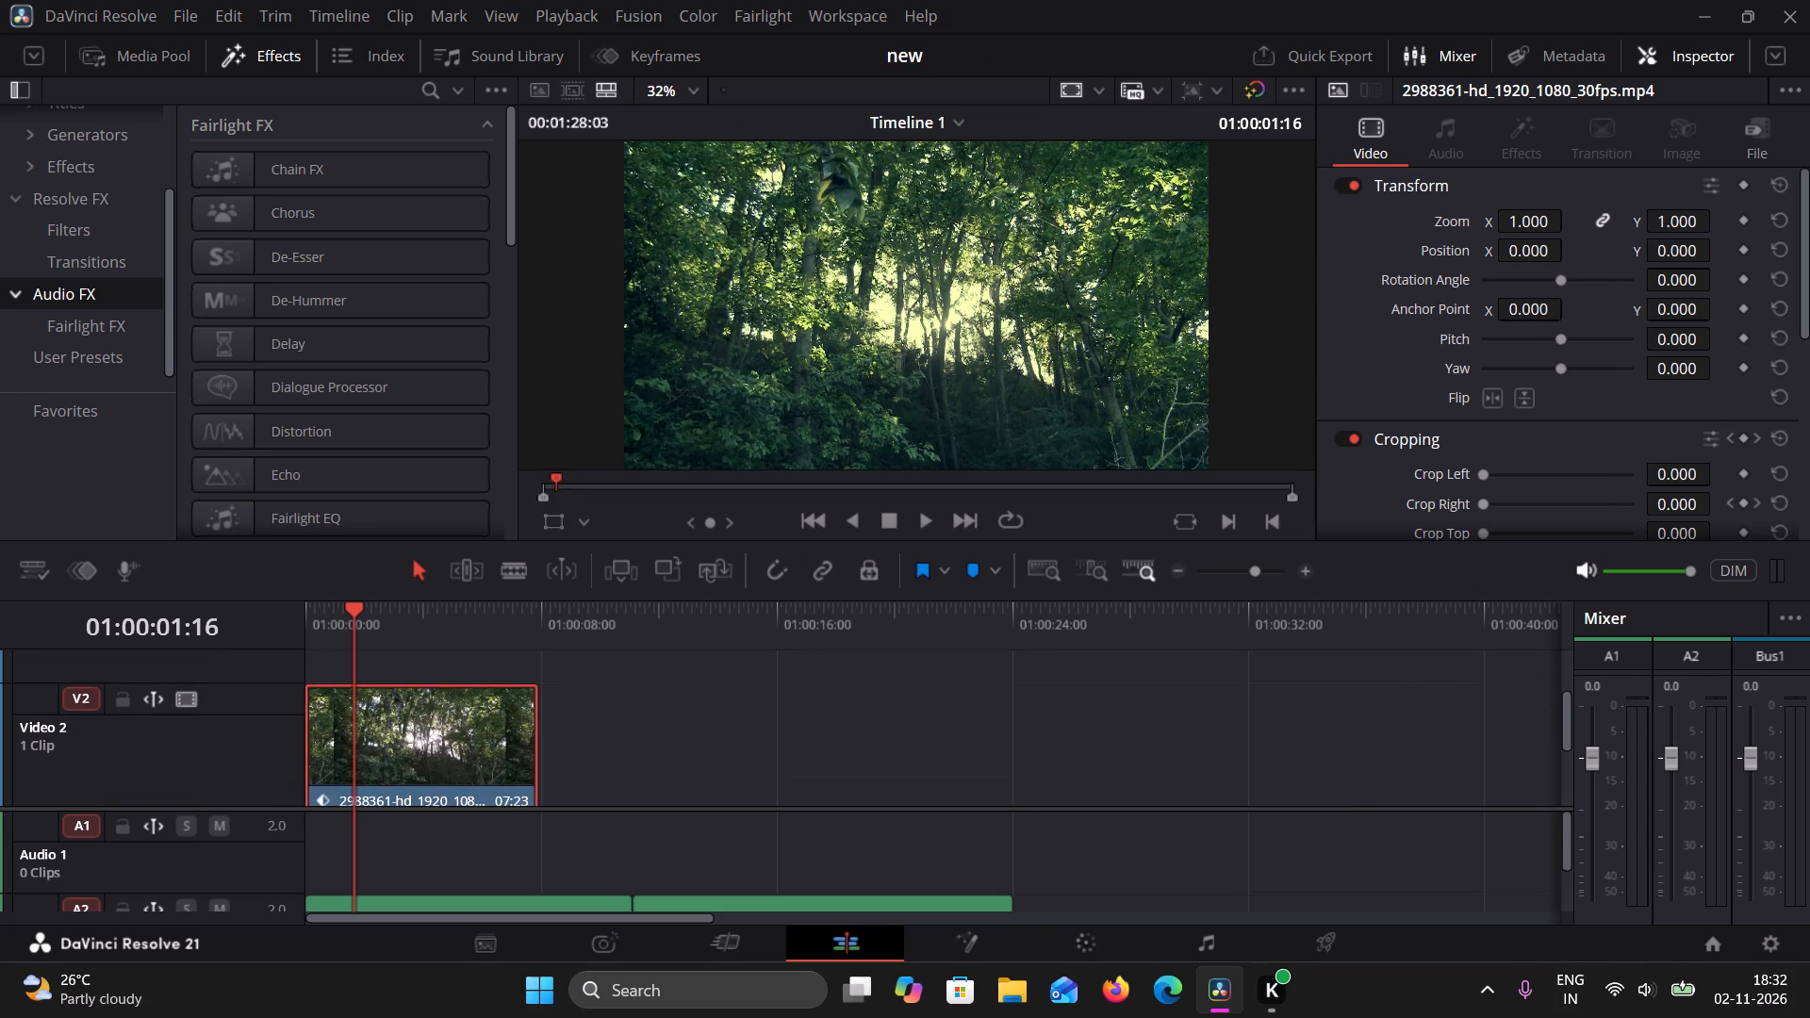
scroll(792, 769, "down", 1)
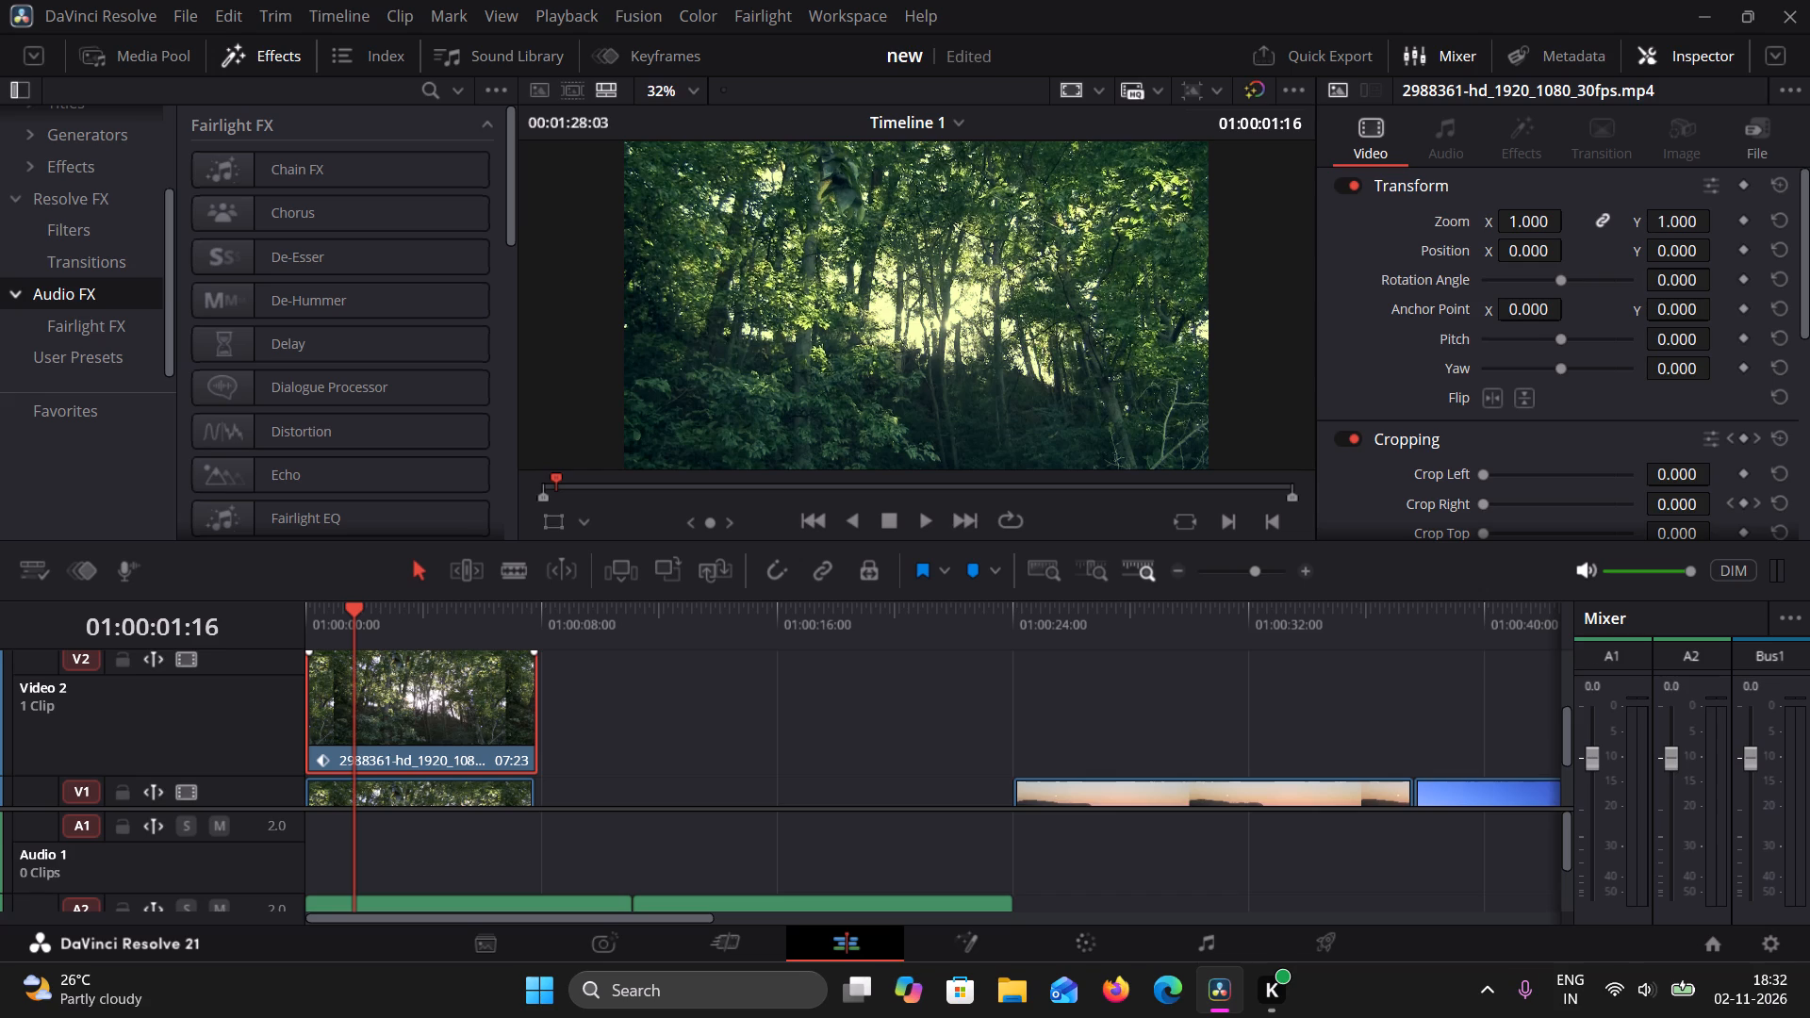
scroll(418, 755, "down", 1)
double_click(318, 665)
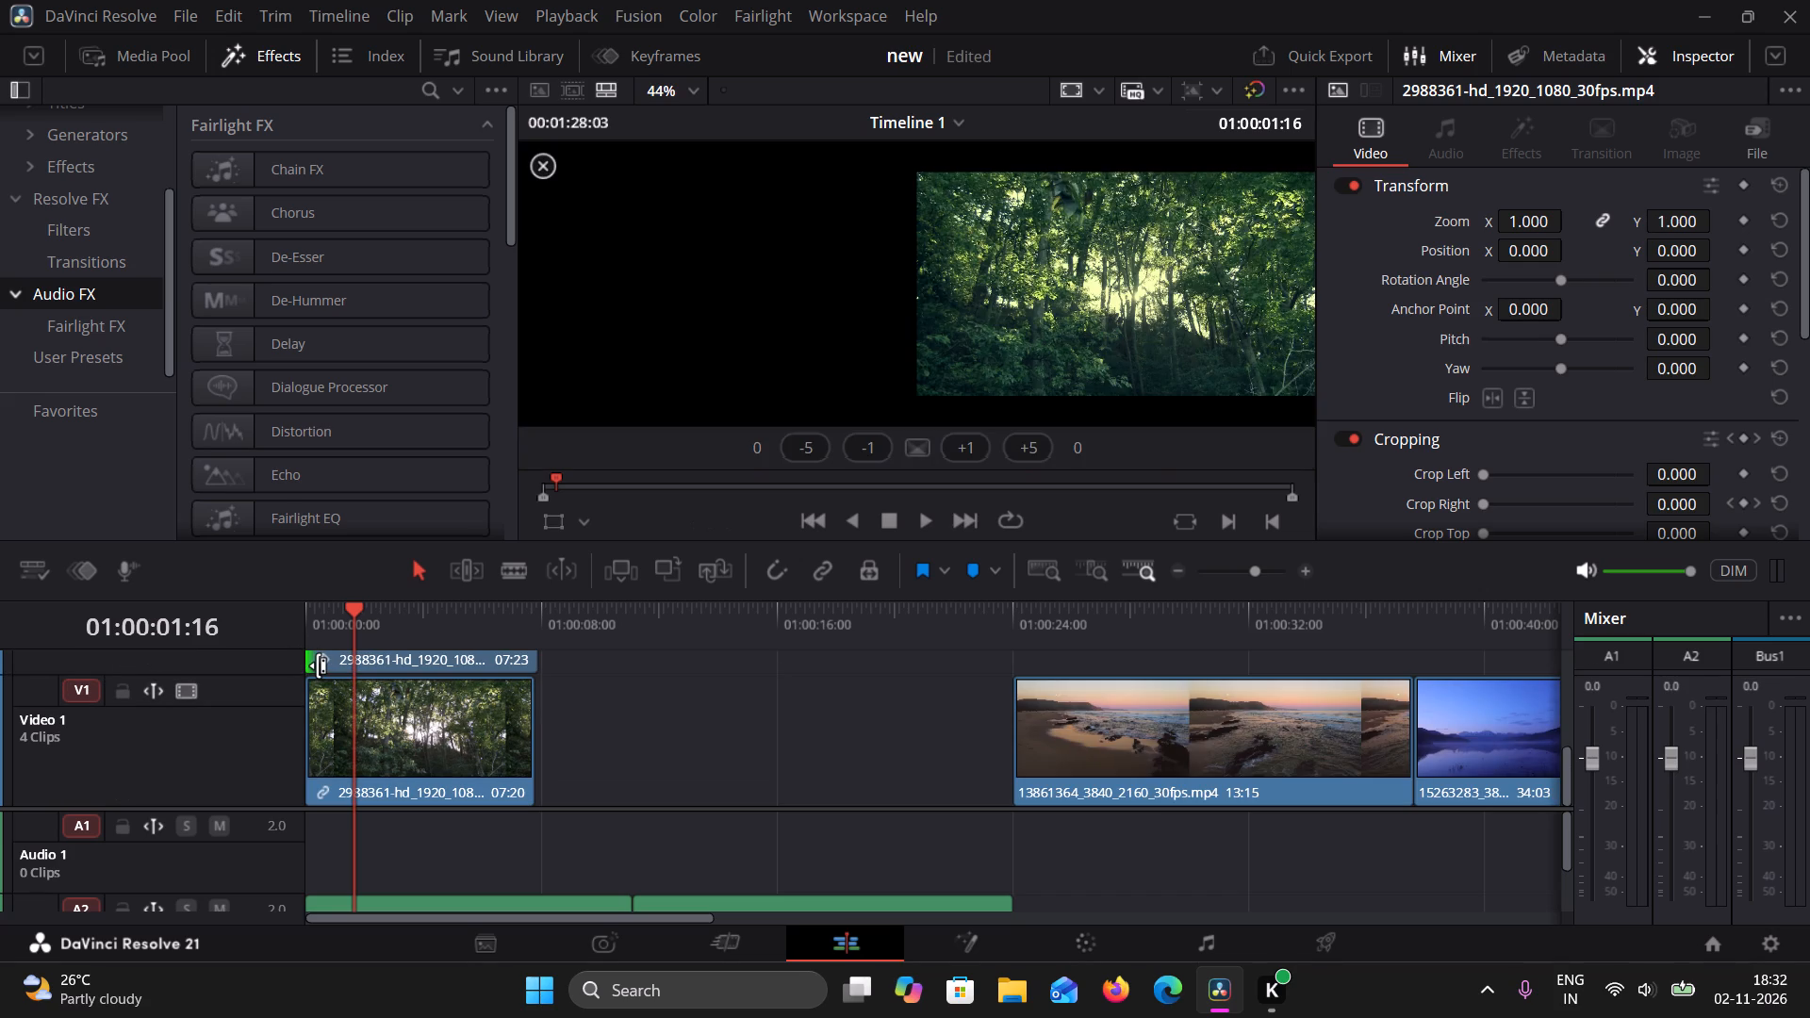
left_click_drag(350, 619, 263, 620)
left_click(931, 523)
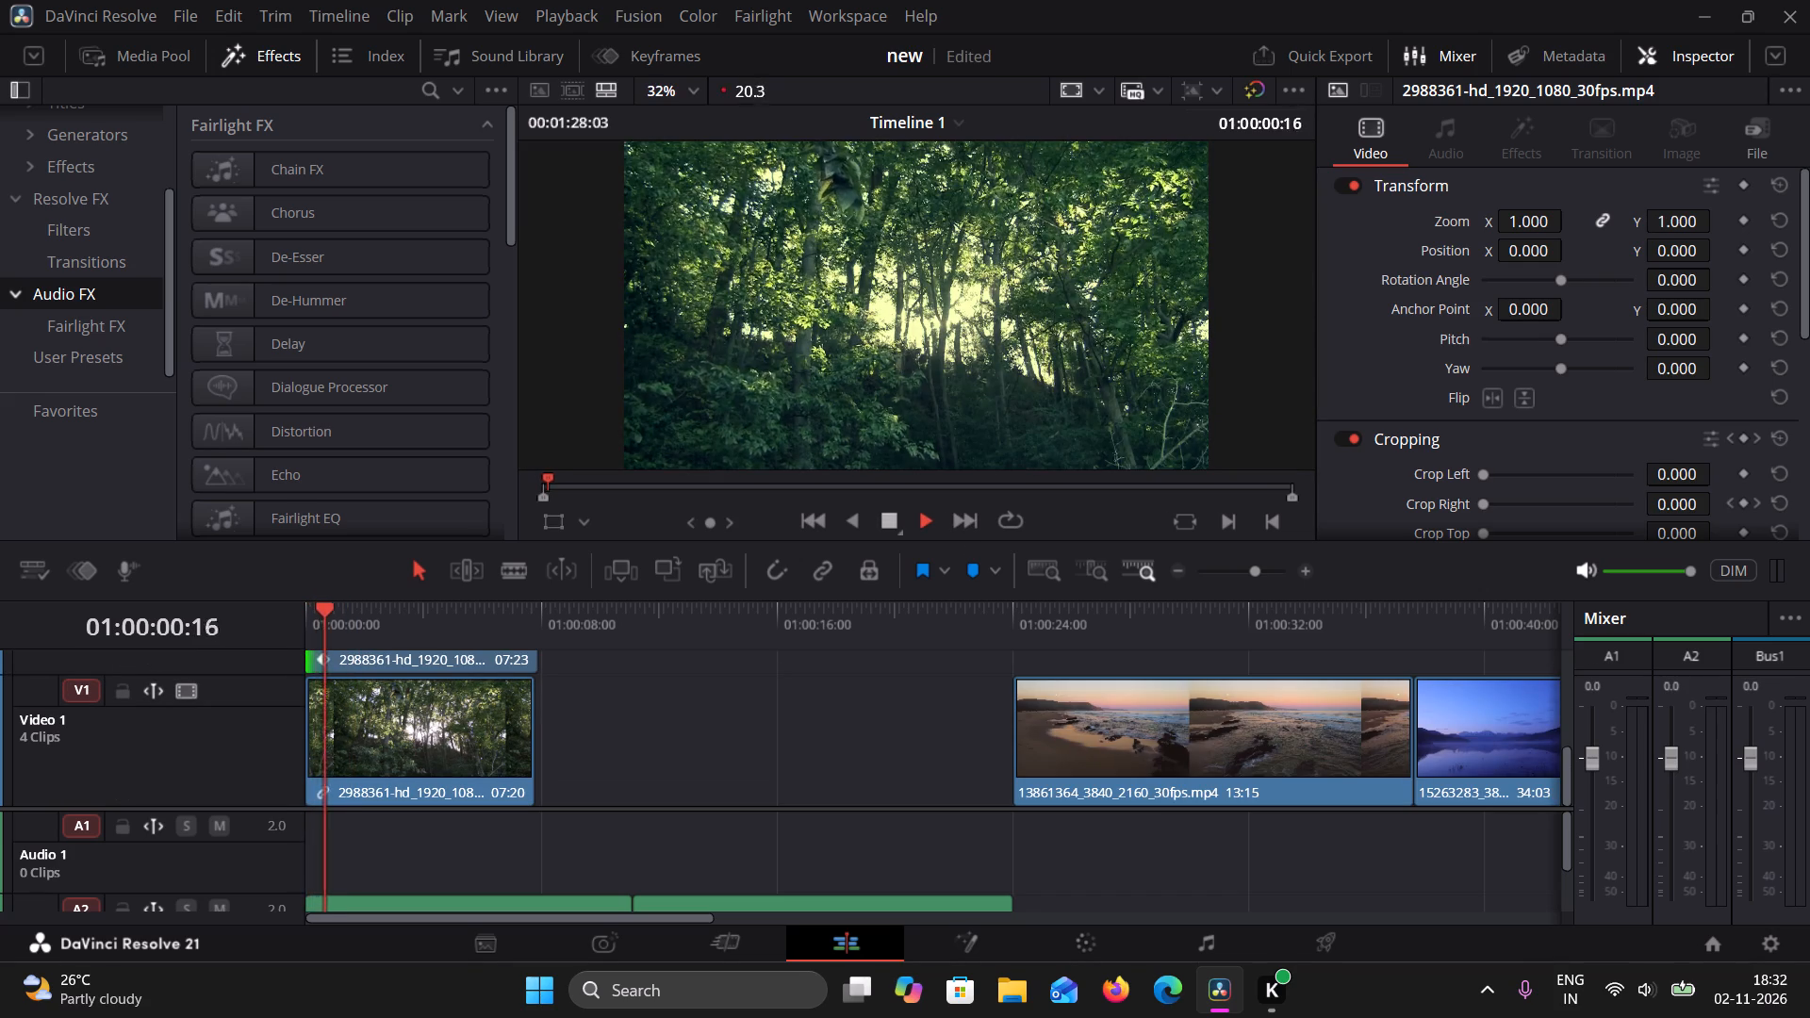
left_click(880, 519)
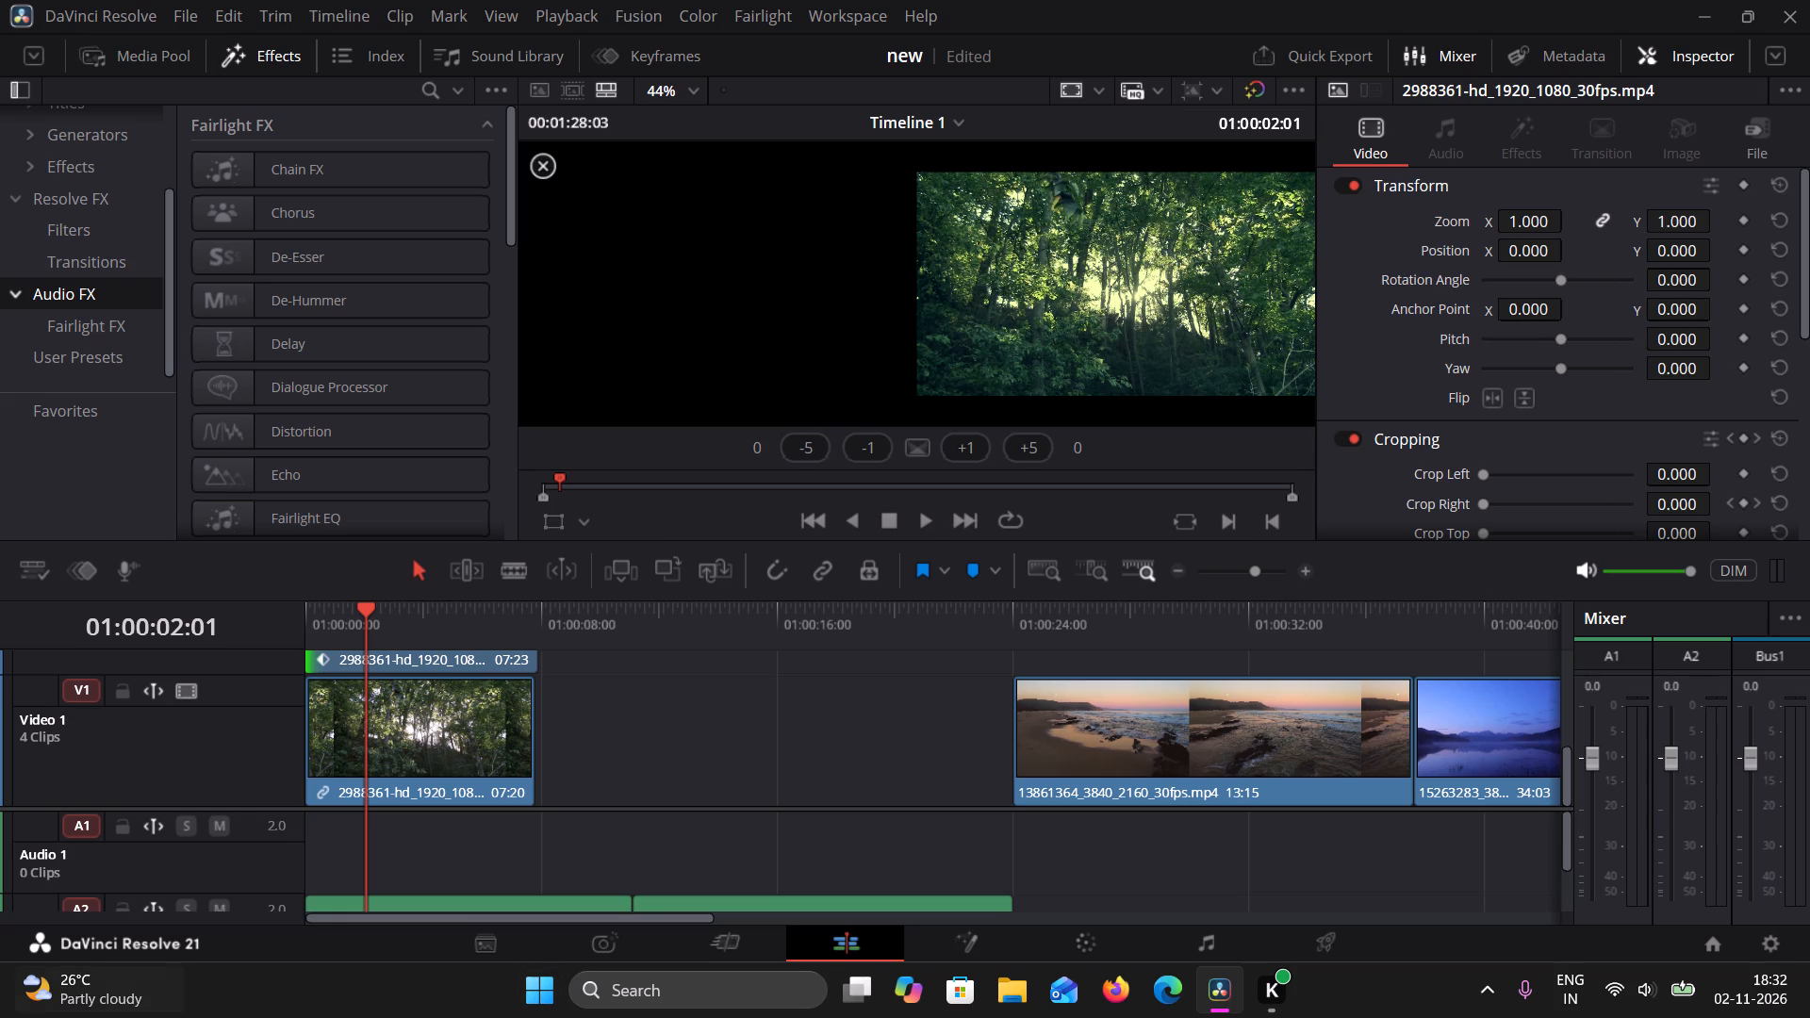
Move the forest clip from Video 2 down to Video 1, directly after the first forest clip.
left_click_drag(446, 919, 396, 928)
left_click_drag(370, 611, 172, 601)
left_click(403, 667)
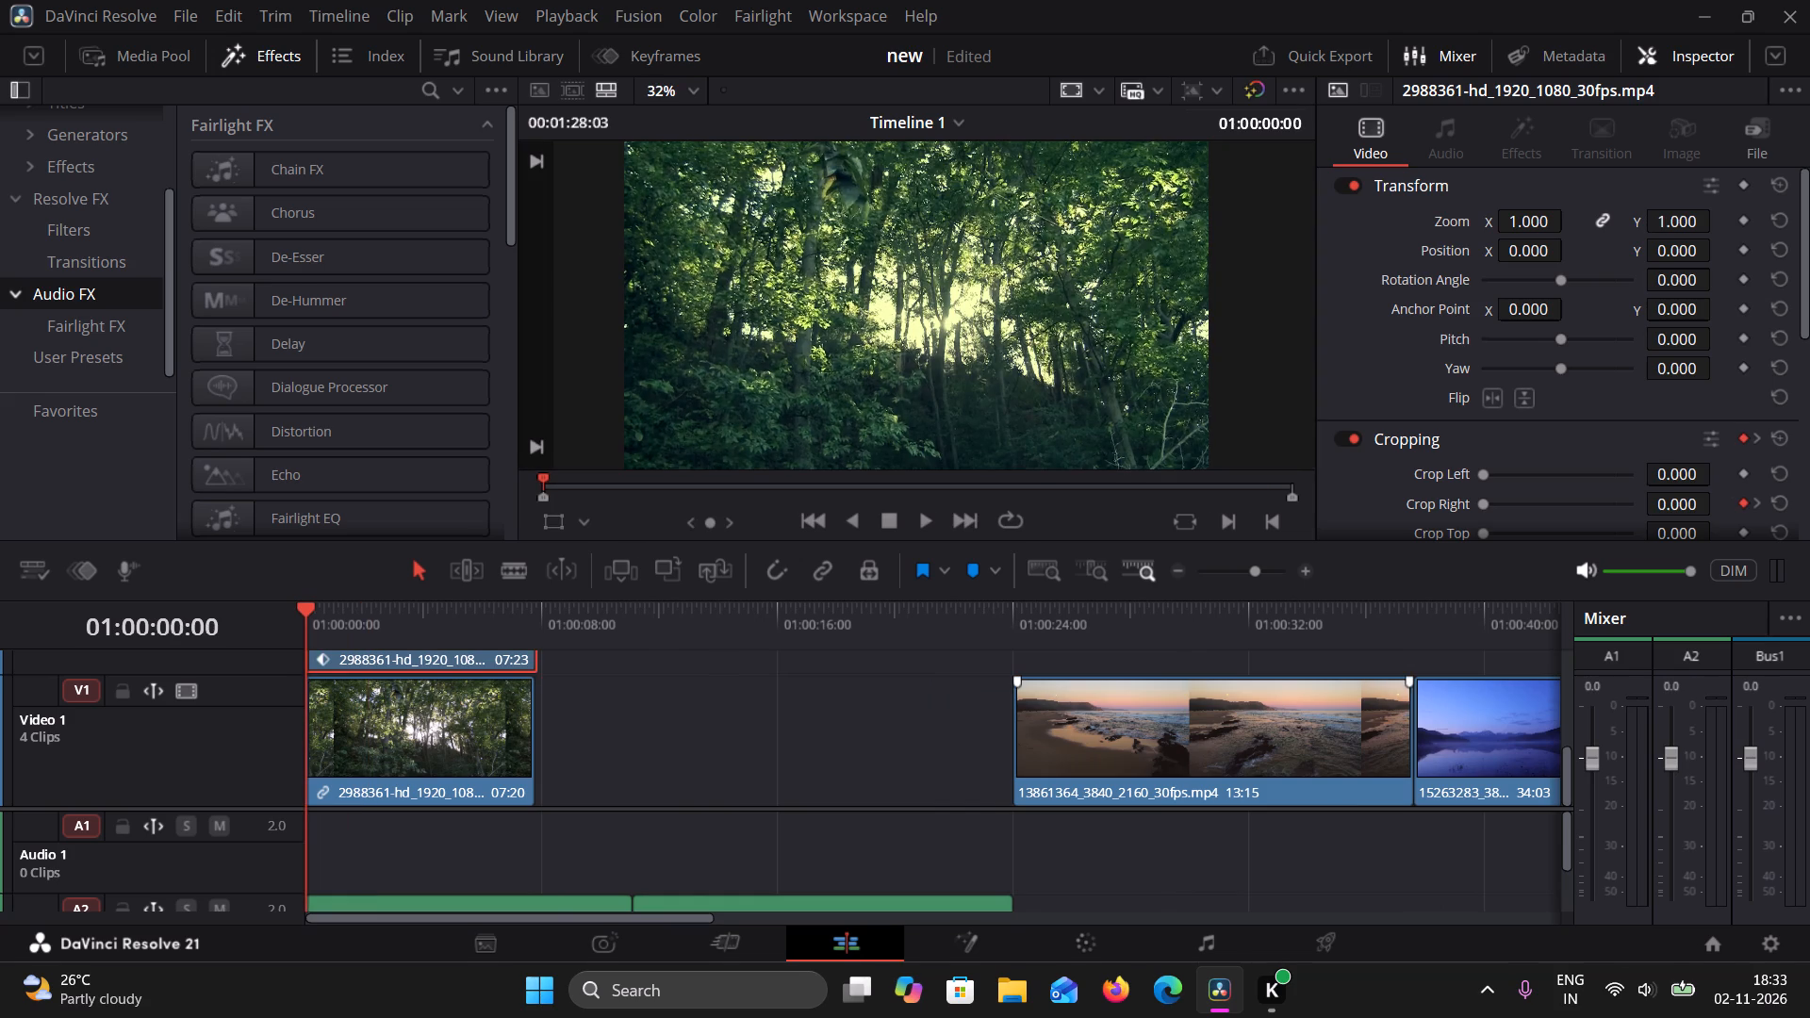
left_click(1068, 748)
scroll(749, 717, "up", 1)
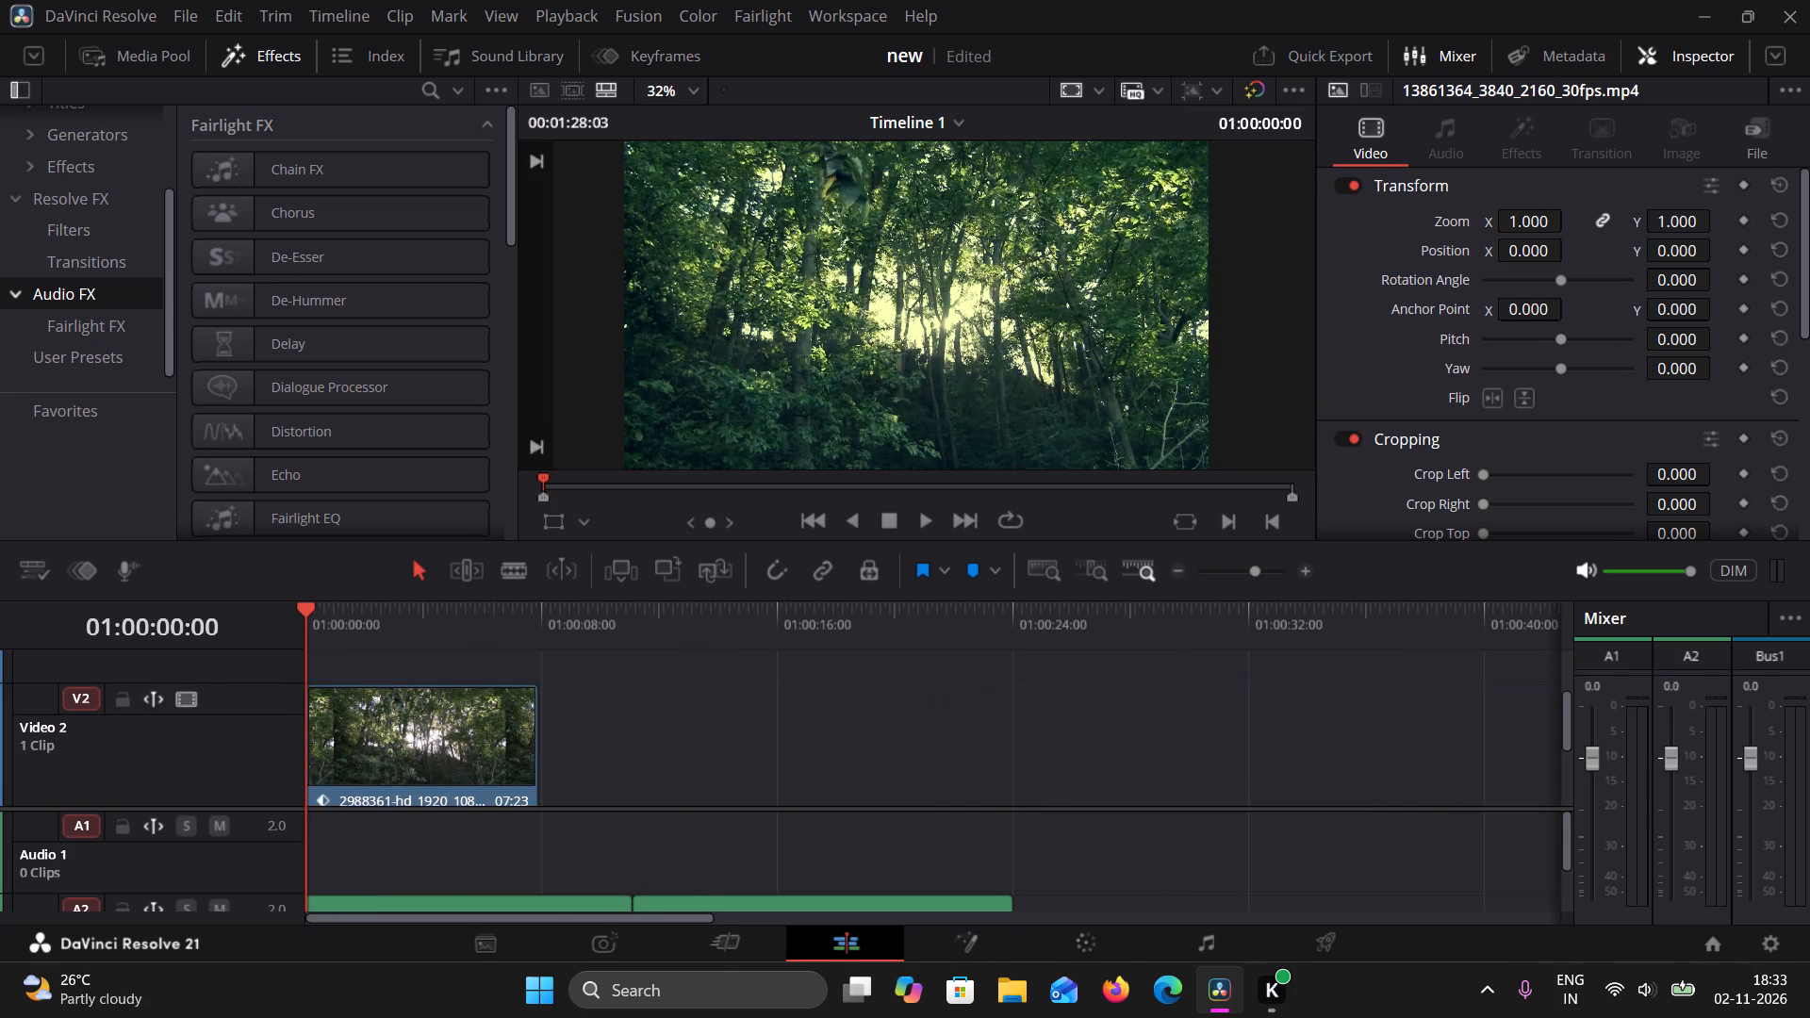
scroll(749, 717, "up", 1)
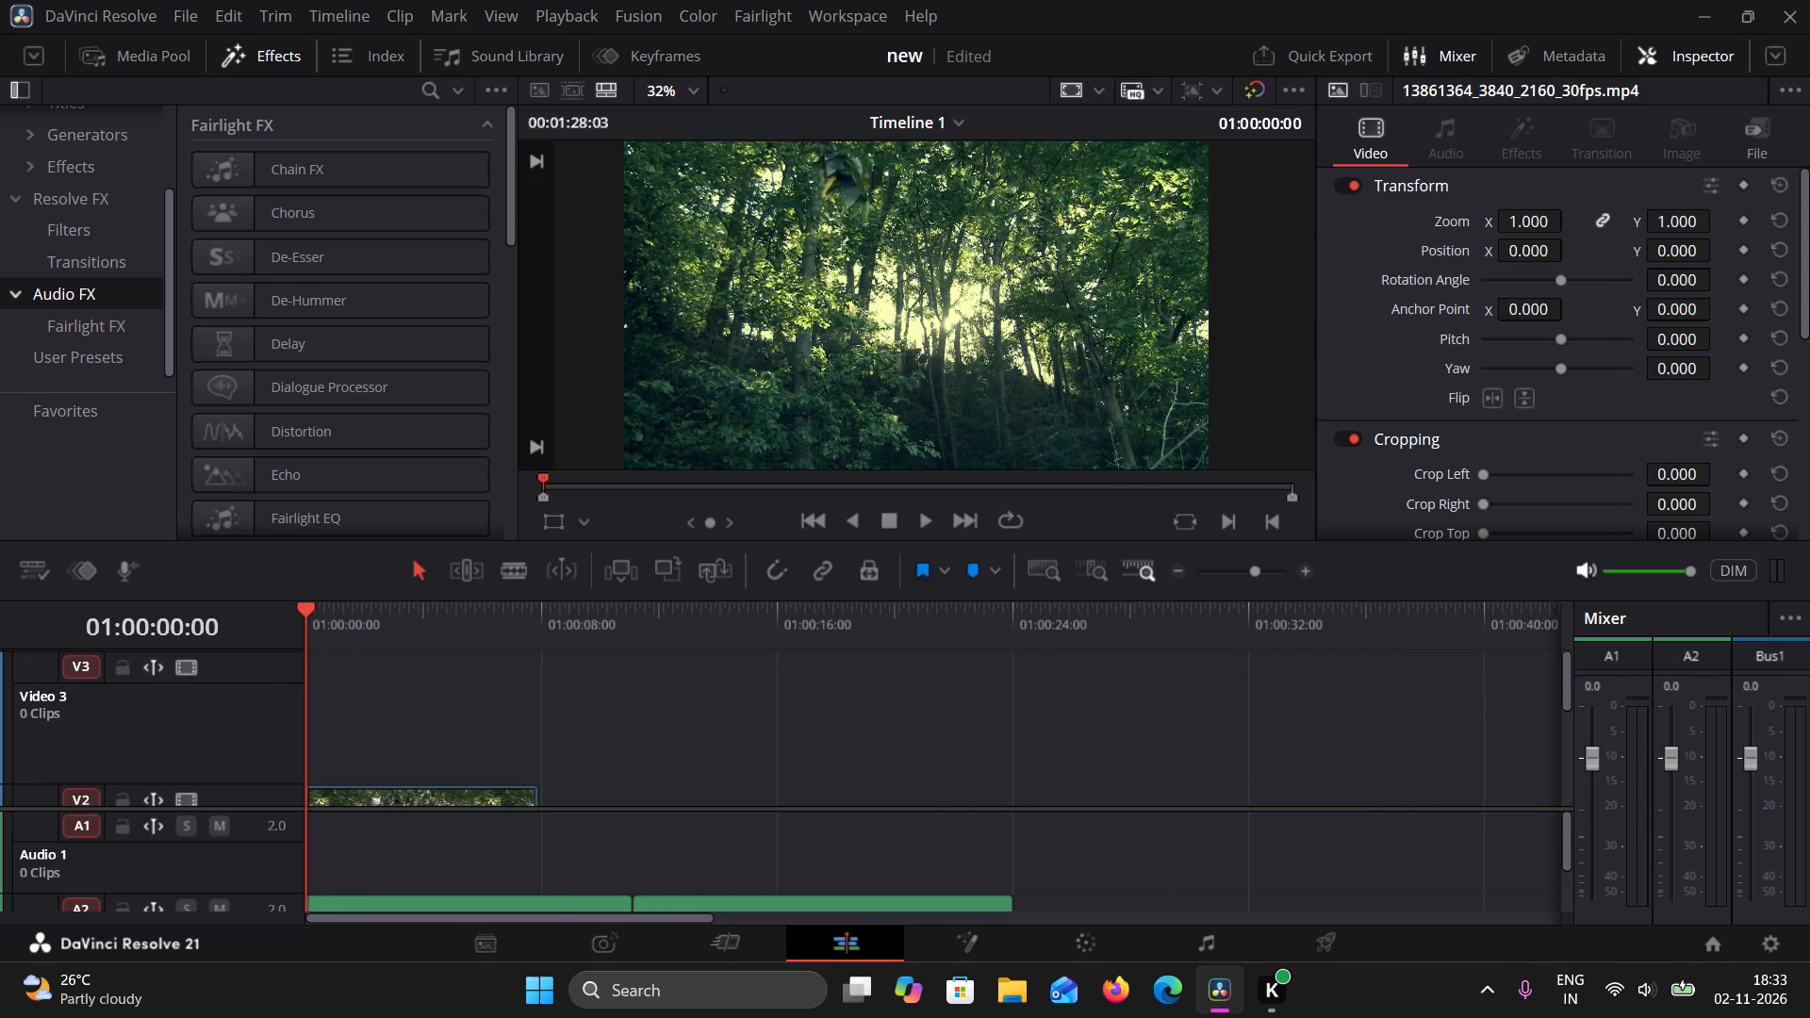
scroll(657, 761, "down", 1)
left_click_drag(487, 698, 765, 793)
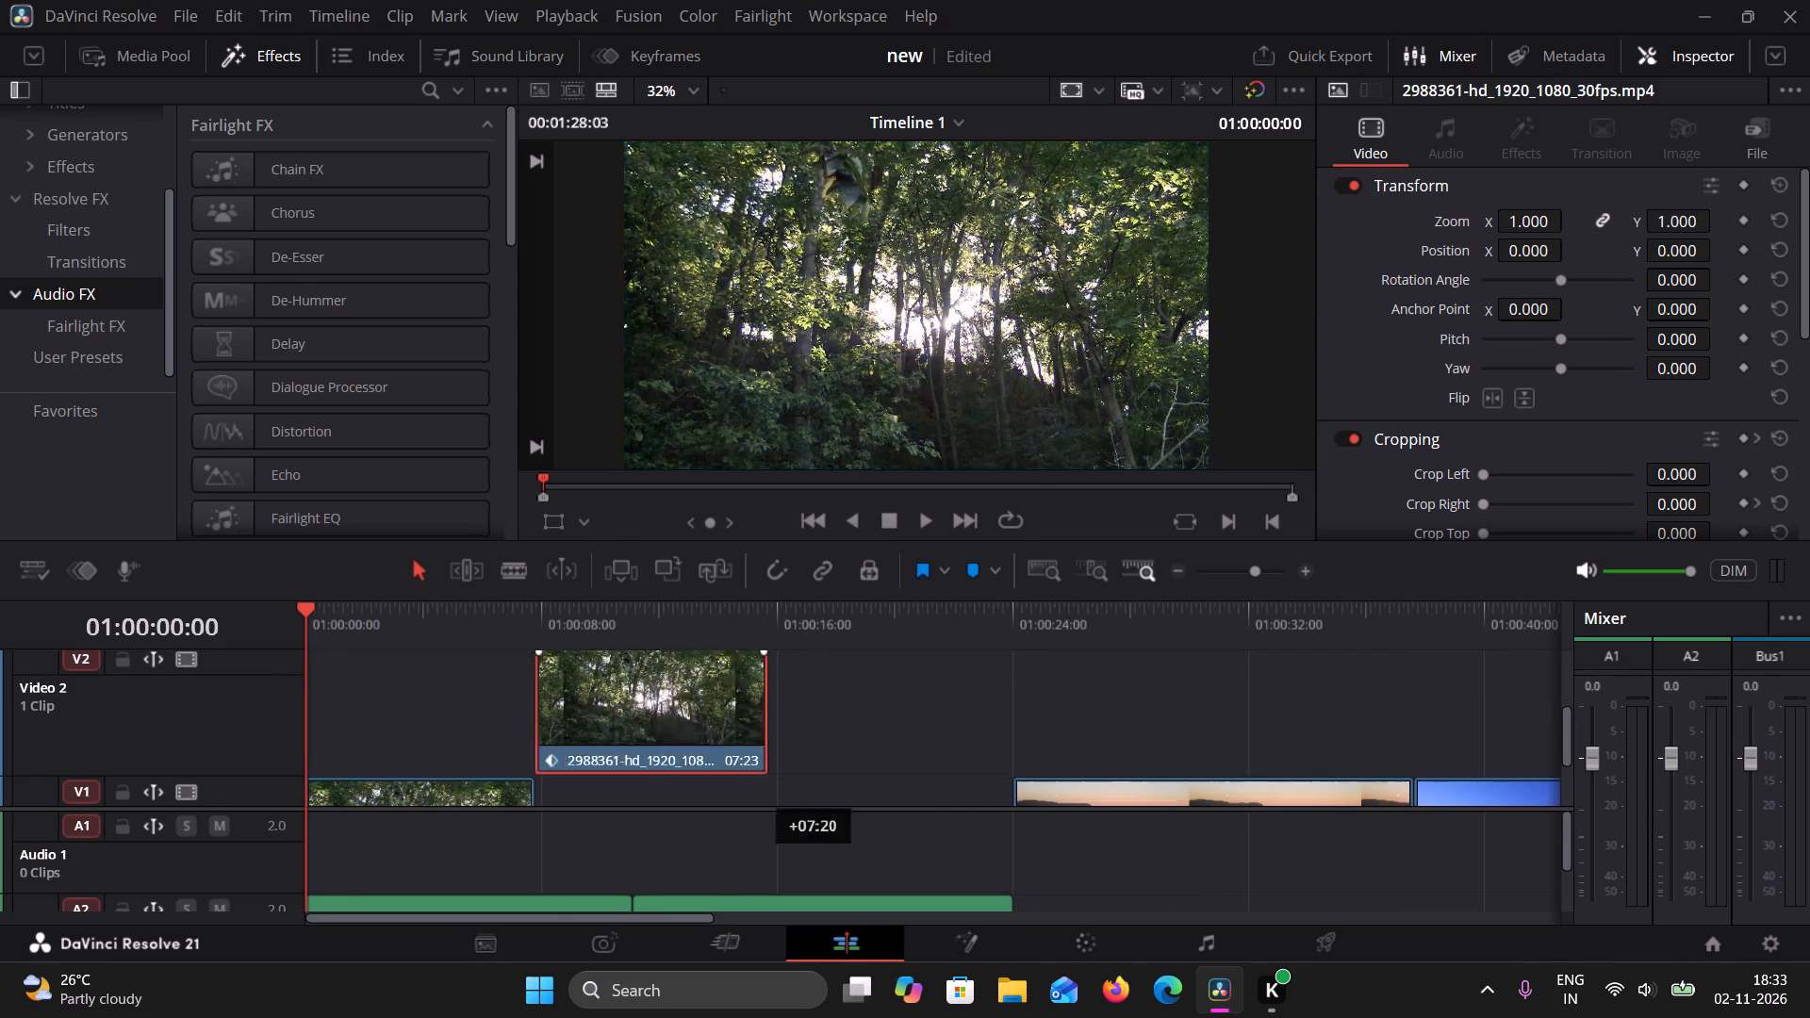
left_click_drag(765, 793, 732, 779)
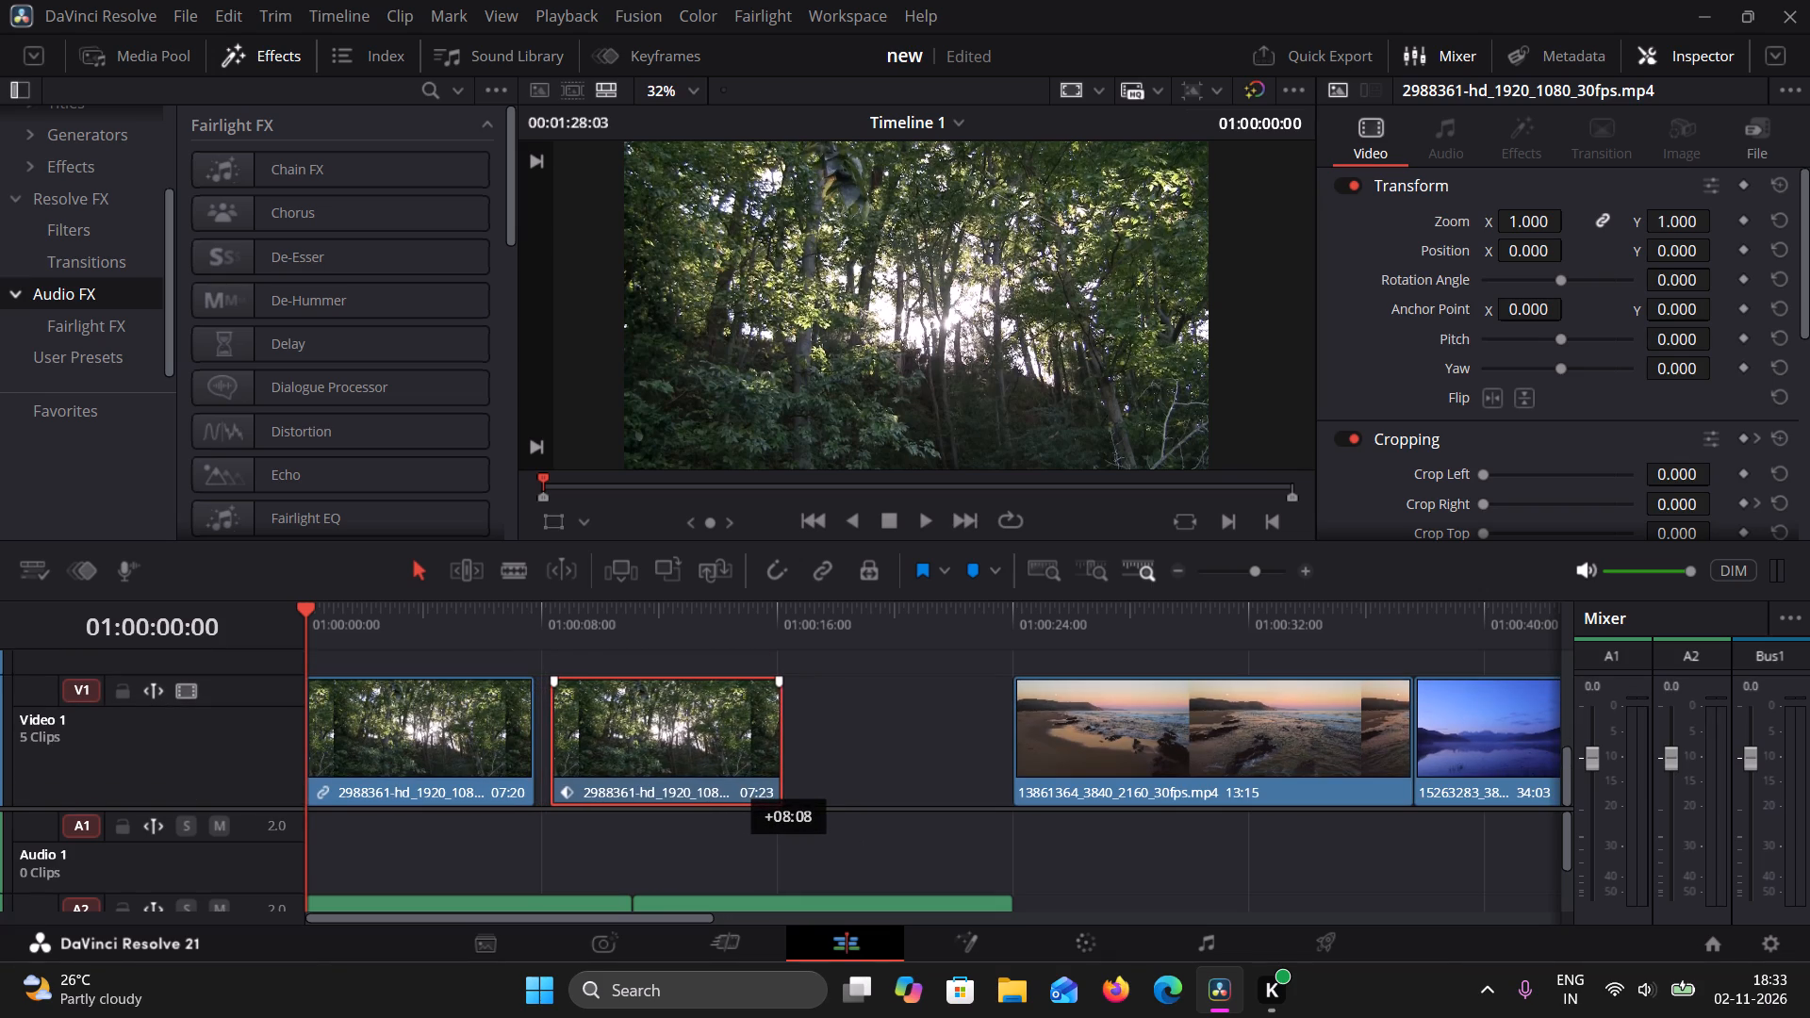
left_click_drag(732, 779, 715, 785)
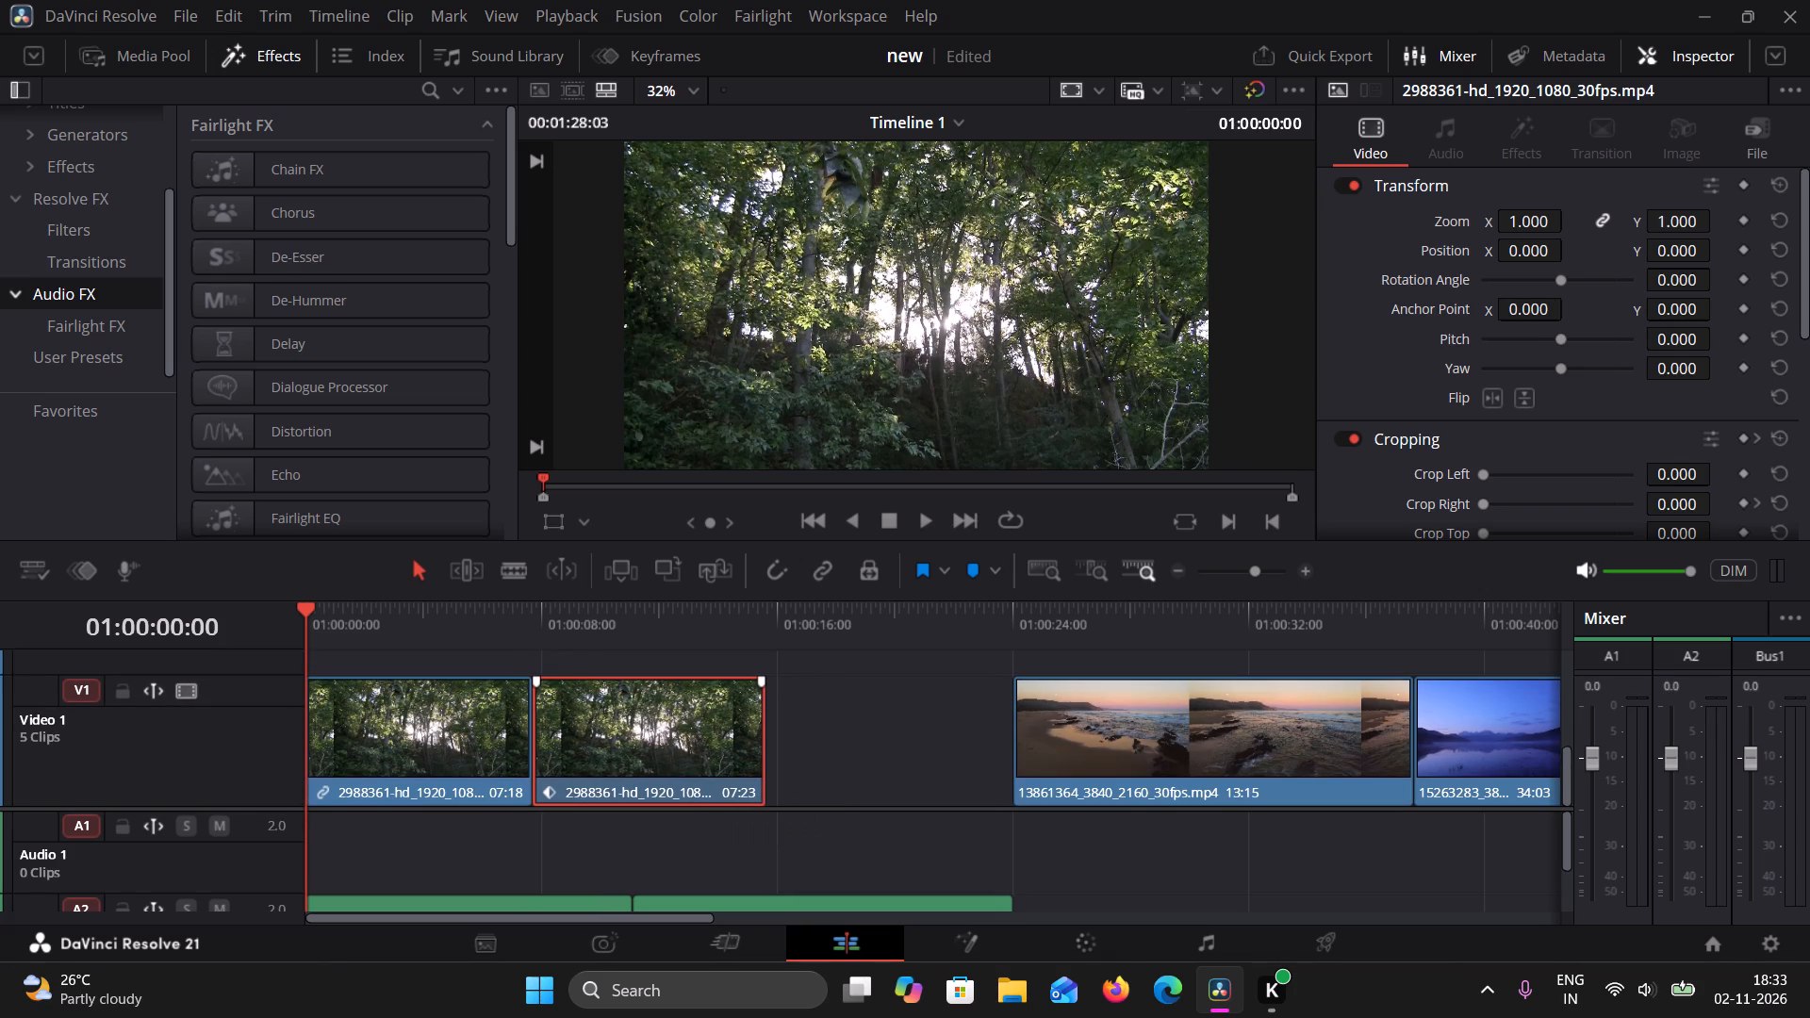
left_click(852, 720)
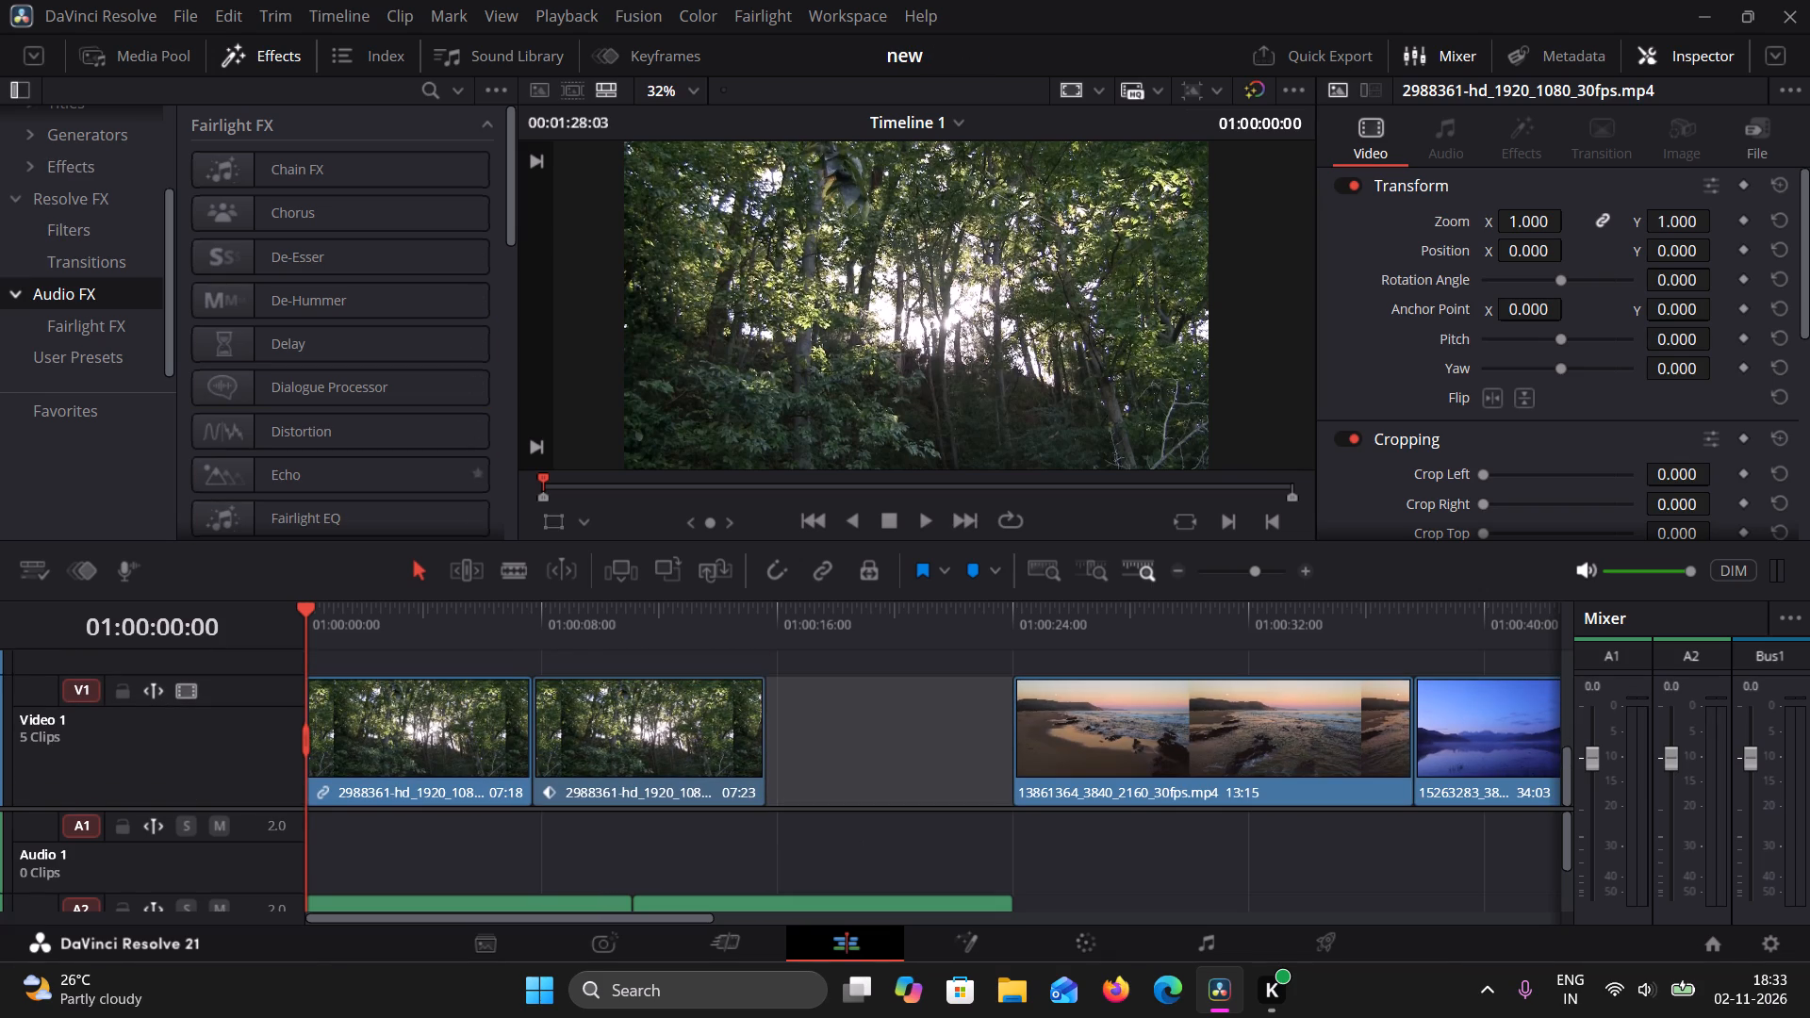
Search the Effects category for "edge wipe", and clear the search.
left_click(97, 173)
left_click(439, 90)
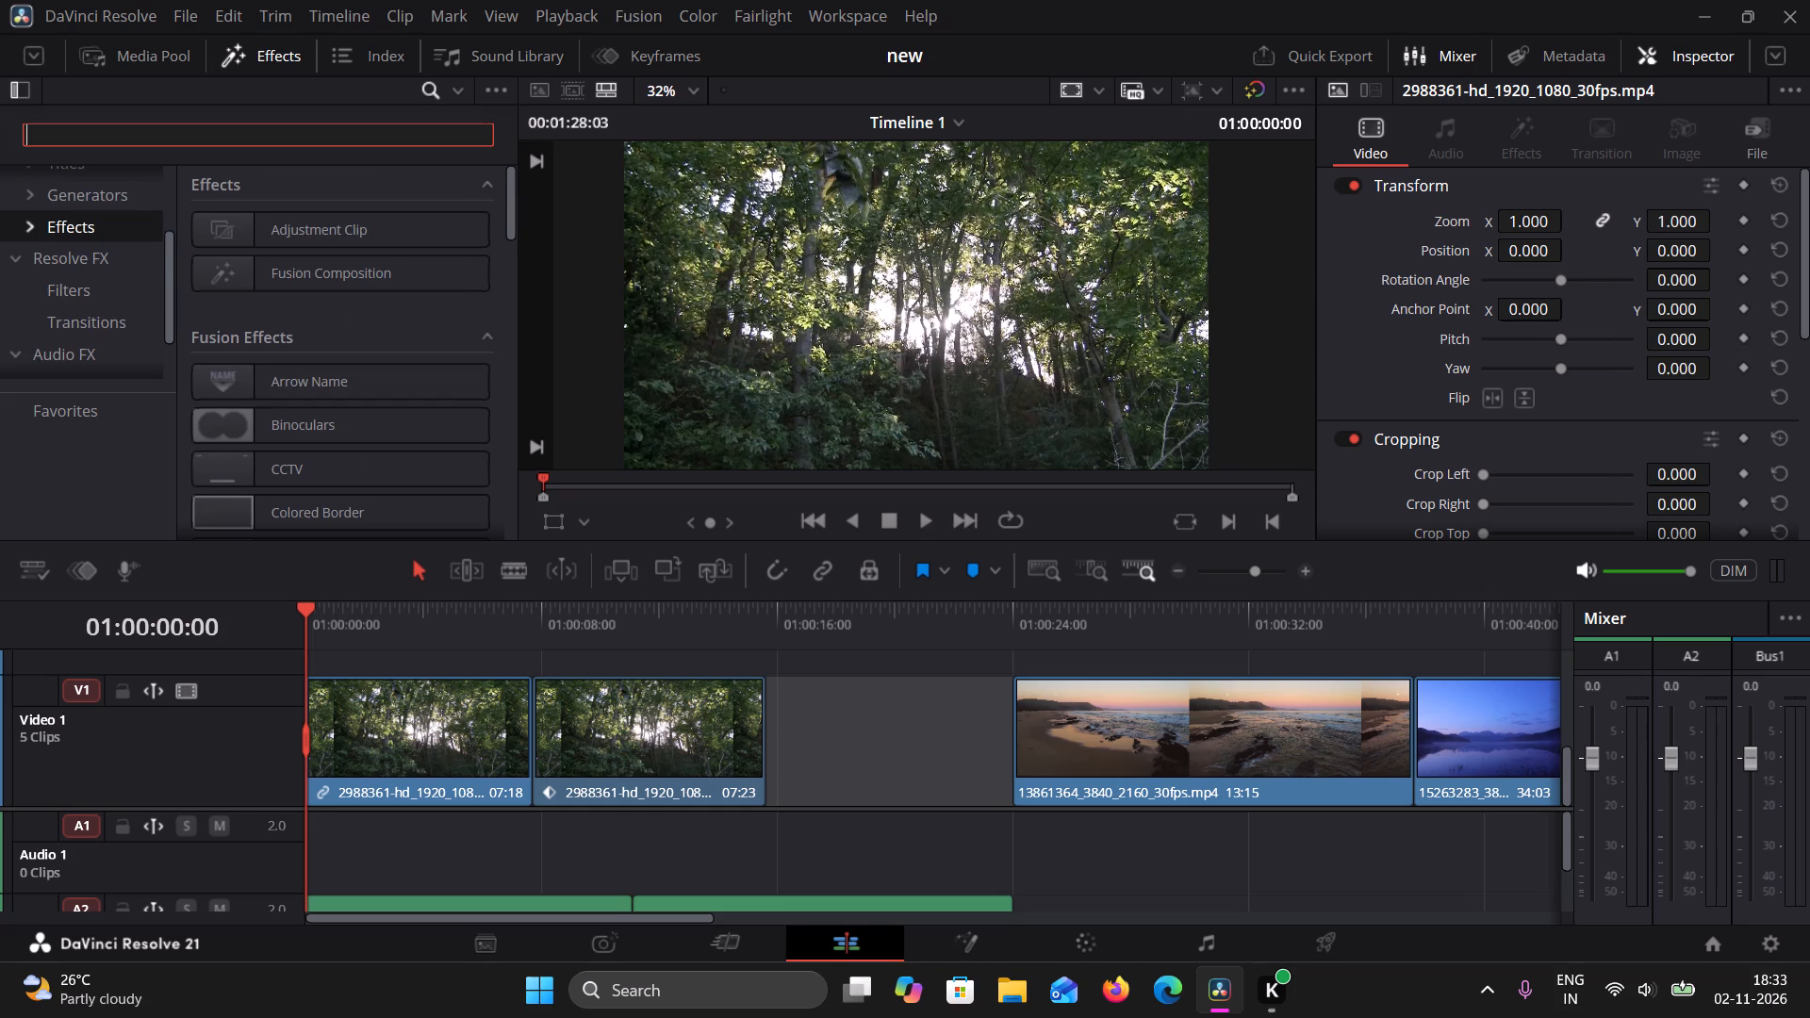
key("e")
key("d")
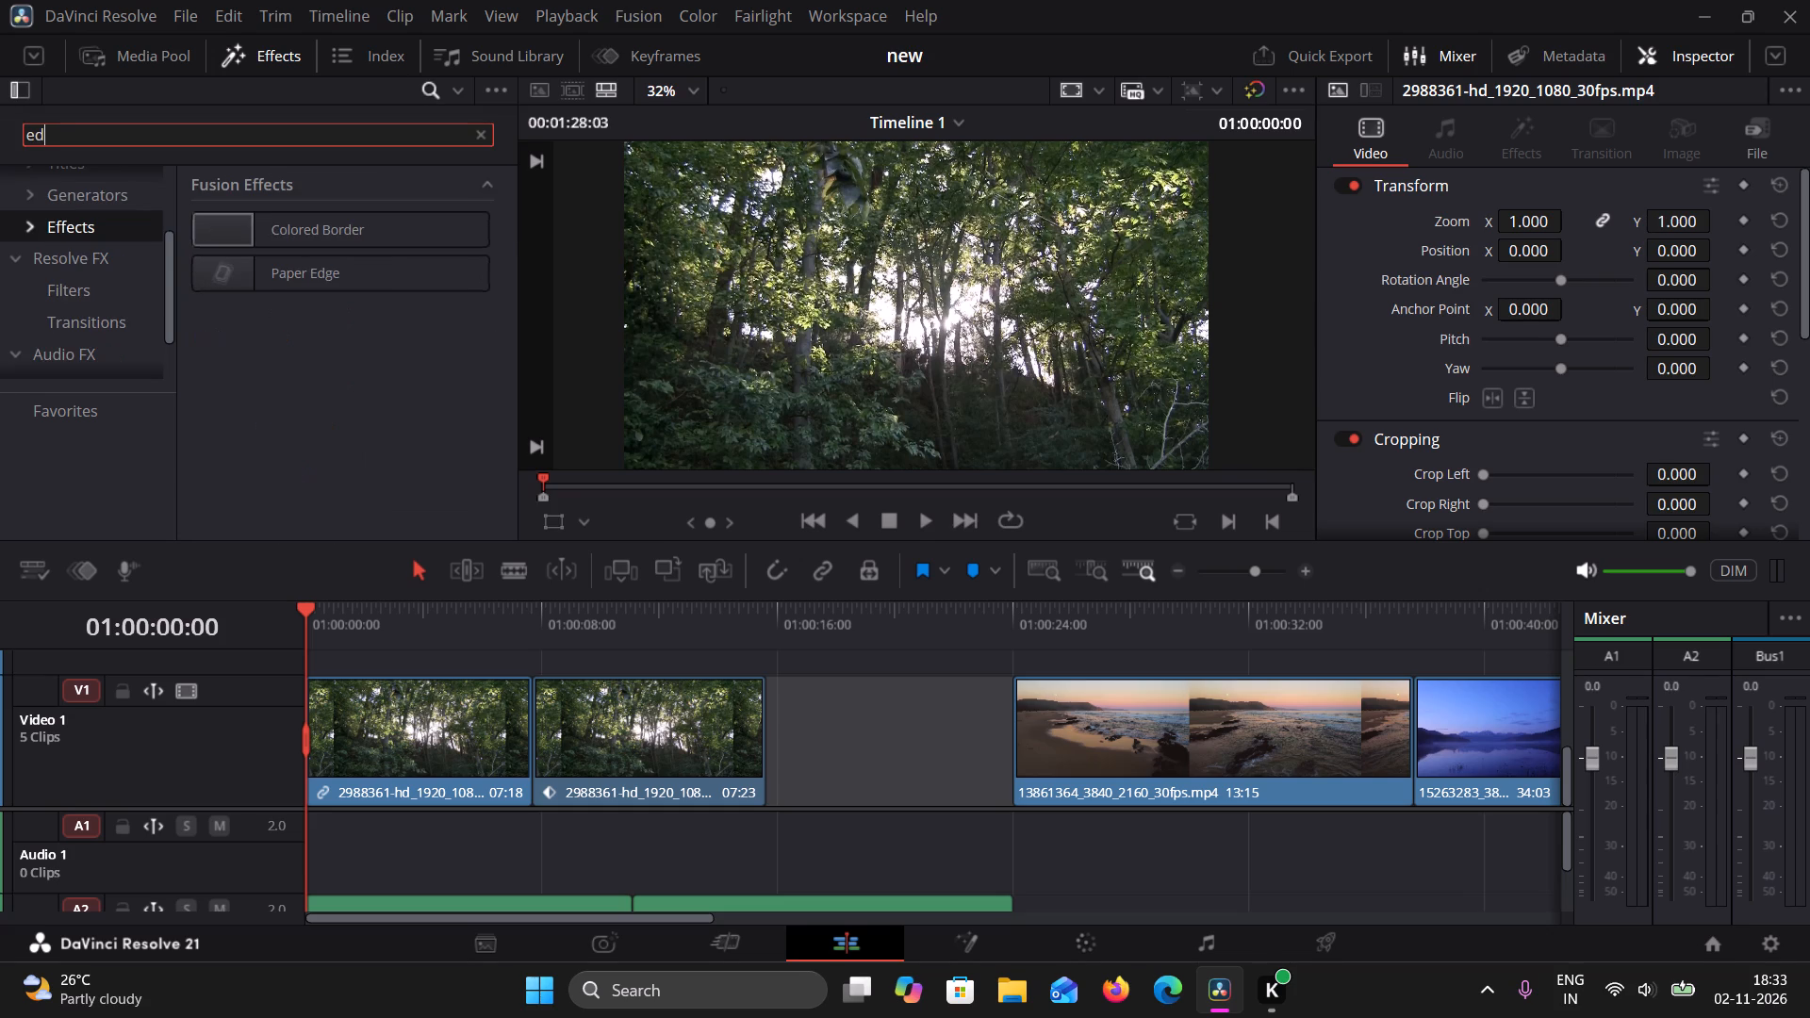
type("ge")
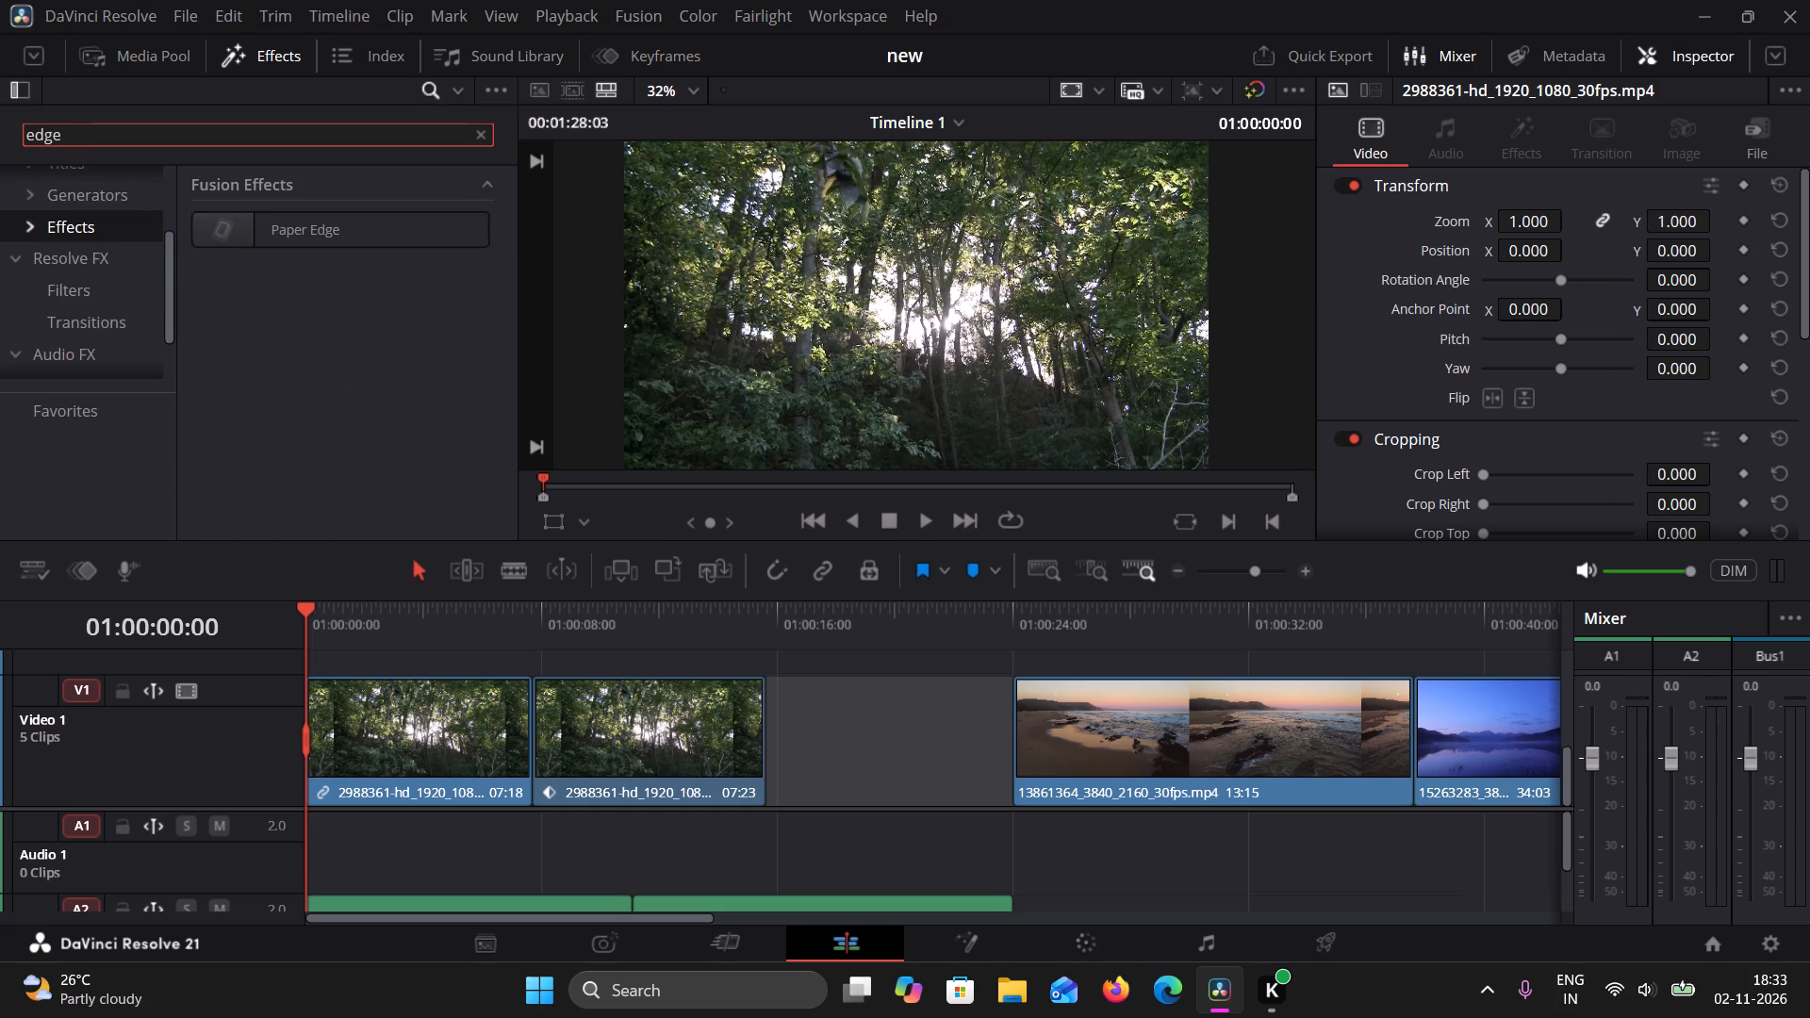
key("space")
type("wipe")
key("BackSpace")
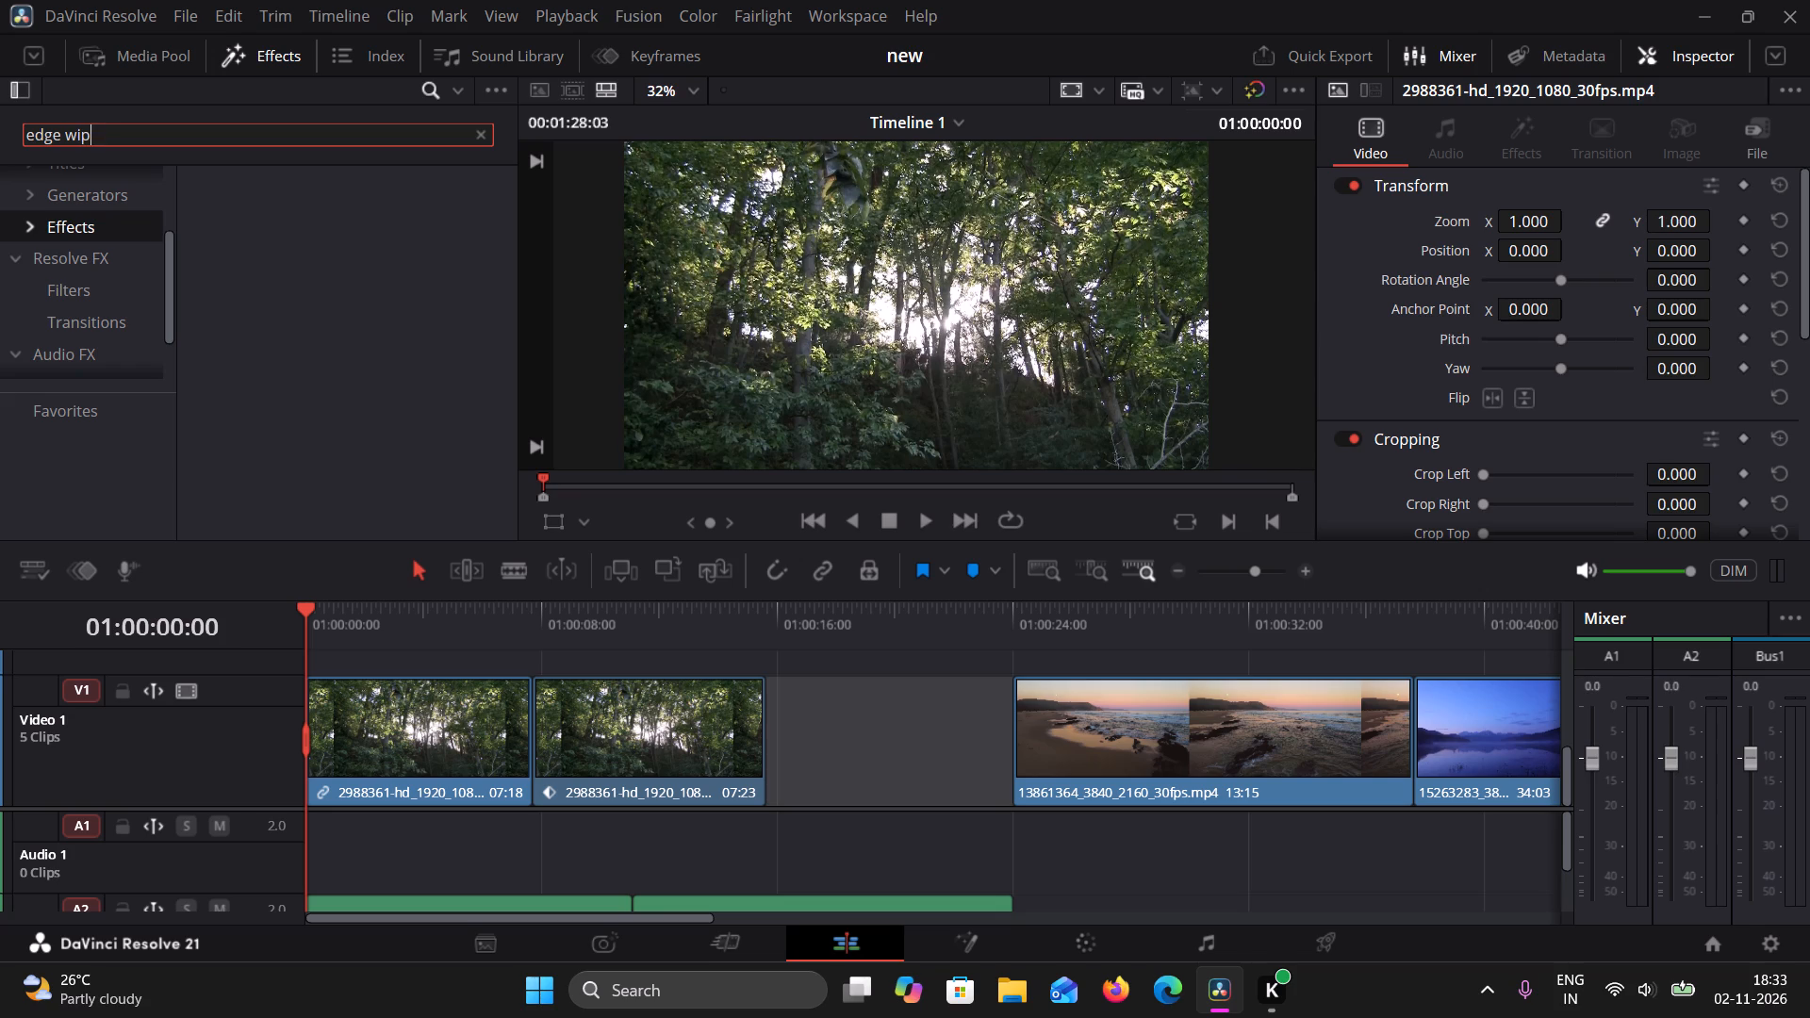
key("BackSpace")
key("BackSpace")
key("BackSpace")
key("BackSpace")
key("BackSpace")
key("BackSpace")
key("BackSpace")
key("BackSpace")
key("BackSpace")
key("BackSpace")
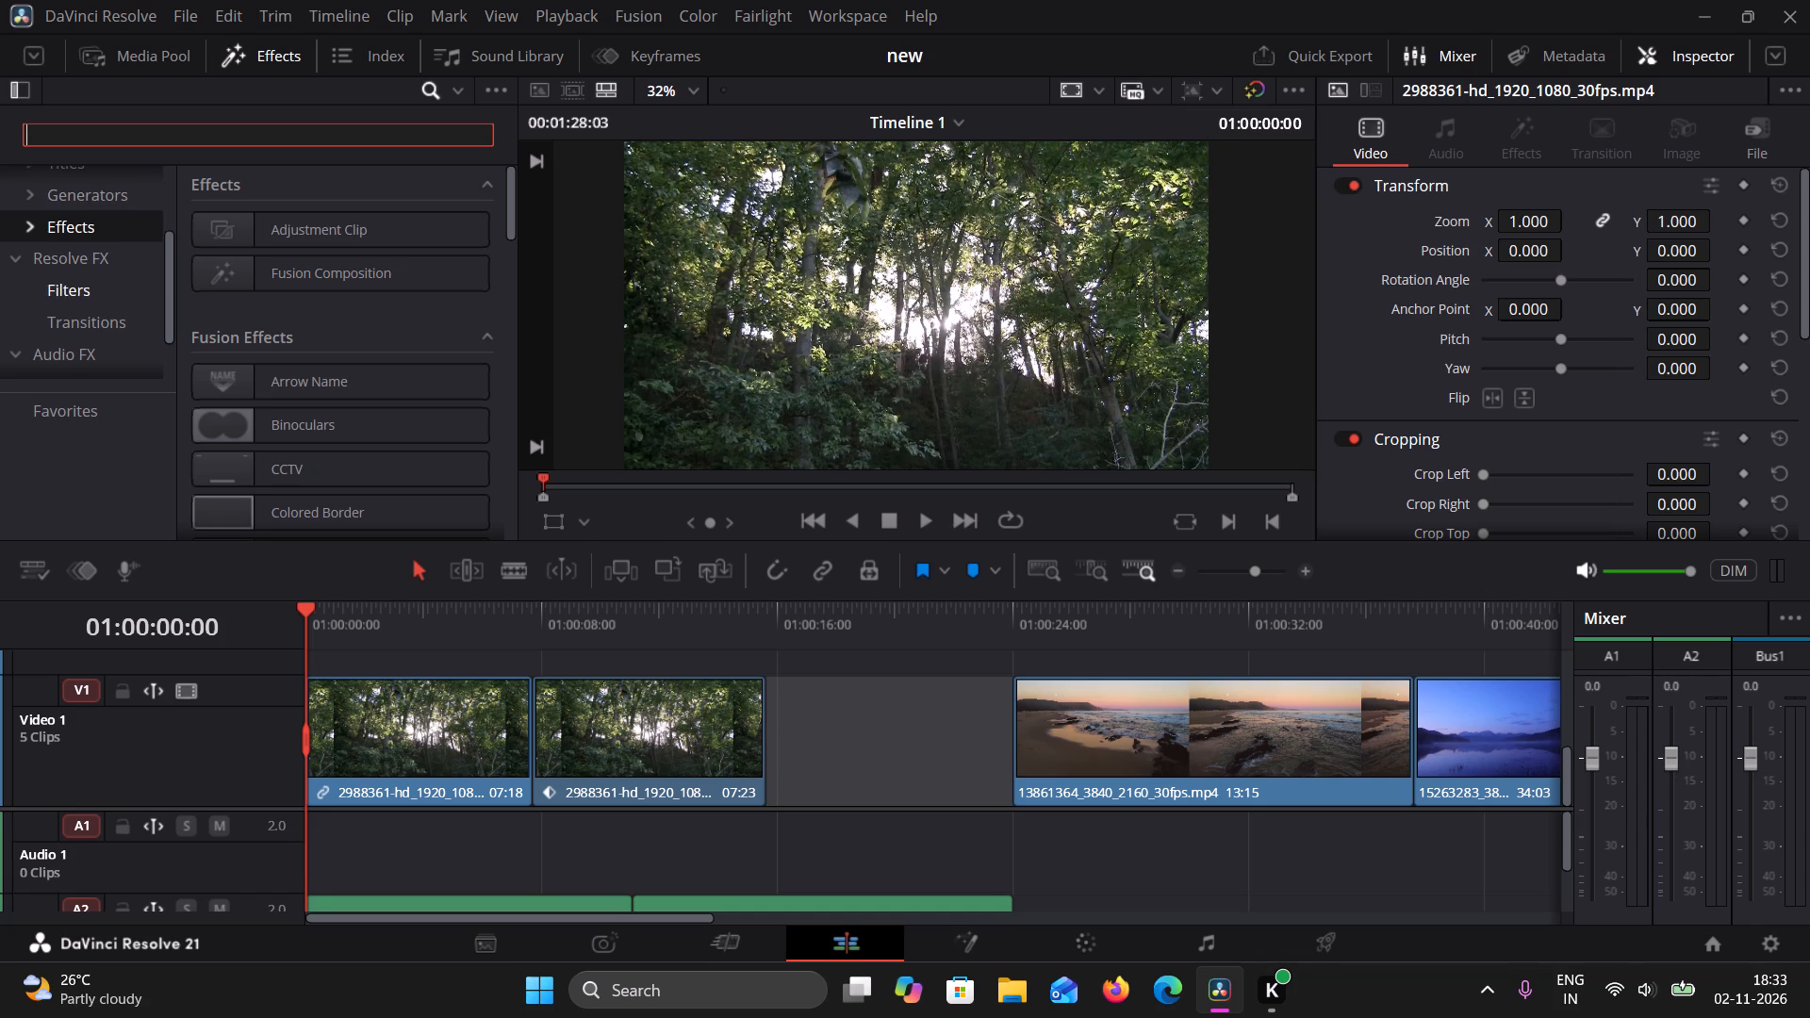
Search the Titles category for "edge".
scroll(106, 304, "up", 2)
left_click(39, 227)
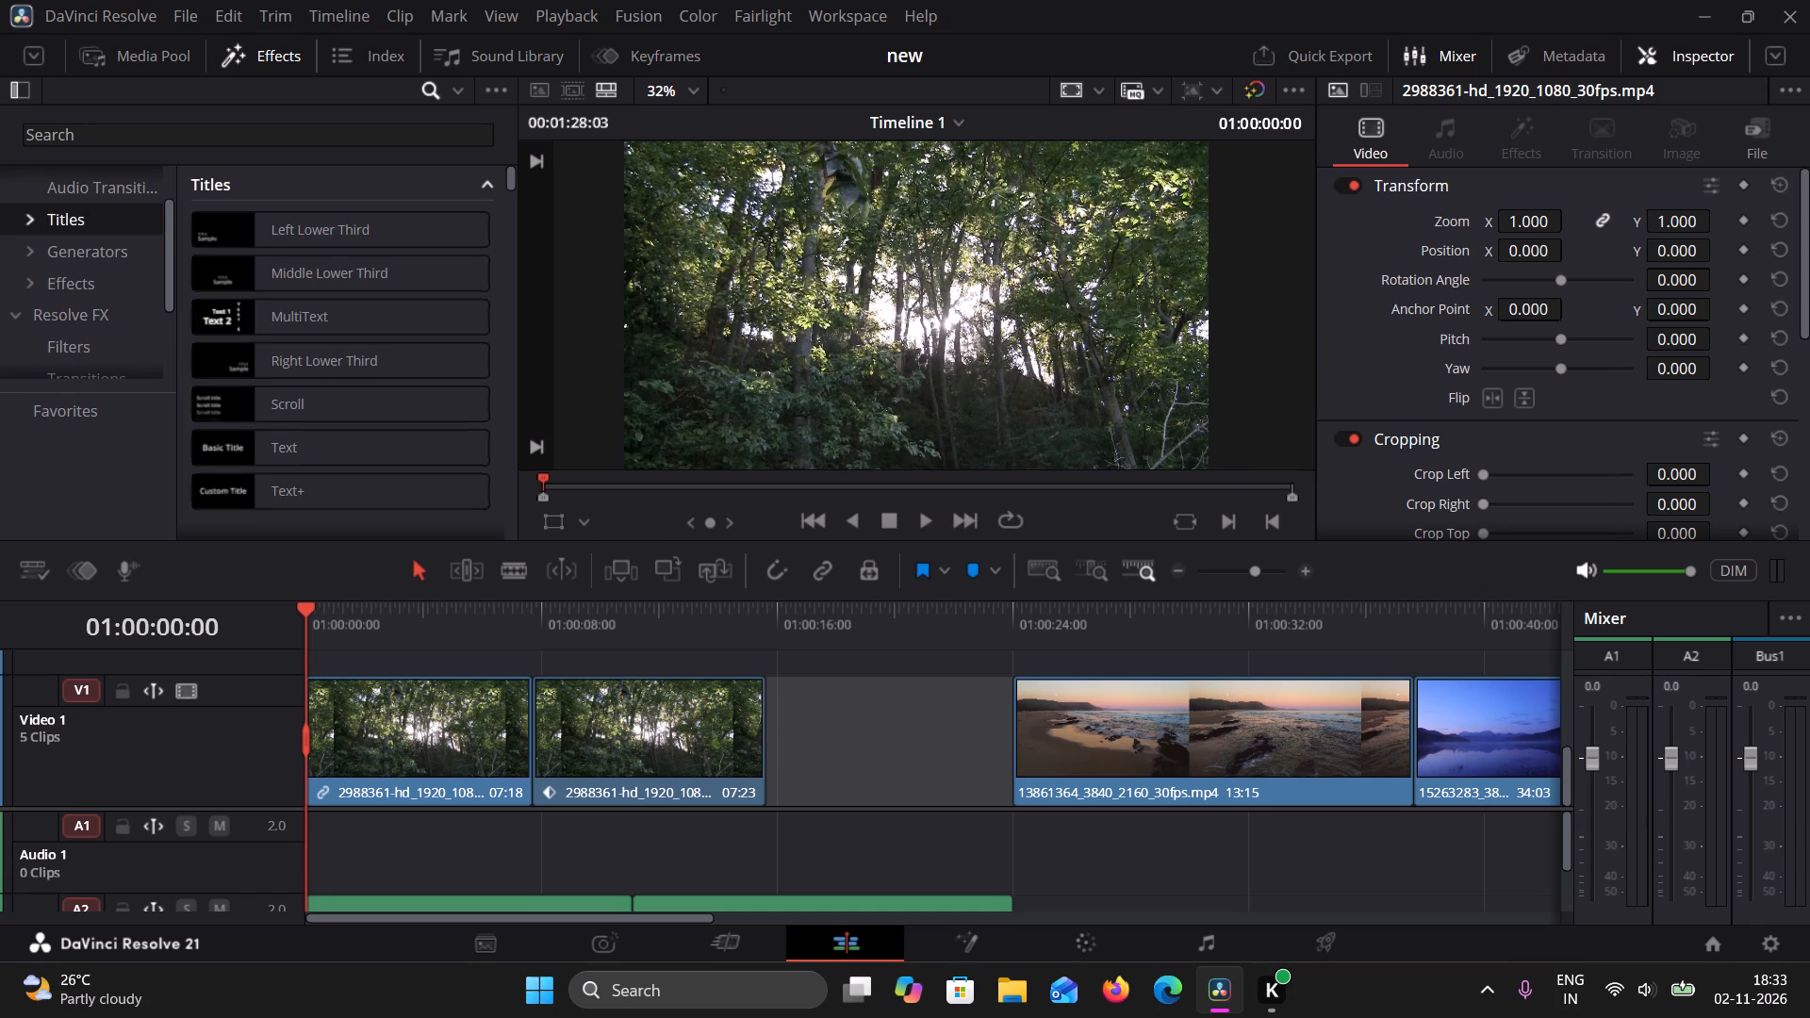
left_click(300, 138)
type("edge")
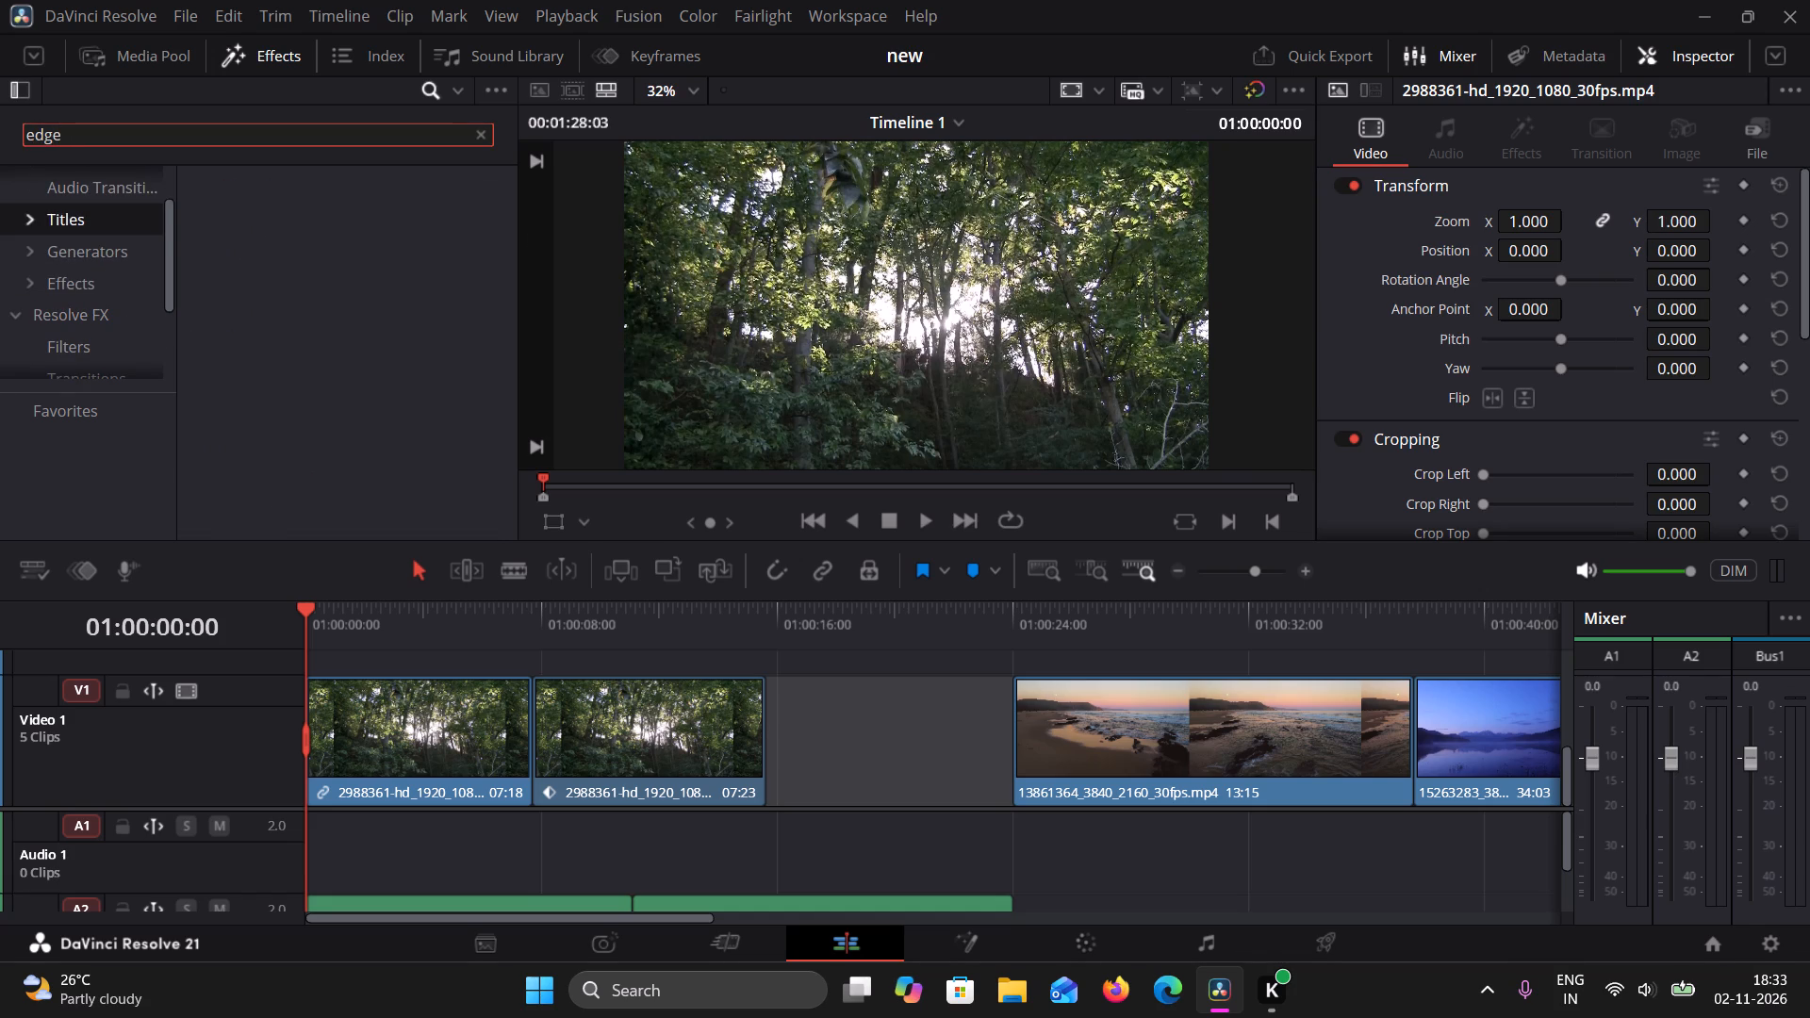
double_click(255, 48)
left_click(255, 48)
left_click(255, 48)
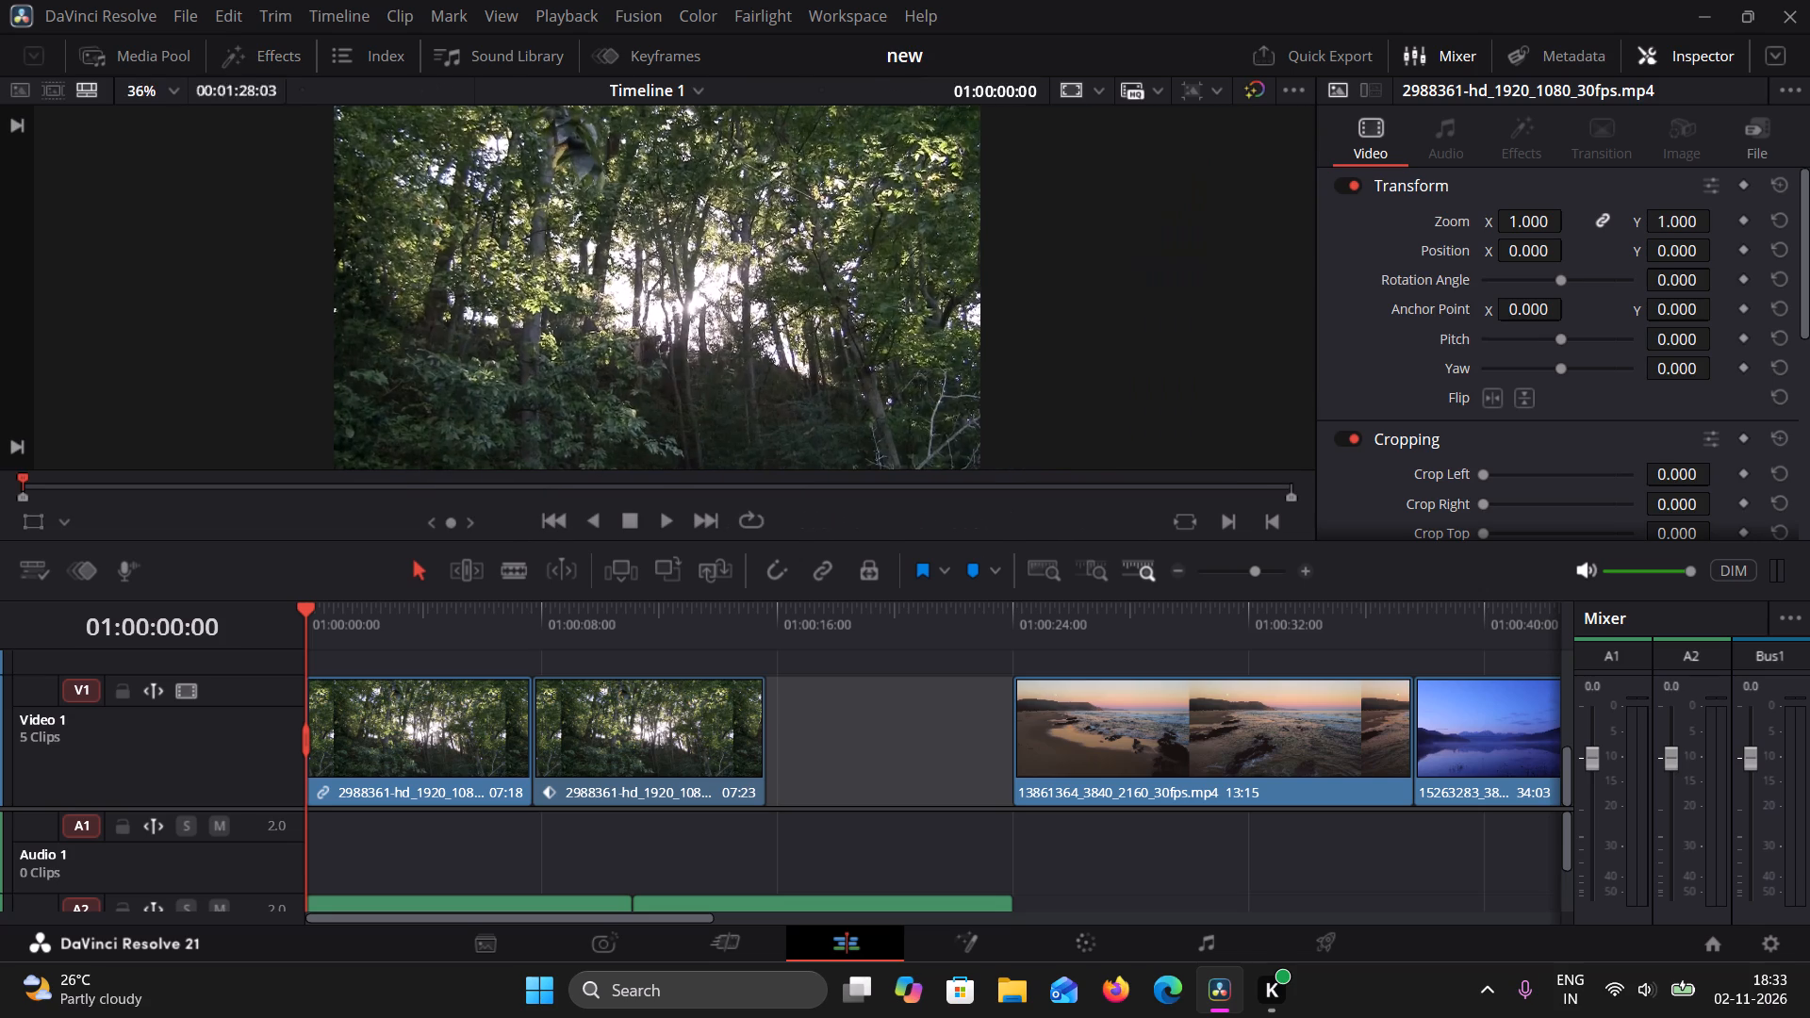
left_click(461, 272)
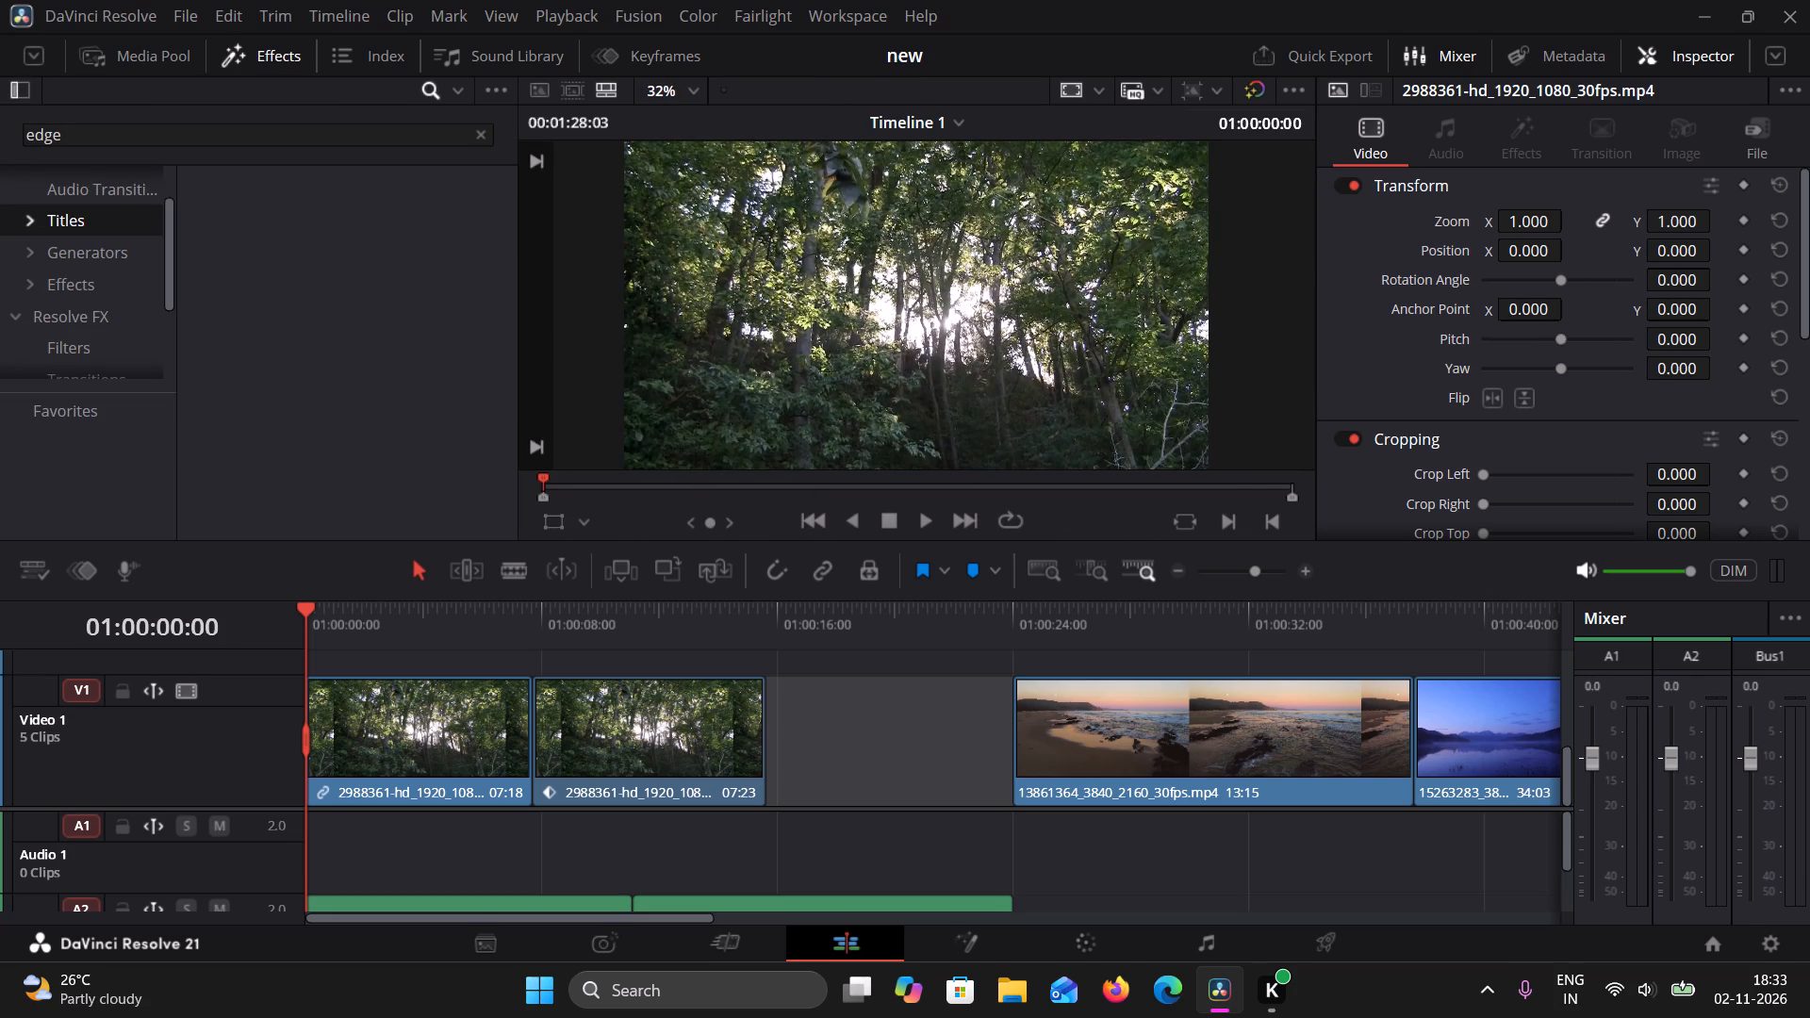
Clear the "edge" search and browse the Toolbox Effects category for an edge wipe effect.
left_click(432, 100)
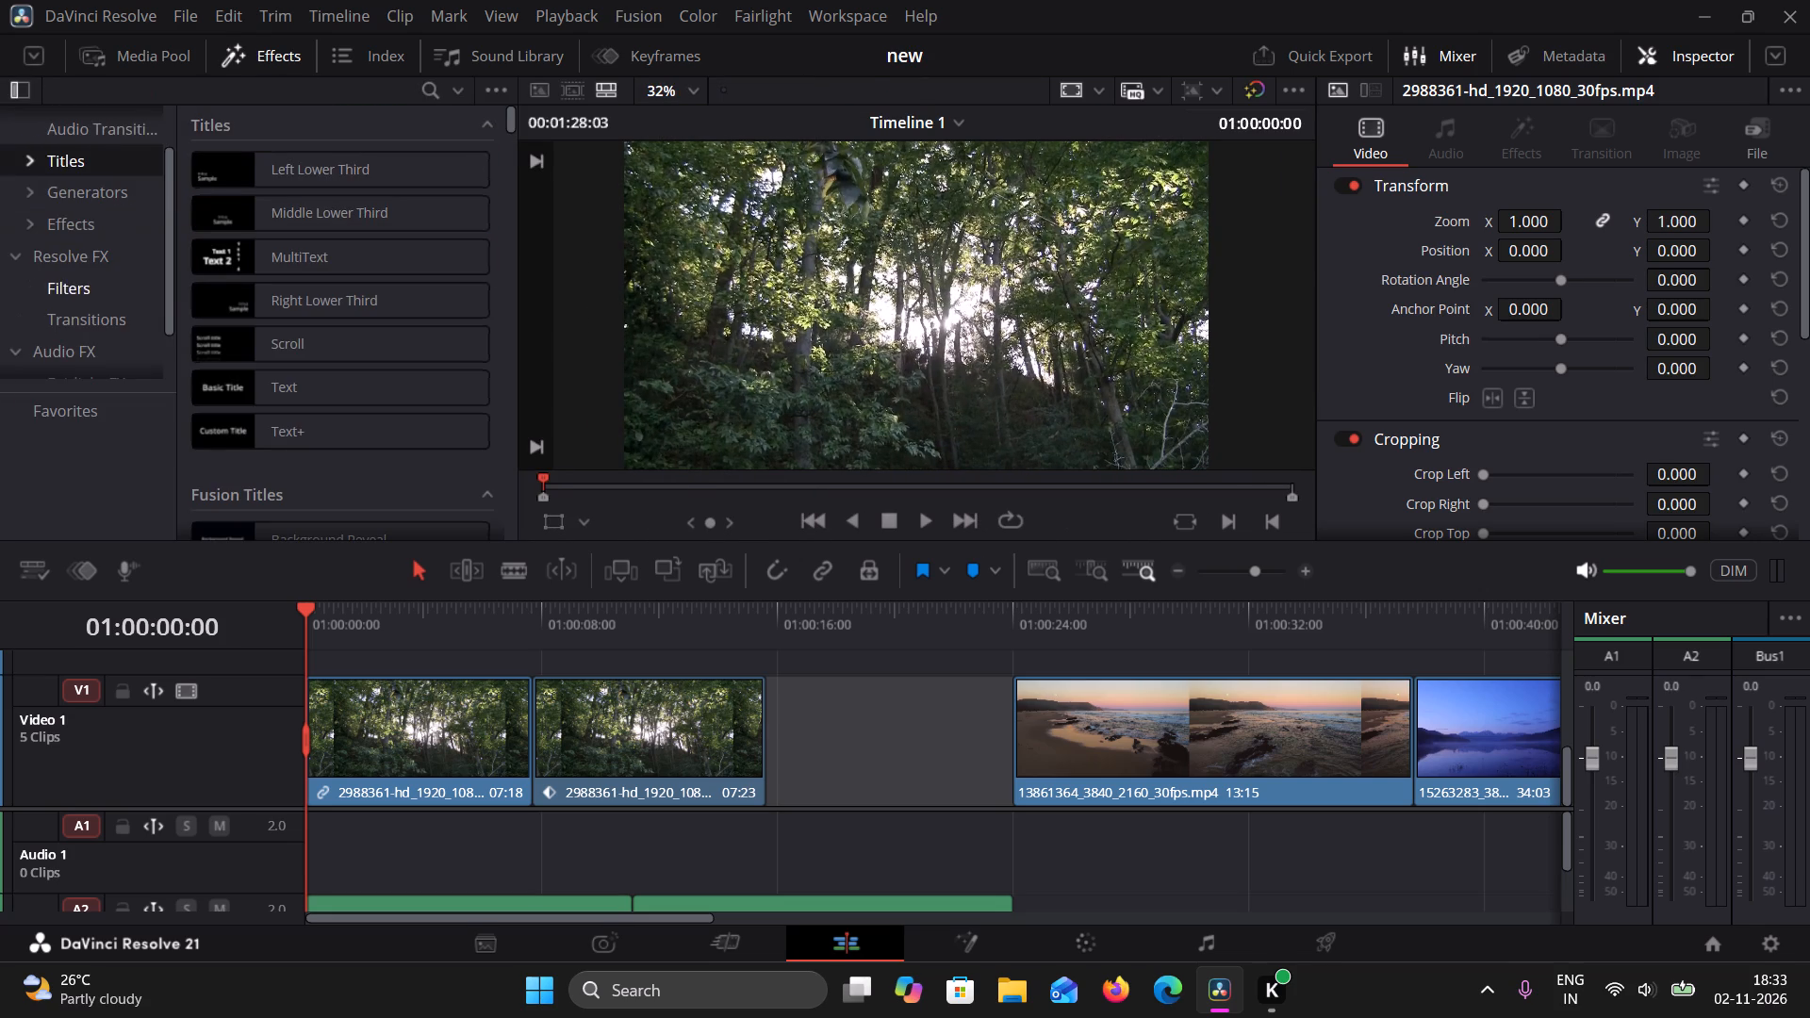
left_click_drag(168, 314, 174, 402)
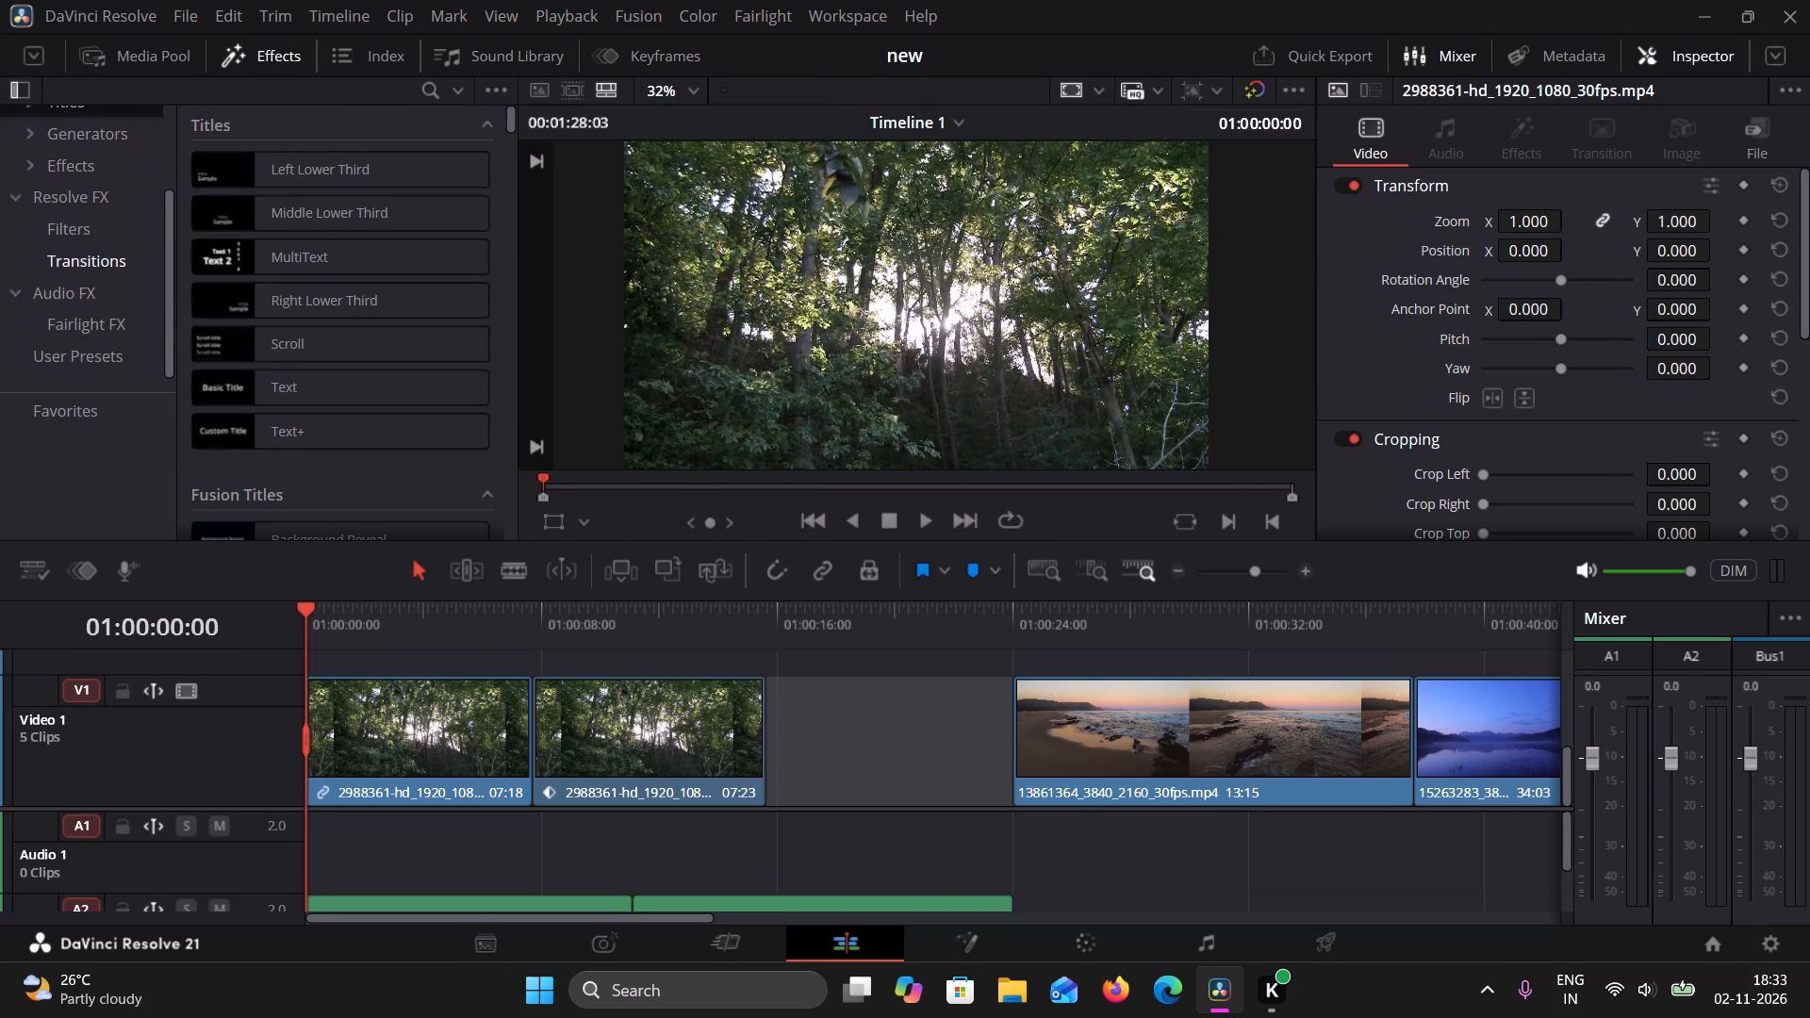
scroll(29, 264, "up", 5)
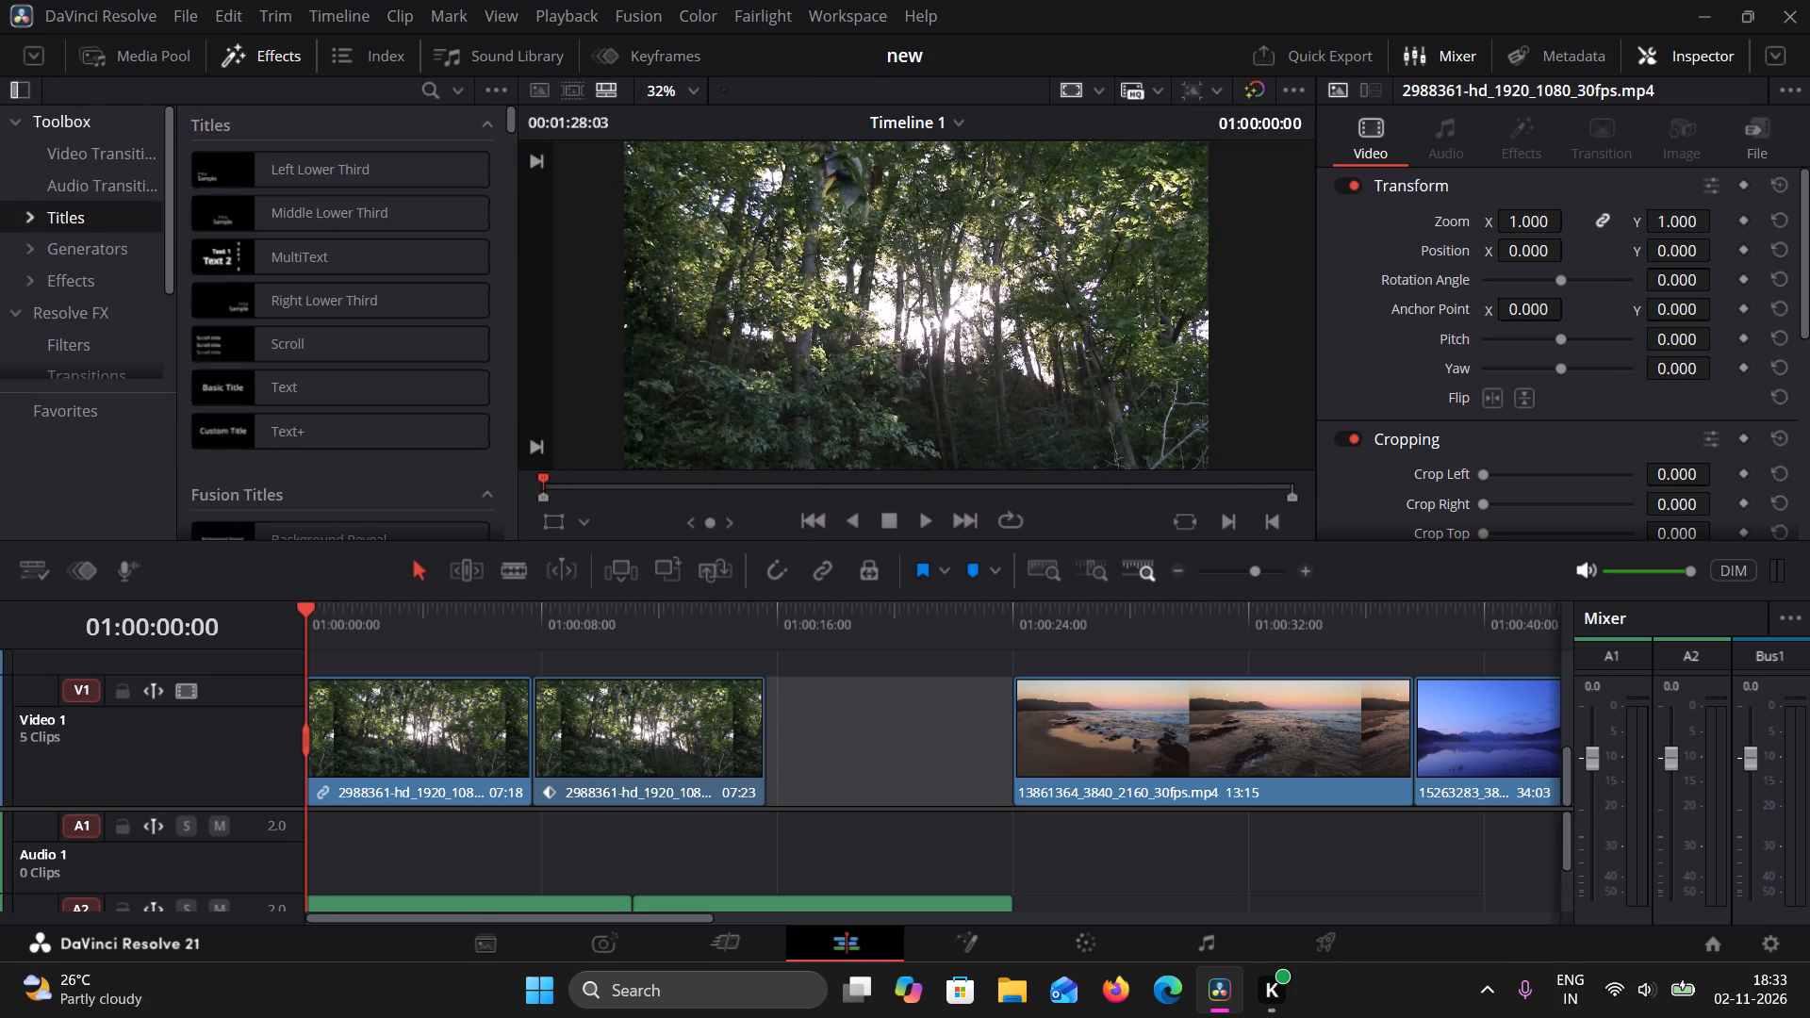
scroll(63, 265, "down", 1)
left_click(87, 225)
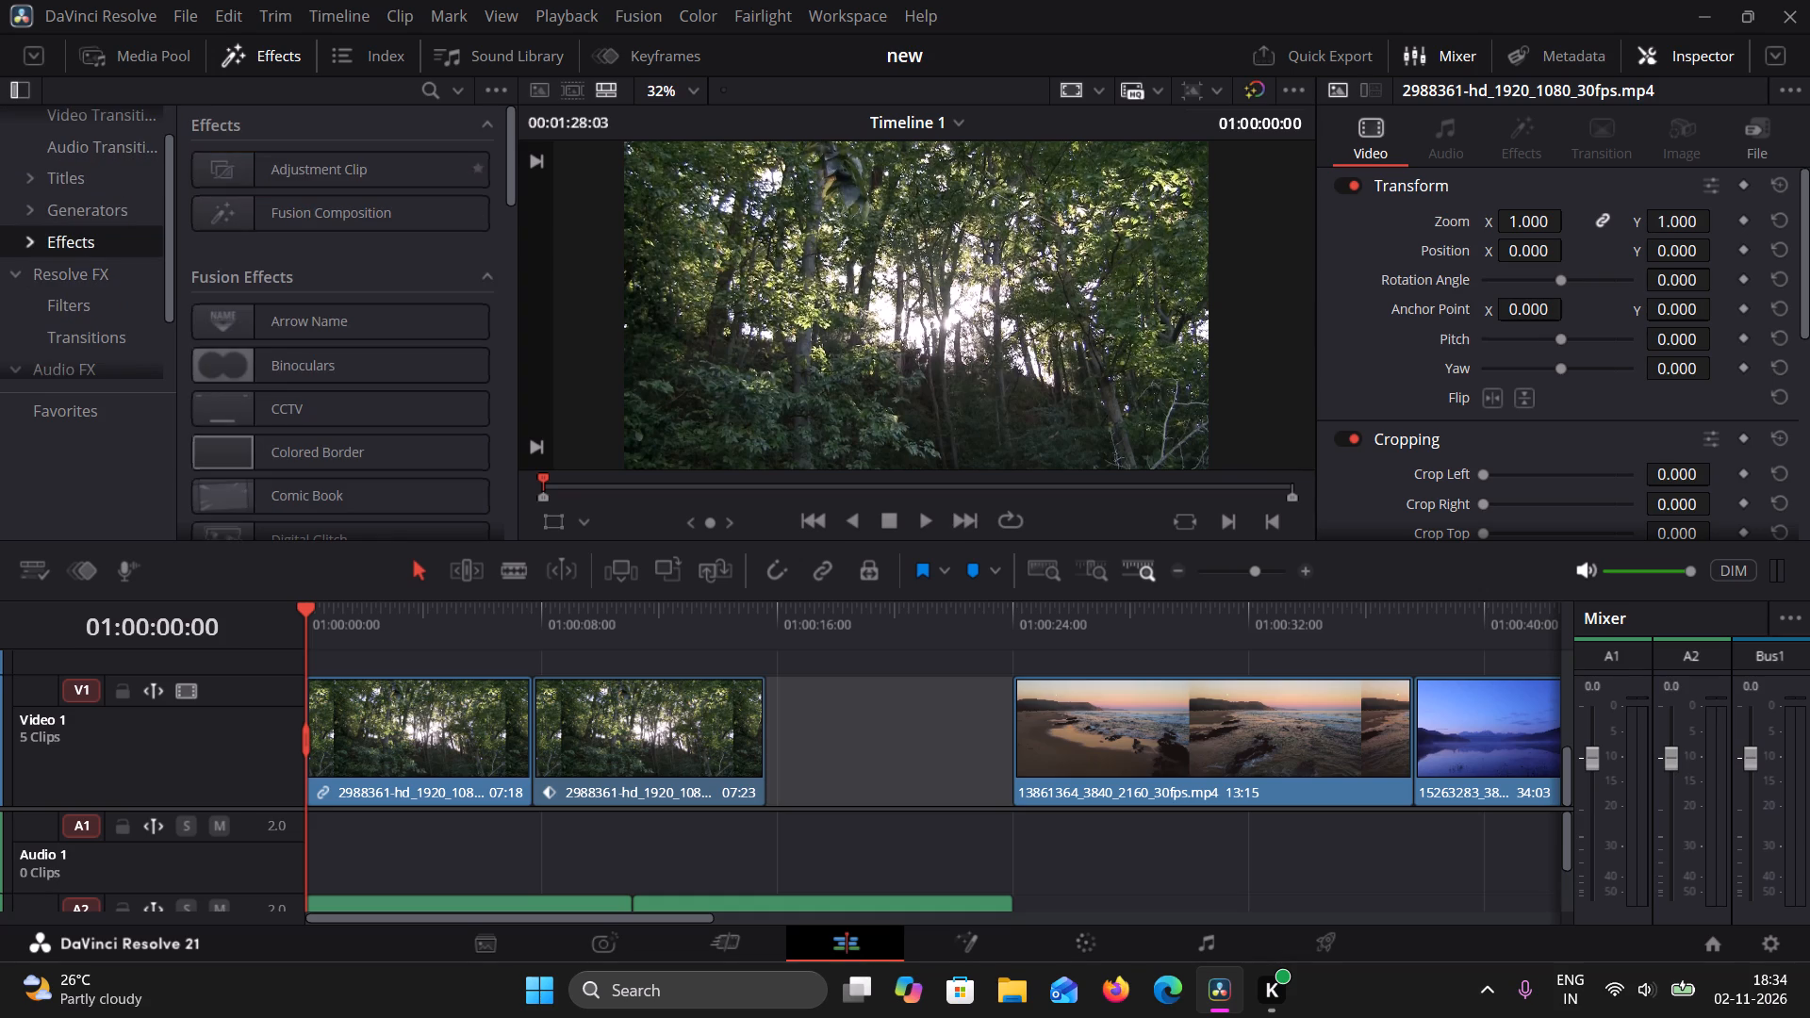
left_click(442, 90)
left_click(419, 120)
left_click(420, 123)
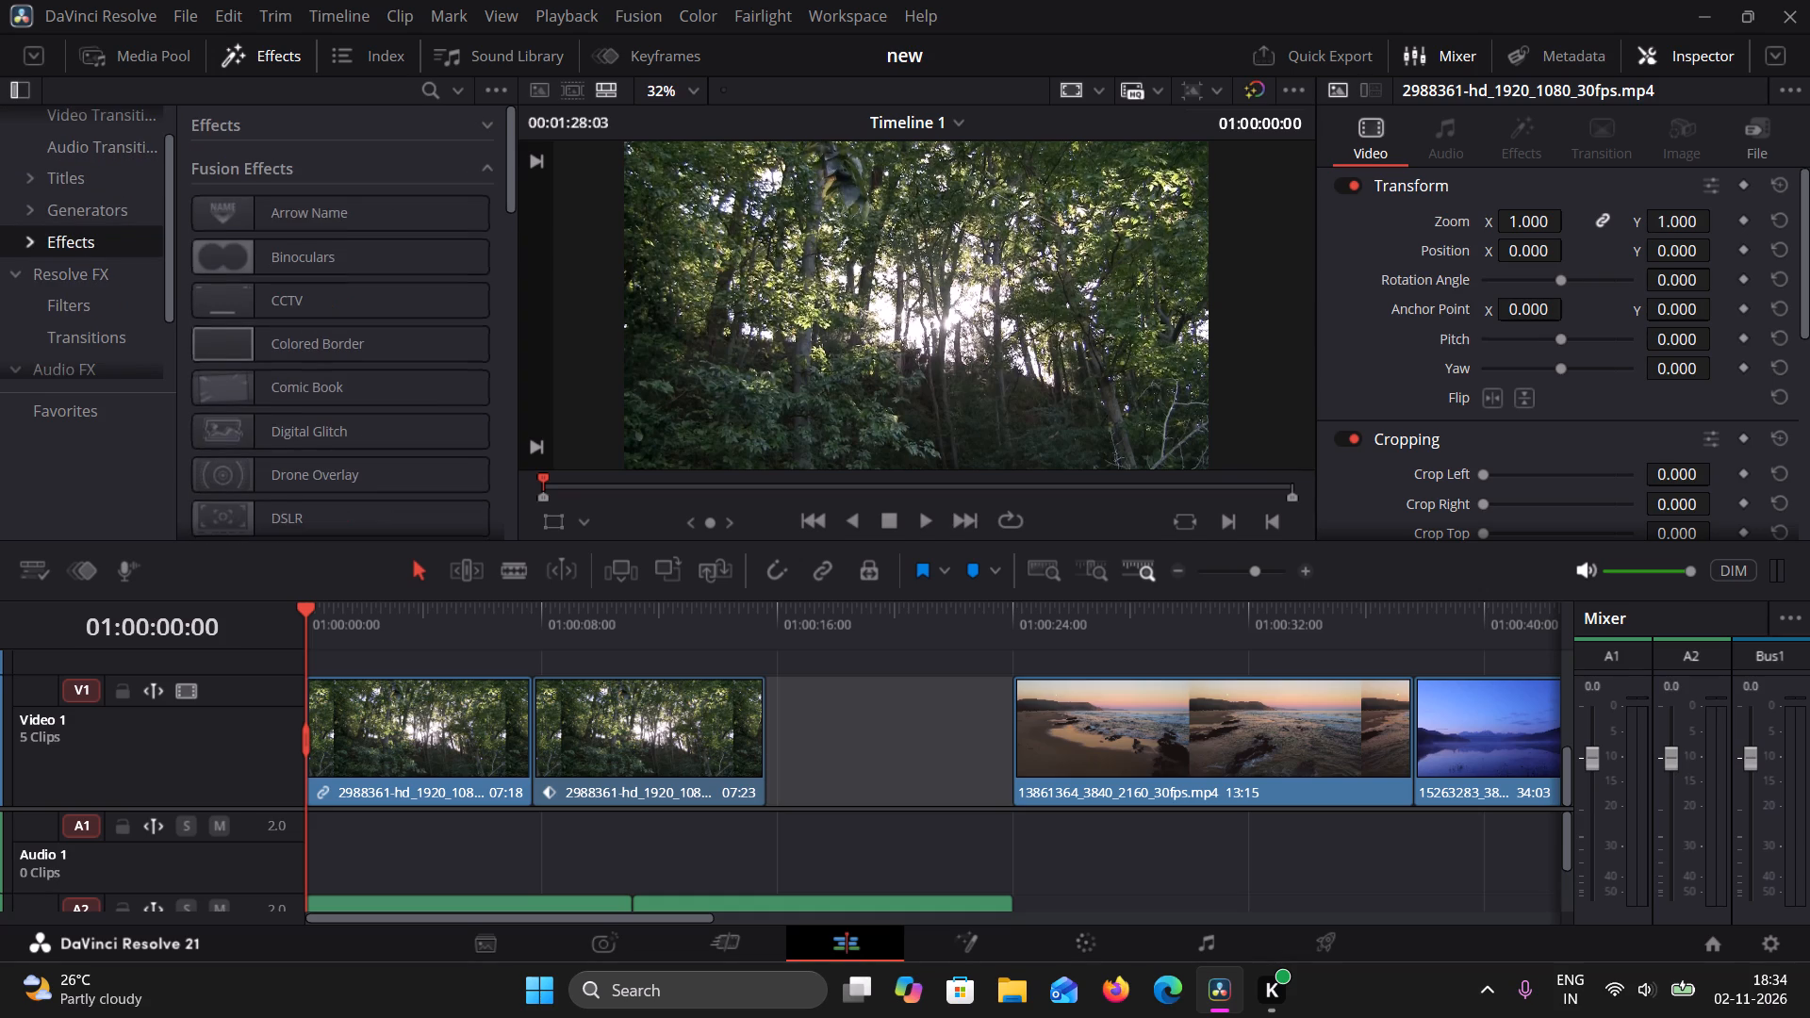
scroll(420, 287, "down", 9)
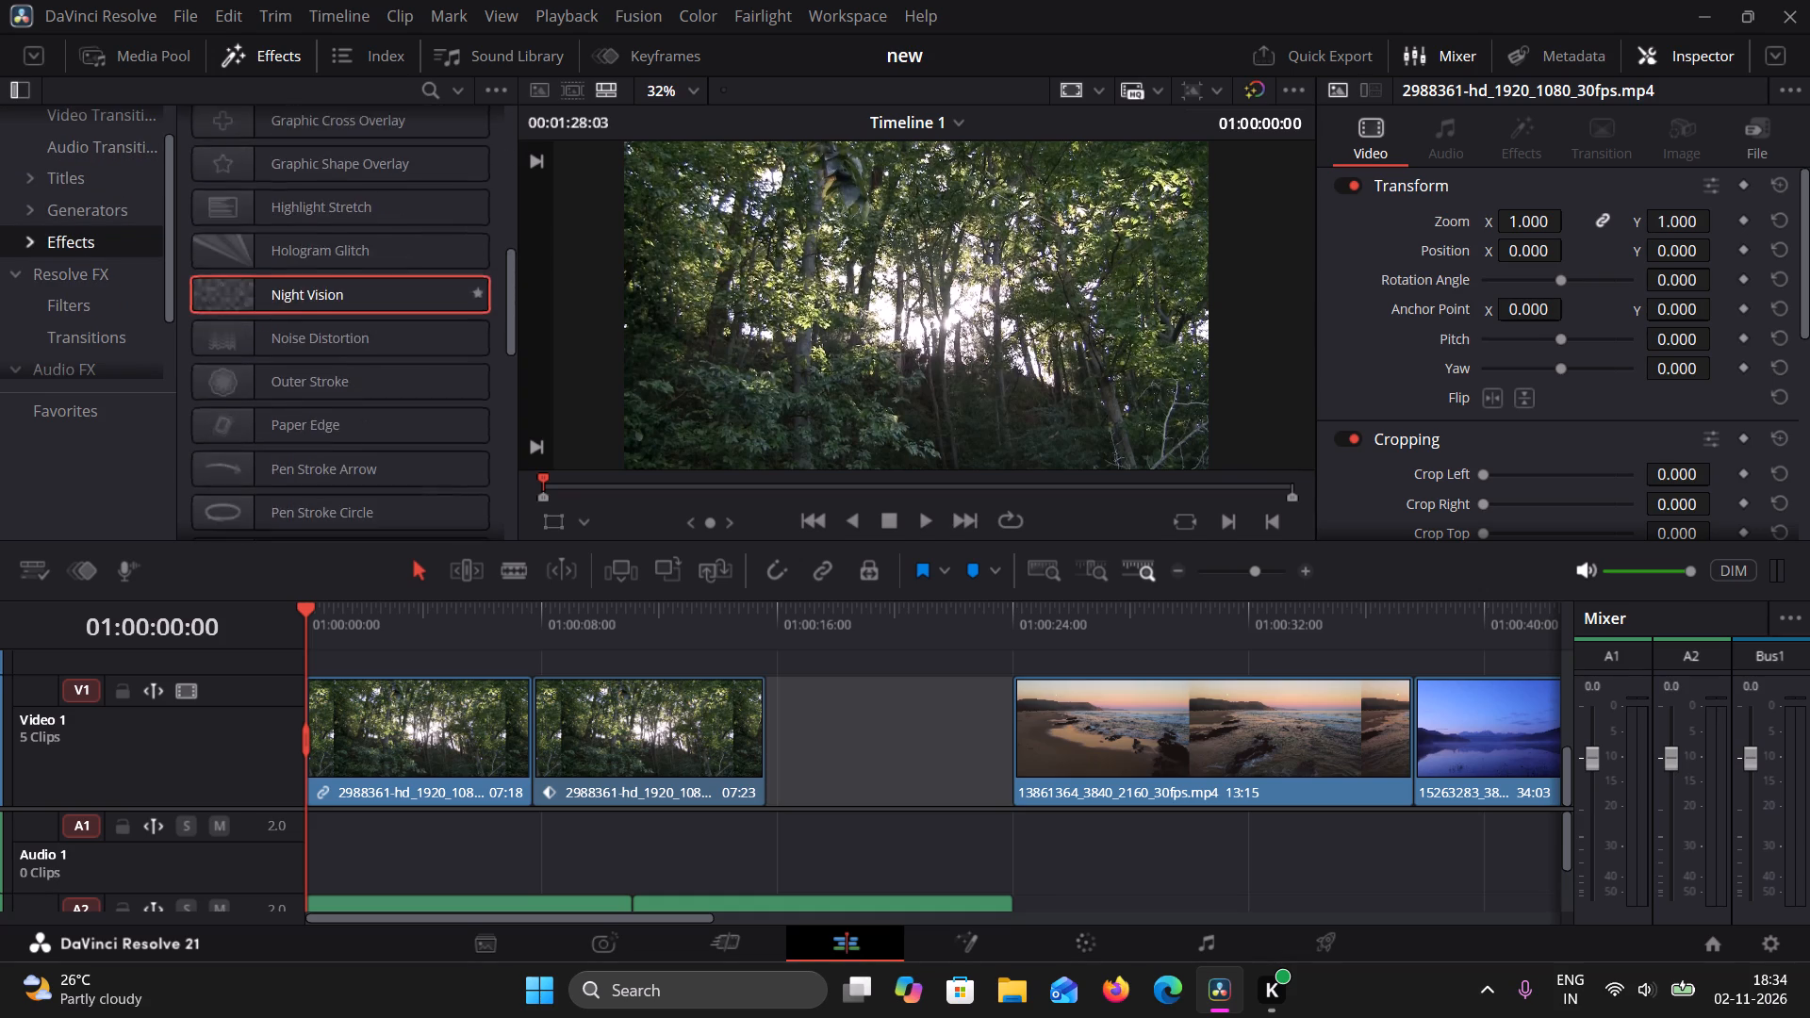
scroll(417, 287, "down", 1)
scroll(417, 287, "up", 1)
scroll(417, 287, "down", 1)
scroll(417, 287, "up", 1)
scroll(417, 287, "down", 7)
scroll(417, 287, "up", 1)
scroll(417, 287, "down", 6)
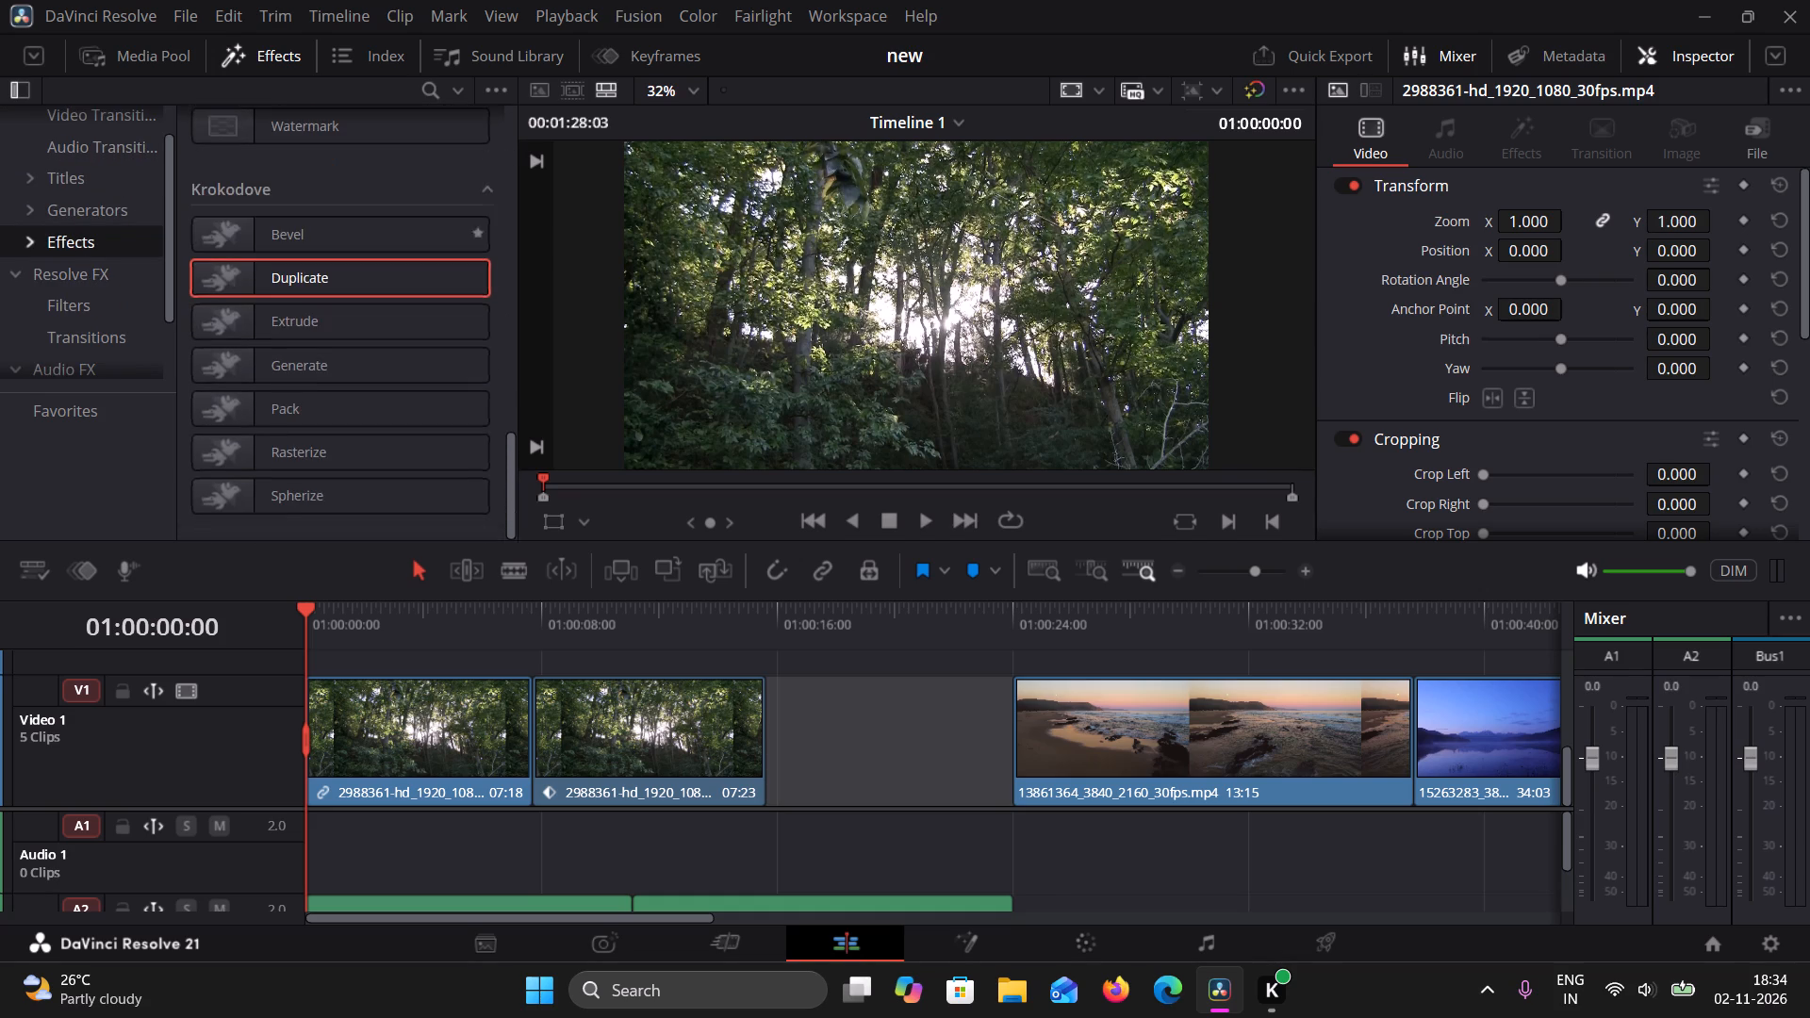
scroll(417, 287, "down", 6)
scroll(417, 287, "up", 19)
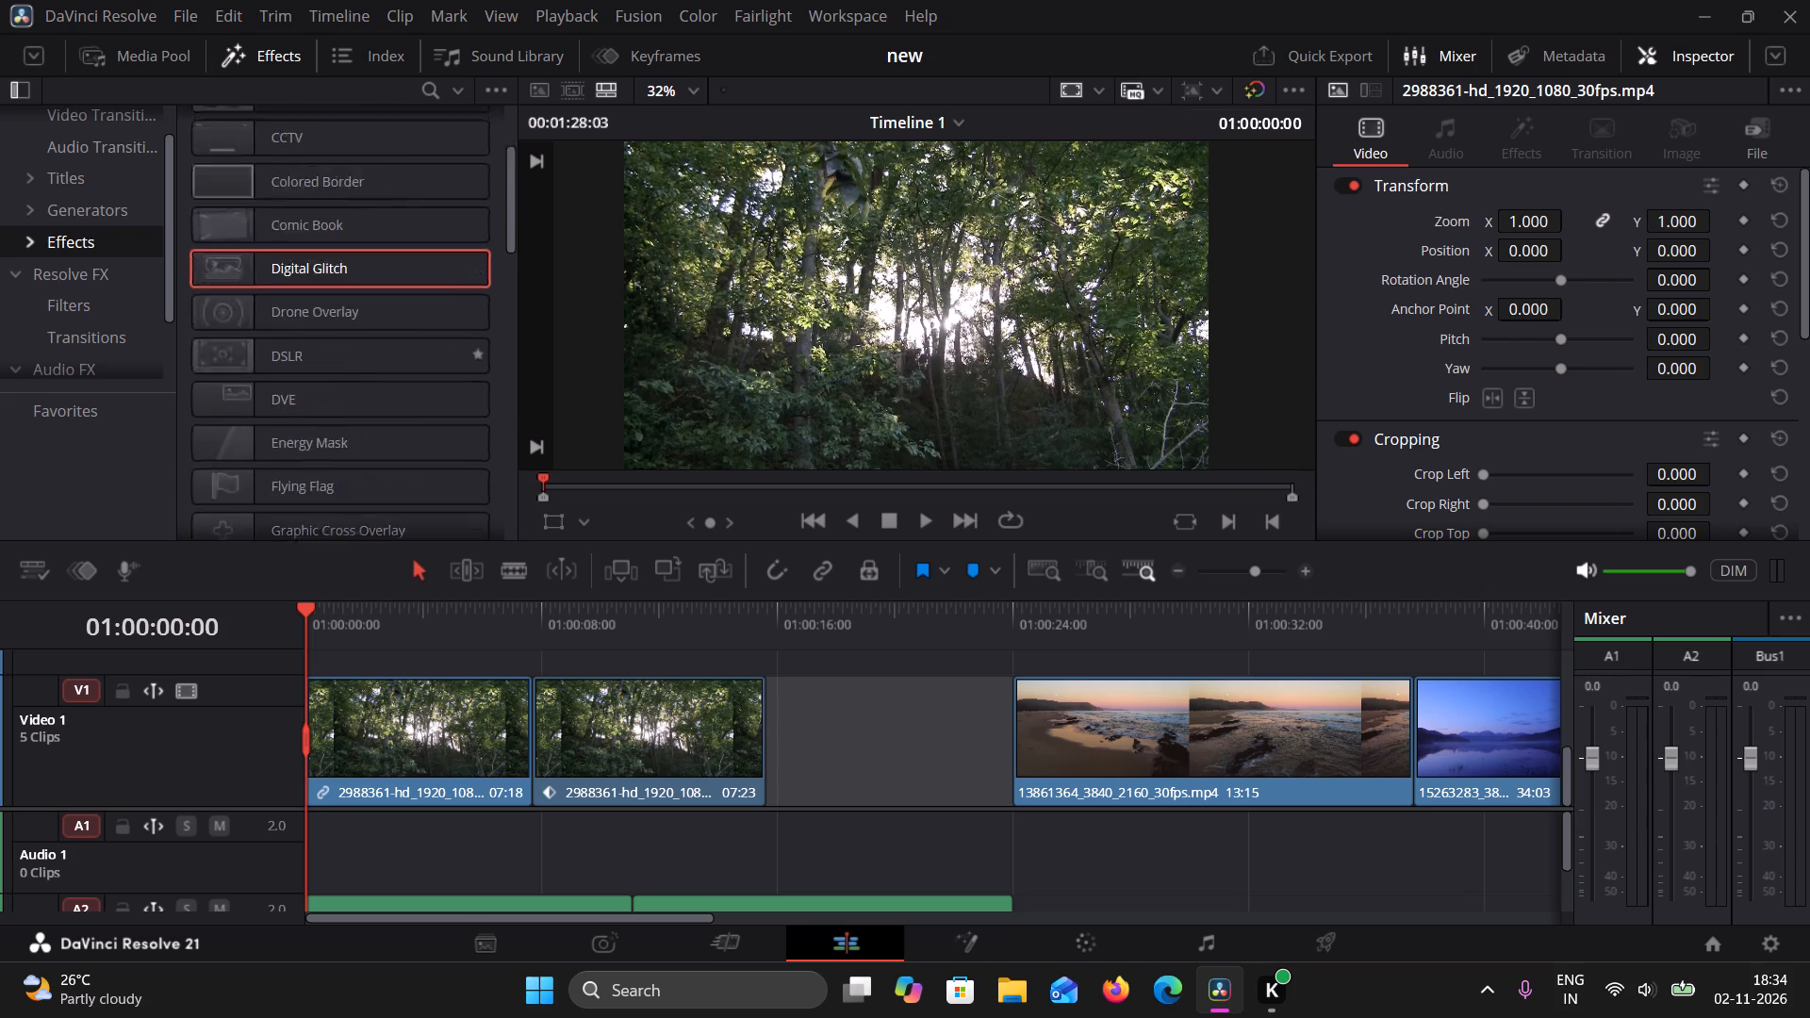
scroll(415, 287, "up", 5)
Browse the Resolve FX filters and transitions for an edge wipe effect.
left_click(54, 277)
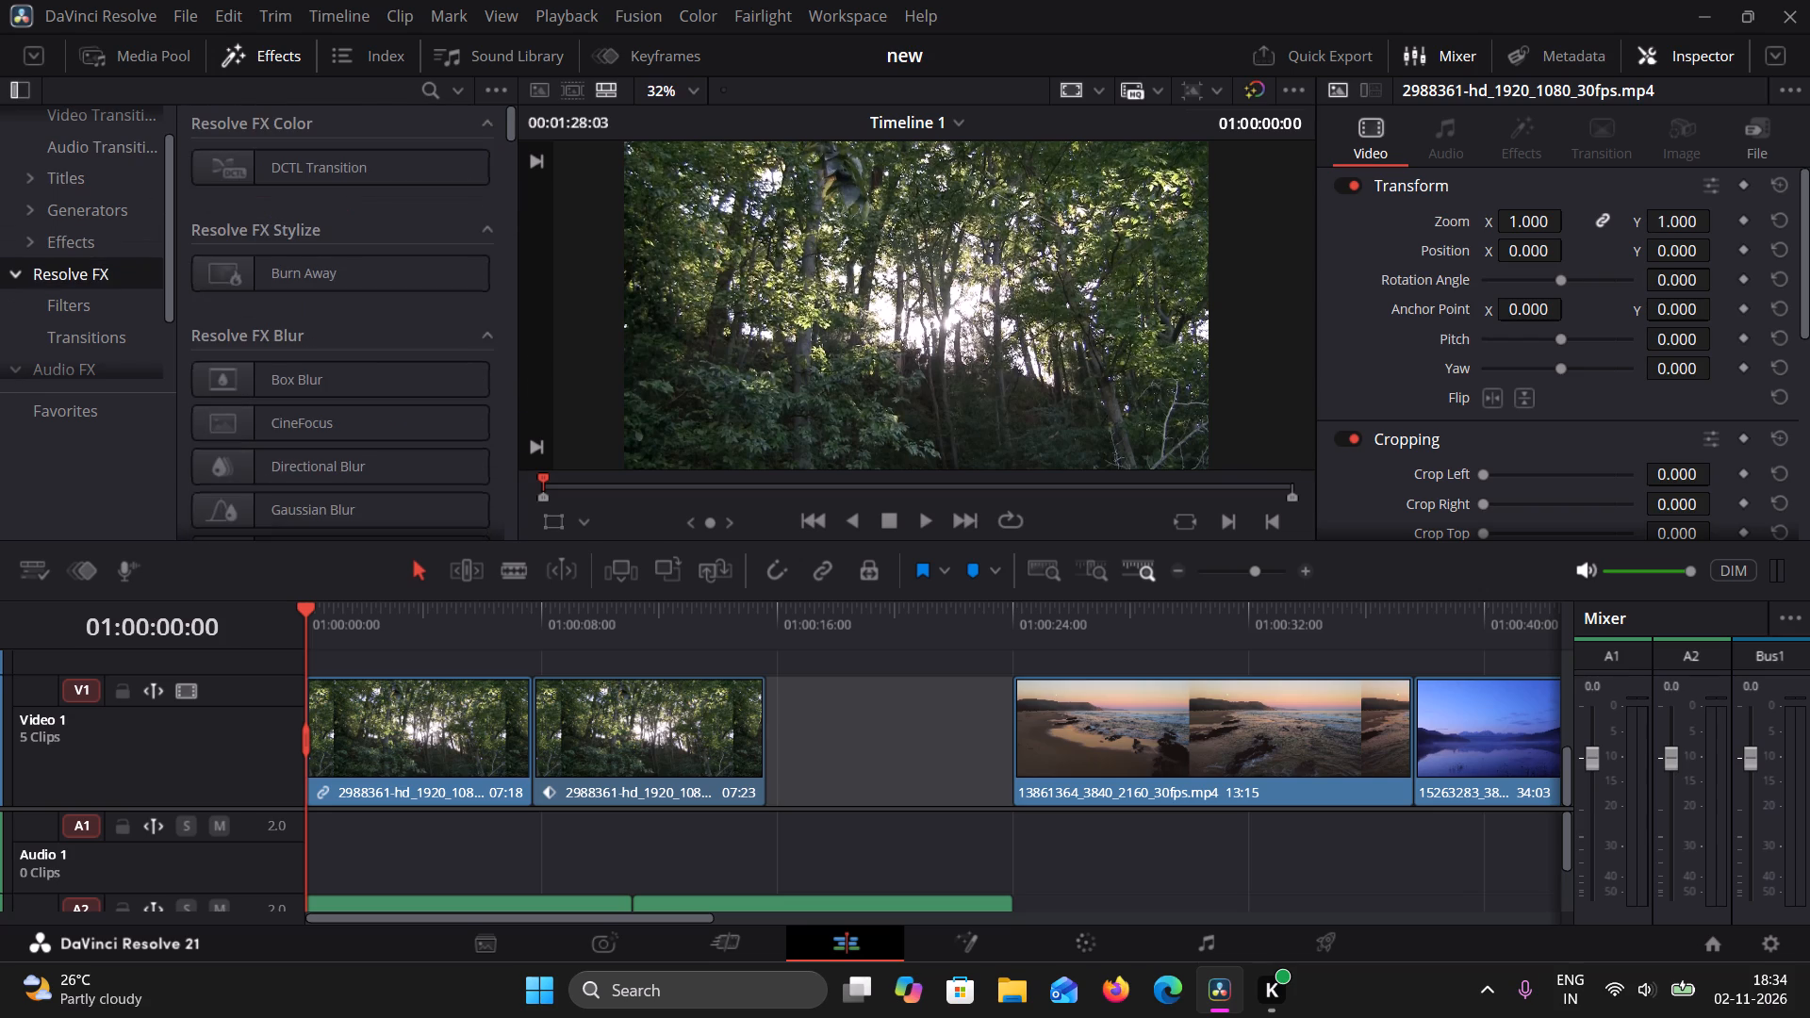
scroll(362, 292, "down", 7)
scroll(362, 292, "up", 1)
scroll(362, 292, "down", 6)
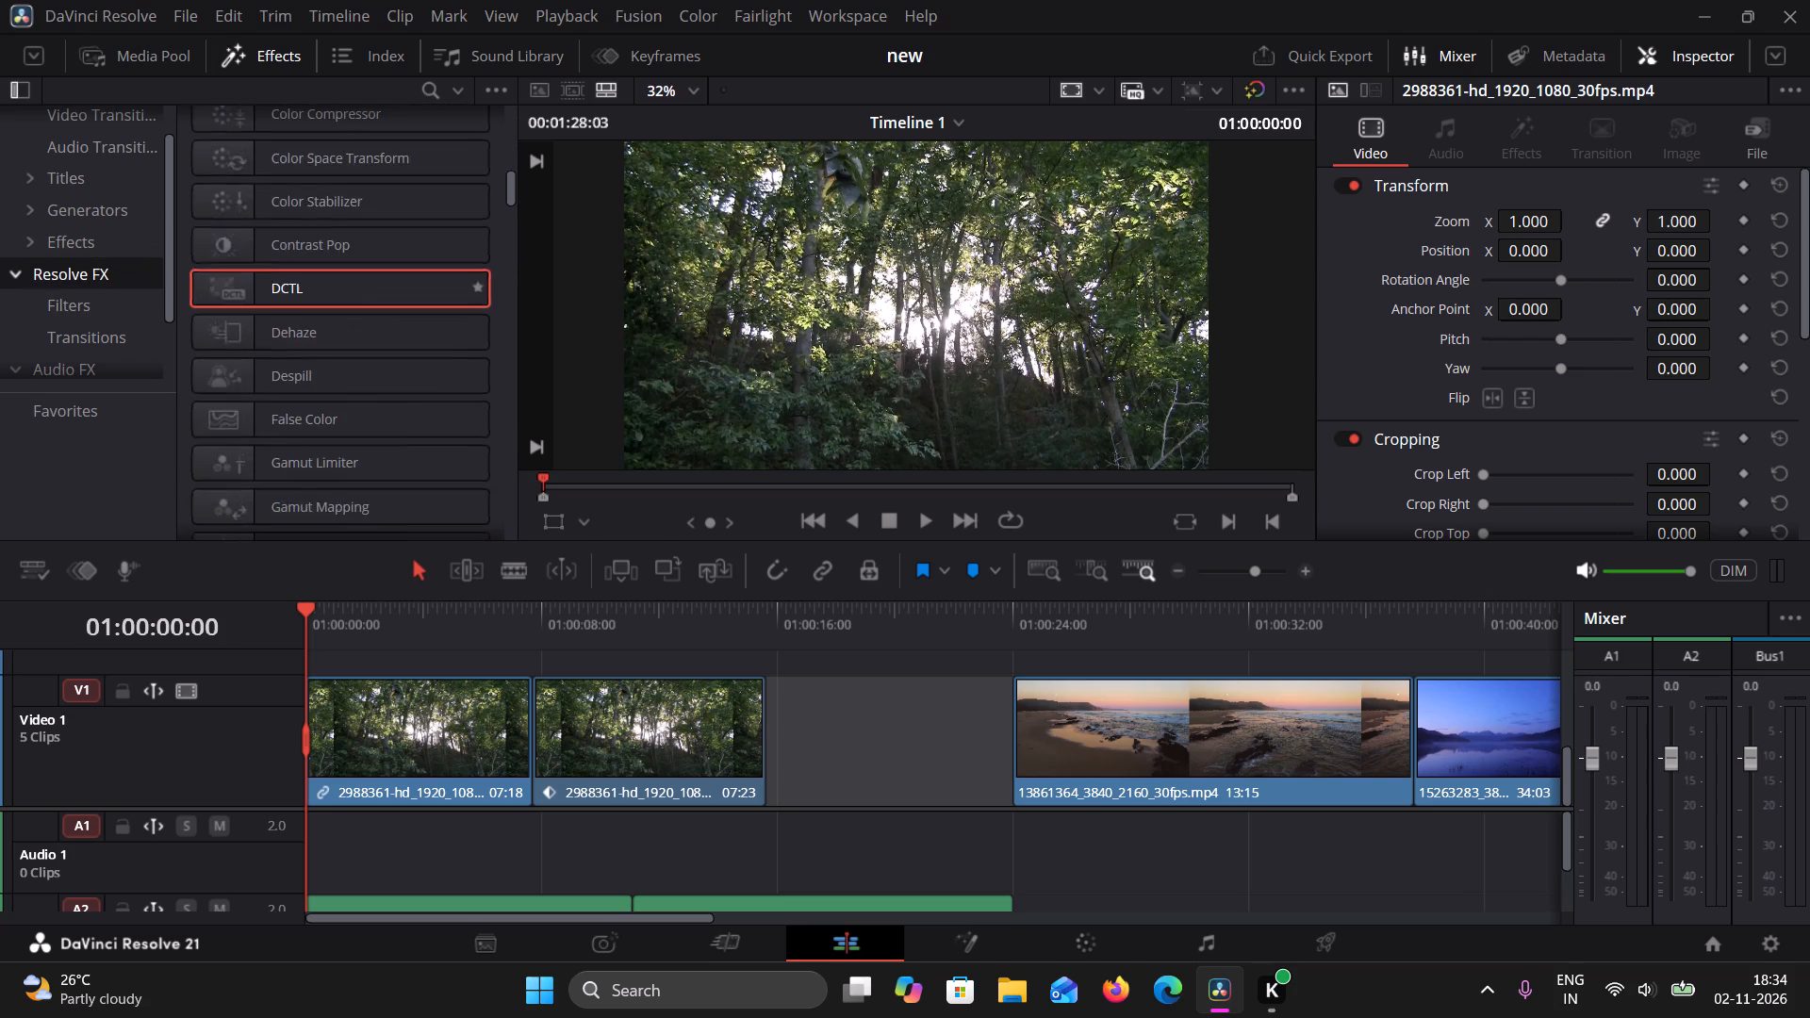
scroll(362, 292, "down", 9)
scroll(362, 292, "up", 1)
scroll(362, 292, "down", 9)
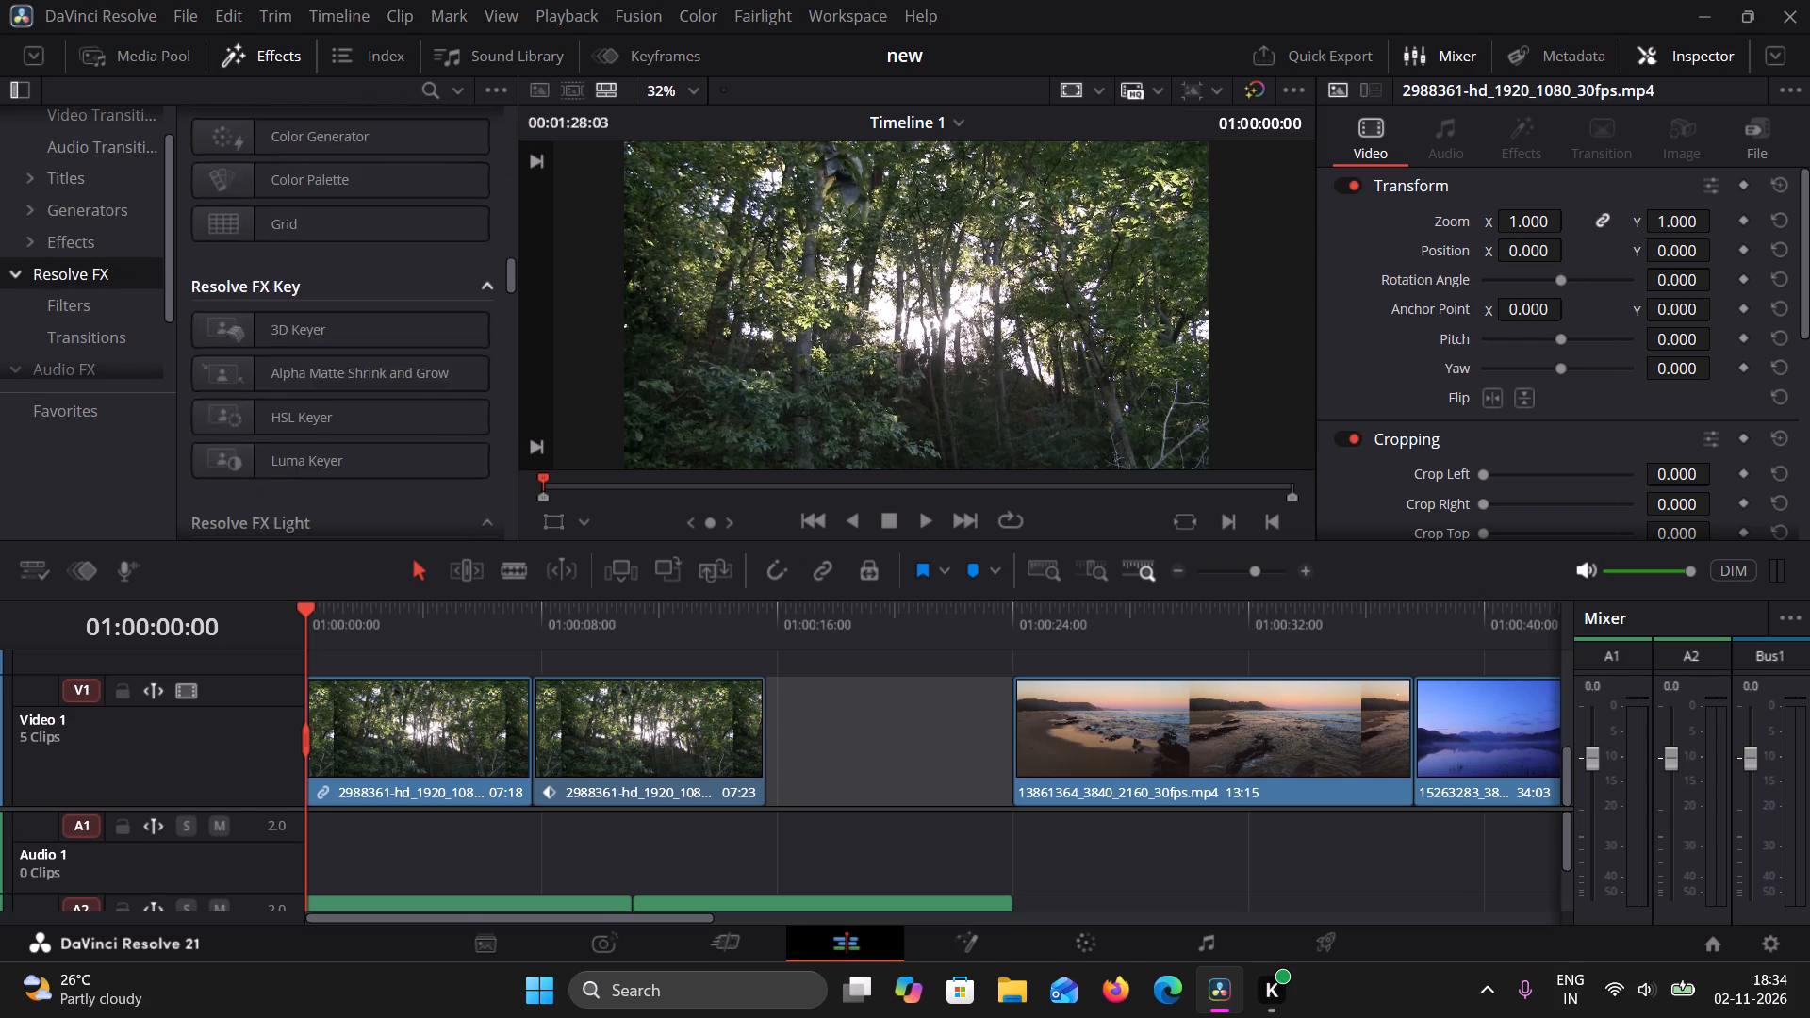
scroll(362, 292, "down", 6)
scroll(362, 292, "up", 1)
scroll(362, 292, "down", 9)
scroll(362, 292, "up", 1)
scroll(362, 292, "down", 1)
scroll(362, 292, "up", 1)
scroll(362, 292, "down", 3)
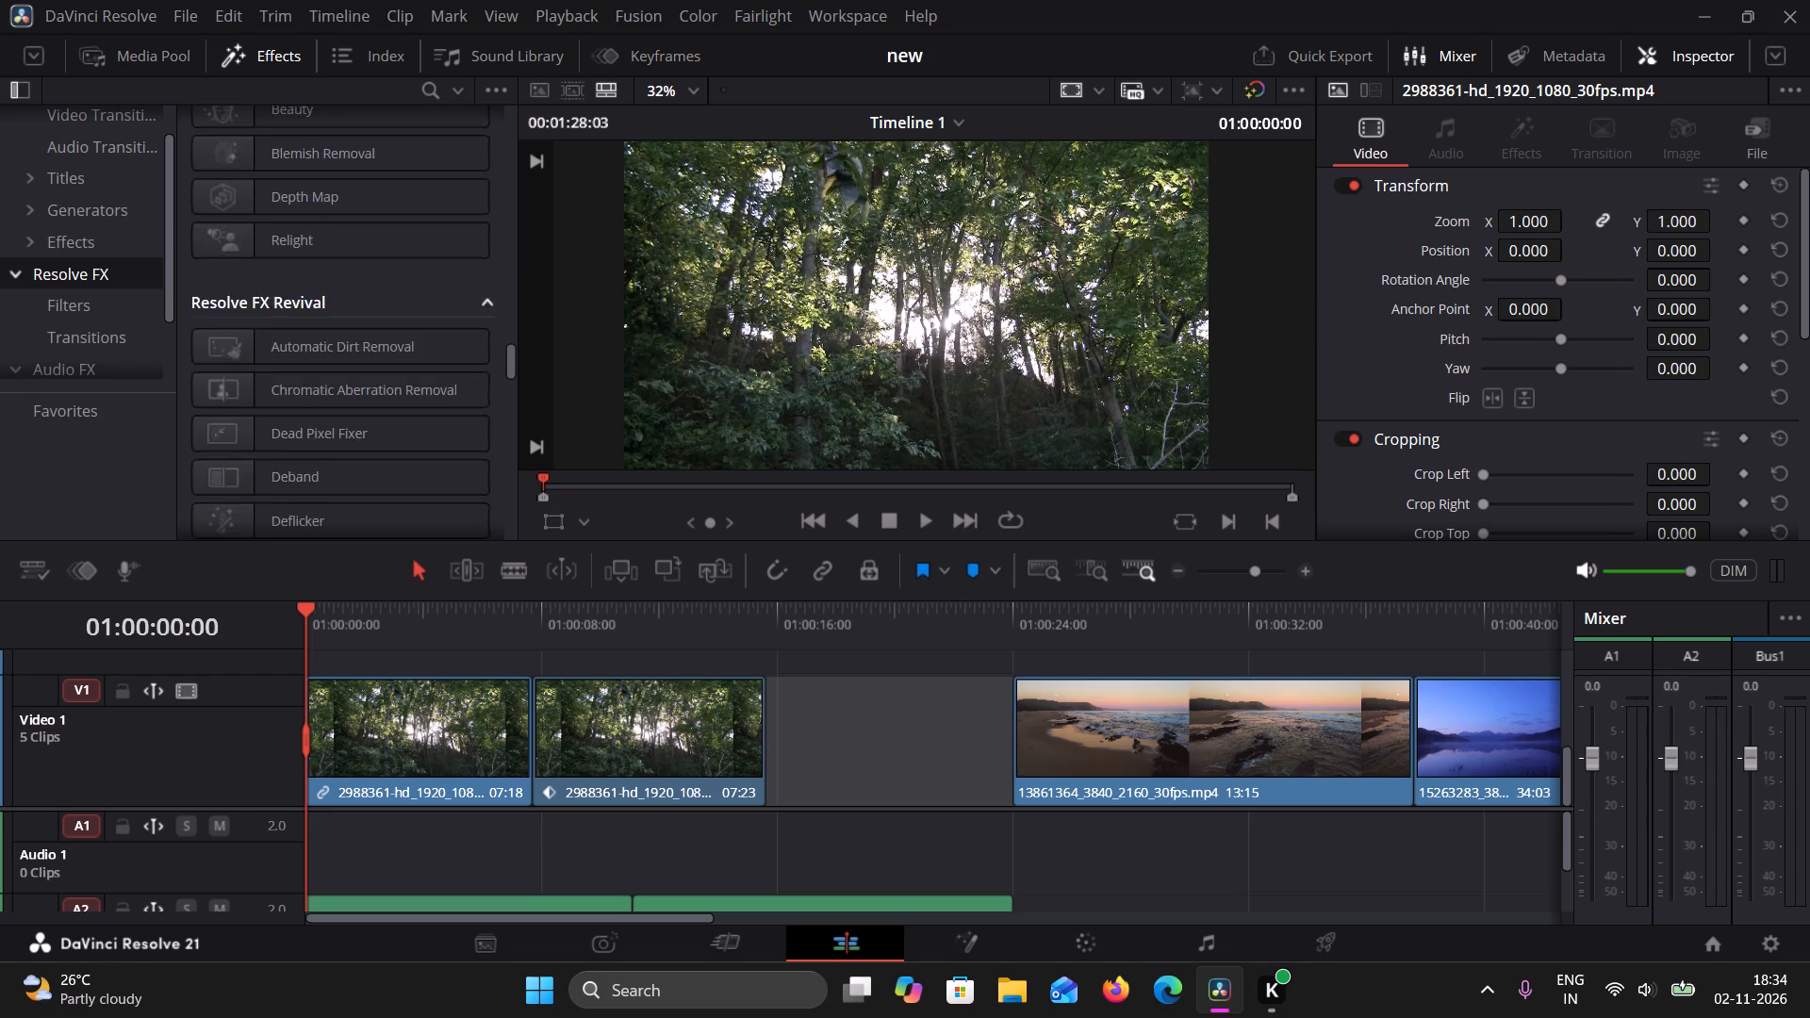
scroll(362, 292, "down", 6)
scroll(363, 293, "up", 1)
scroll(363, 293, "down", 1)
scroll(363, 293, "up", 1)
scroll(363, 293, "down", 6)
scroll(363, 293, "up", 1)
scroll(363, 293, "down", 4)
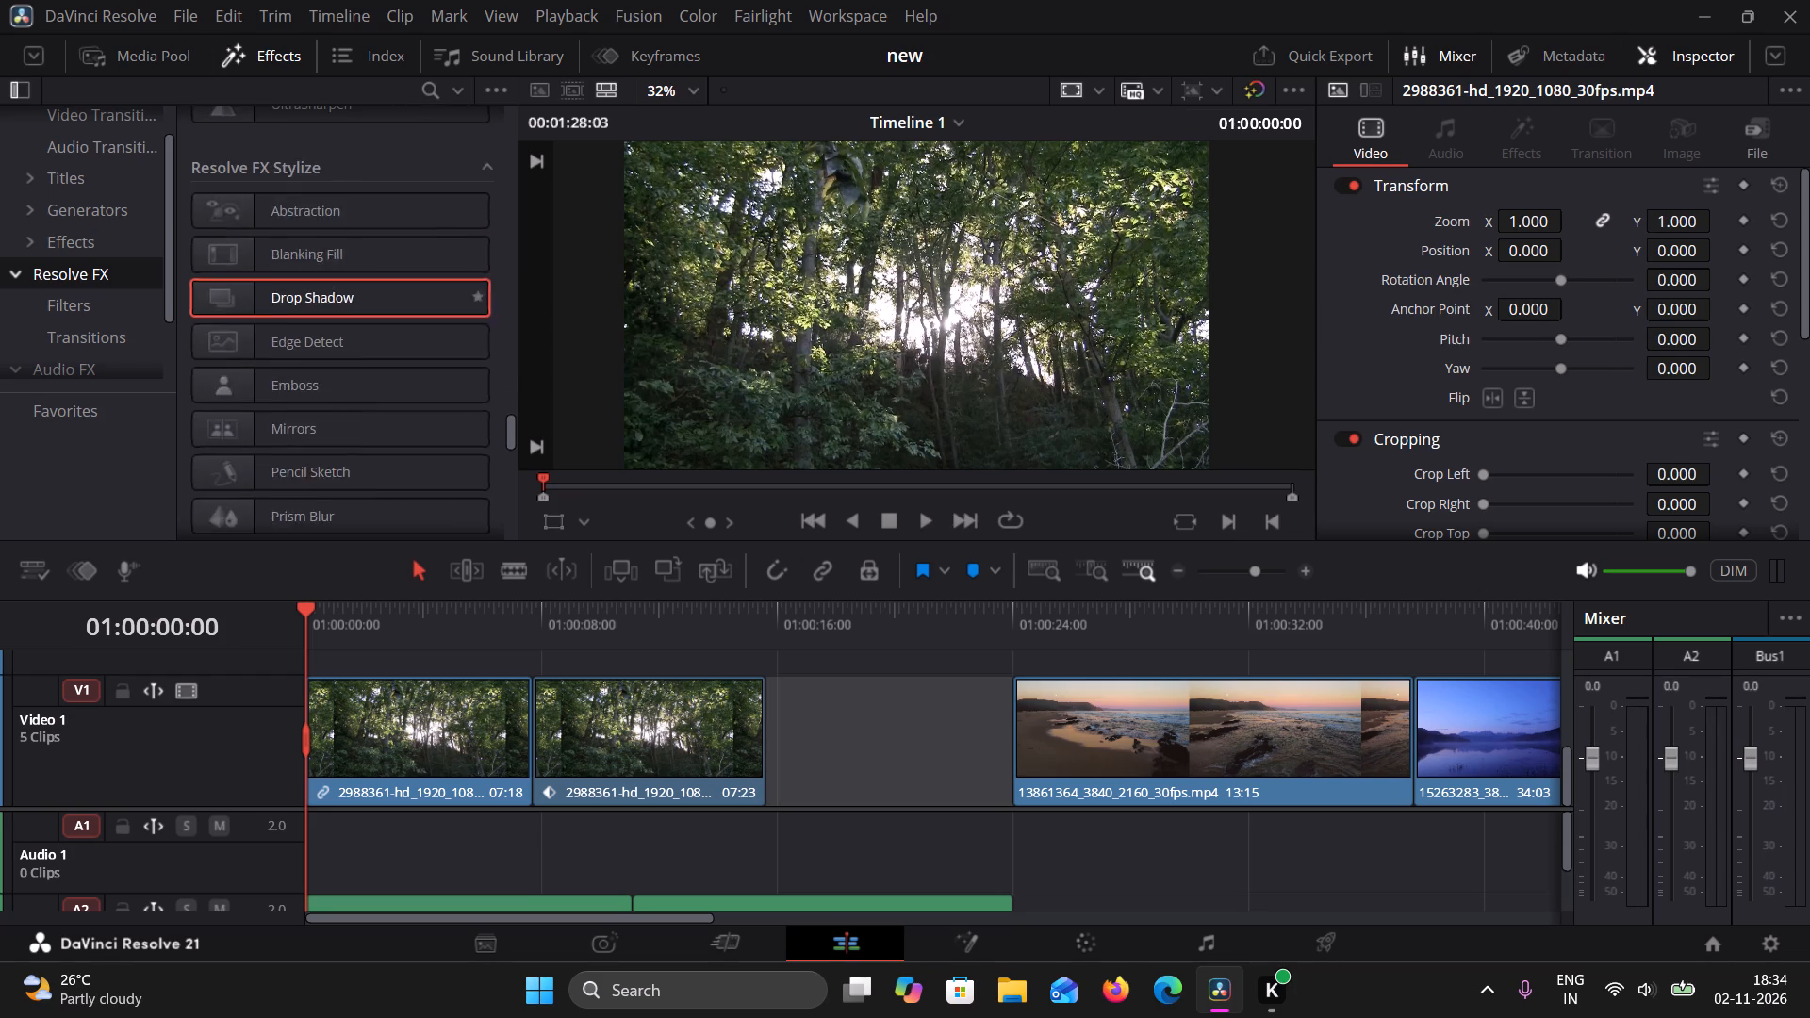
scroll(363, 293, "down", 16)
scroll(363, 293, "down", 6)
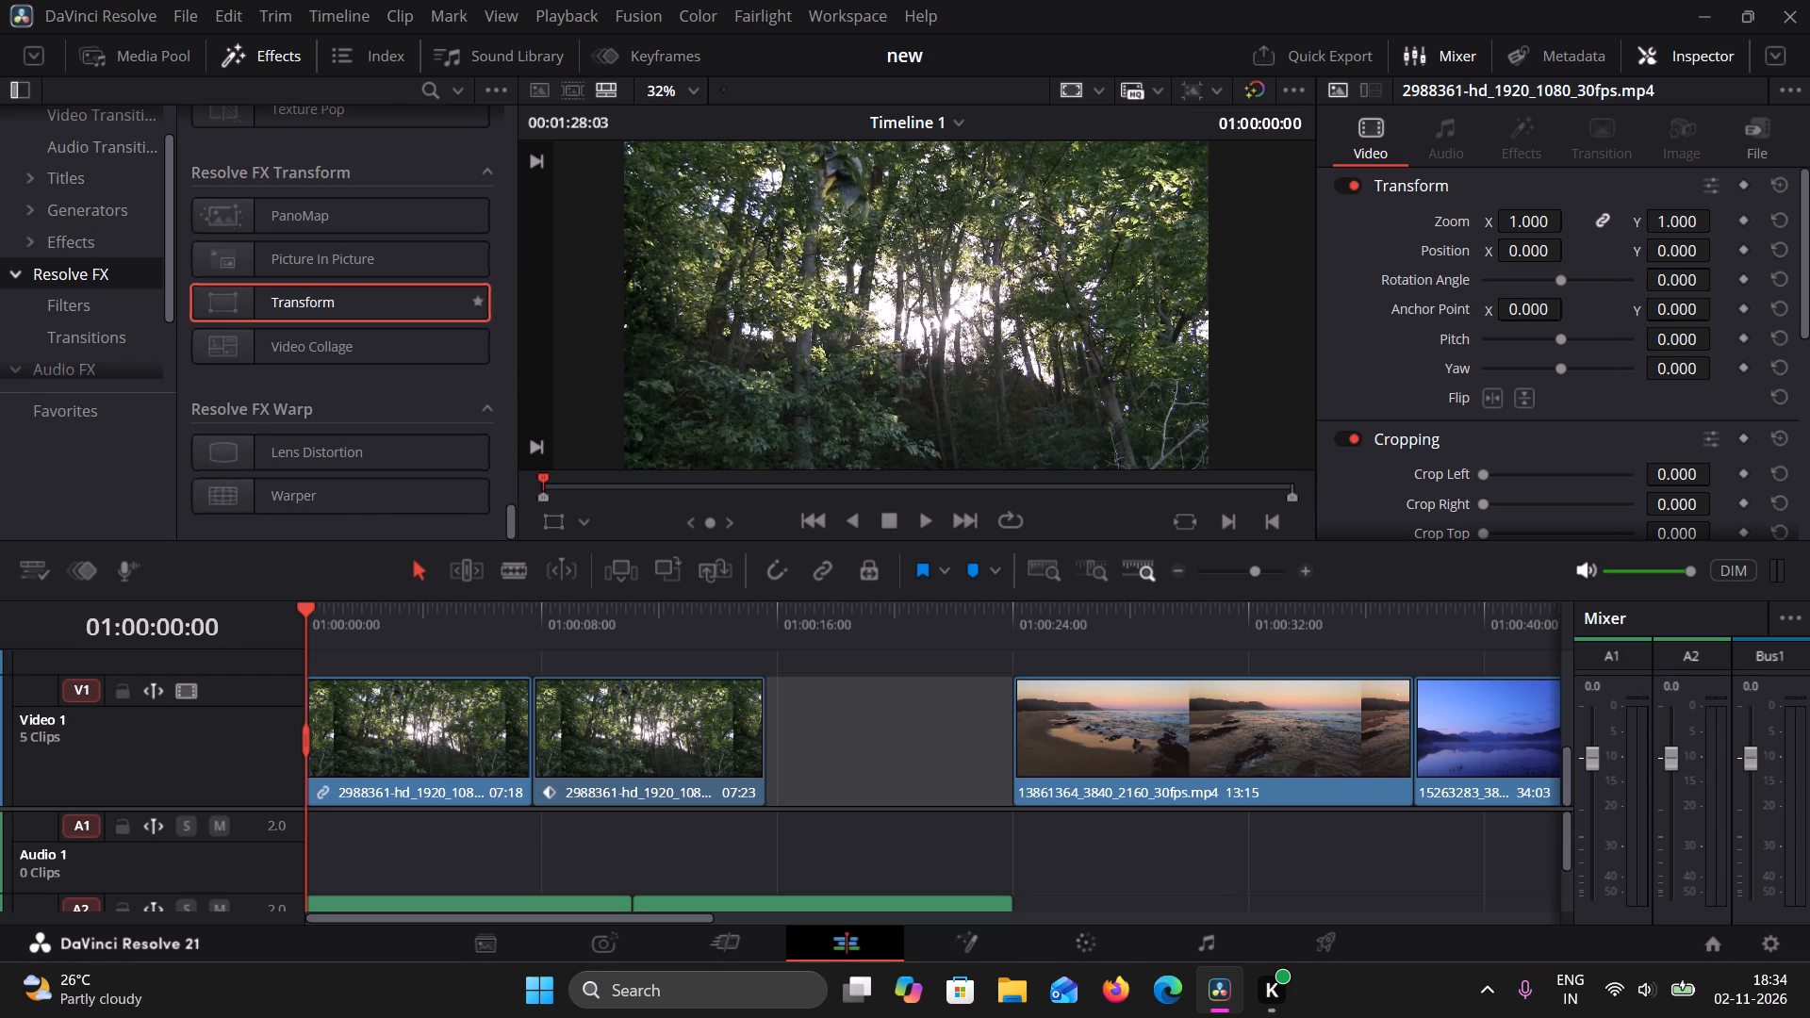
scroll(363, 293, "down", 2)
left_click(93, 307)
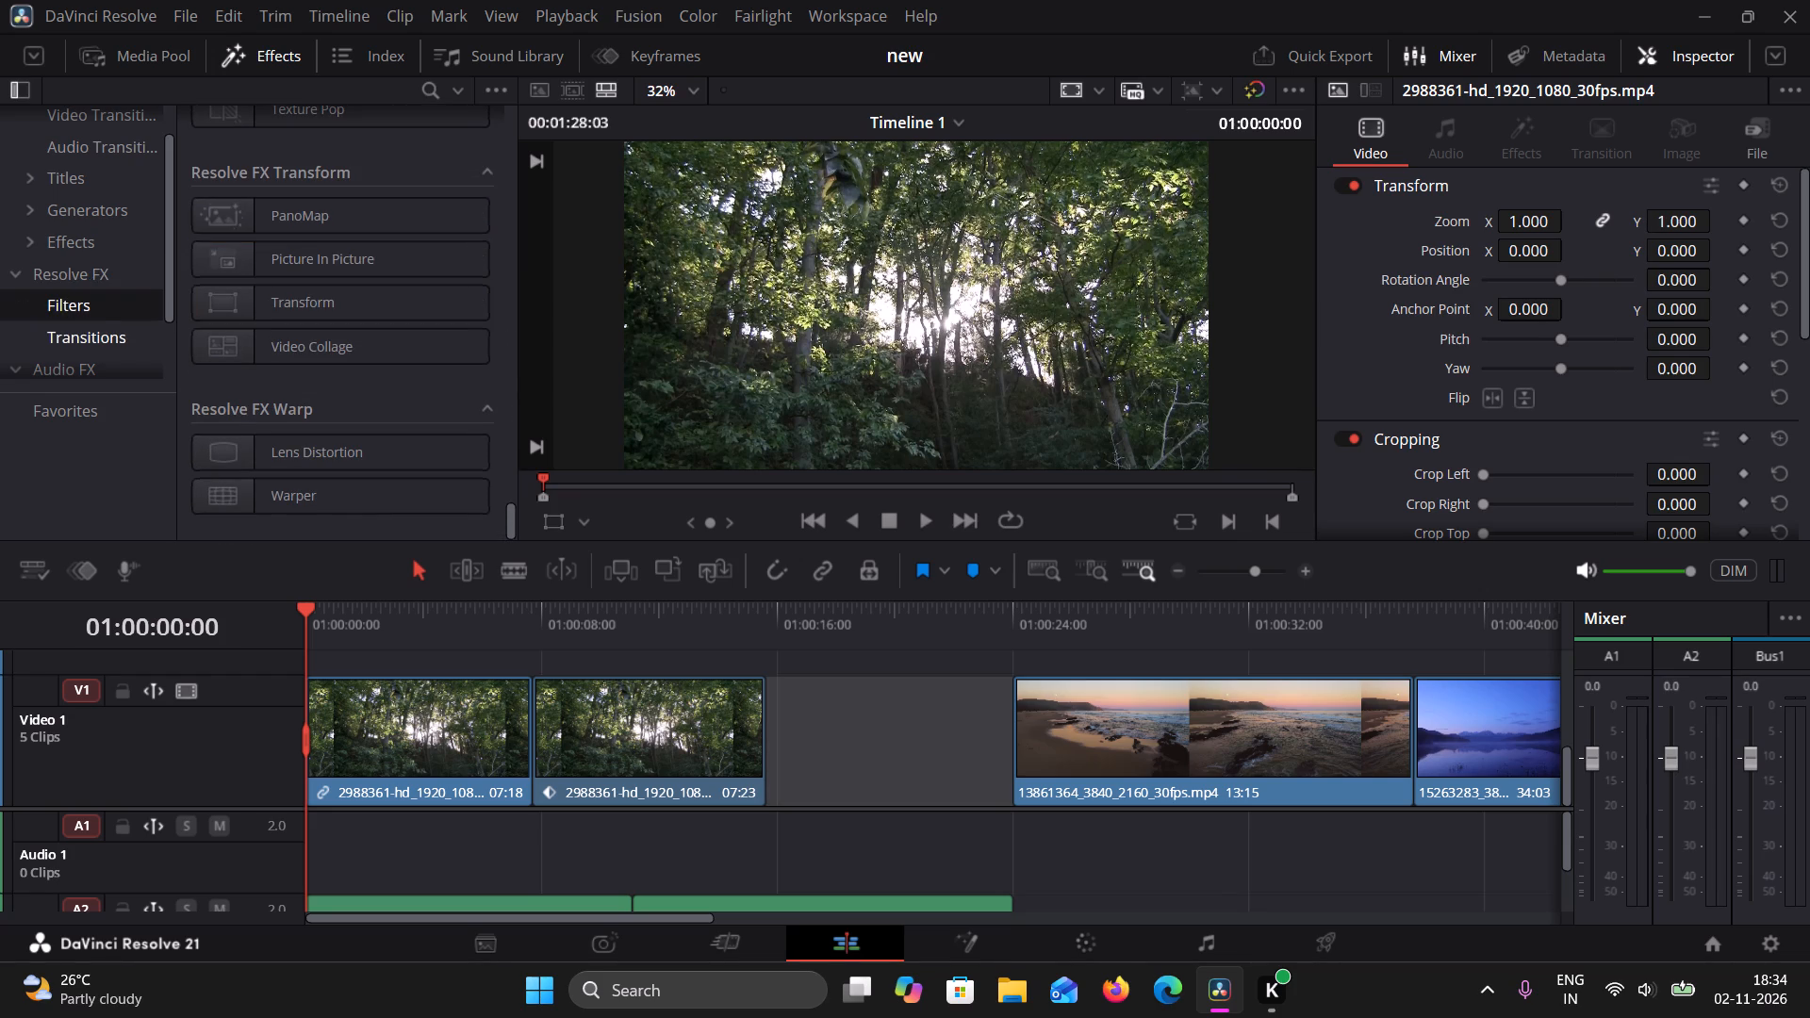
left_click(61, 337)
scroll(86, 355, "down", 3)
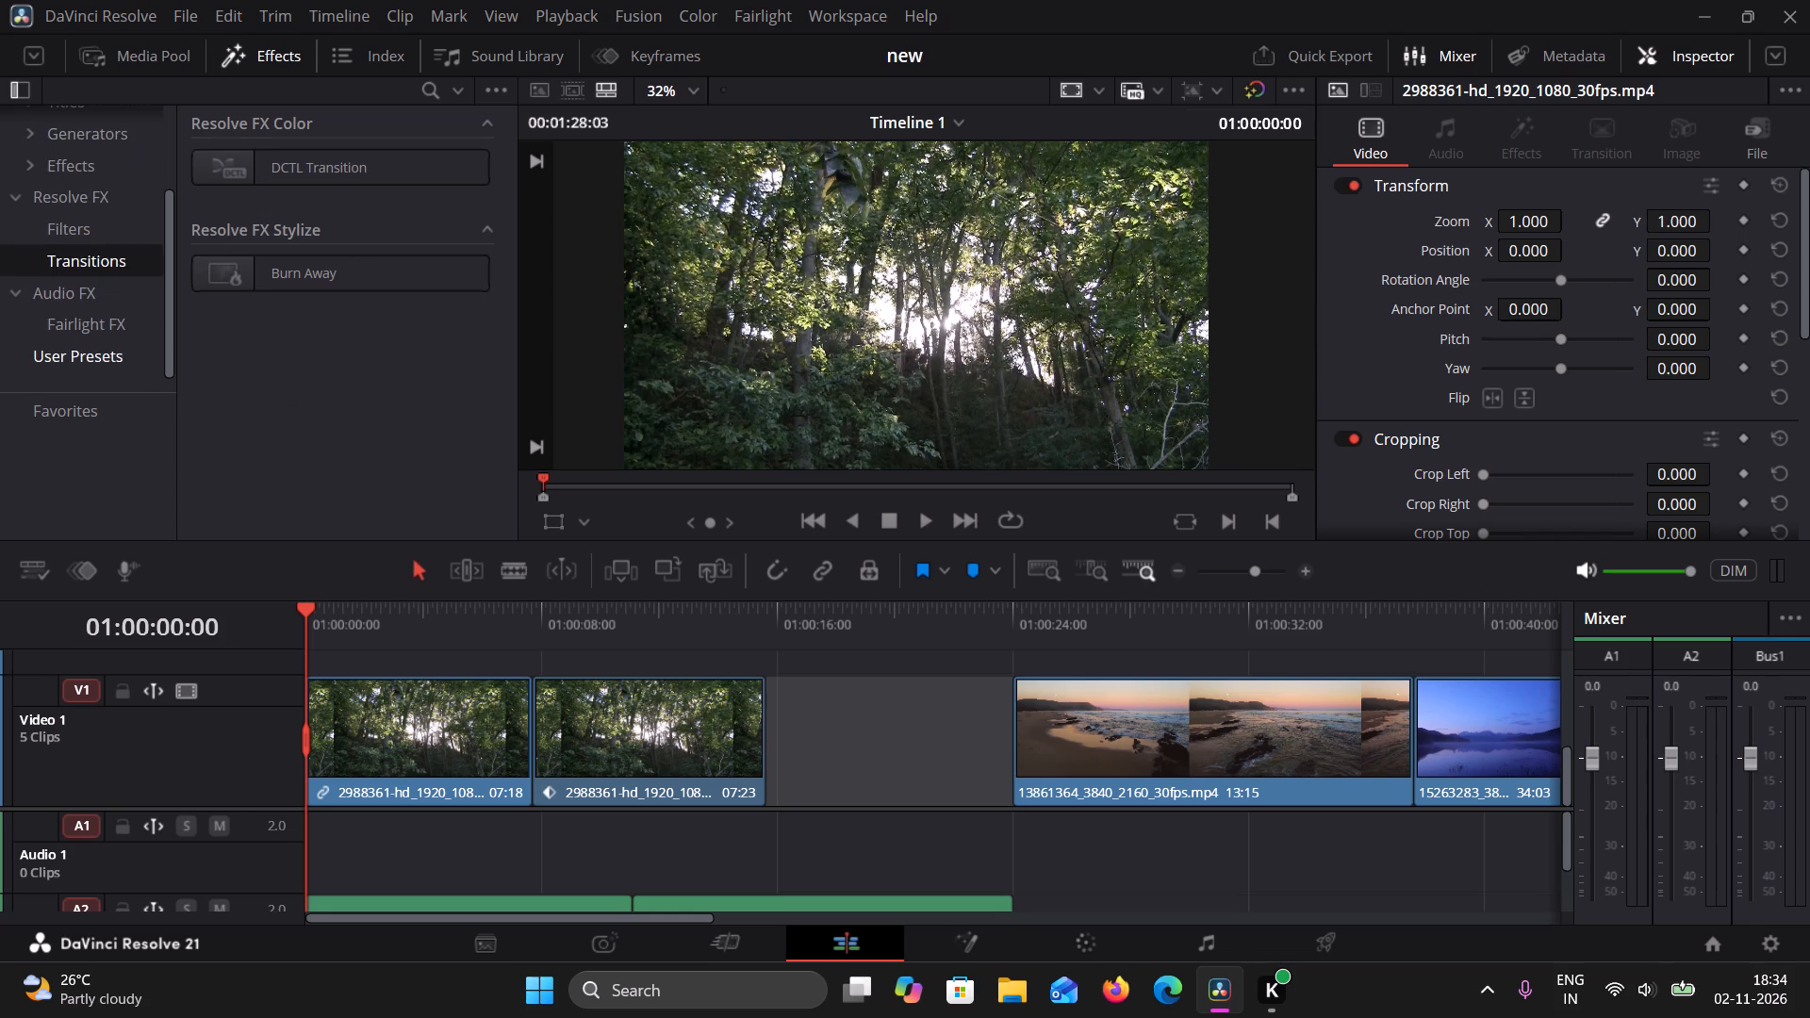
Add the Edge Wipe video transition from the Wipe group, centred on the cut between the two forest clips on Video 1.
scroll(113, 281, "up", 3)
left_click(119, 165)
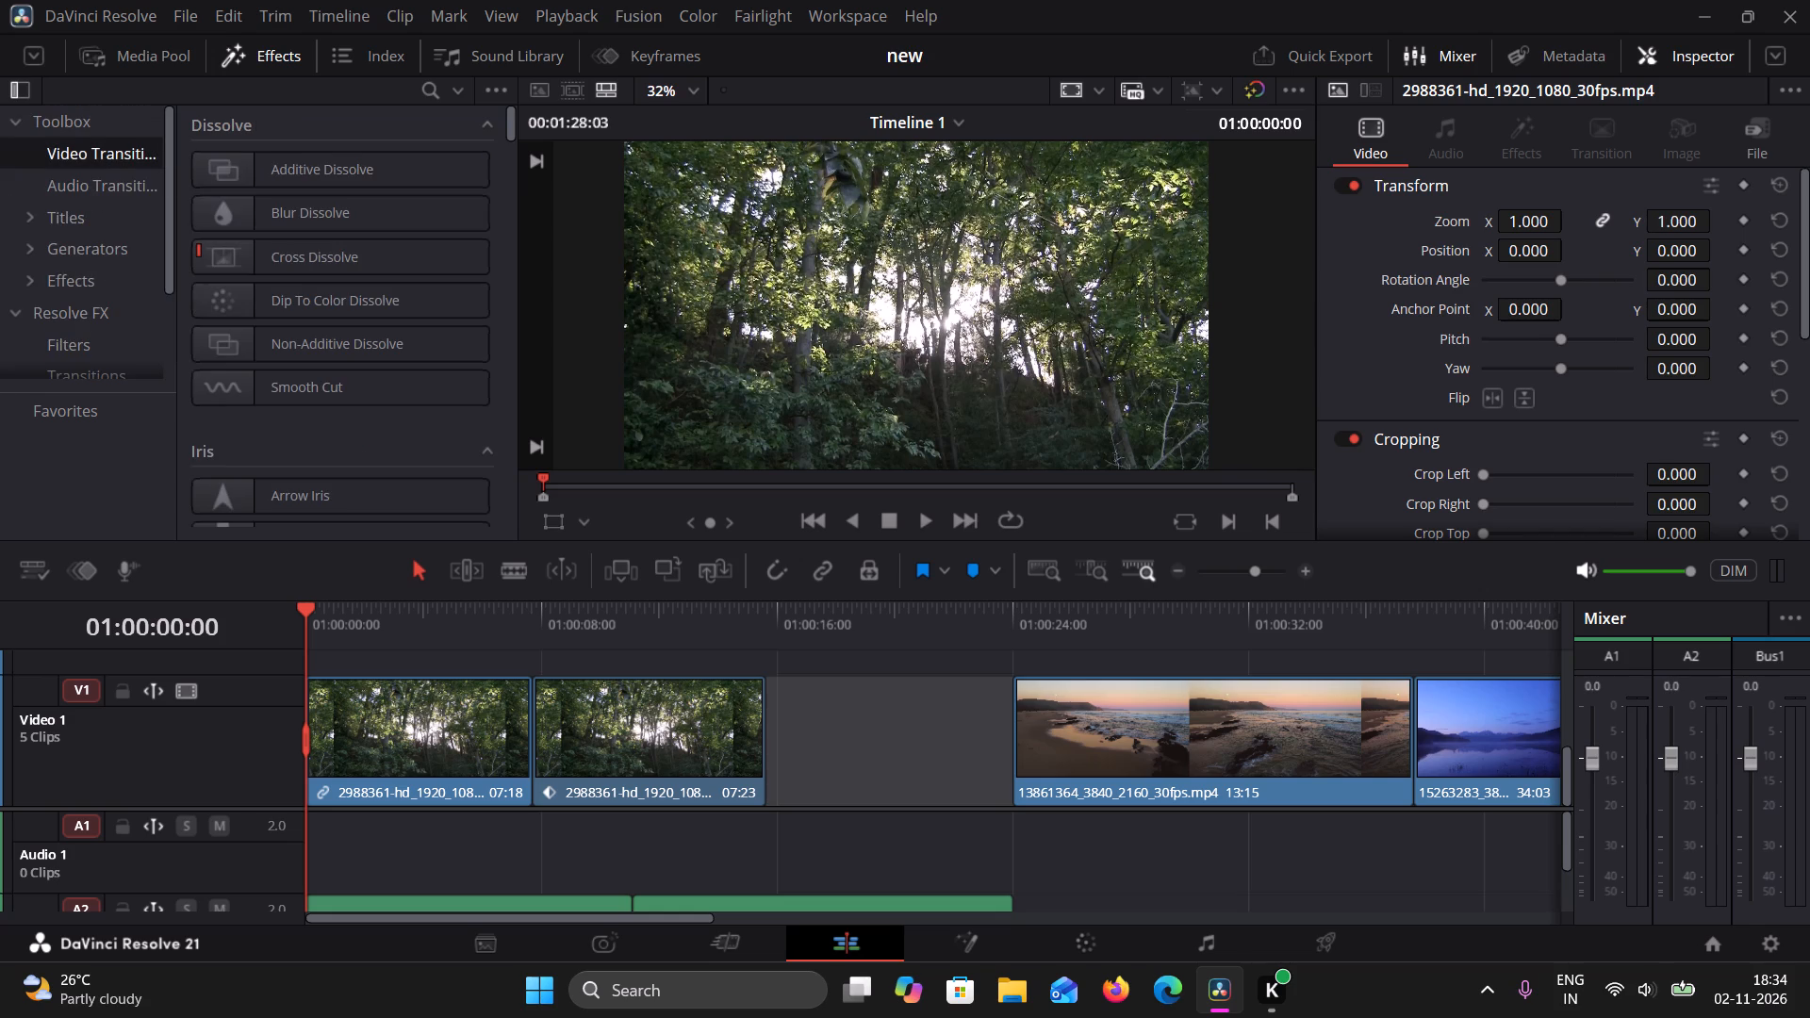
scroll(395, 231, "down", 5)
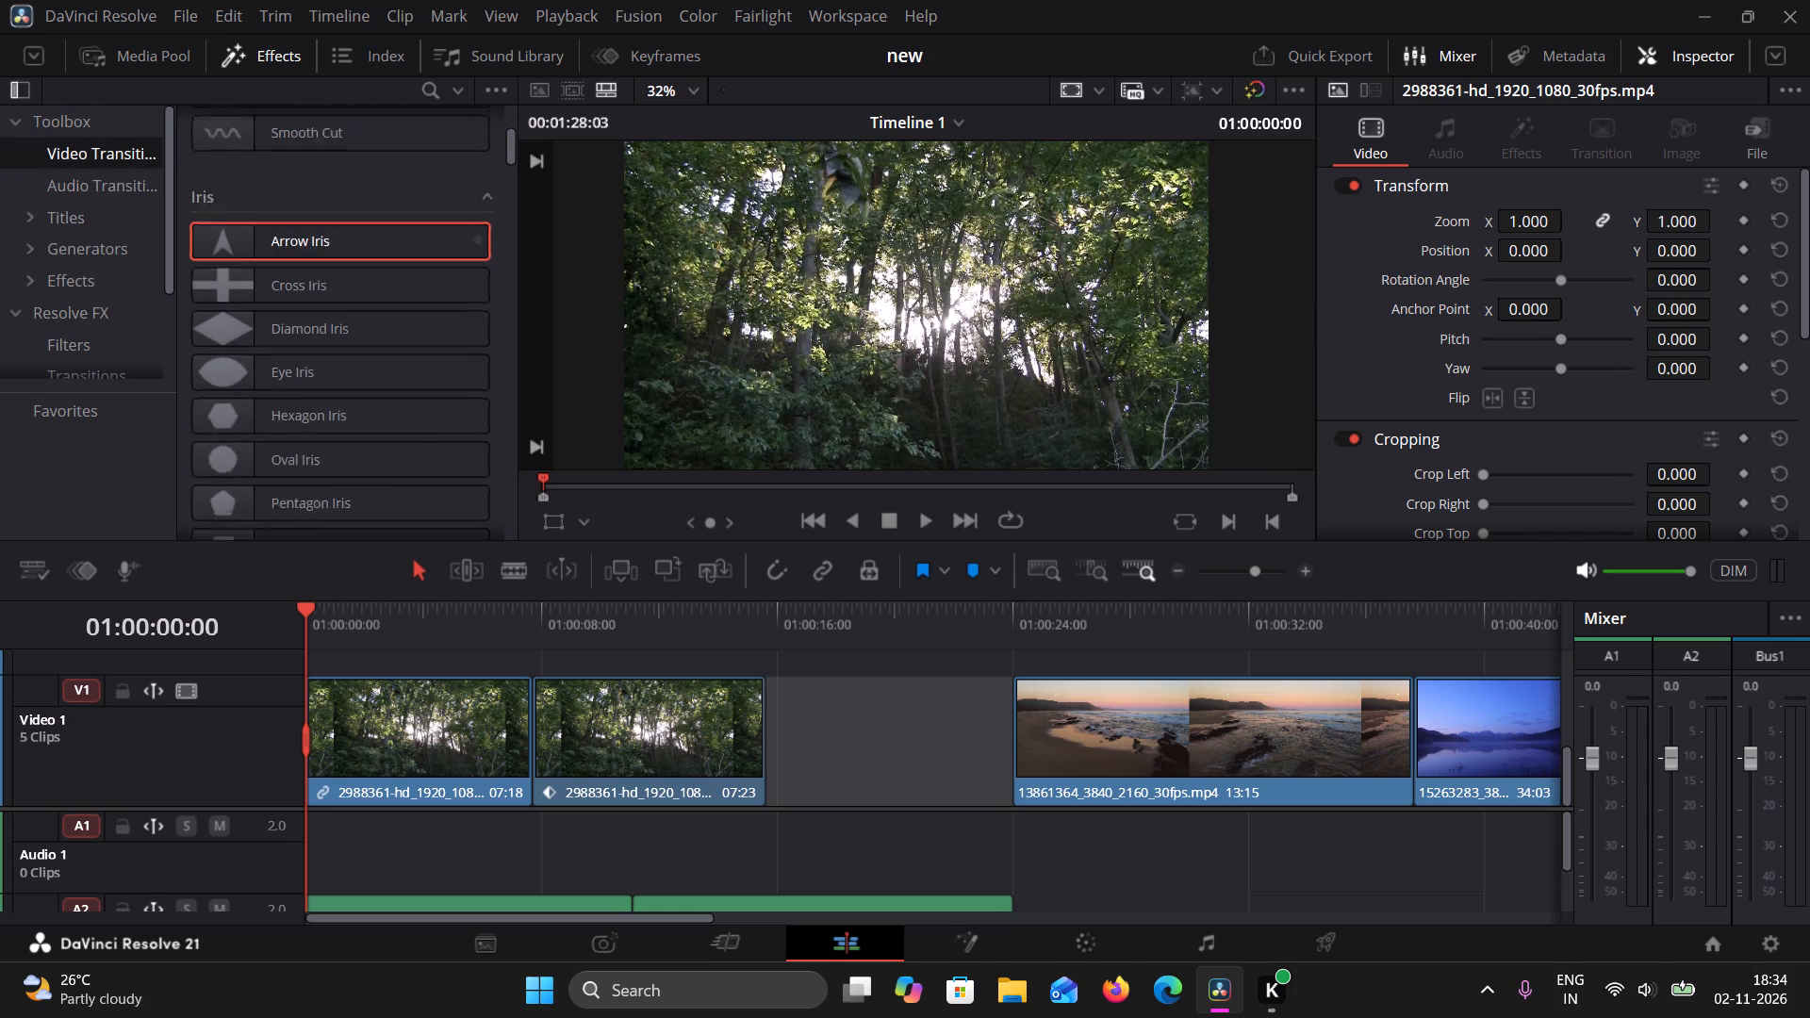
scroll(395, 231, "down", 16)
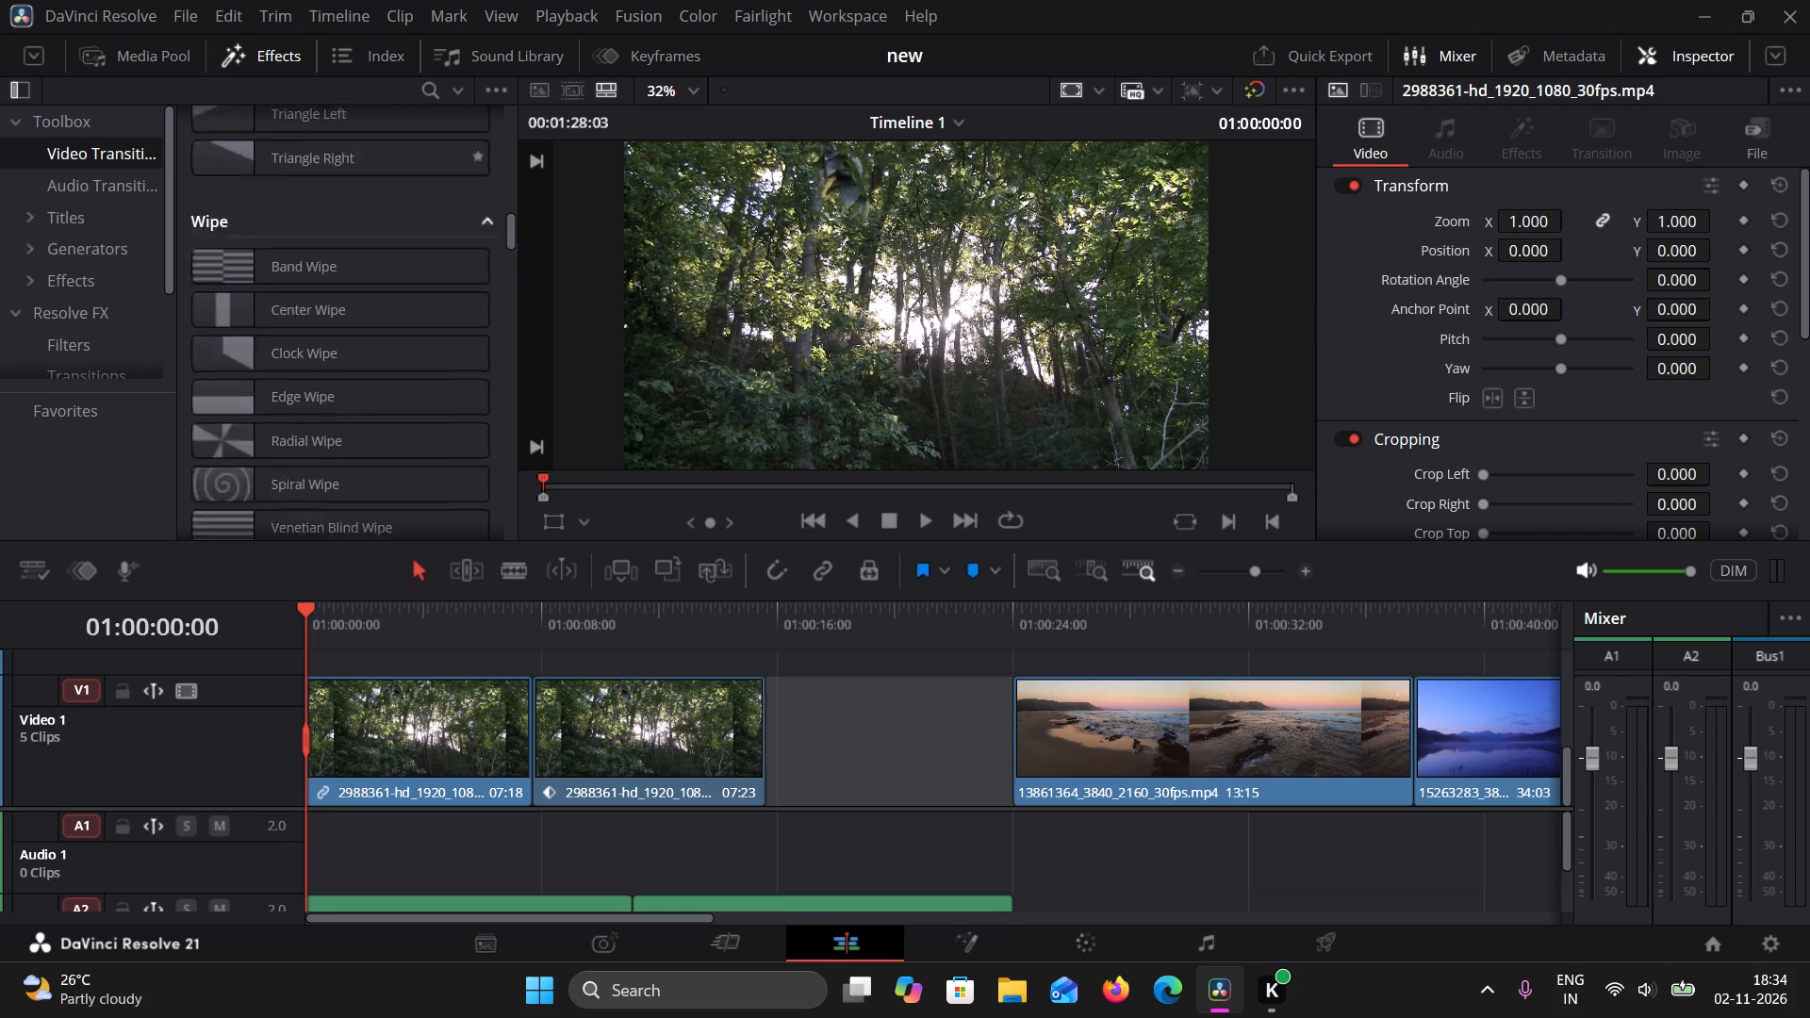
scroll(395, 231, "up", 1)
scroll(395, 231, "down", 1)
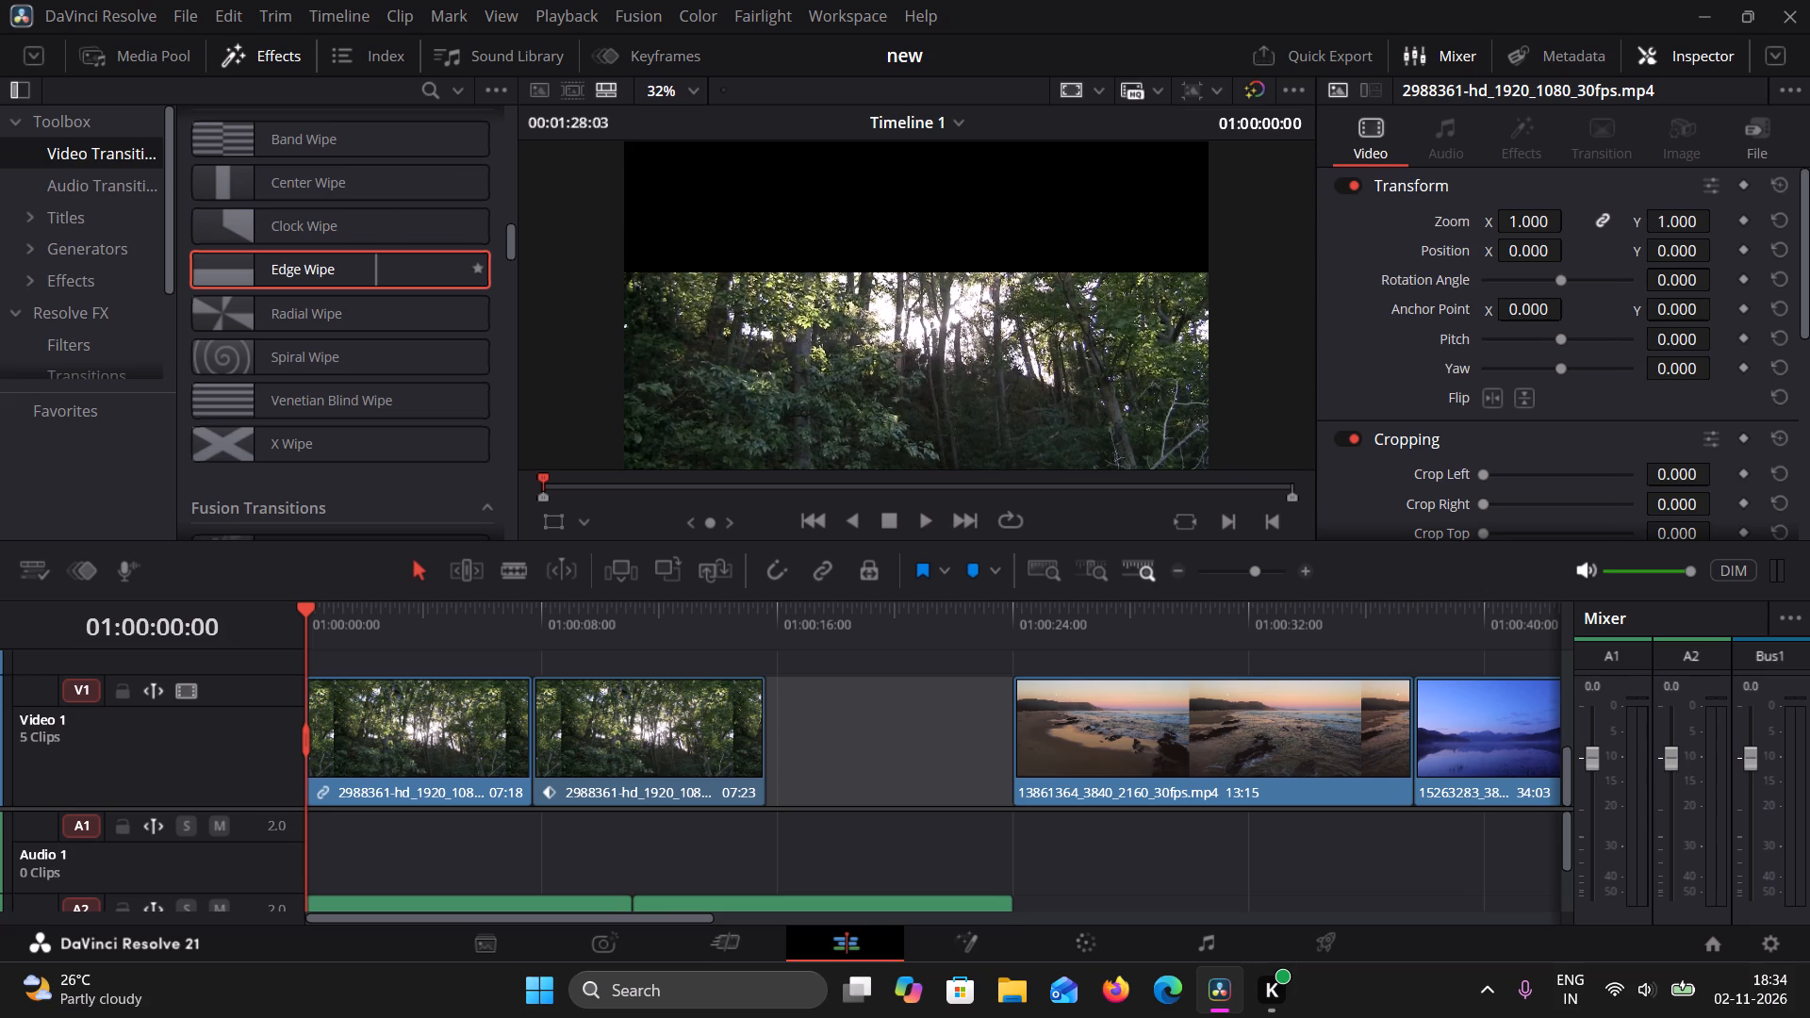
left_click_drag(376, 263, 380, 271)
left_click_drag(380, 271, 598, 738)
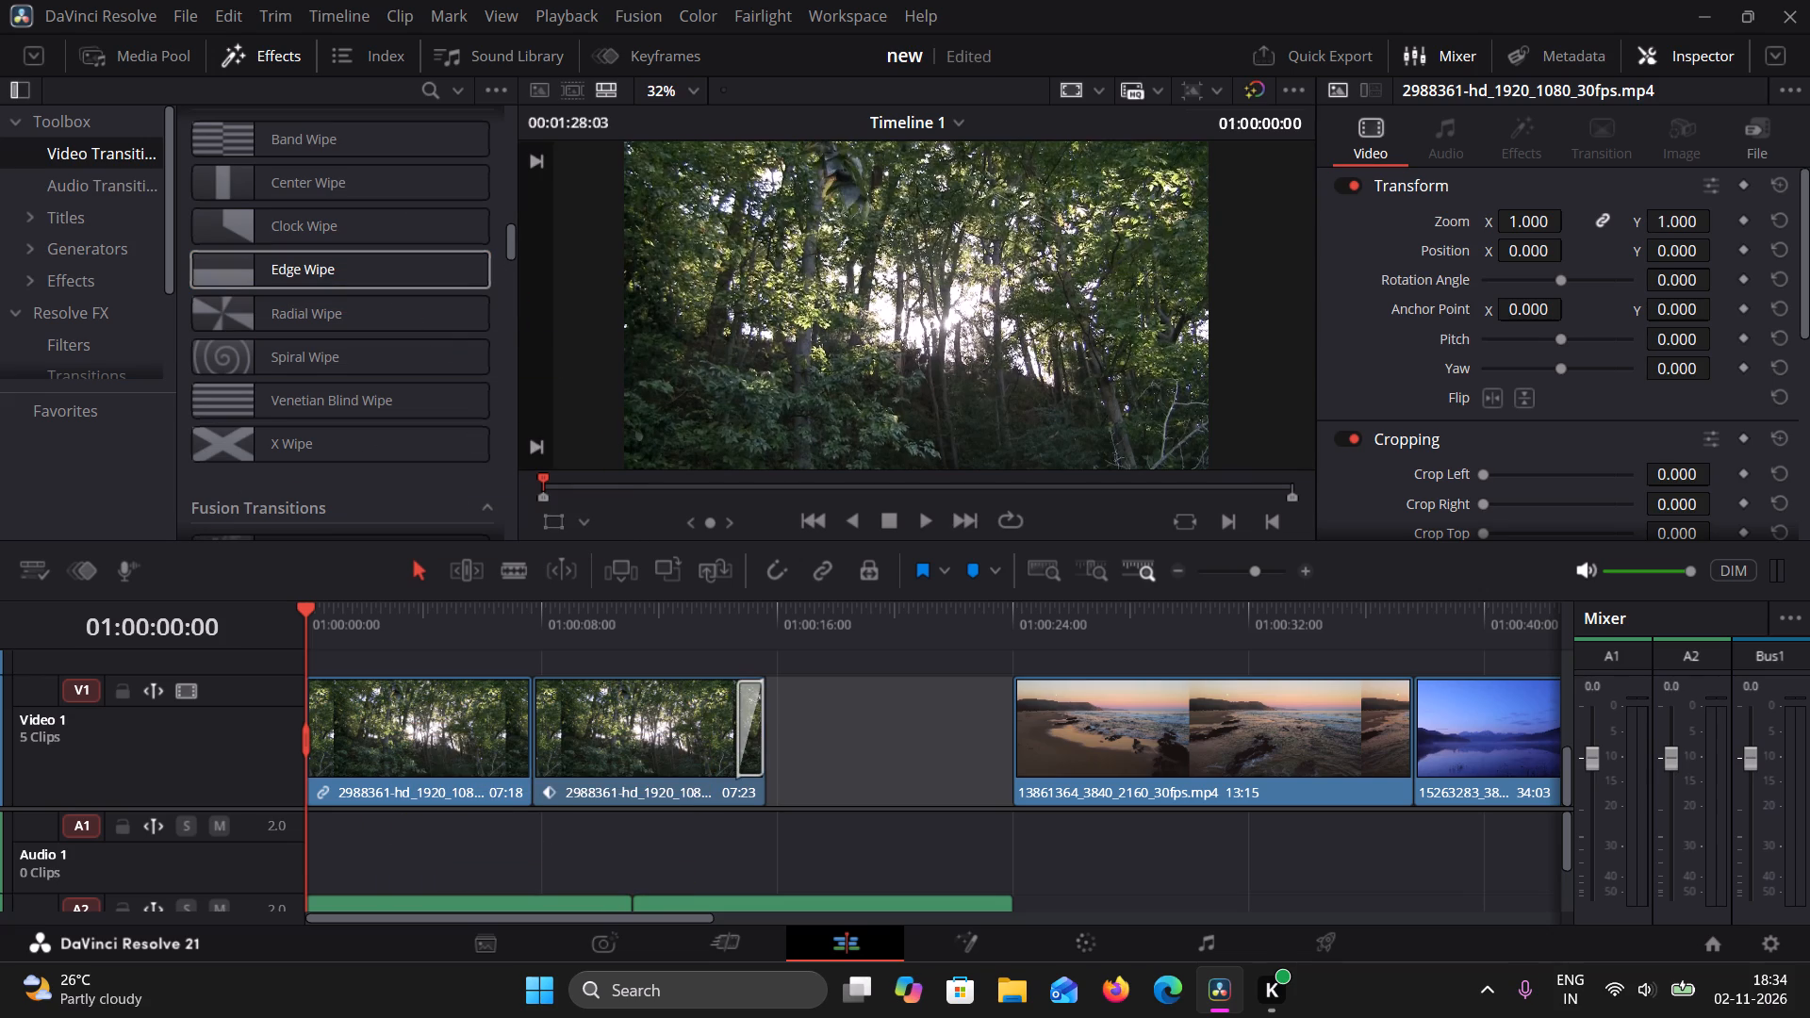
left_click_drag(744, 727, 504, 747)
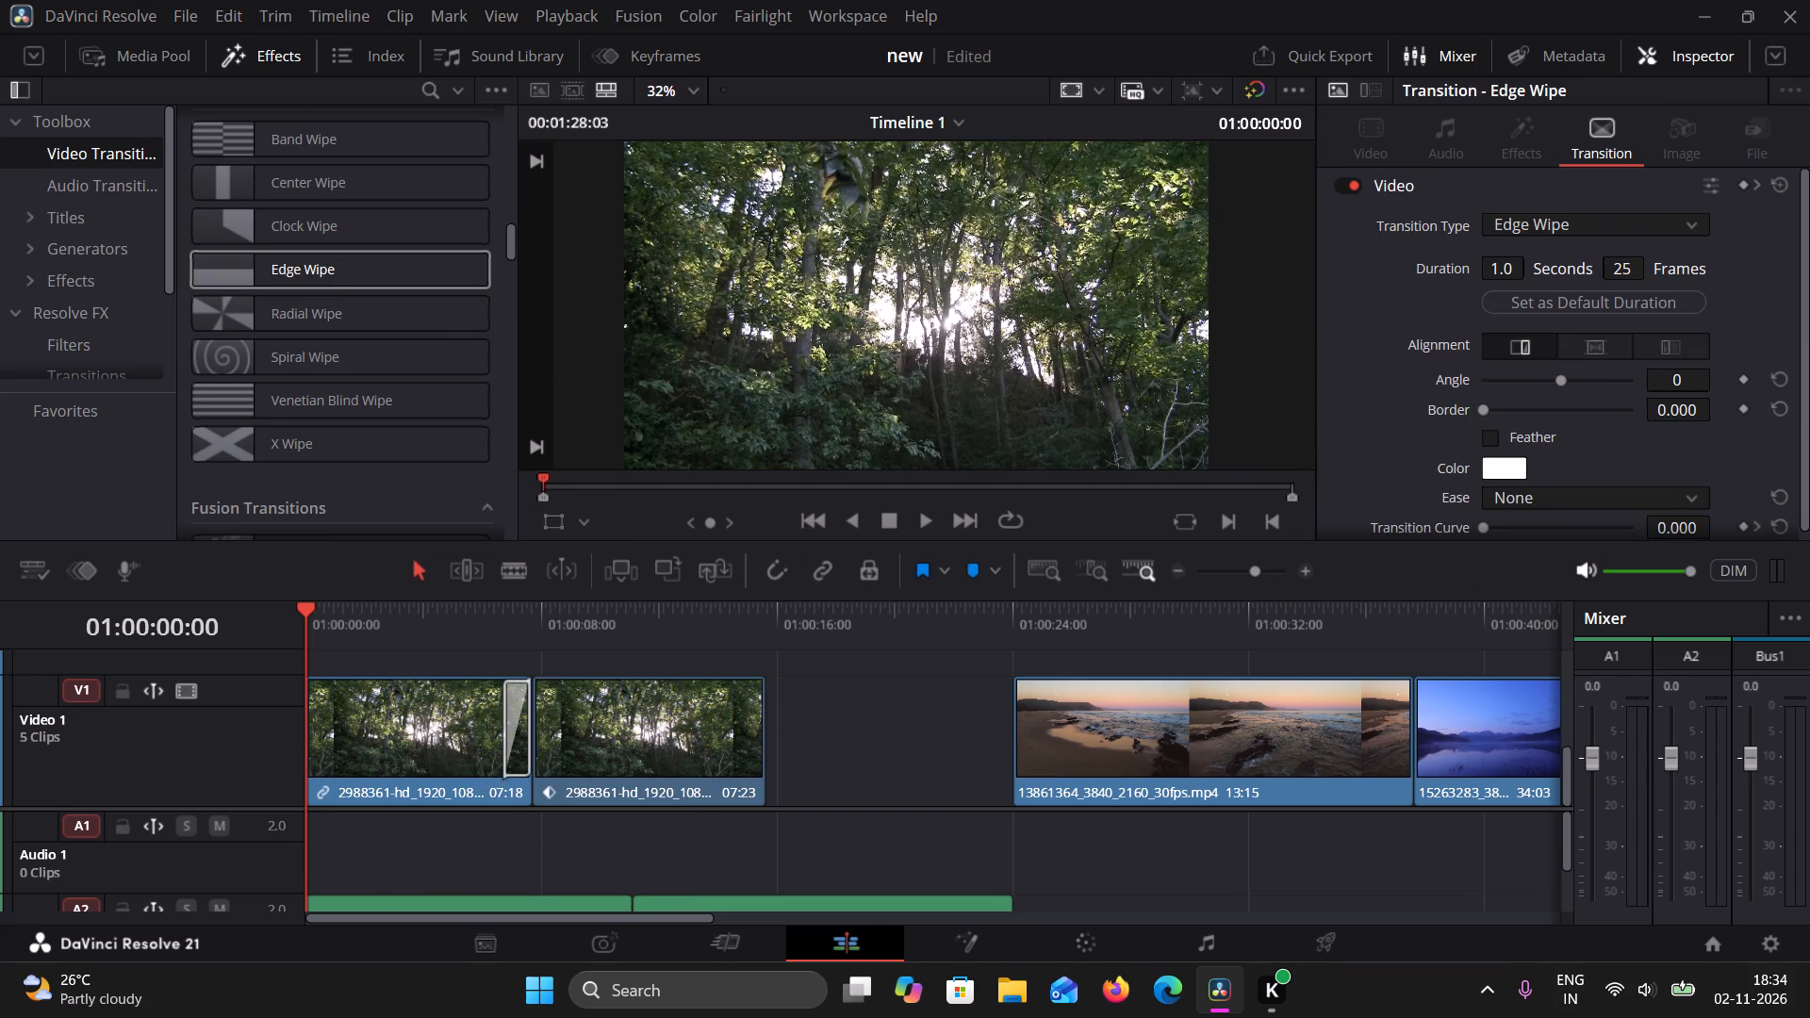
left_click_drag(504, 747, 518, 753)
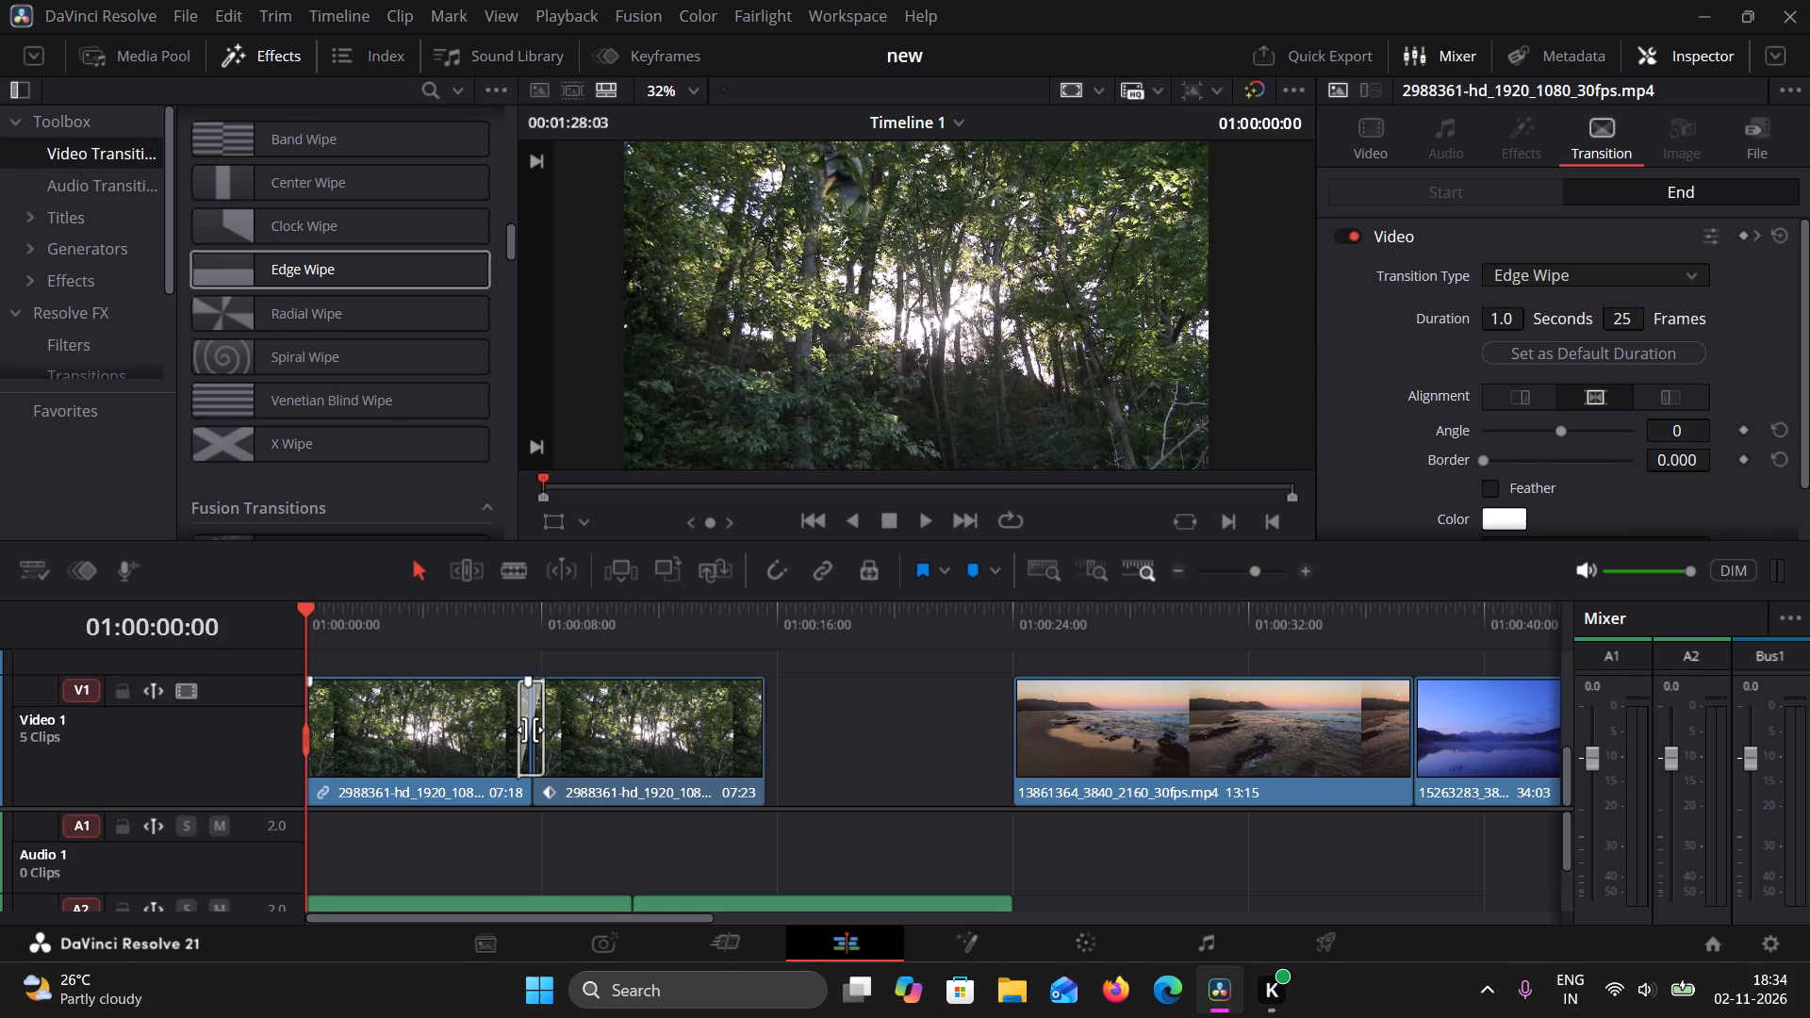
Lengthen the Edge Wipe transition between the forest clips to 2.6 seconds (65 frames).
left_click_drag(544, 745, 567, 743)
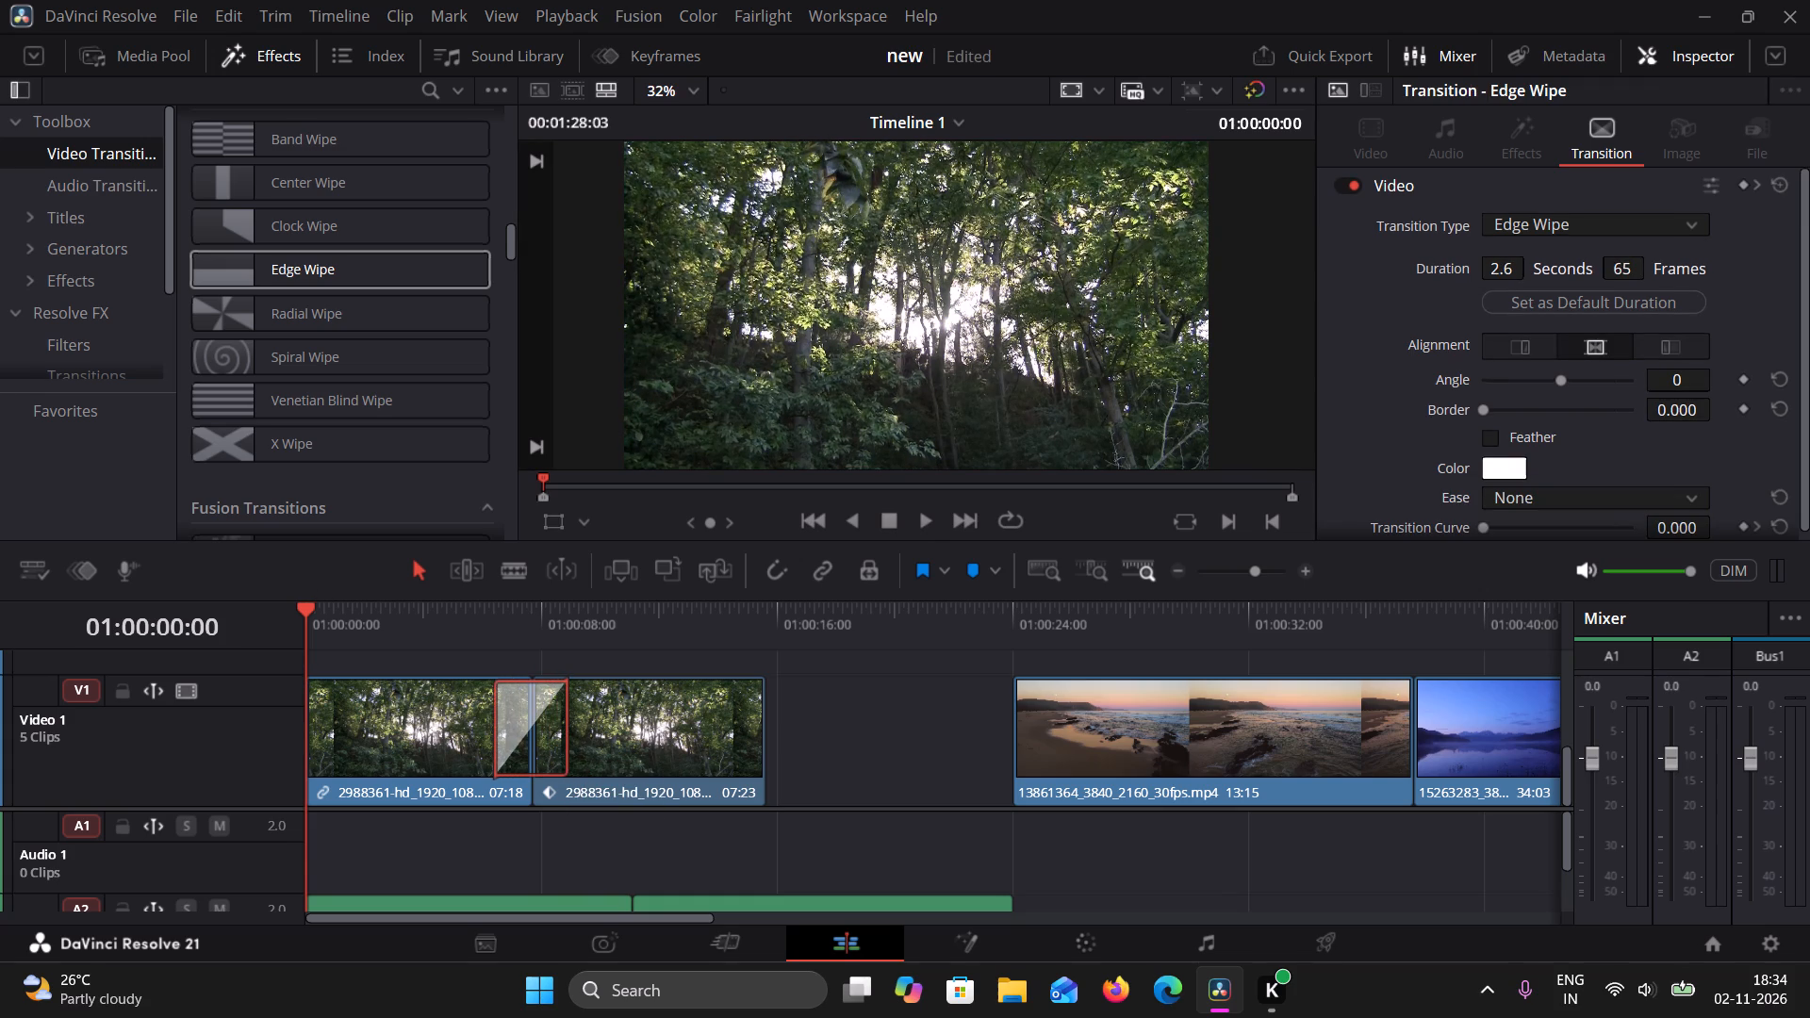
Play the timeline from its beginning through the Edge Wipe transition to preview it, and stop just past it.
left_click(922, 522)
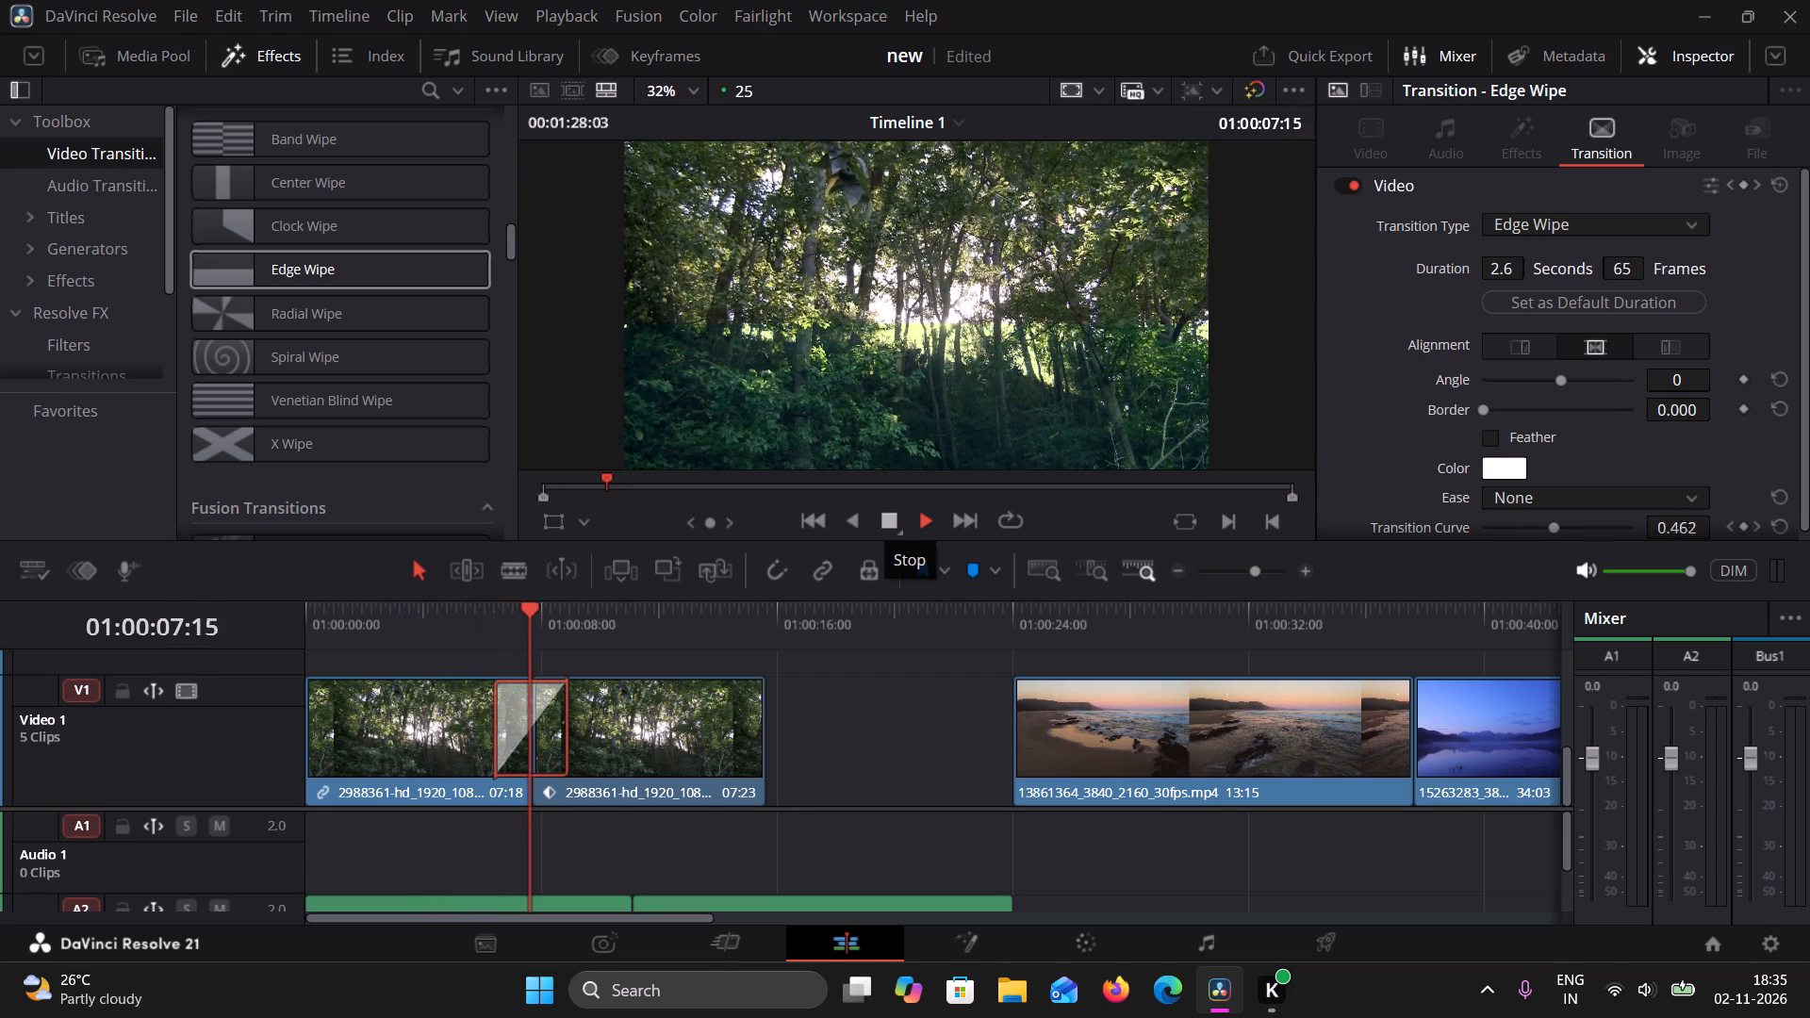
left_click(881, 526)
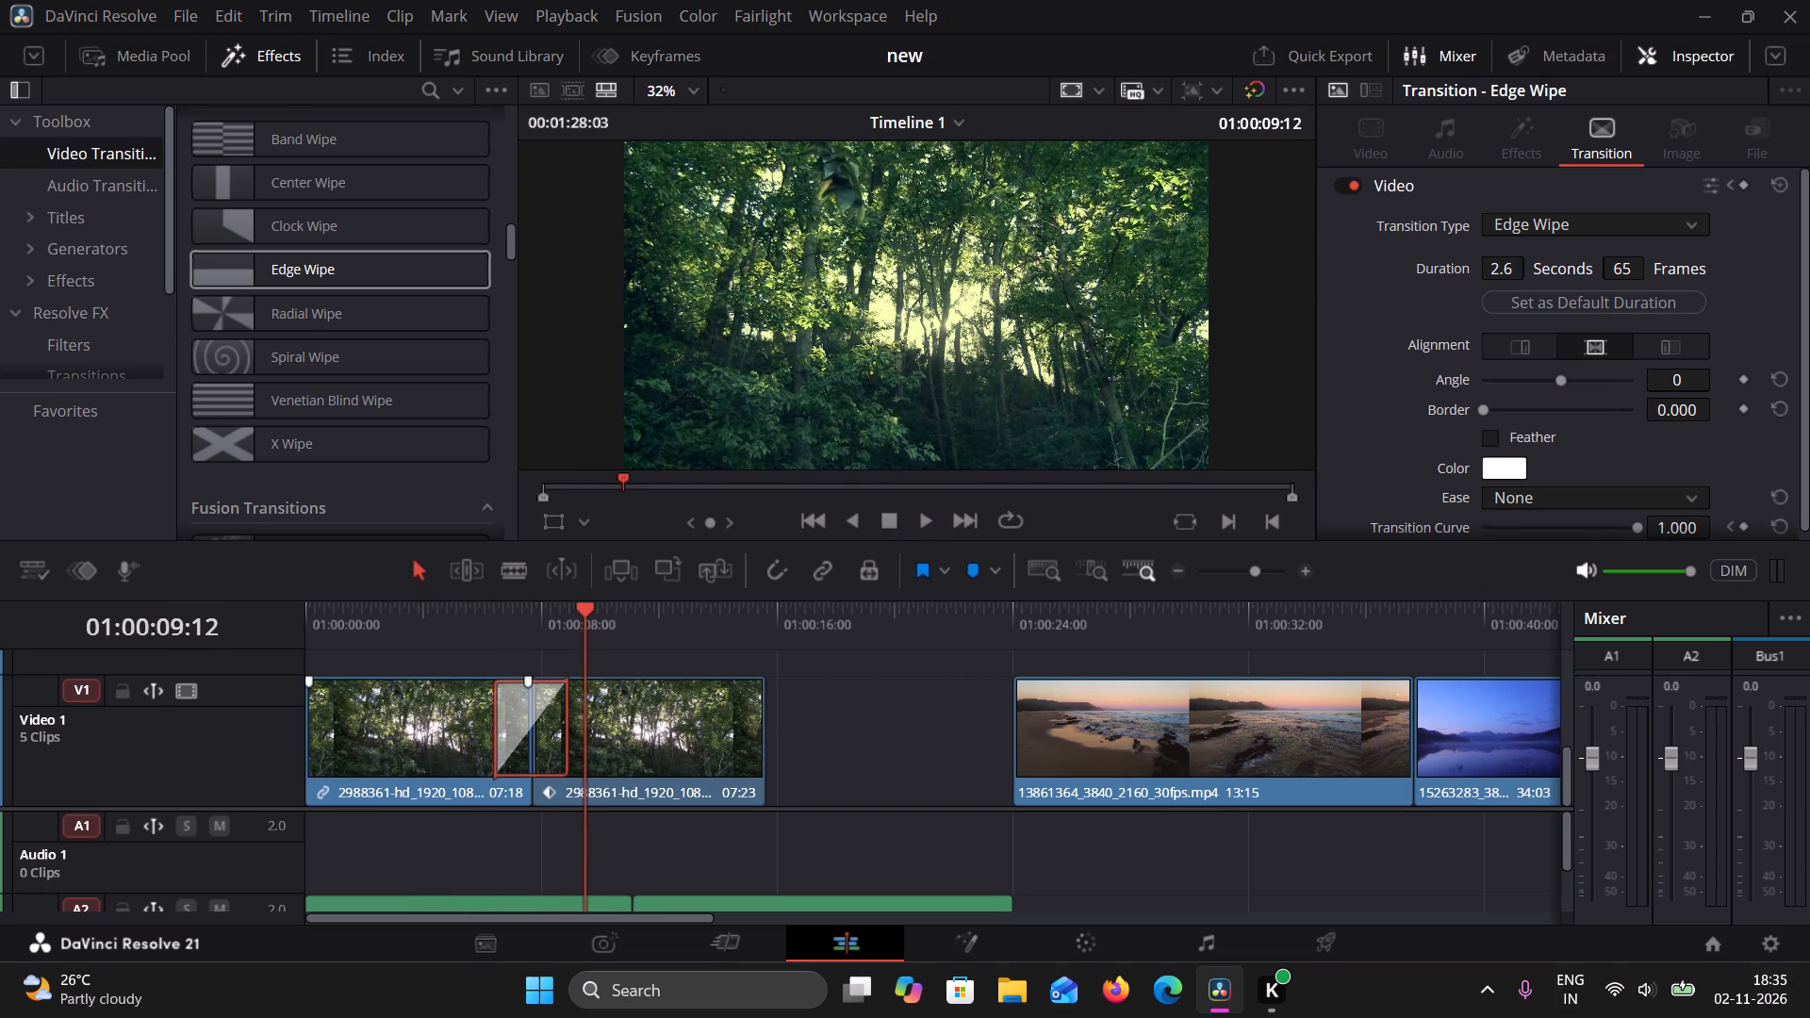
Shorten both forest clips on Video 1 to 05:24 each by trimming their ends, keeping them joined at the transition.
left_click(431, 754)
left_click_drag(528, 799, 476, 797)
left_click_drag(765, 782, 636, 776)
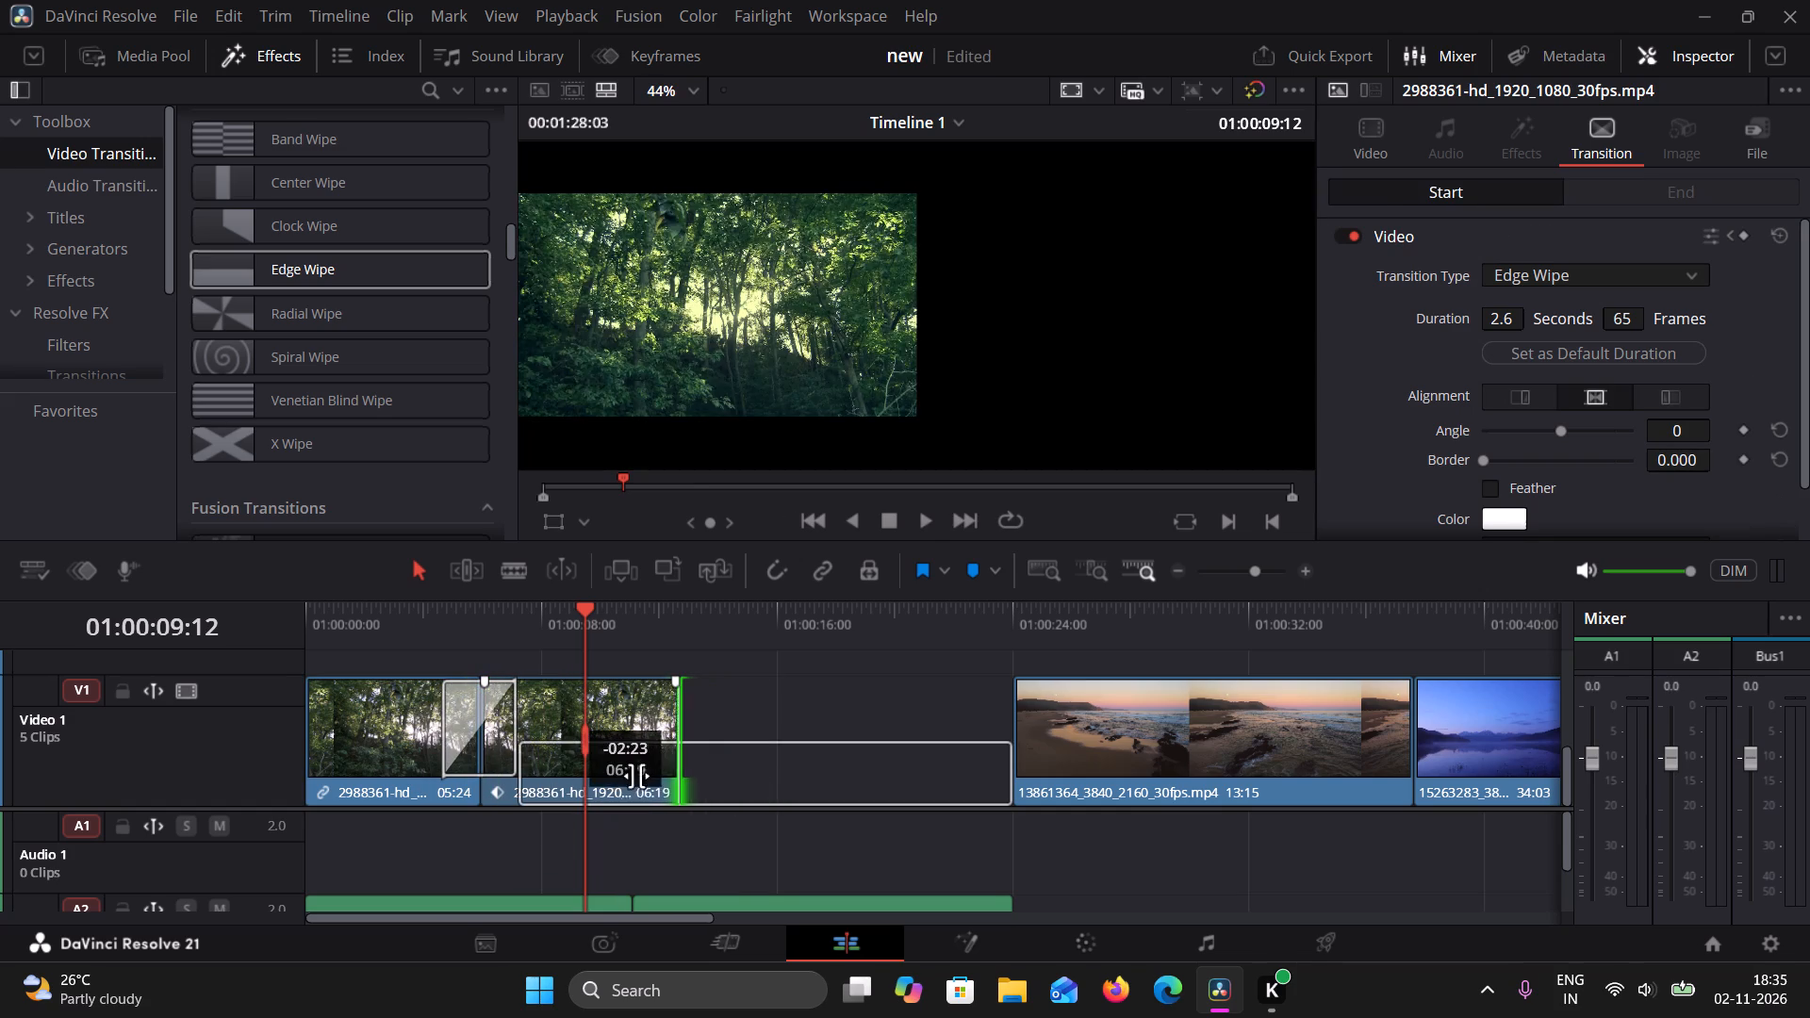
left_click_drag(636, 776, 655, 781)
left_click(815, 737)
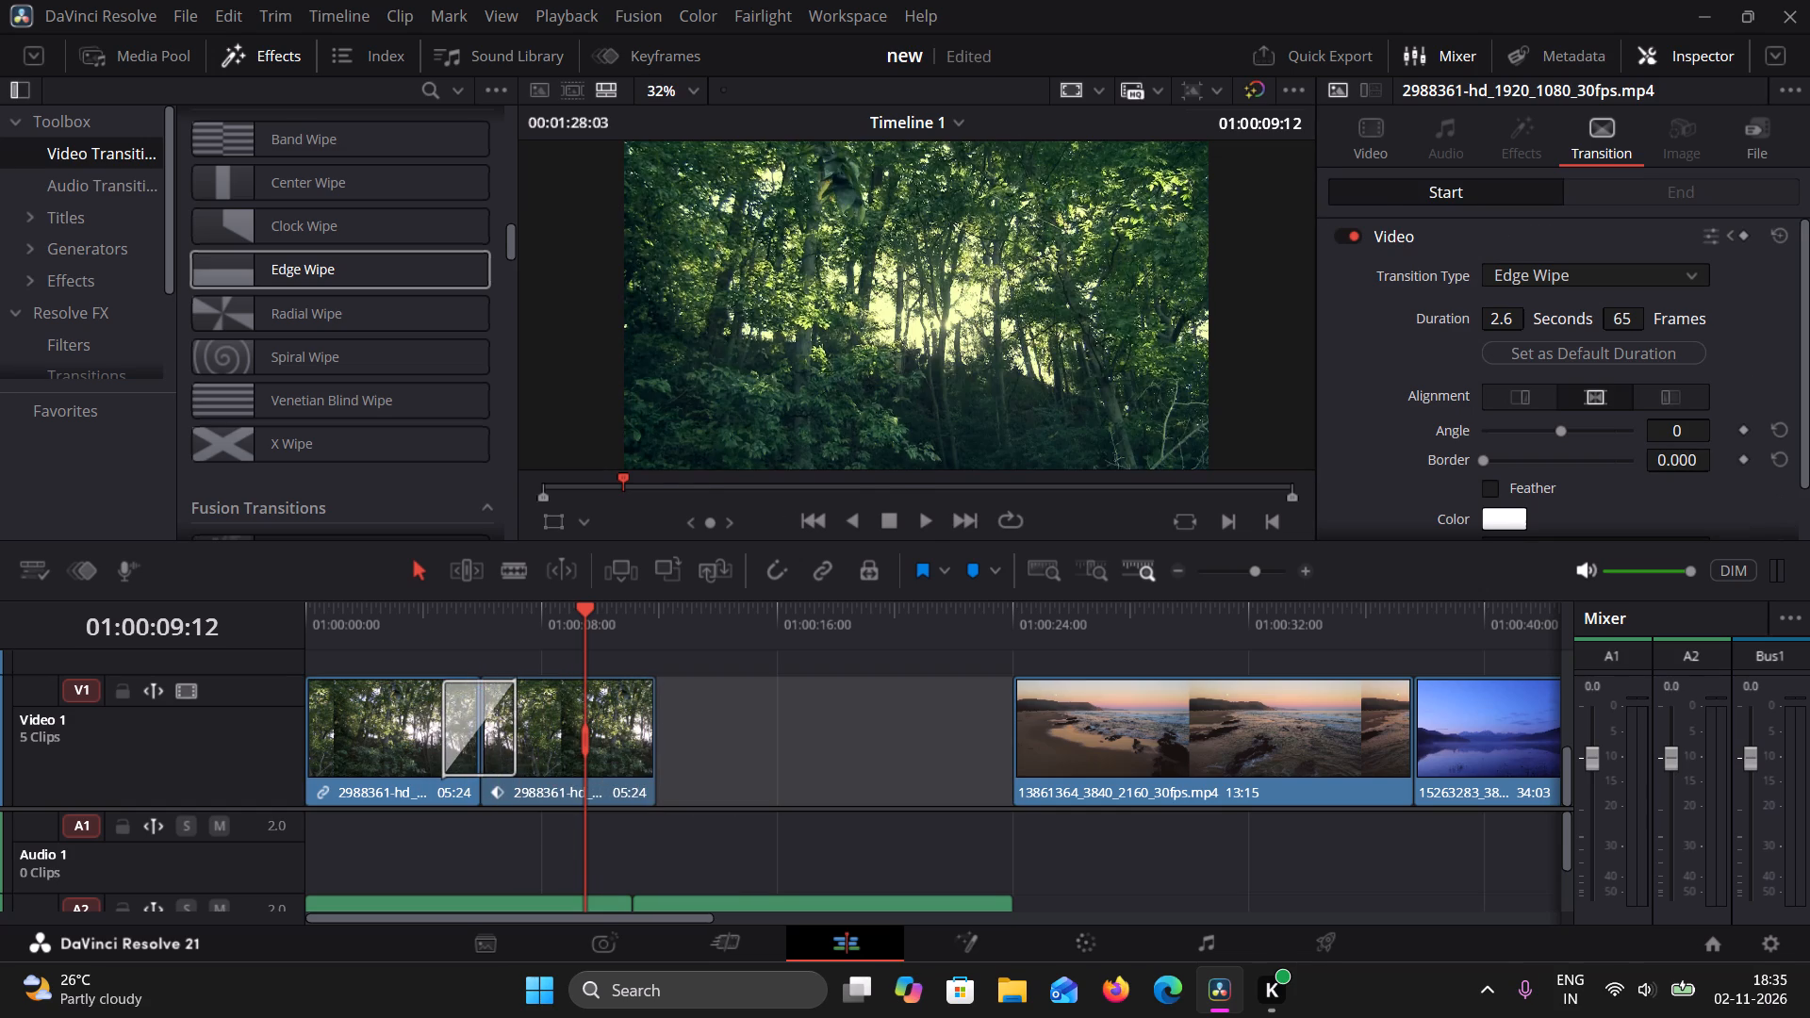
Scrub the playhead back across the Edge Wipe transition to 01:00:04:01, just before it starts.
left_click(581, 599)
left_click_drag(581, 606, 470, 629)
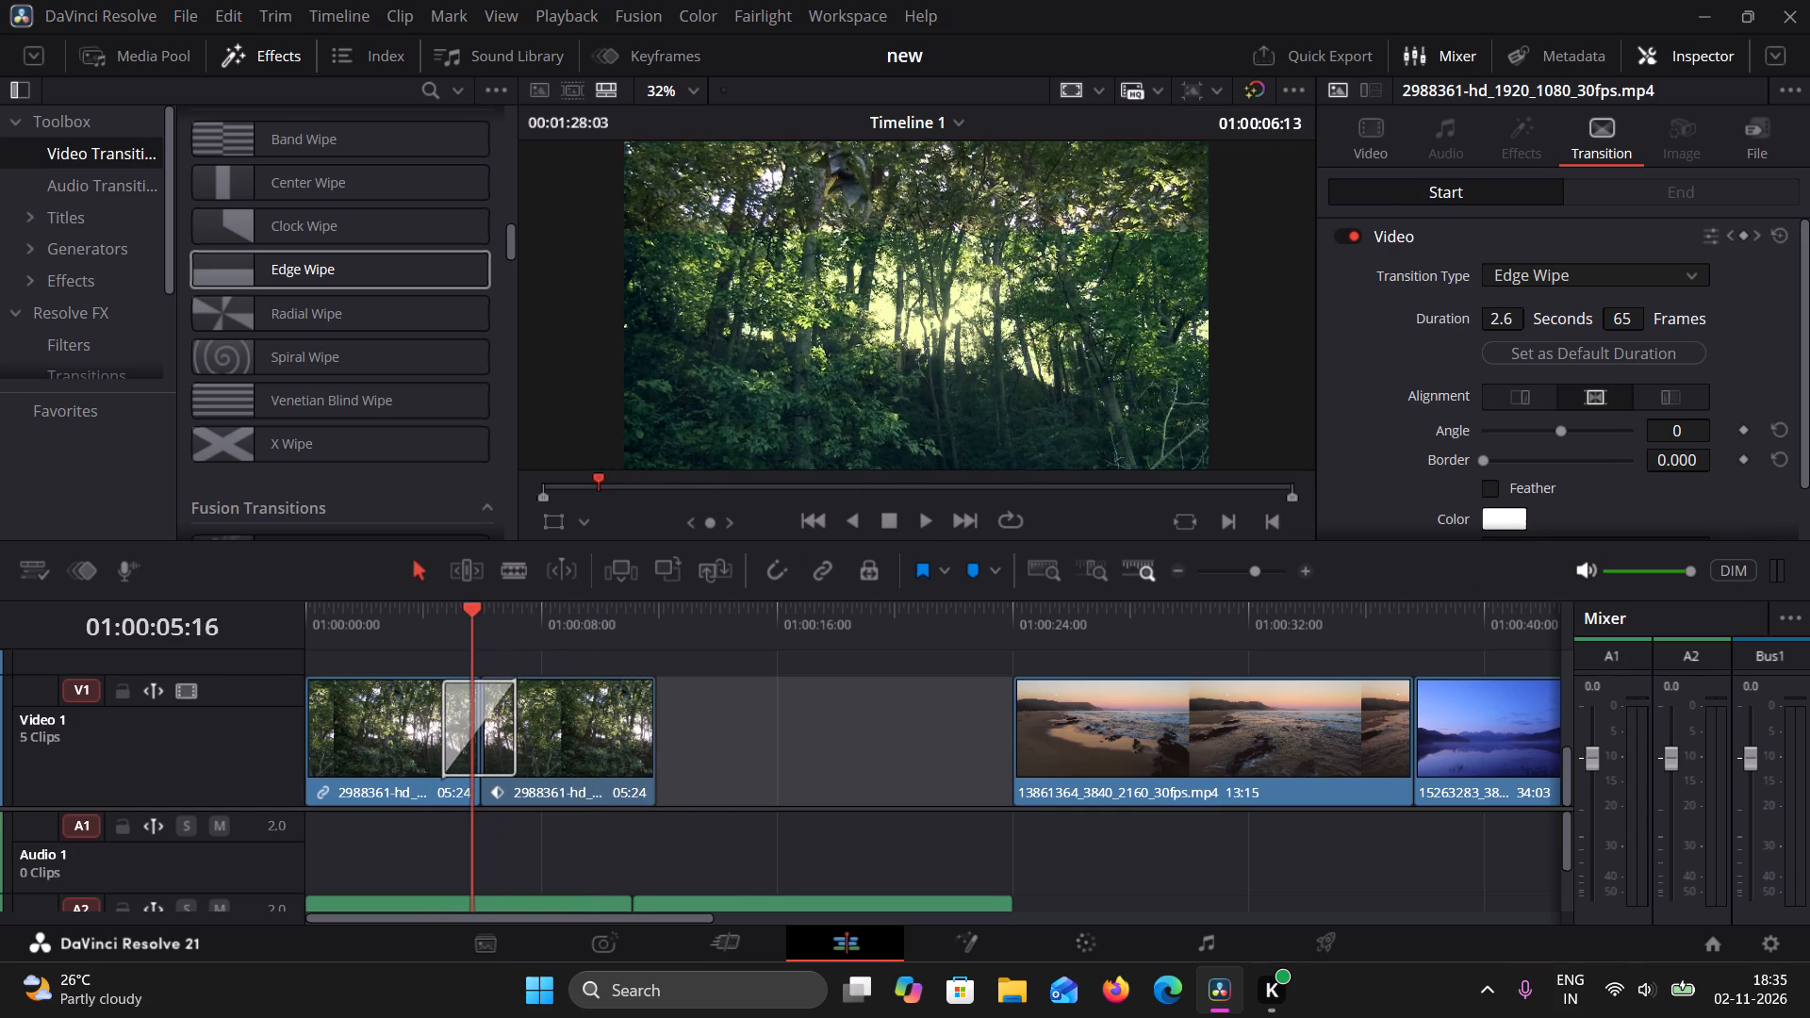
left_click_drag(470, 629, 424, 637)
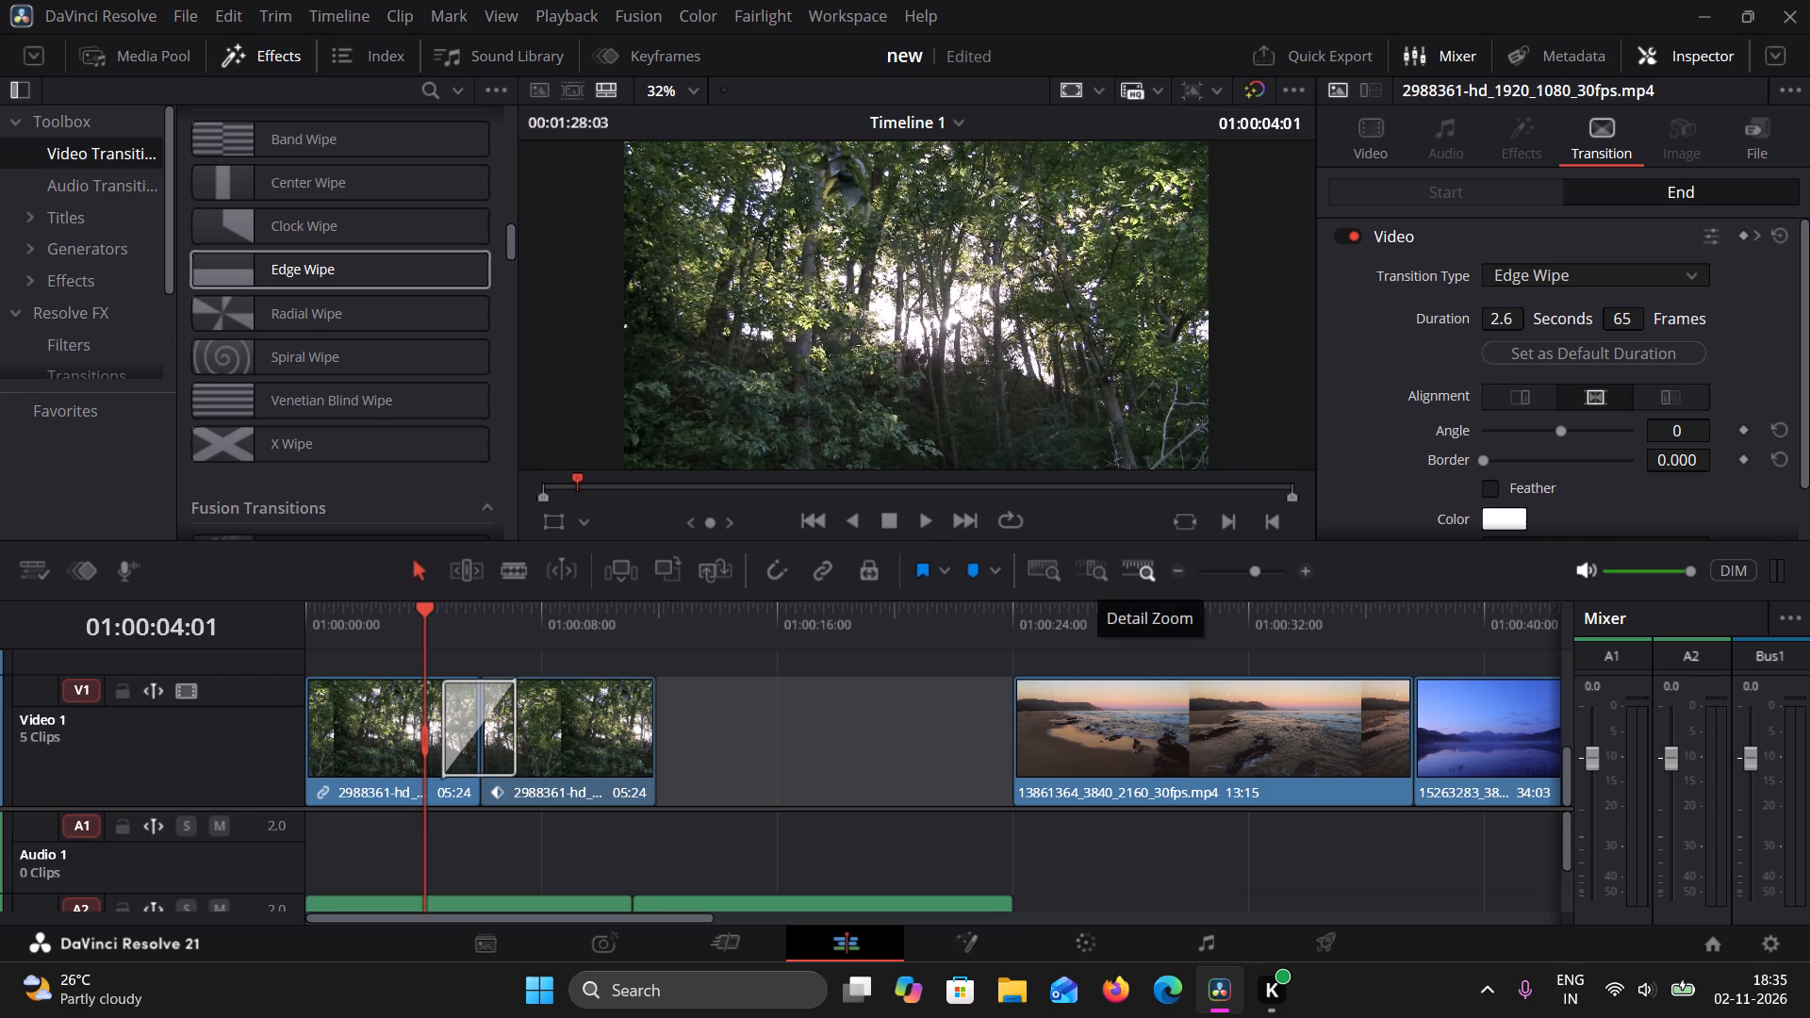
Set the Edge Wipe transition's angle to 90.
double_click(1688, 434)
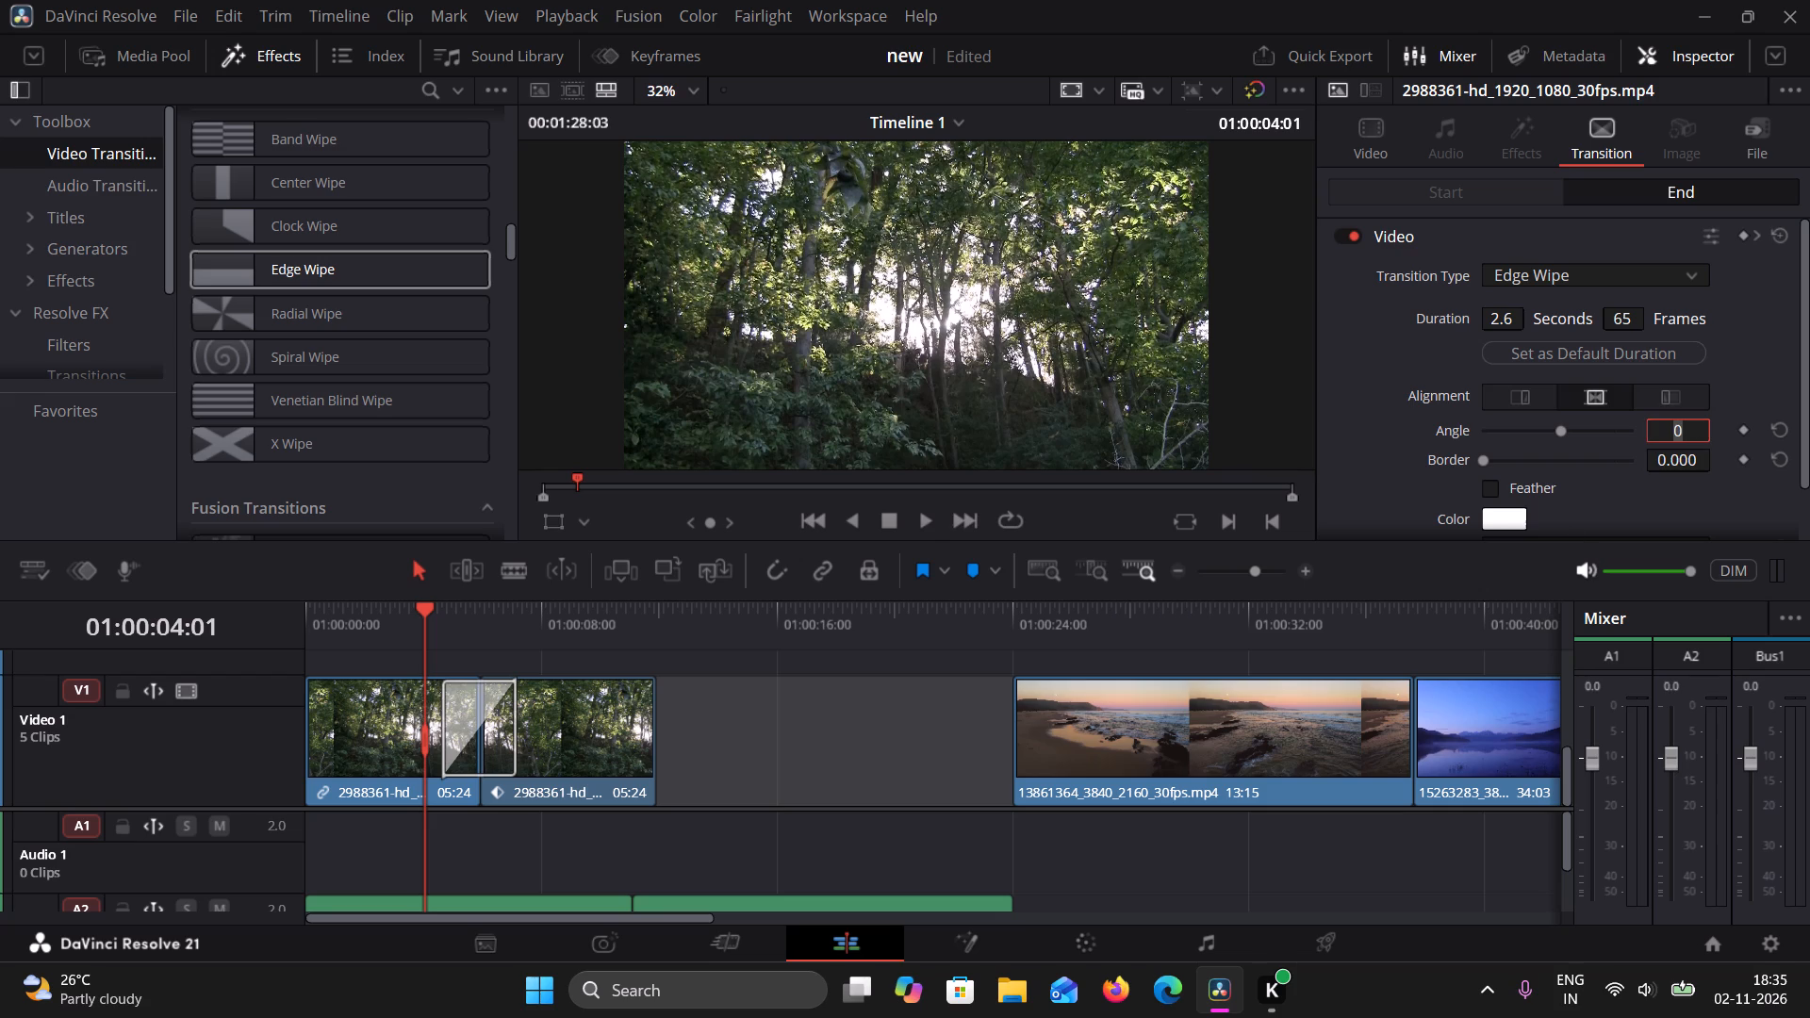
key("Page_Up")
key("Insert")
key("Return")
Set the Edge Wipe transition's border to 7.
left_click(1668, 466)
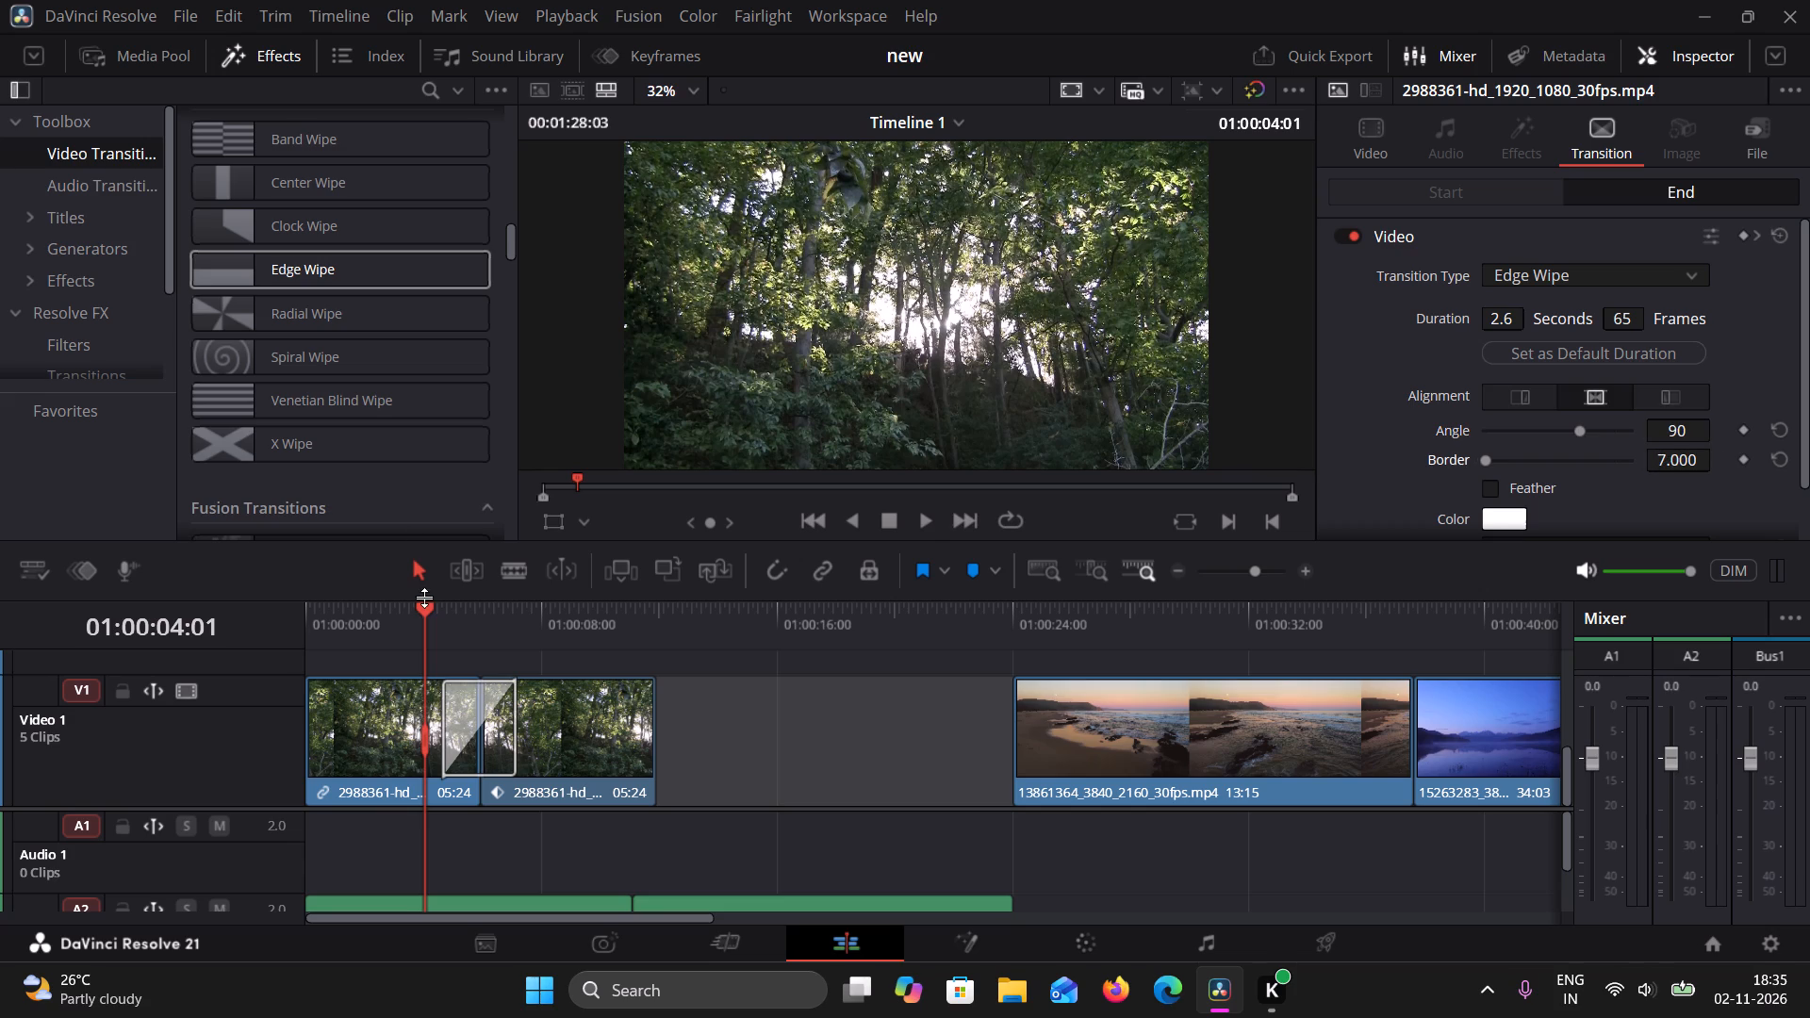
Play through the Edge Wipe transition on Video 1, also from the start of the timeline, to review the wipe.
left_click_drag(426, 610, 450, 616)
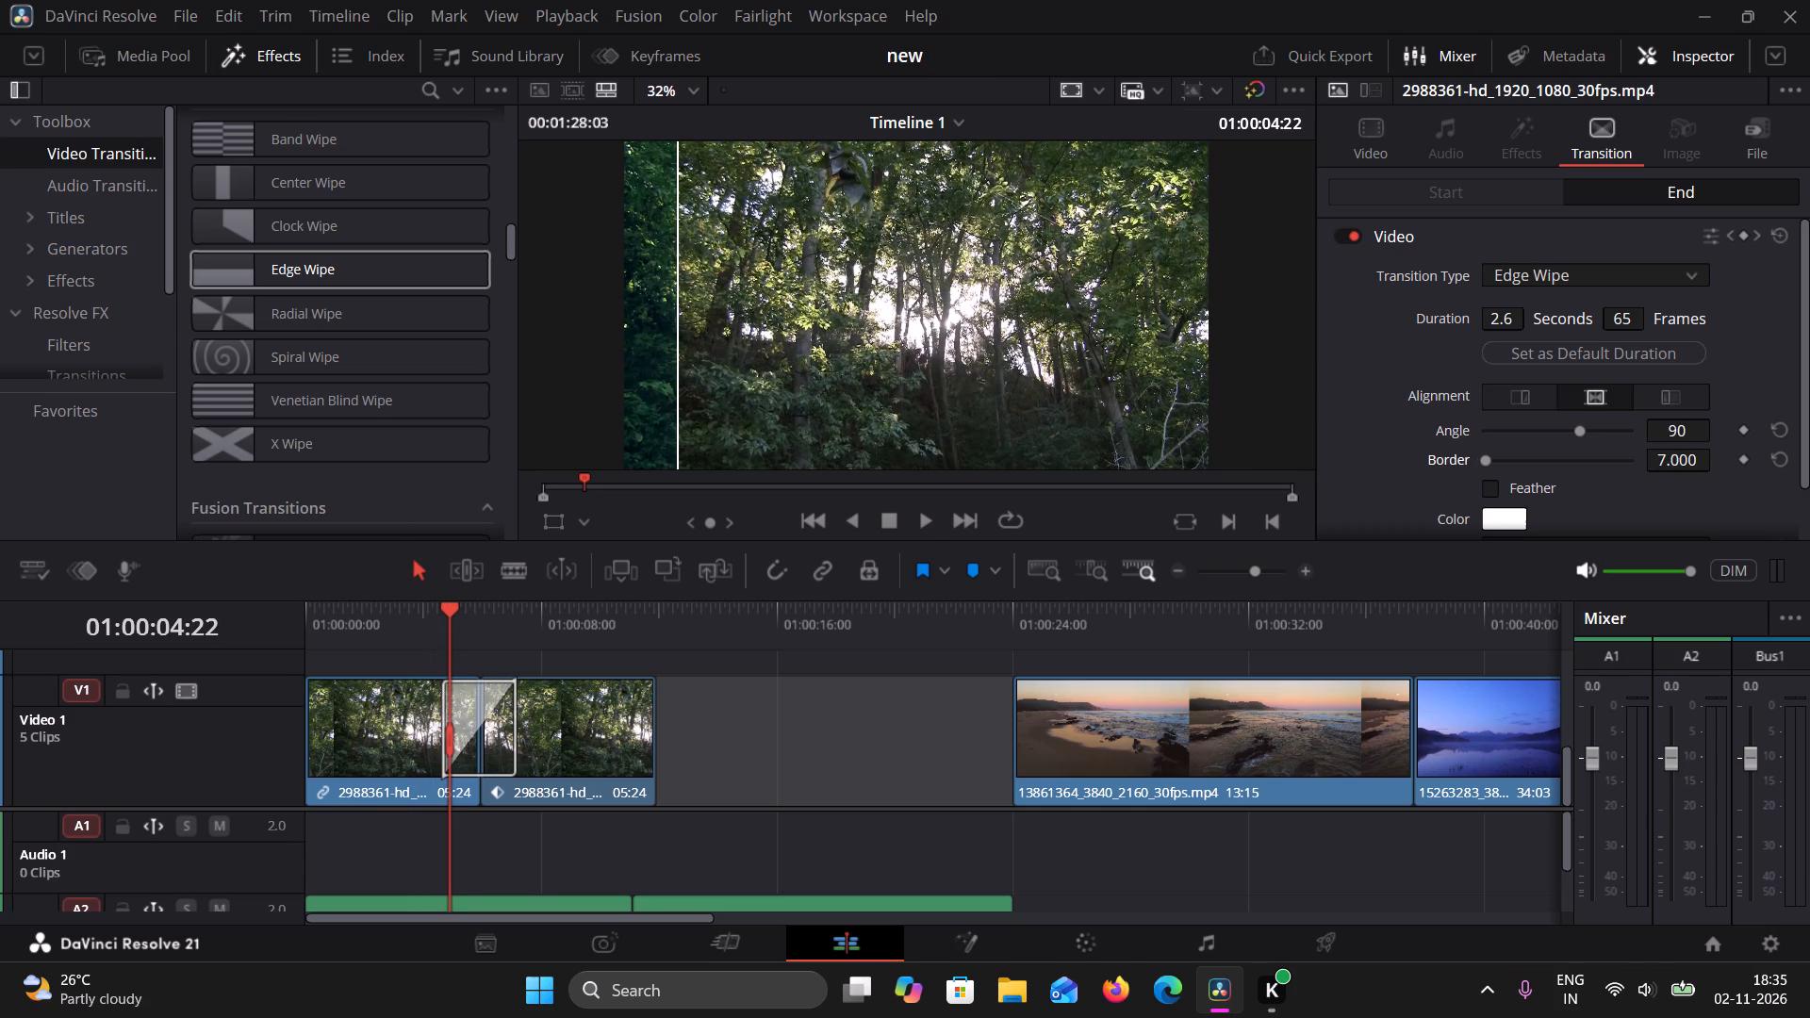
left_click(931, 518)
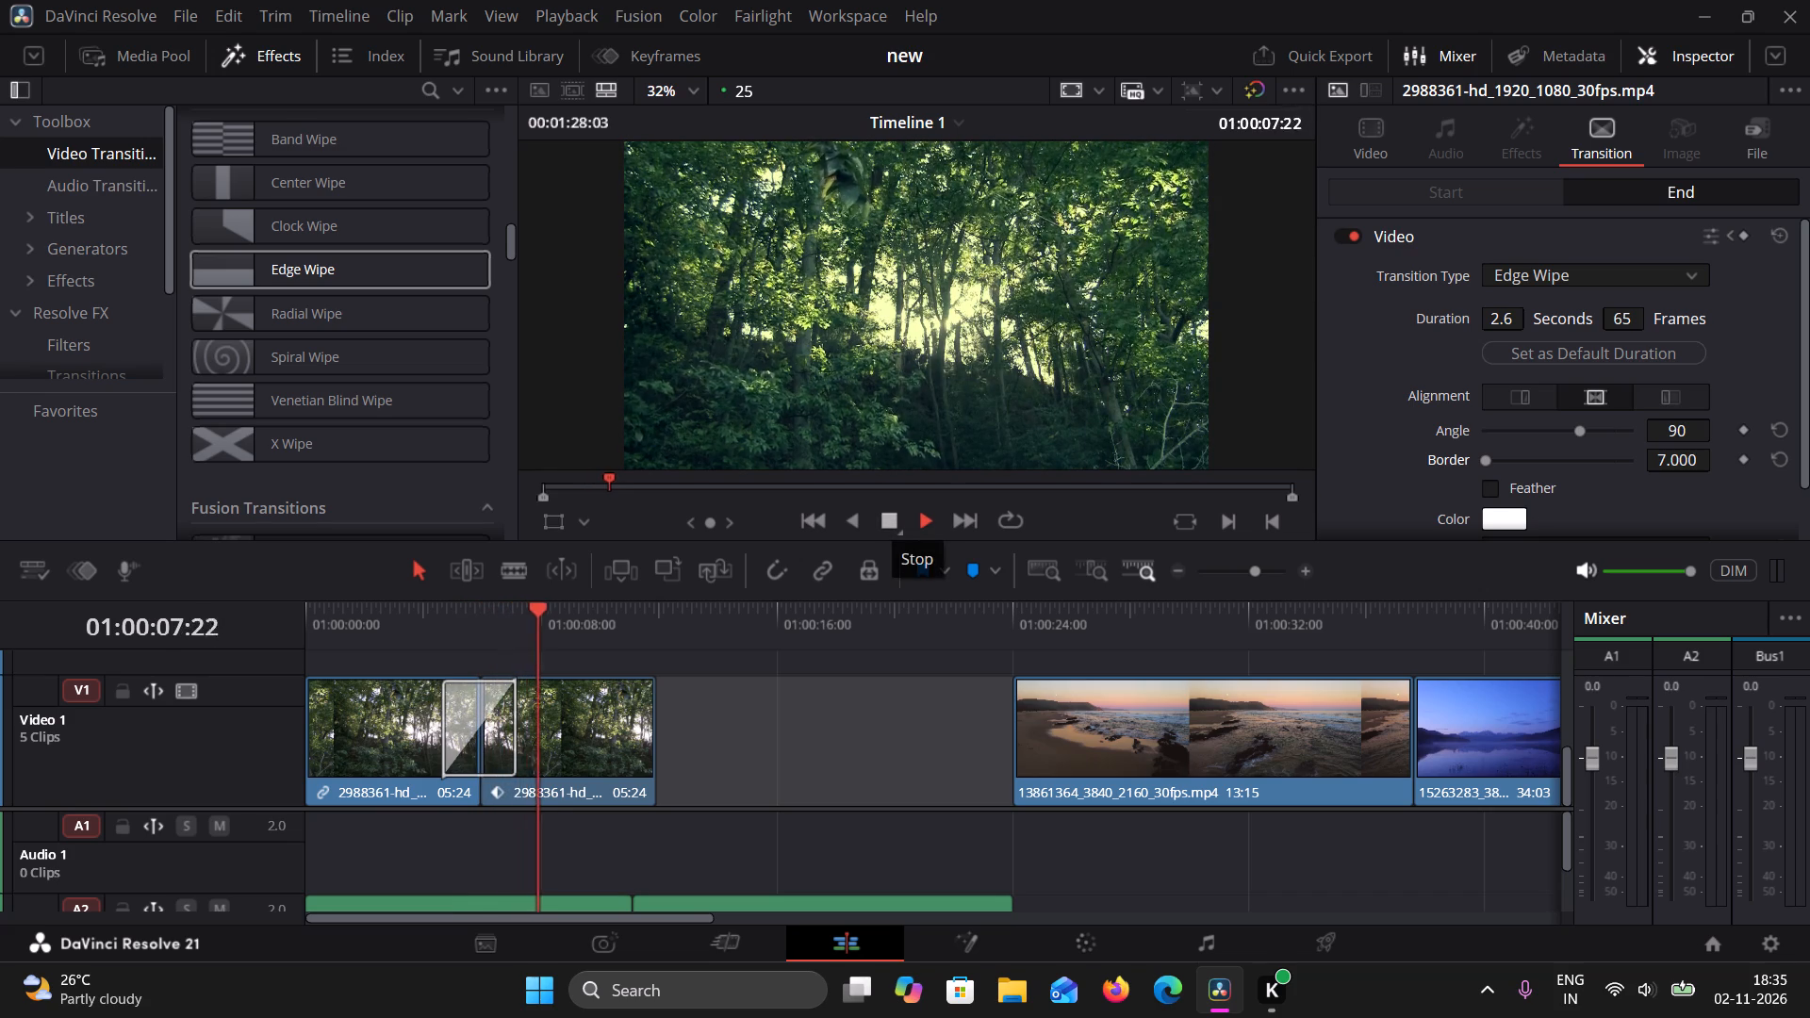
left_click(888, 524)
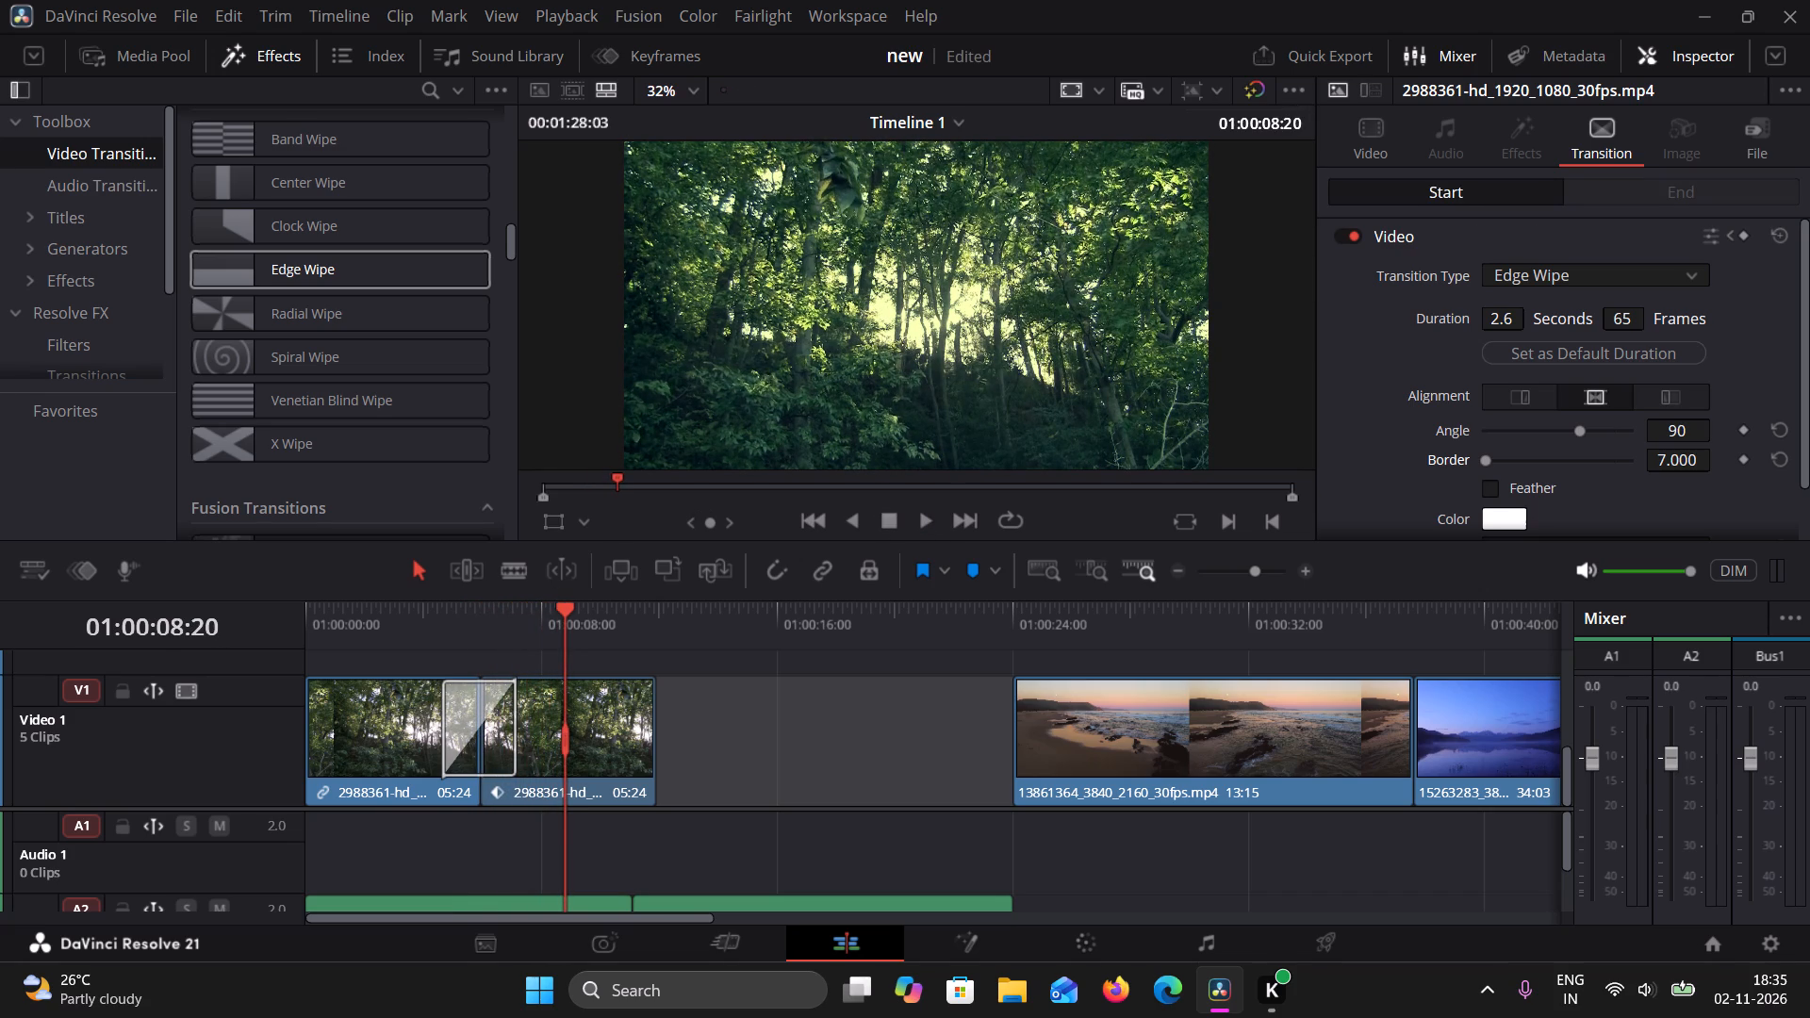
left_click_drag(555, 611, 255, 617)
left_click(934, 516)
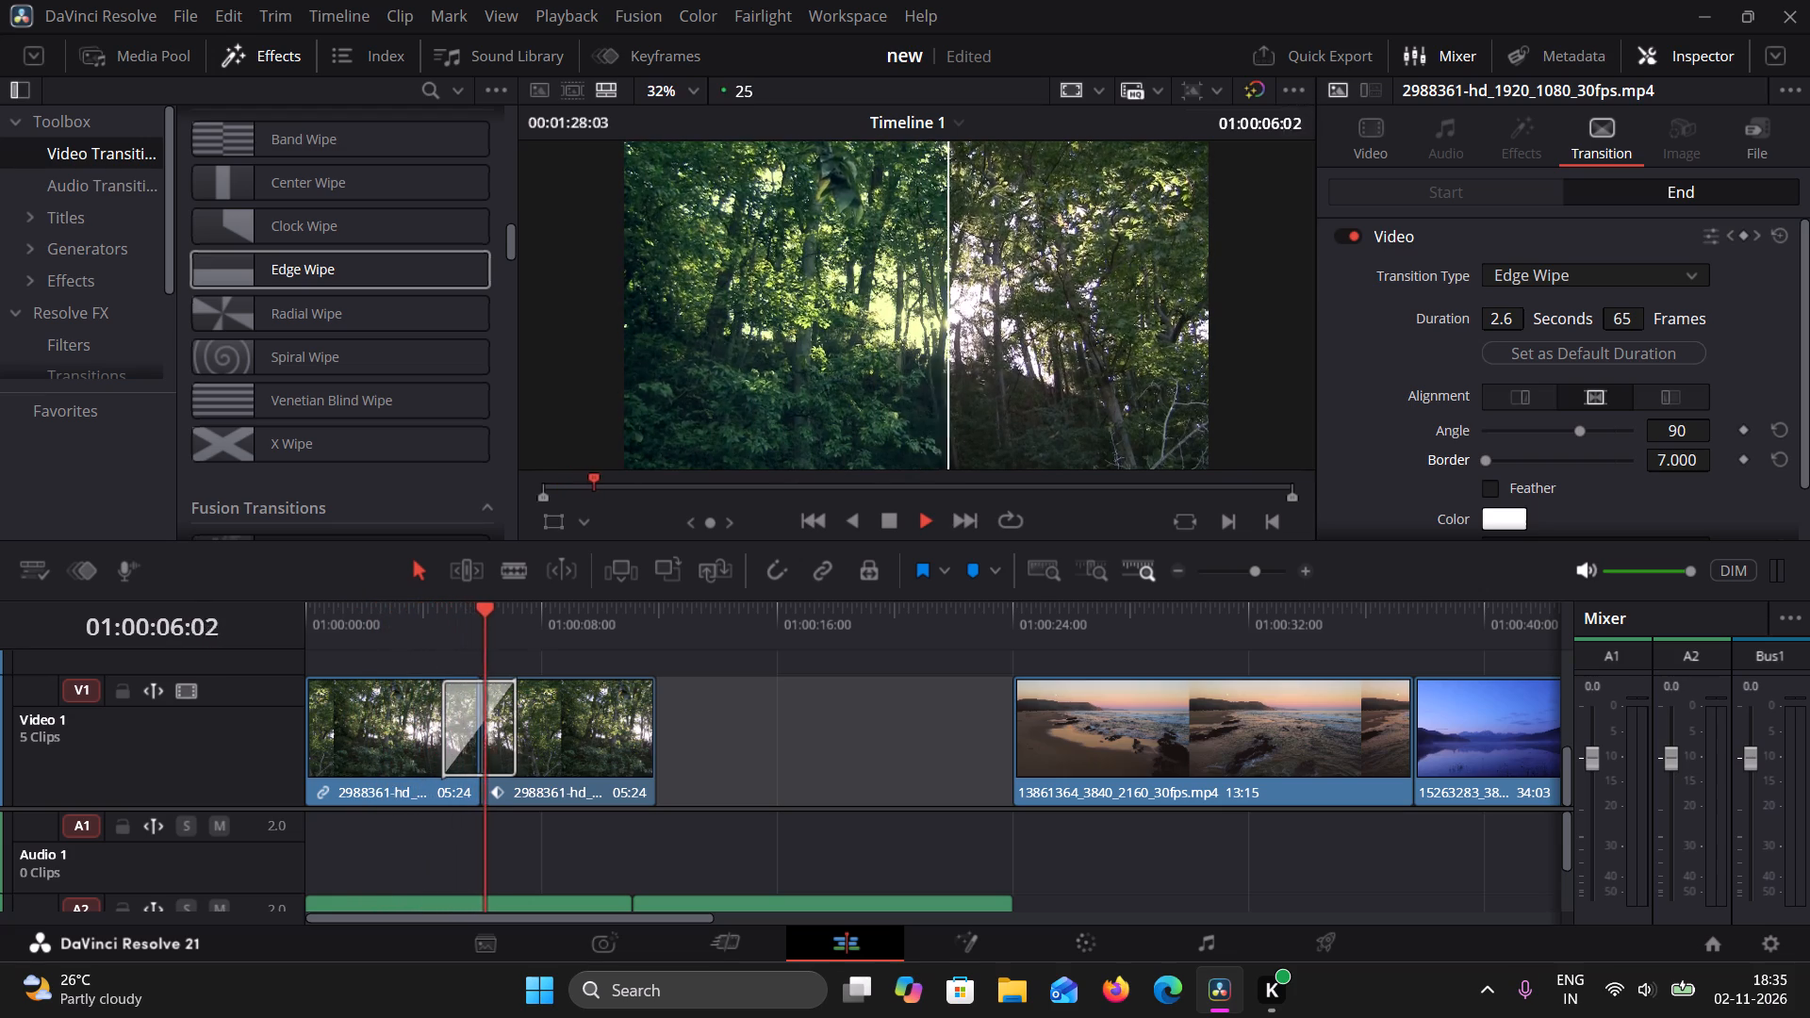
left_click(895, 526)
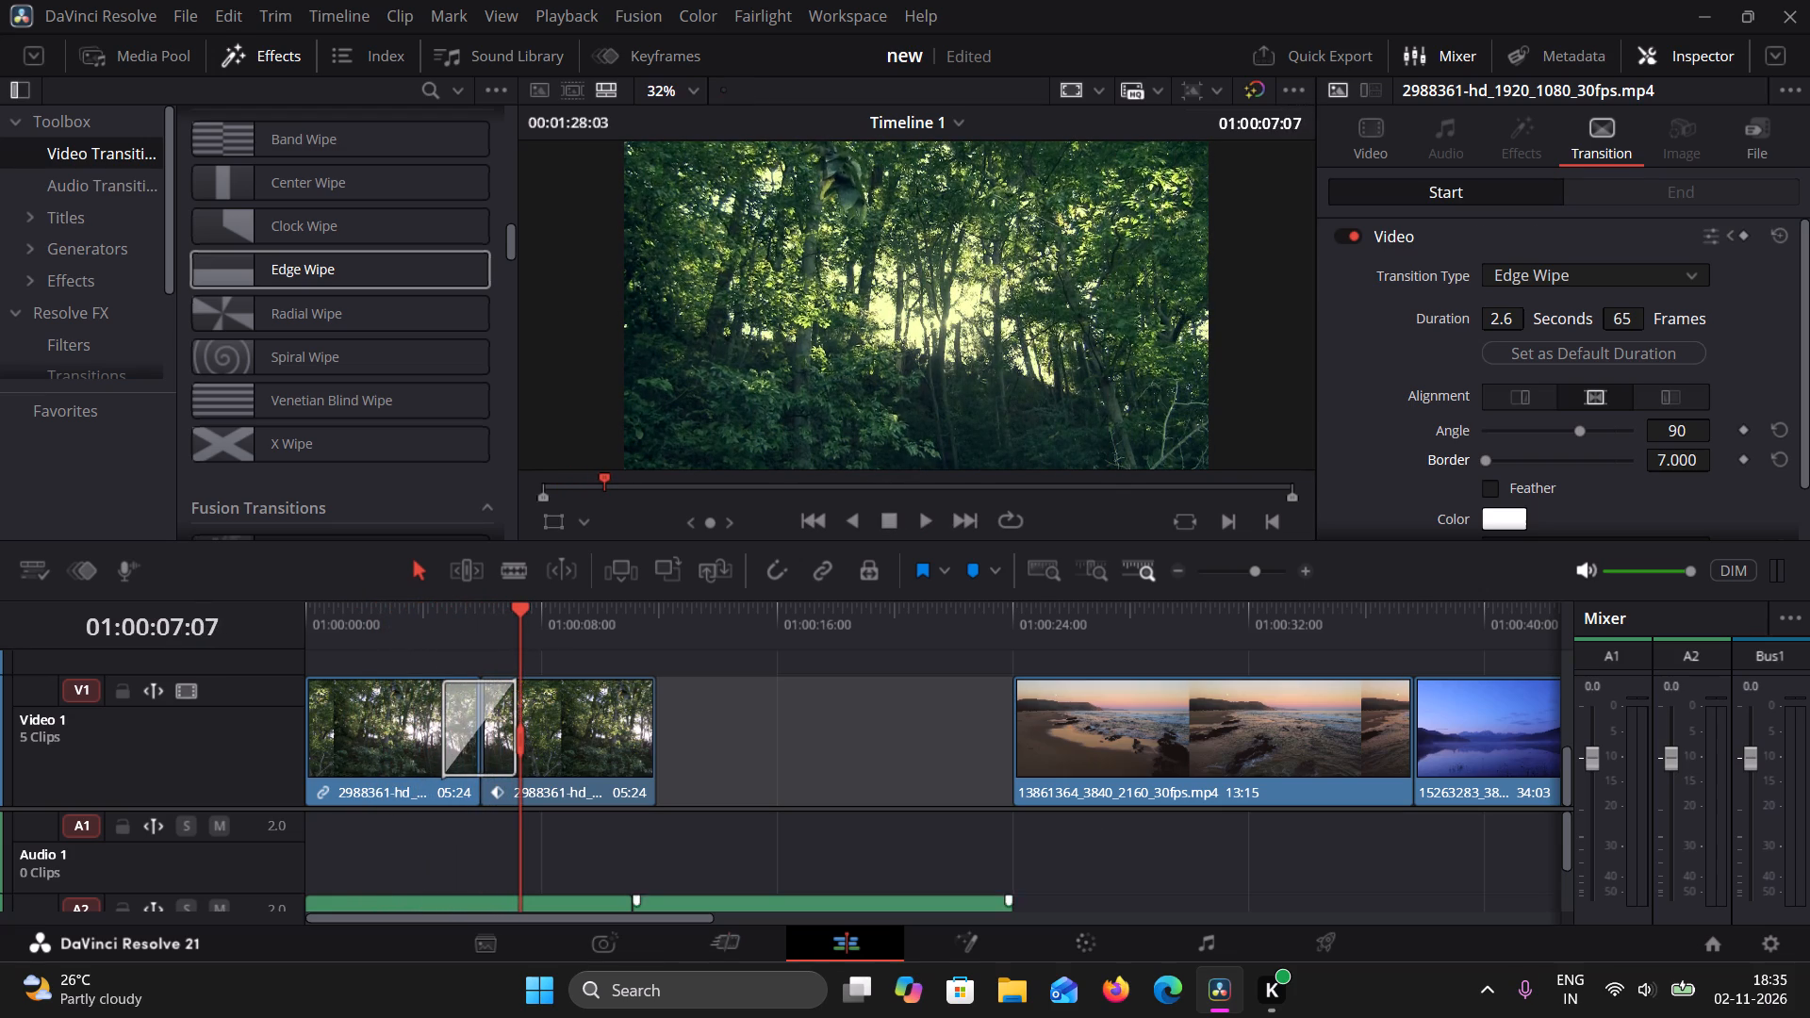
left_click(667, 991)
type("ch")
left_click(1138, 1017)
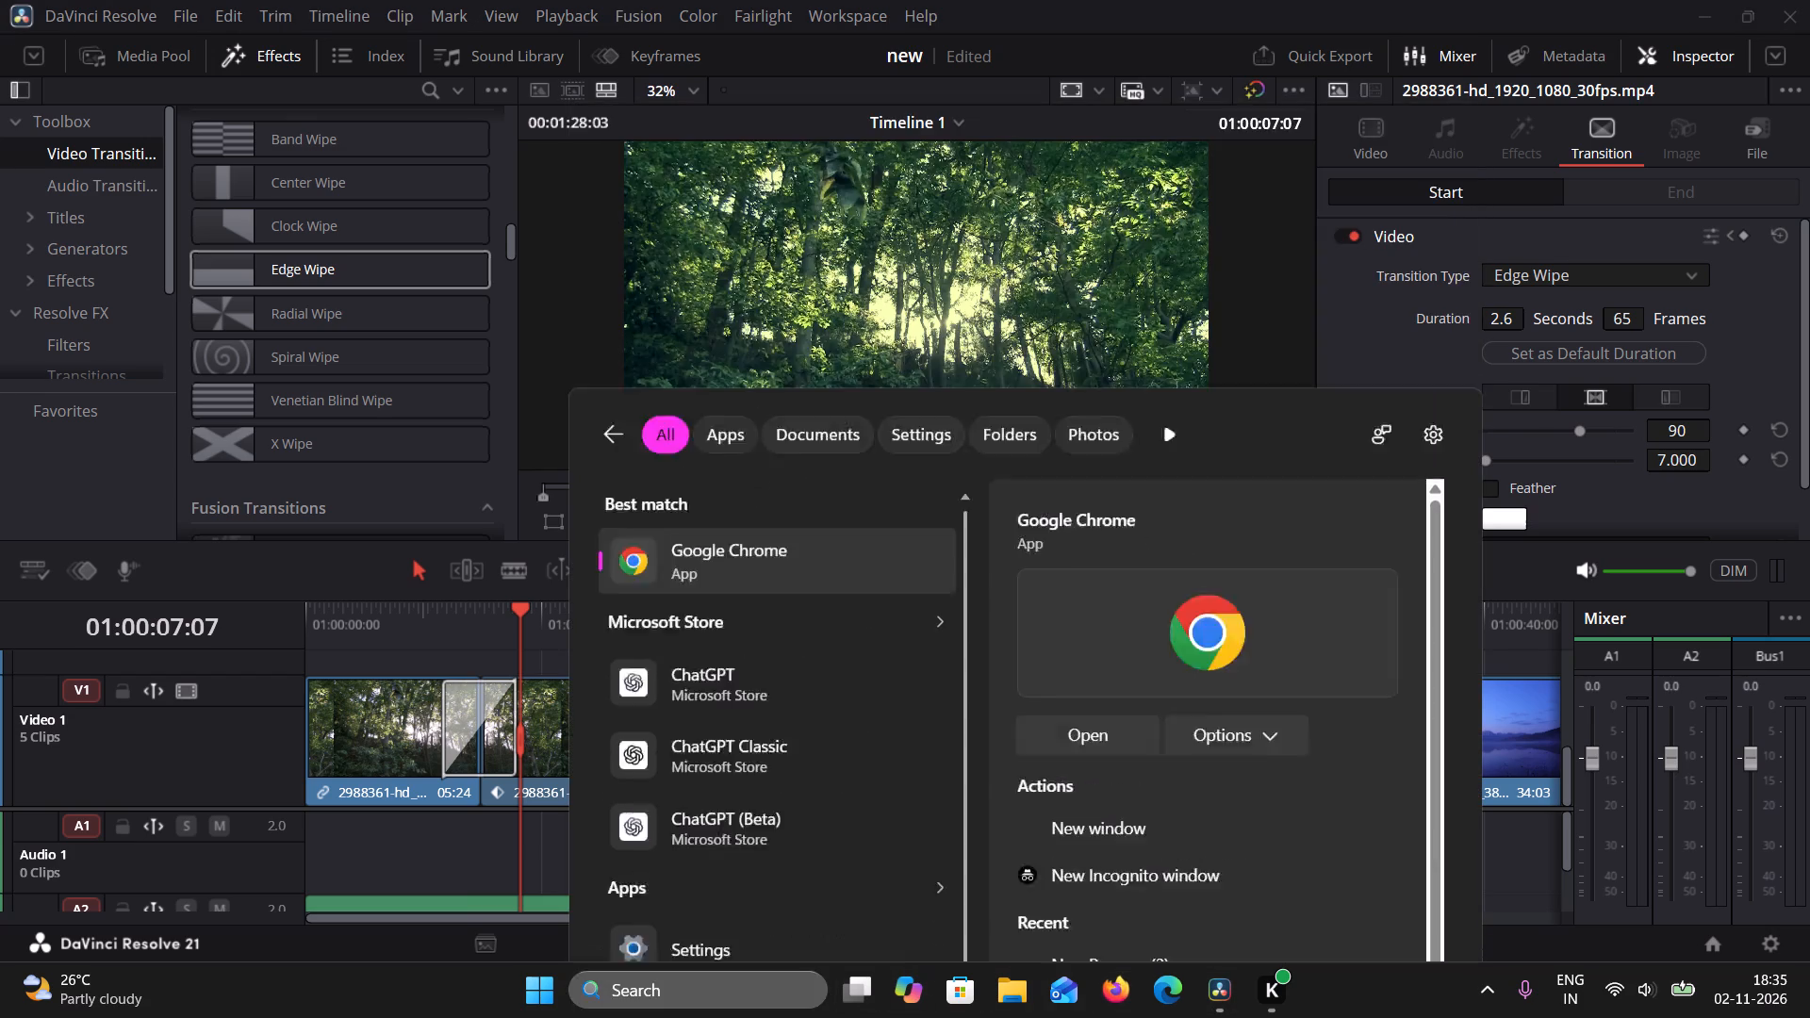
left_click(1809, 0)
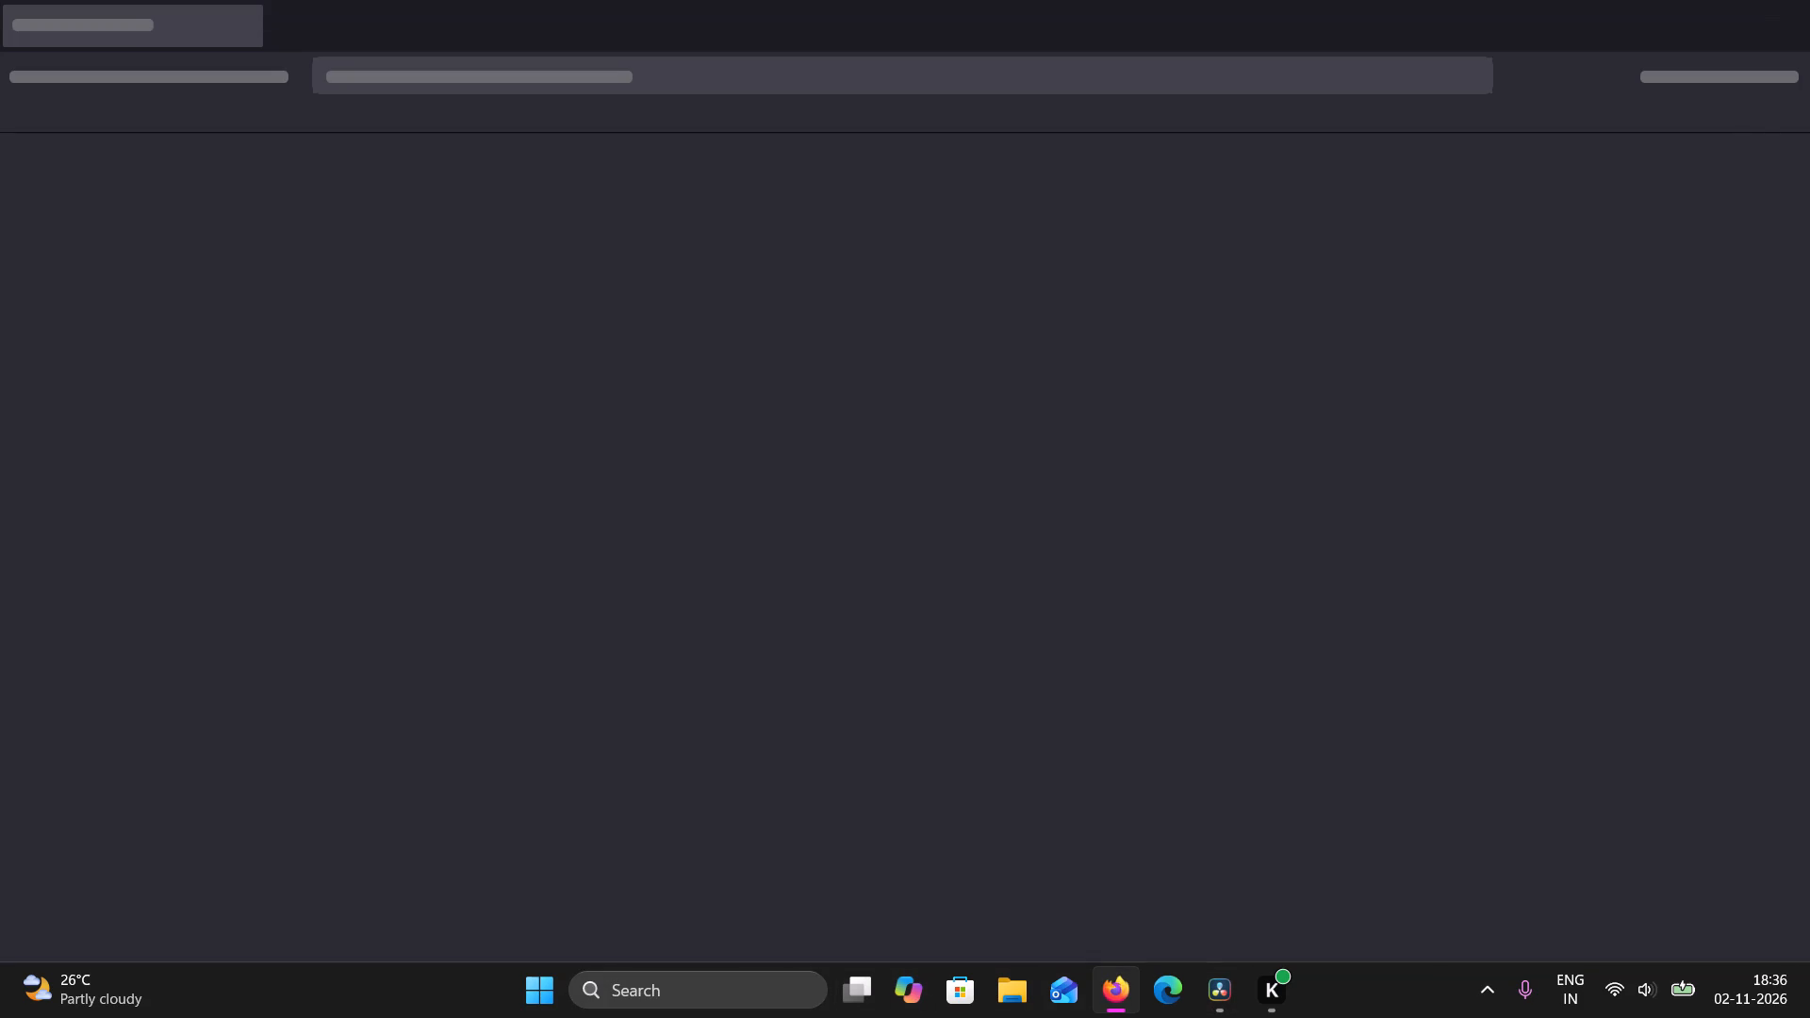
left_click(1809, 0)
Open Google Chrome and choose the profile with the orange avatar.
left_click(741, 996)
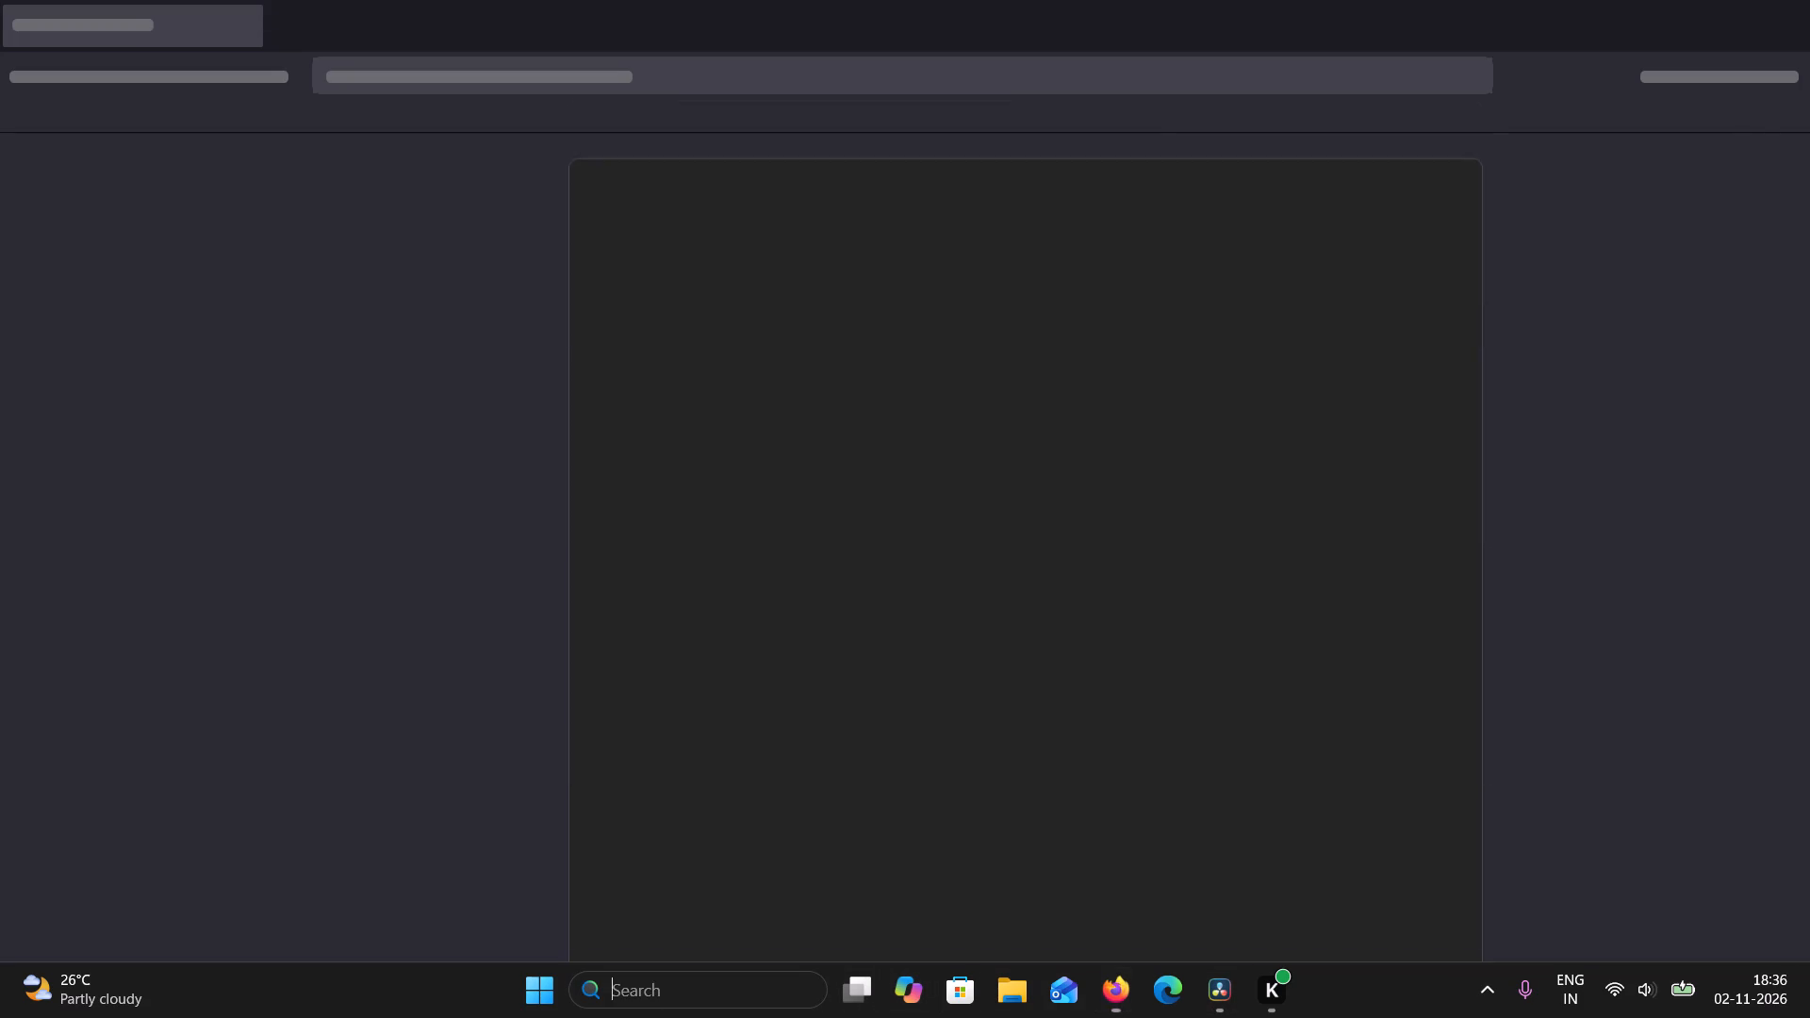
key("c")
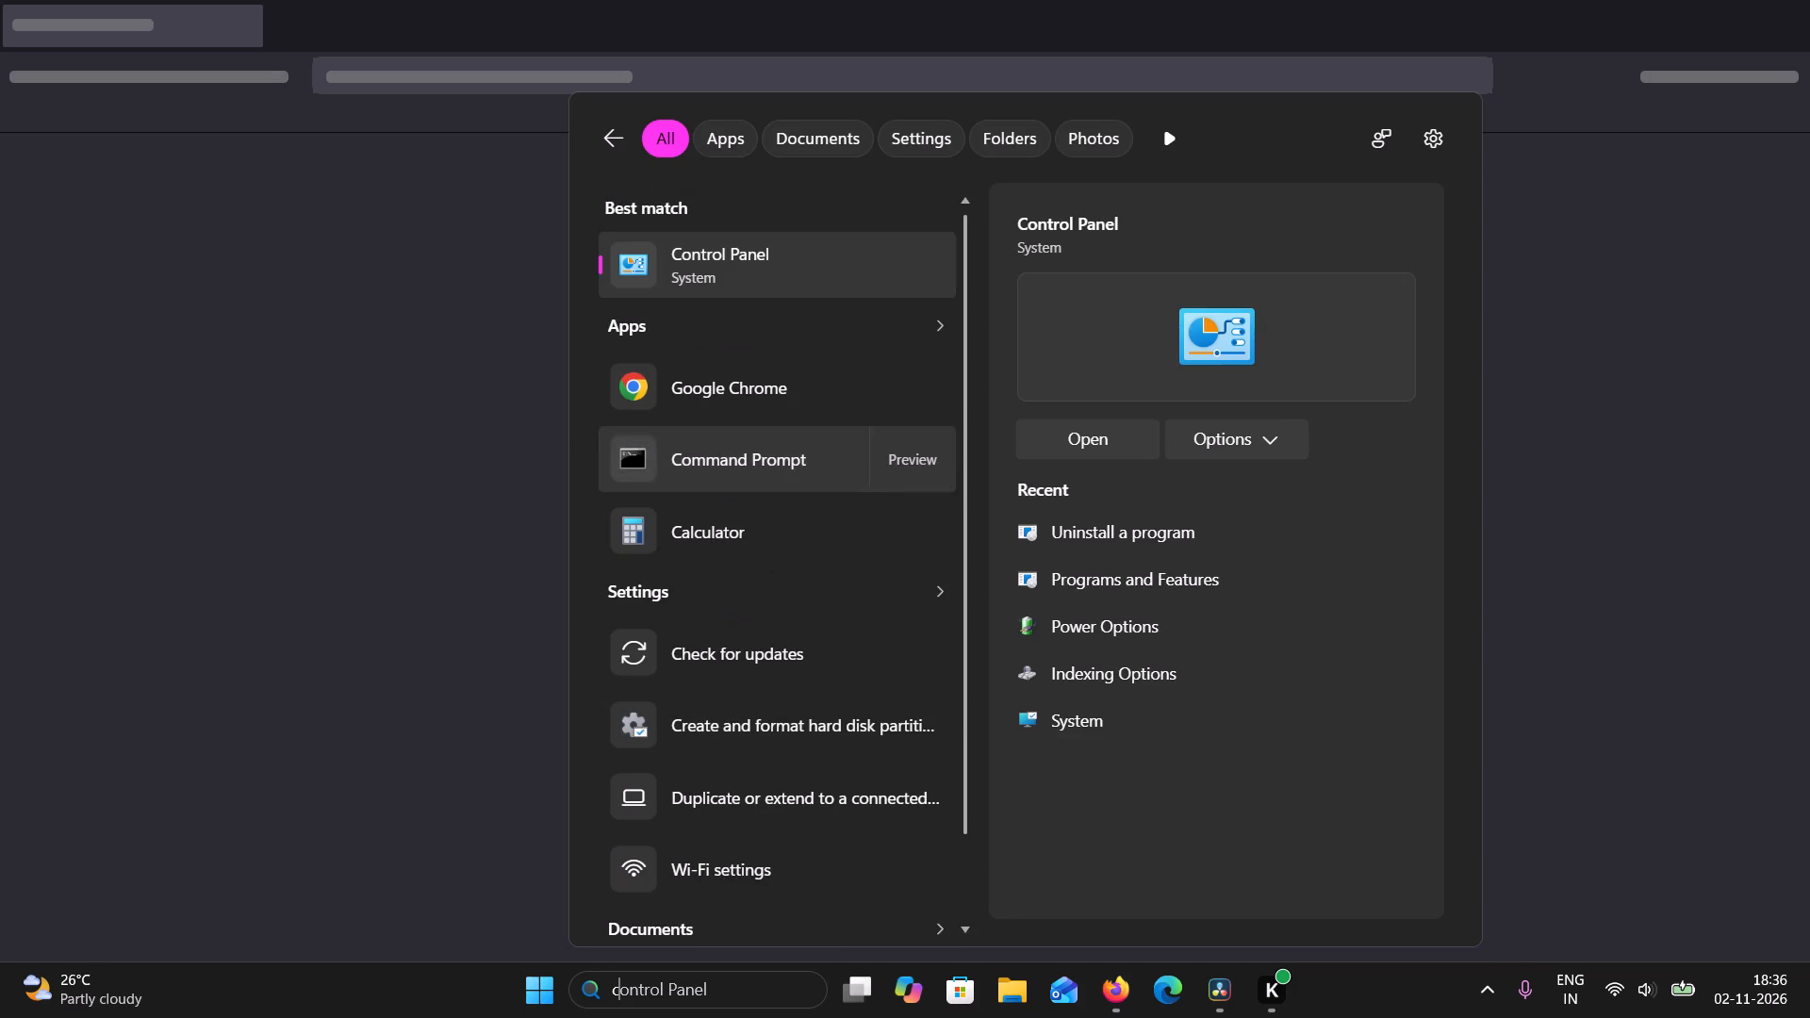
left_click(719, 405)
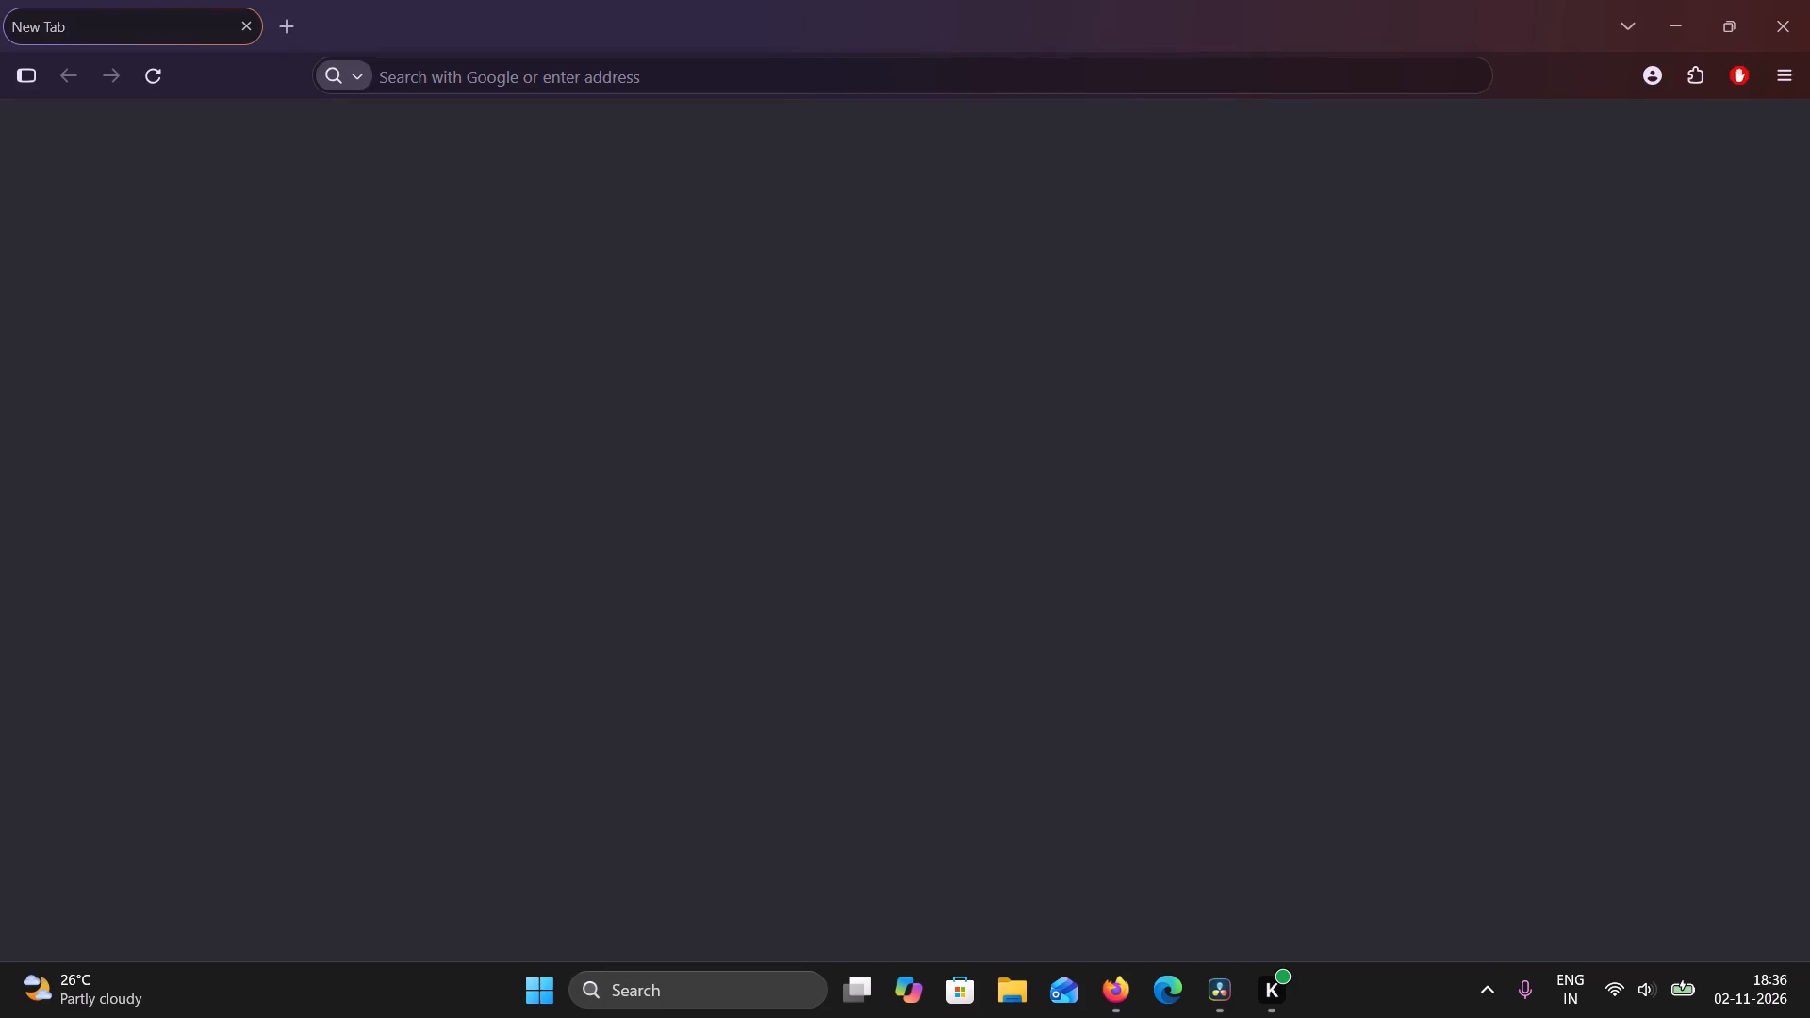
double_click(1809, 0)
triple_click(1772, 28)
double_click(1779, 27)
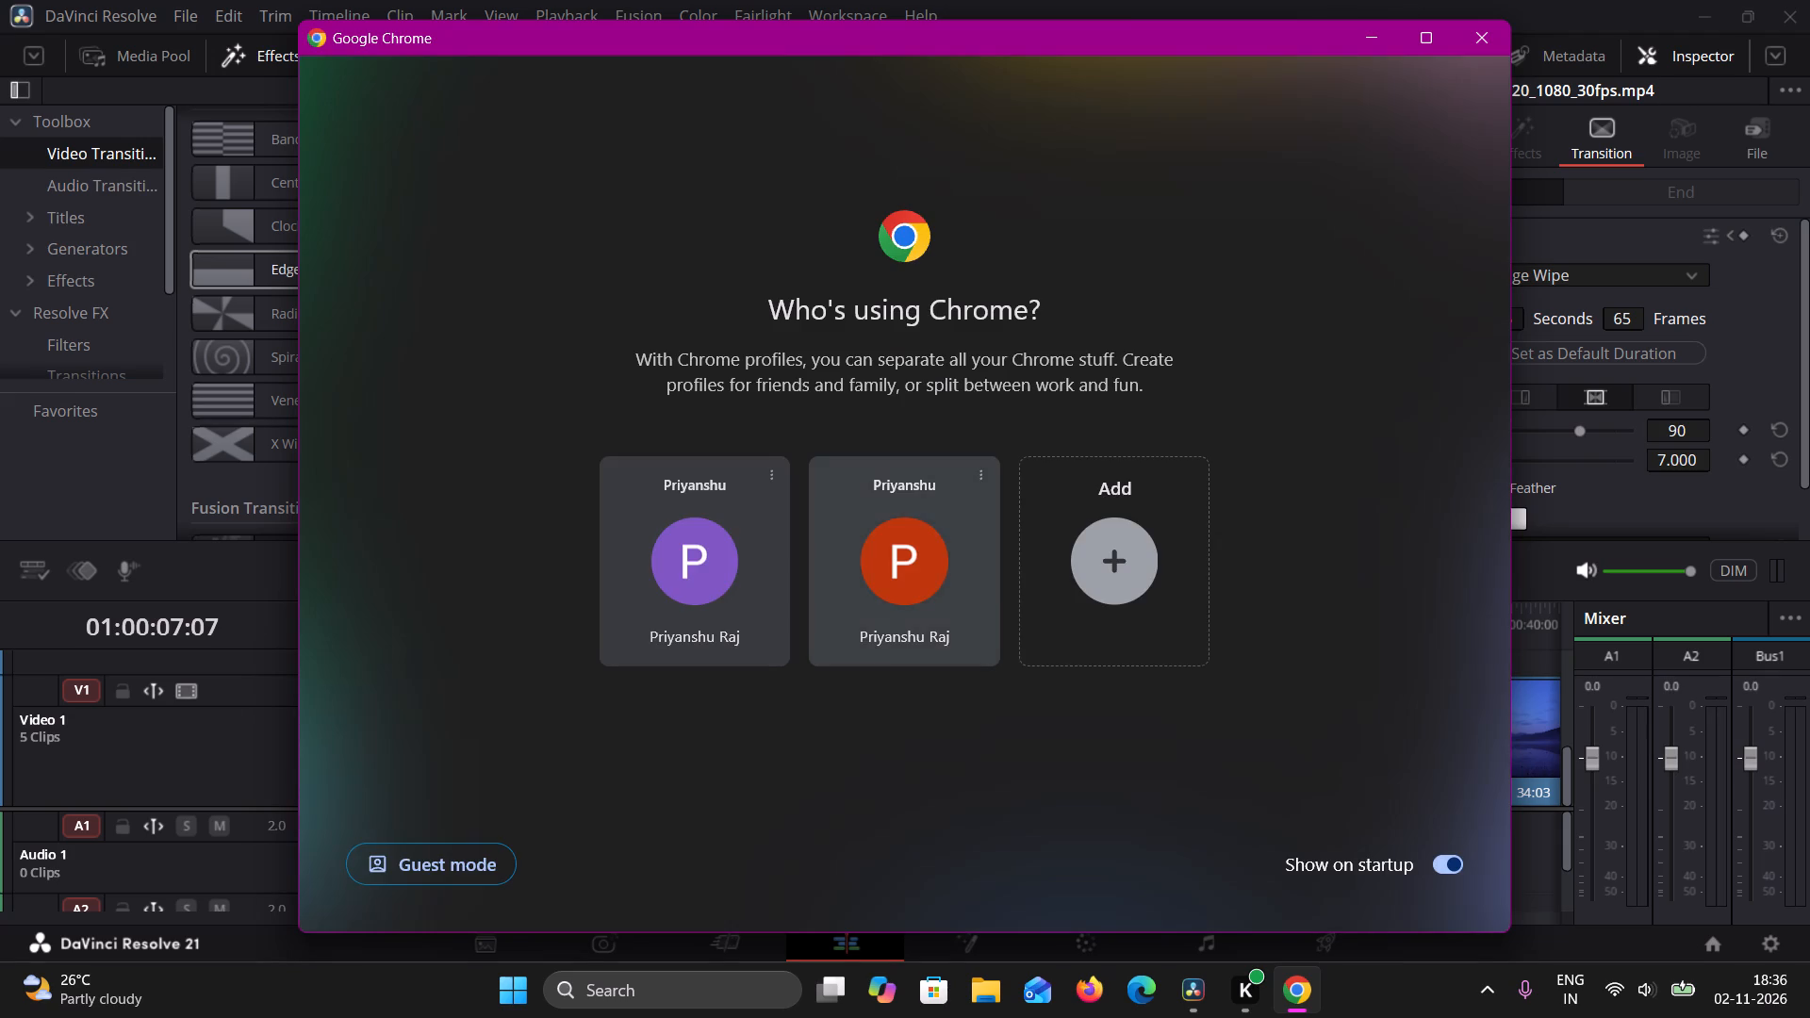
left_click(906, 576)
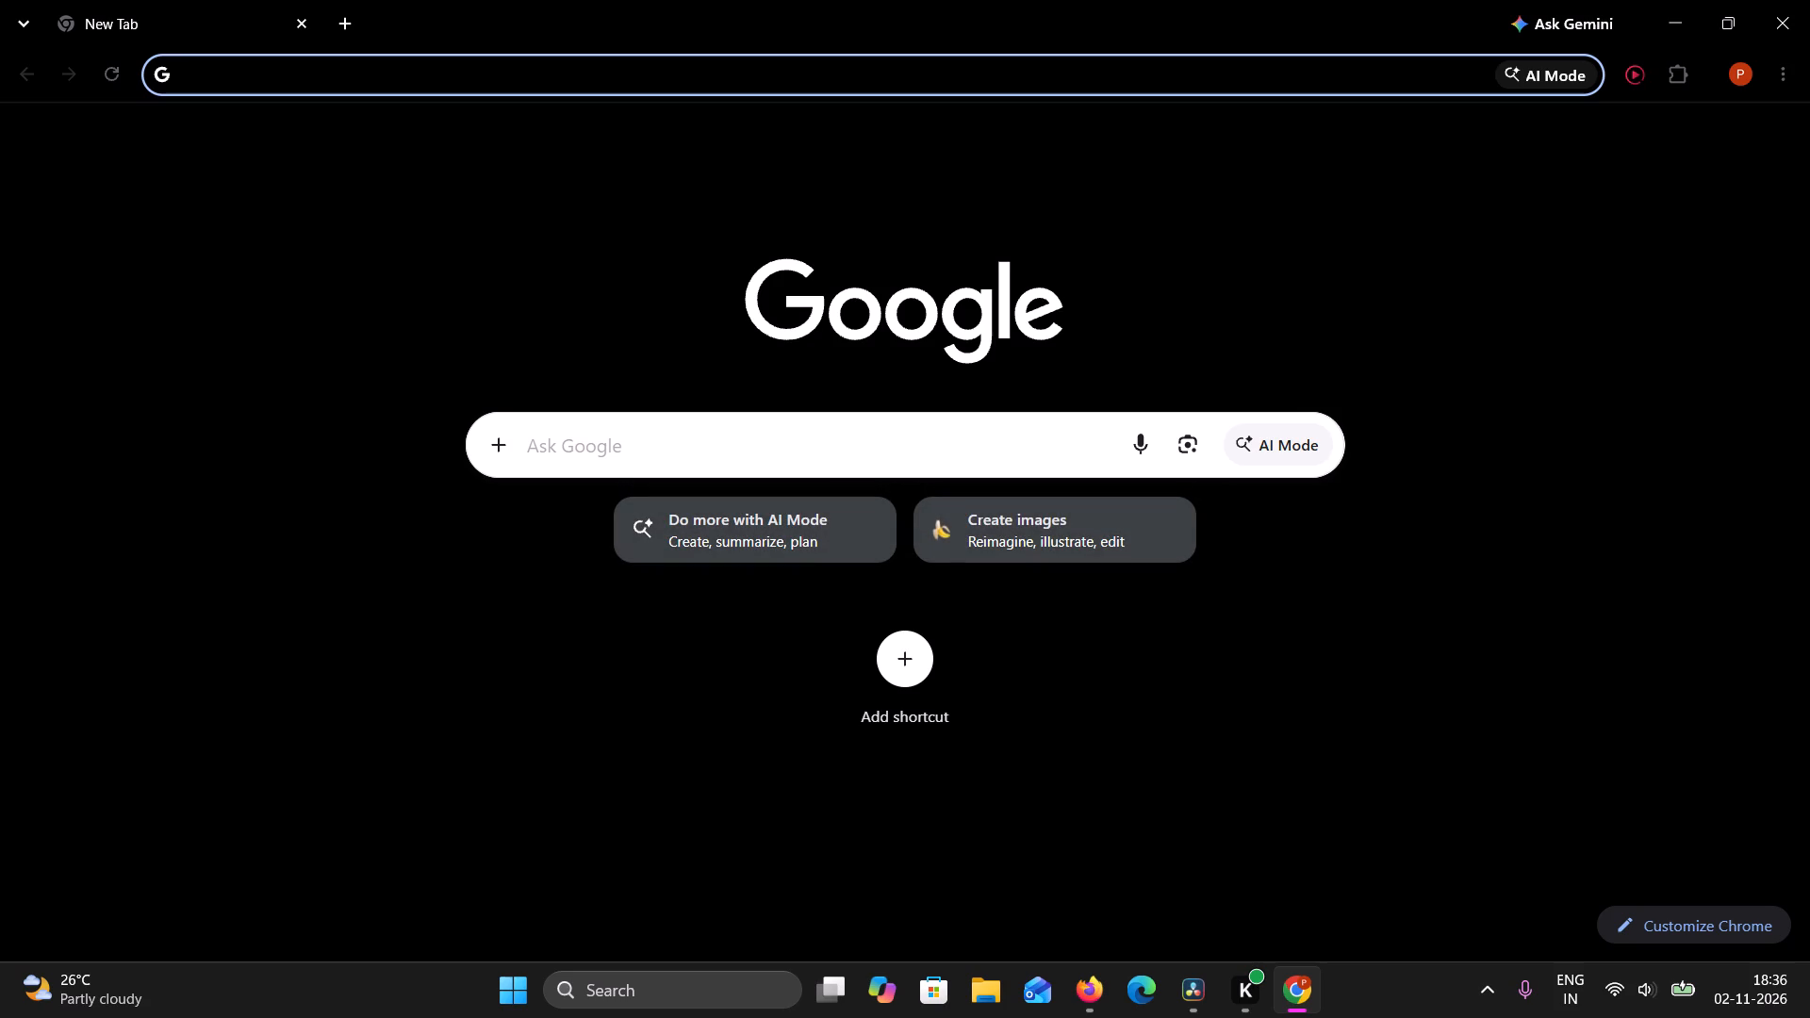
Search Google for "free copyright music".
type("free")
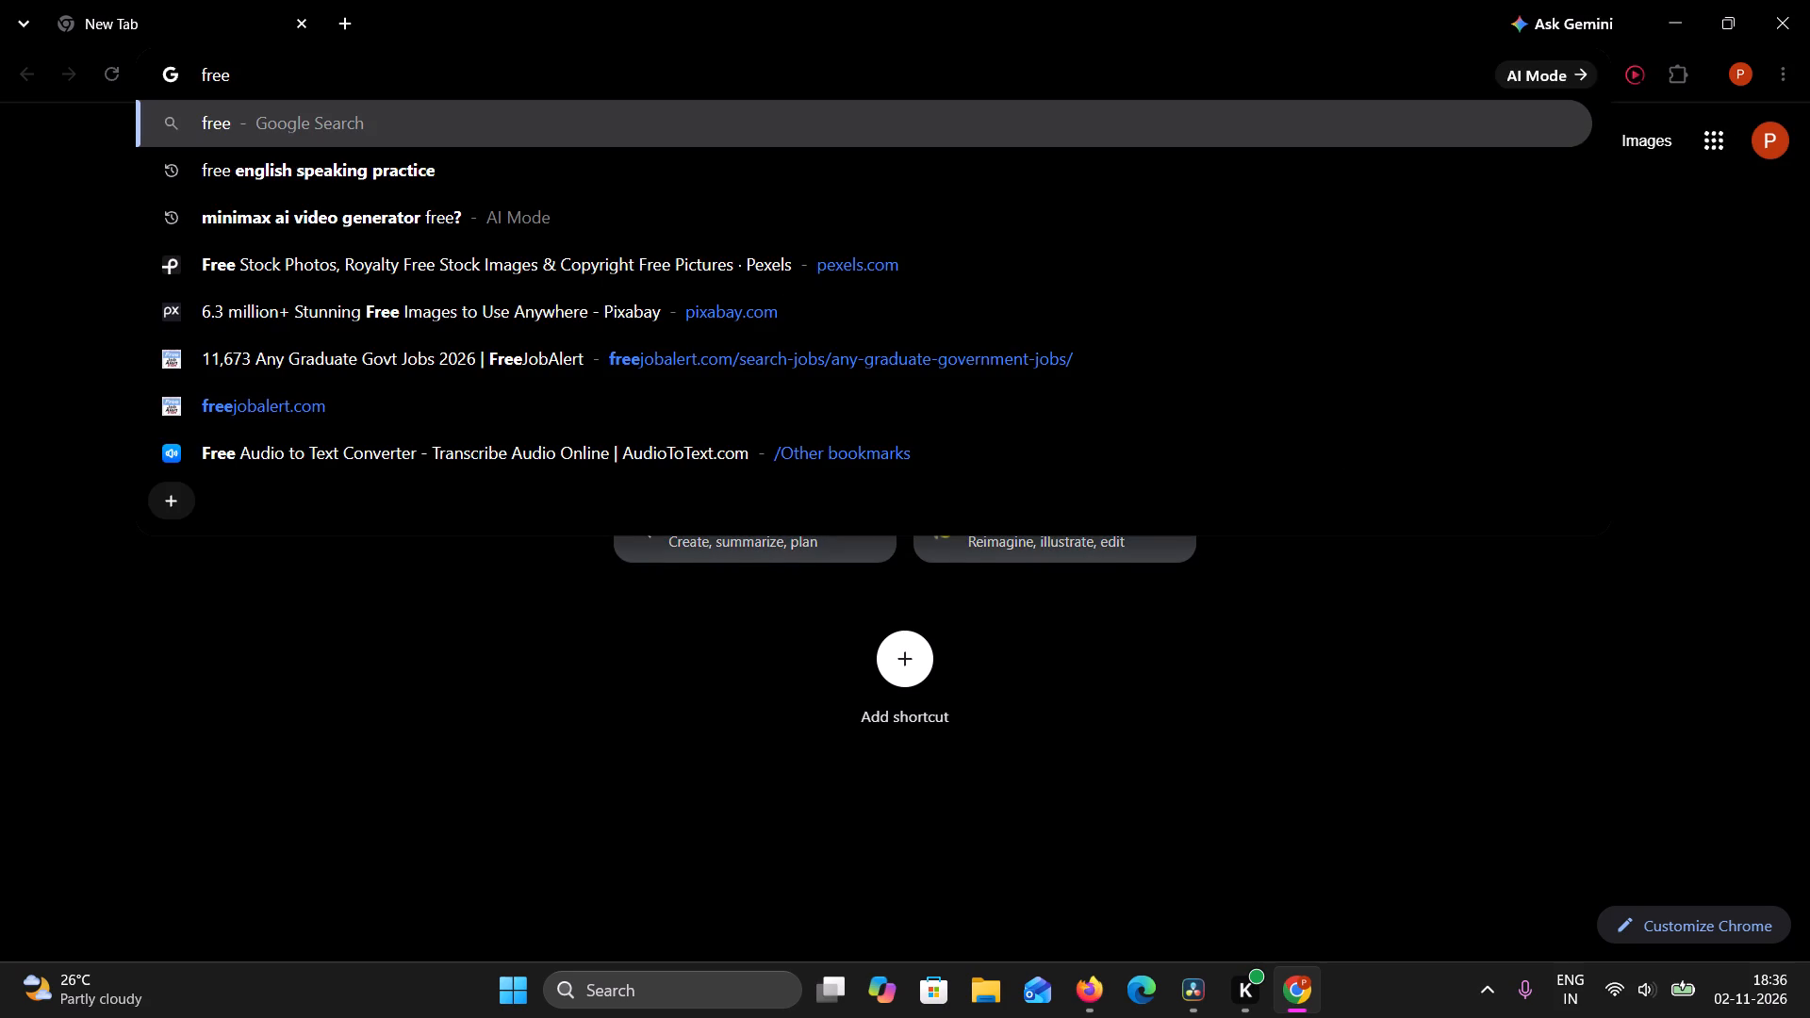
key("space")
type("copy")
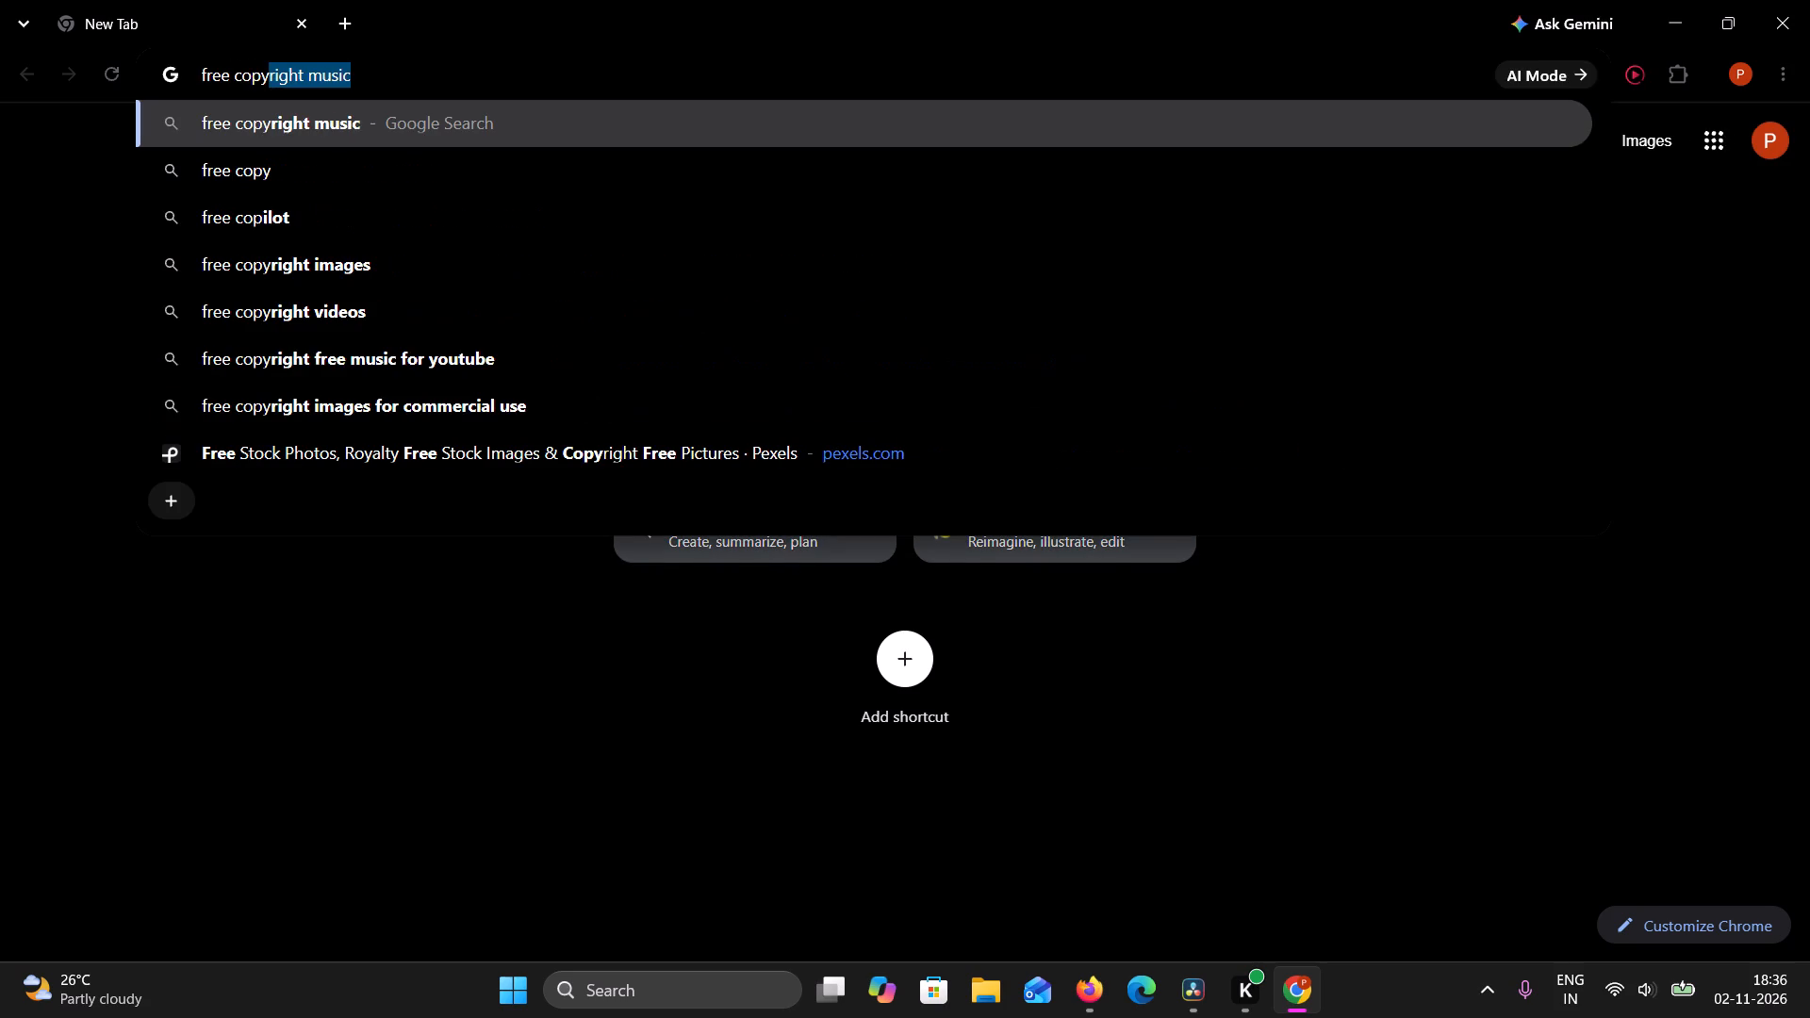
key("Return")
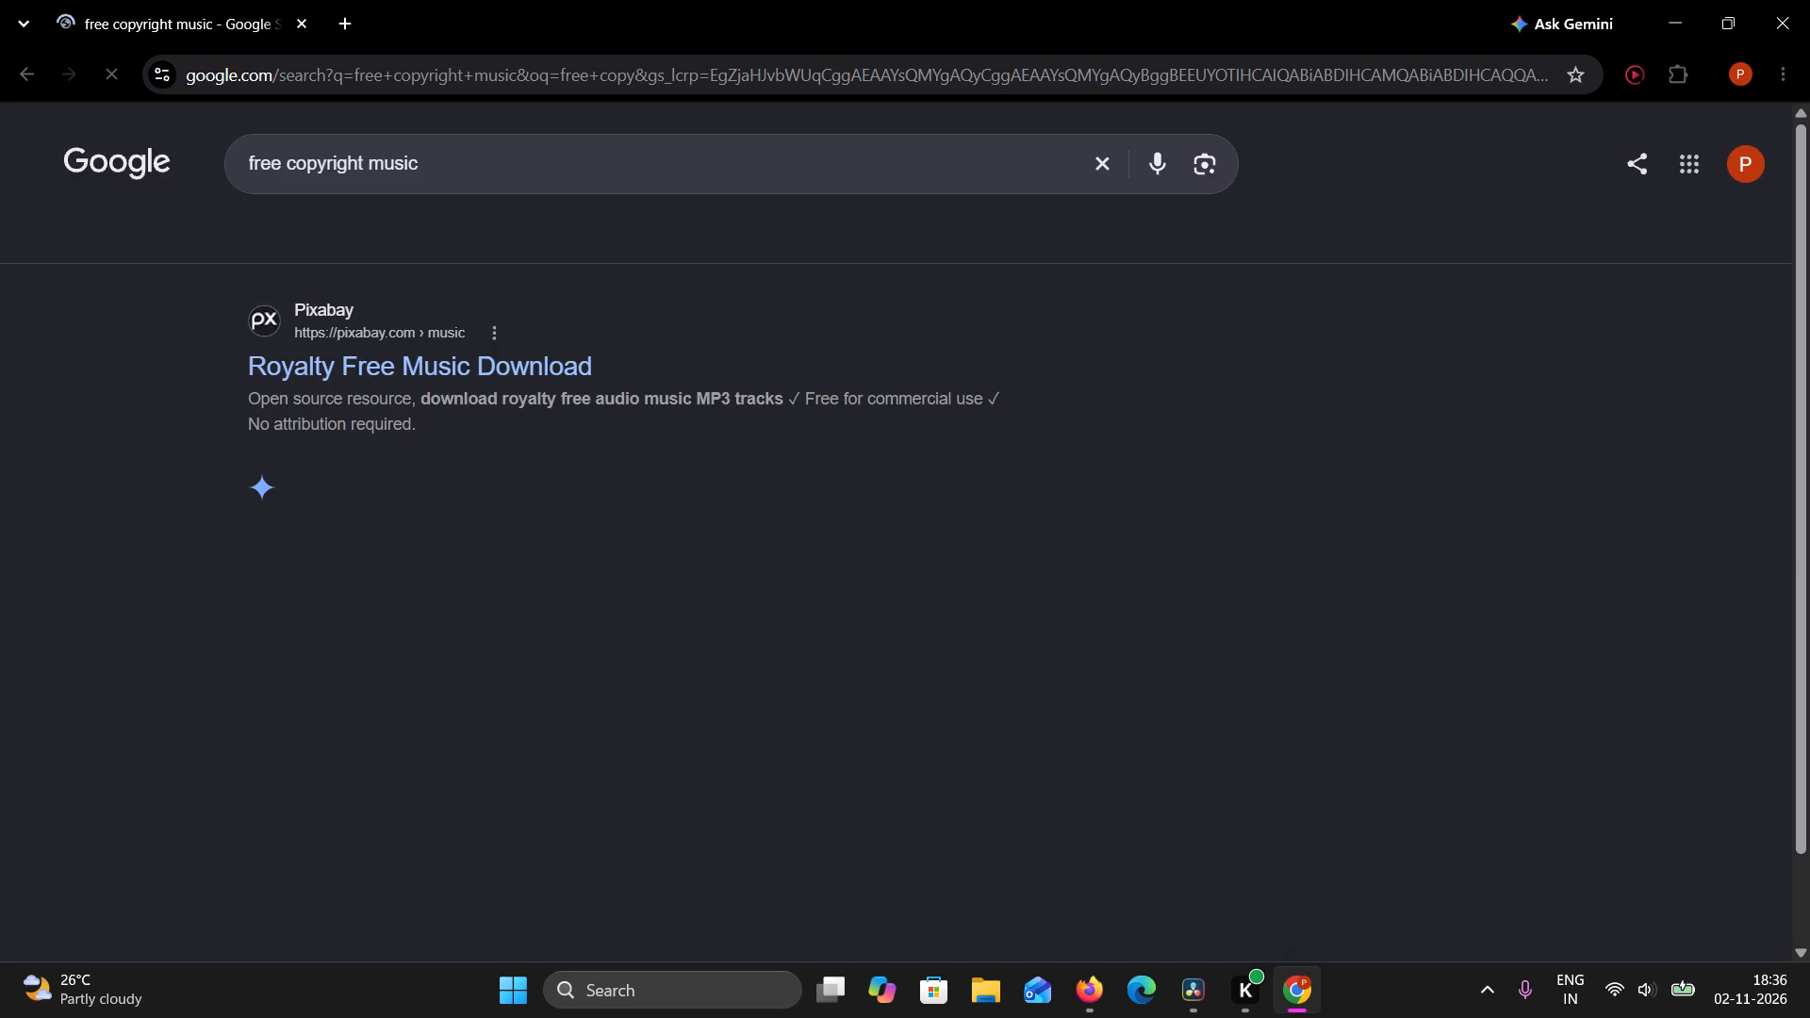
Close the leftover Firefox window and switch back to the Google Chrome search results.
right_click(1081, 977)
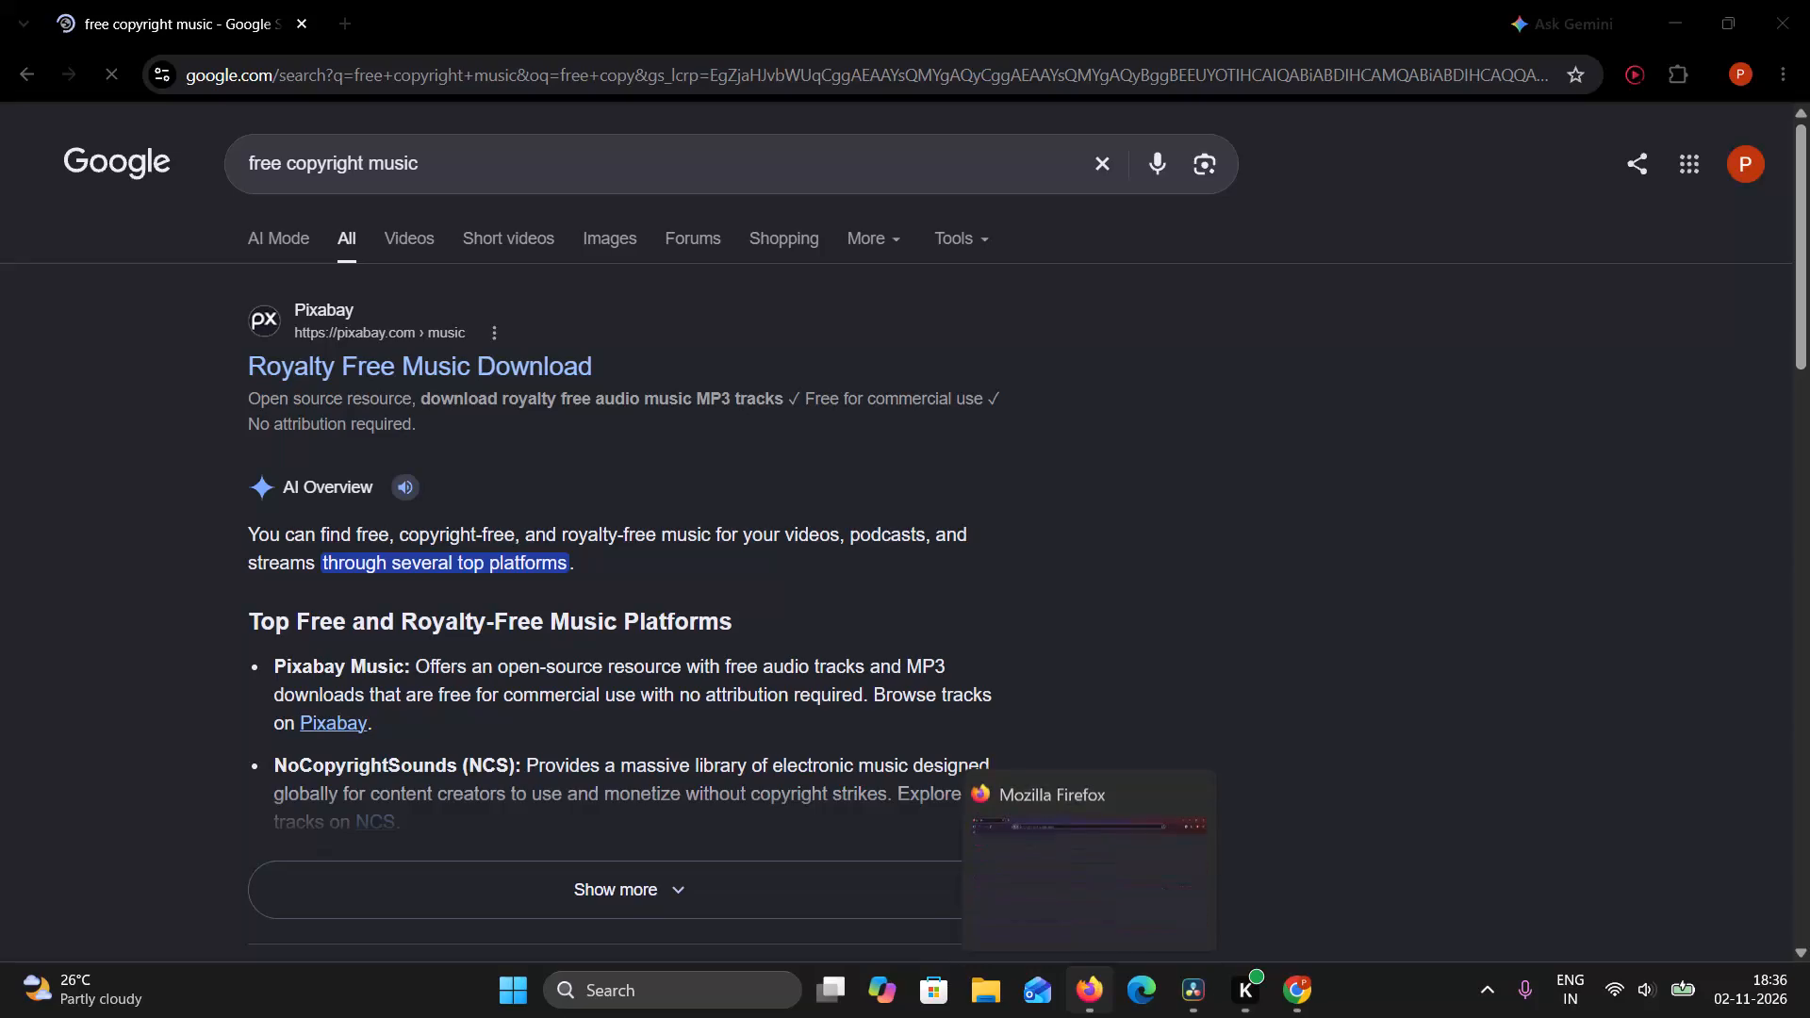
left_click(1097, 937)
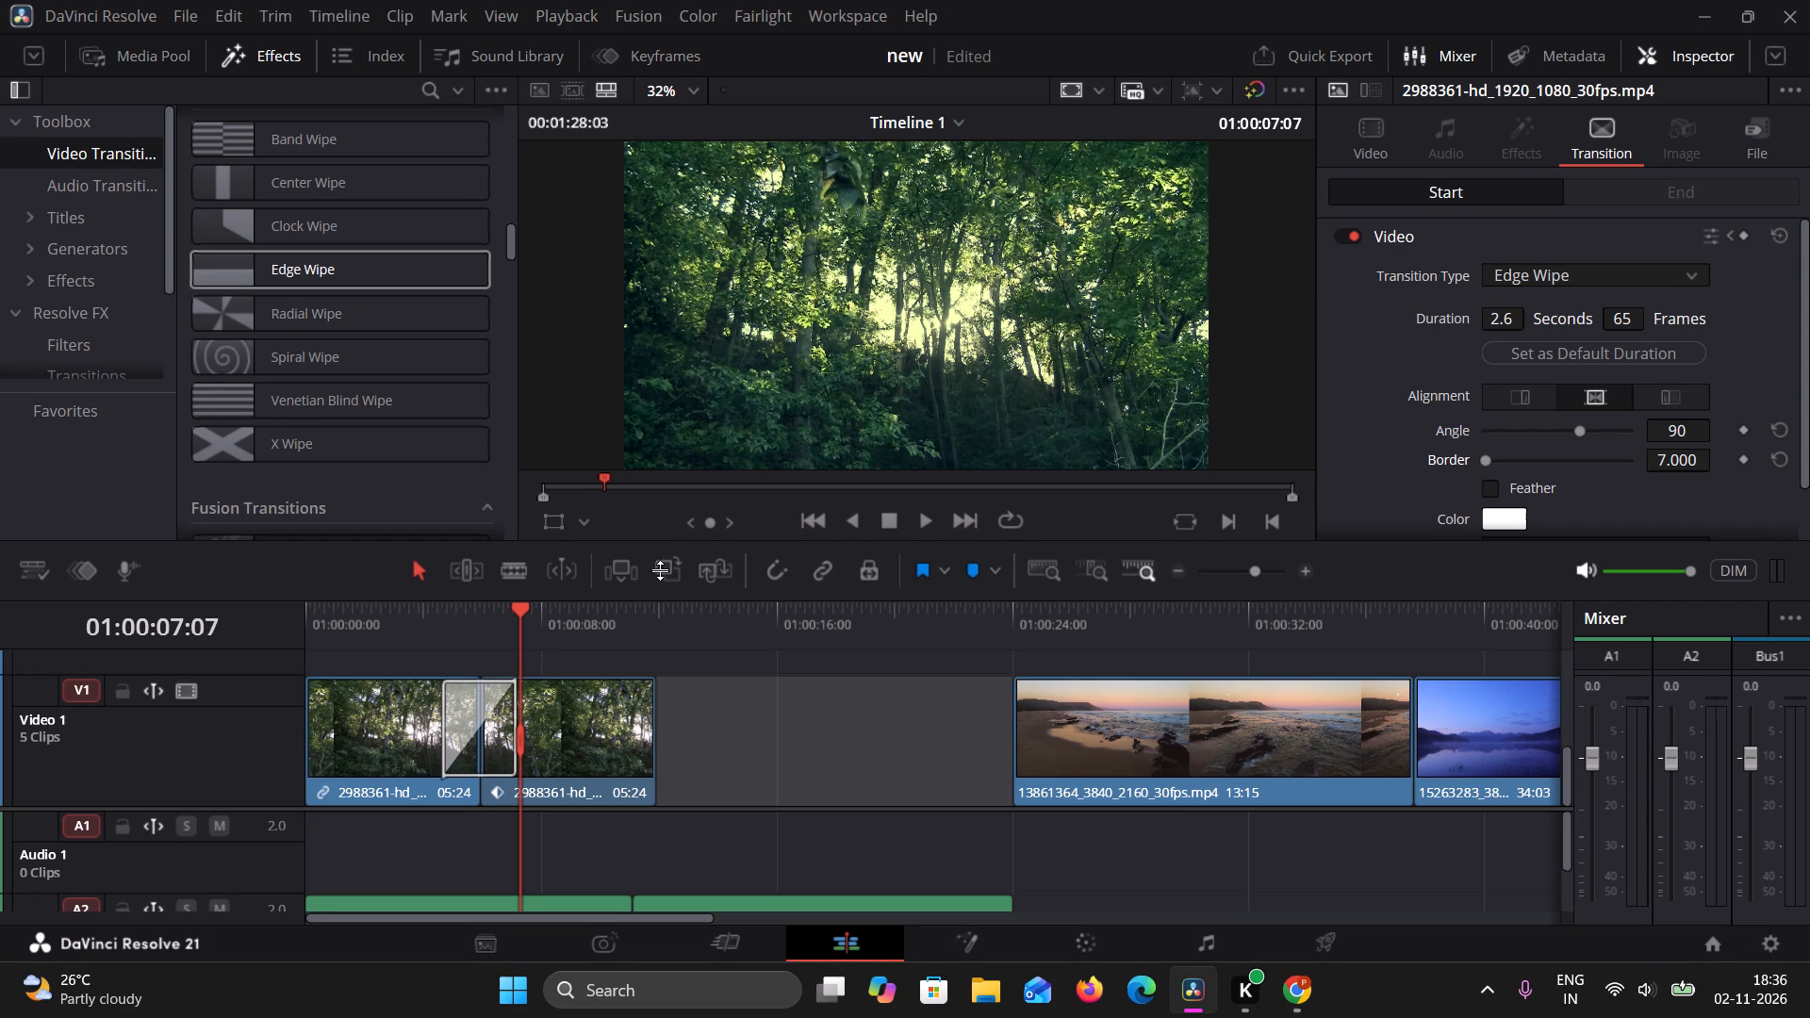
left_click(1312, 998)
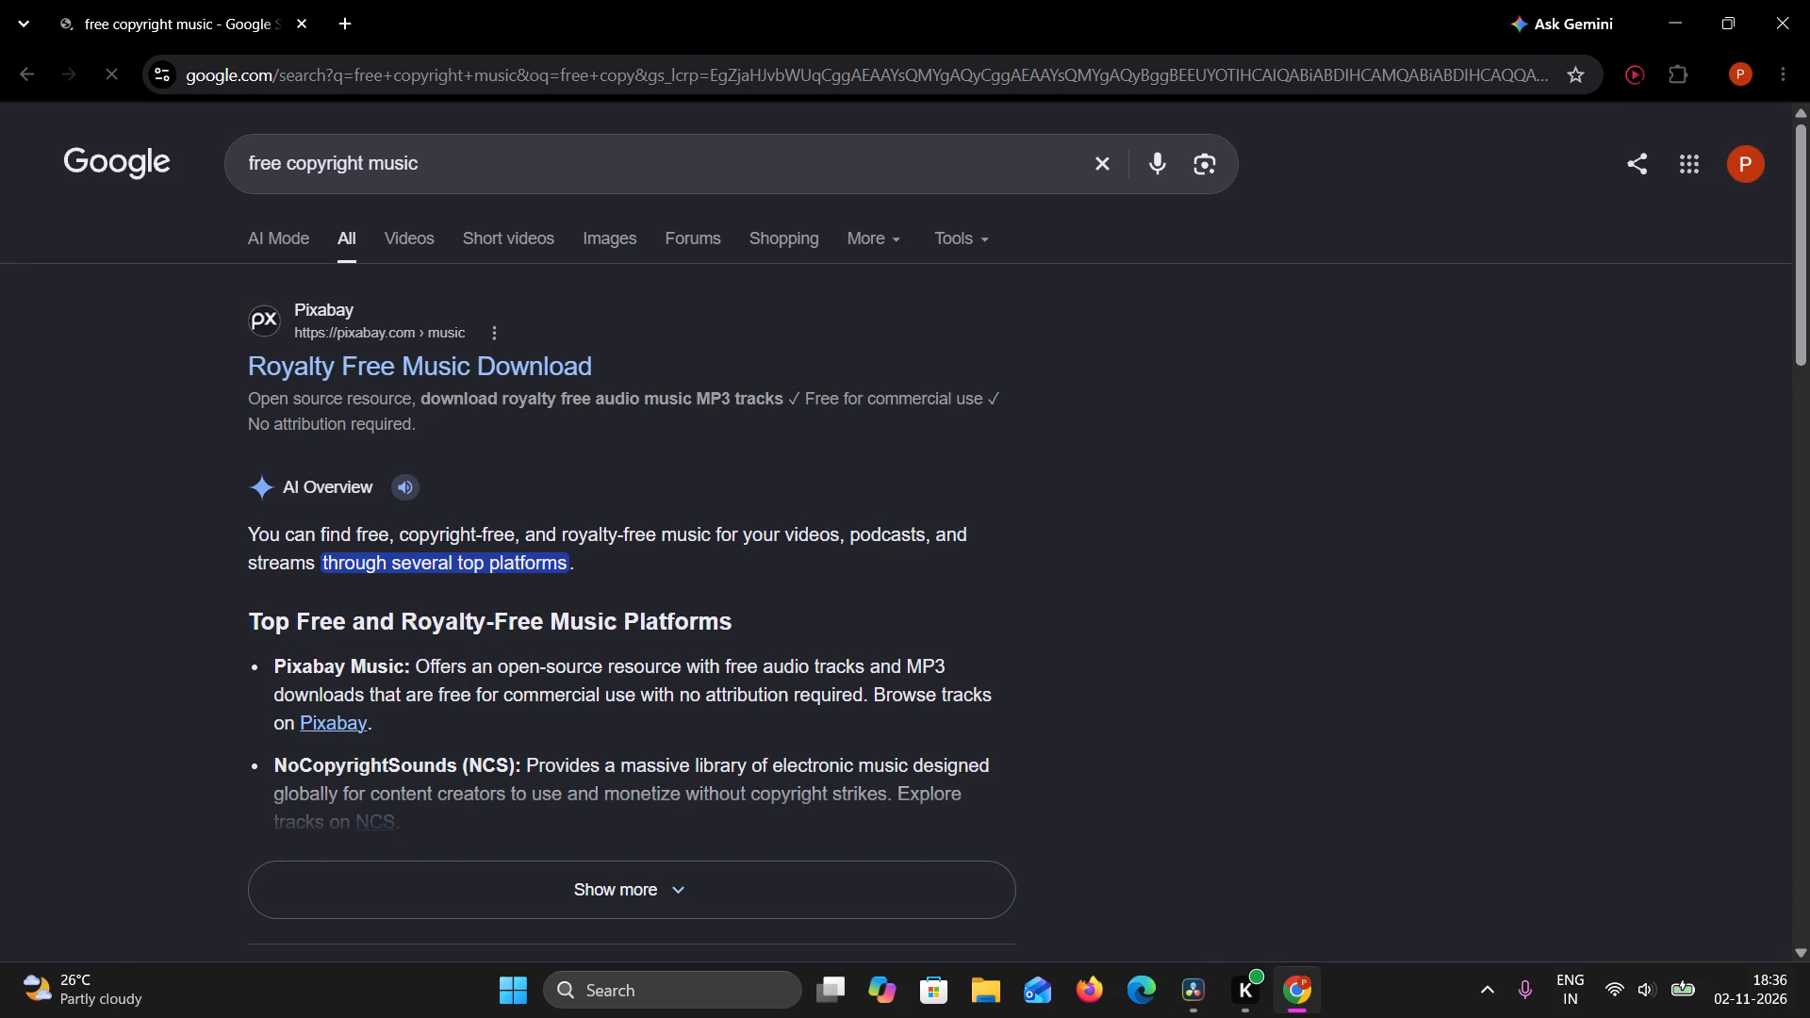
Open Pixabay's Royalty Free Music Download page from the search results.
left_click(436, 370)
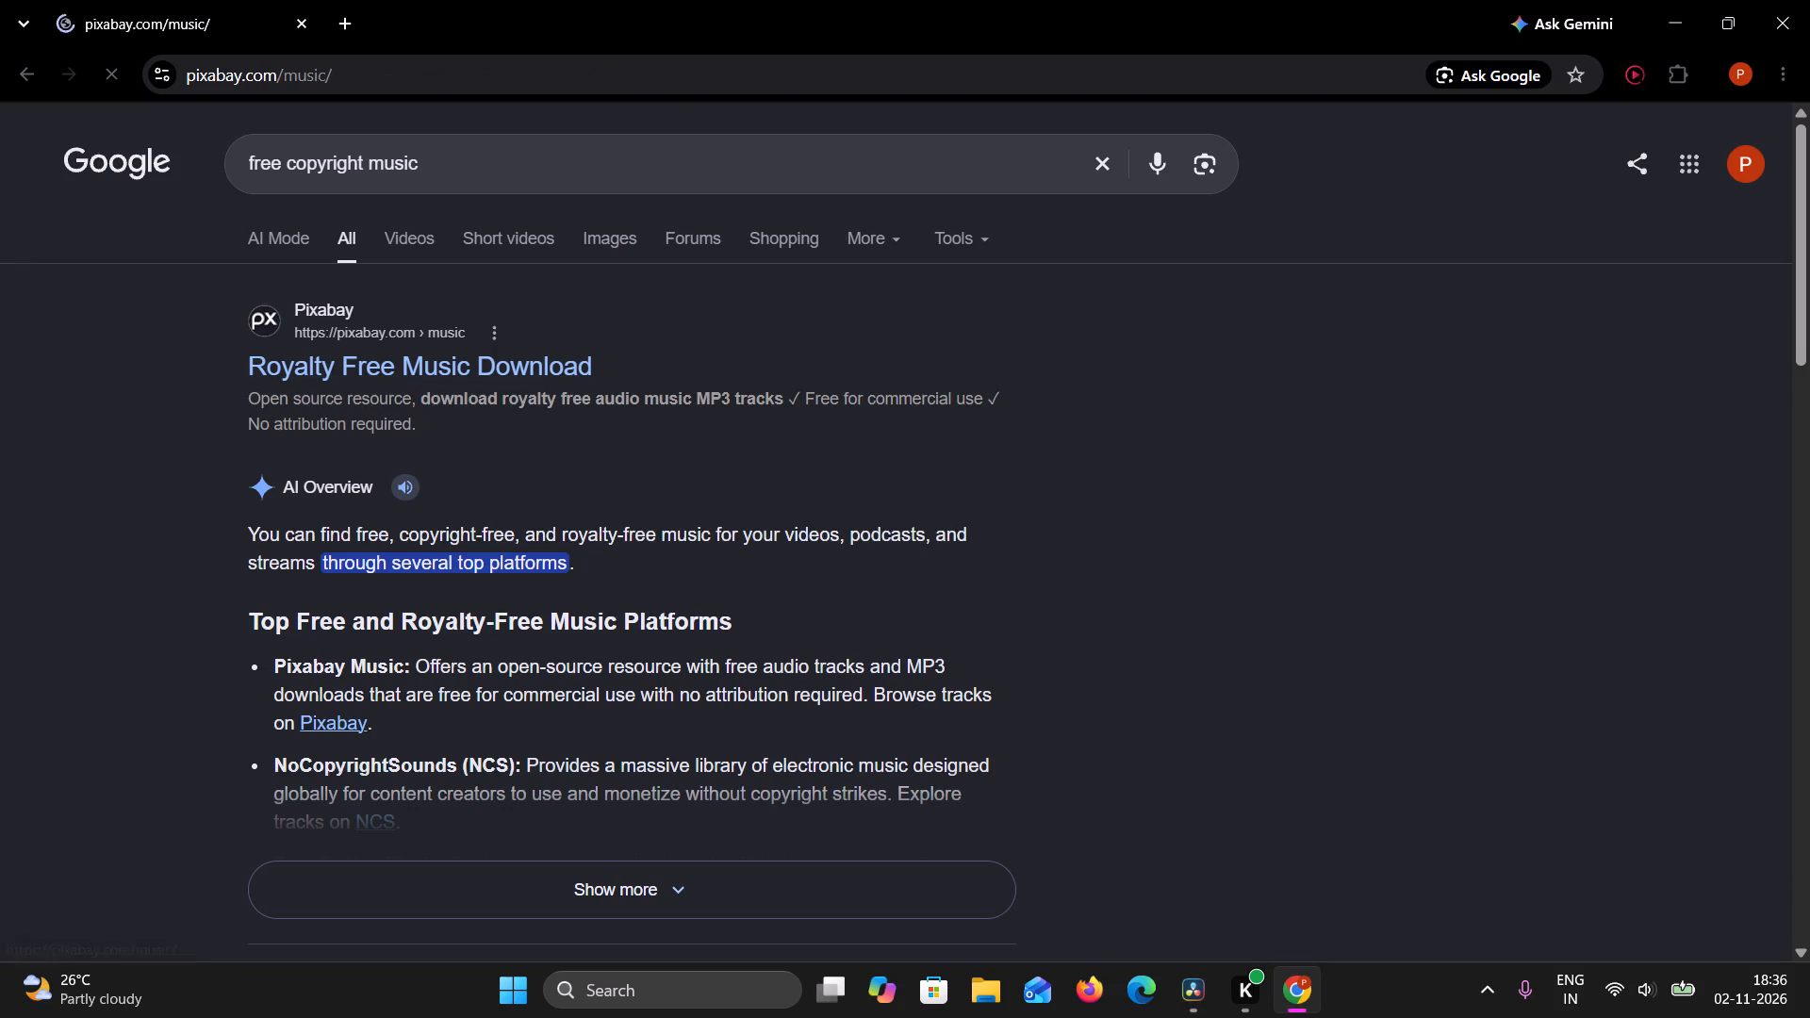
scroll(436, 370, "up", 2)
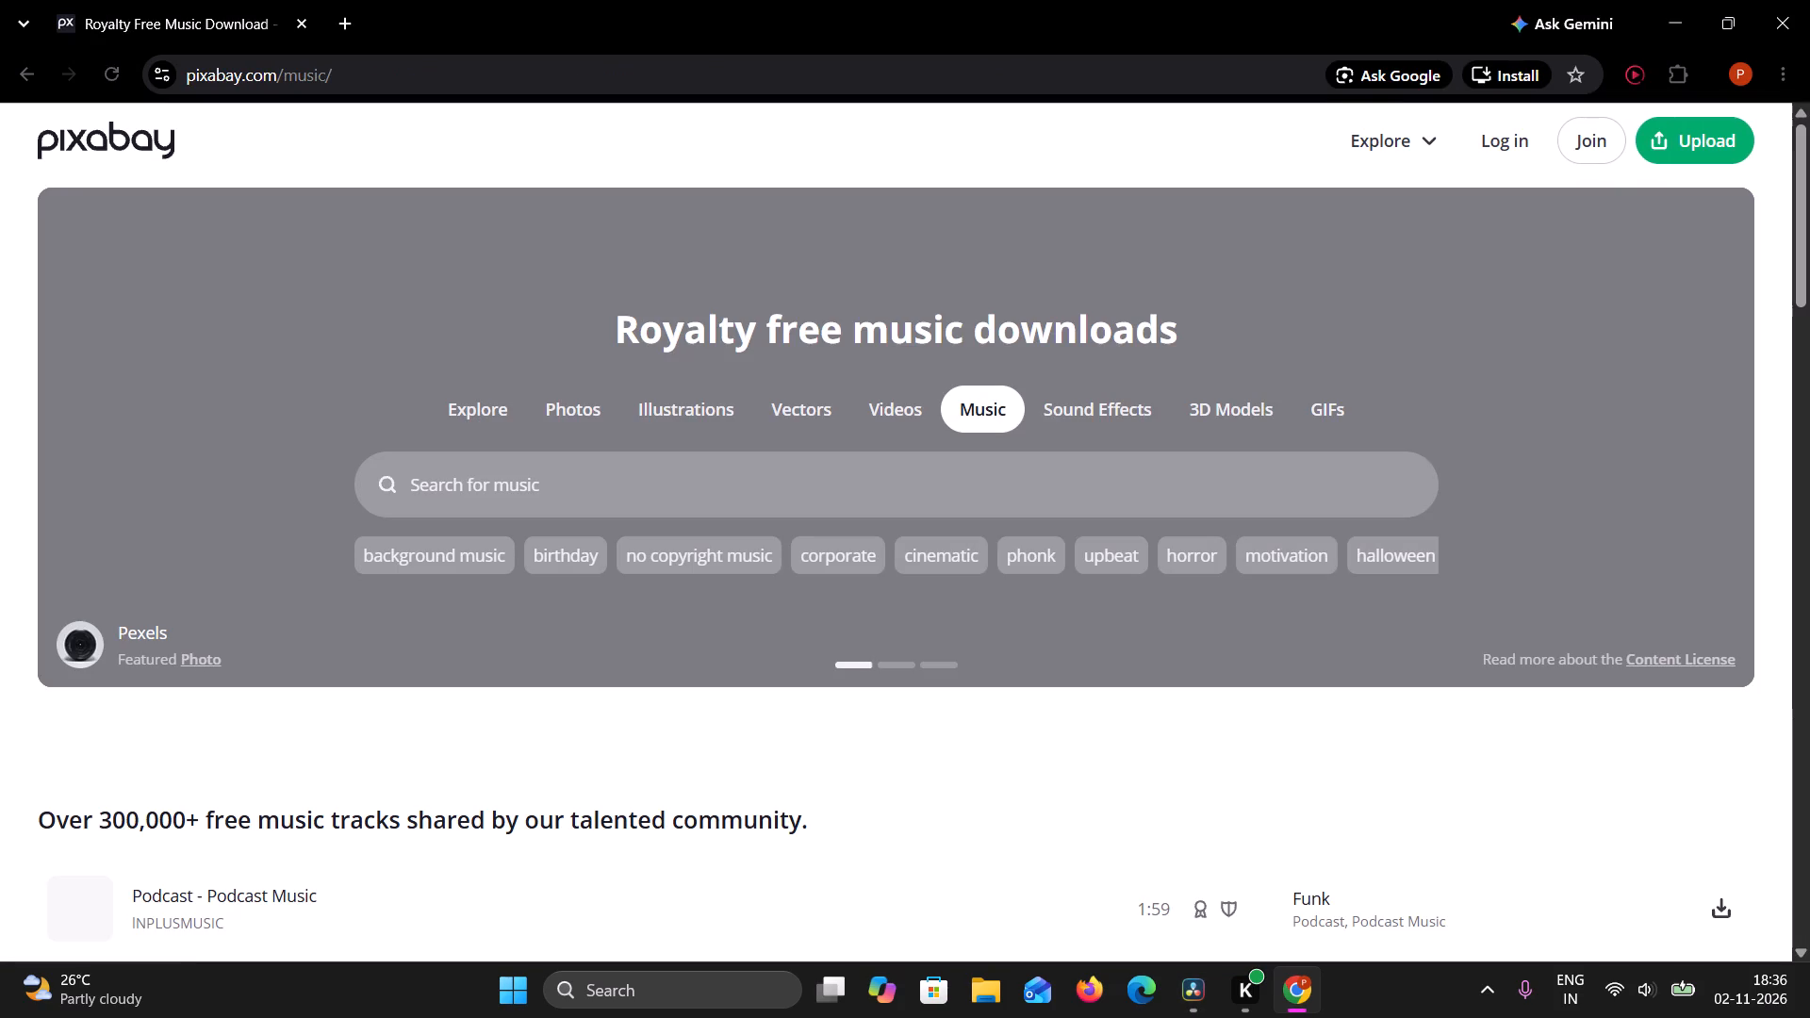
Preview the listed free tracks from Podcast - Podcast Music down to Upbeat - Upbeat Music, skipping Epic Drums Stomp Percussion.
scroll(812, 550, "down", 3)
scroll(840, 670, "down", 1)
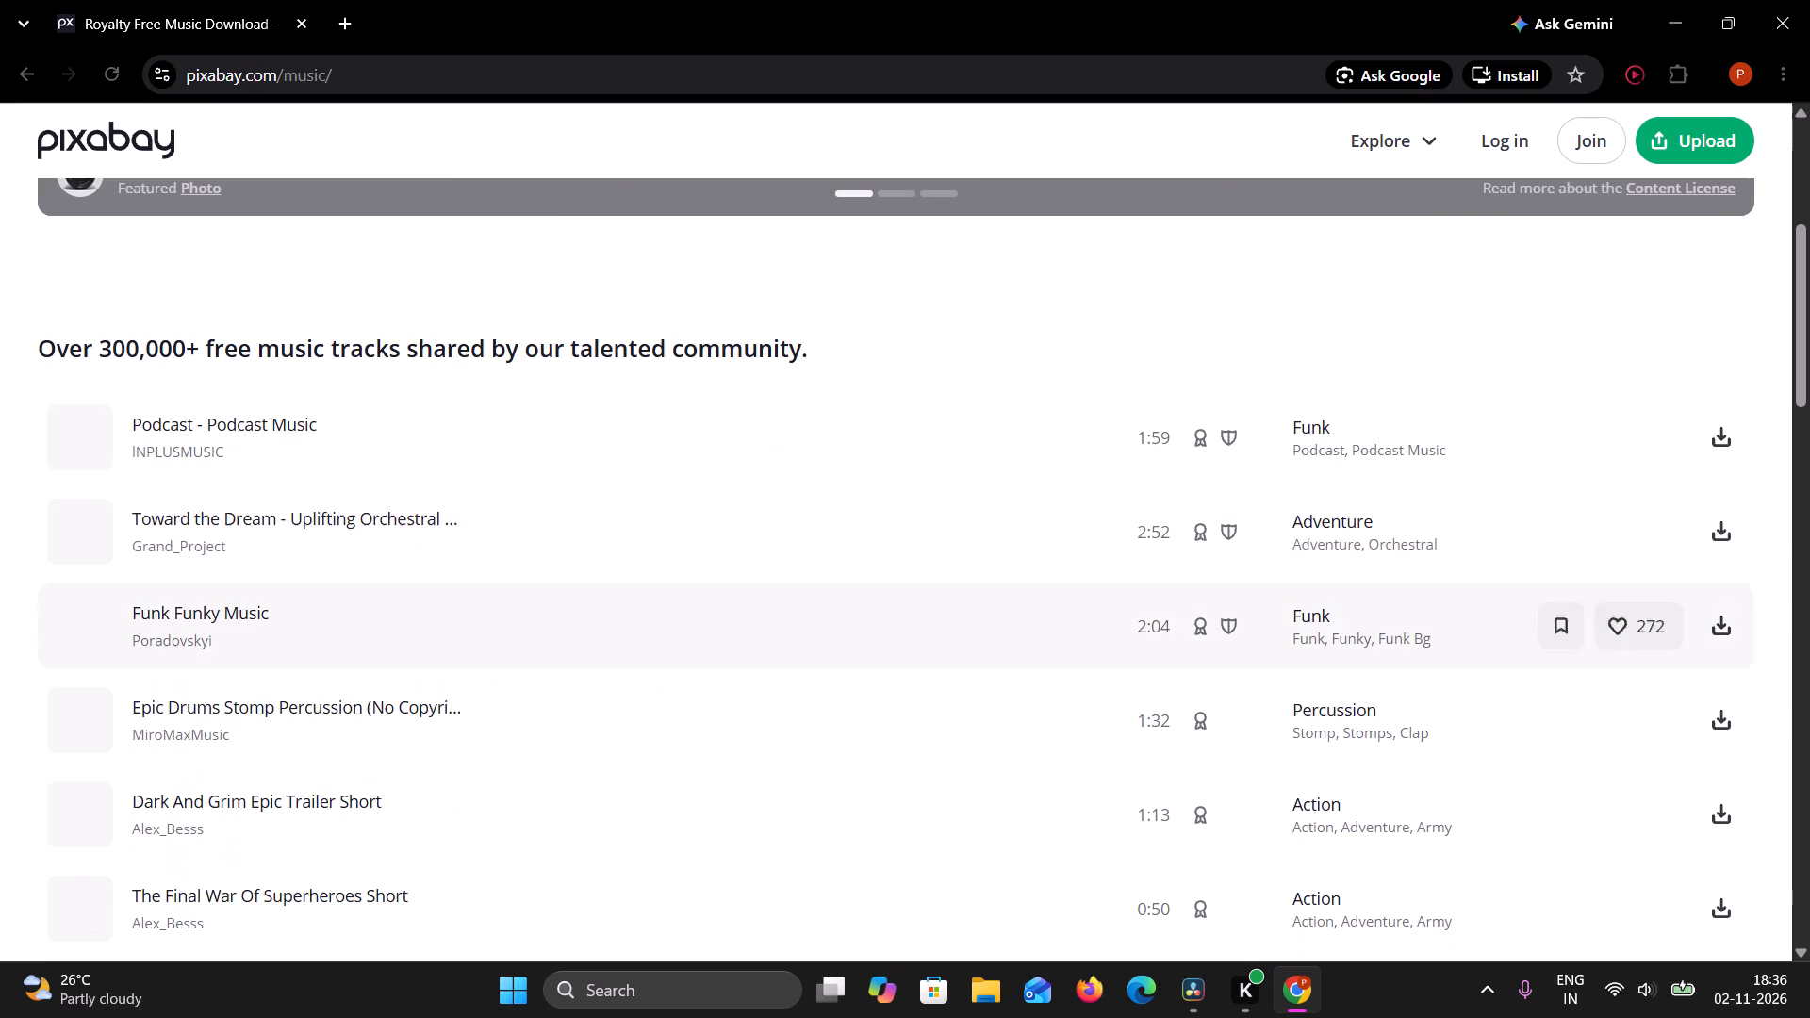
left_click(73, 435)
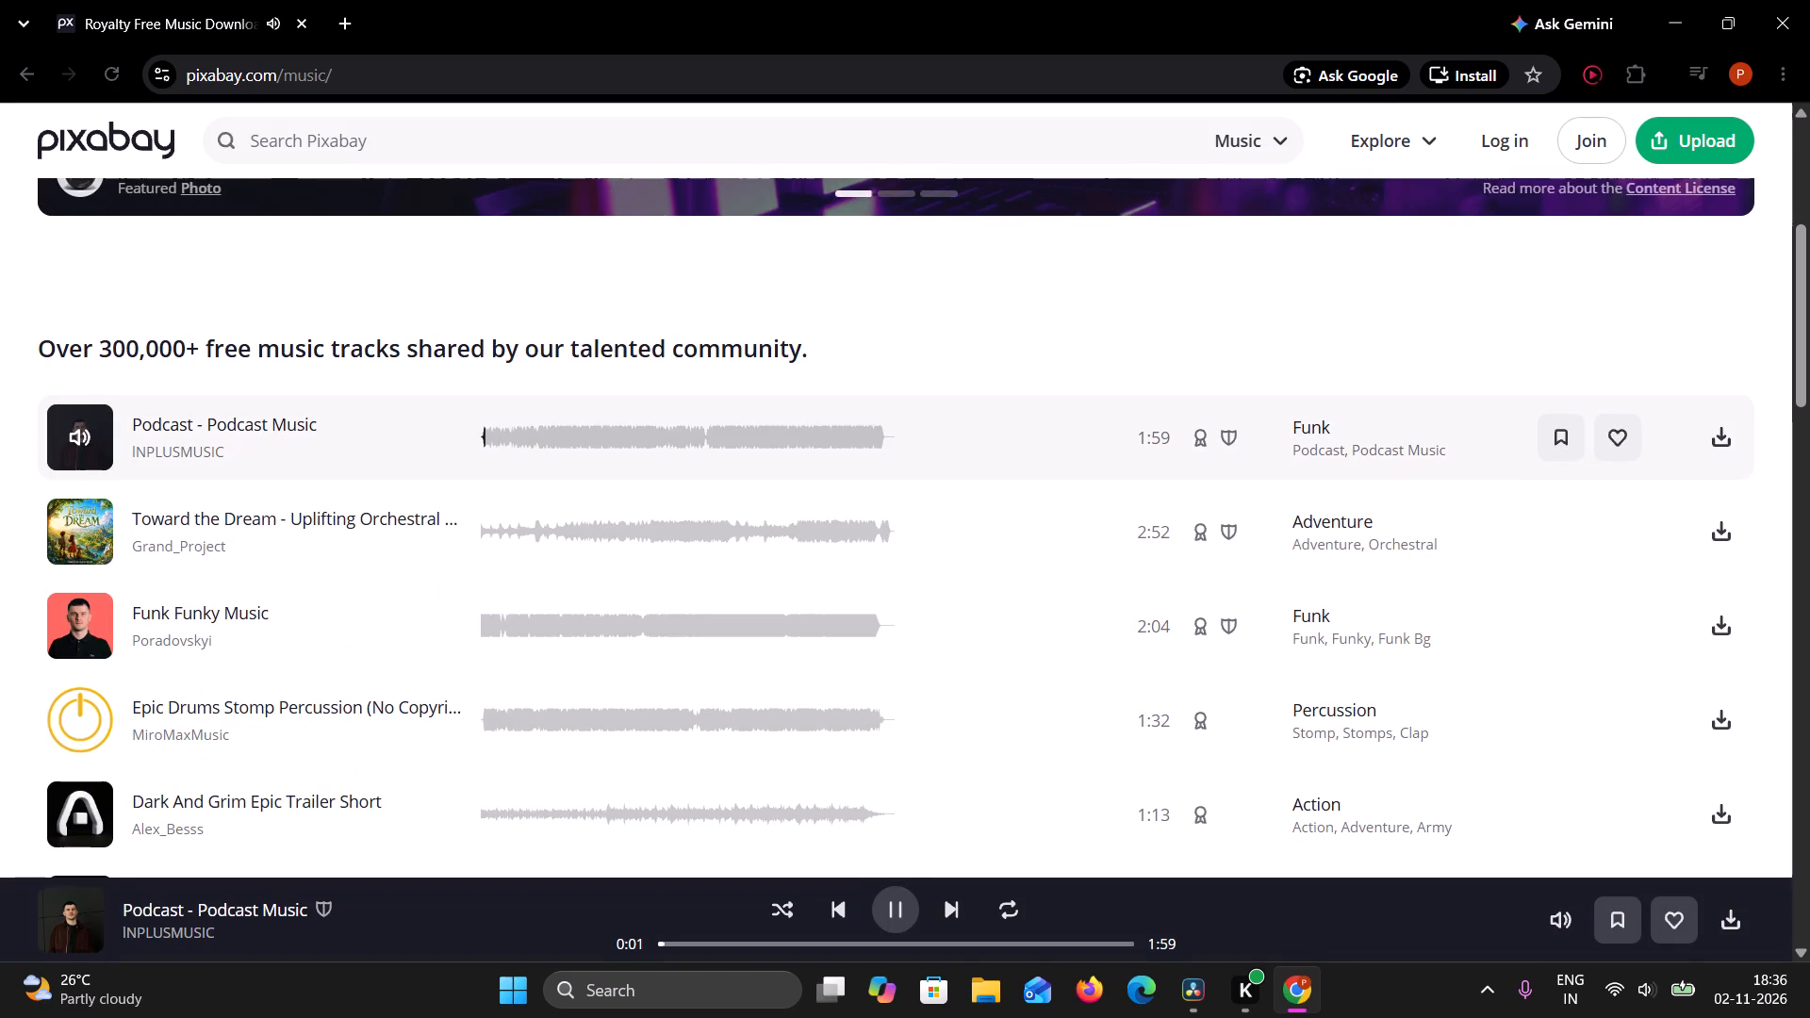
left_click(86, 444)
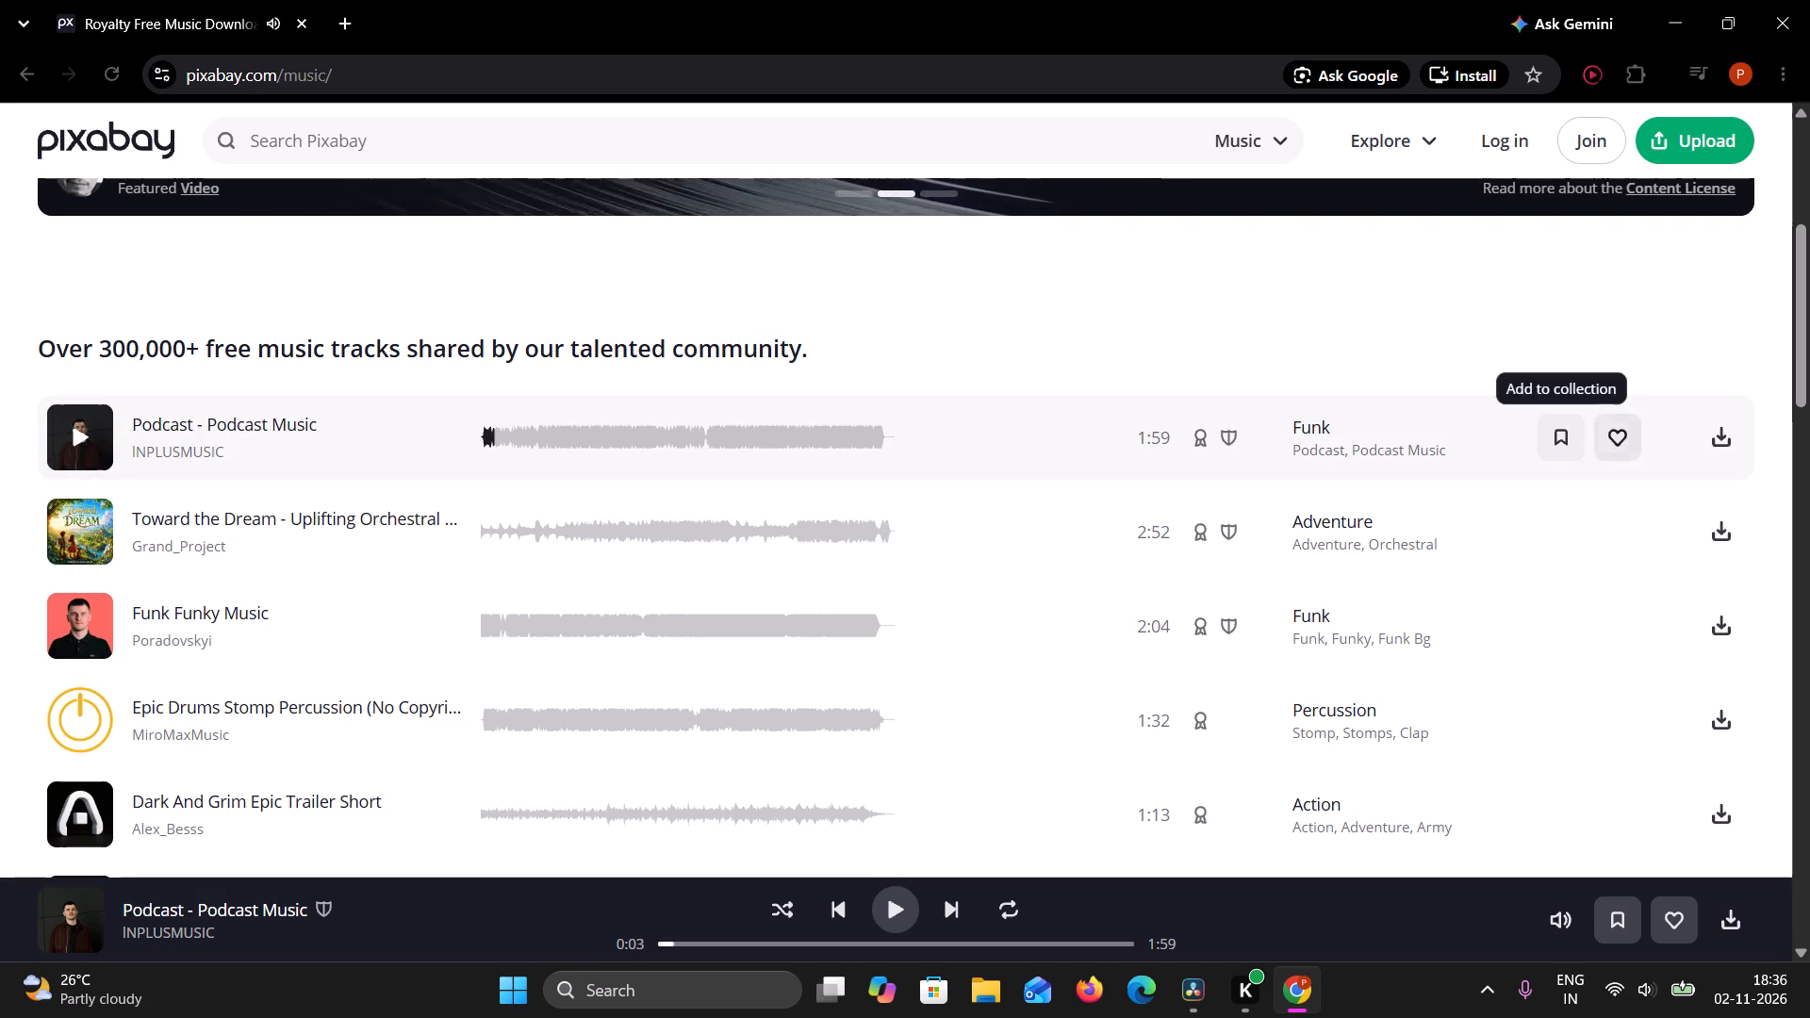
left_click(86, 537)
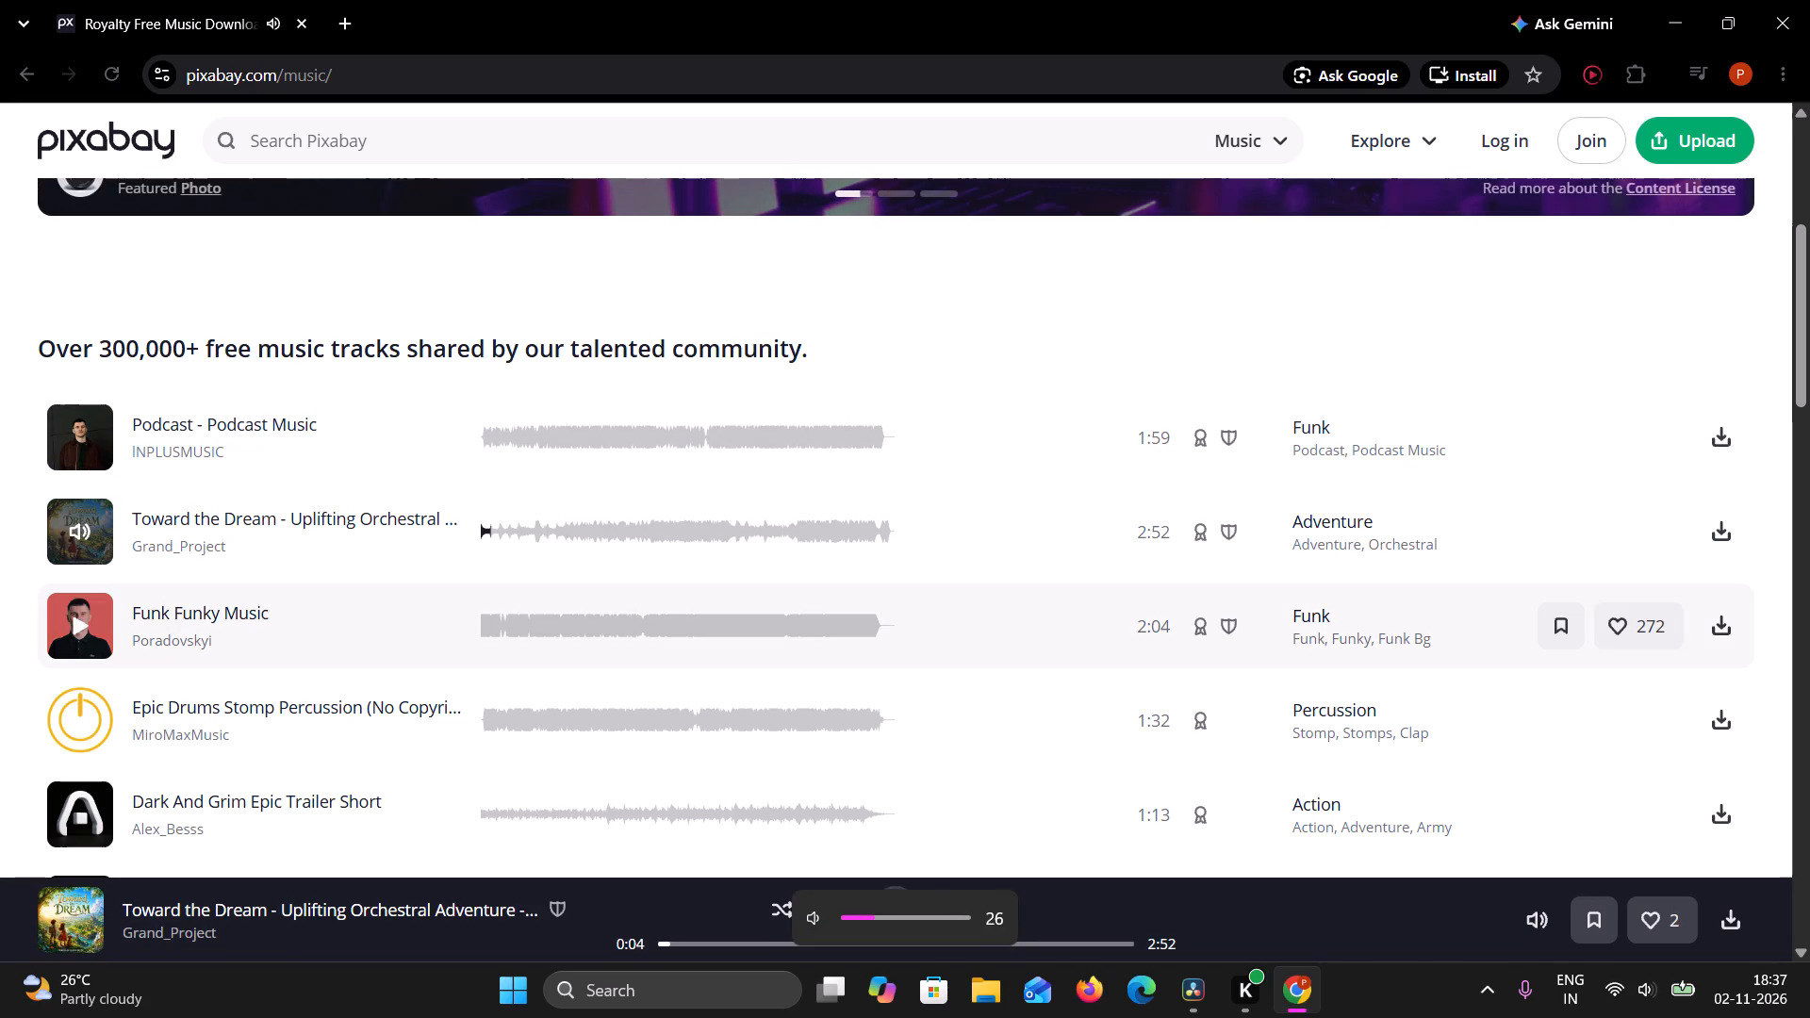
left_click(73, 631)
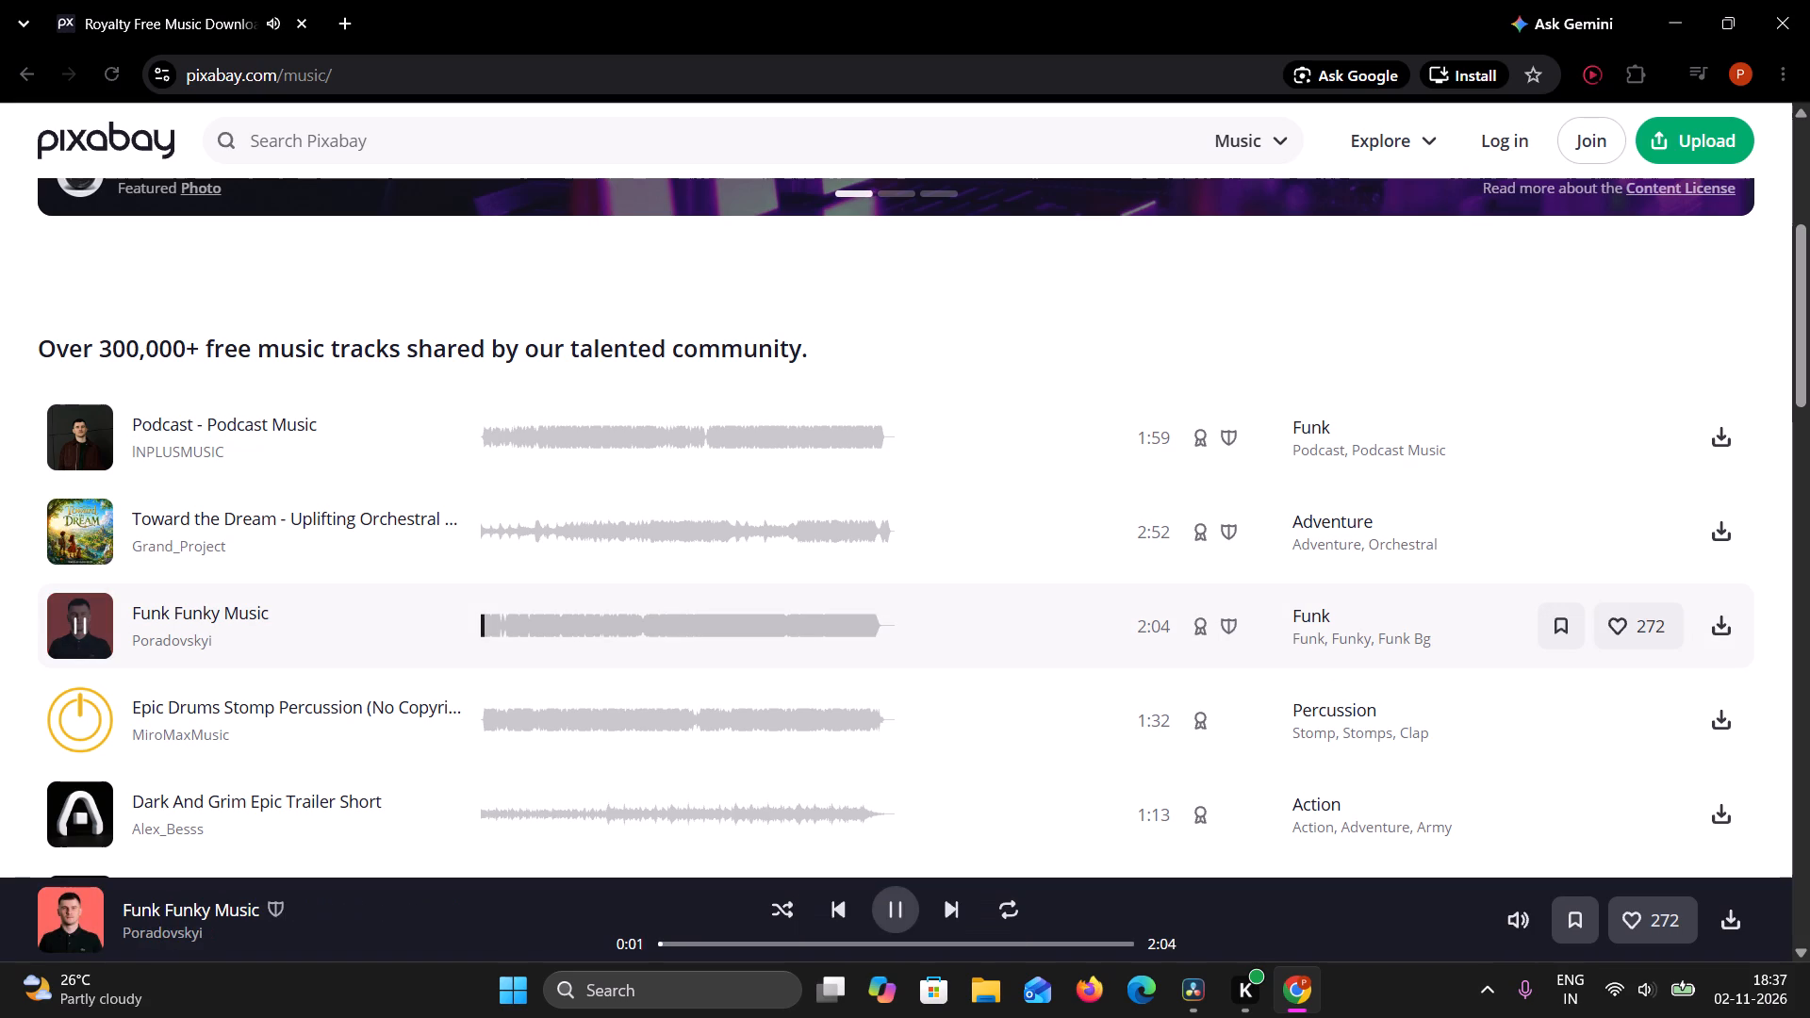
left_click(77, 620)
scroll(269, 695, "down", 2)
left_click(83, 597)
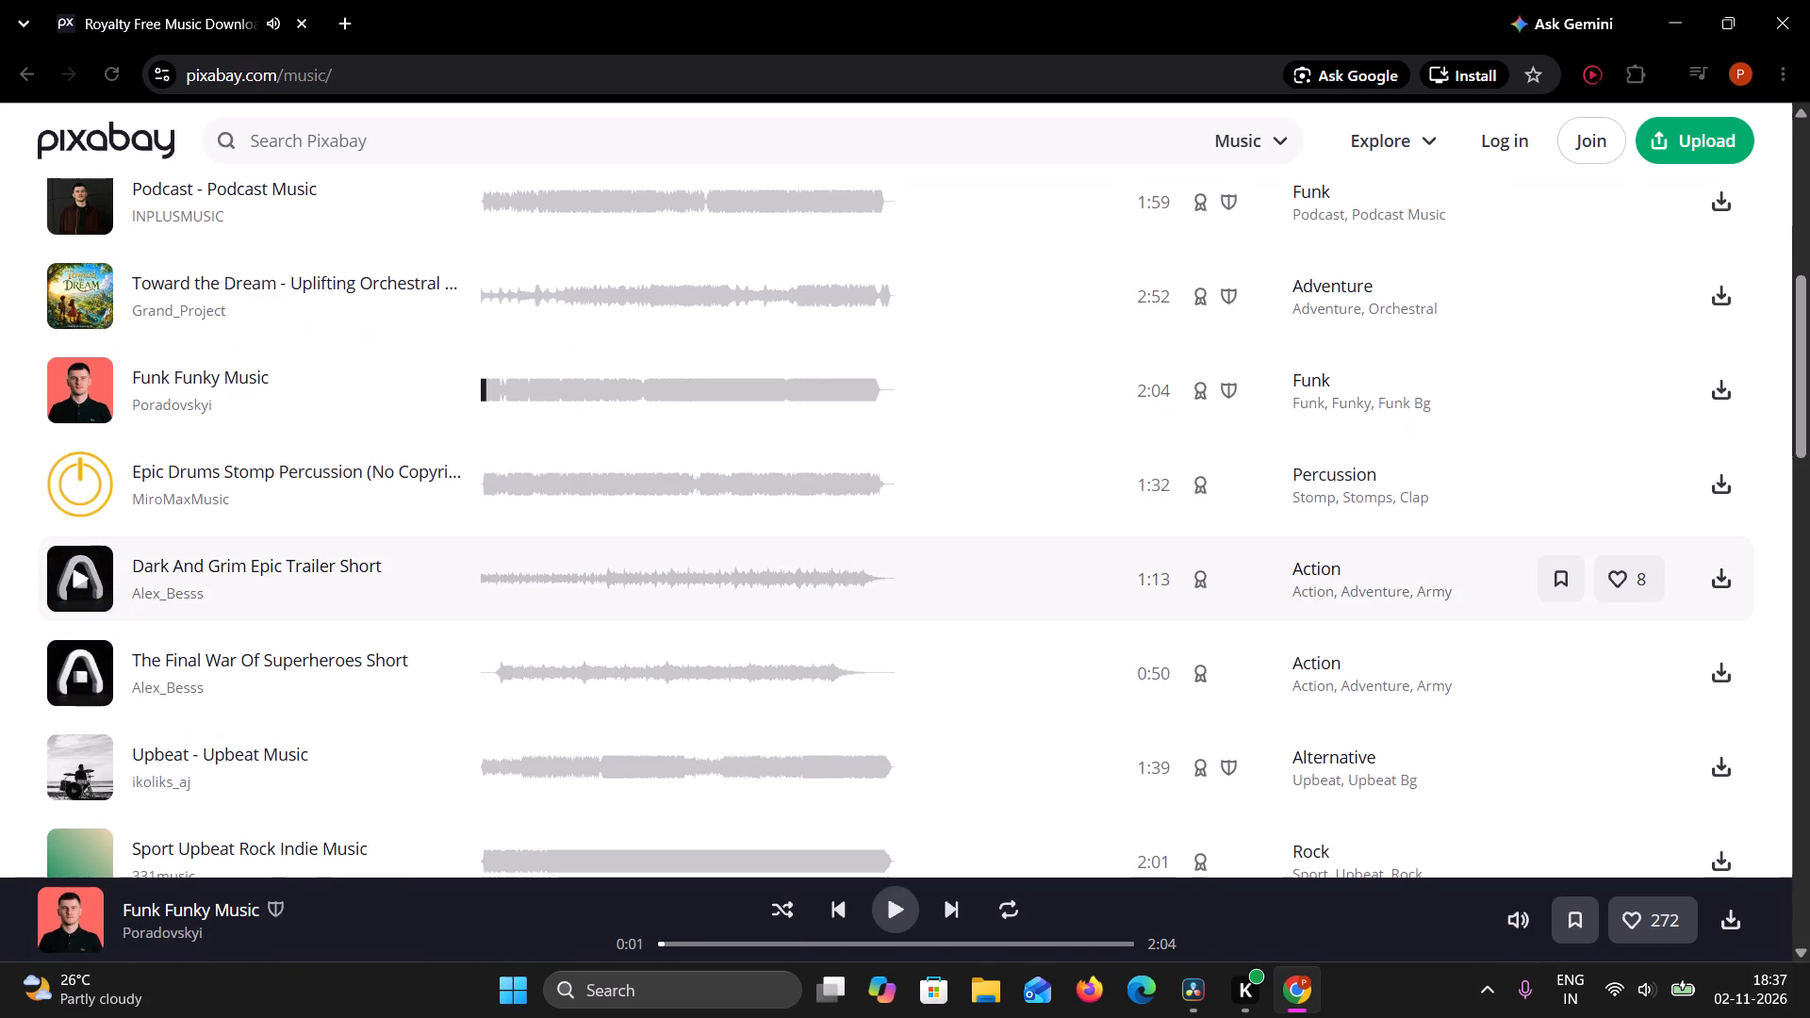
left_click(82, 578)
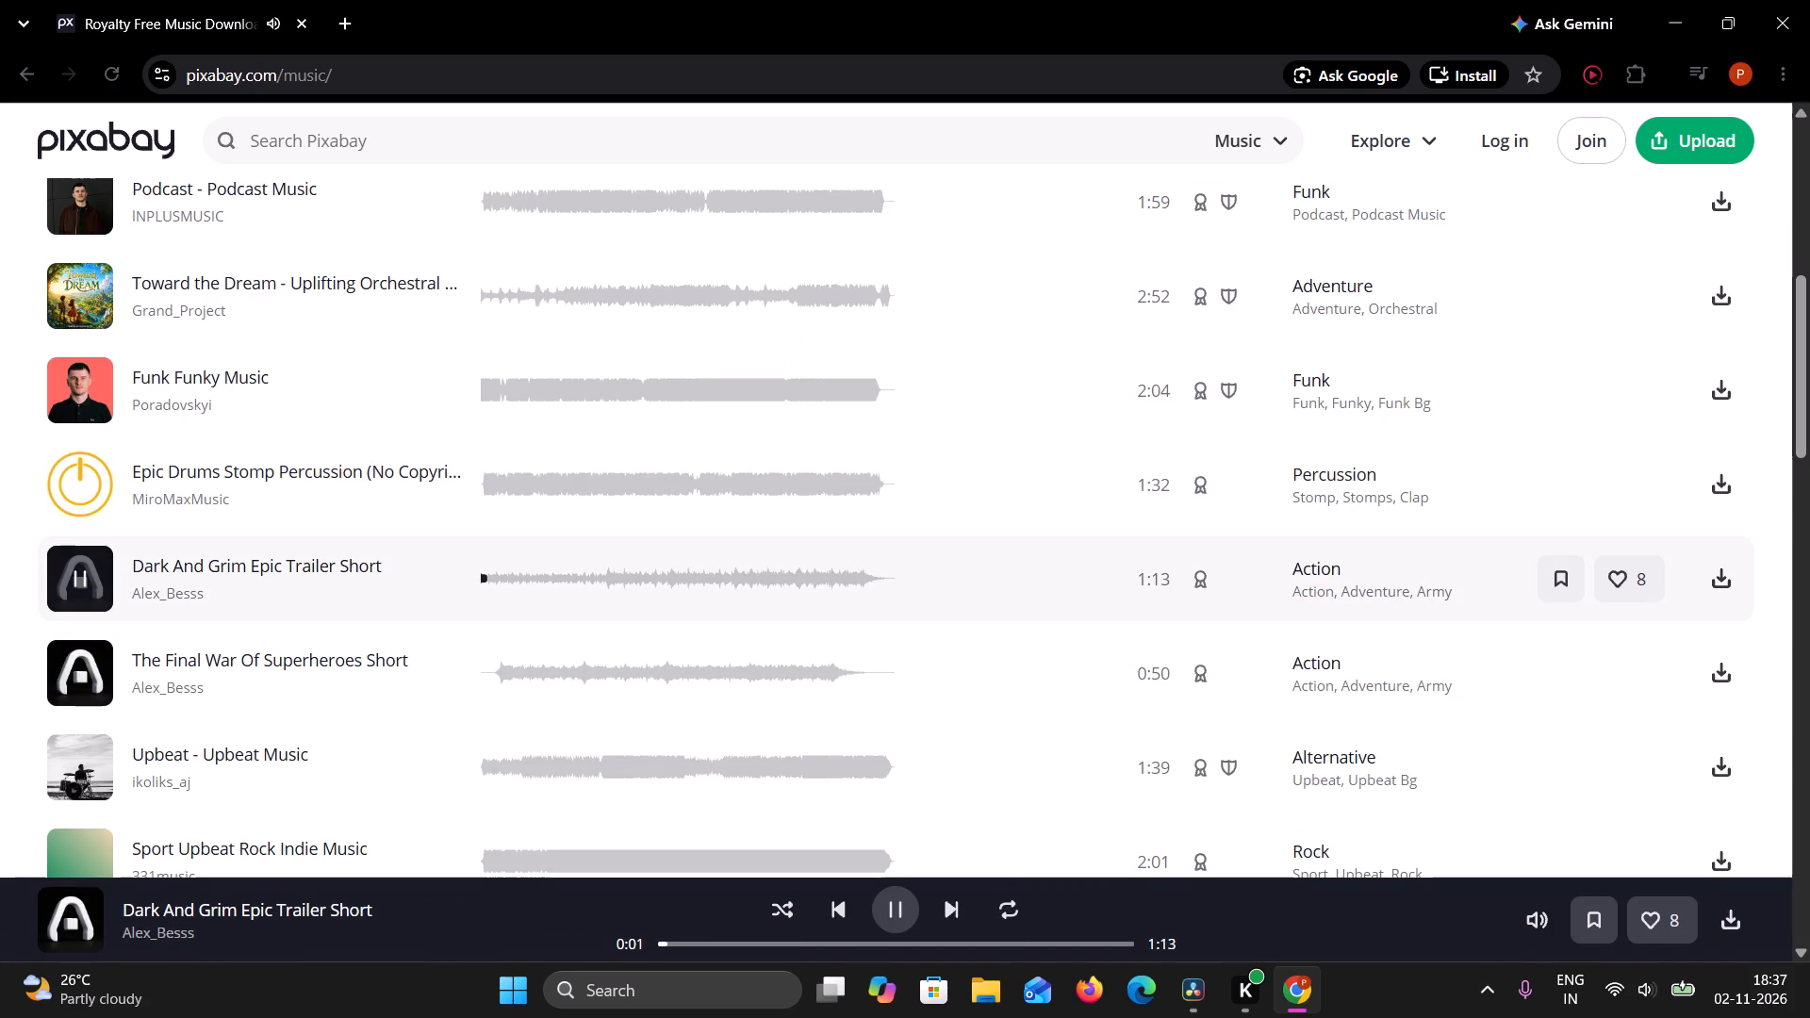
left_click(90, 675)
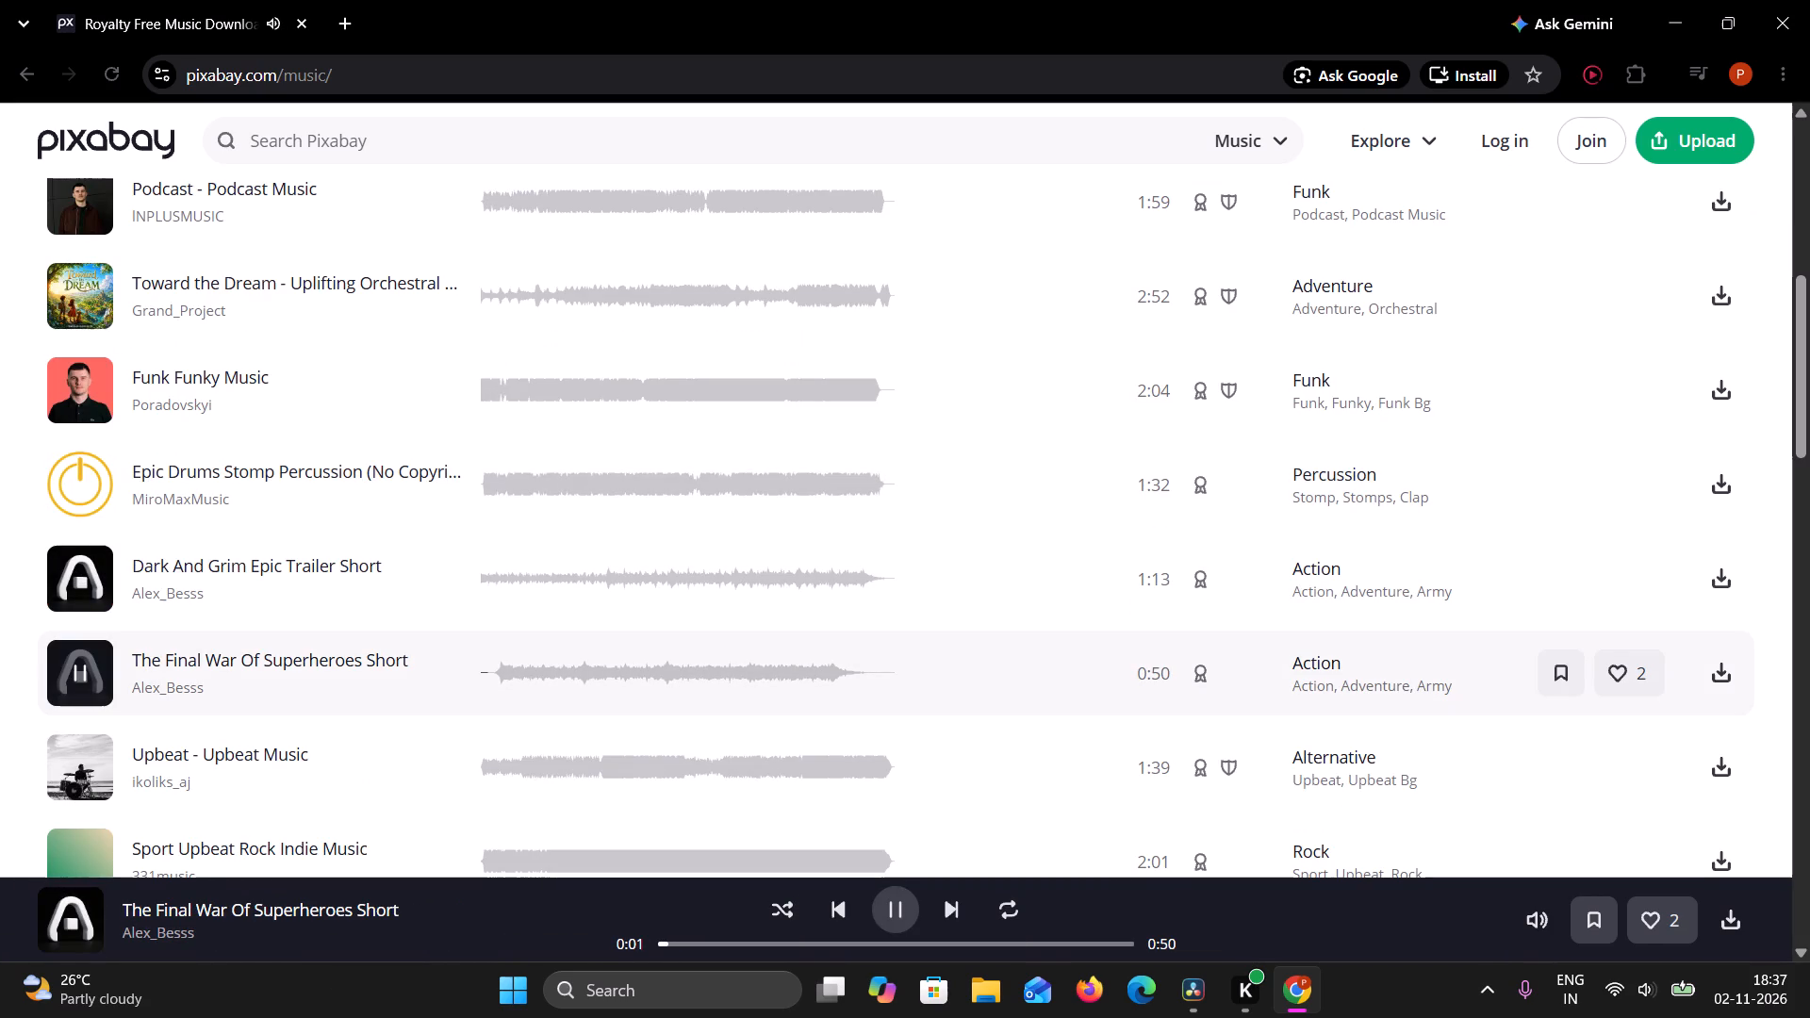
left_click(90, 675)
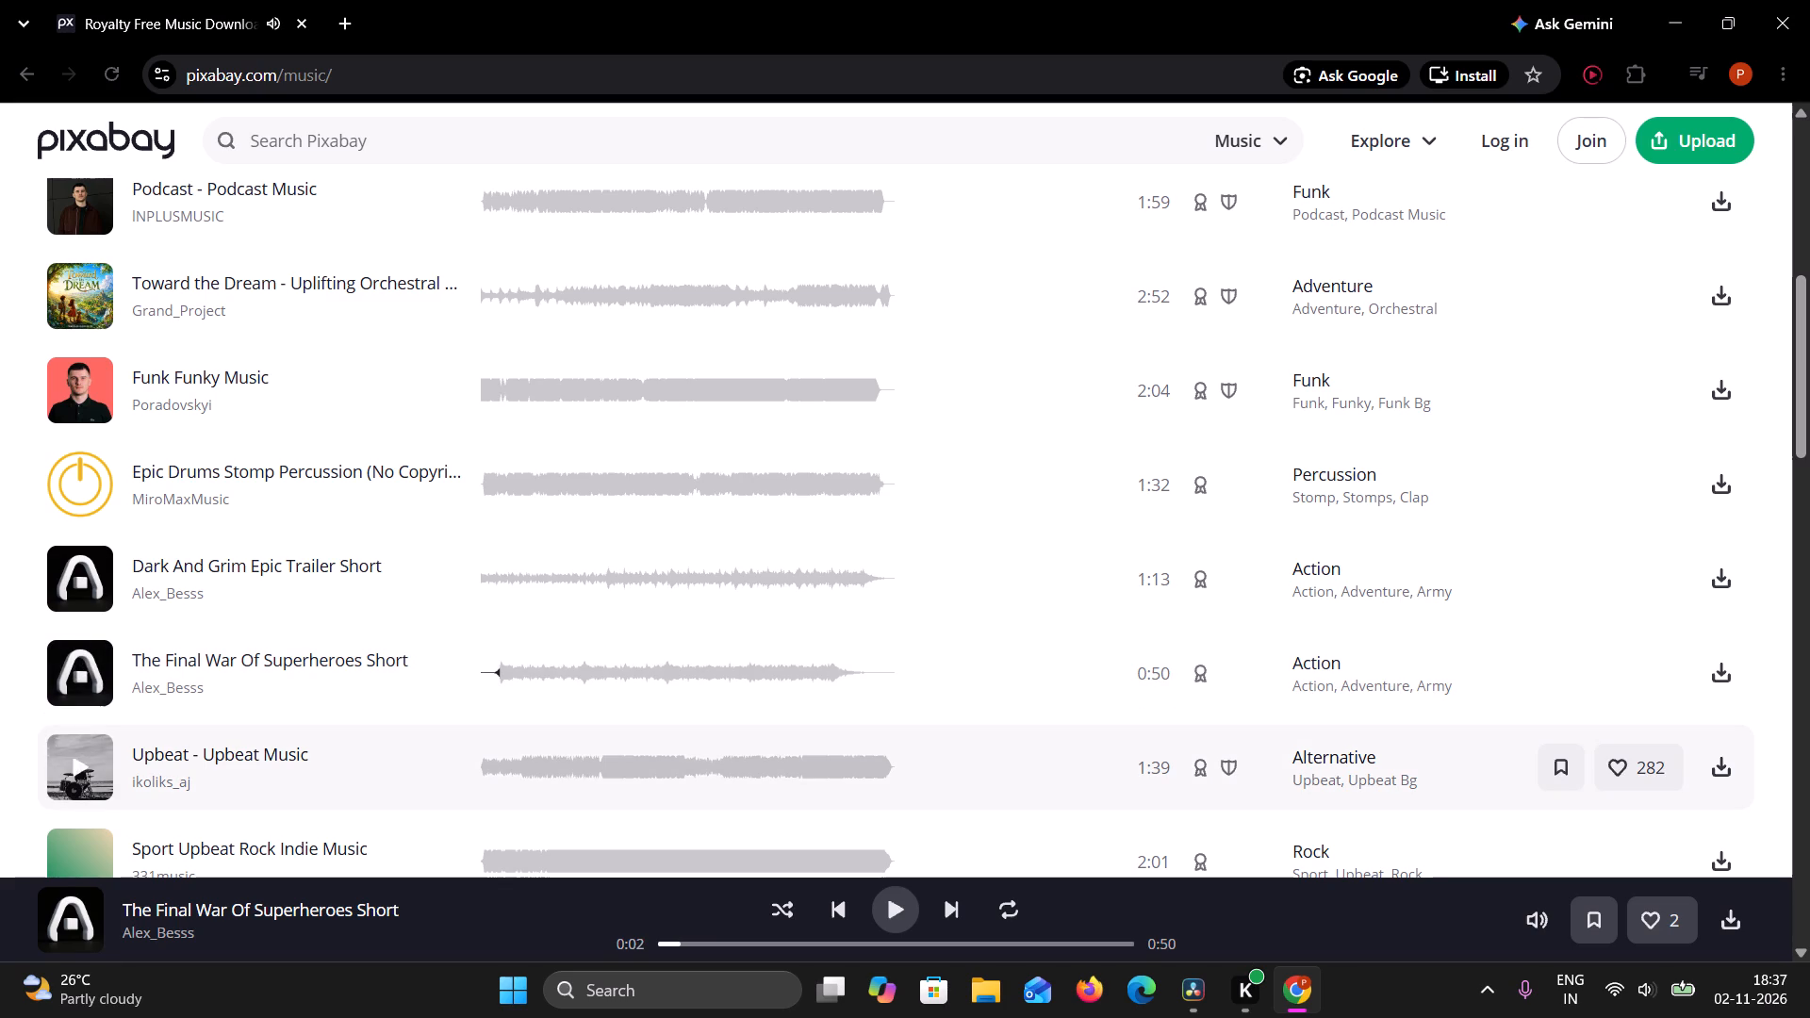
left_click(77, 780)
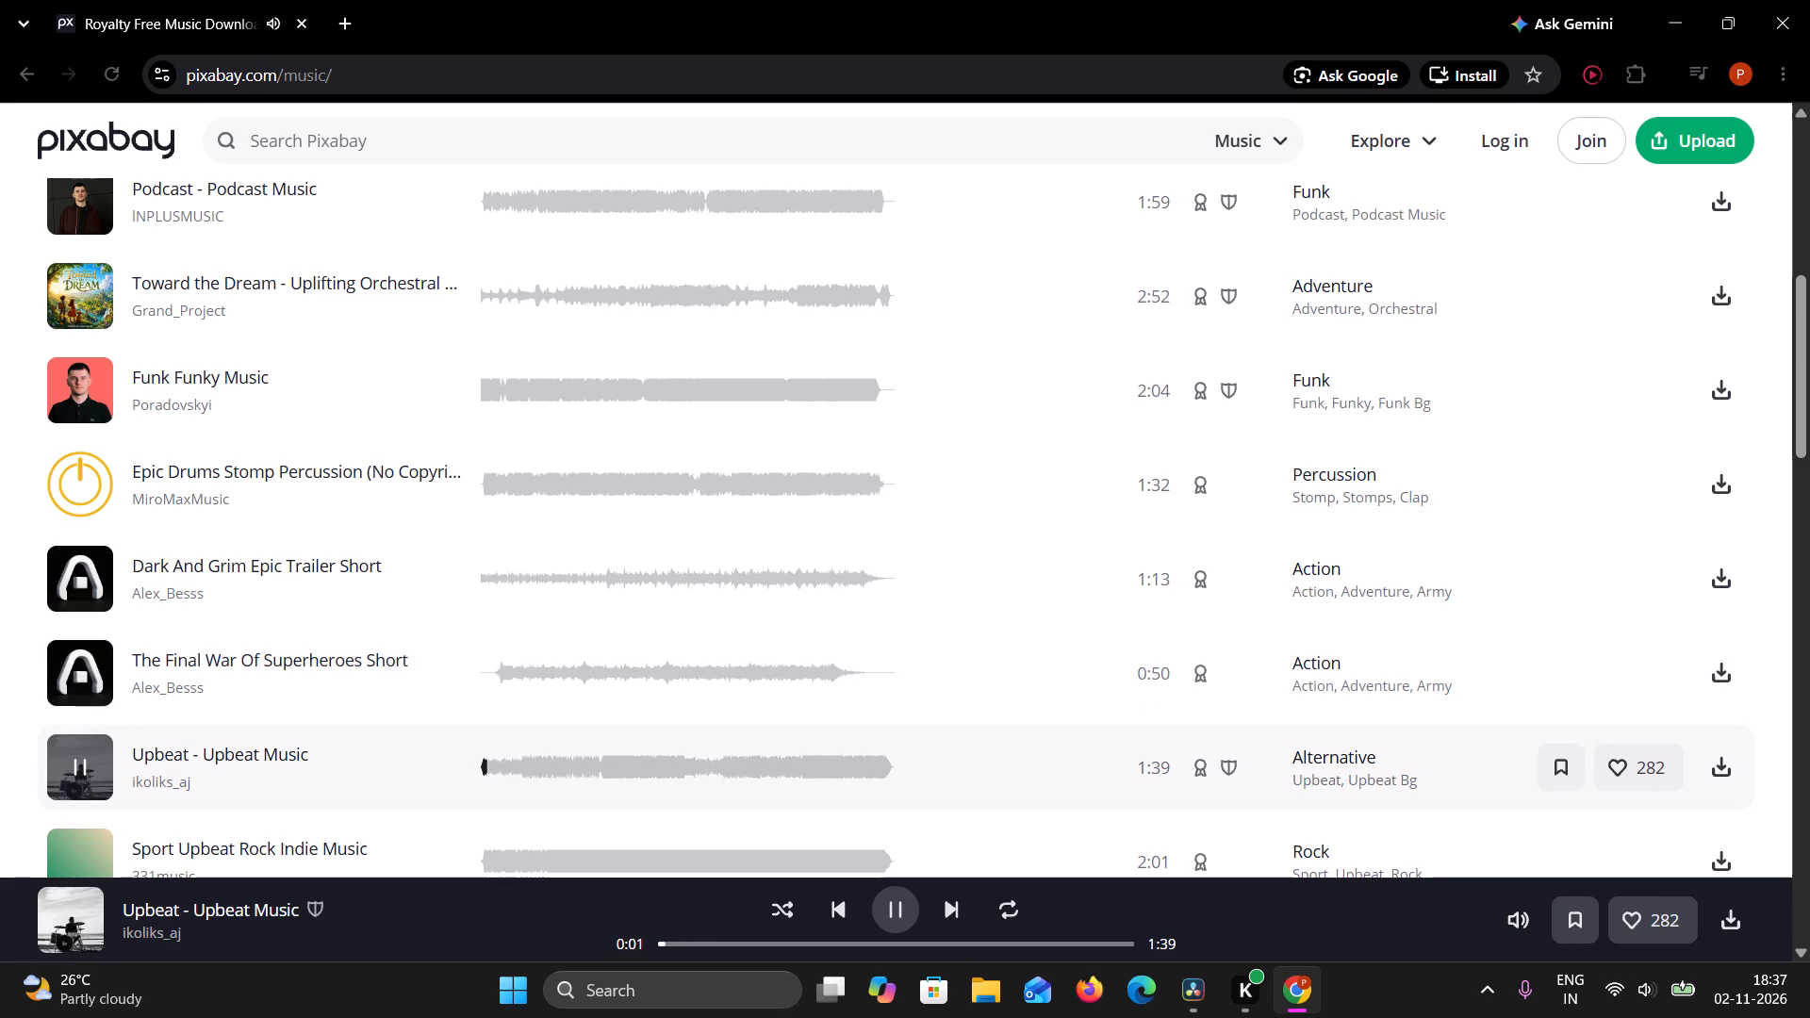
left_click(81, 765)
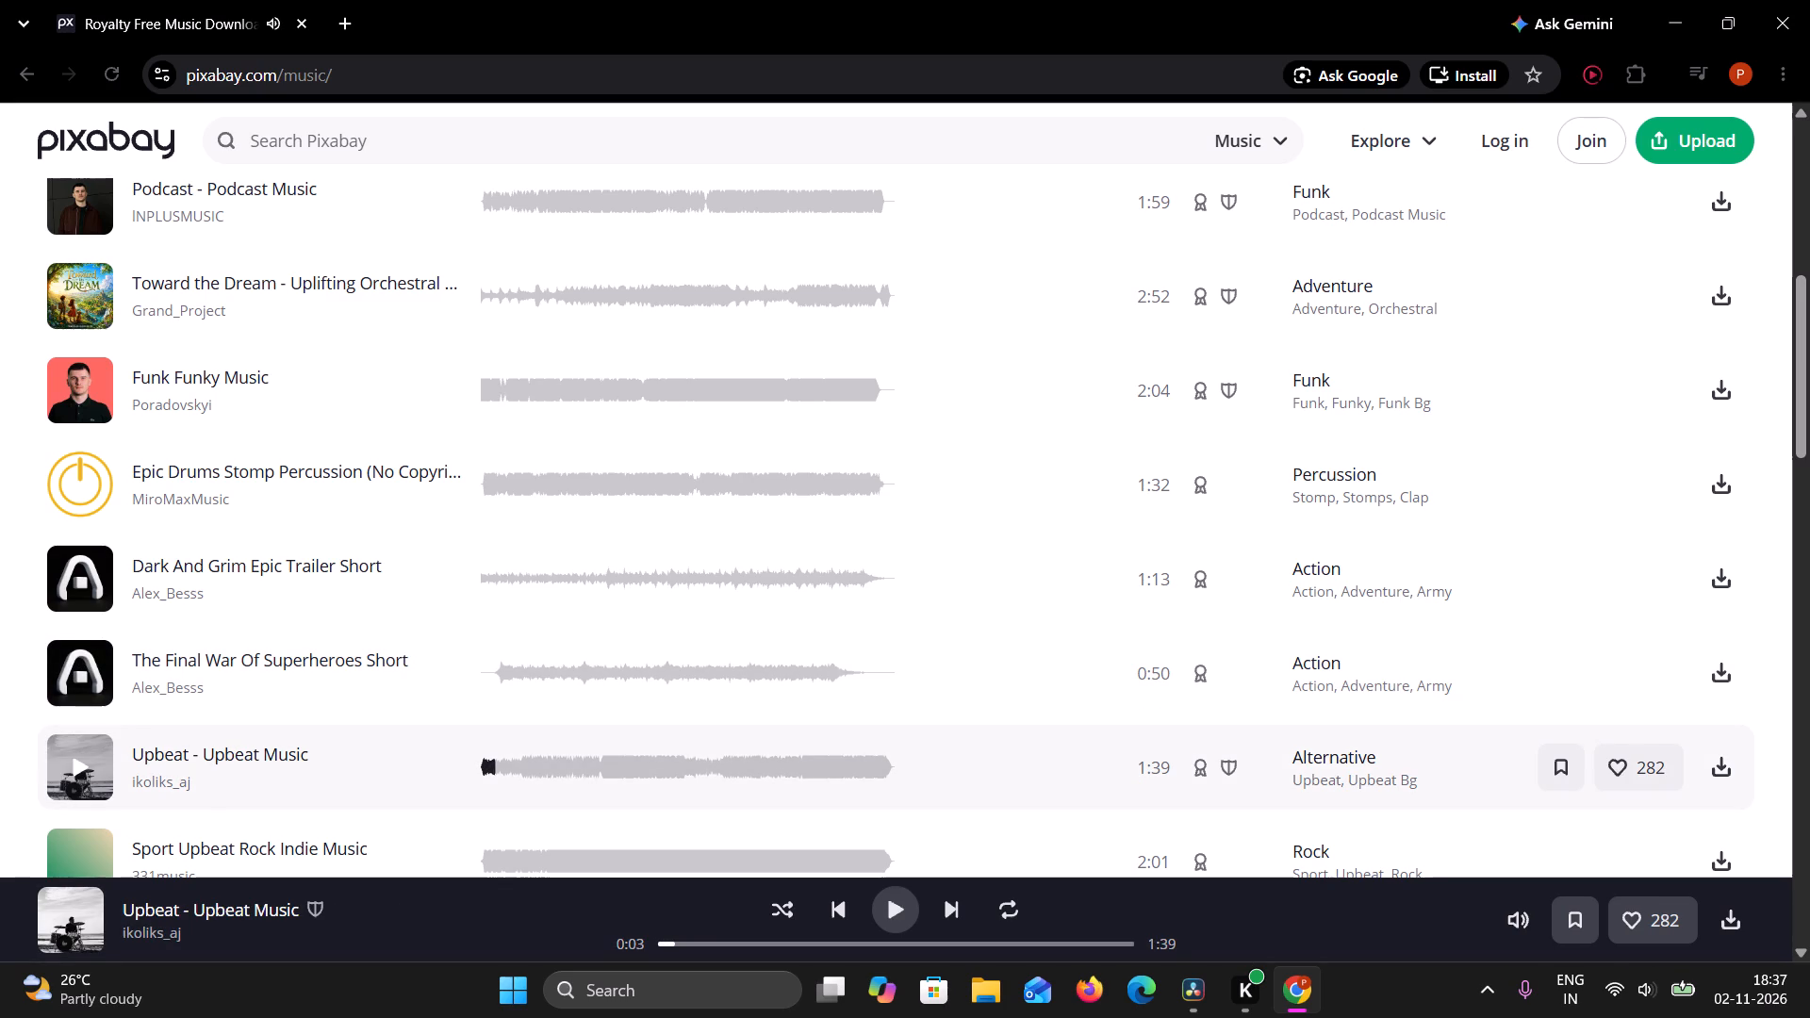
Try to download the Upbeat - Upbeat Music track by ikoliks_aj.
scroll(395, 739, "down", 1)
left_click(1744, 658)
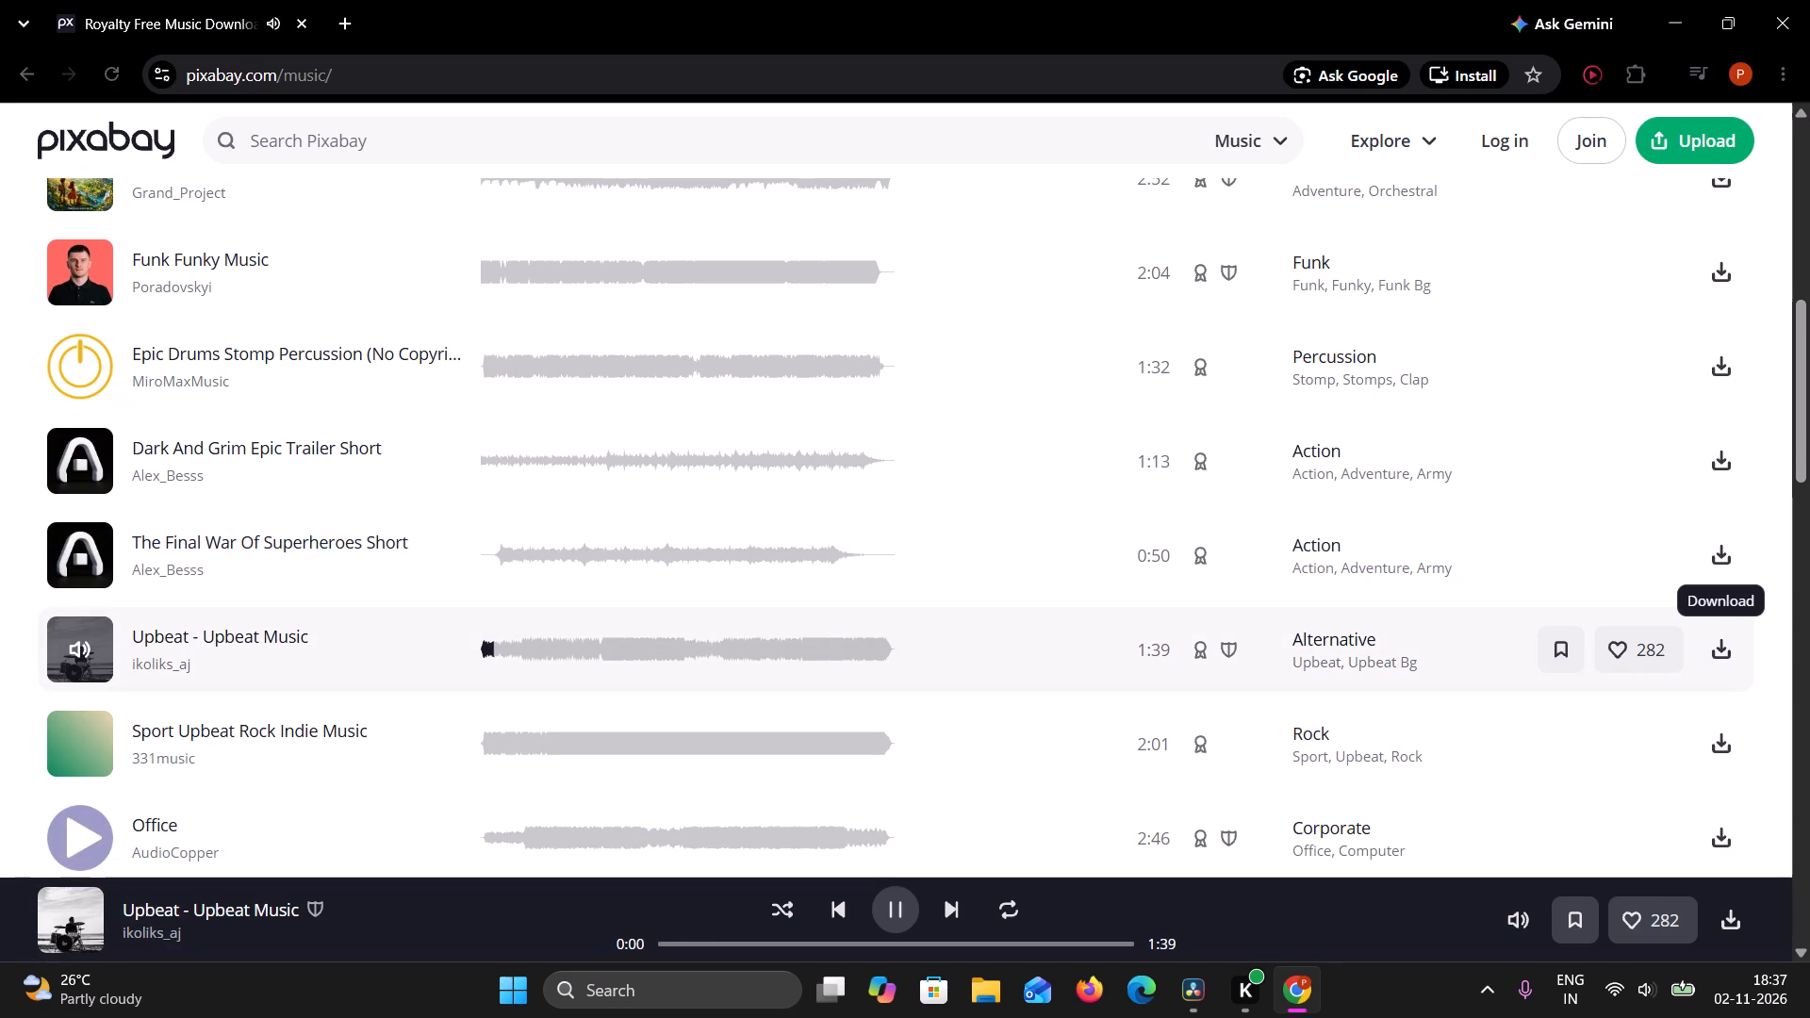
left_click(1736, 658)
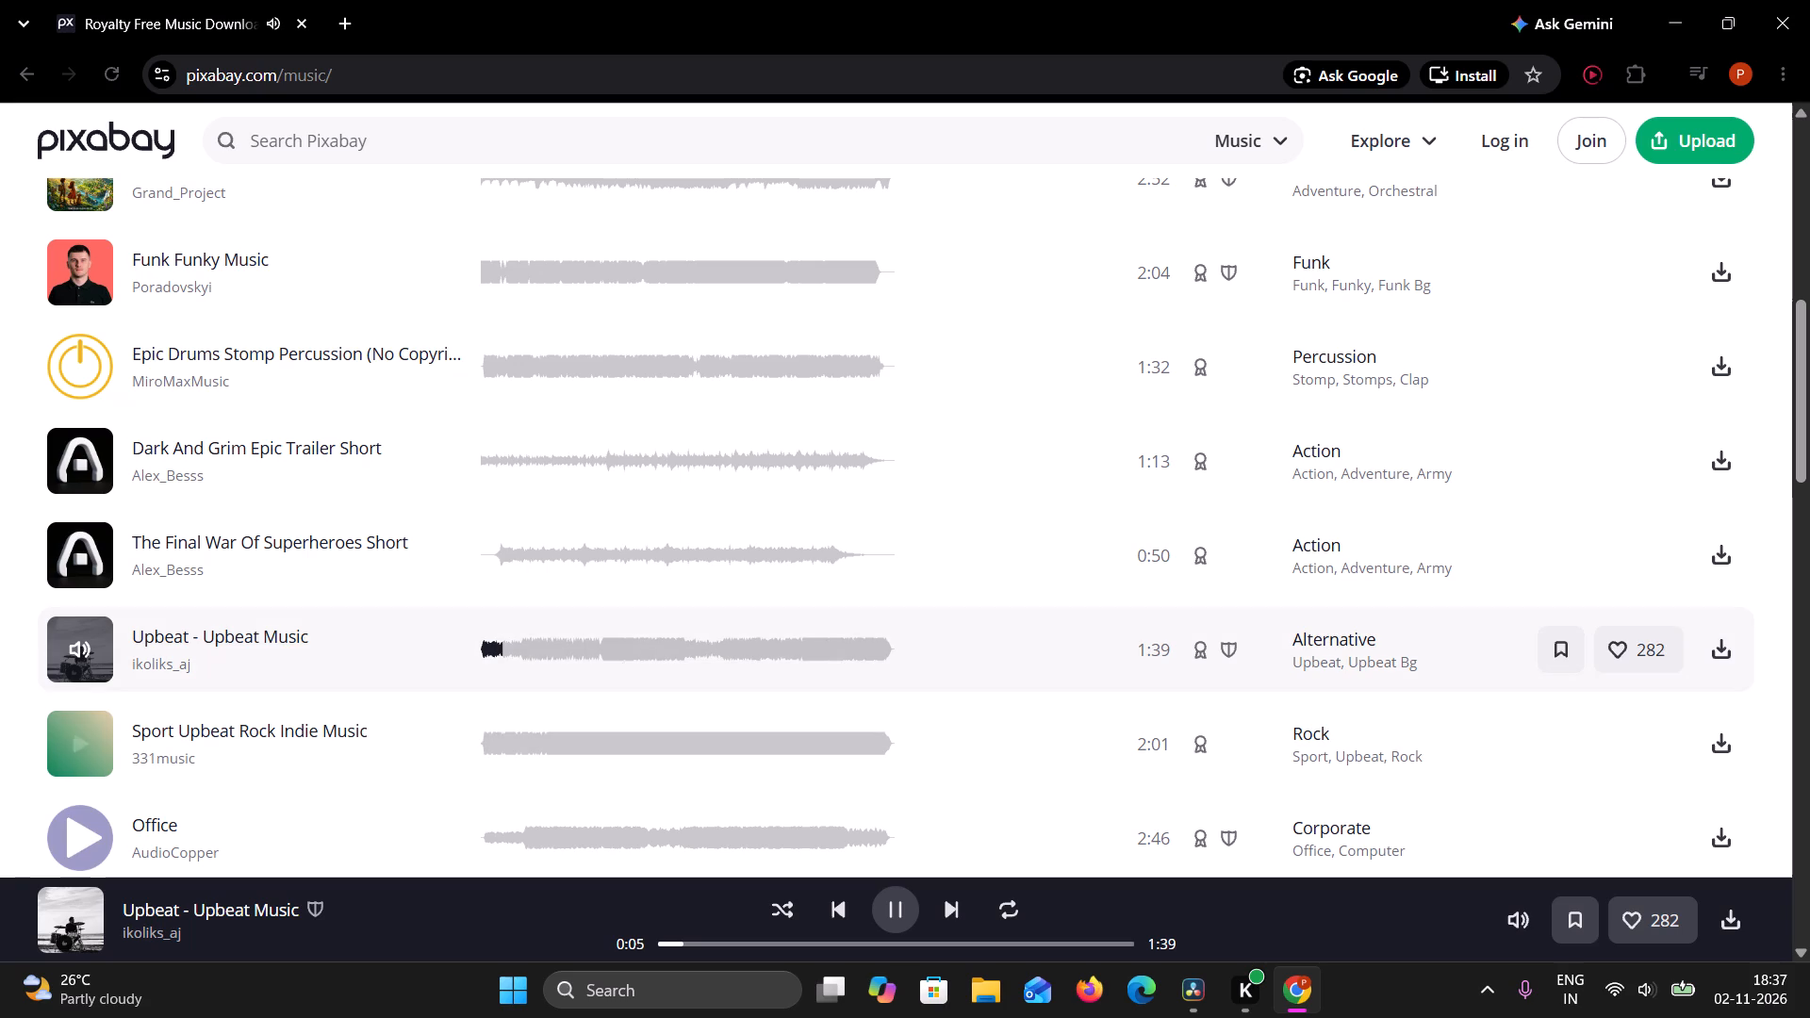
Preview the Sport Upbeat Rock Indie Music track by 331music.
left_click(77, 744)
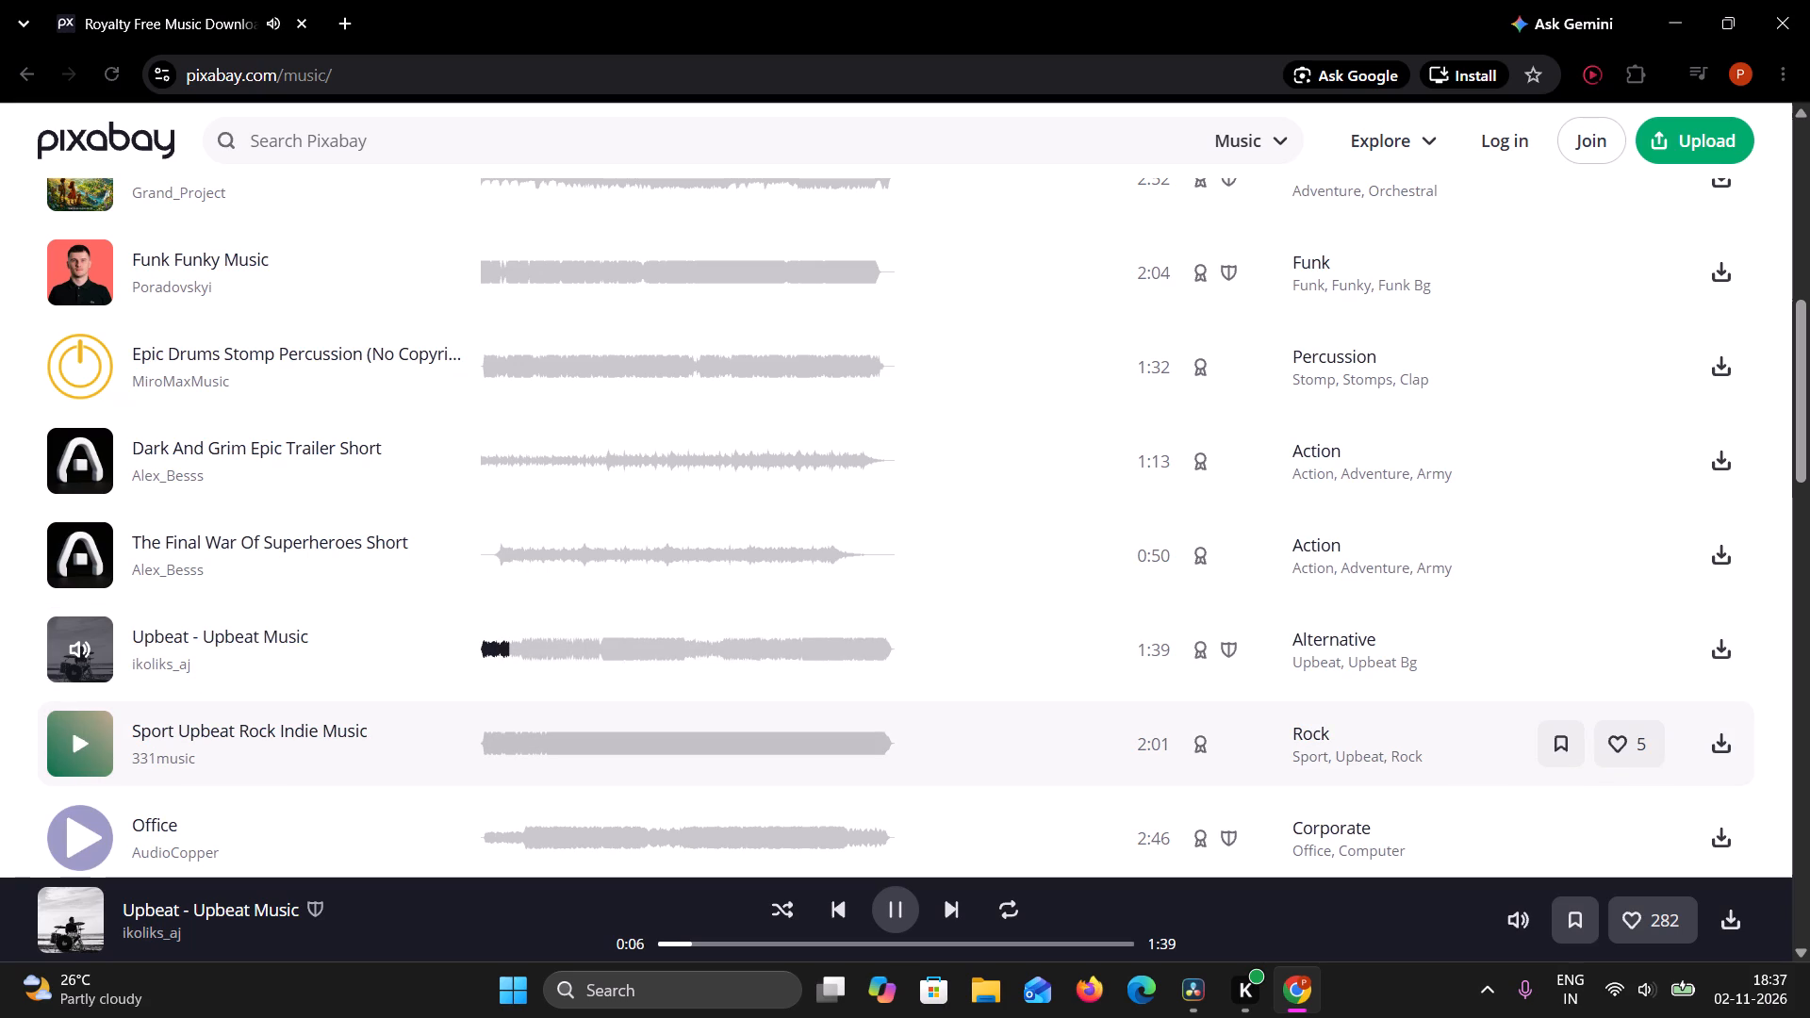
left_click(79, 746)
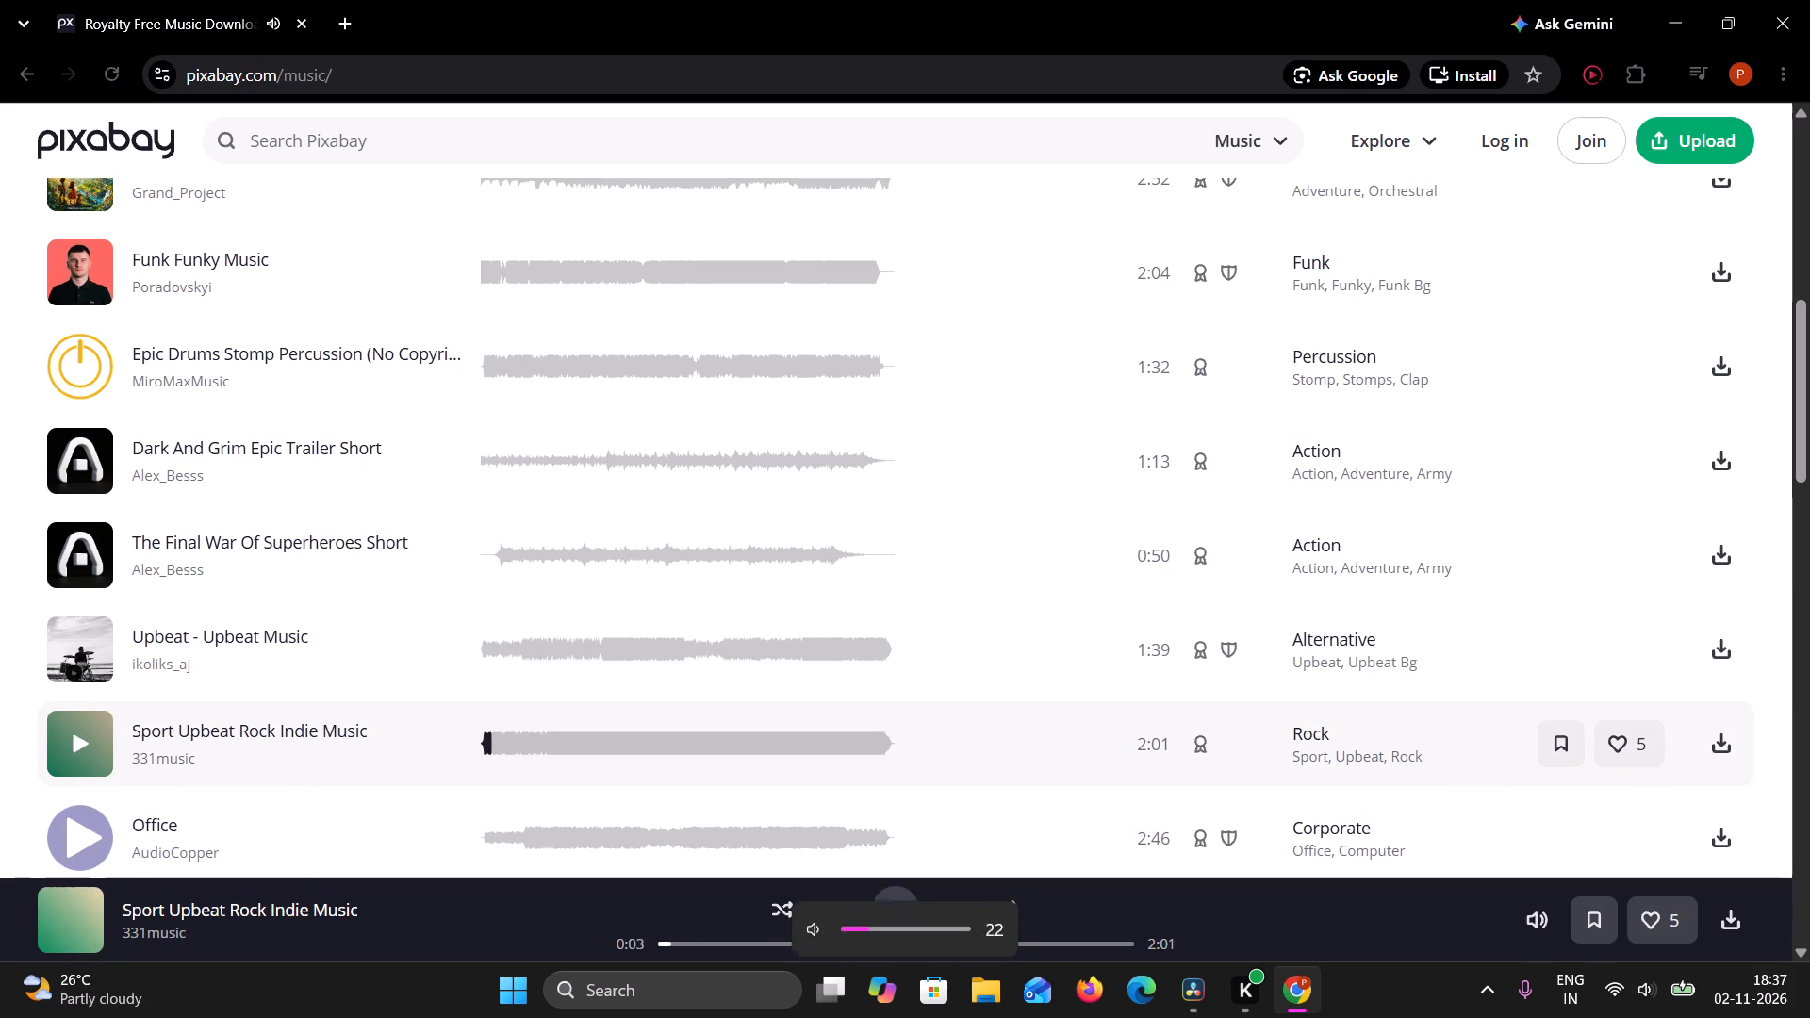
Request downloads of Sport Upbeat Rock Indie Music and Upbeat - Upbeat Music, saving the ikoliks_aj MP3 in the Downloads folder.
left_click(1719, 738)
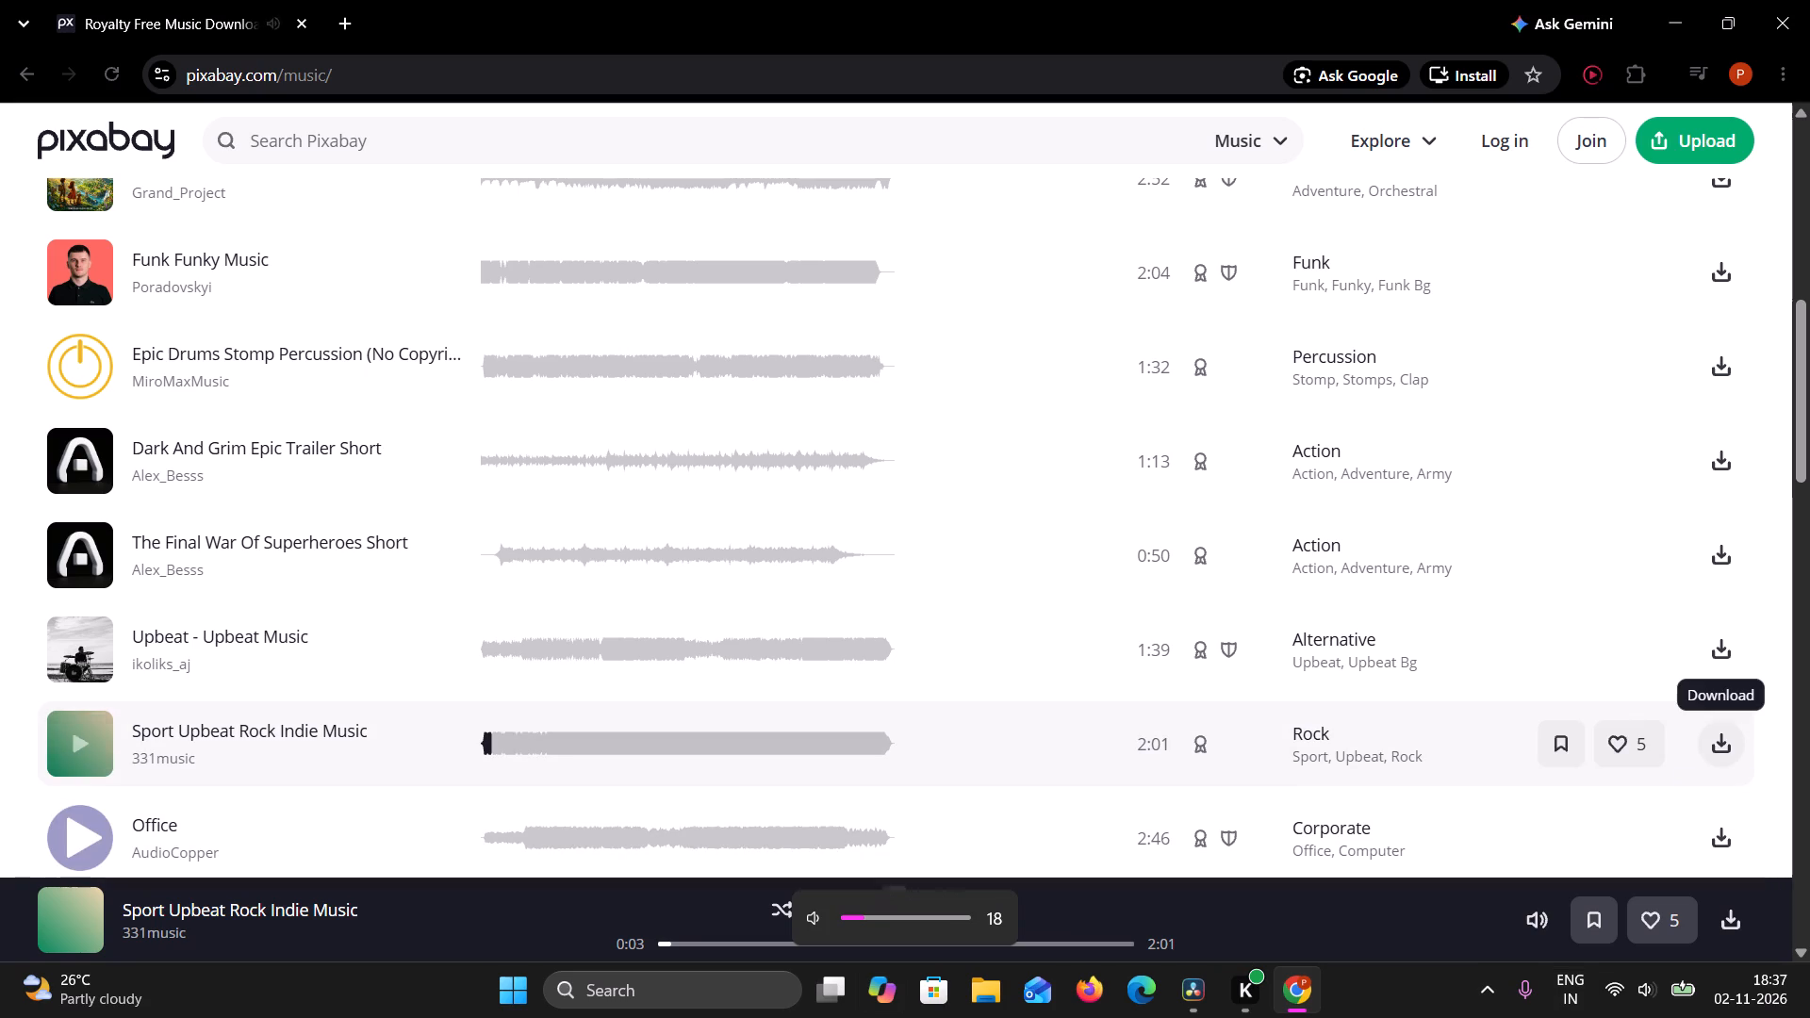
left_click(1719, 652)
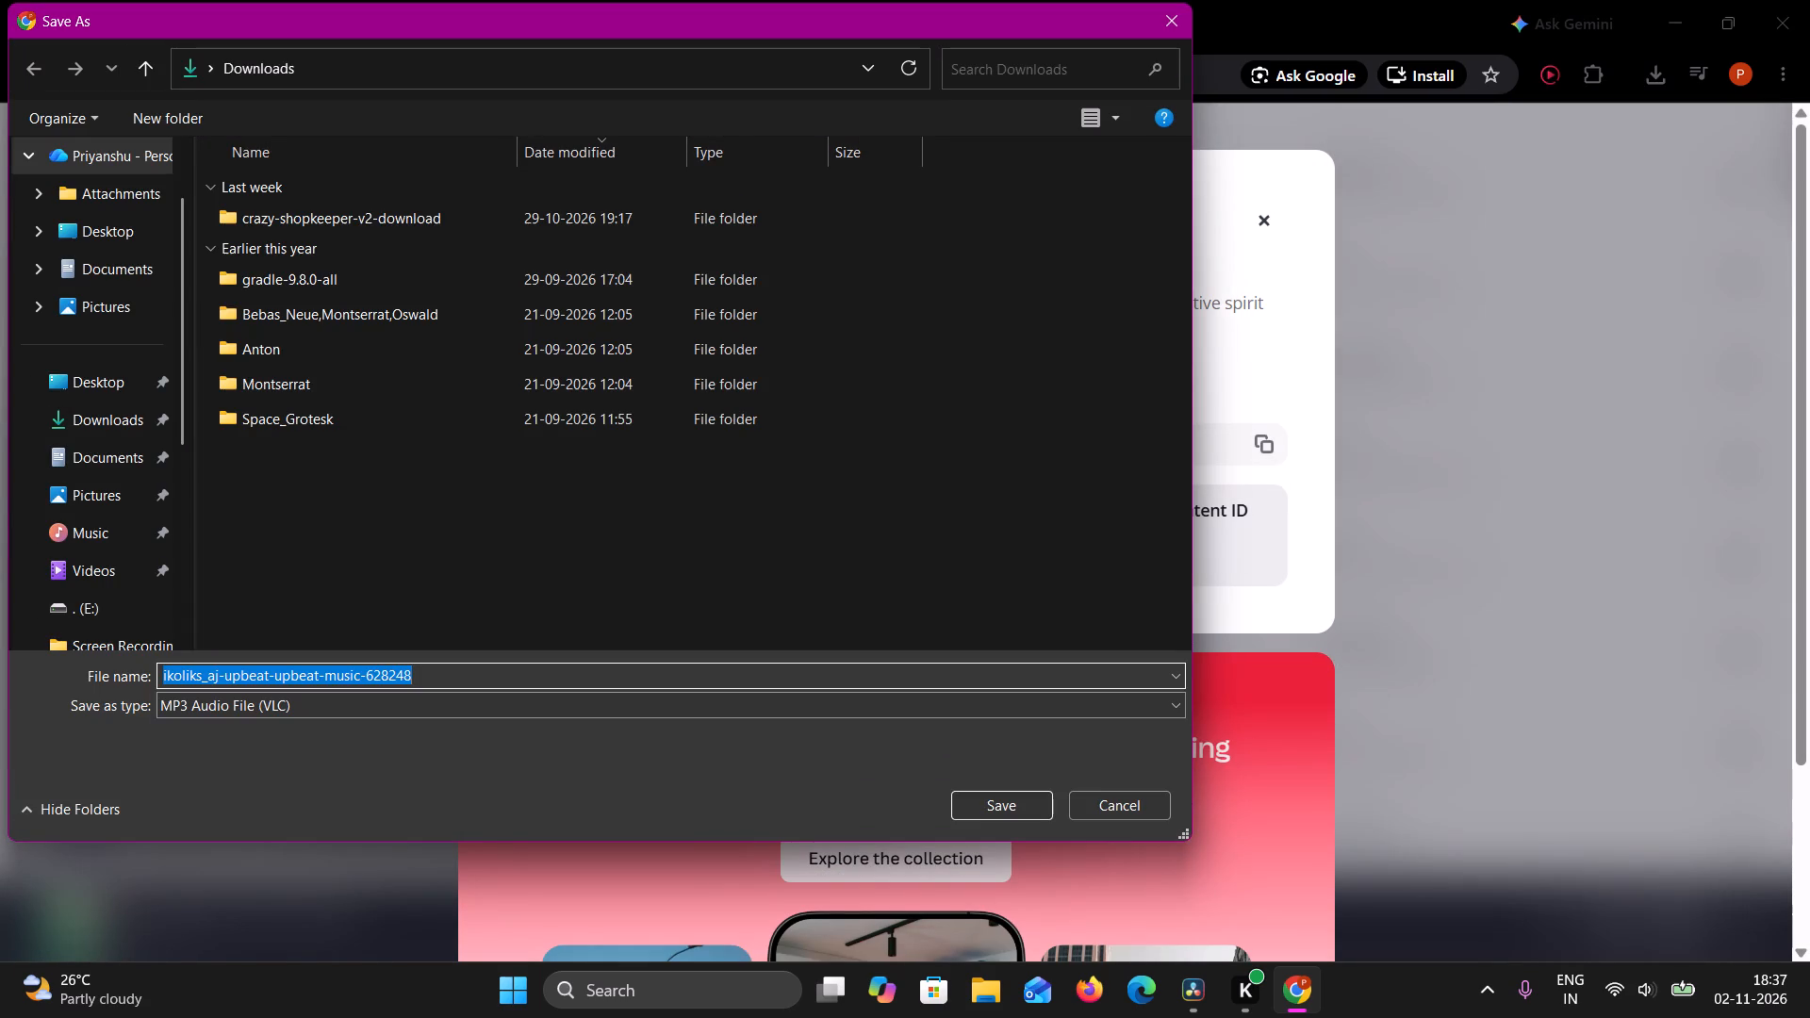
left_click(128, 433)
left_click(982, 797)
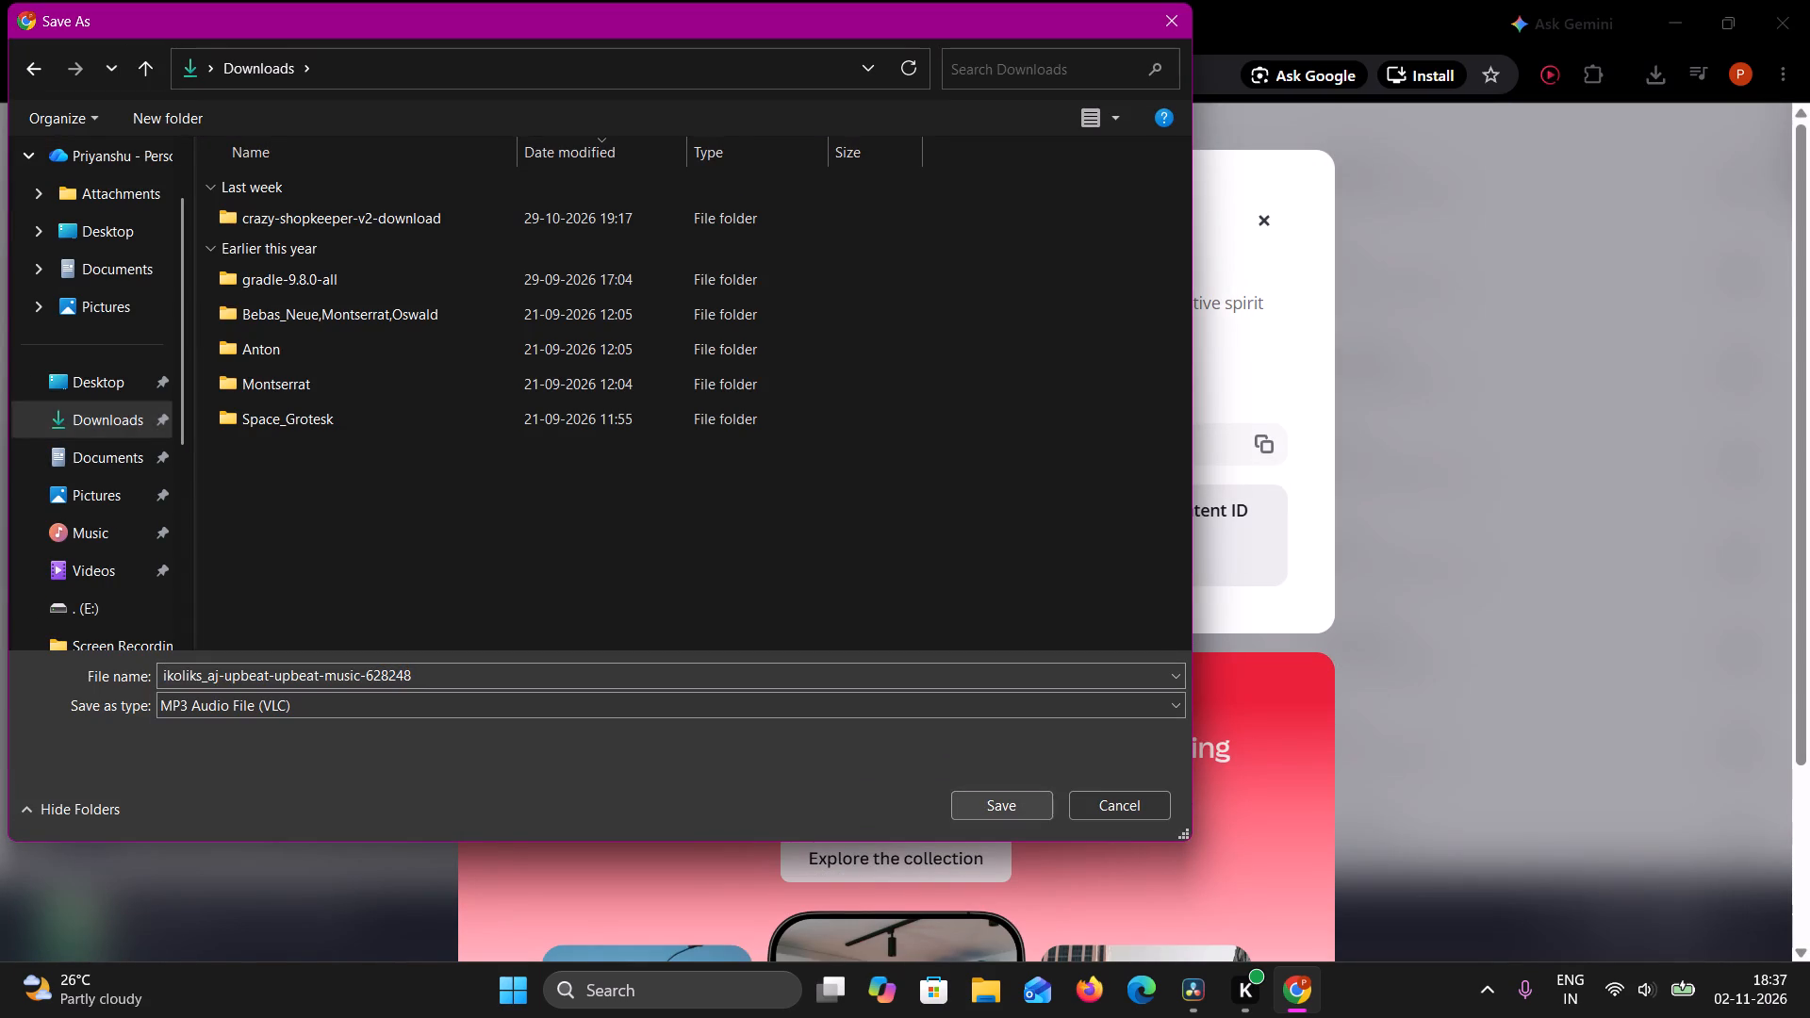
left_click(1271, 222)
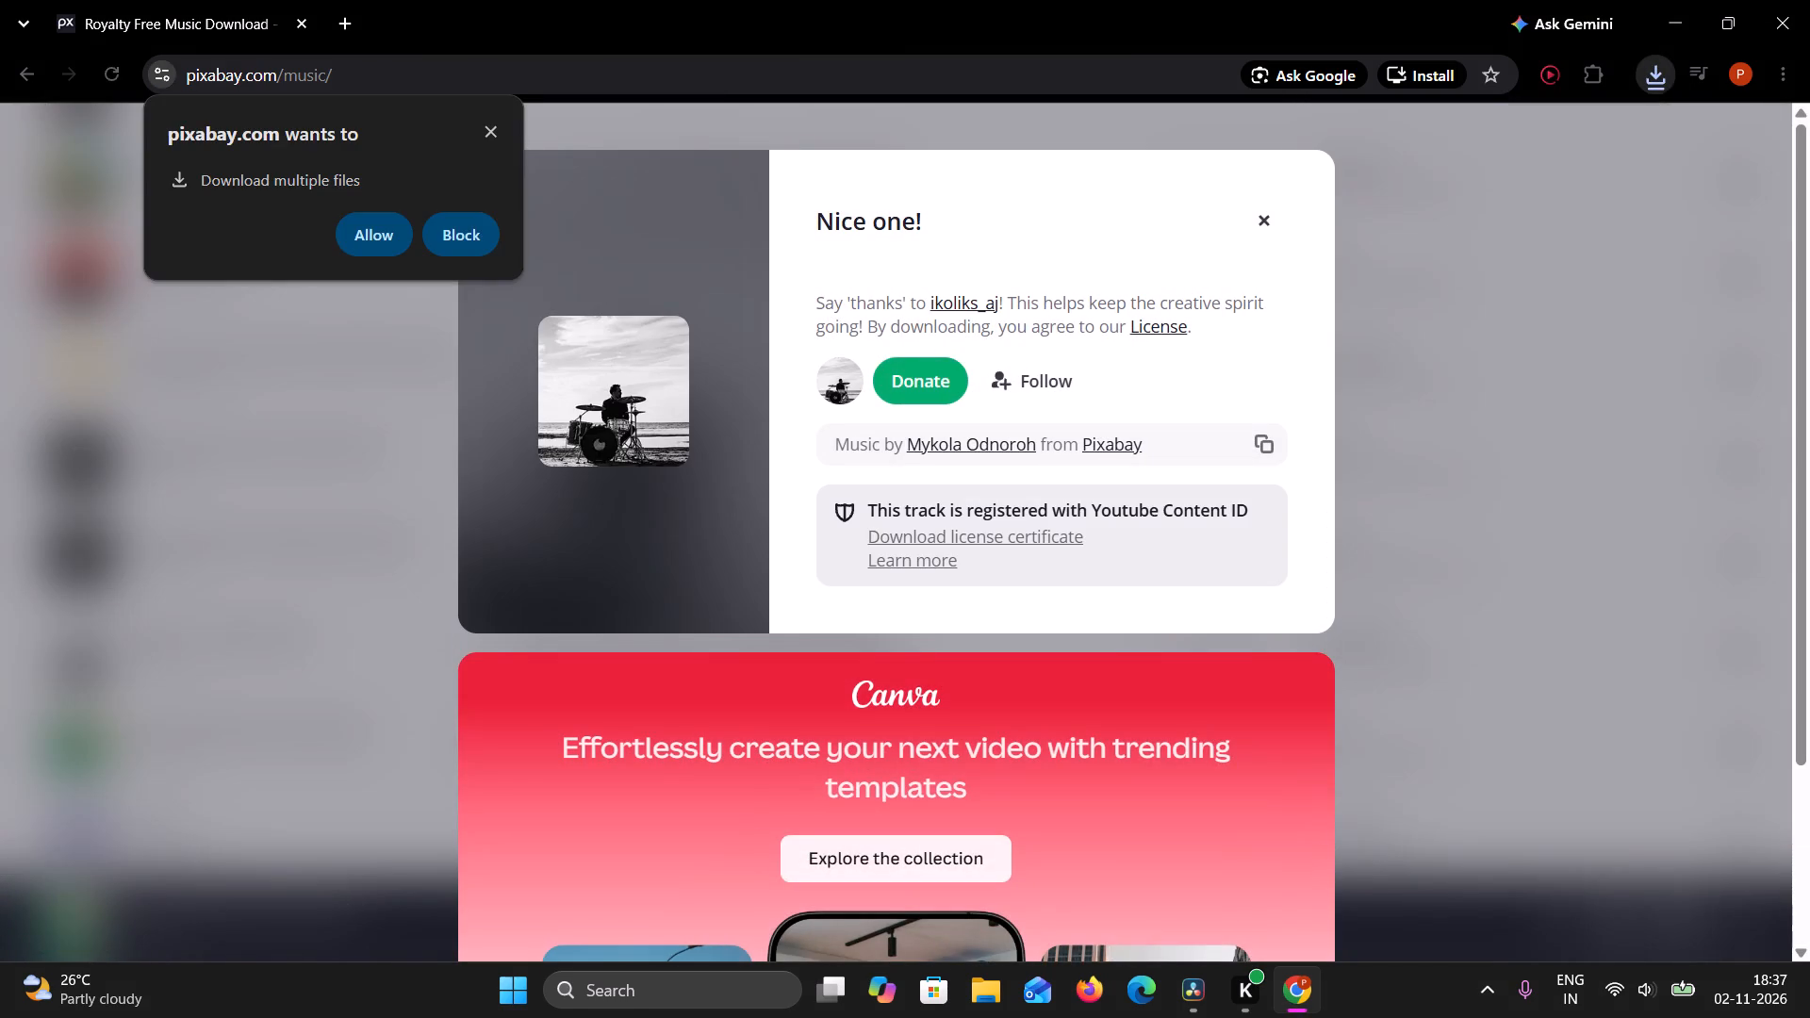
left_click(1266, 218)
Allow pixabay.com to download multiple files, save the pending track, and dismiss the thank-you window.
left_click(367, 260)
left_click(376, 248)
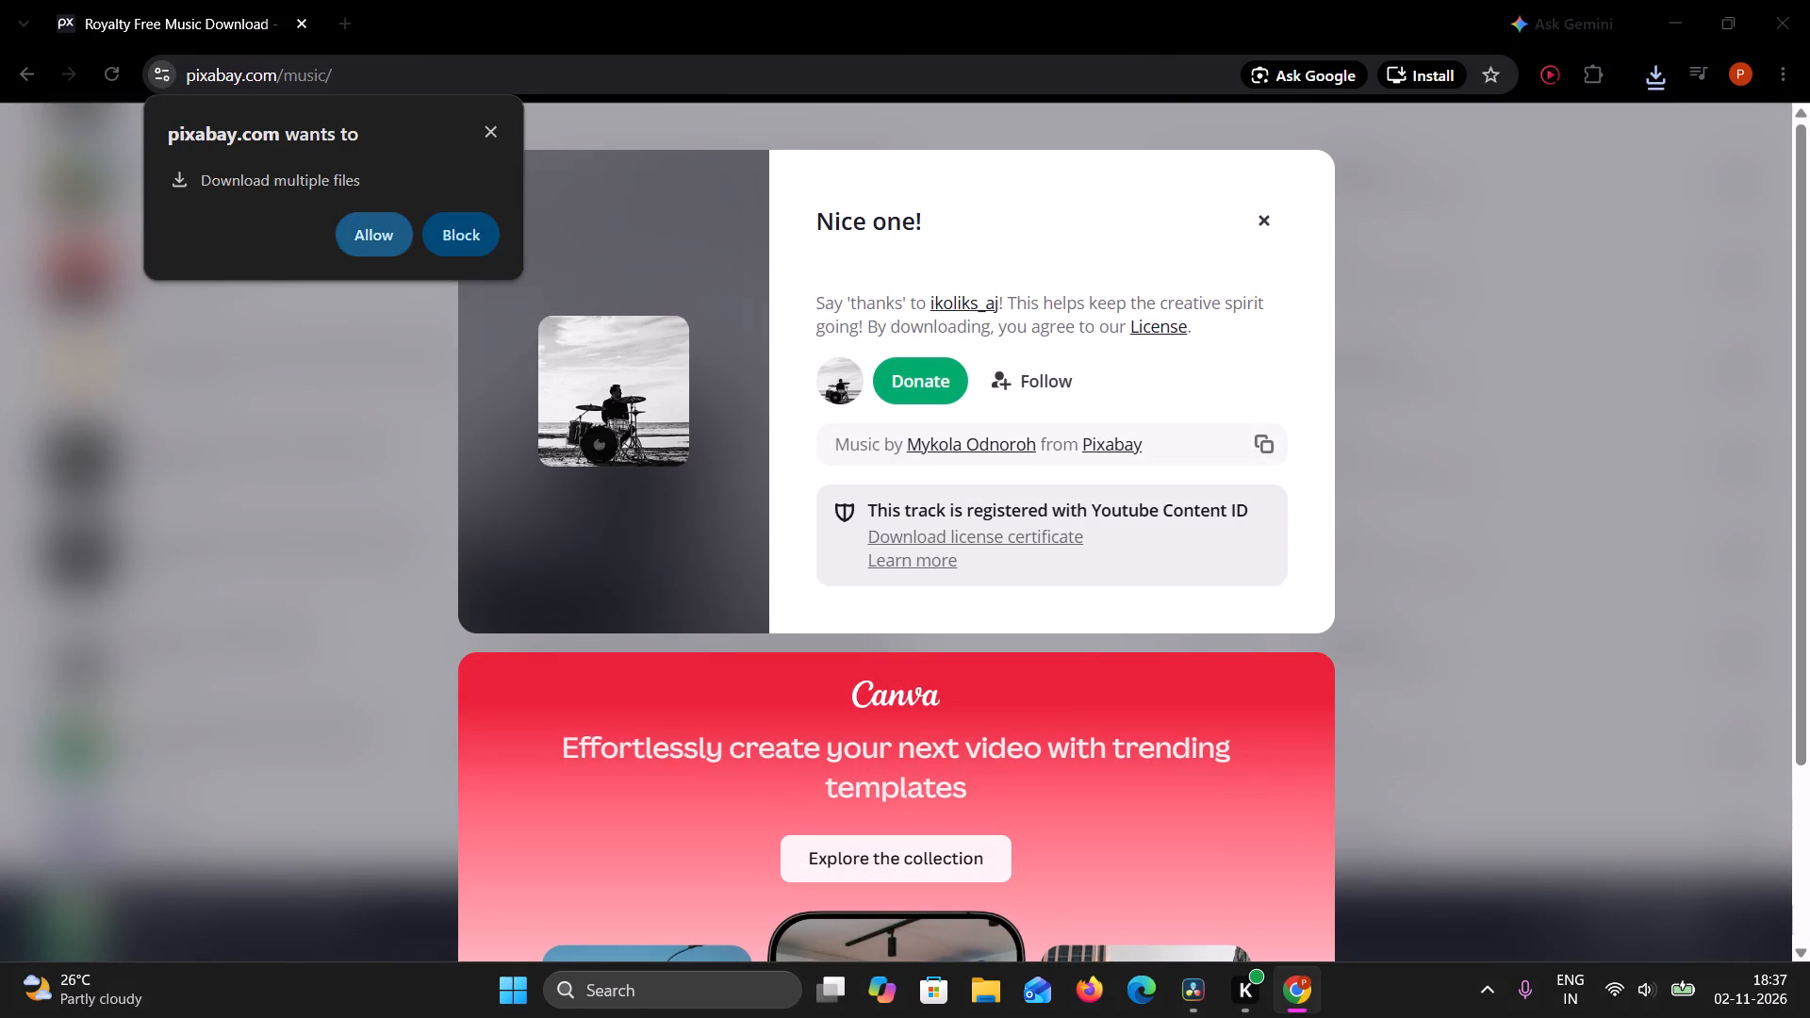
left_click(971, 809)
left_click(965, 809)
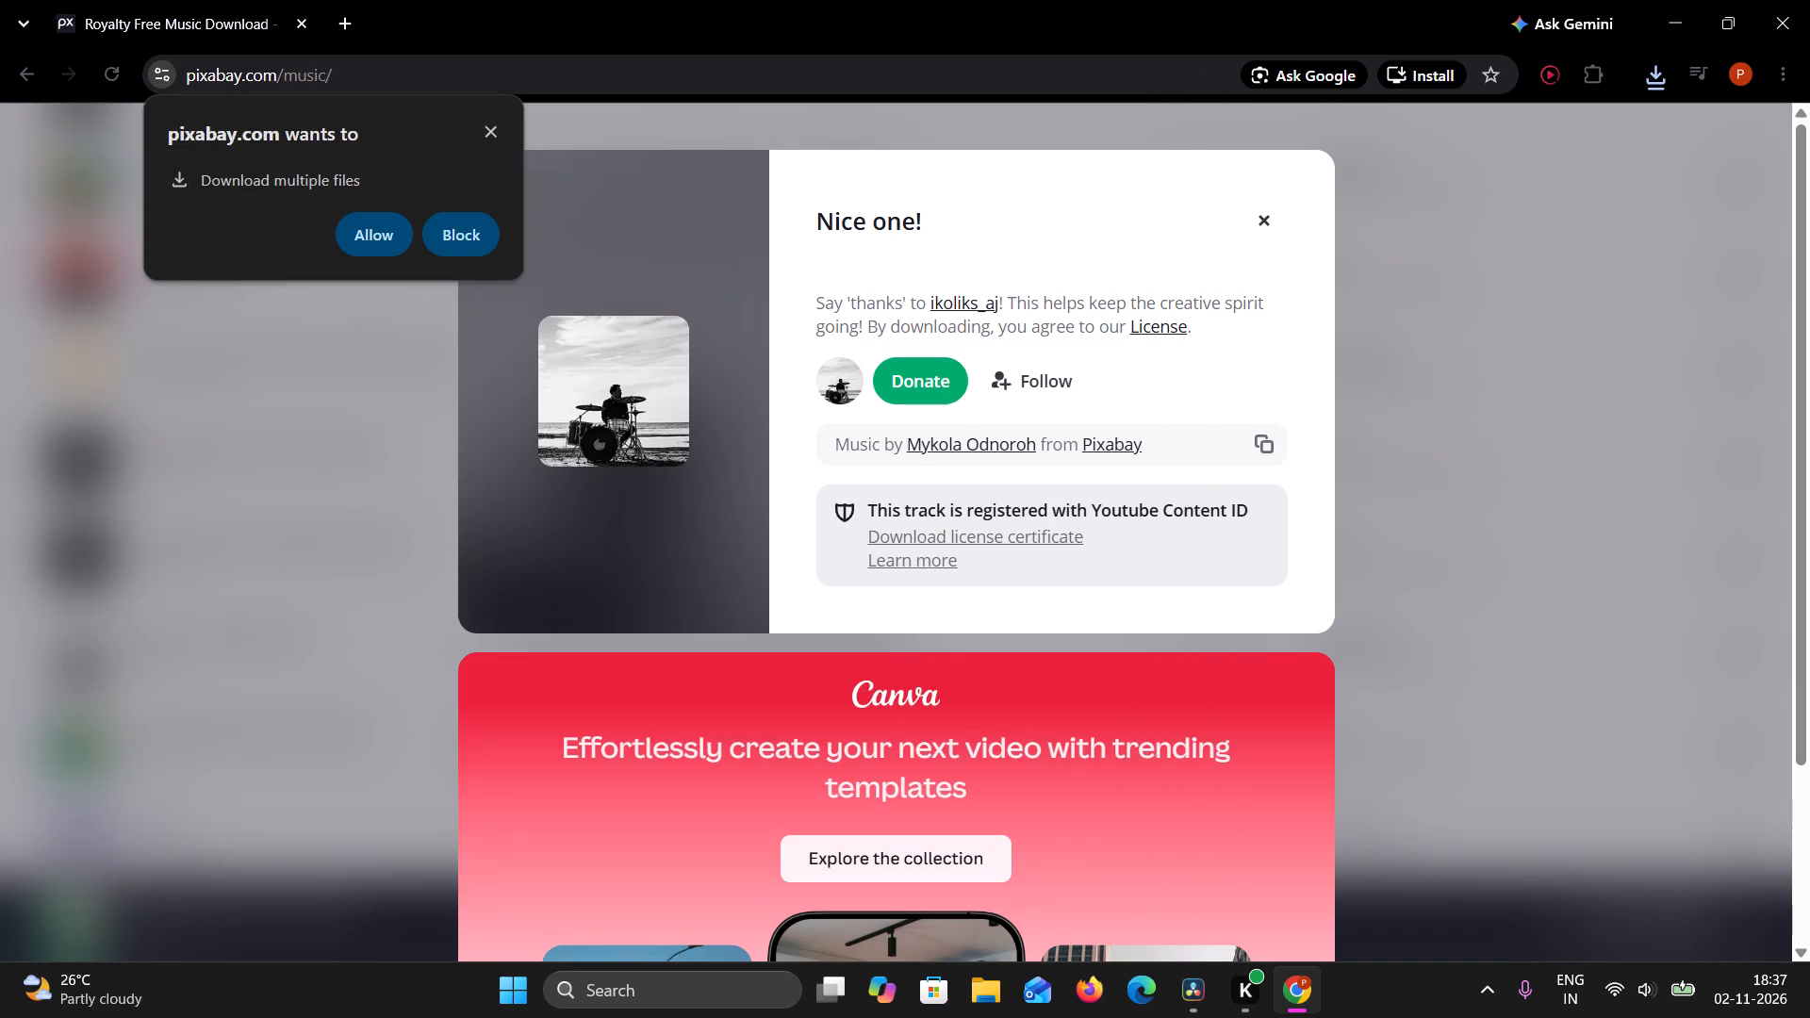
left_click(1264, 222)
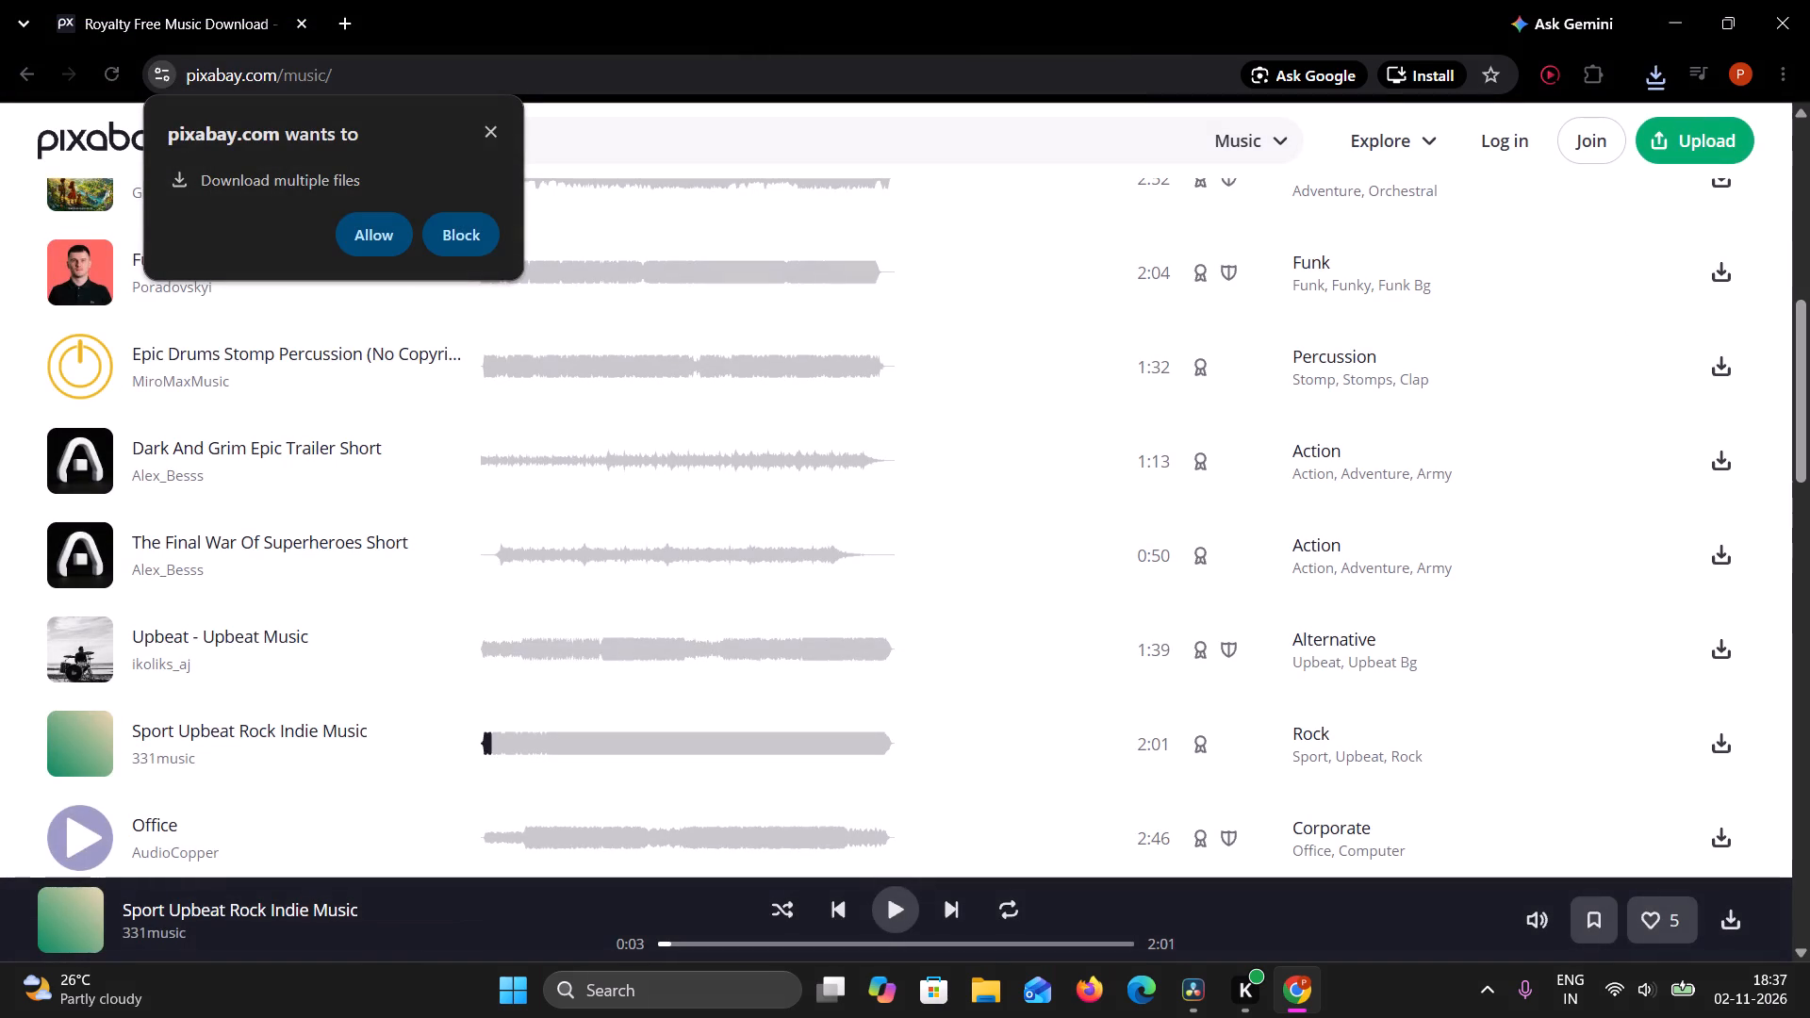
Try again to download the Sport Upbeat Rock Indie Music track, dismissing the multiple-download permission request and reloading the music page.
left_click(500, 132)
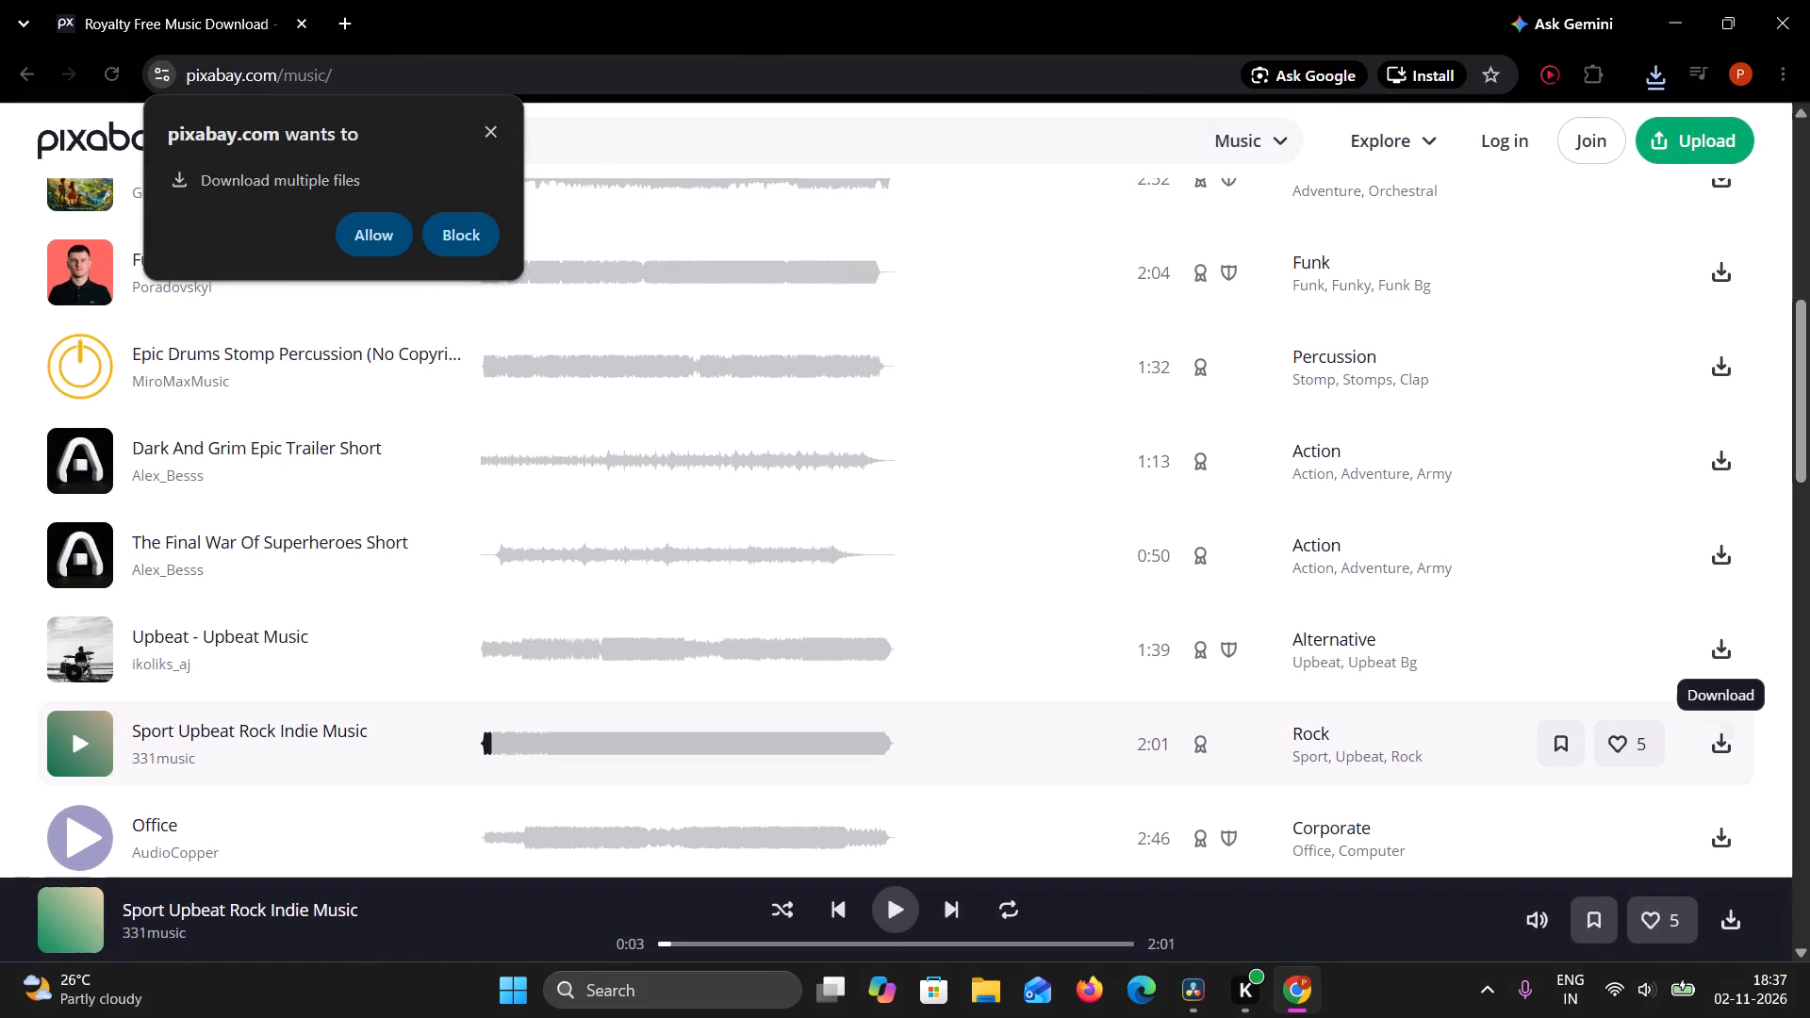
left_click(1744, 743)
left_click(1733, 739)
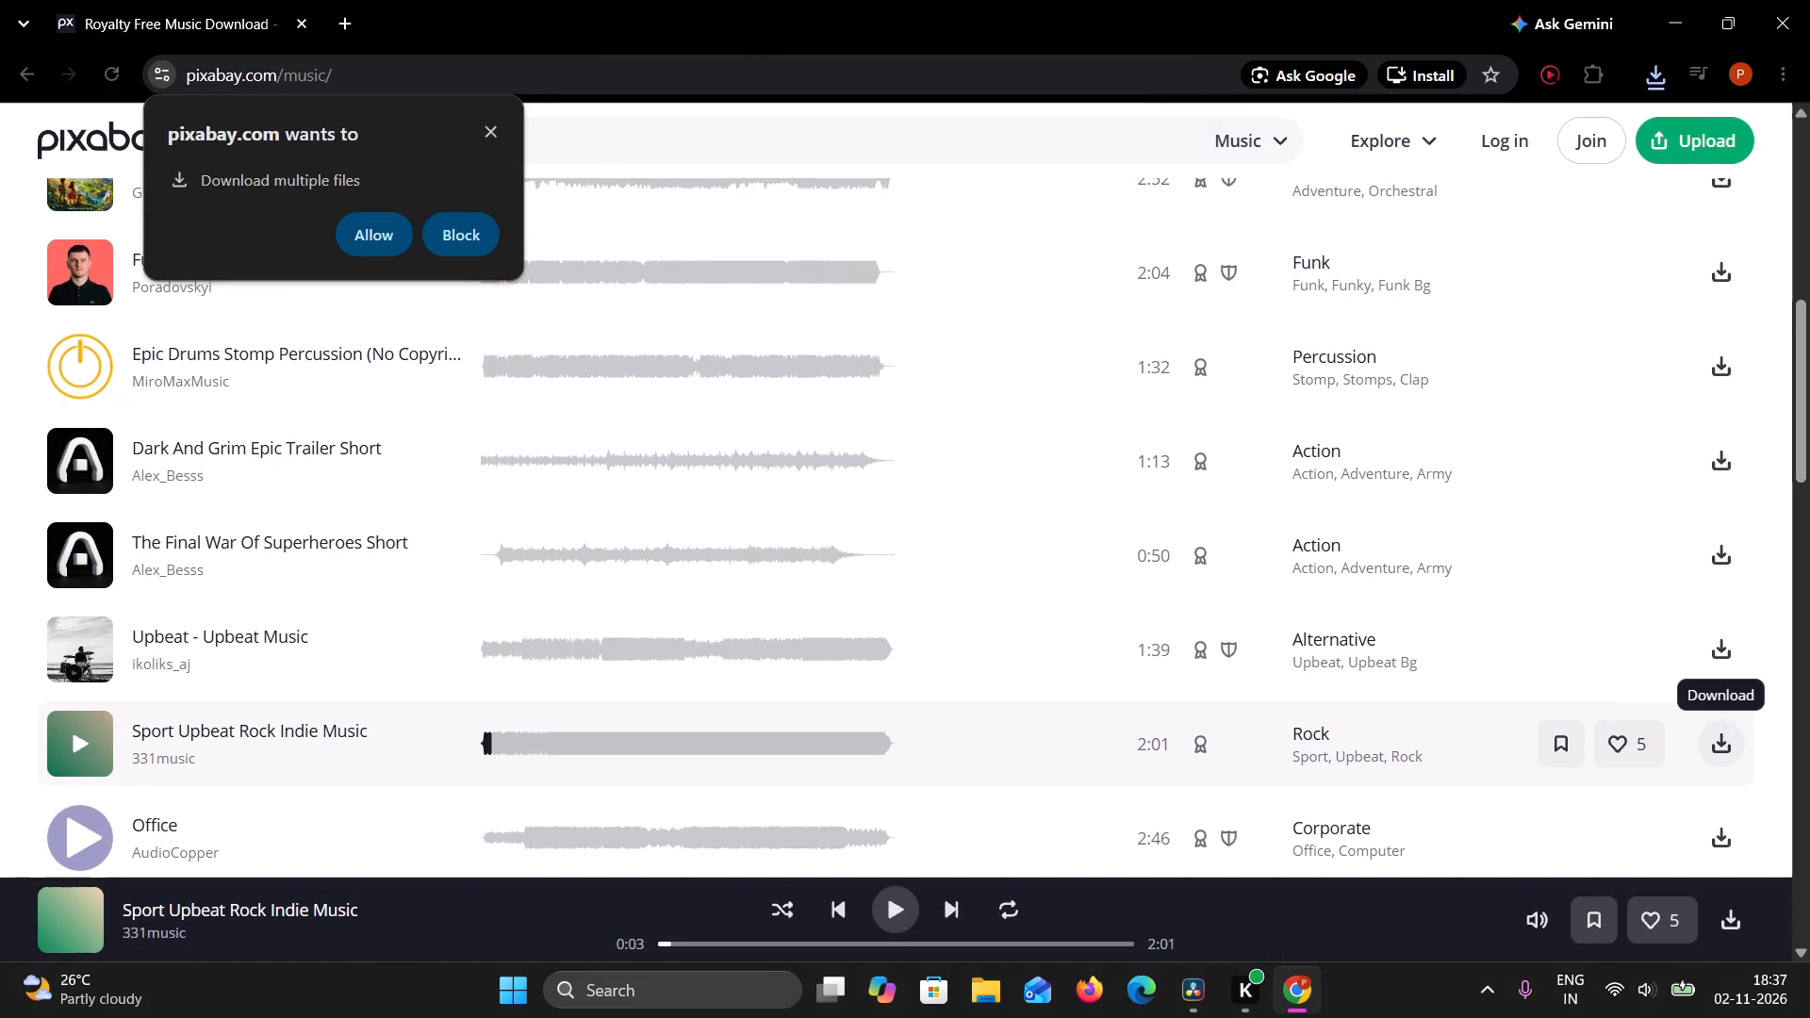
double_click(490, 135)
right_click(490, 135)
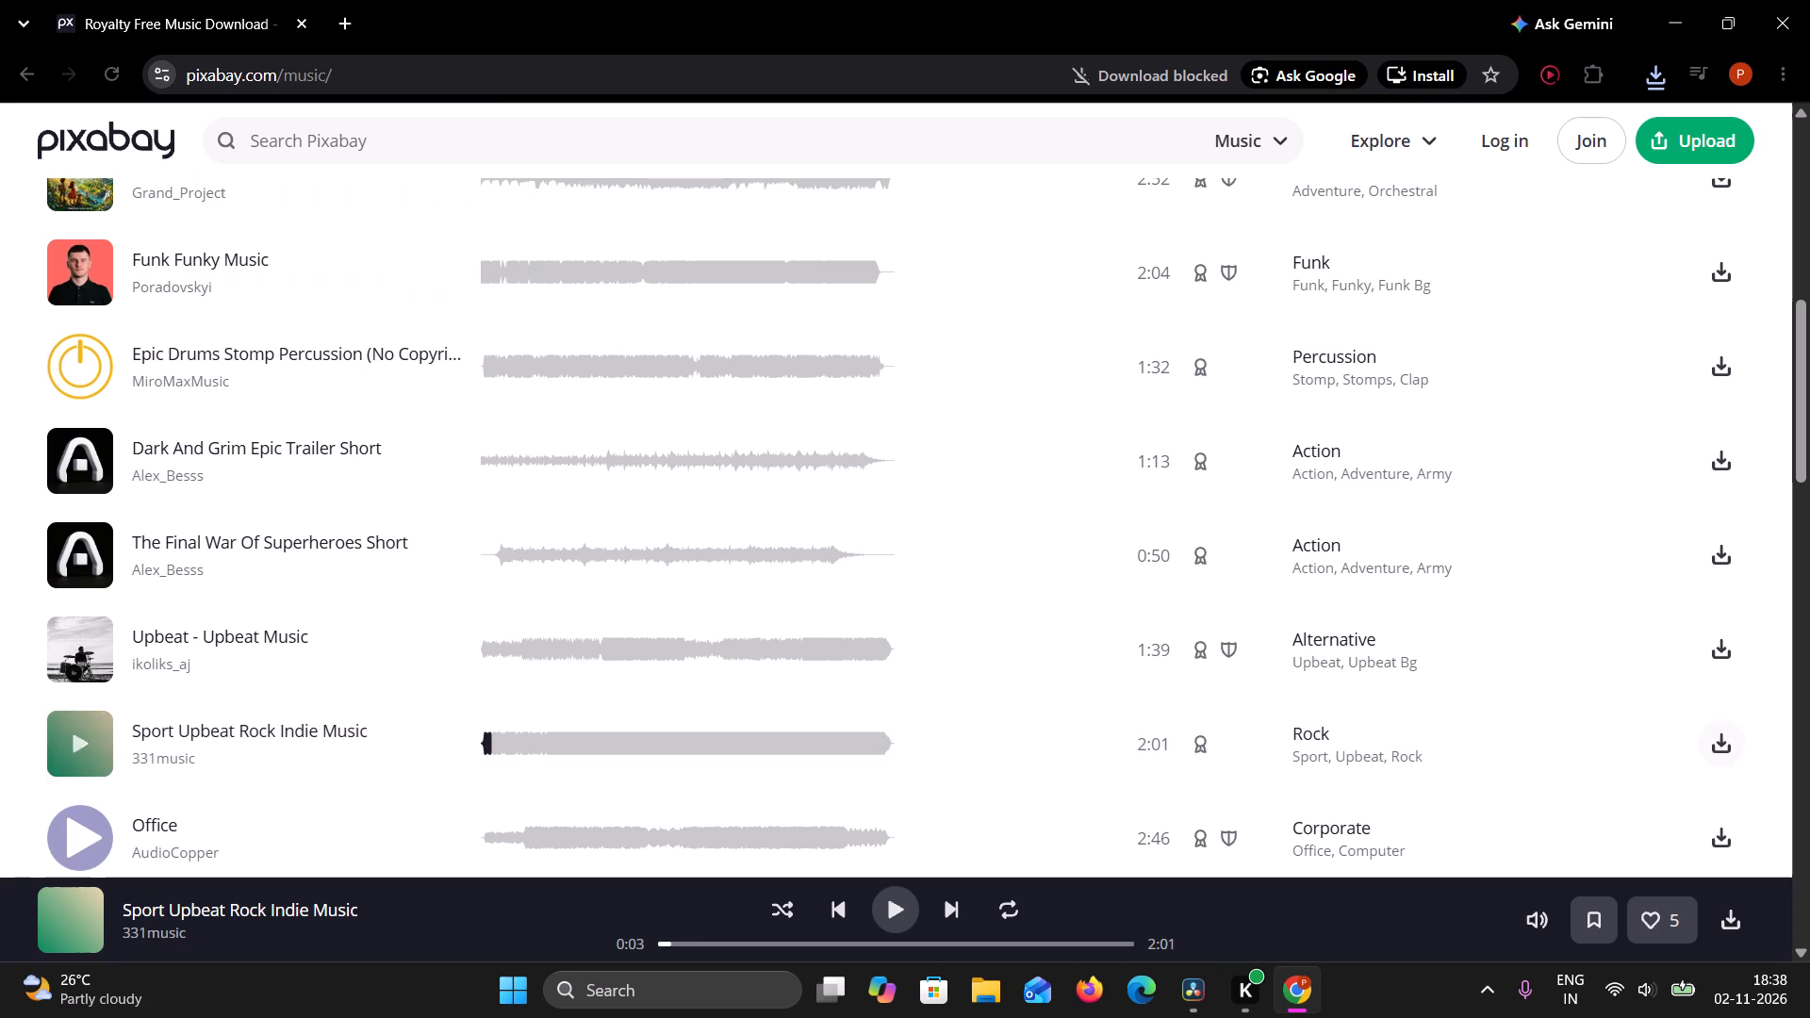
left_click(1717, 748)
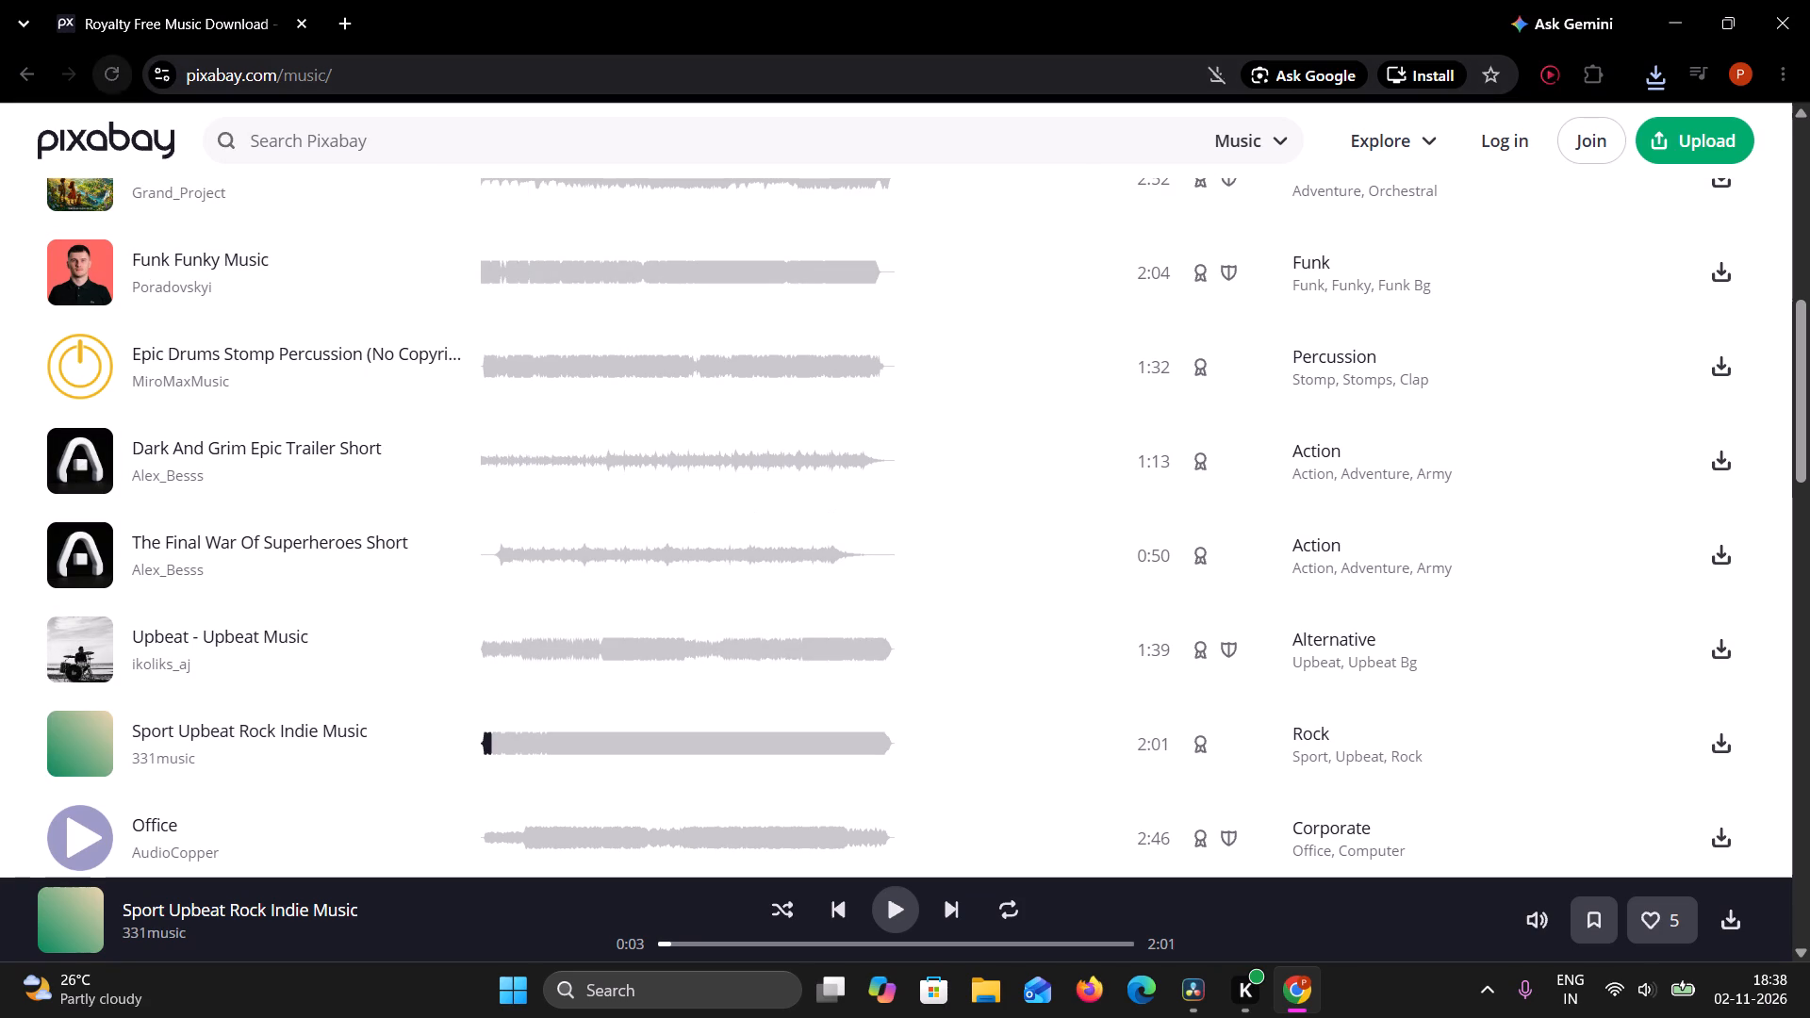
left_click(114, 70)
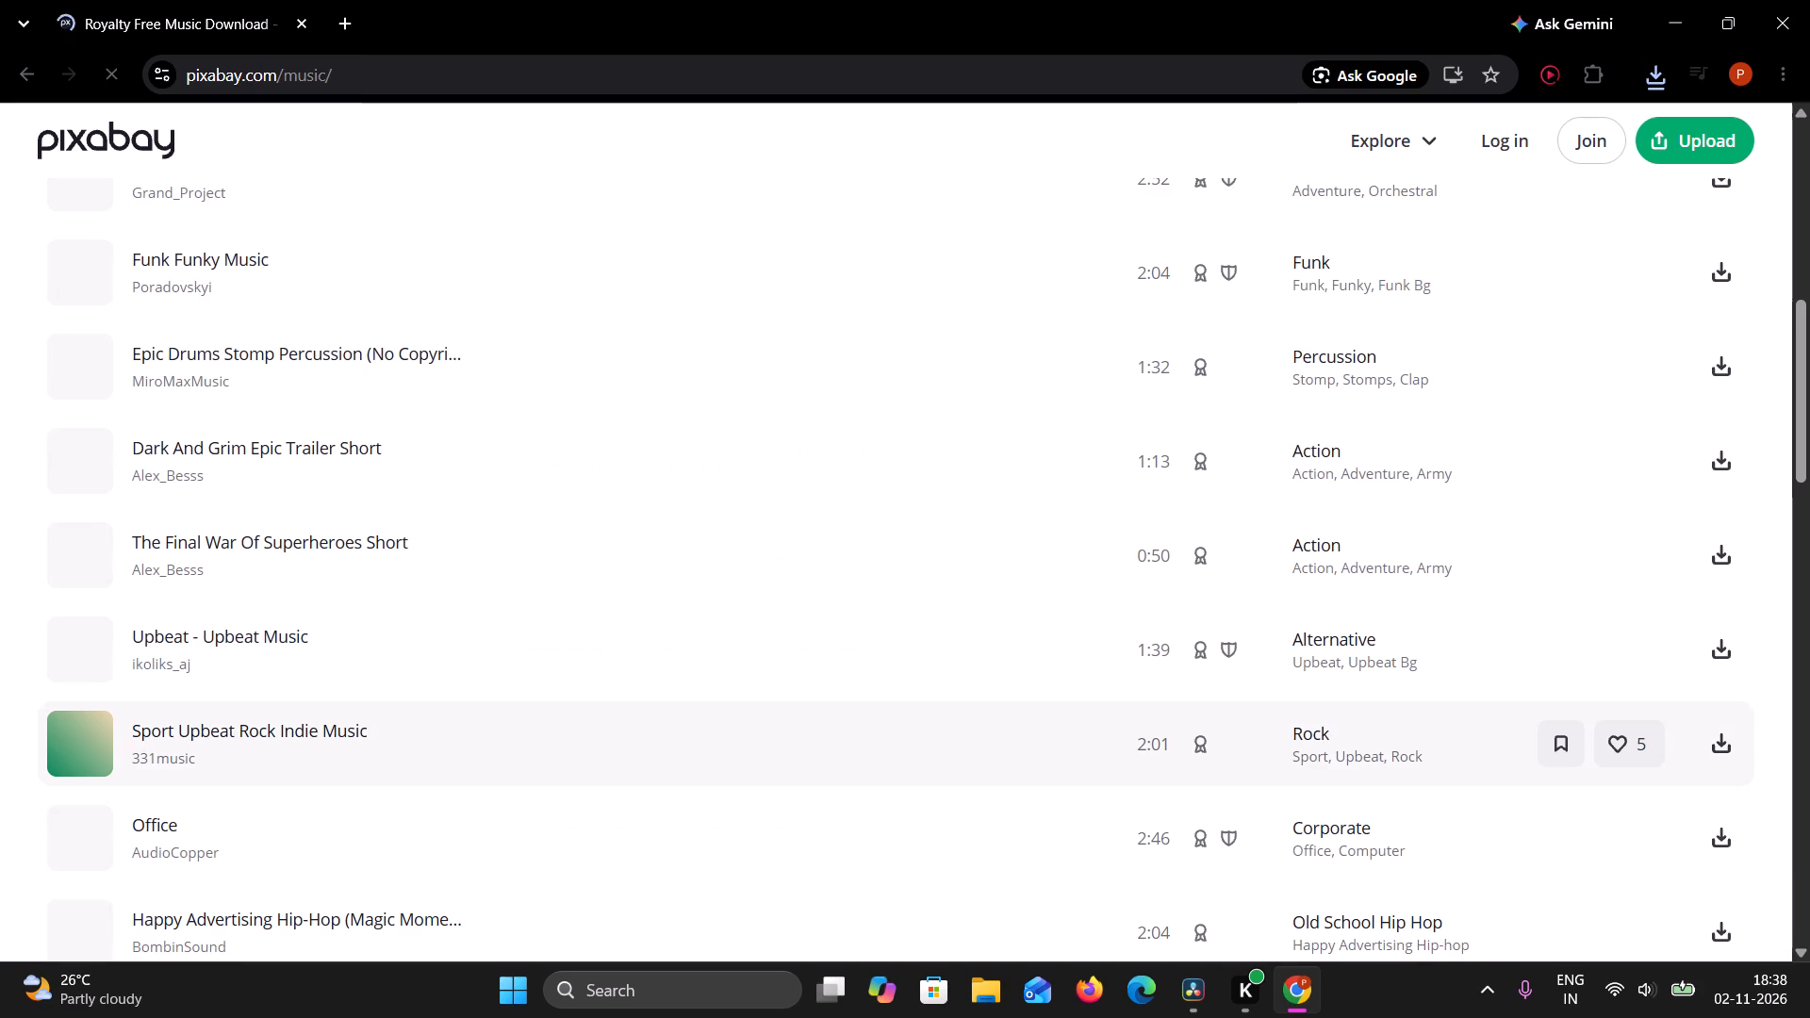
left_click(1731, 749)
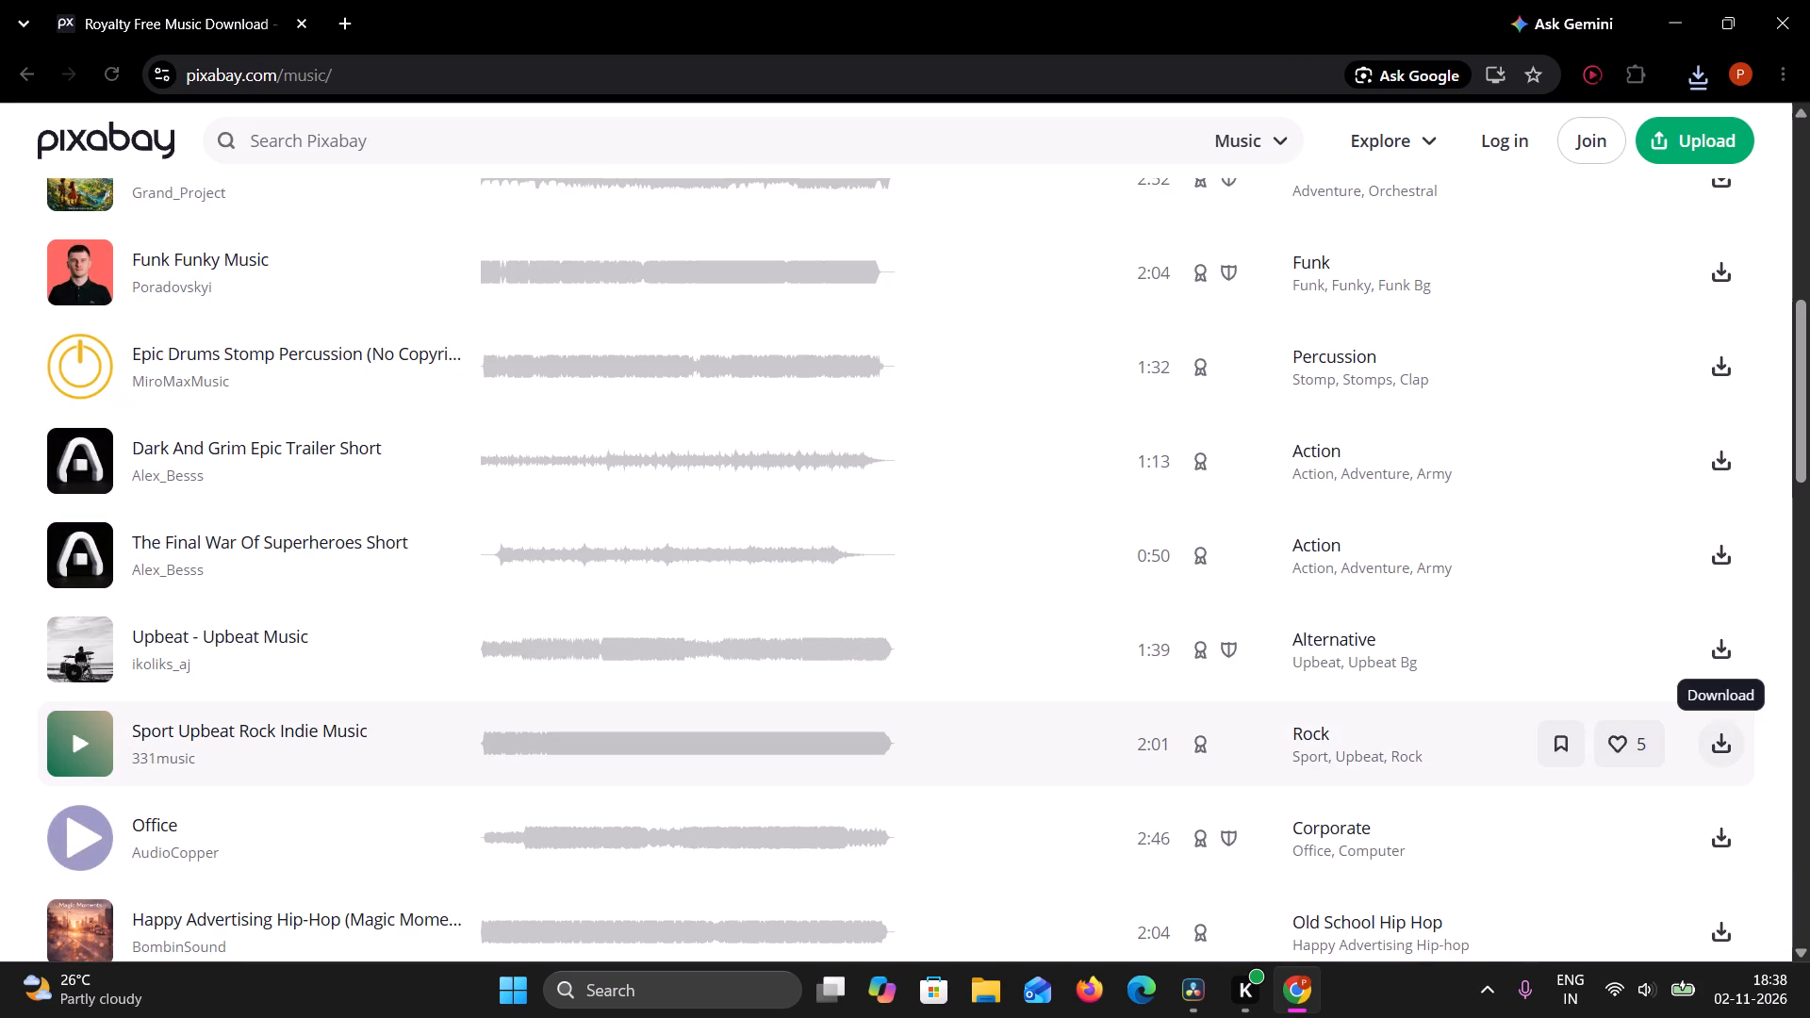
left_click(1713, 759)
Close the browser and import the 331music and ikoliks_aj MP3 files from Downloads into the DaVinci Resolve media pool.
left_click(1809, 0)
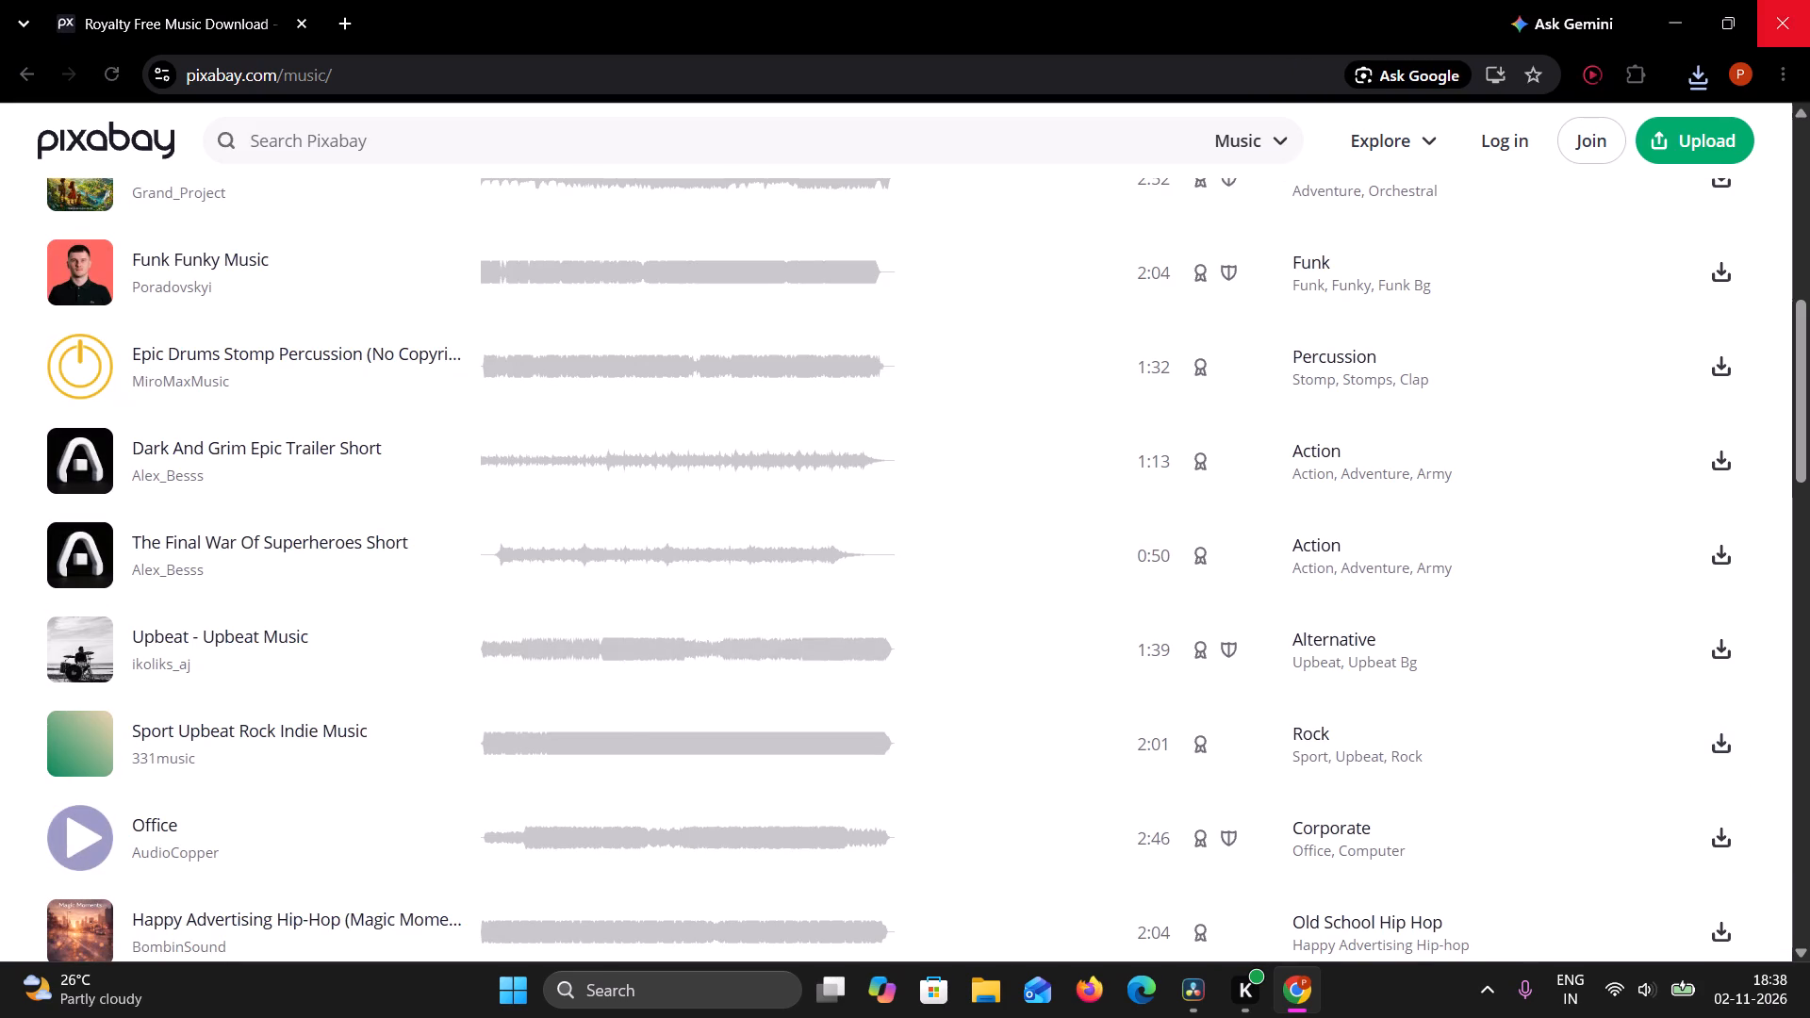
left_click(135, 66)
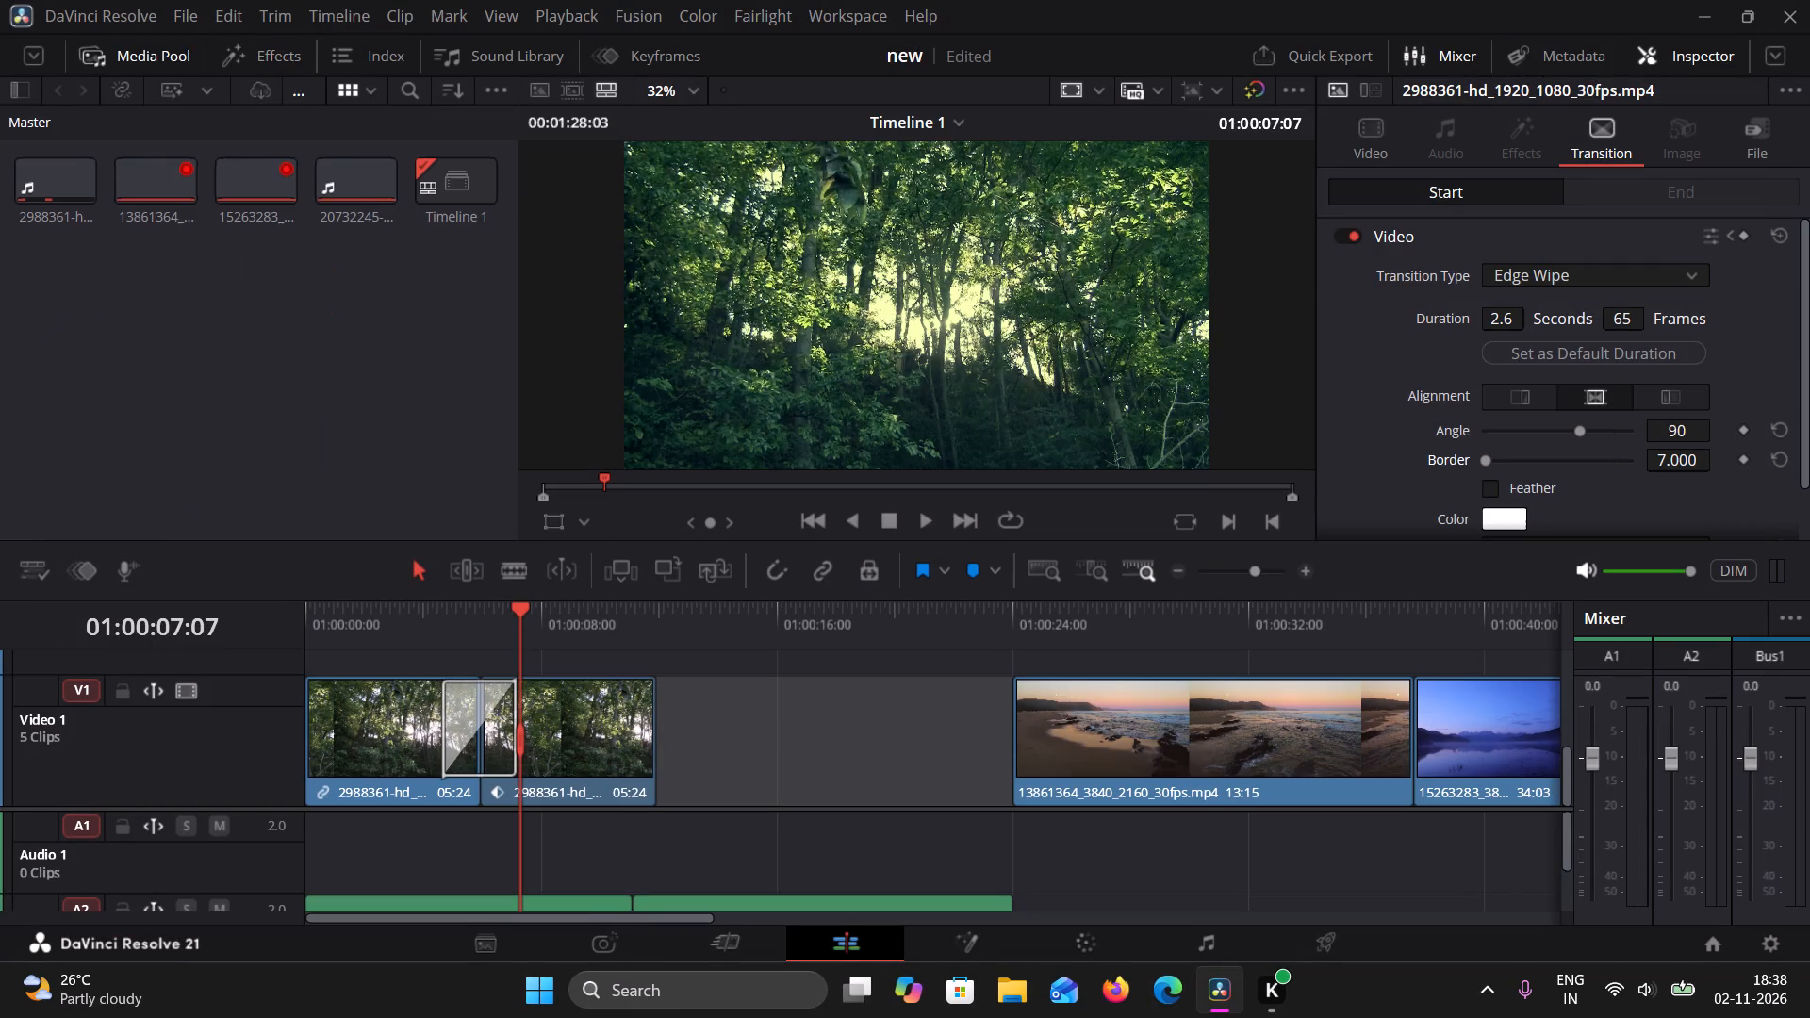
left_click(177, 20)
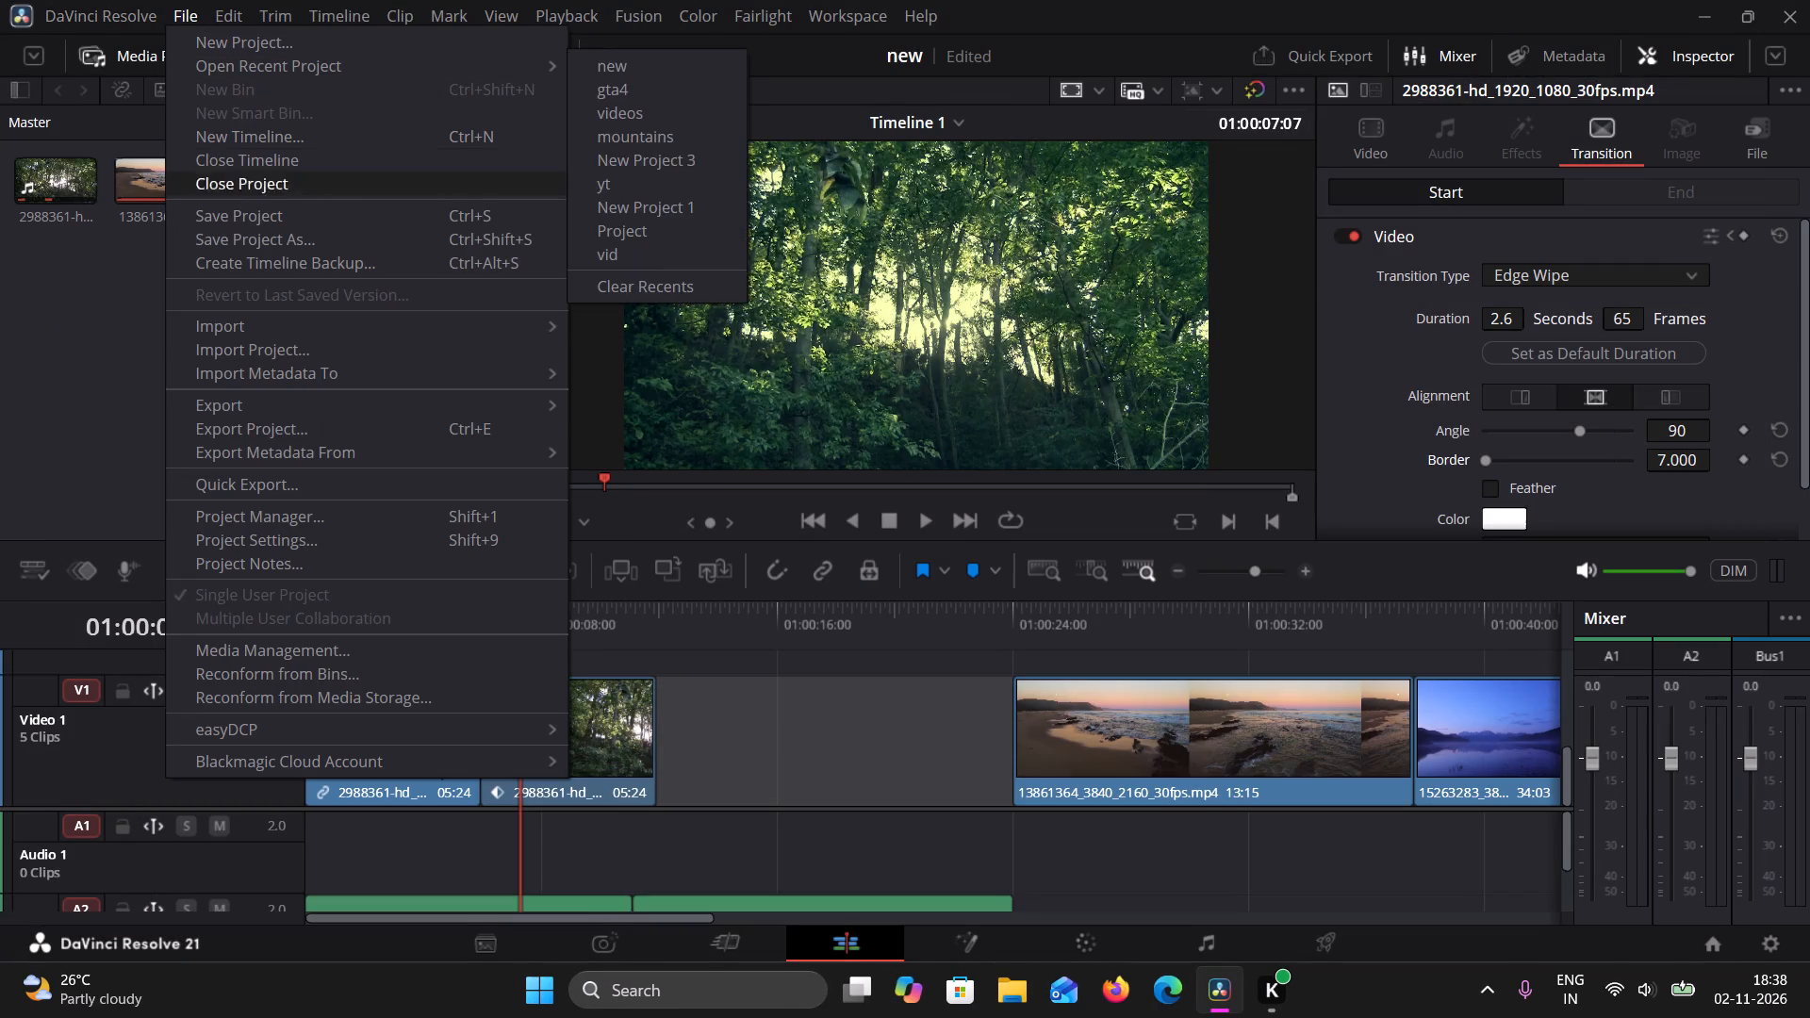
left_click(294, 325)
left_click(629, 349)
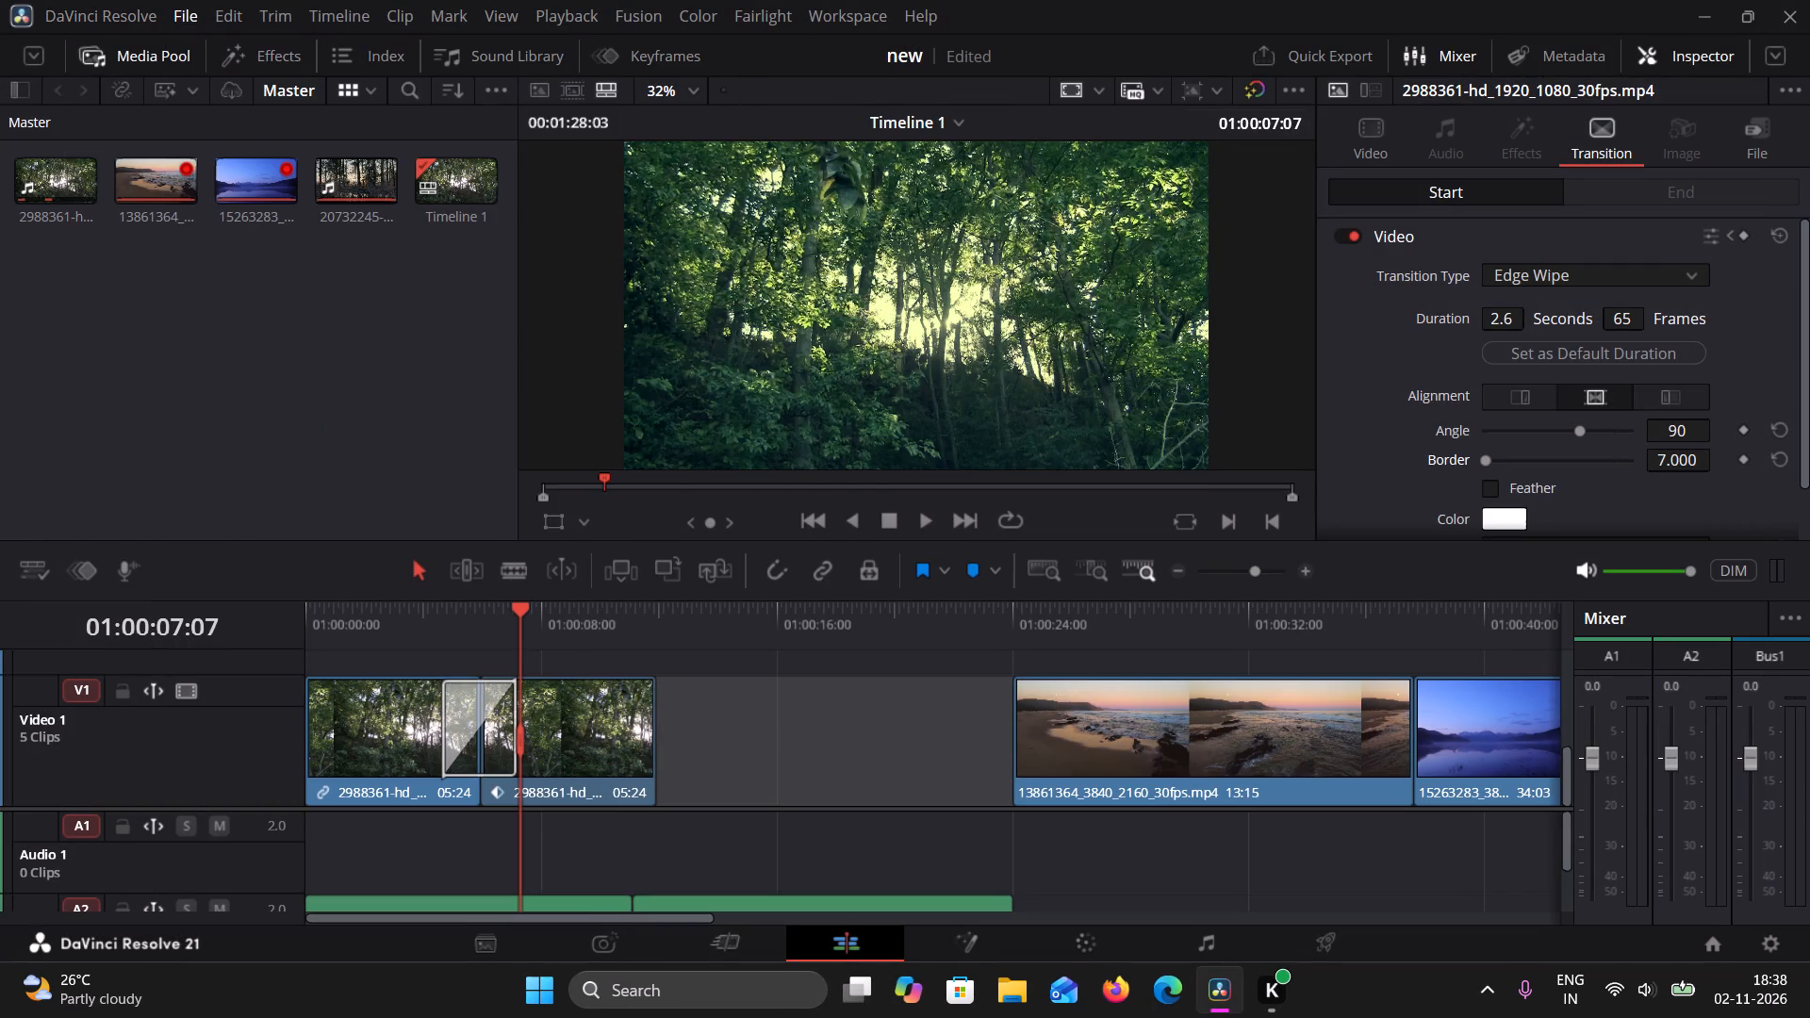
left_click(126, 340)
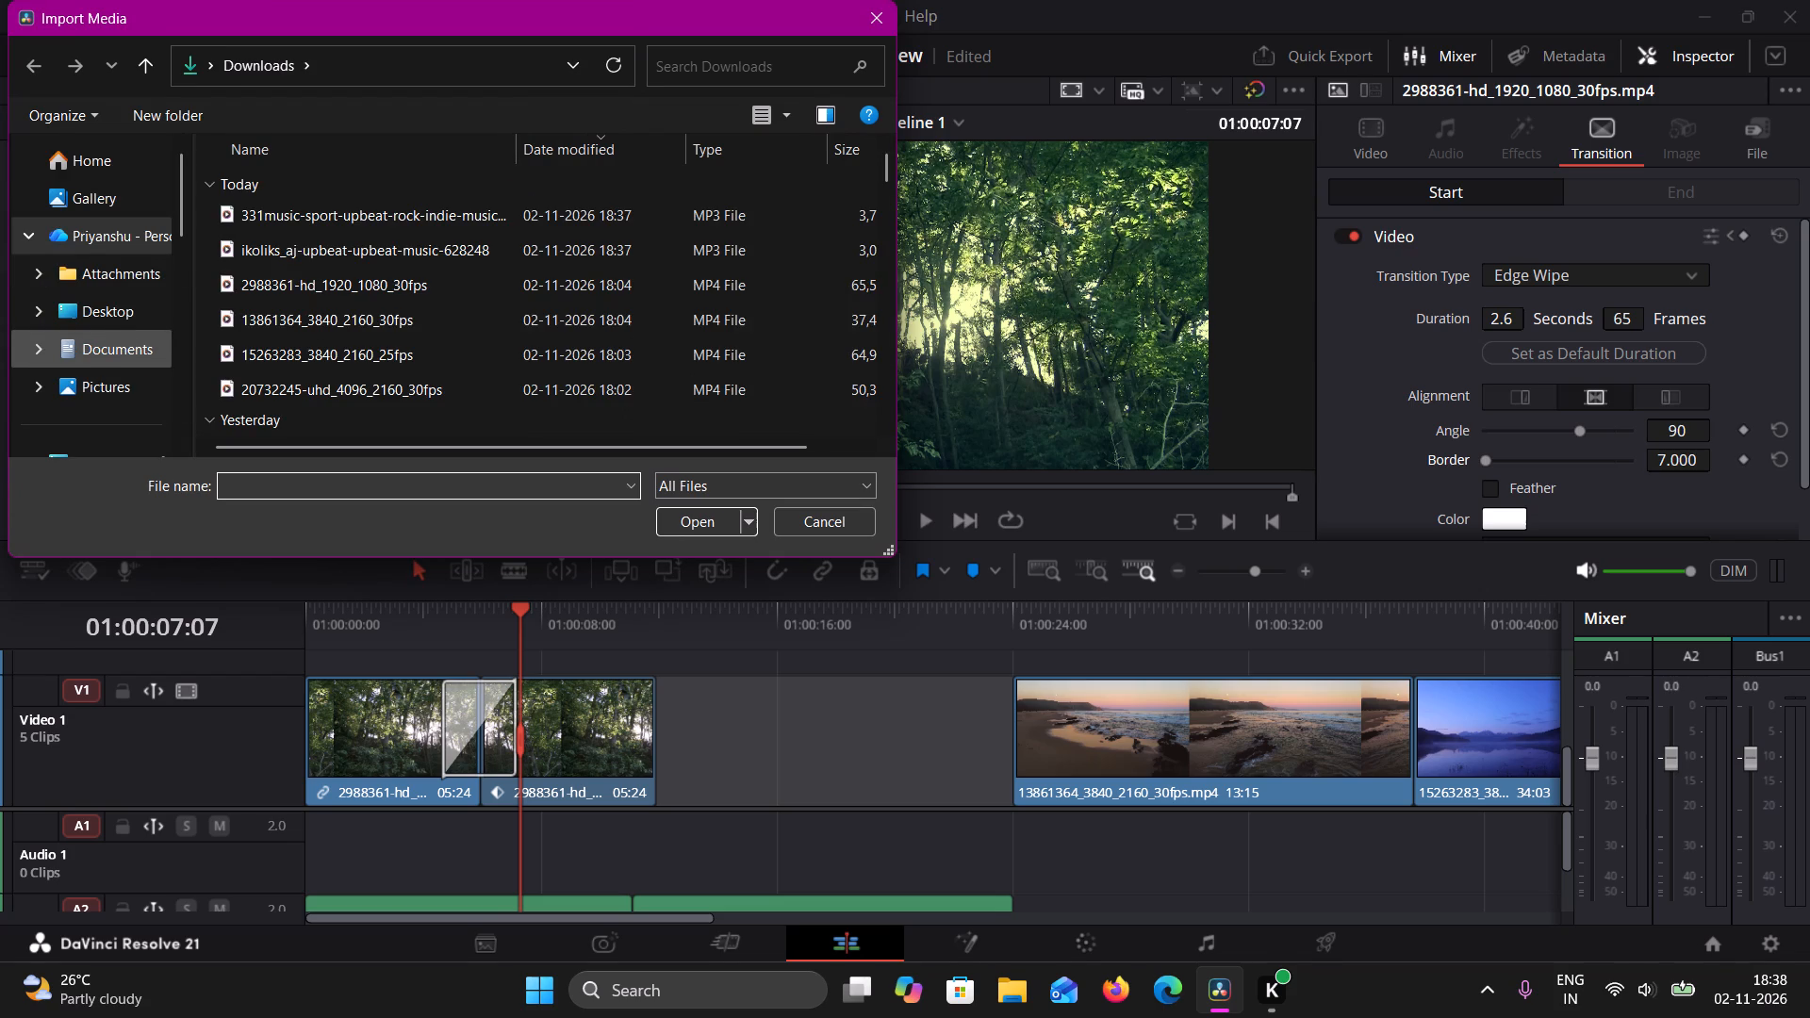
left_click(115, 312)
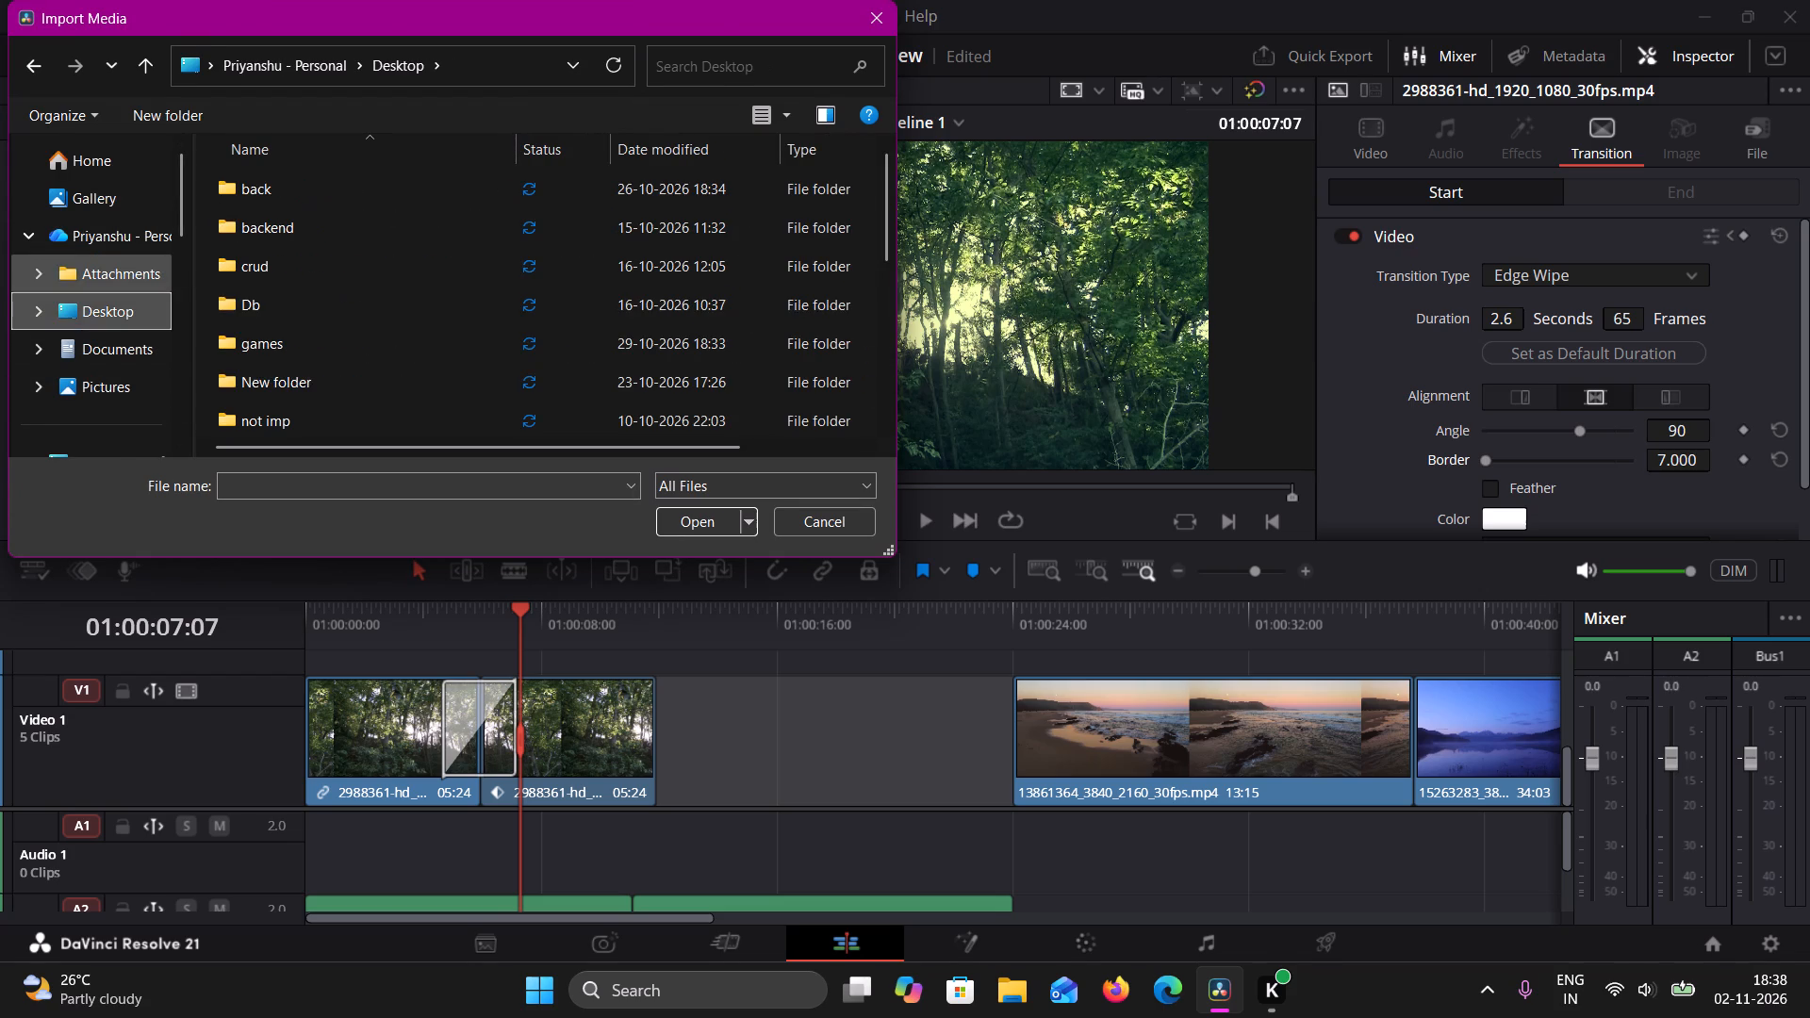
scroll(120, 272, "down", 2)
left_click(120, 272)
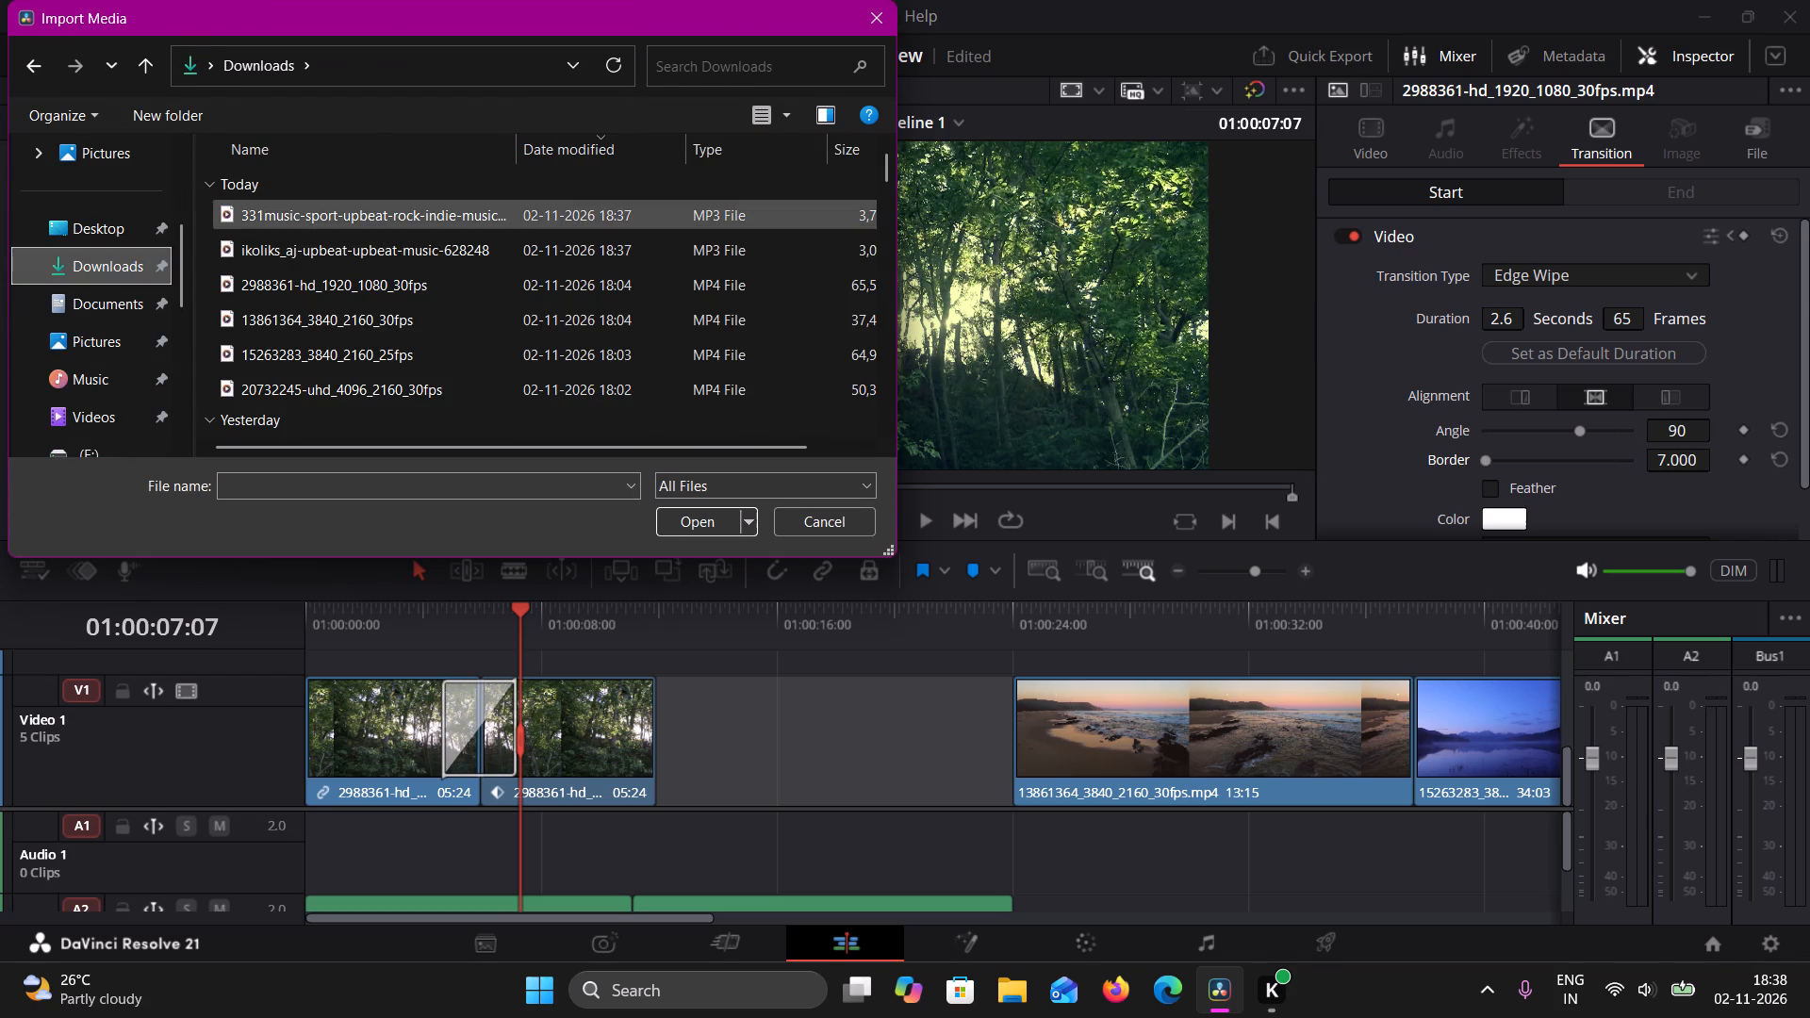
left_click_drag(204, 213, 238, 265)
left_click(686, 537)
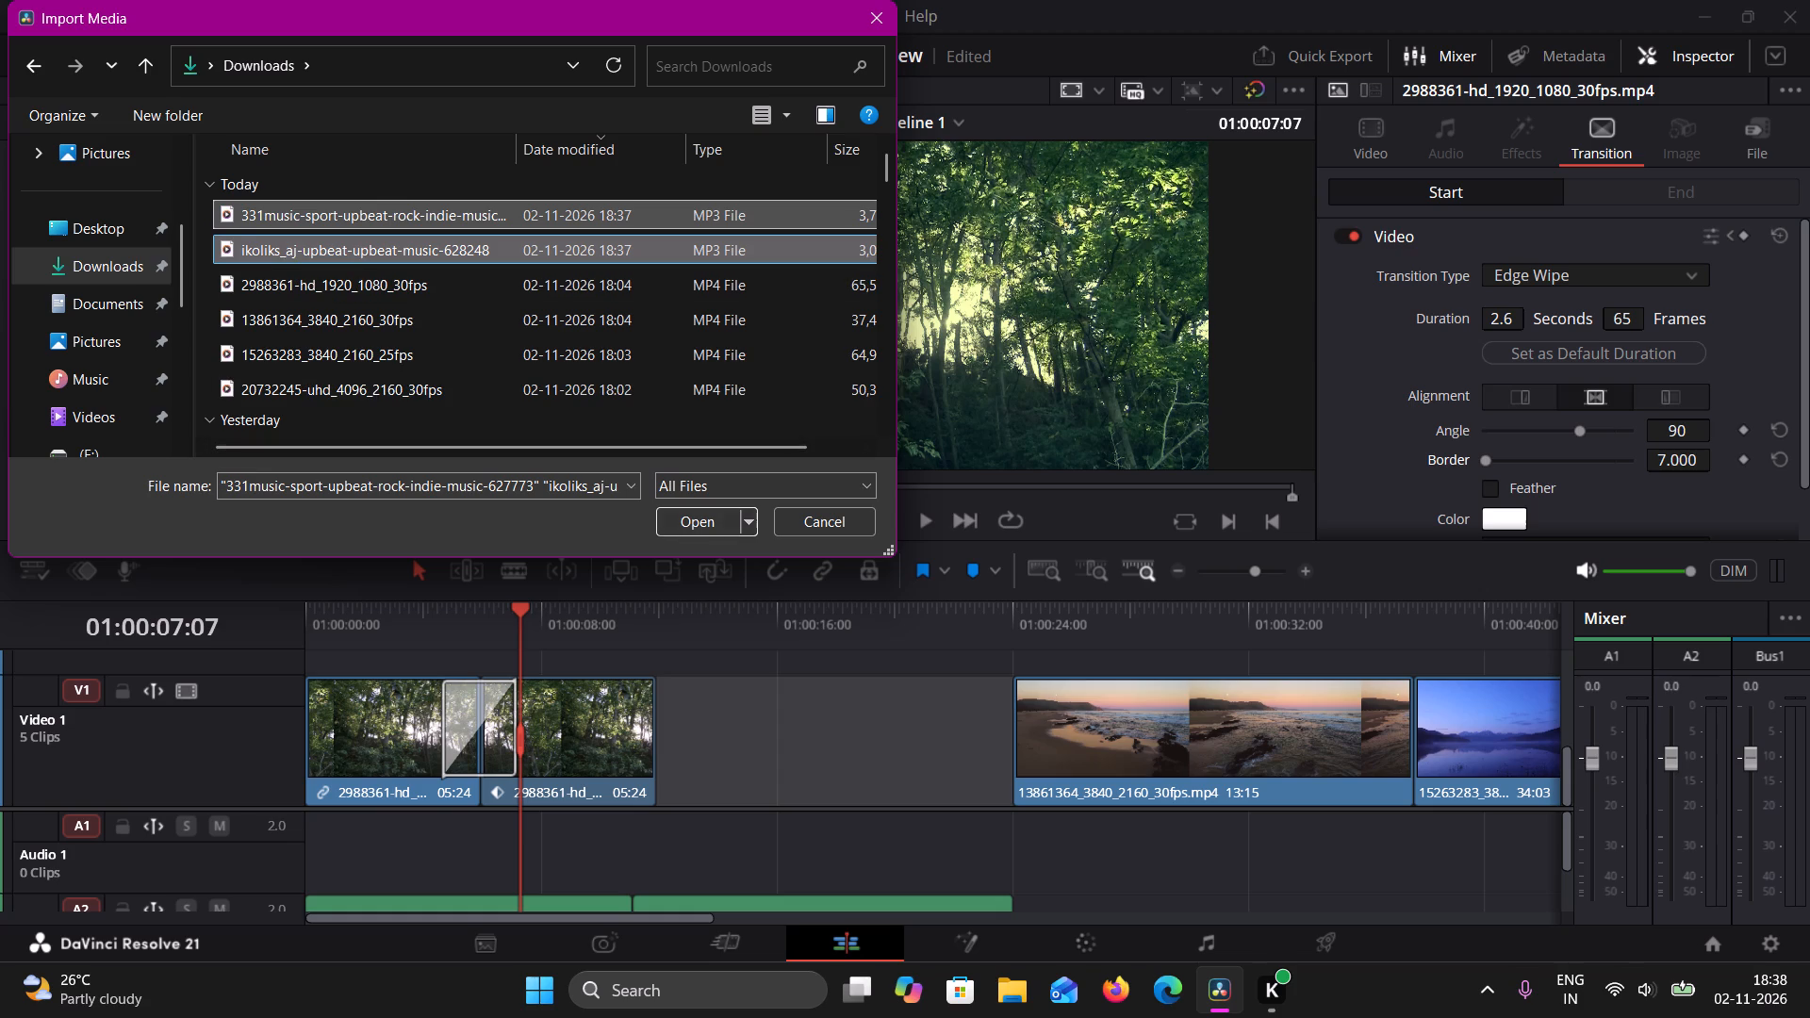
left_click(689, 527)
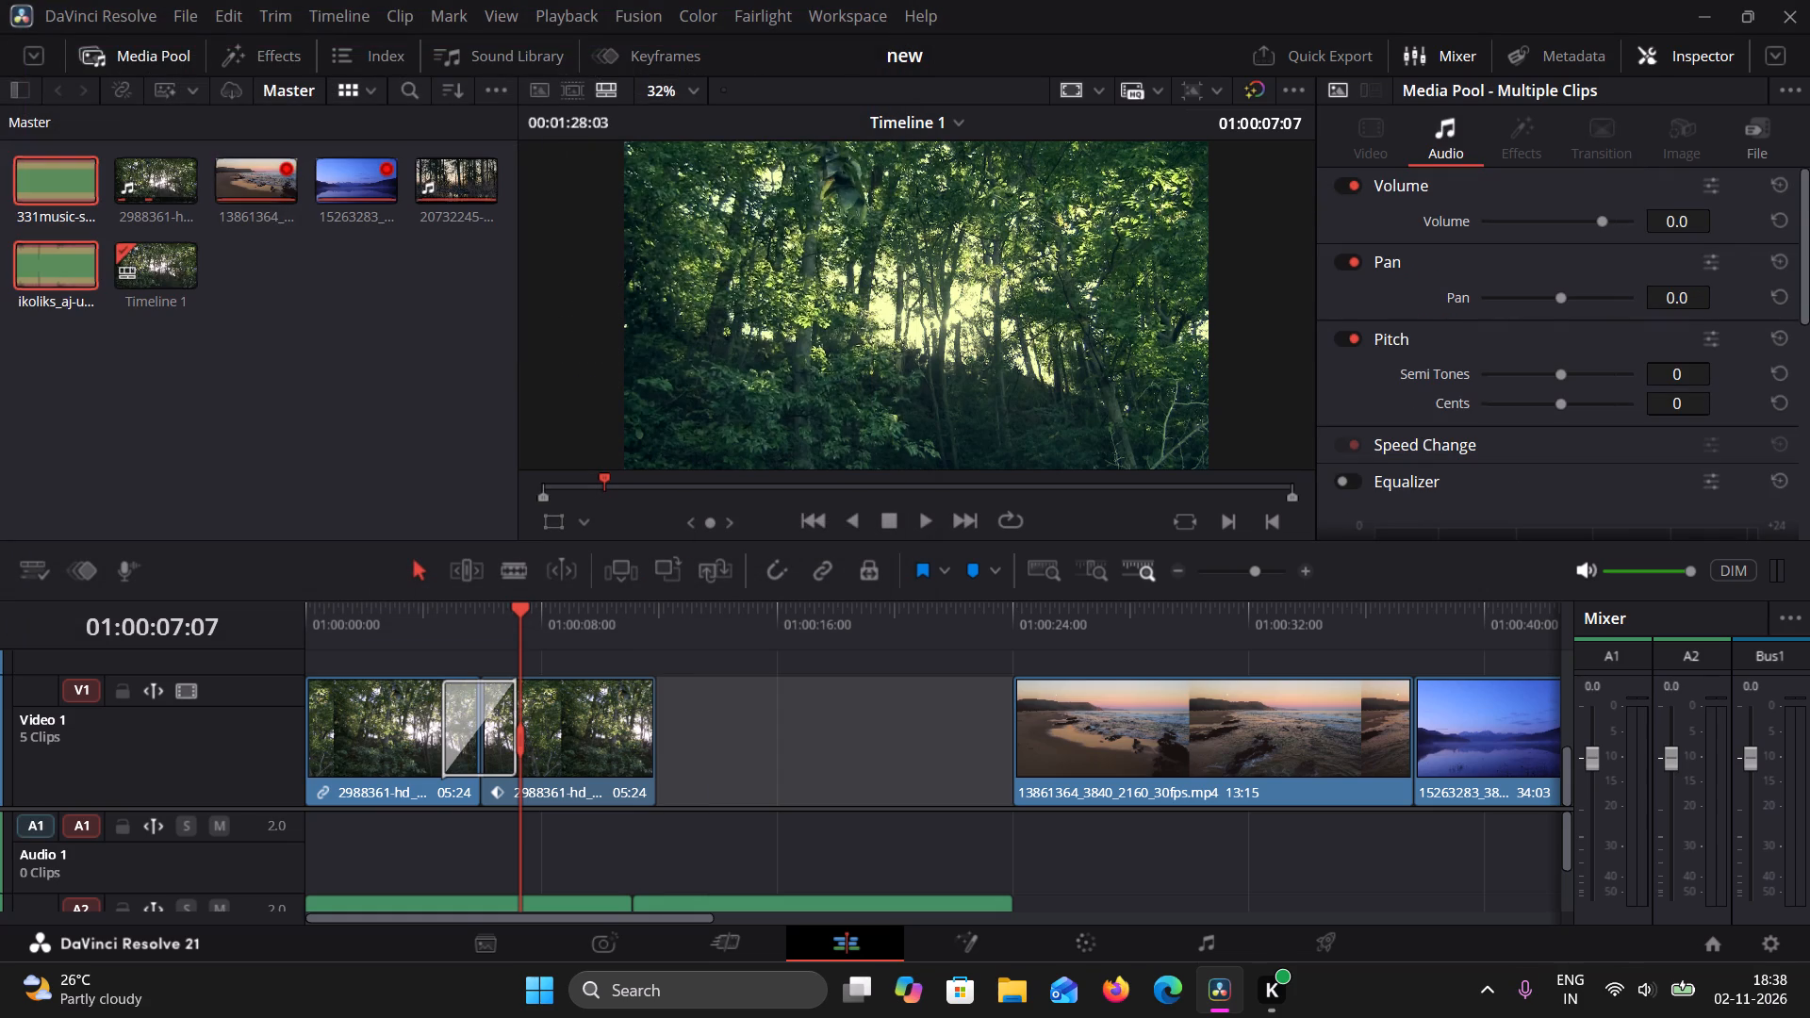
Place both imported music tracks on Audio 1, starting at the beginning of the timeline.
left_click_drag(36, 207, 288, 795)
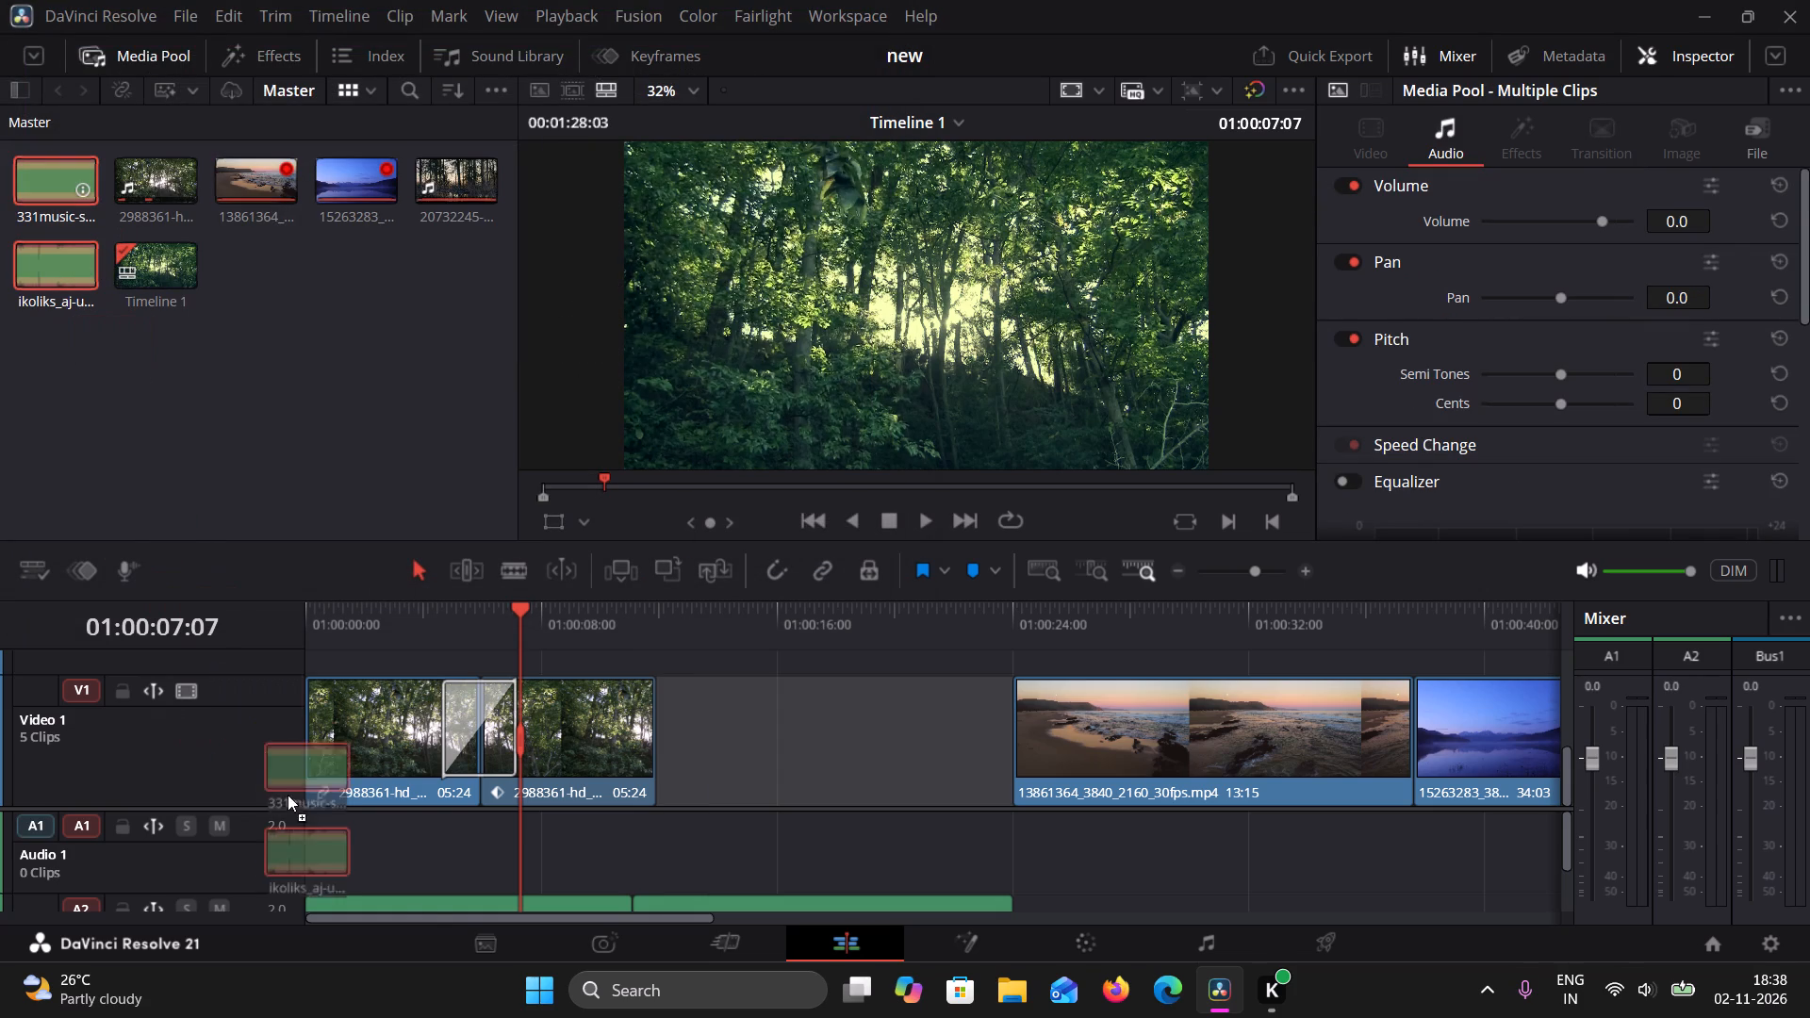
left_click_drag(288, 795, 302, 855)
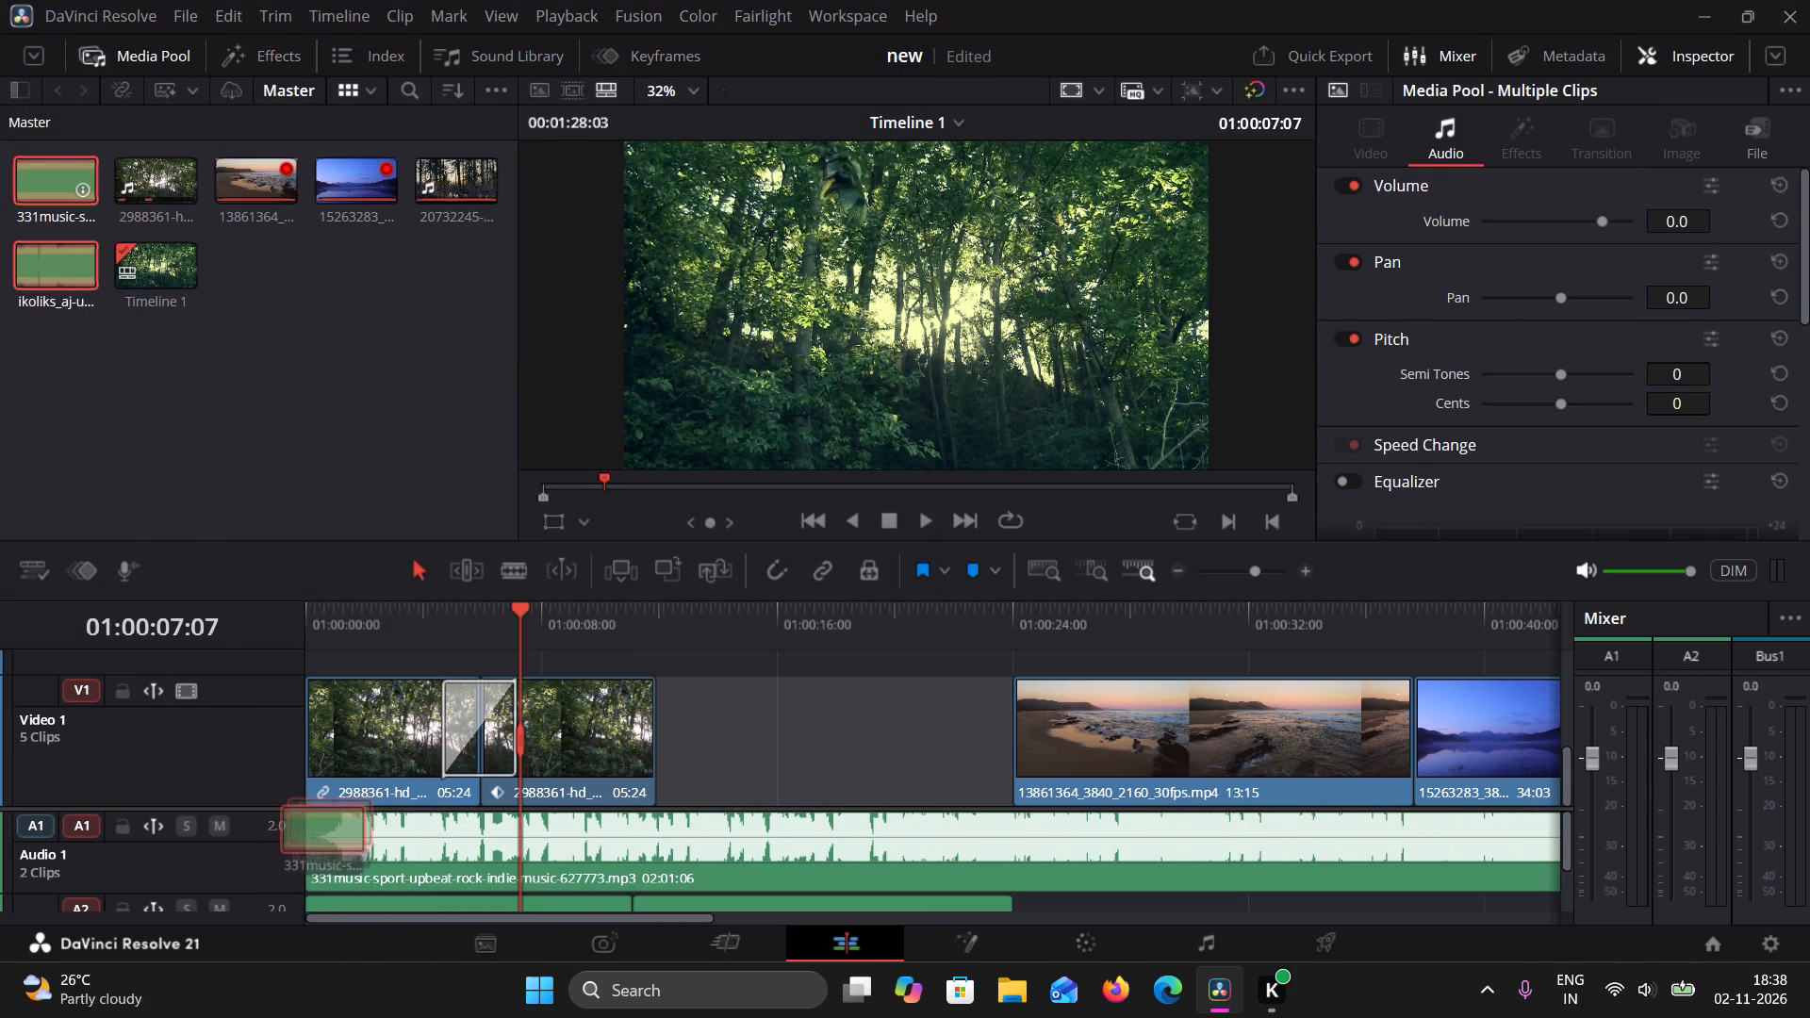
left_click_drag(302, 855, 296, 855)
Lock the Video 1 track and delete both 2988361-hd_1920_1080_30fps.mp4 audio clips from Audio 2.
left_click_drag(522, 603, 656, 637)
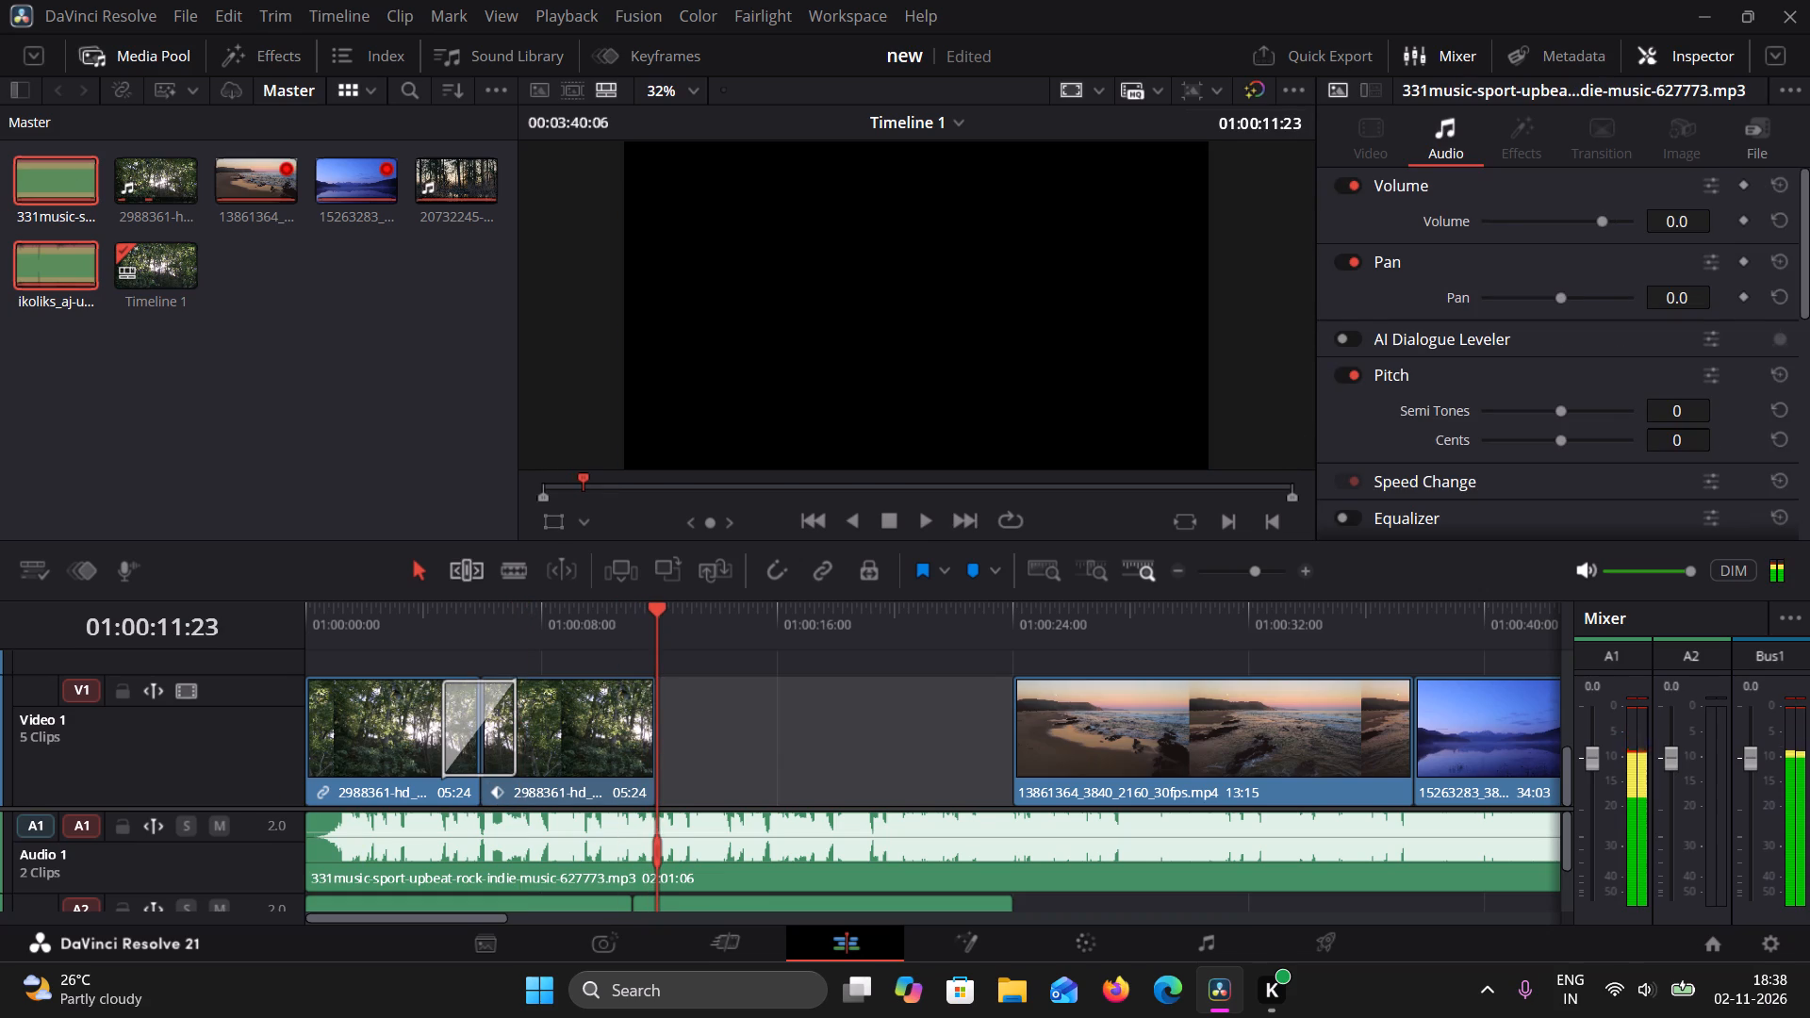
left_click(118, 691)
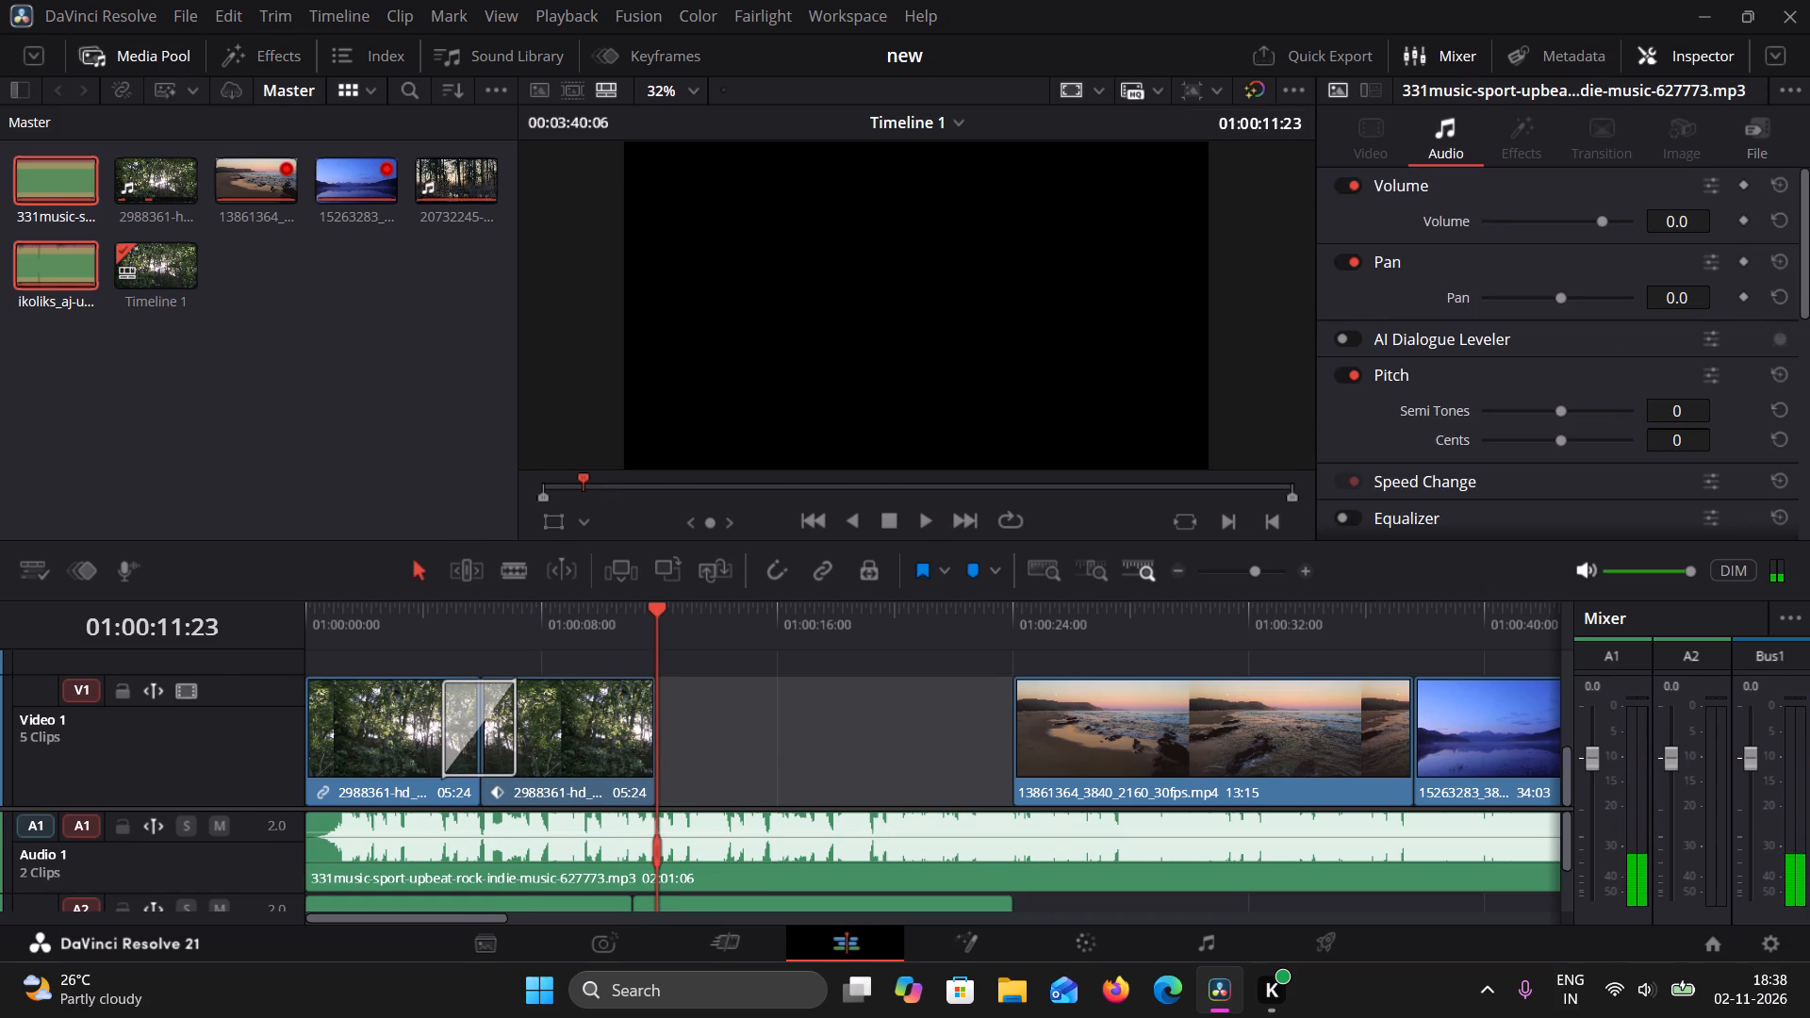
scroll(288, 792, "down", 3)
scroll(850, 837, "down", 5)
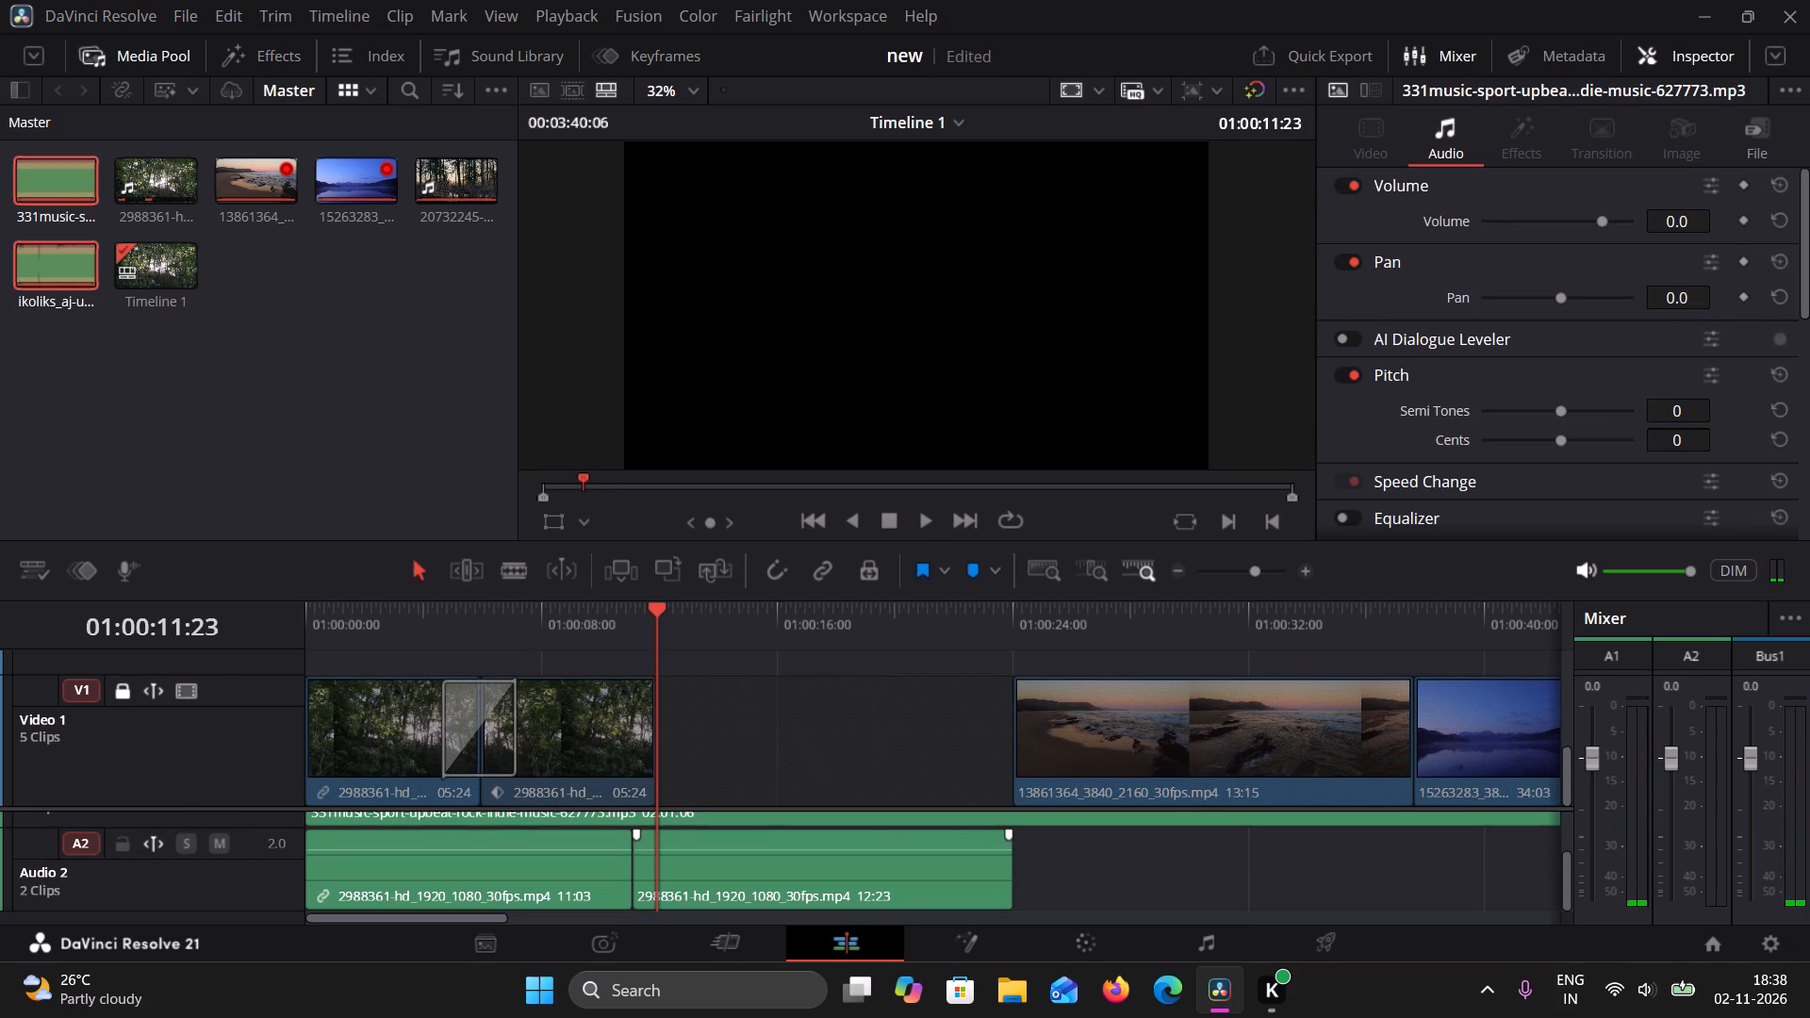
left_click_drag(1137, 892, 510, 868)
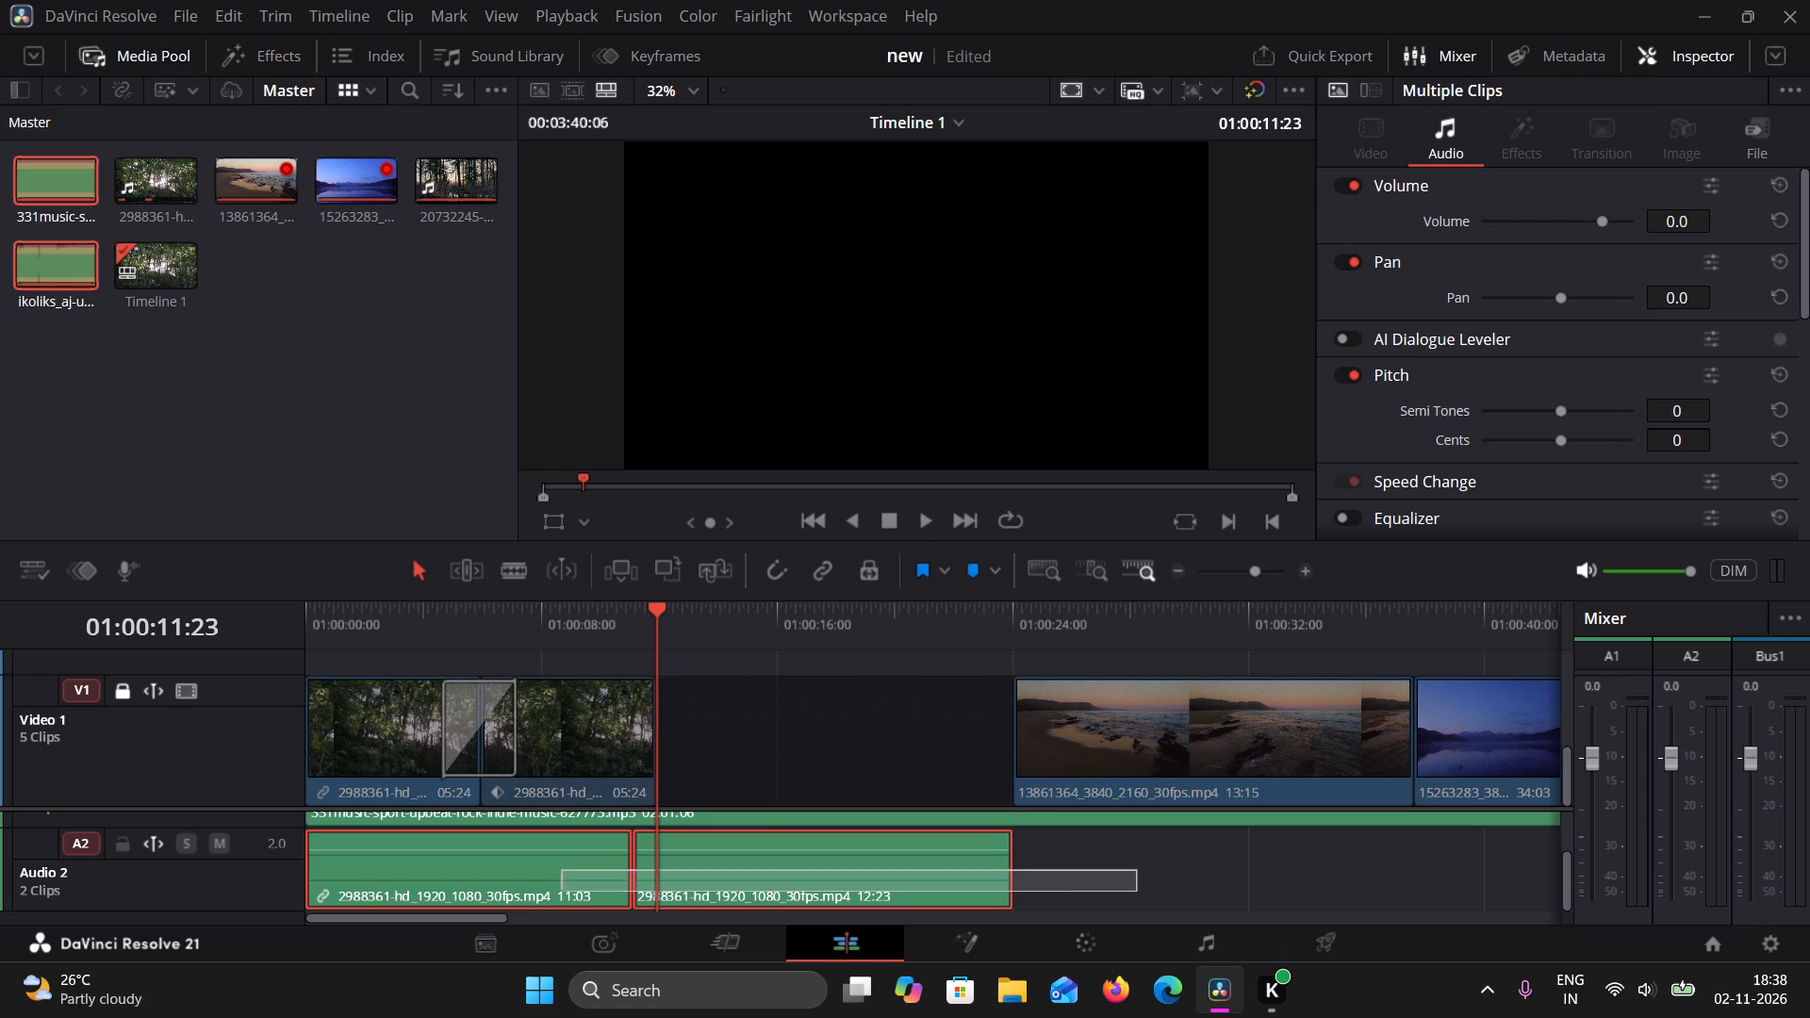
left_click_drag(510, 868, 443, 865)
key("Delete")
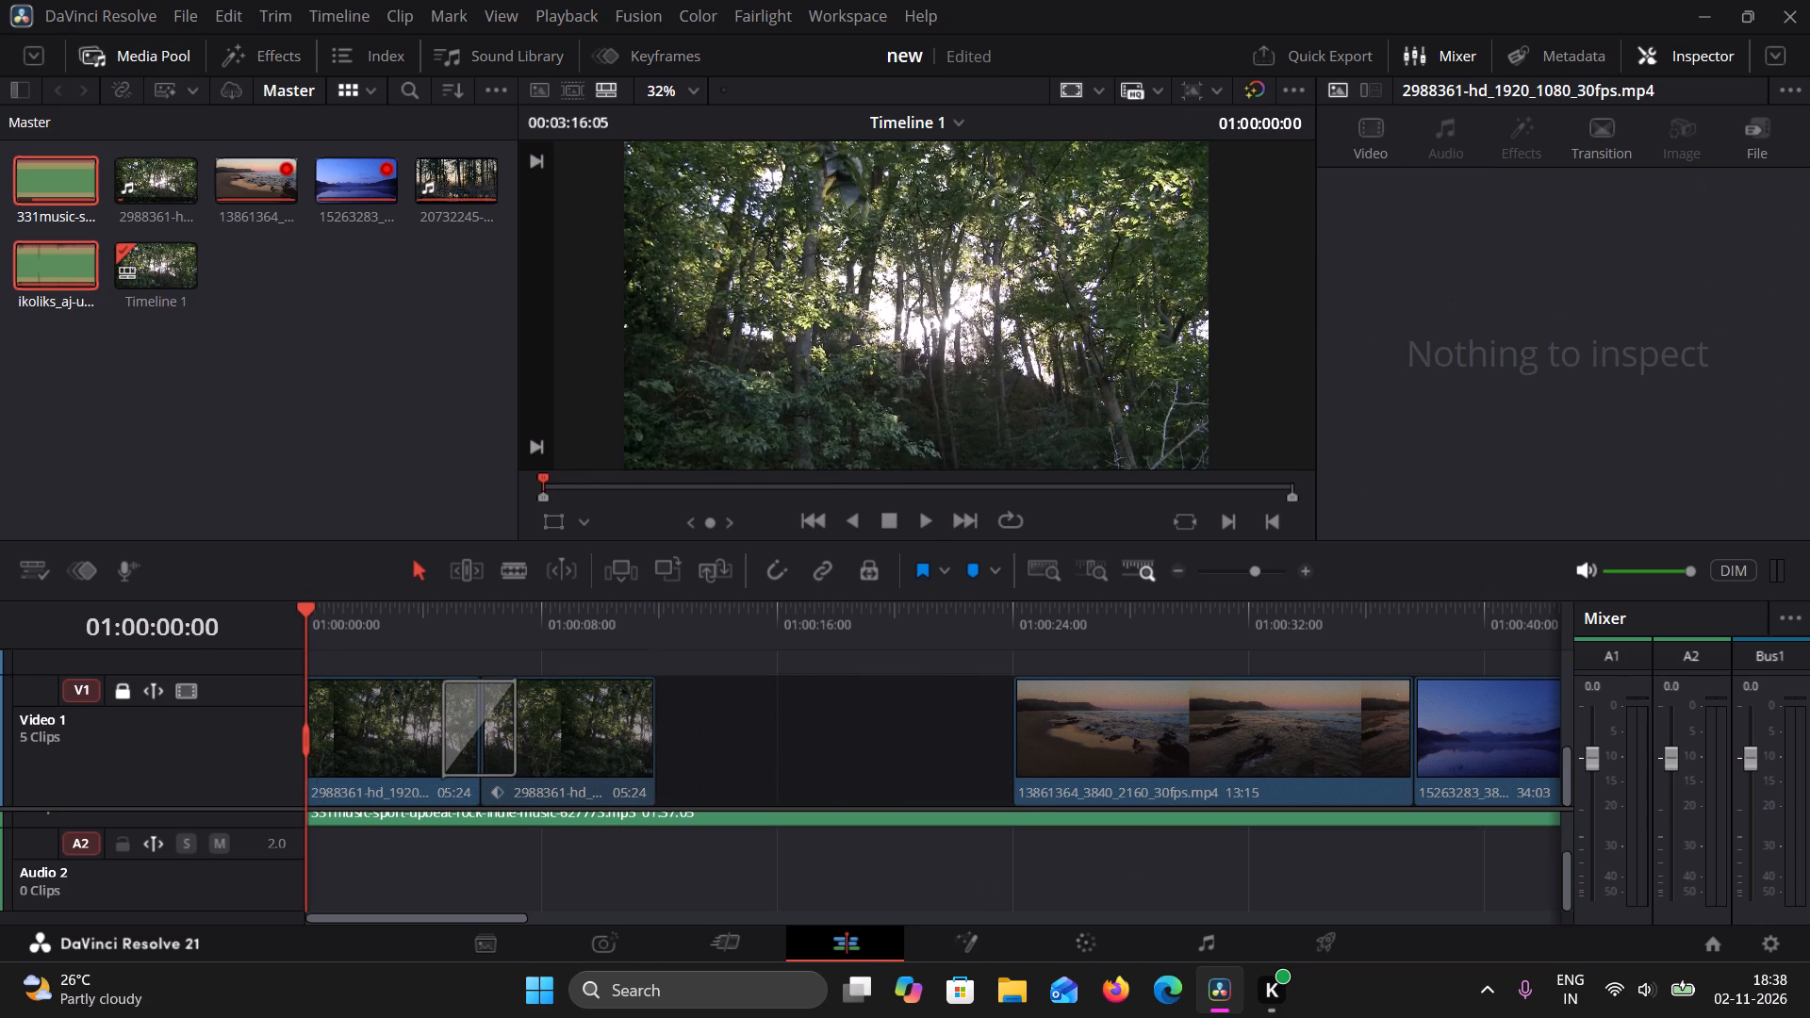
Split the 331music track on Audio 1 with the Blade at about 01:00:11:15, near the end of the second forest clip.
left_click_drag(301, 606, 626, 676)
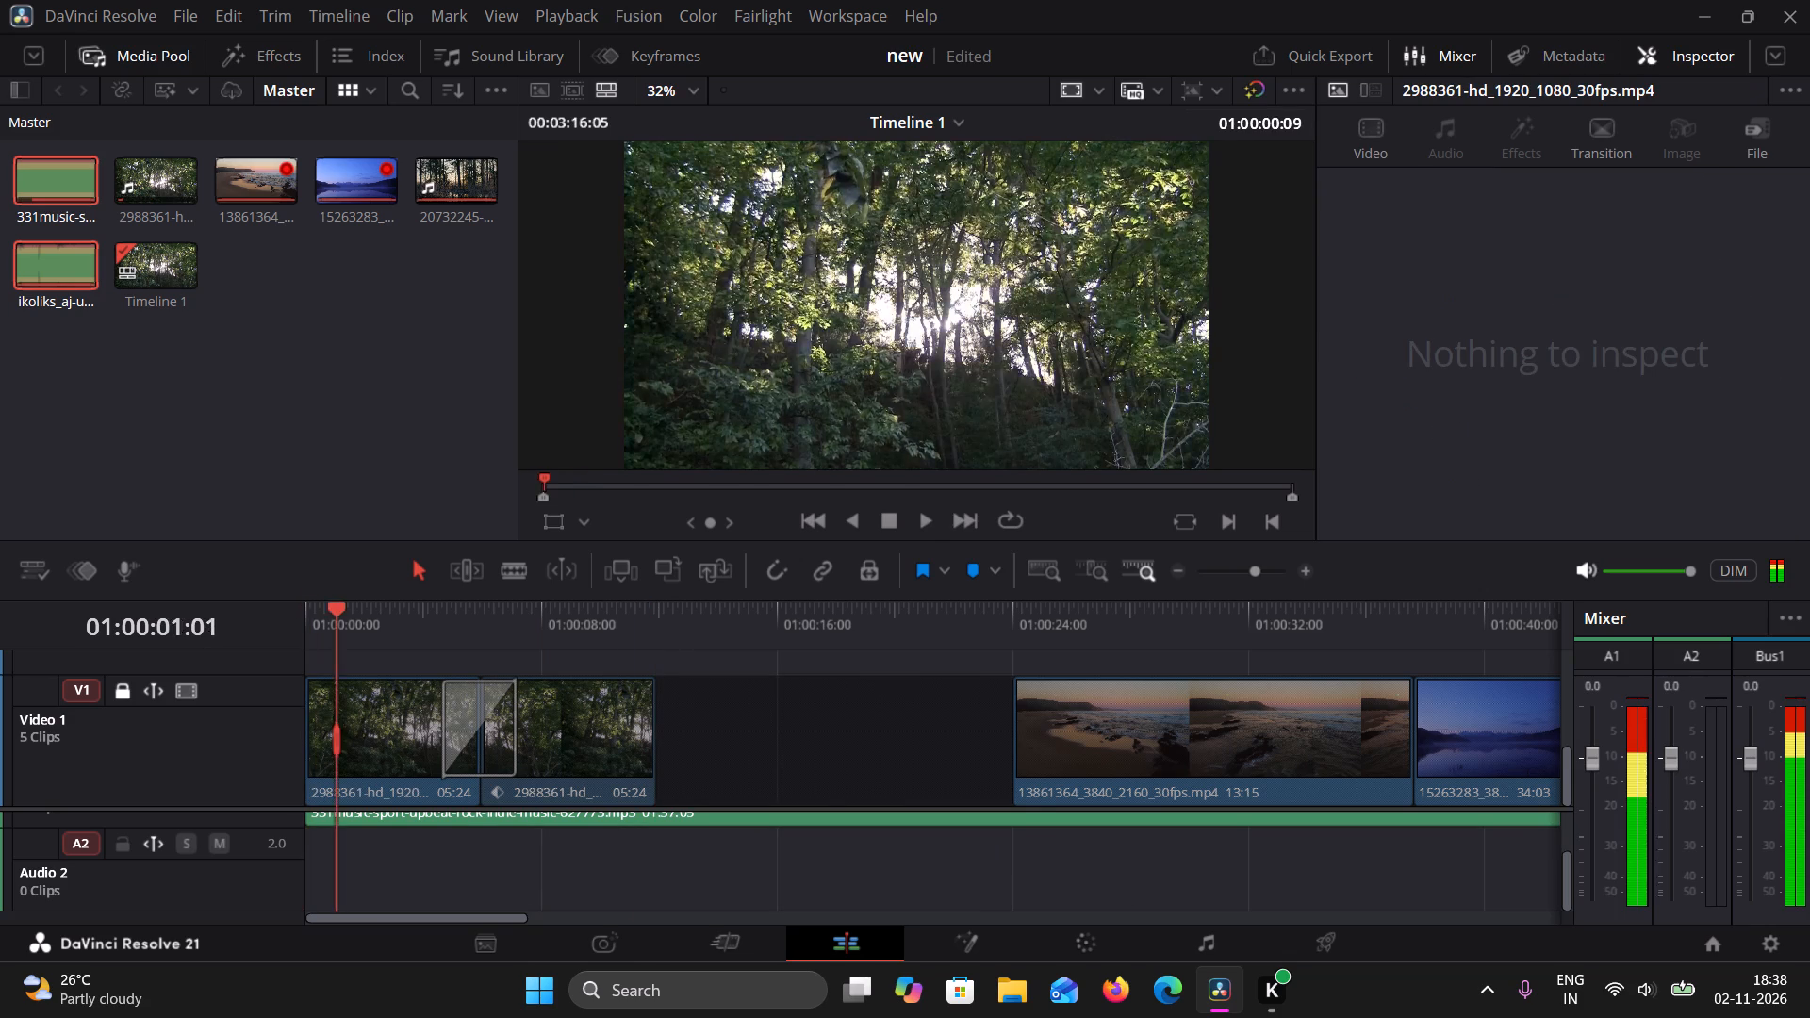
left_click_drag(626, 676, 658, 676)
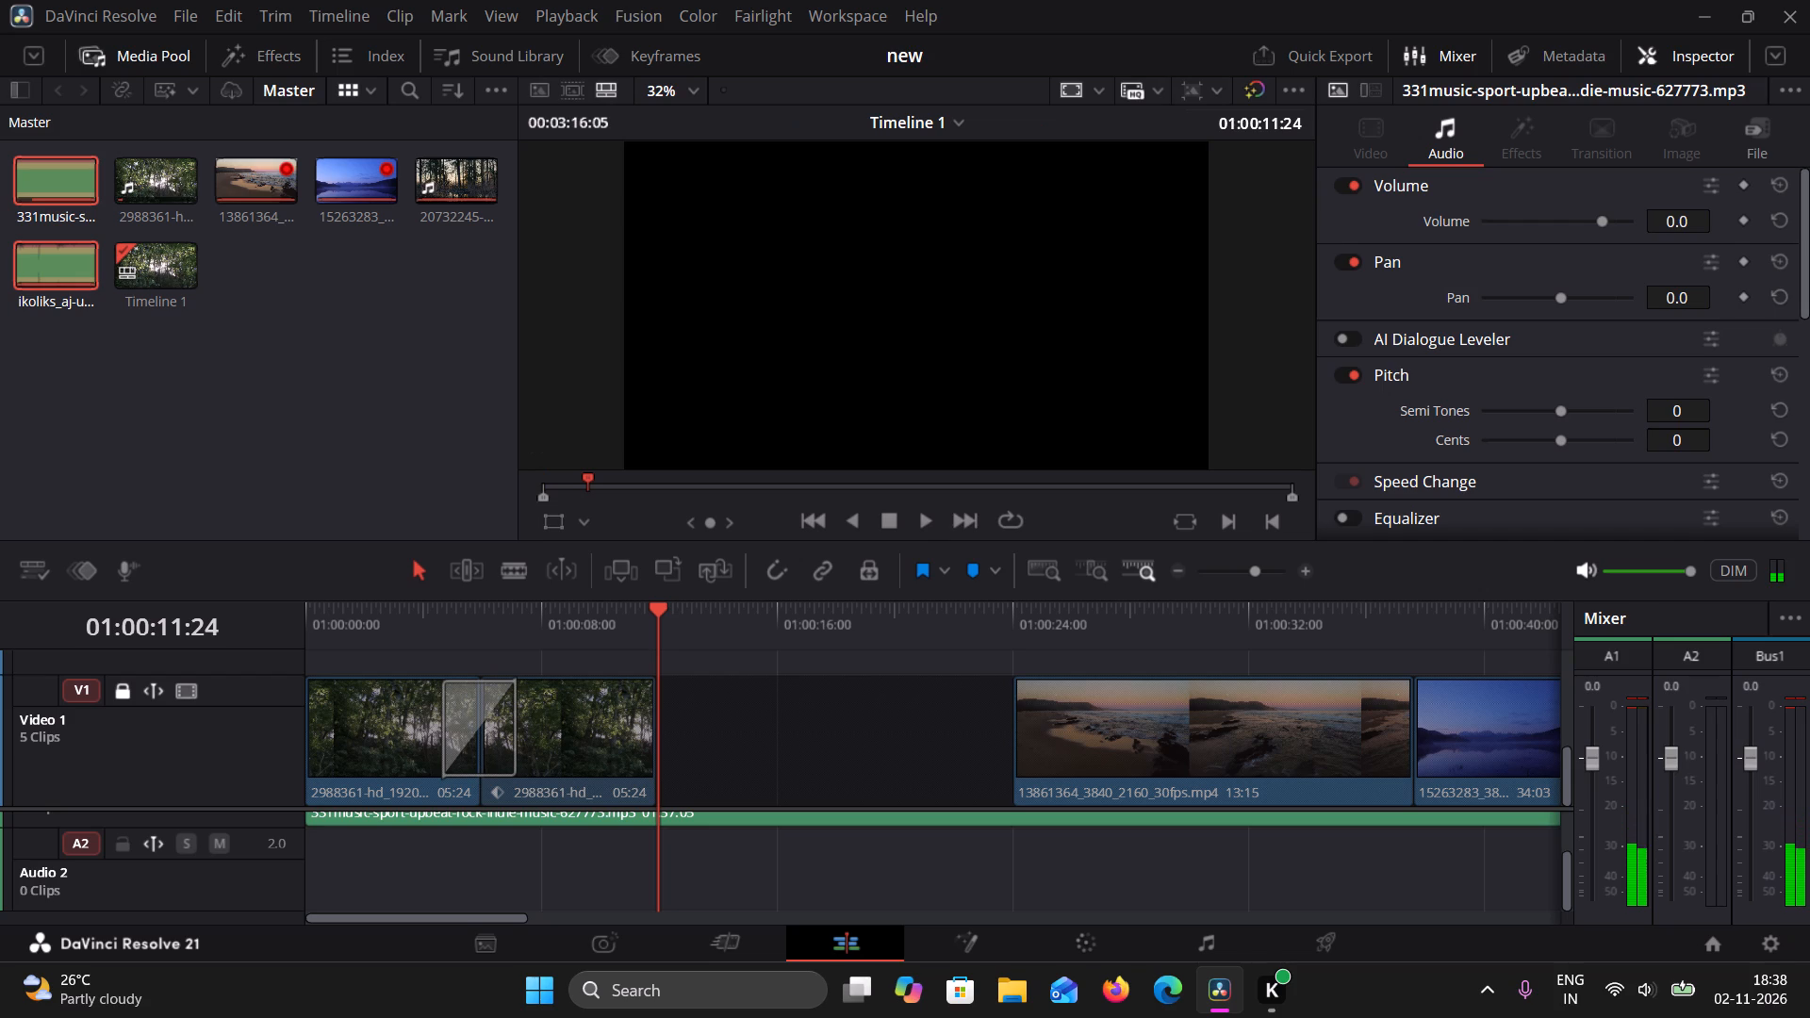
left_click(520, 566)
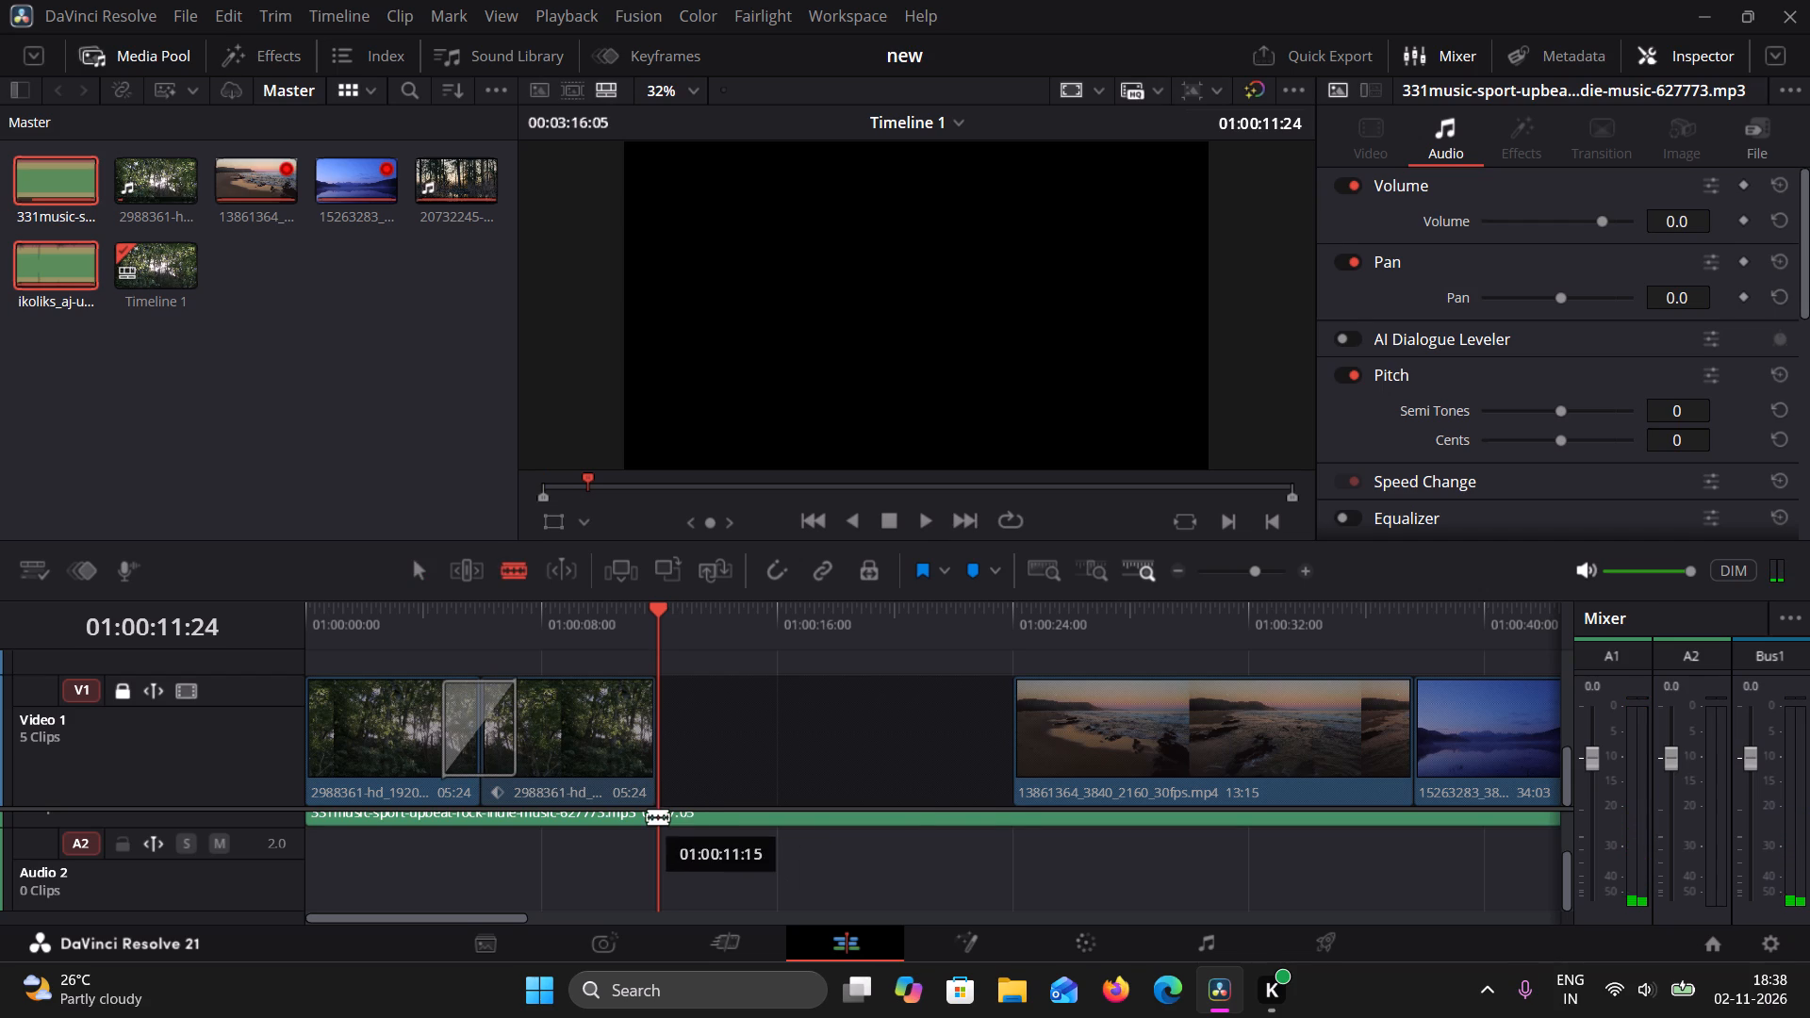
left_click(647, 816)
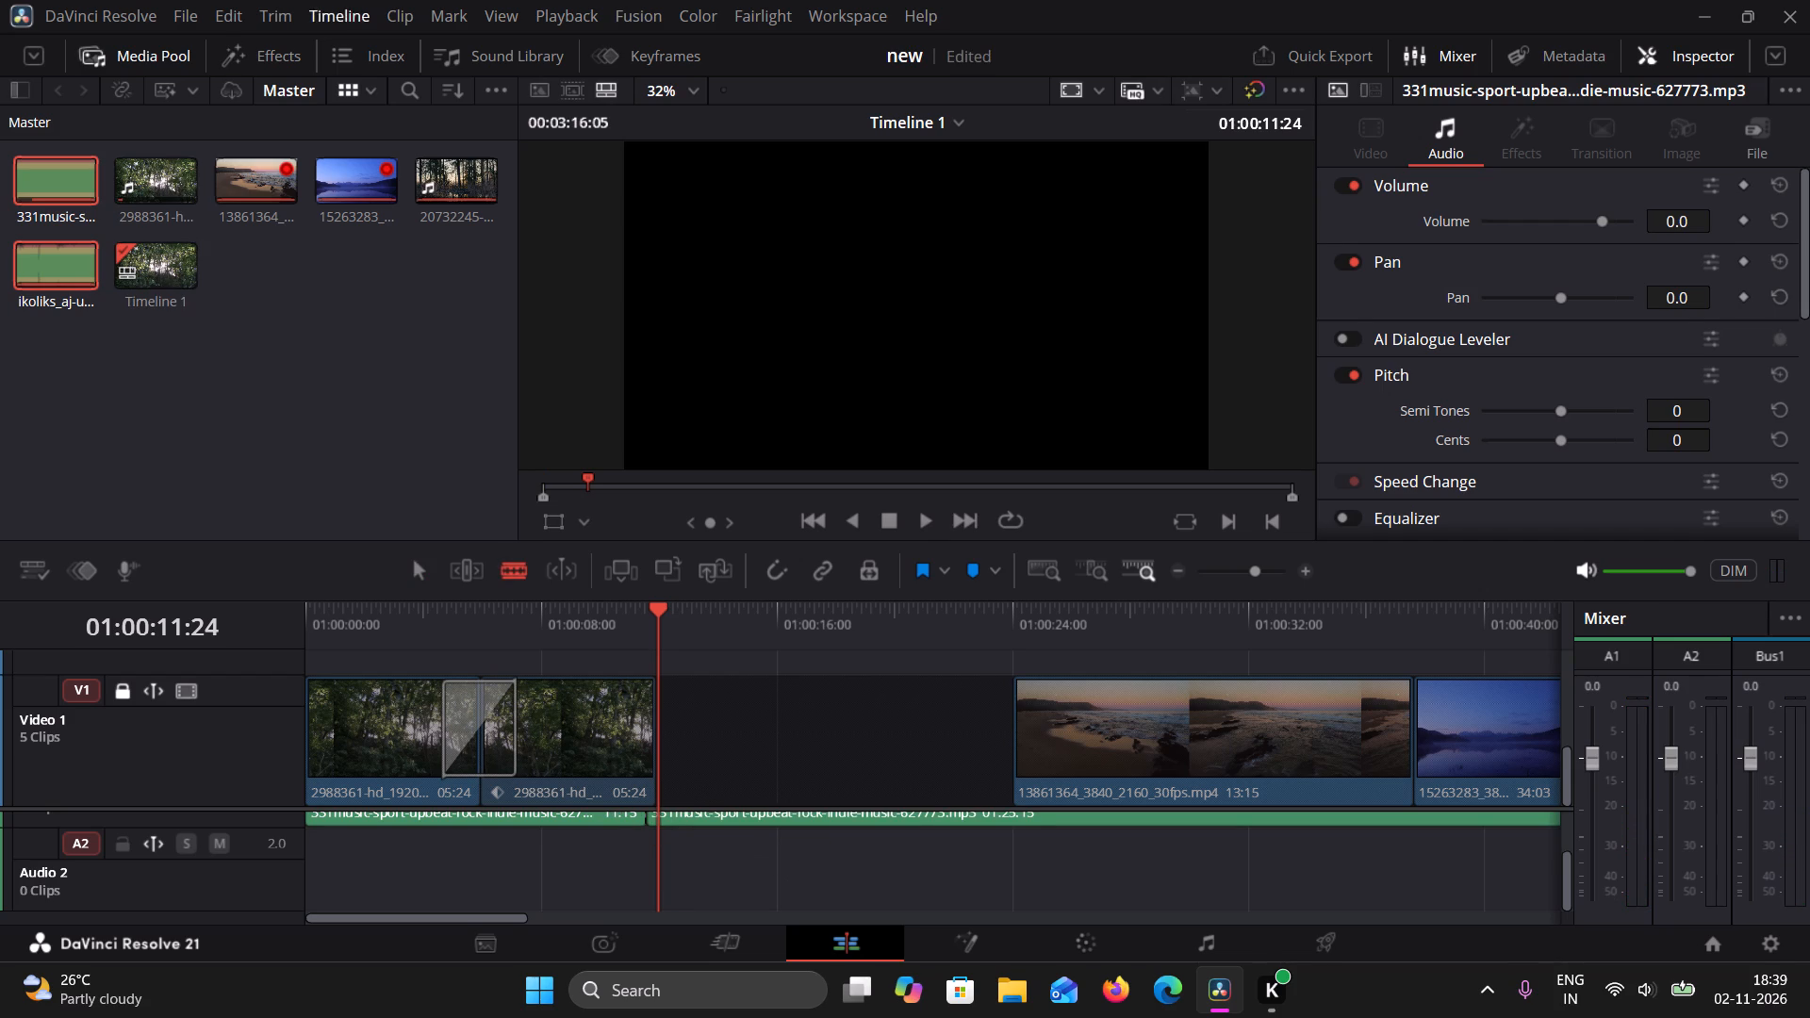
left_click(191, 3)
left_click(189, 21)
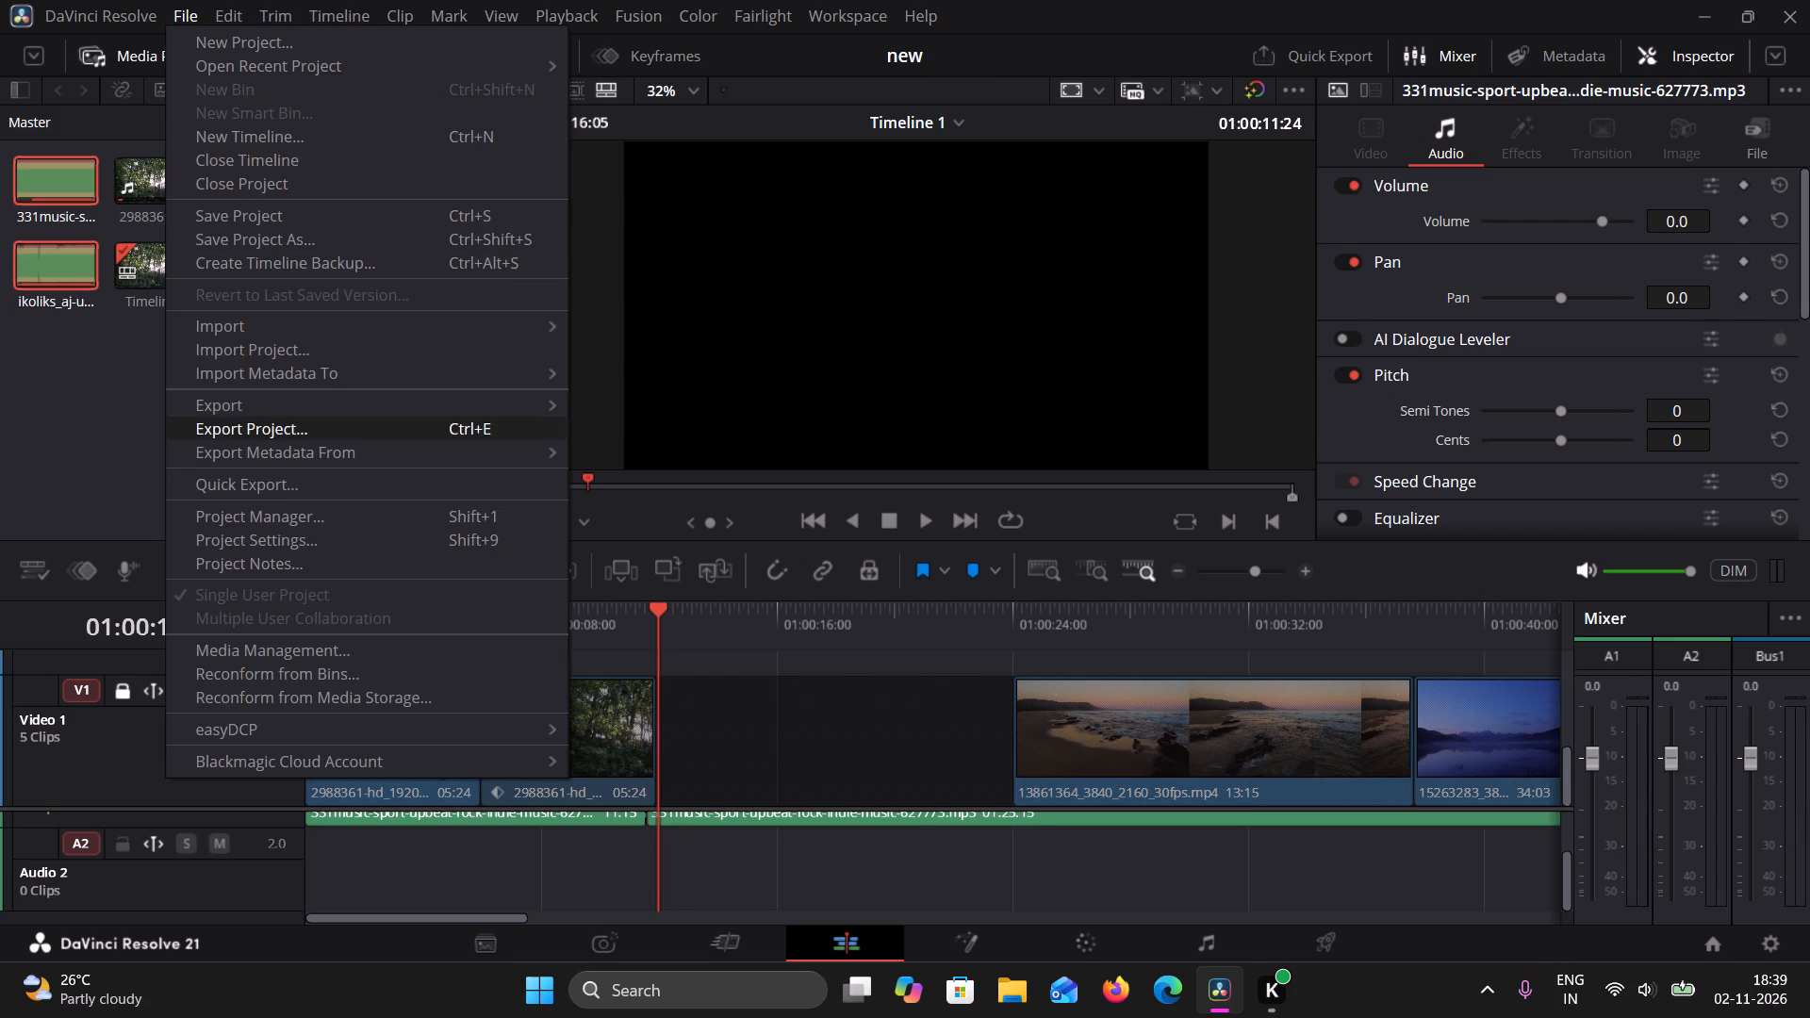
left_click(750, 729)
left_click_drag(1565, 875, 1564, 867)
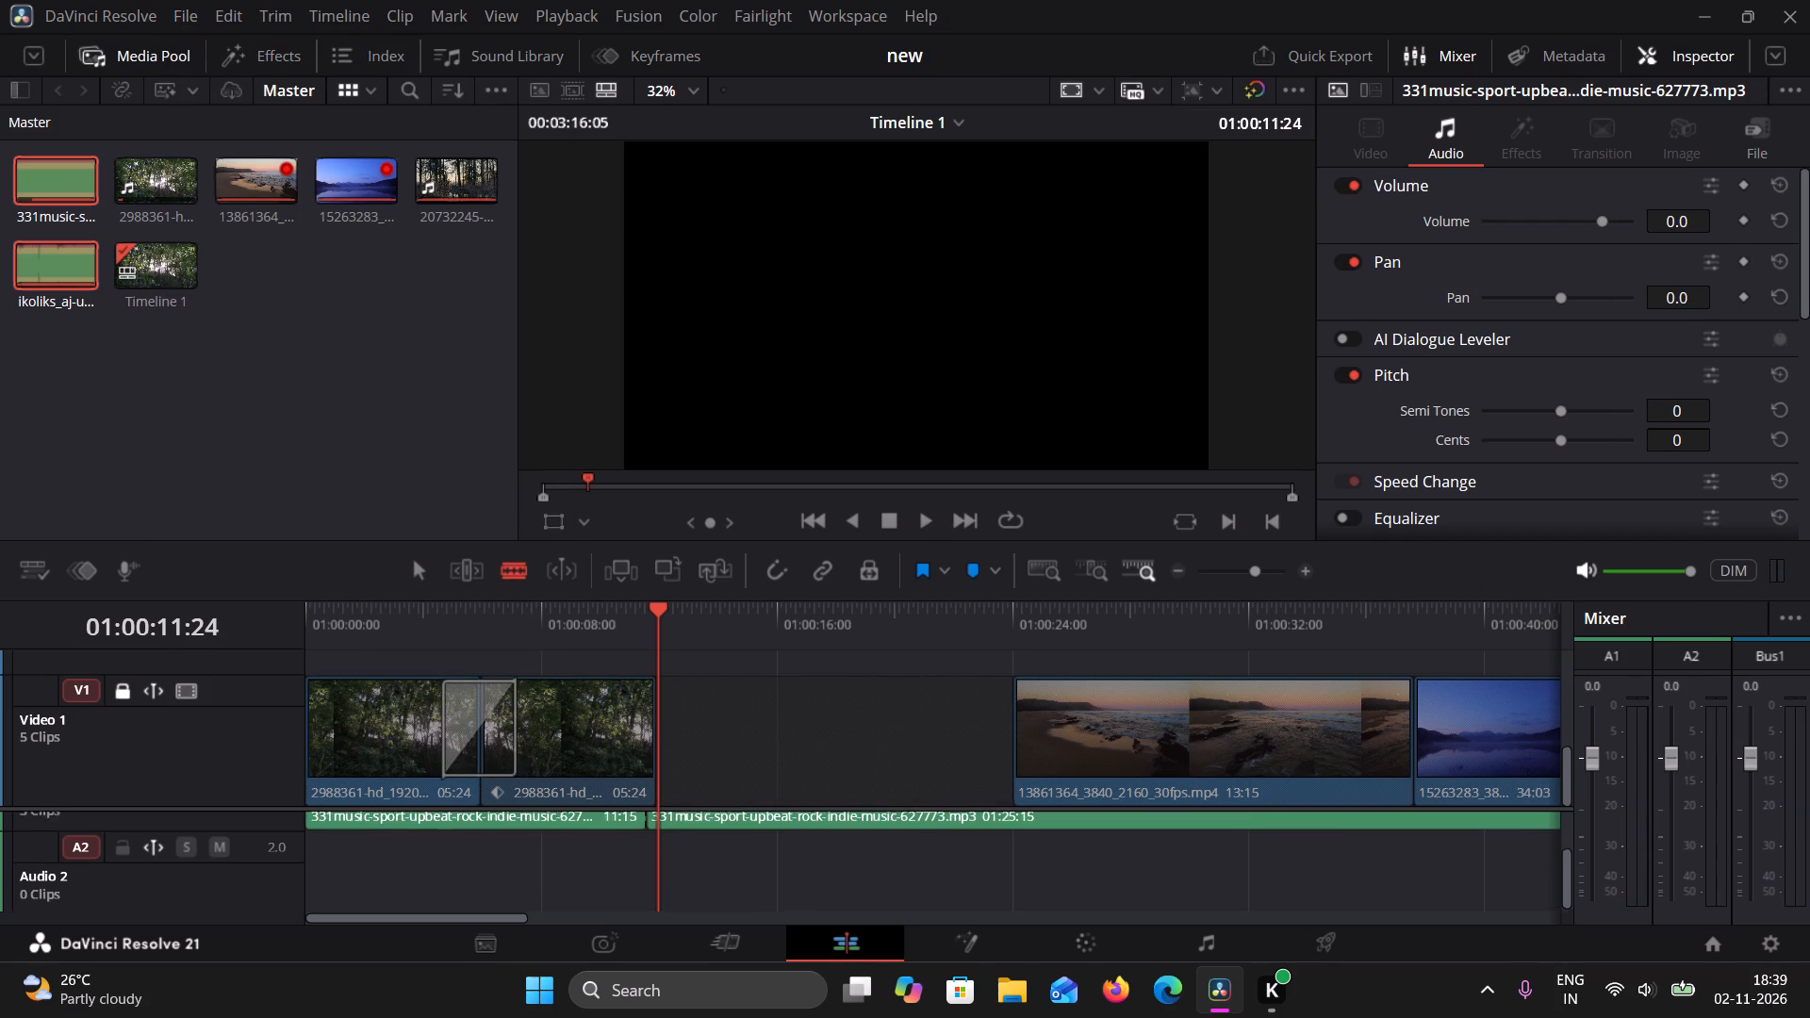
Delete the 331music segment after the split near the end of the second forest clip on Audio 1.
left_click_drag(1564, 867, 1565, 845)
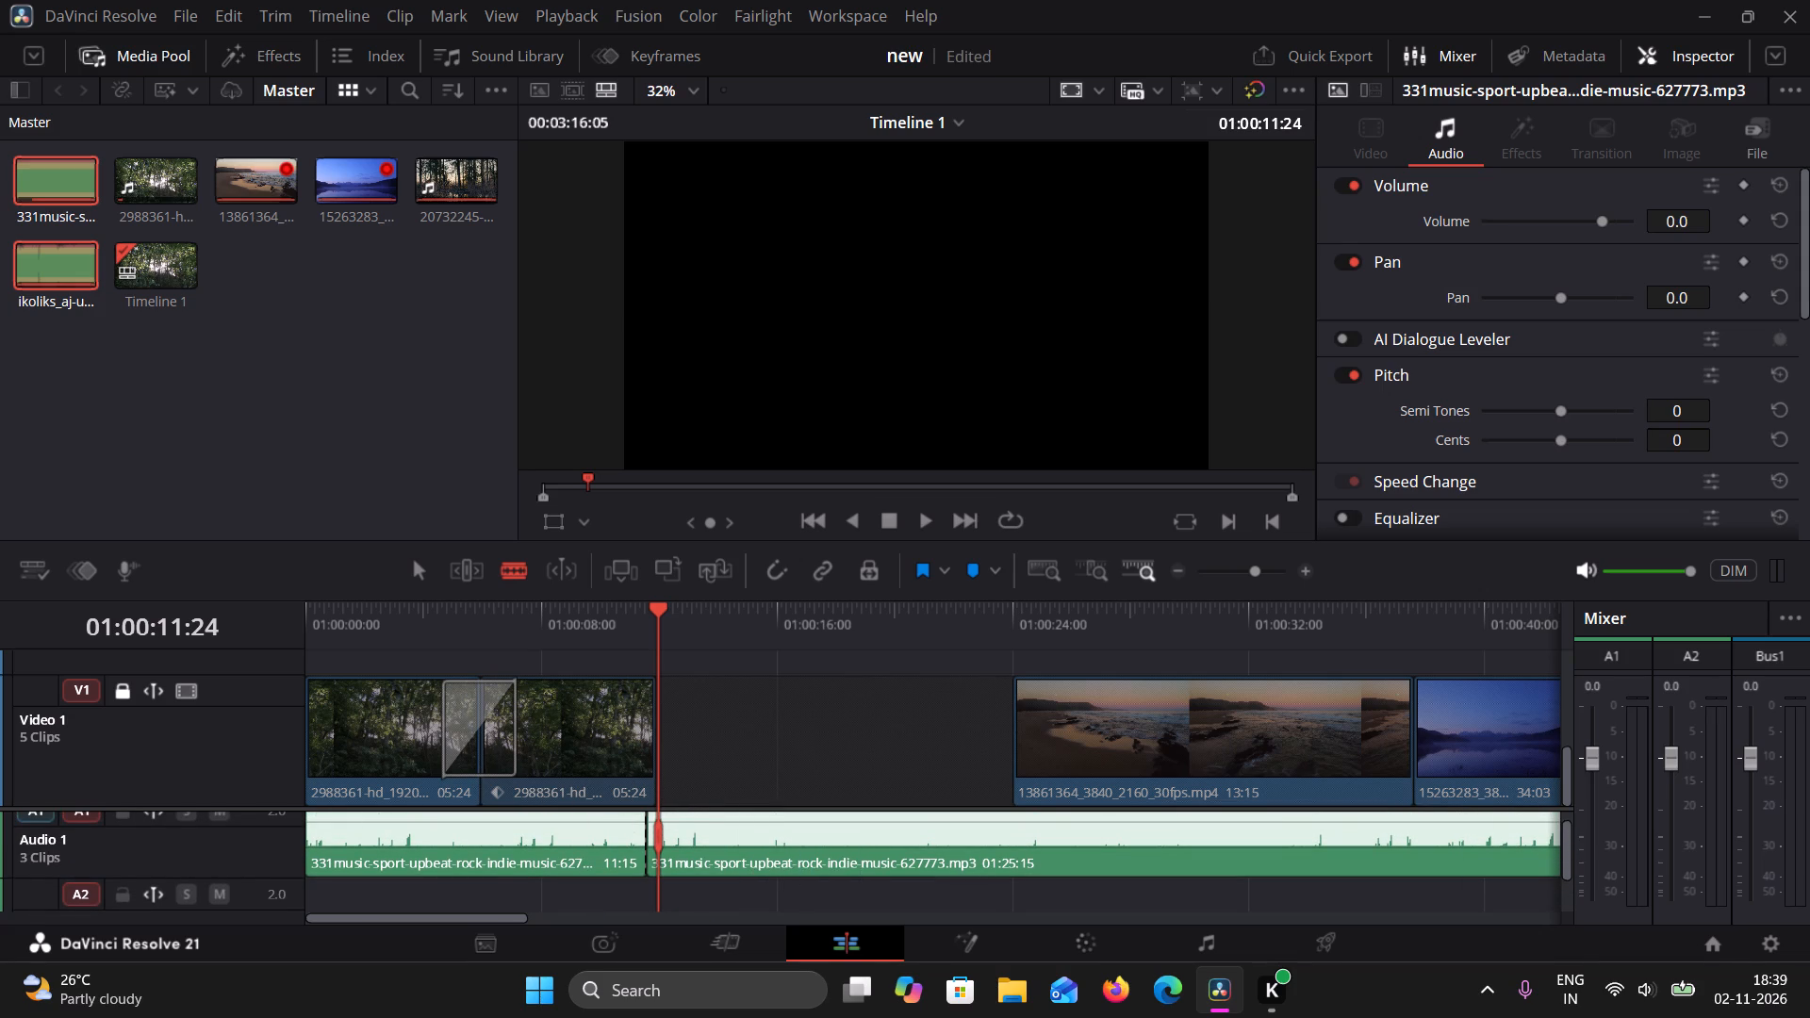
left_click(413, 577)
left_click(754, 824)
right_click(754, 824)
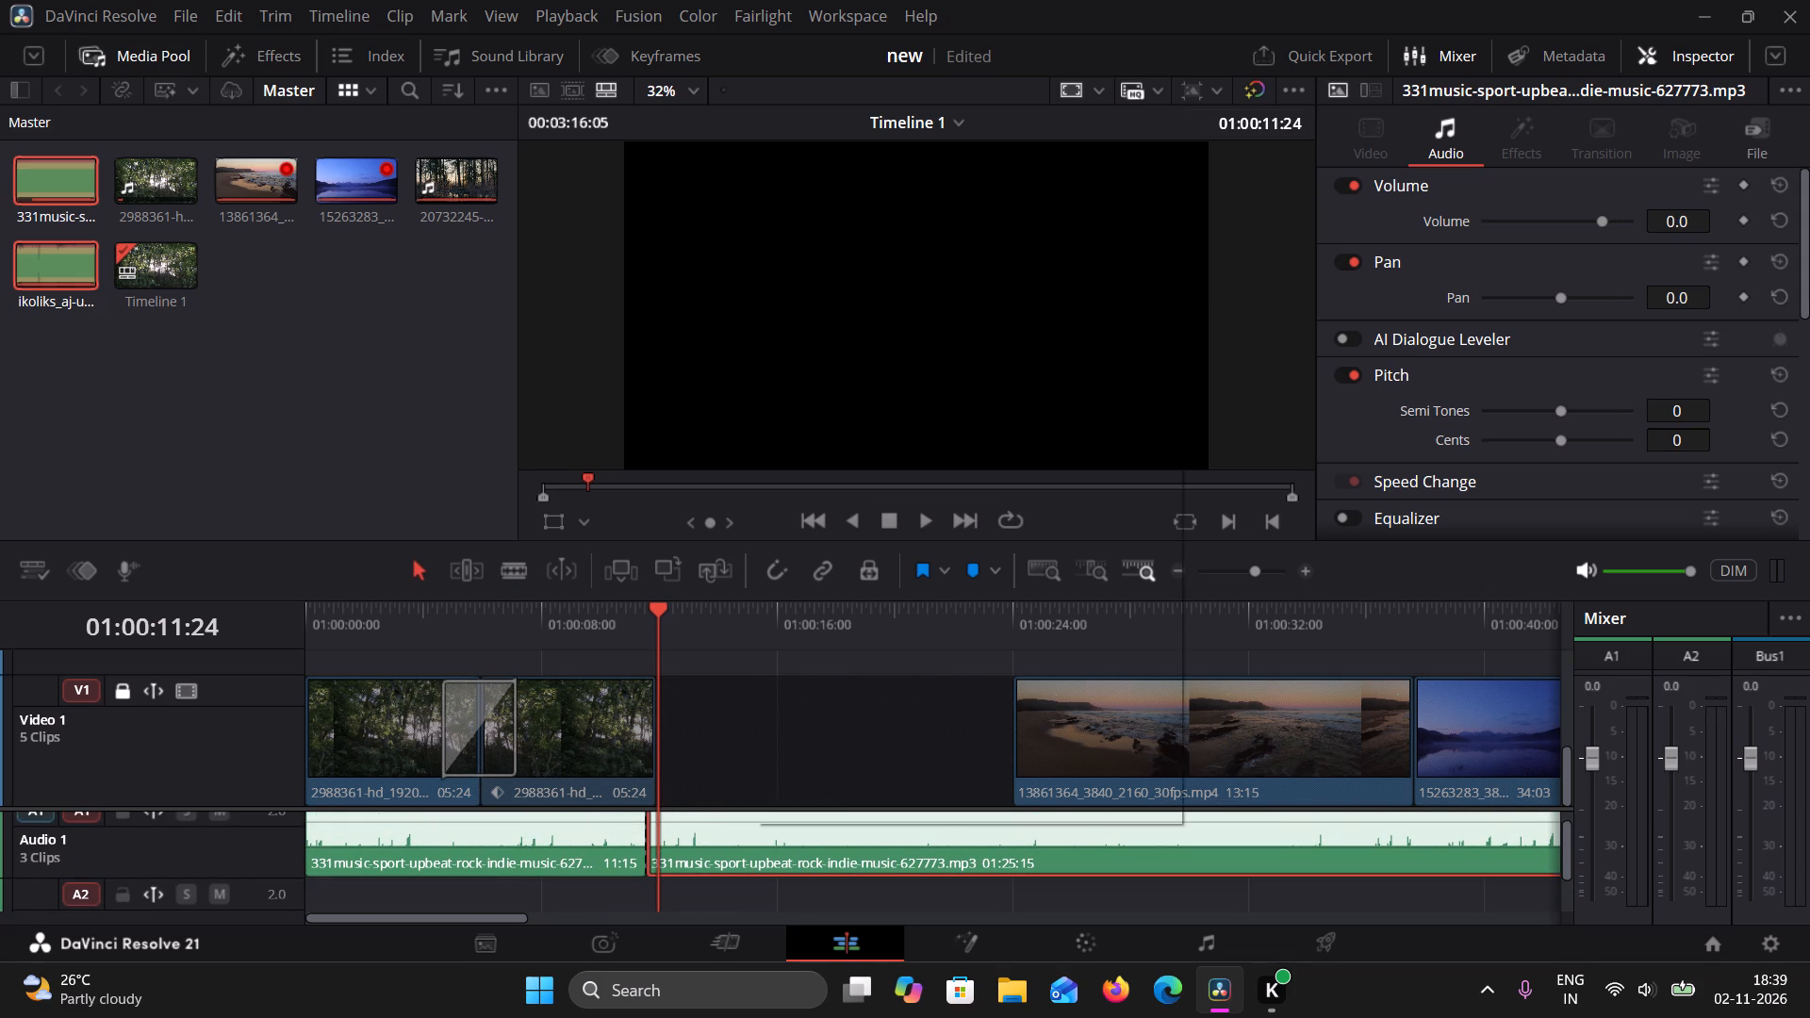
left_click(851, 437)
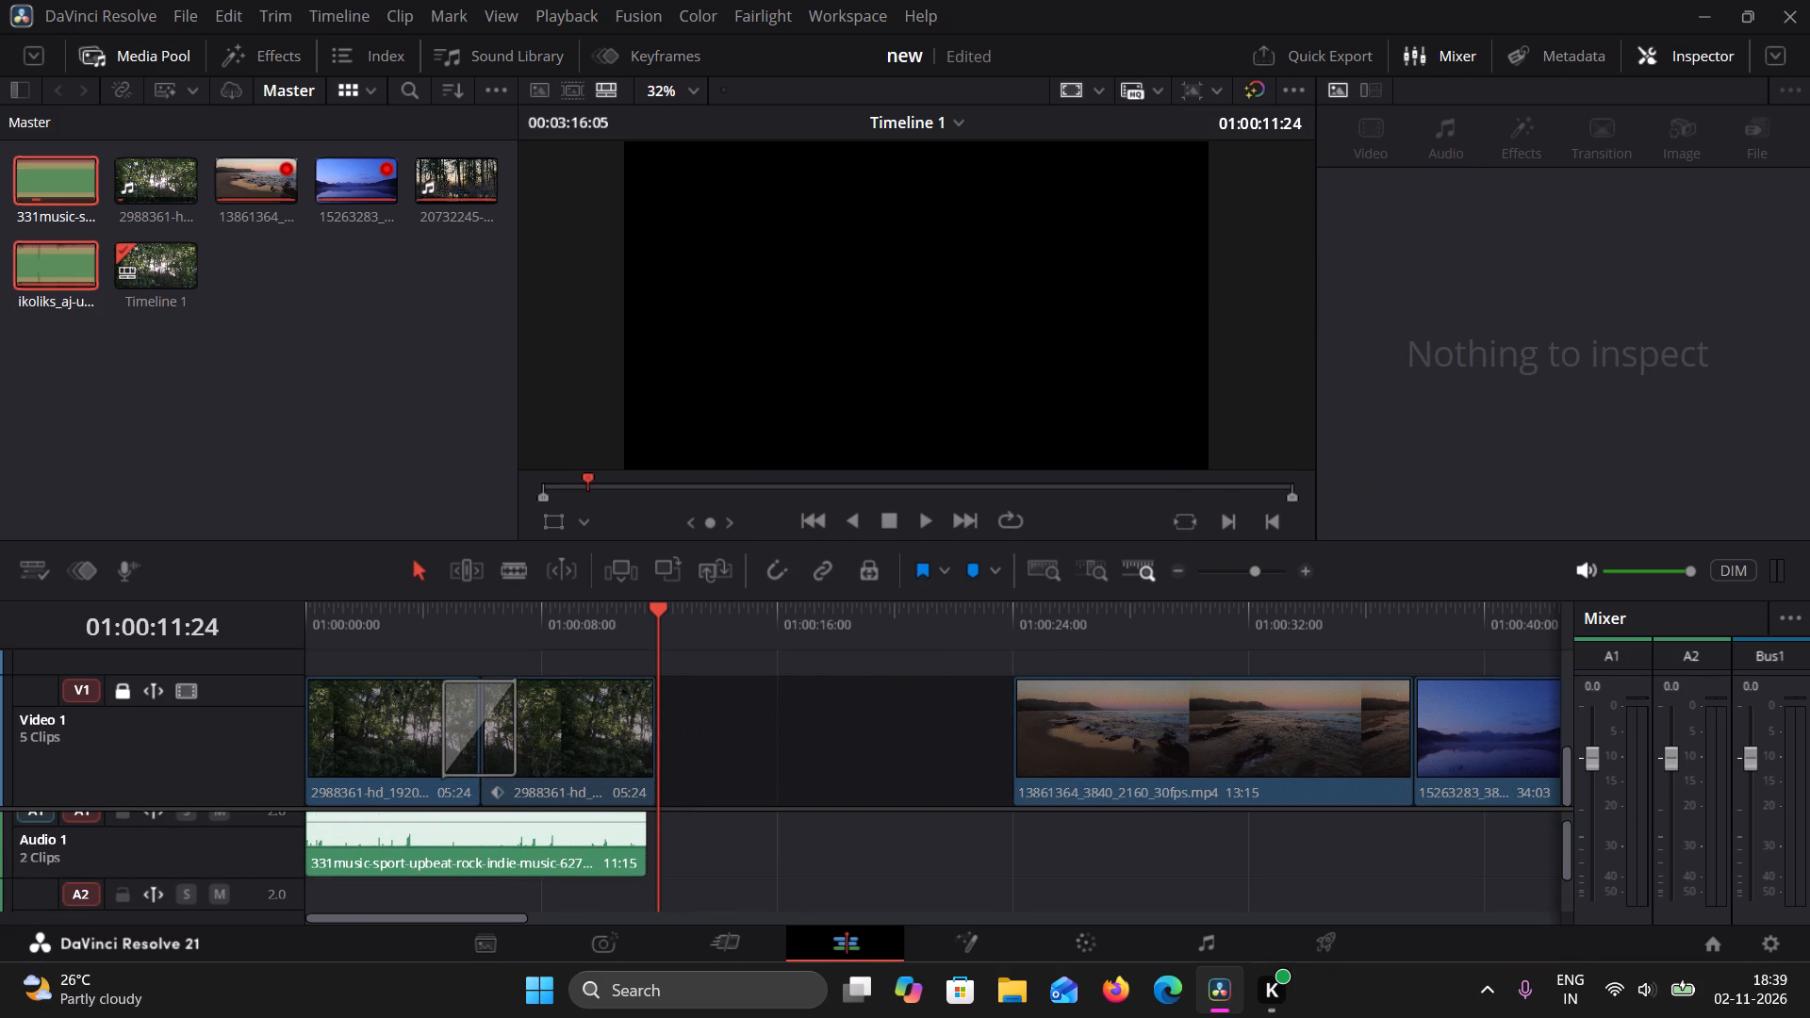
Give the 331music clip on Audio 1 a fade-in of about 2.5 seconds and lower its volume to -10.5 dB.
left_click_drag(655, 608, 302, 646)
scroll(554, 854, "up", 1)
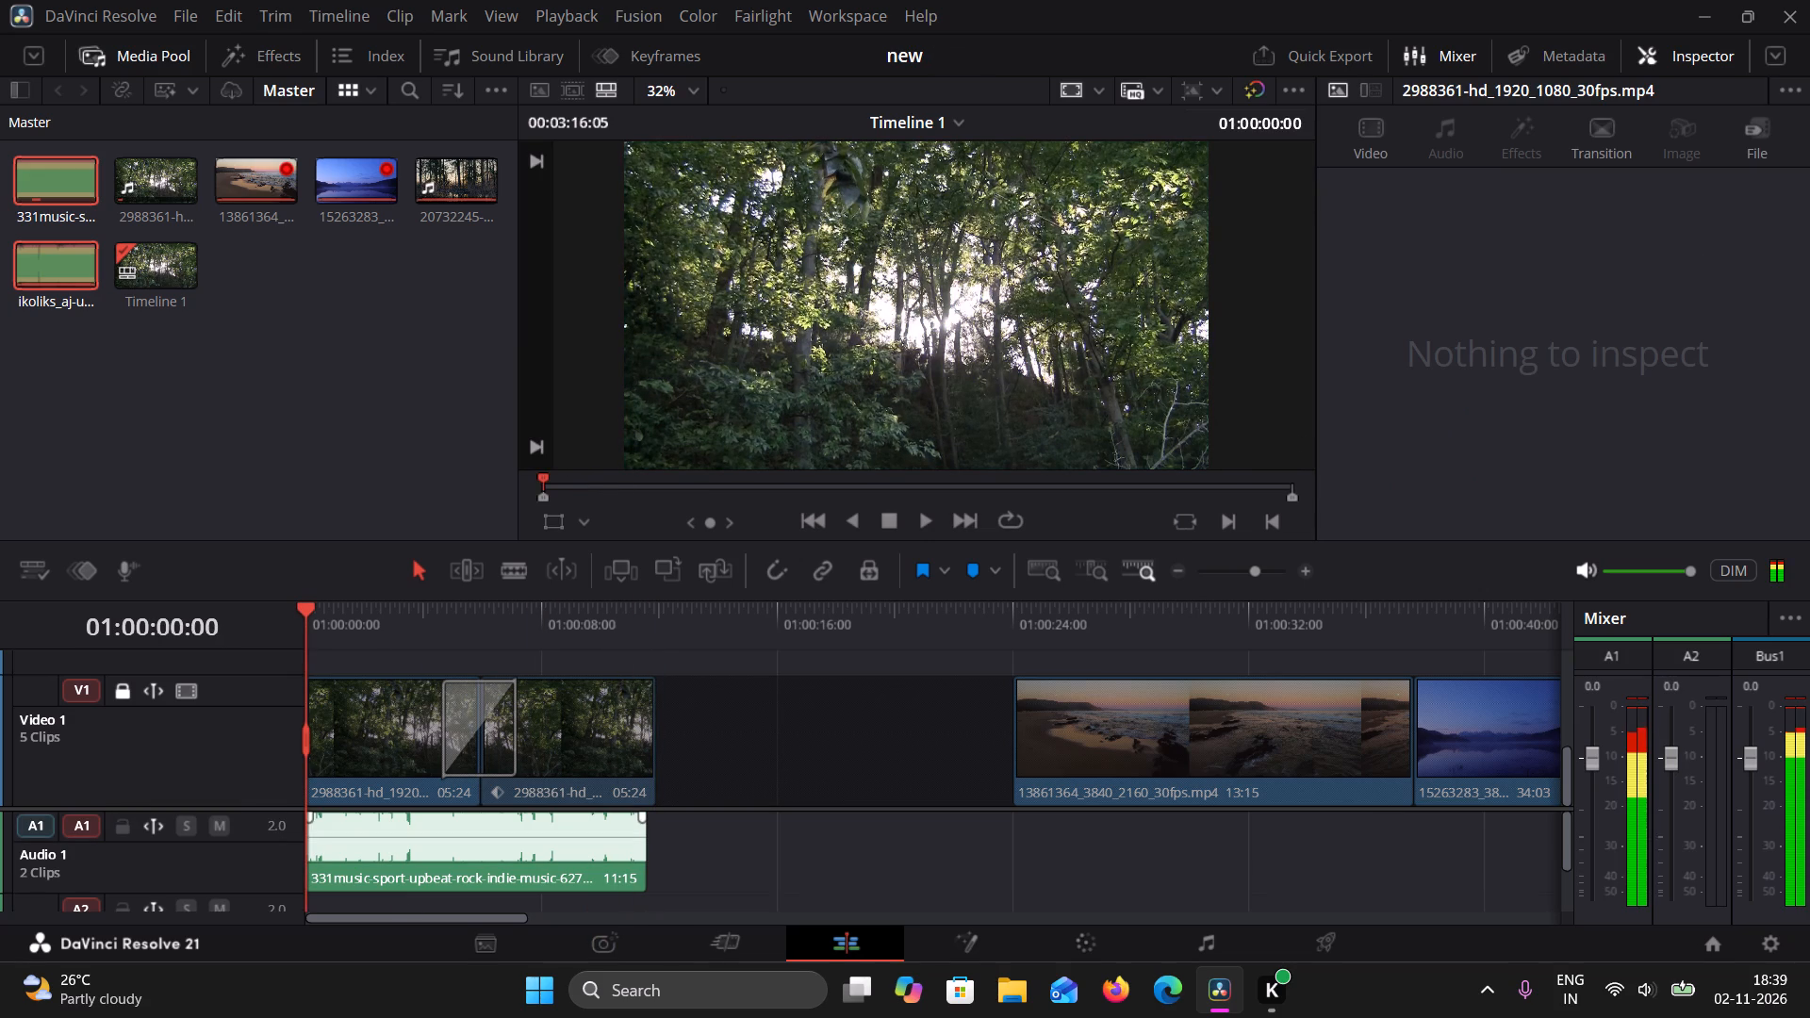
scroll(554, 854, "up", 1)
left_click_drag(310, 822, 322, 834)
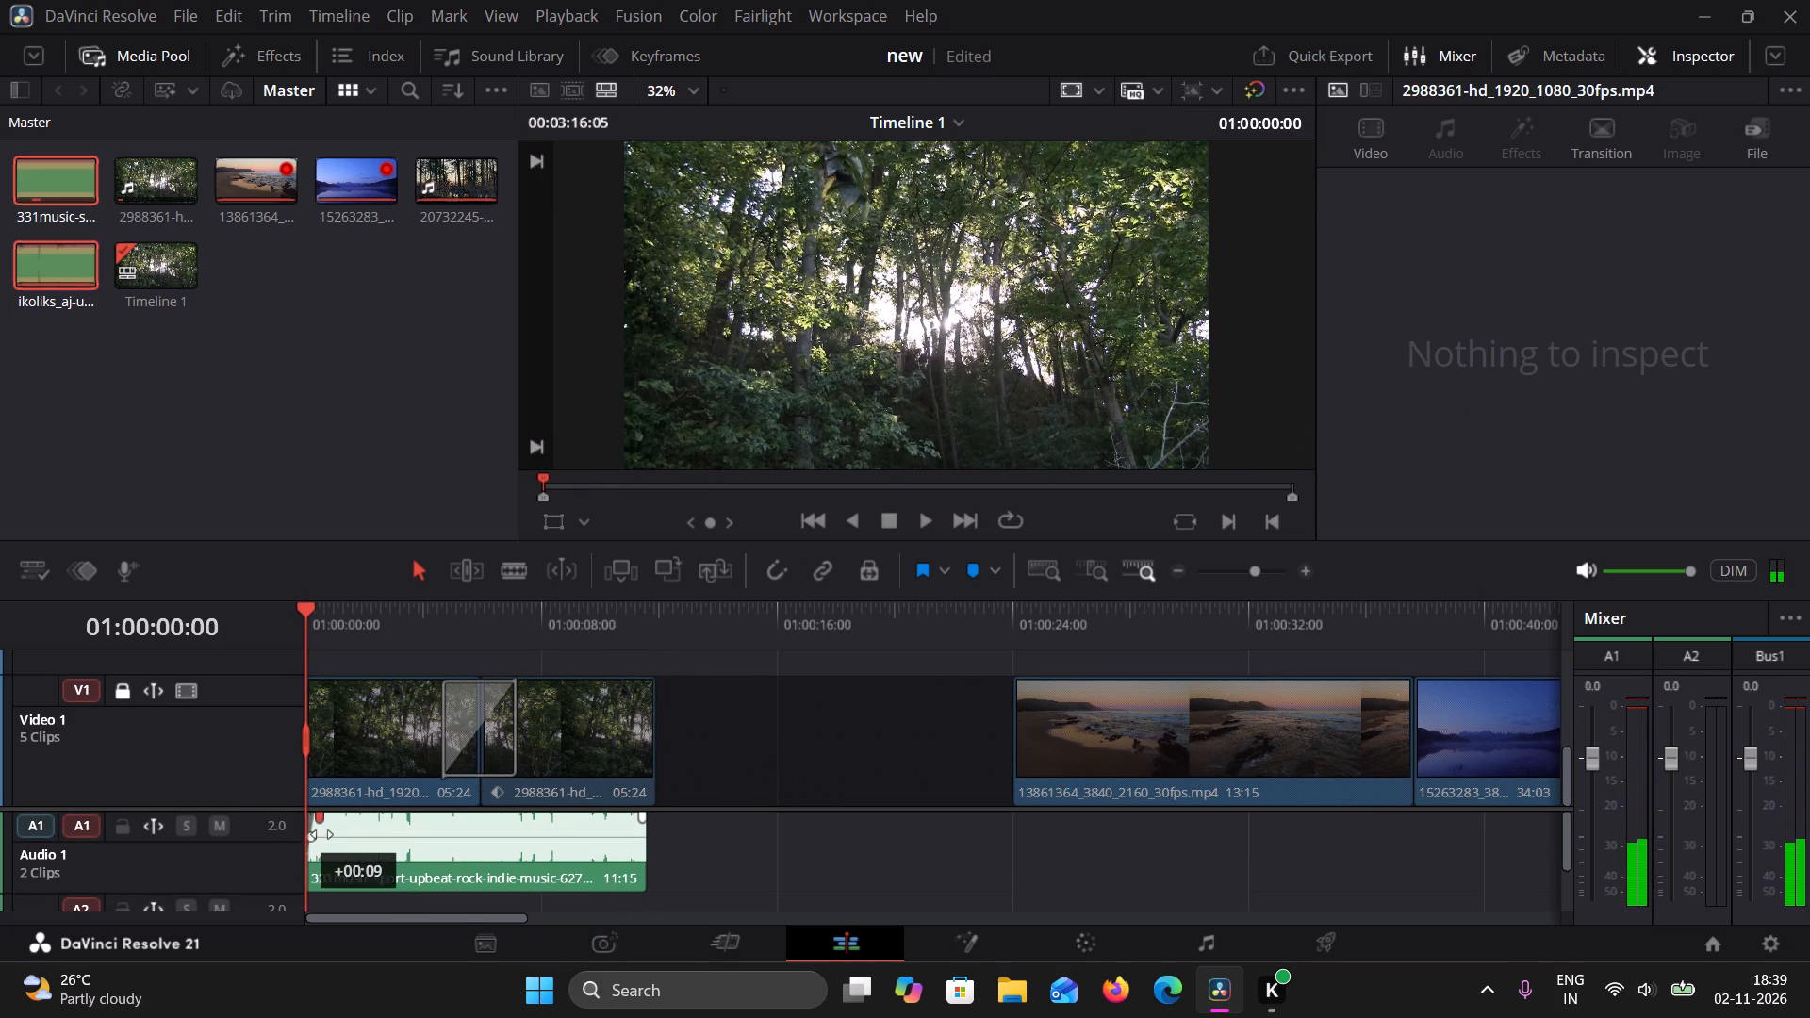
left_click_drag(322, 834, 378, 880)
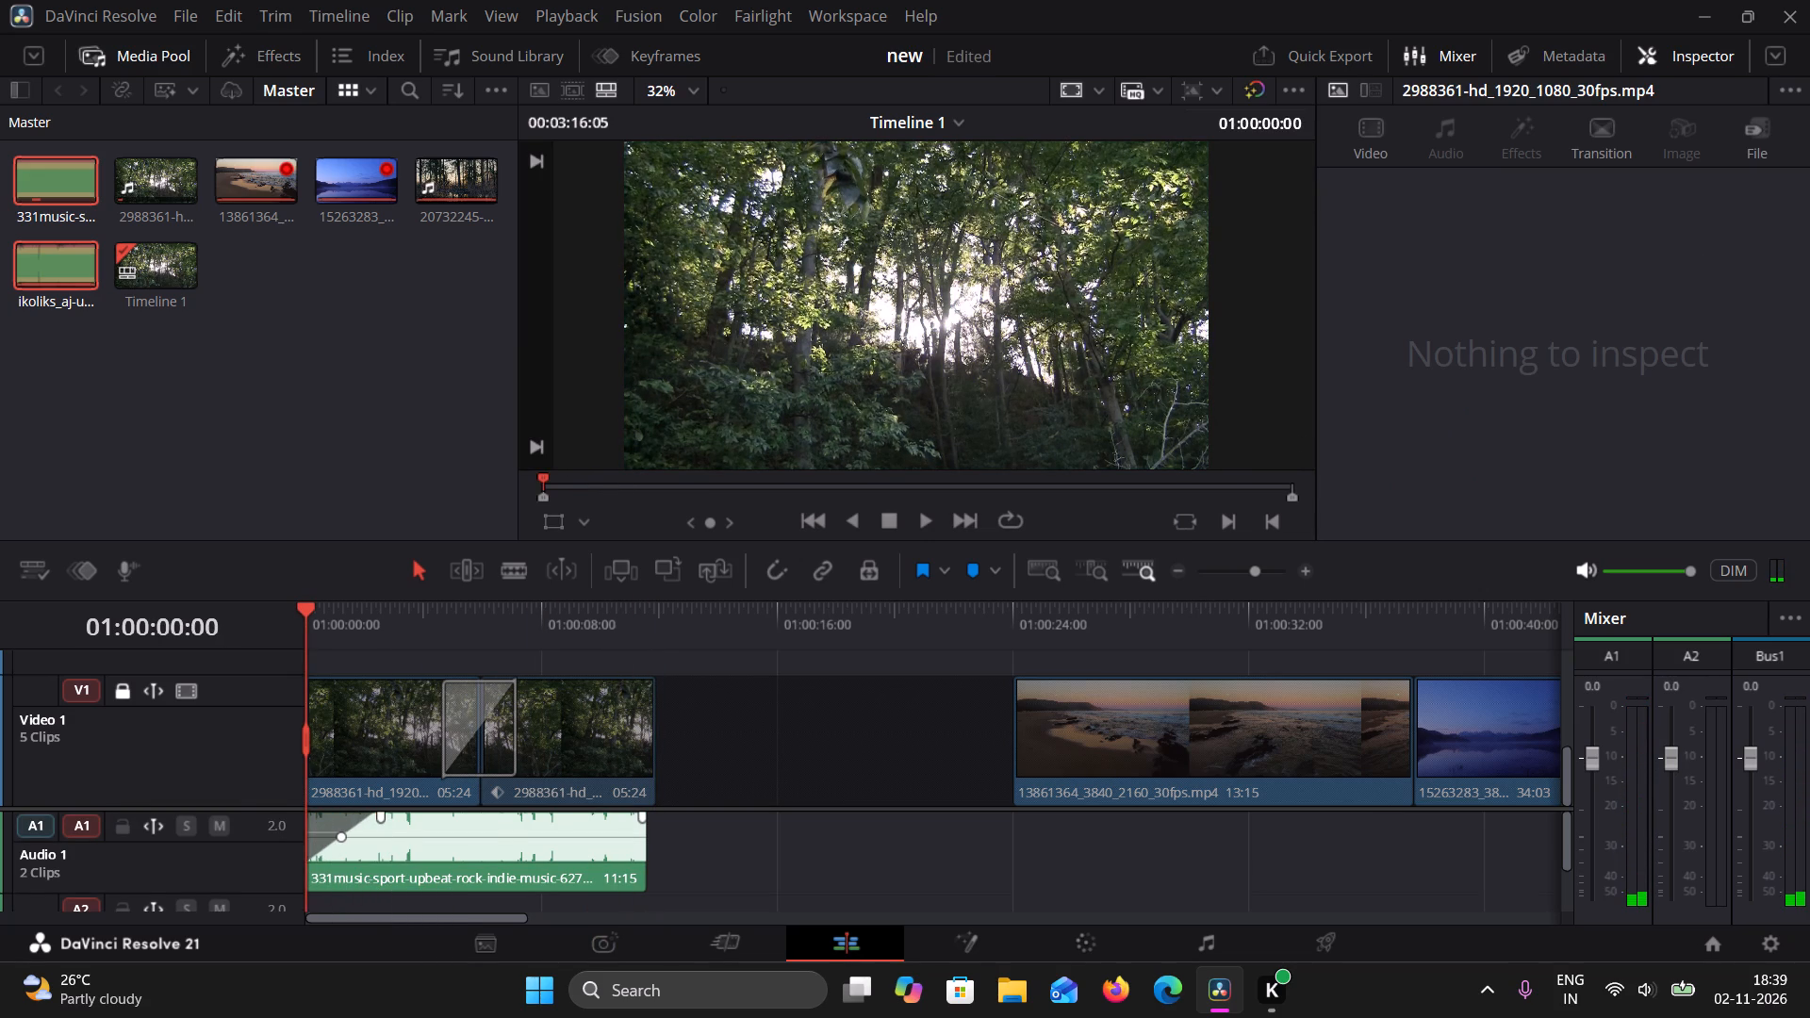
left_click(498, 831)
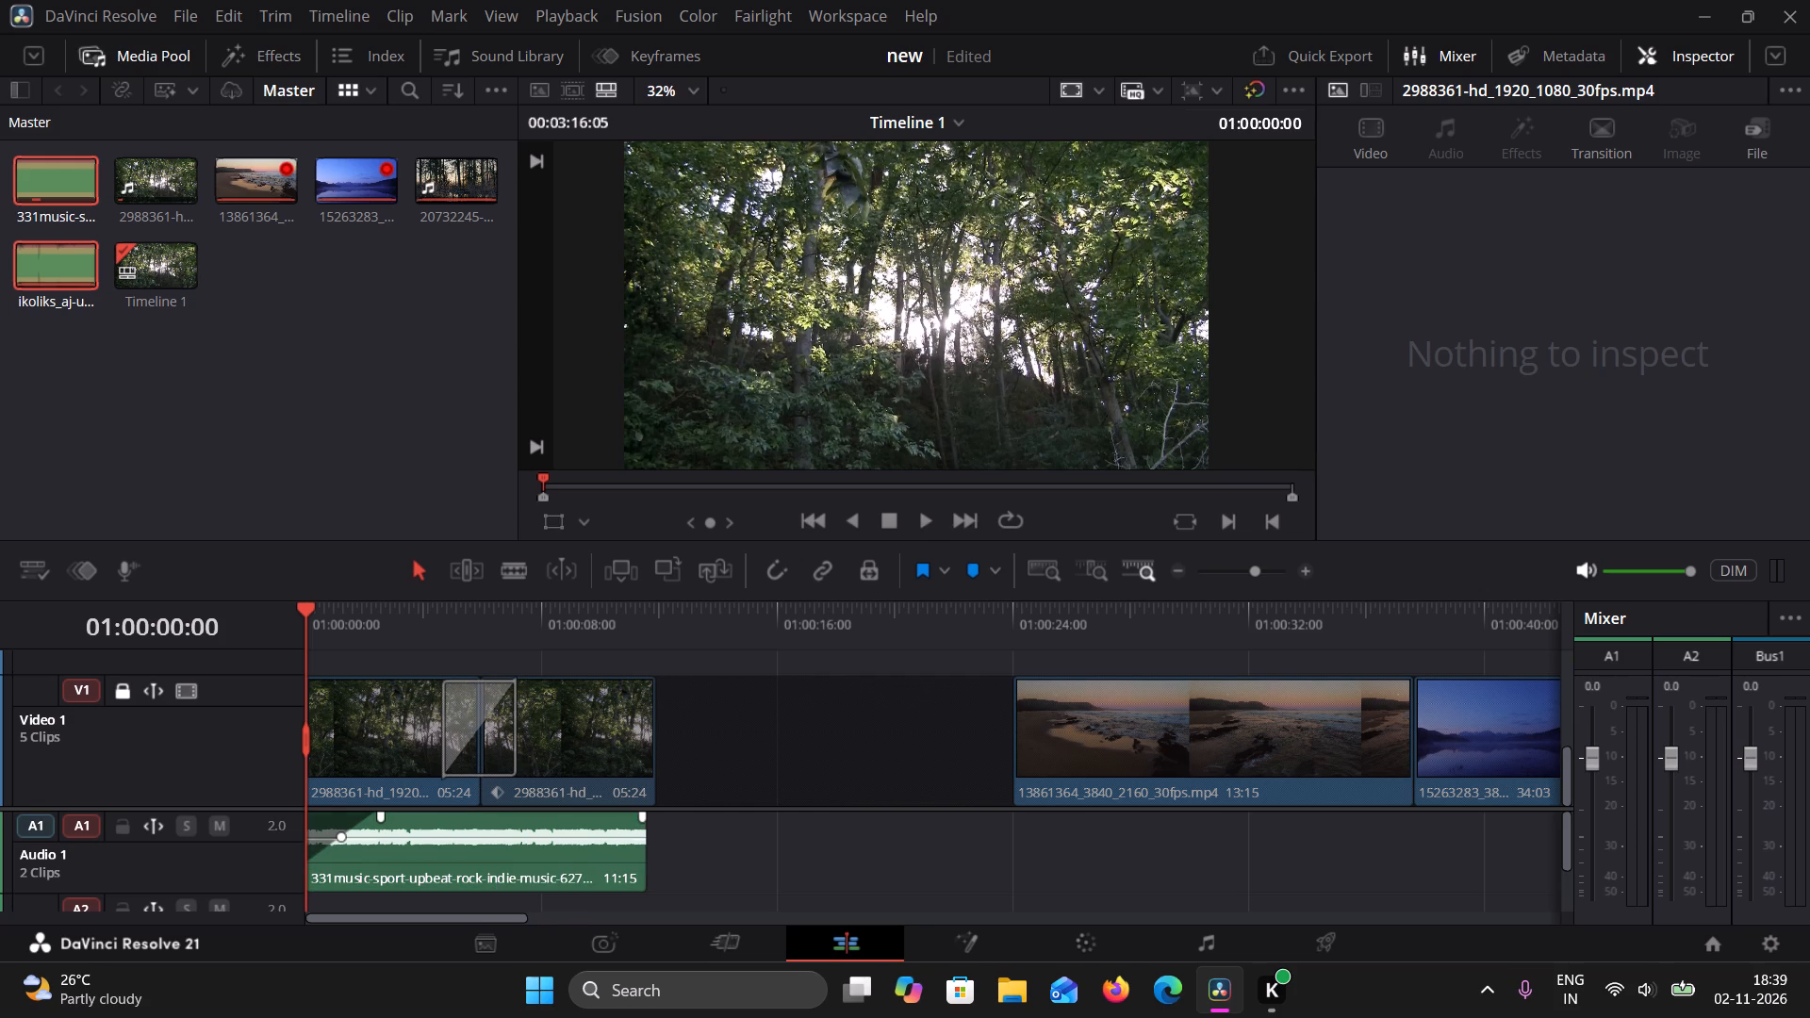
Play the timeline from the start through the Edge Wipe transition to check the music fade-in.
left_click(929, 523)
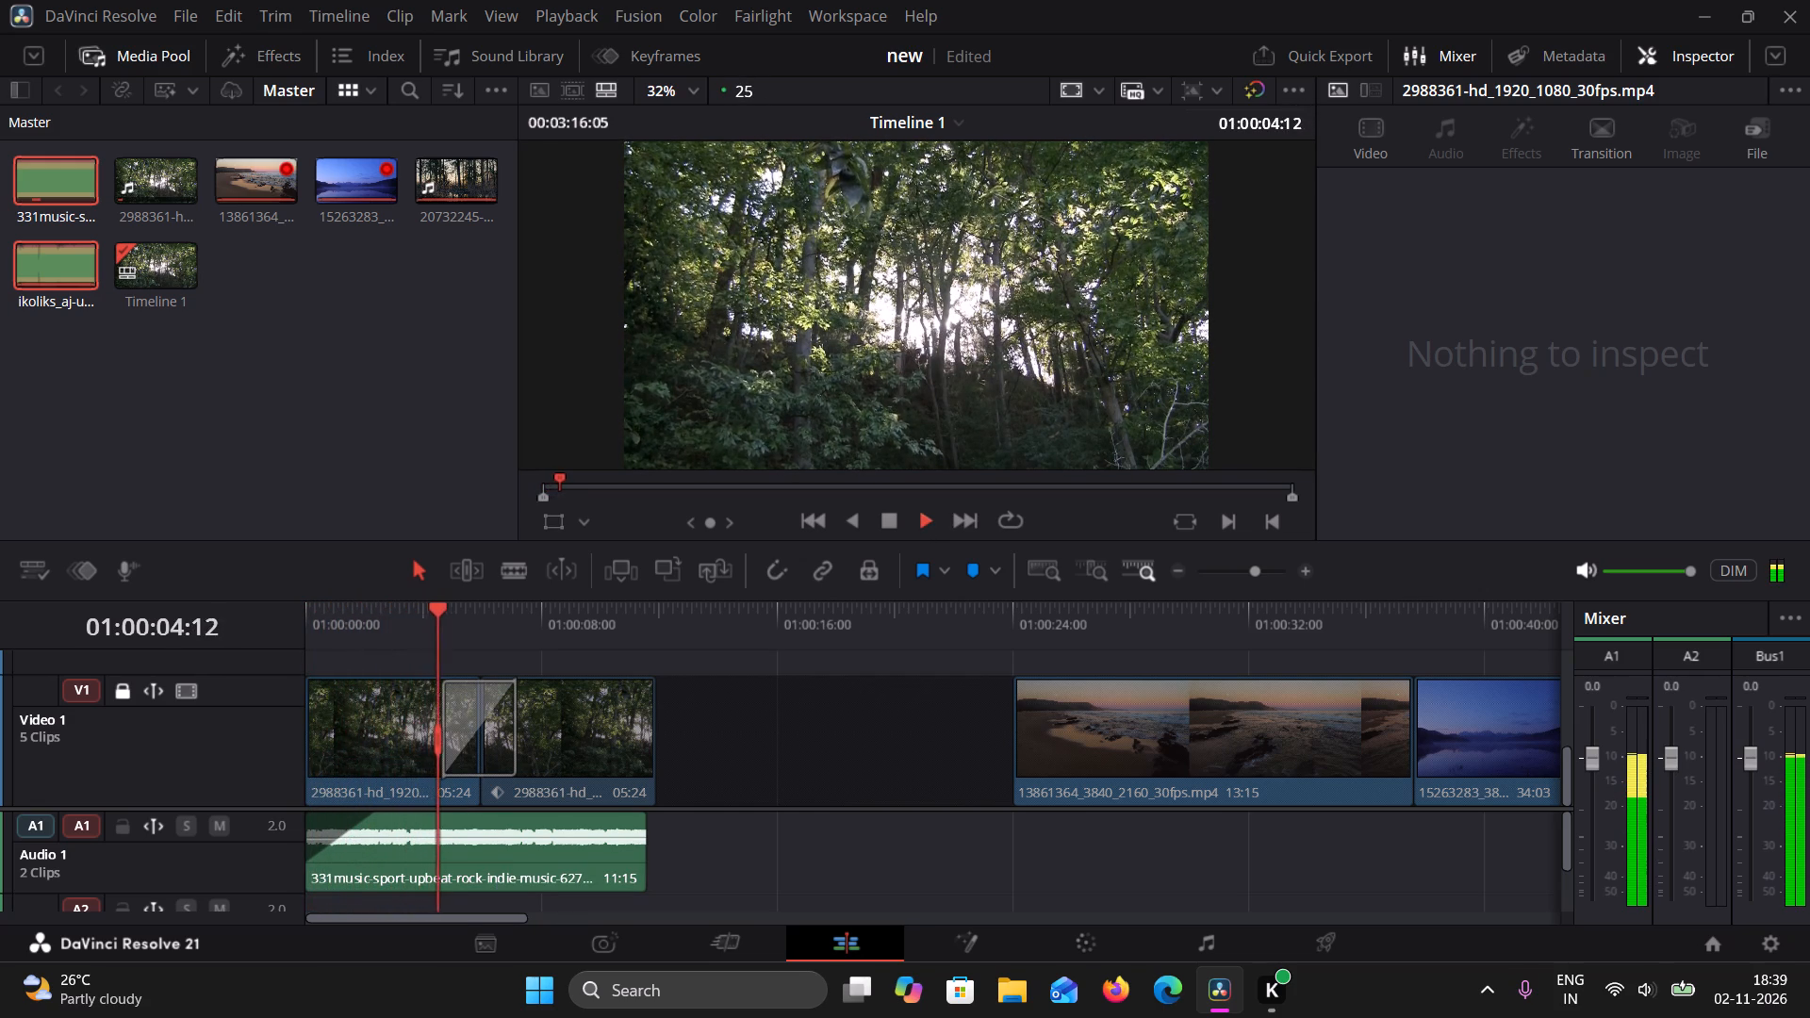
left_click(881, 521)
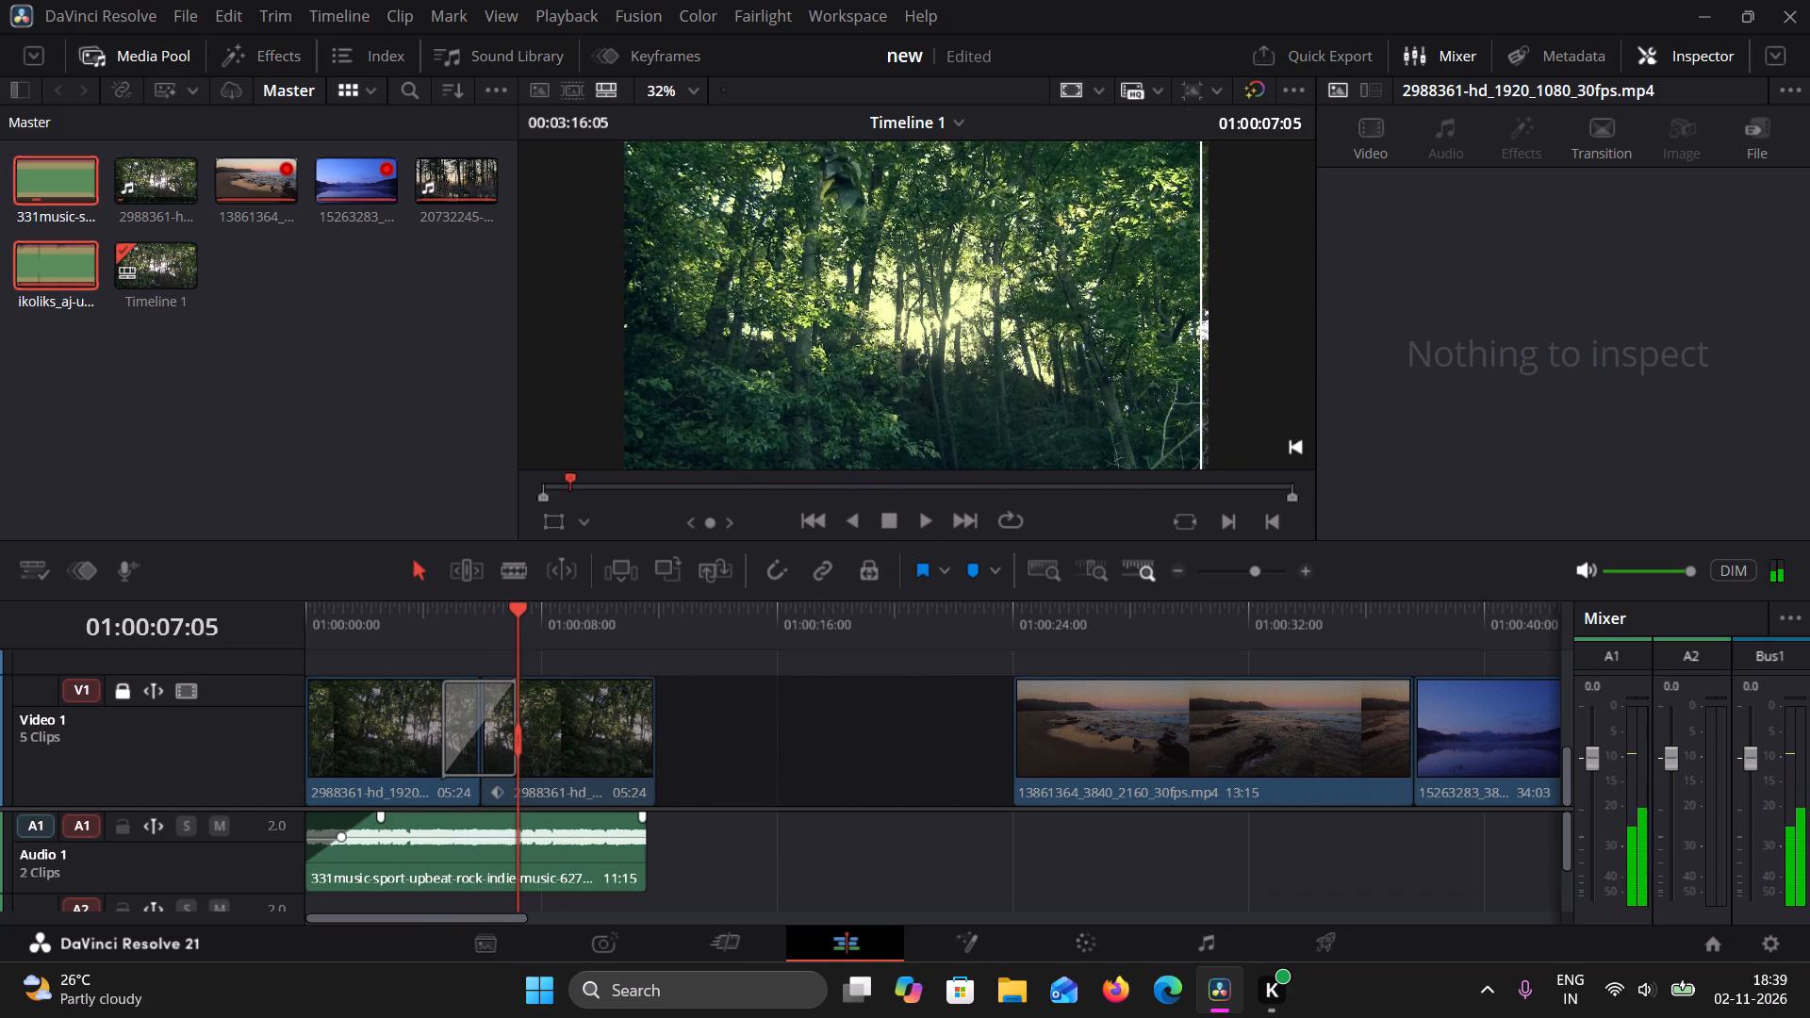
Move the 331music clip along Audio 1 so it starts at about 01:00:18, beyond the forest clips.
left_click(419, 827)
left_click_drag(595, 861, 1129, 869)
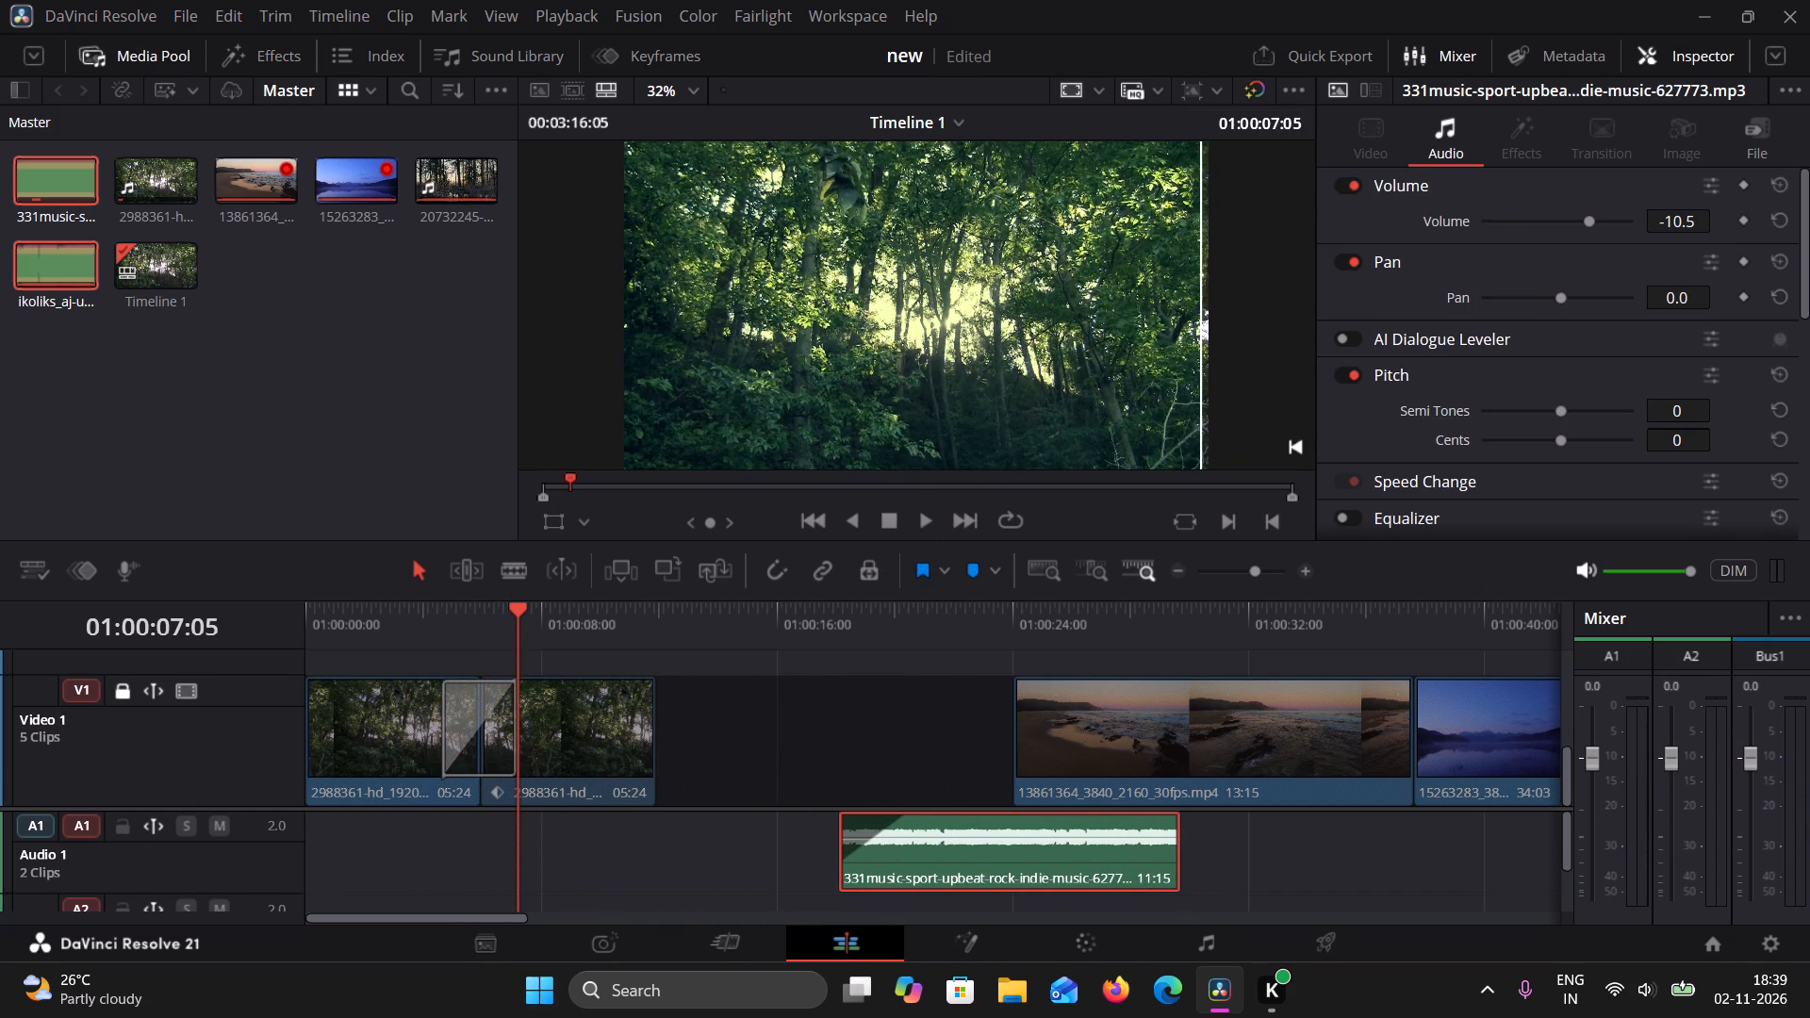
Place the selected 331music and ikoliks_aj tracks on Audio 2, starting at the beginning of the timeline.
left_click_drag(54, 270, 354, 909)
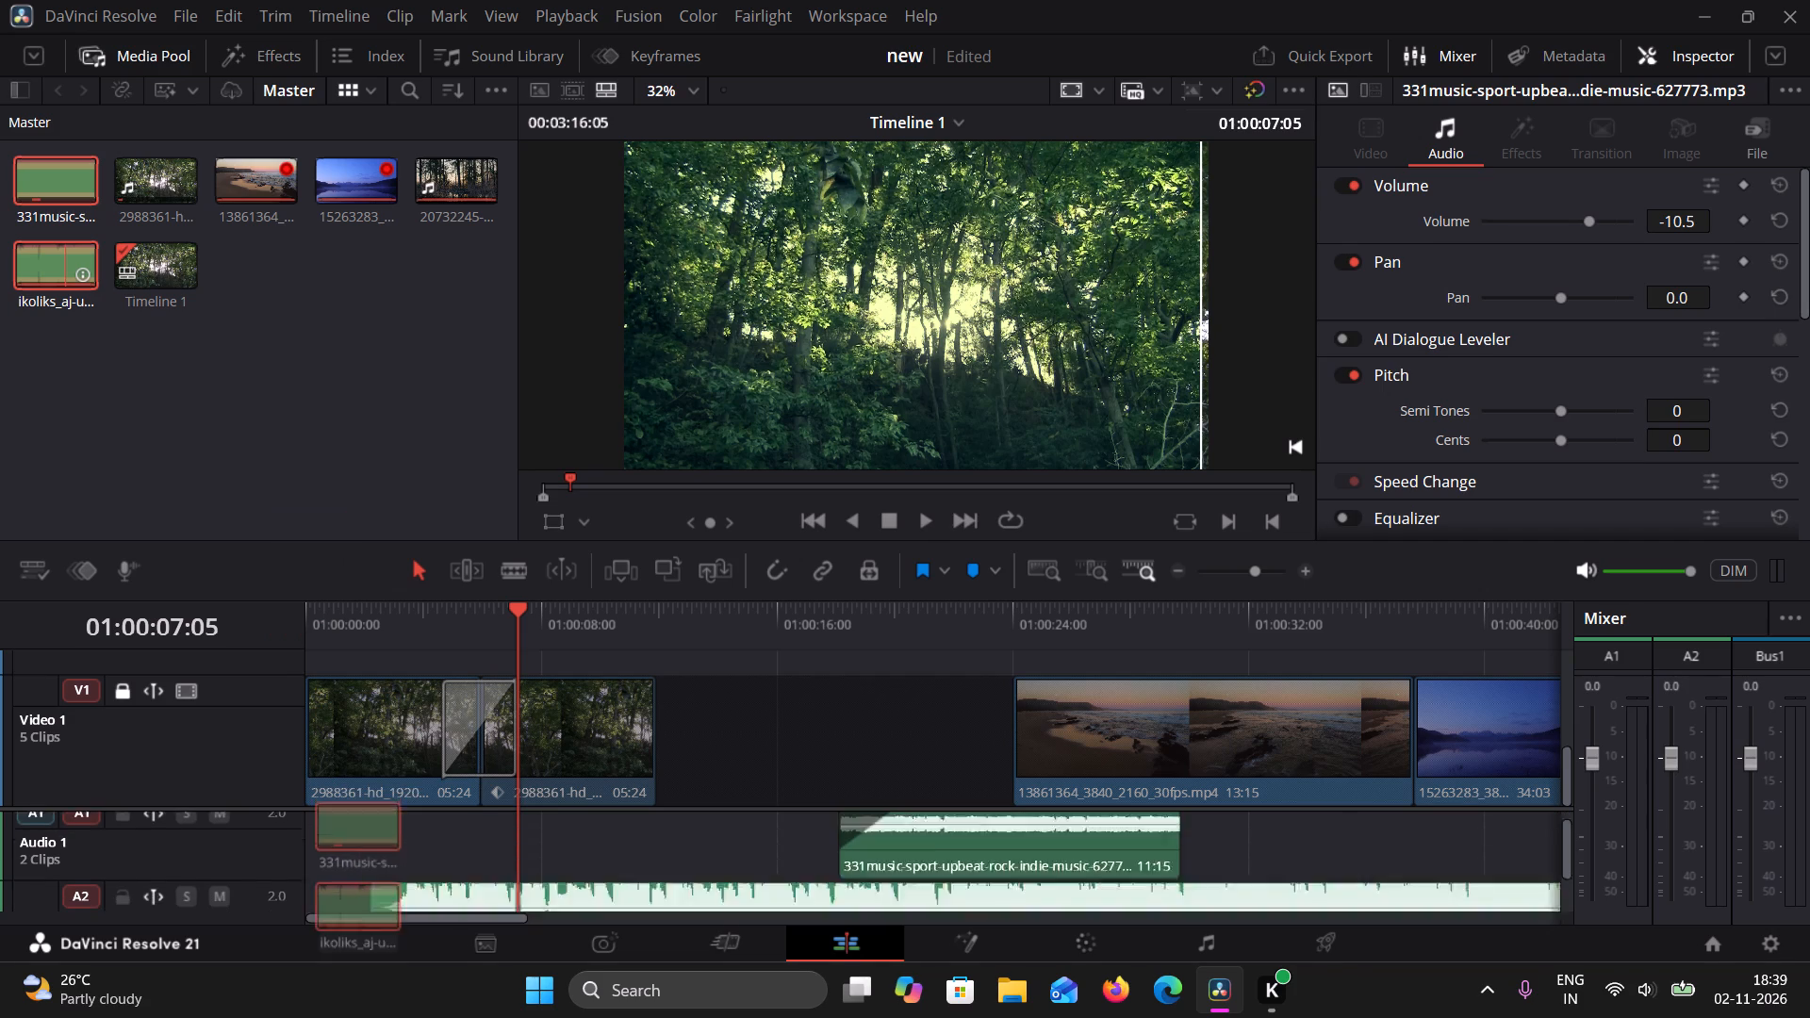
left_click_drag(354, 909, 212, 871)
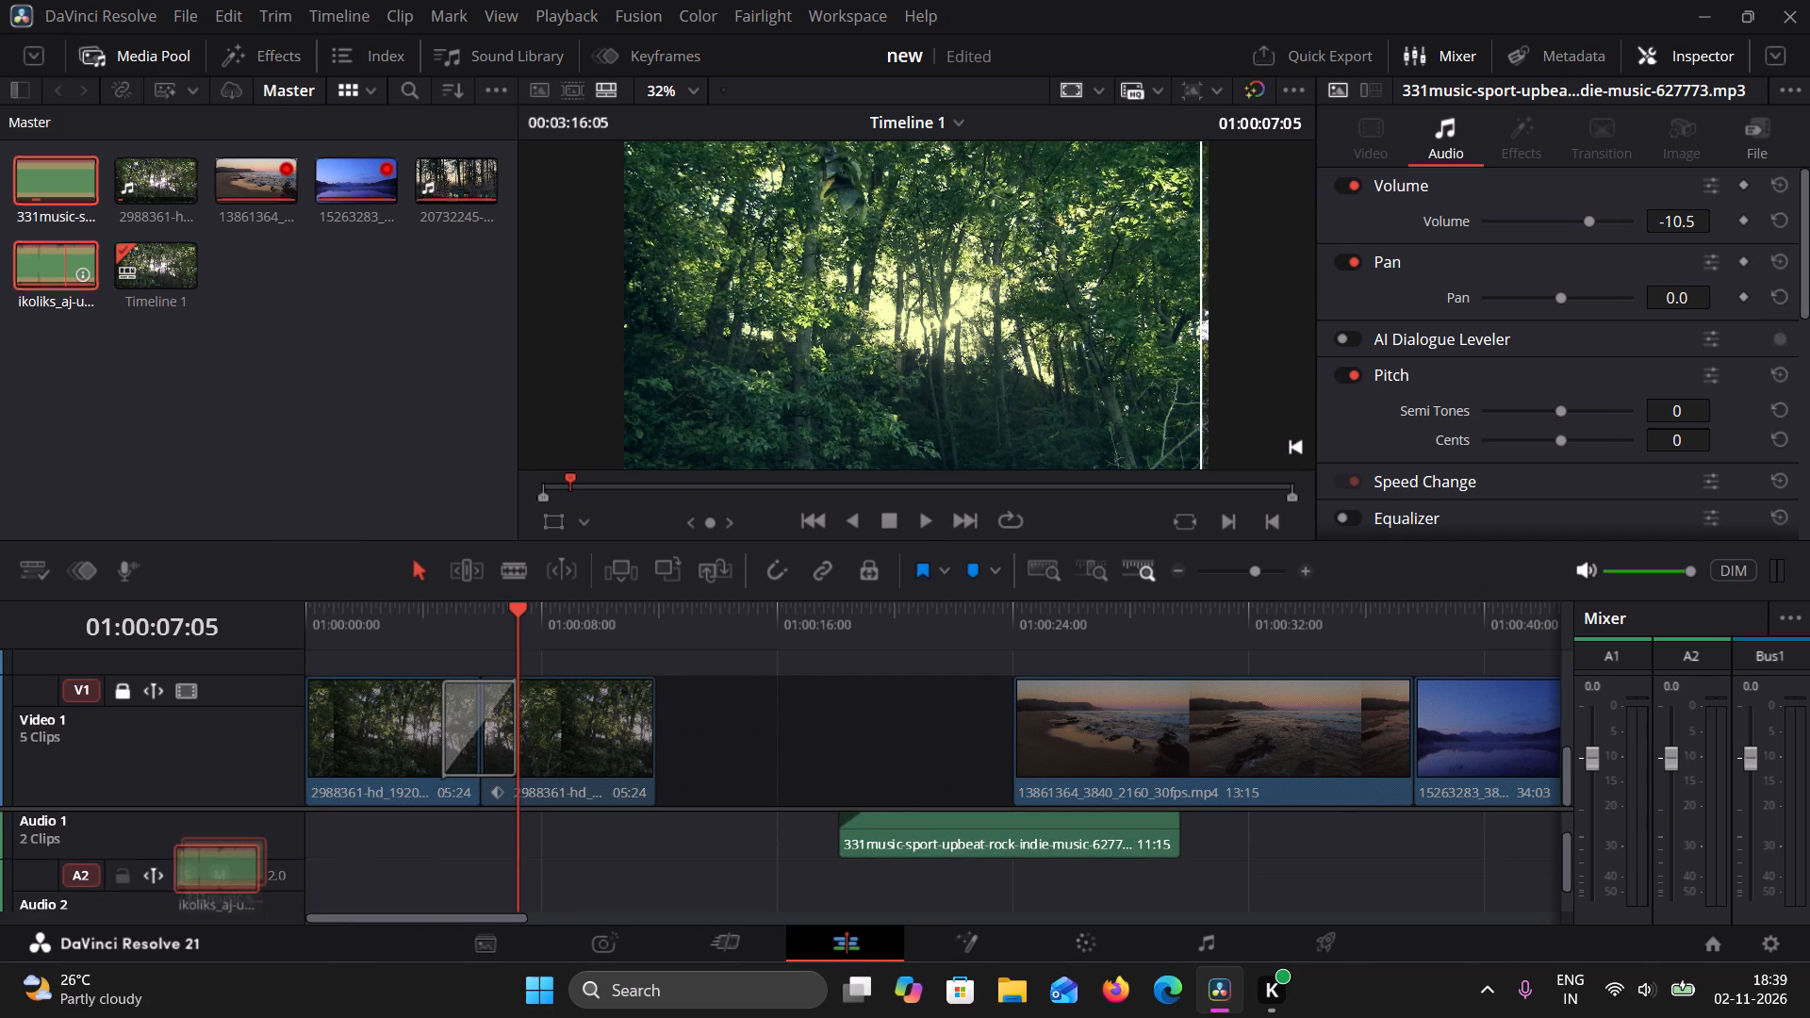
left_click_drag(212, 871, 287, 867)
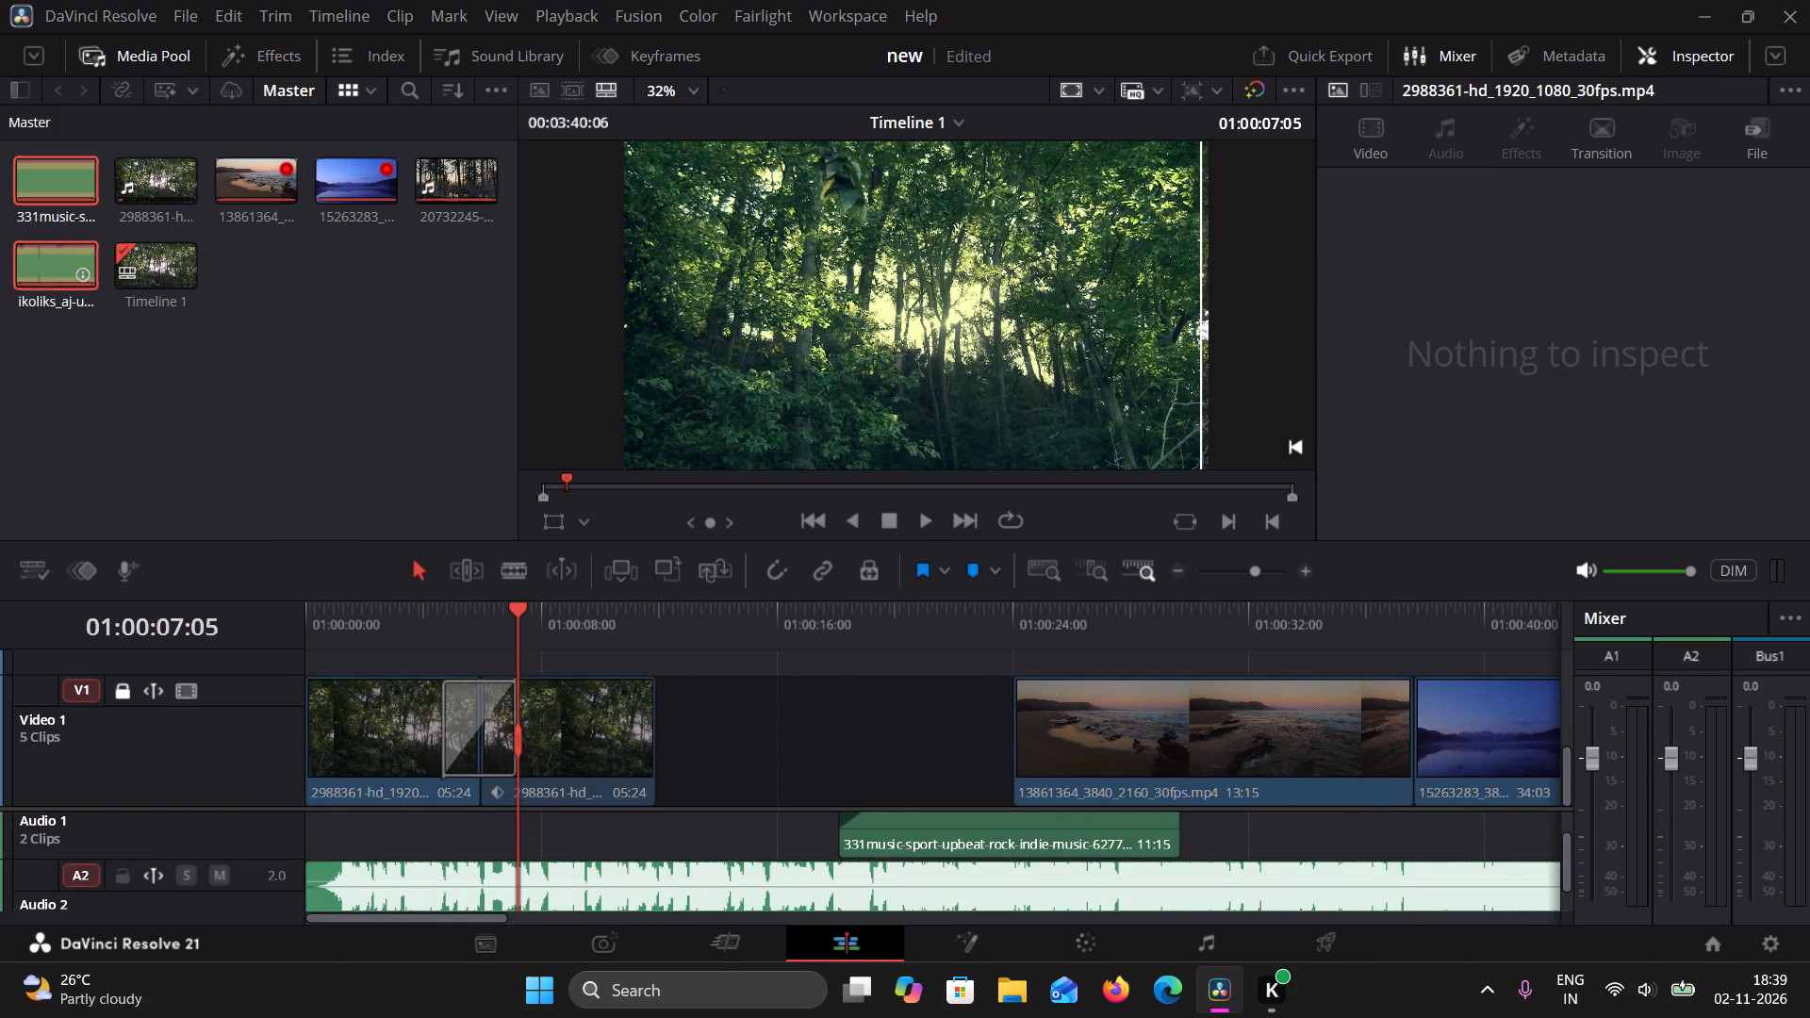
Delete the 331music clip at the beginning of Audio 2.
left_click_drag(519, 599, 685, 640)
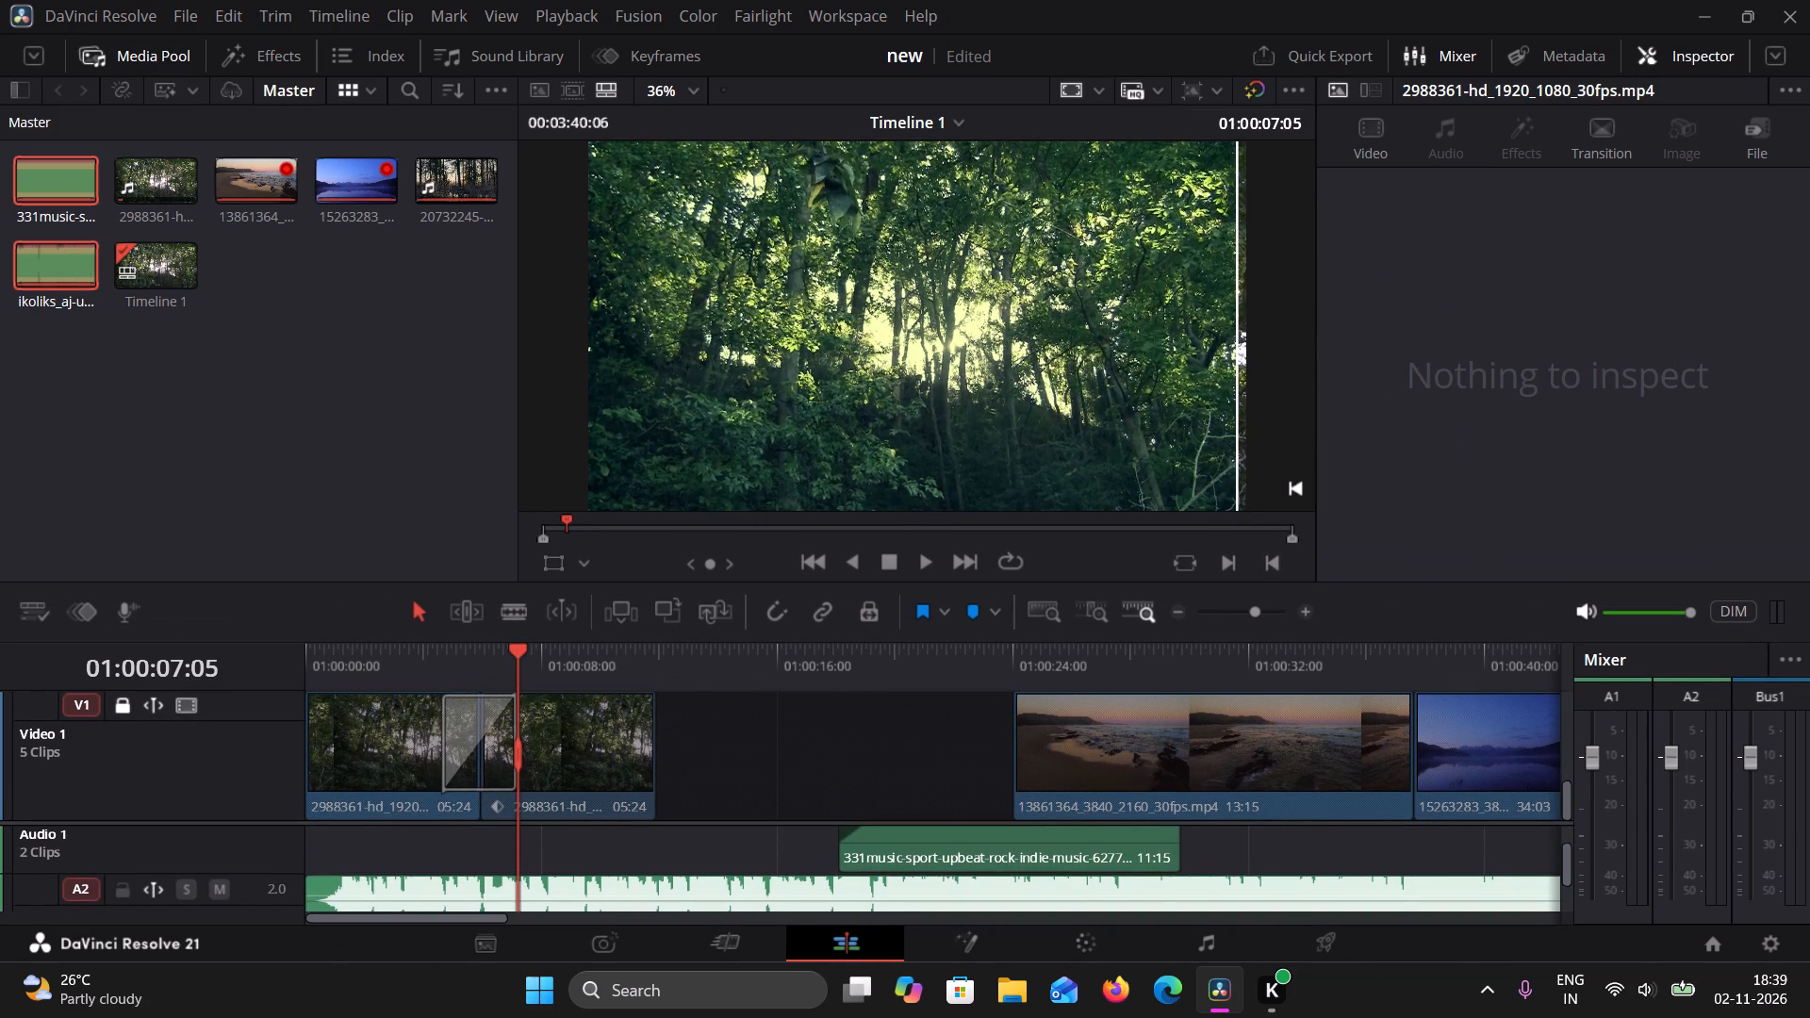
left_click_drag(512, 643, 675, 665)
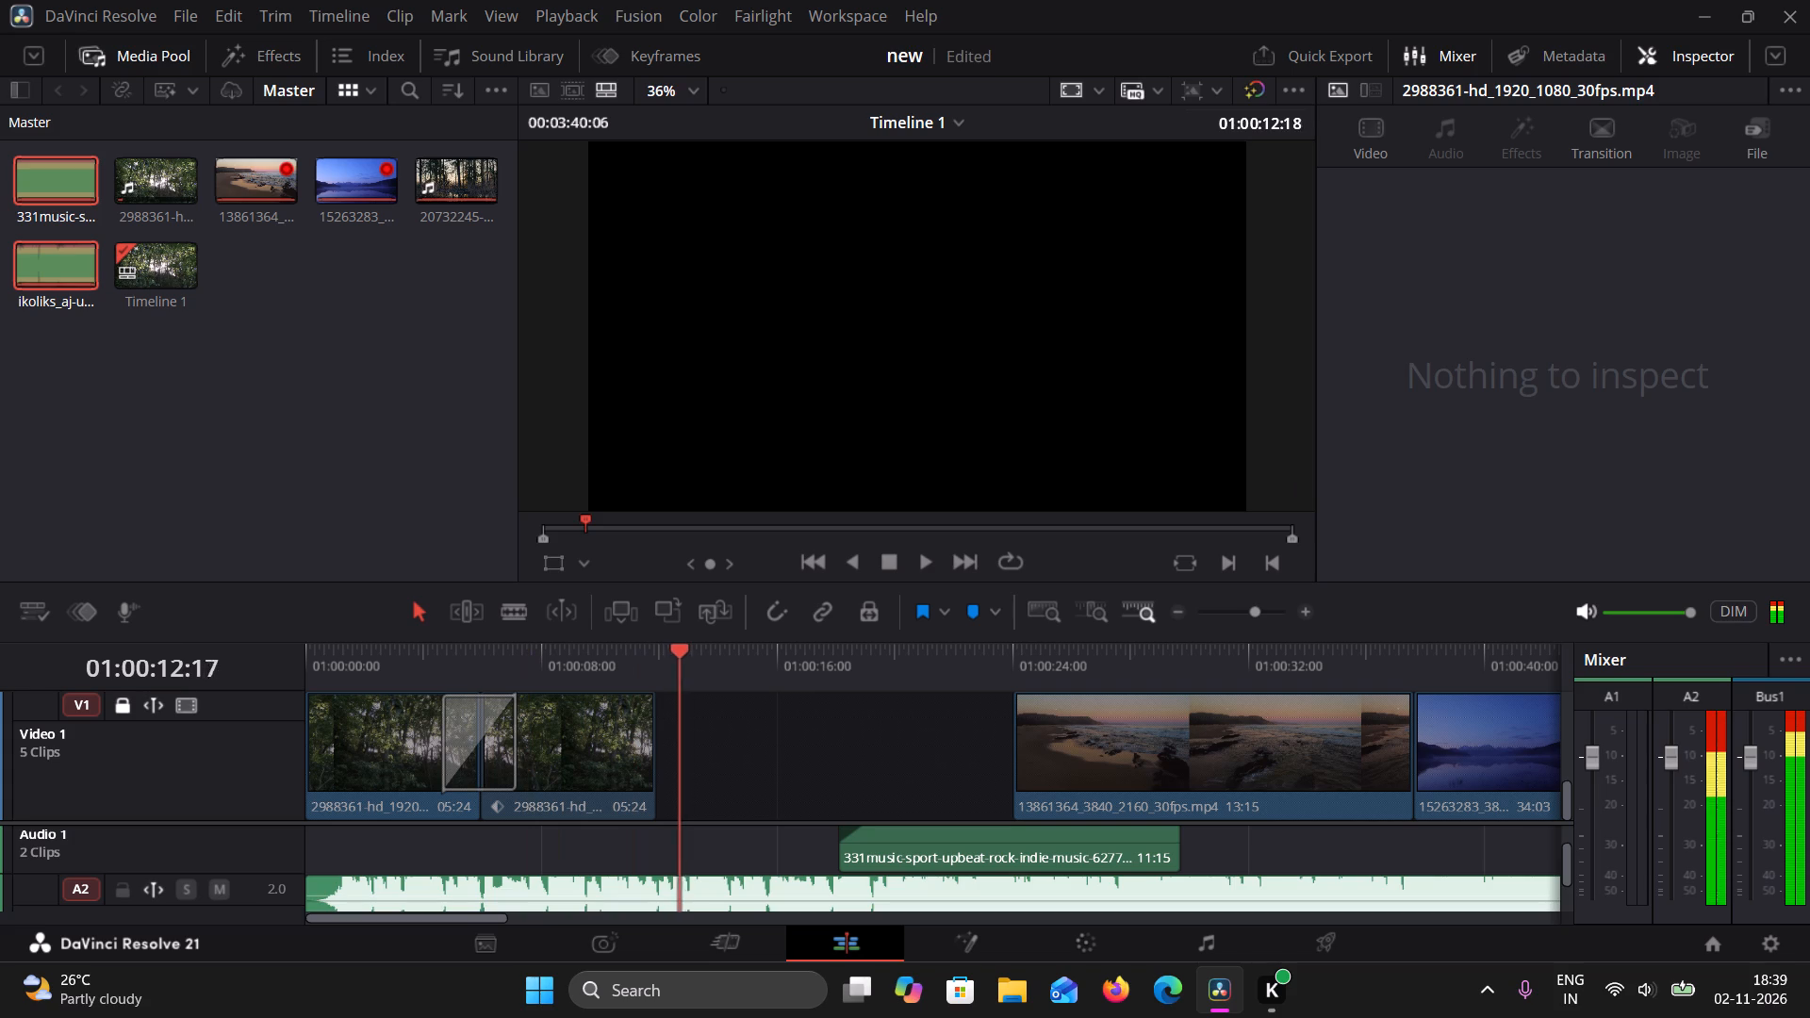
left_click_drag(675, 665, 658, 661)
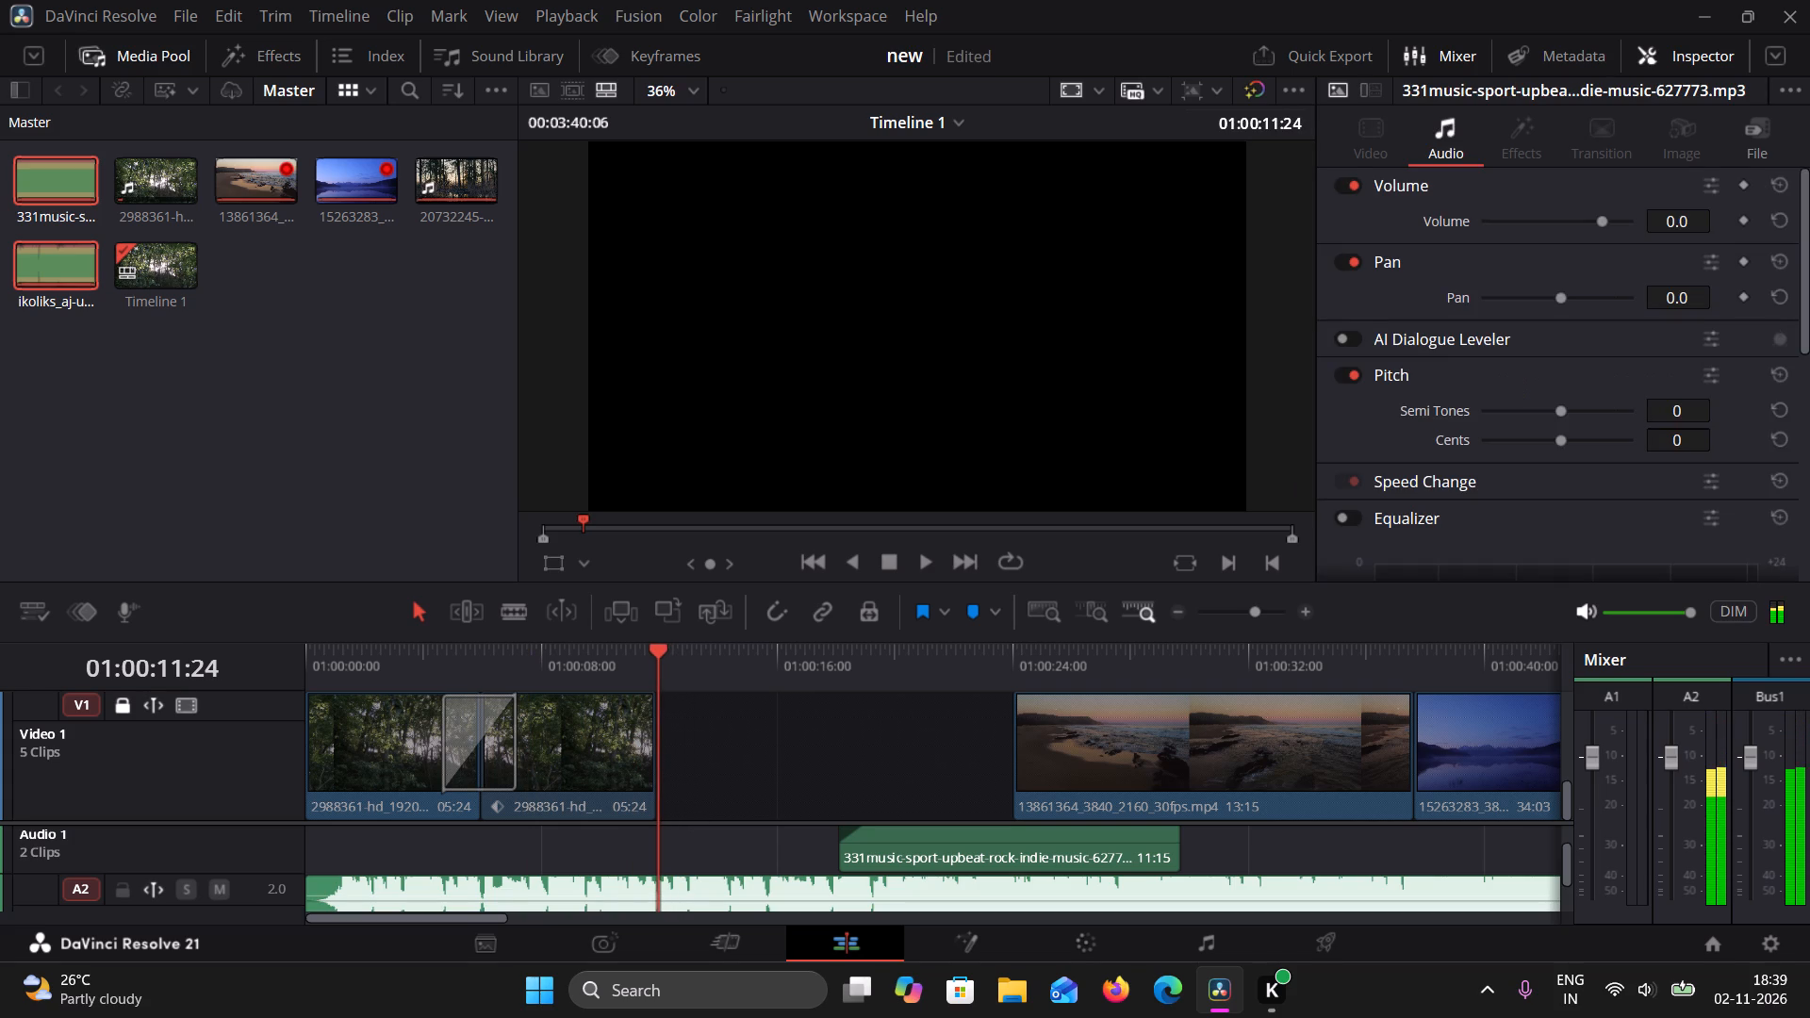
left_click(688, 884)
key("Delete")
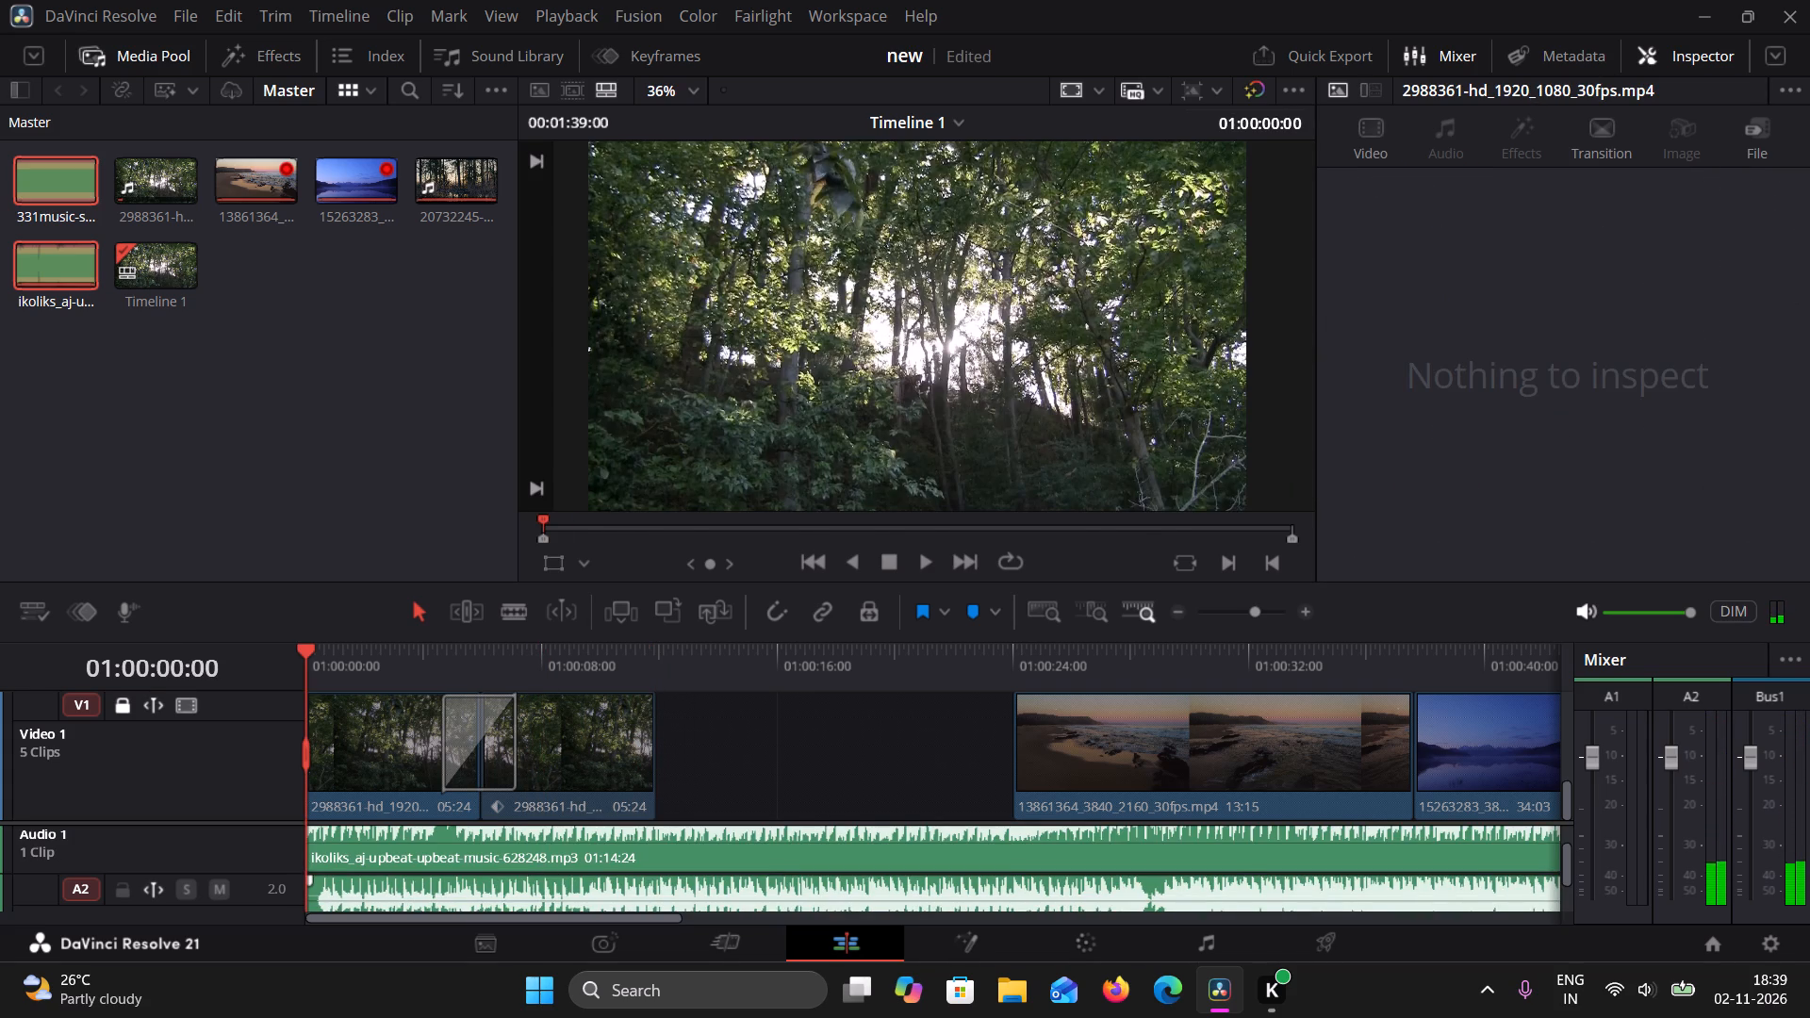
Delete the ikoliks_aj clip from Audio 1.
scroll(575, 856, "down", 1)
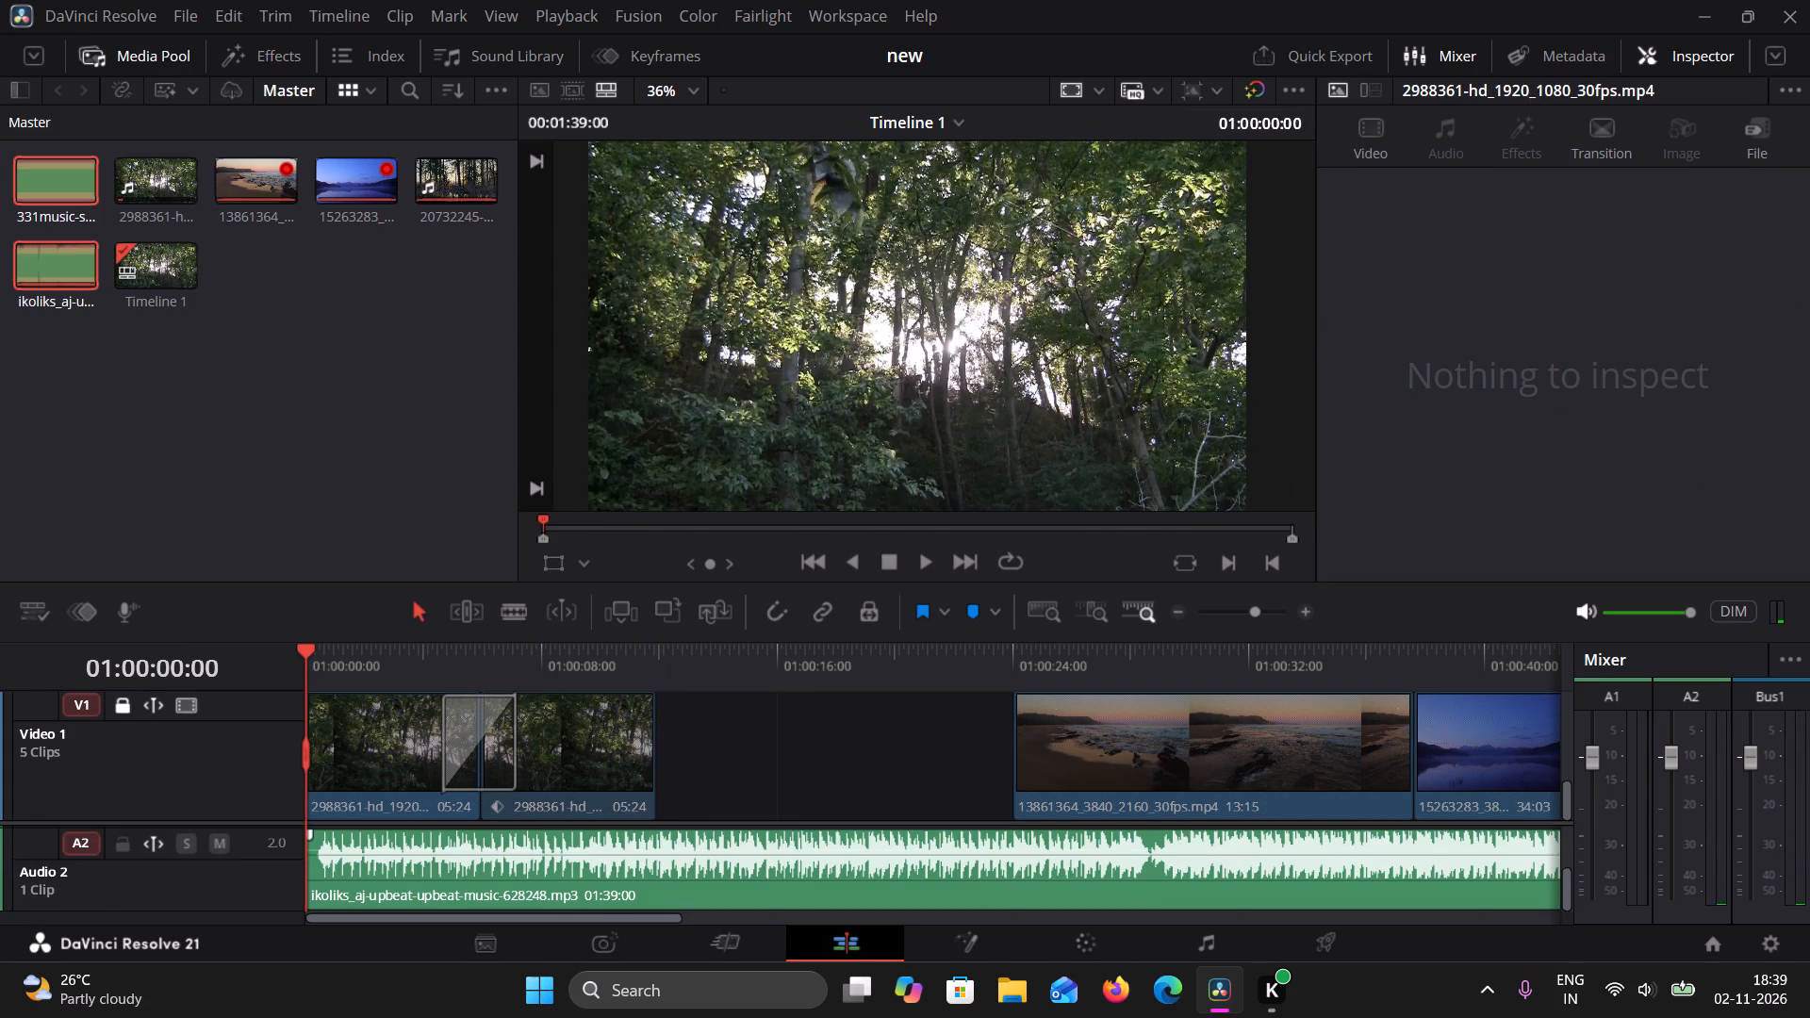
scroll(575, 856, "up", 1)
left_click(573, 874)
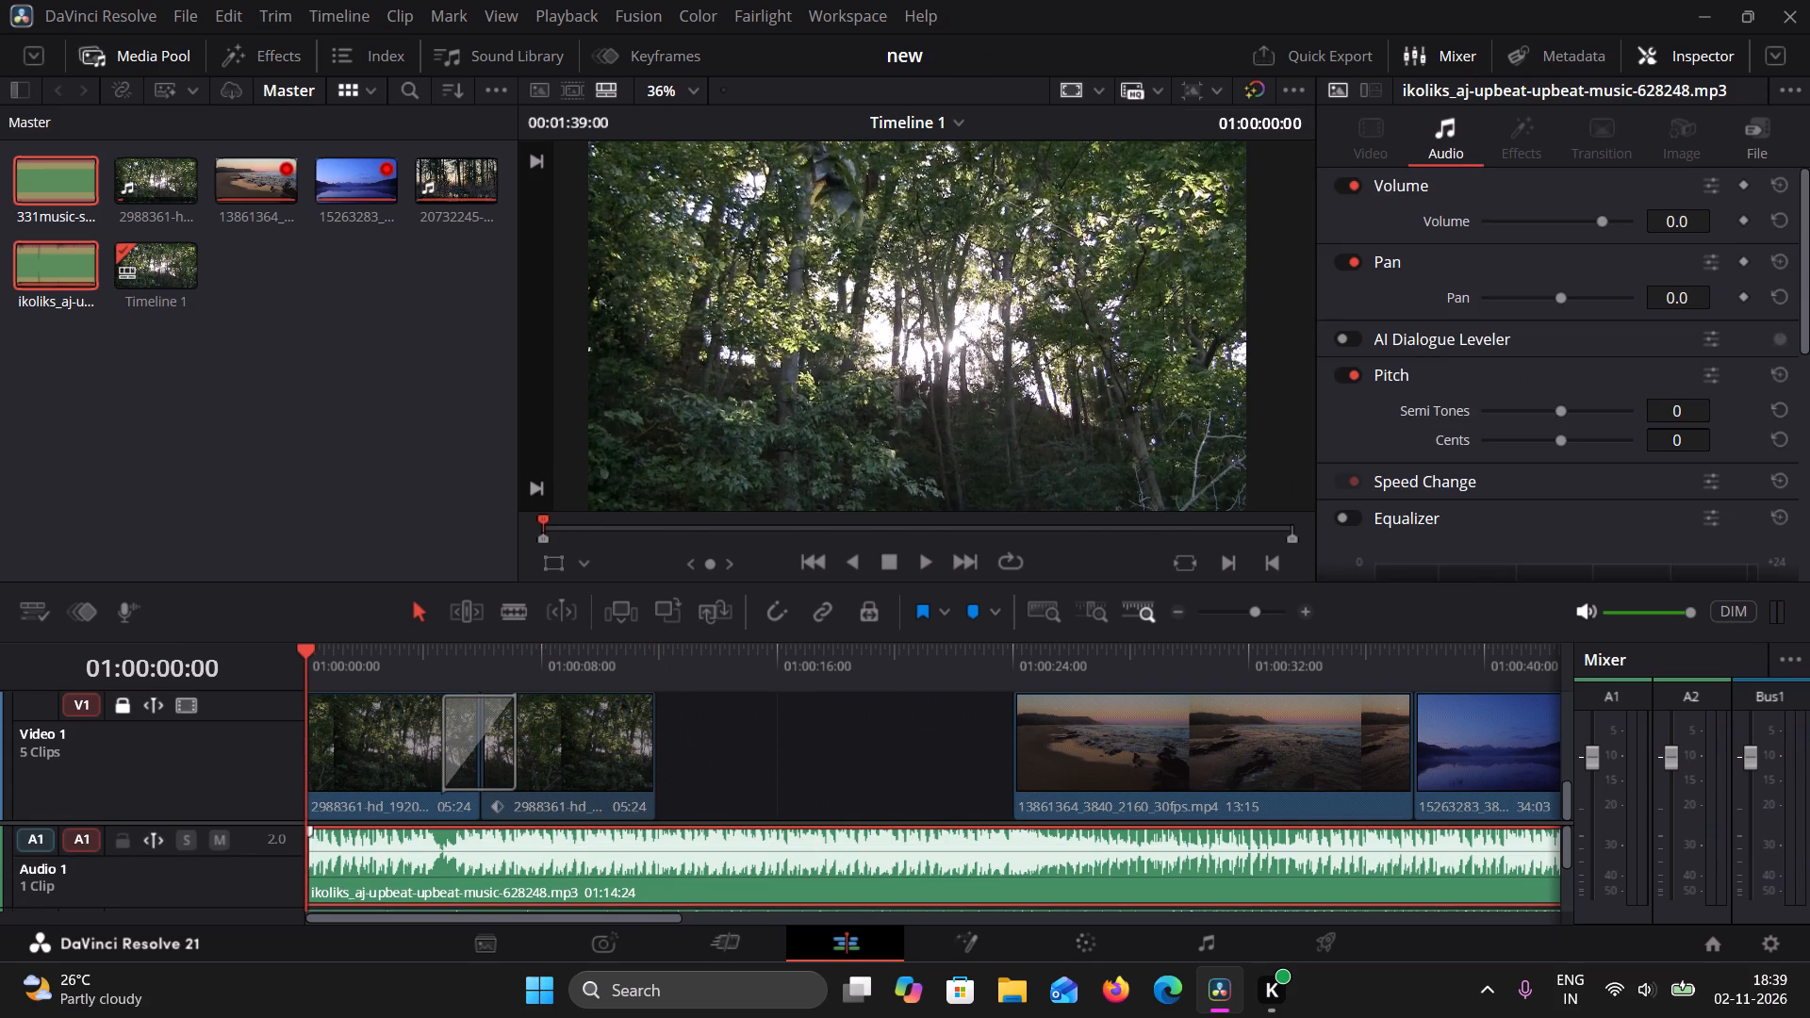
key("Delete")
Add a fade-out of about 12 seconds to the end of the ikoliks_aj clip on Audio 2.
scroll(573, 873, "down", 3)
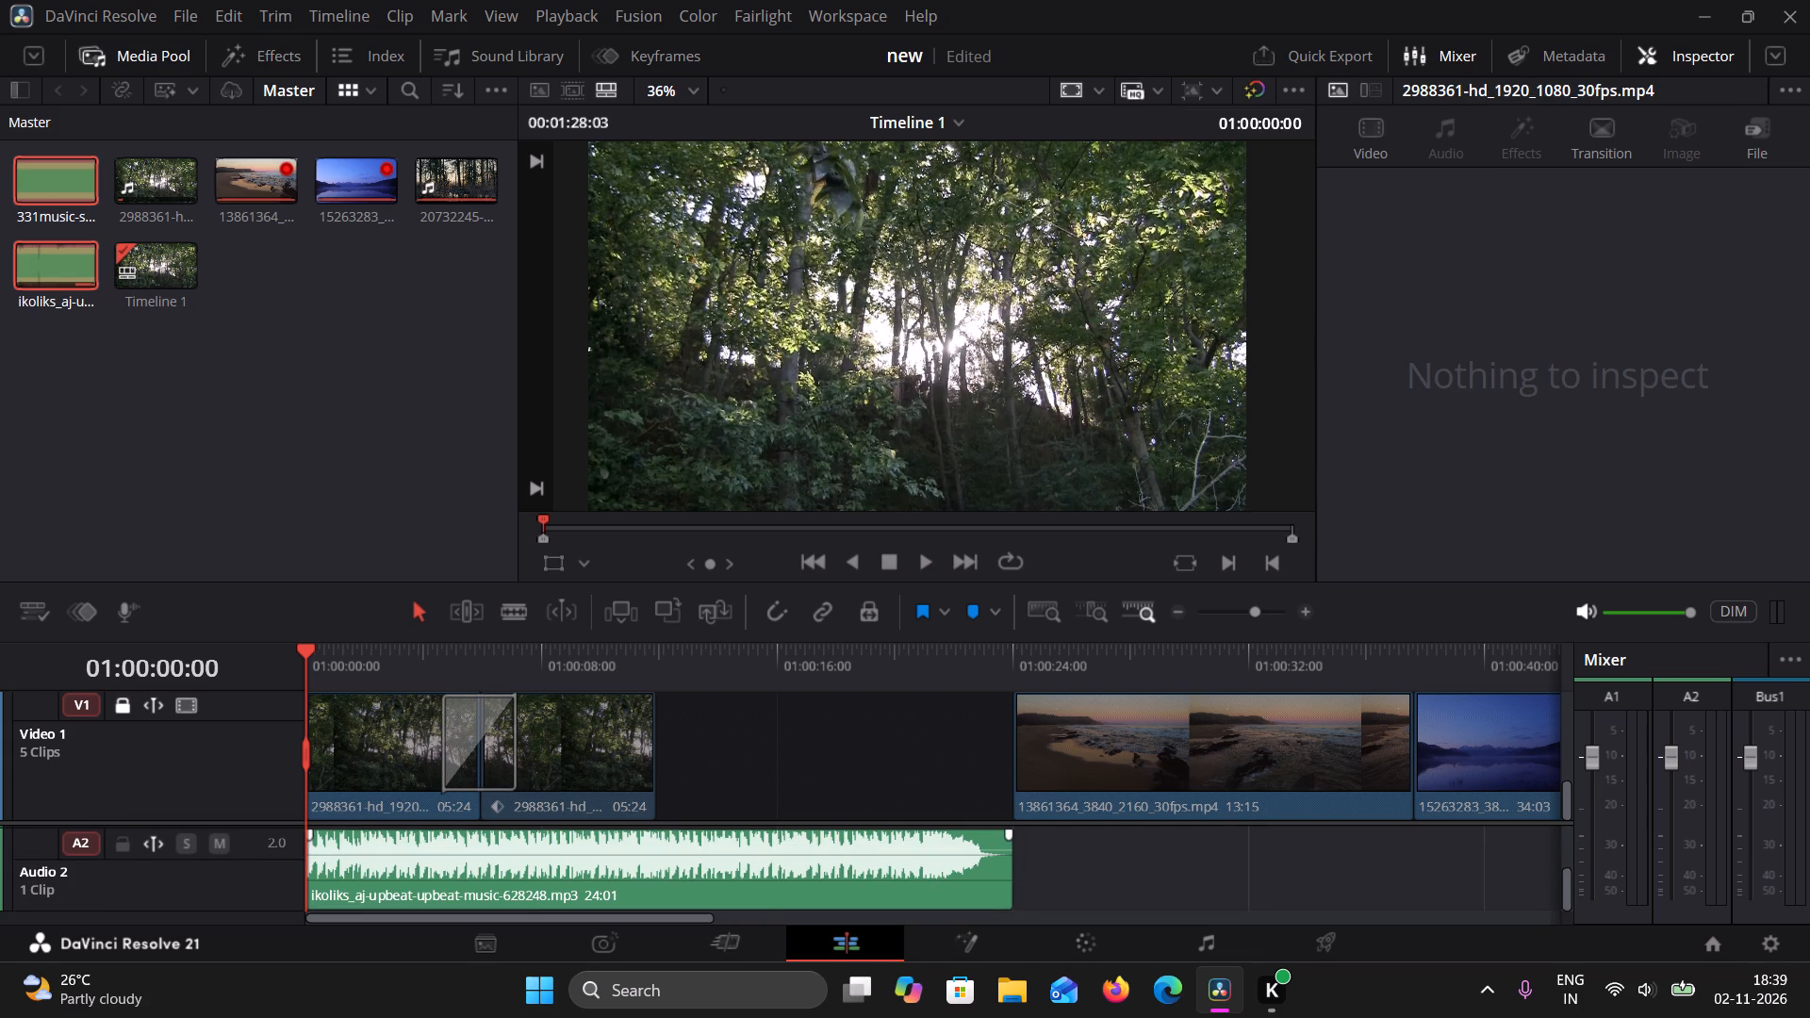
left_click(573, 873)
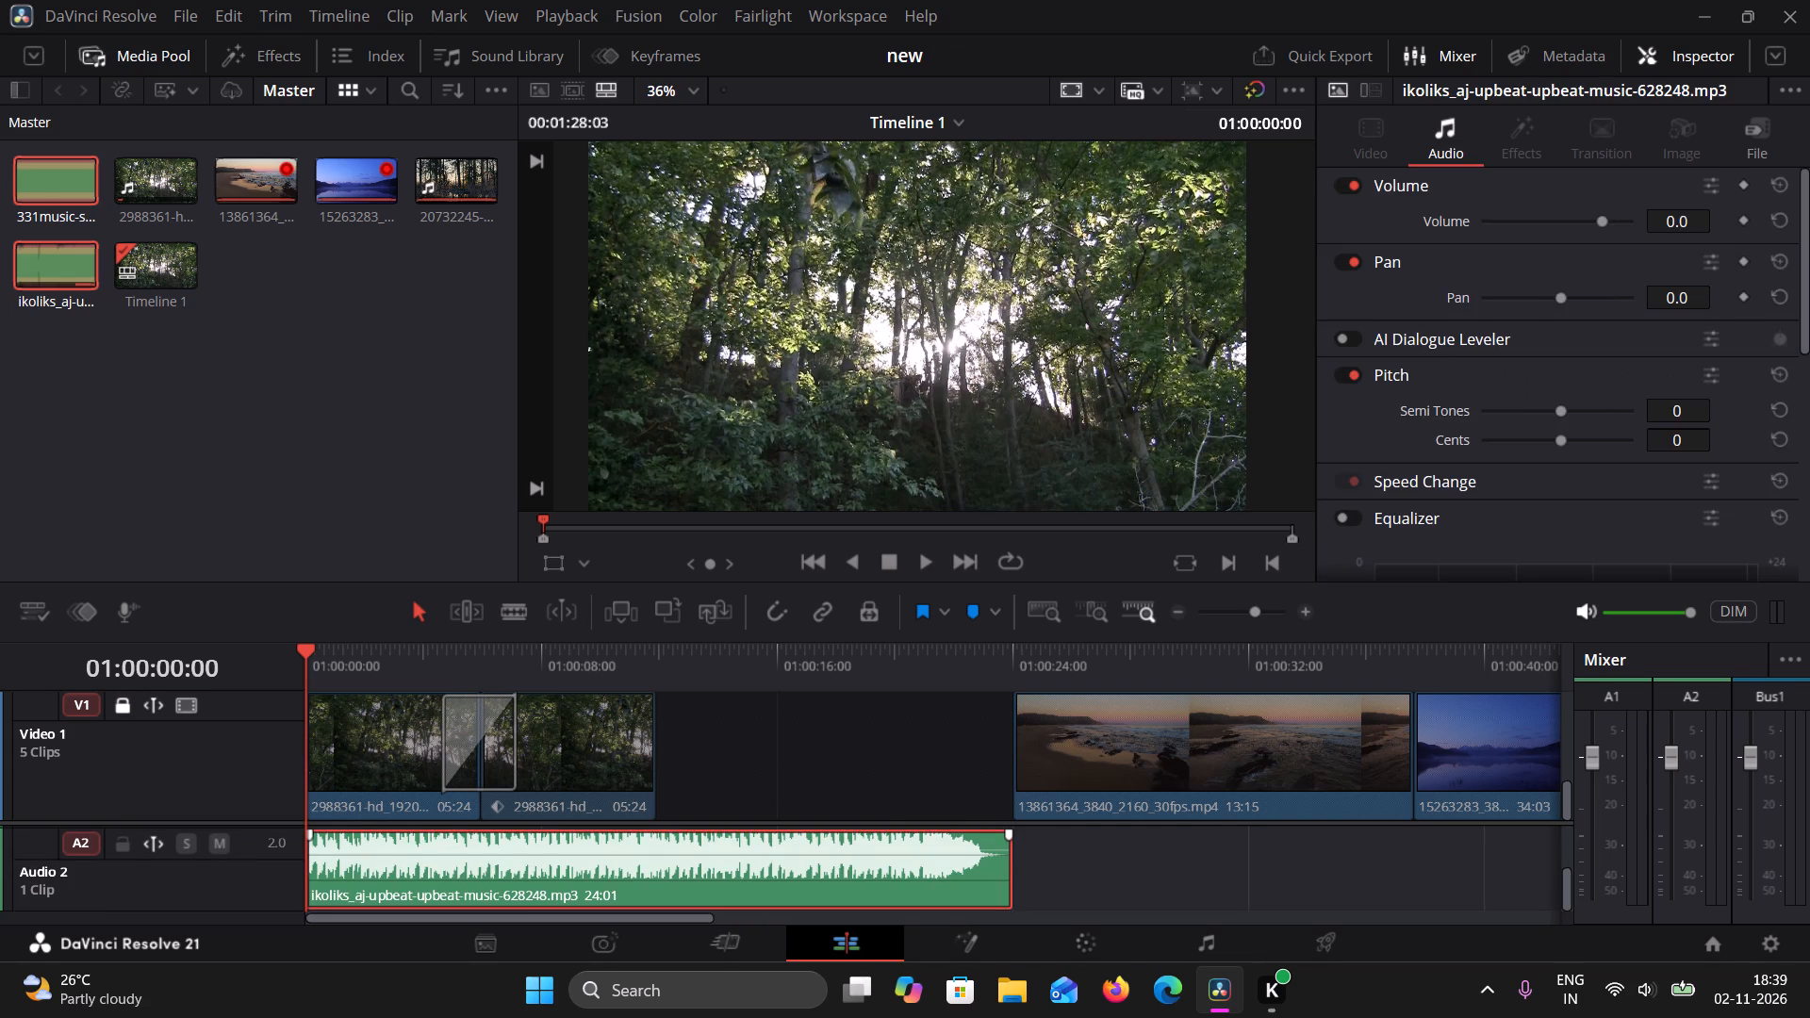
left_click_drag(1010, 835, 645, 810)
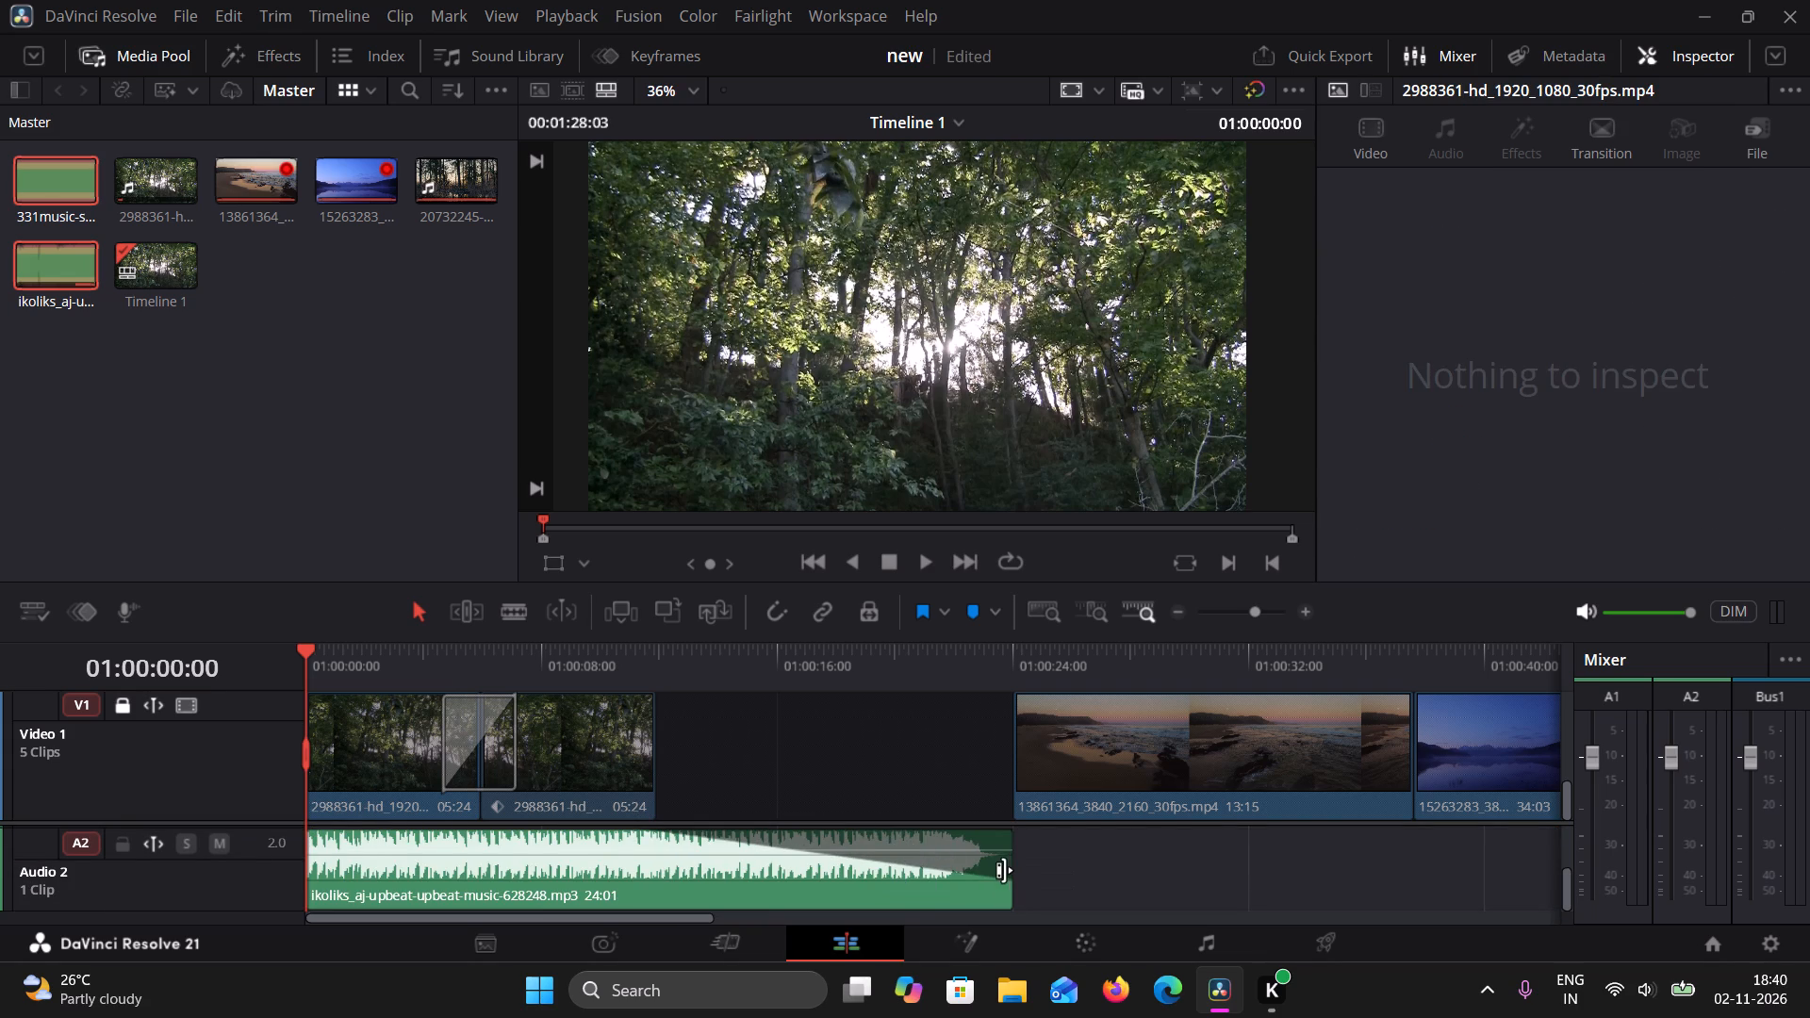
Trim the ikoliks_aj clip's end to the second forest clip's end, 11:24 long, and lower its volume to about -8.7 dB.
left_click(1013, 875)
left_click_drag(1008, 873, 847, 853)
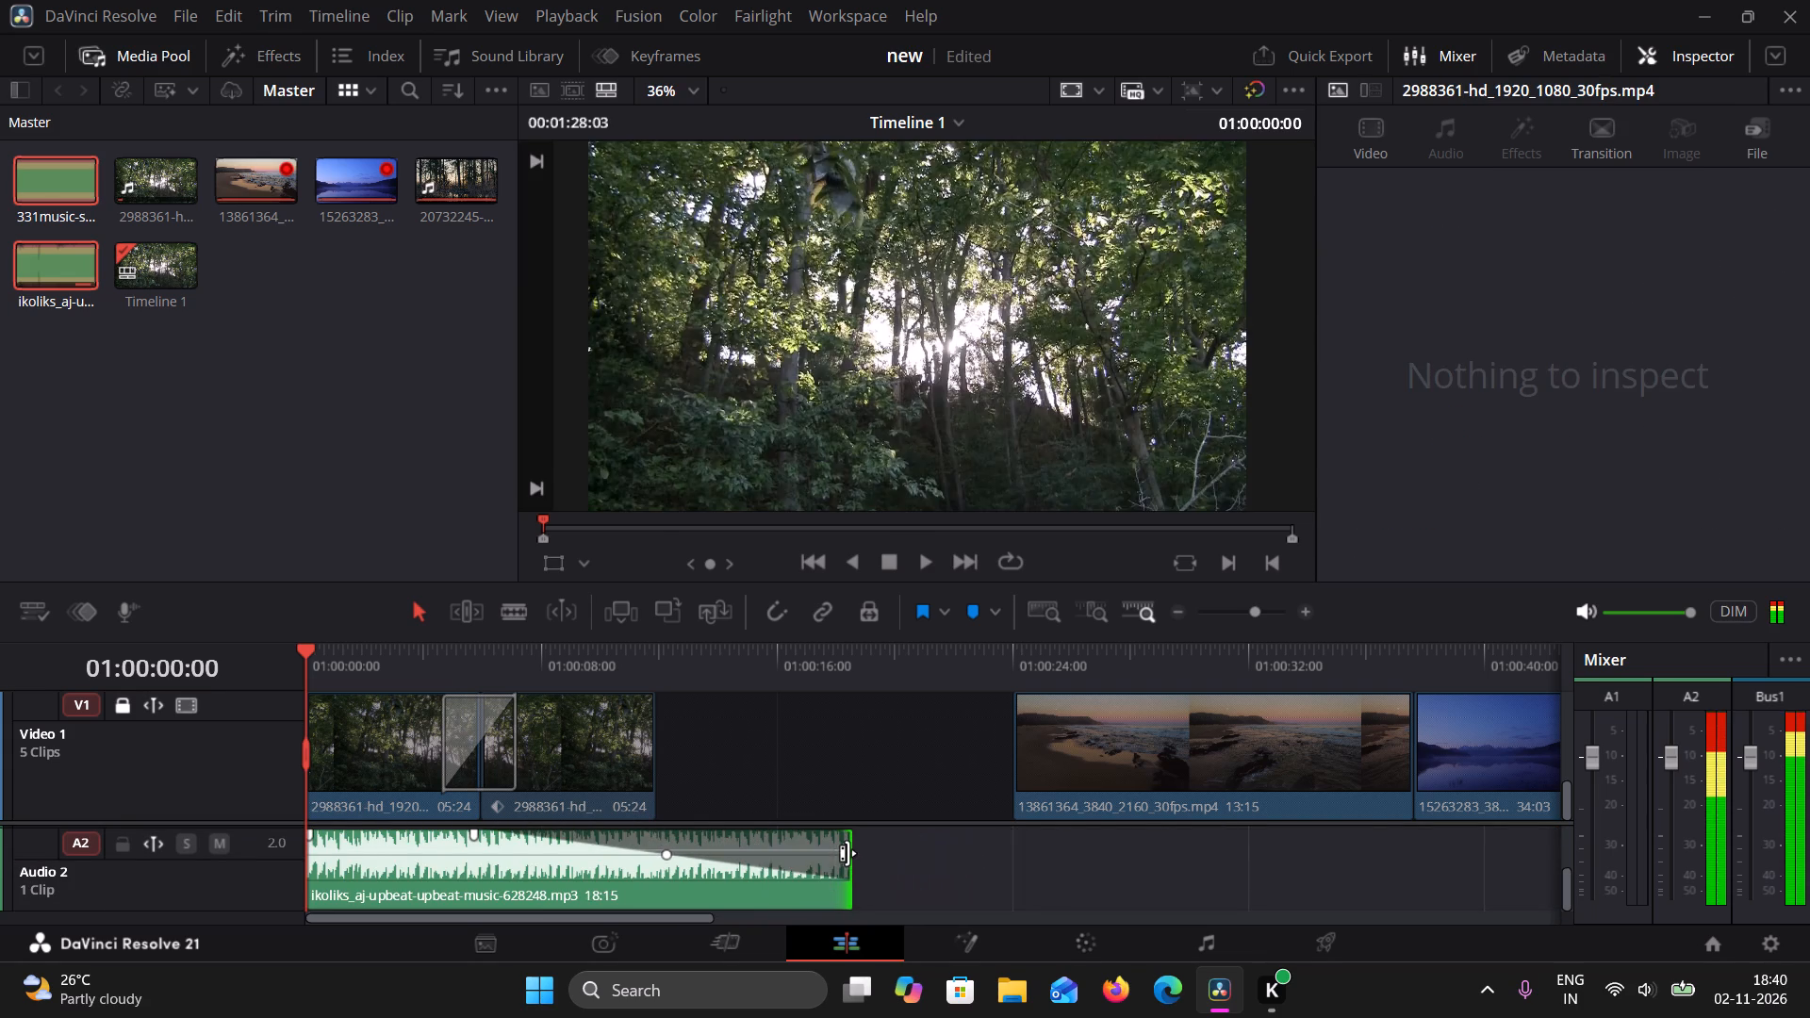
left_click_drag(847, 853, 652, 850)
left_click(563, 849)
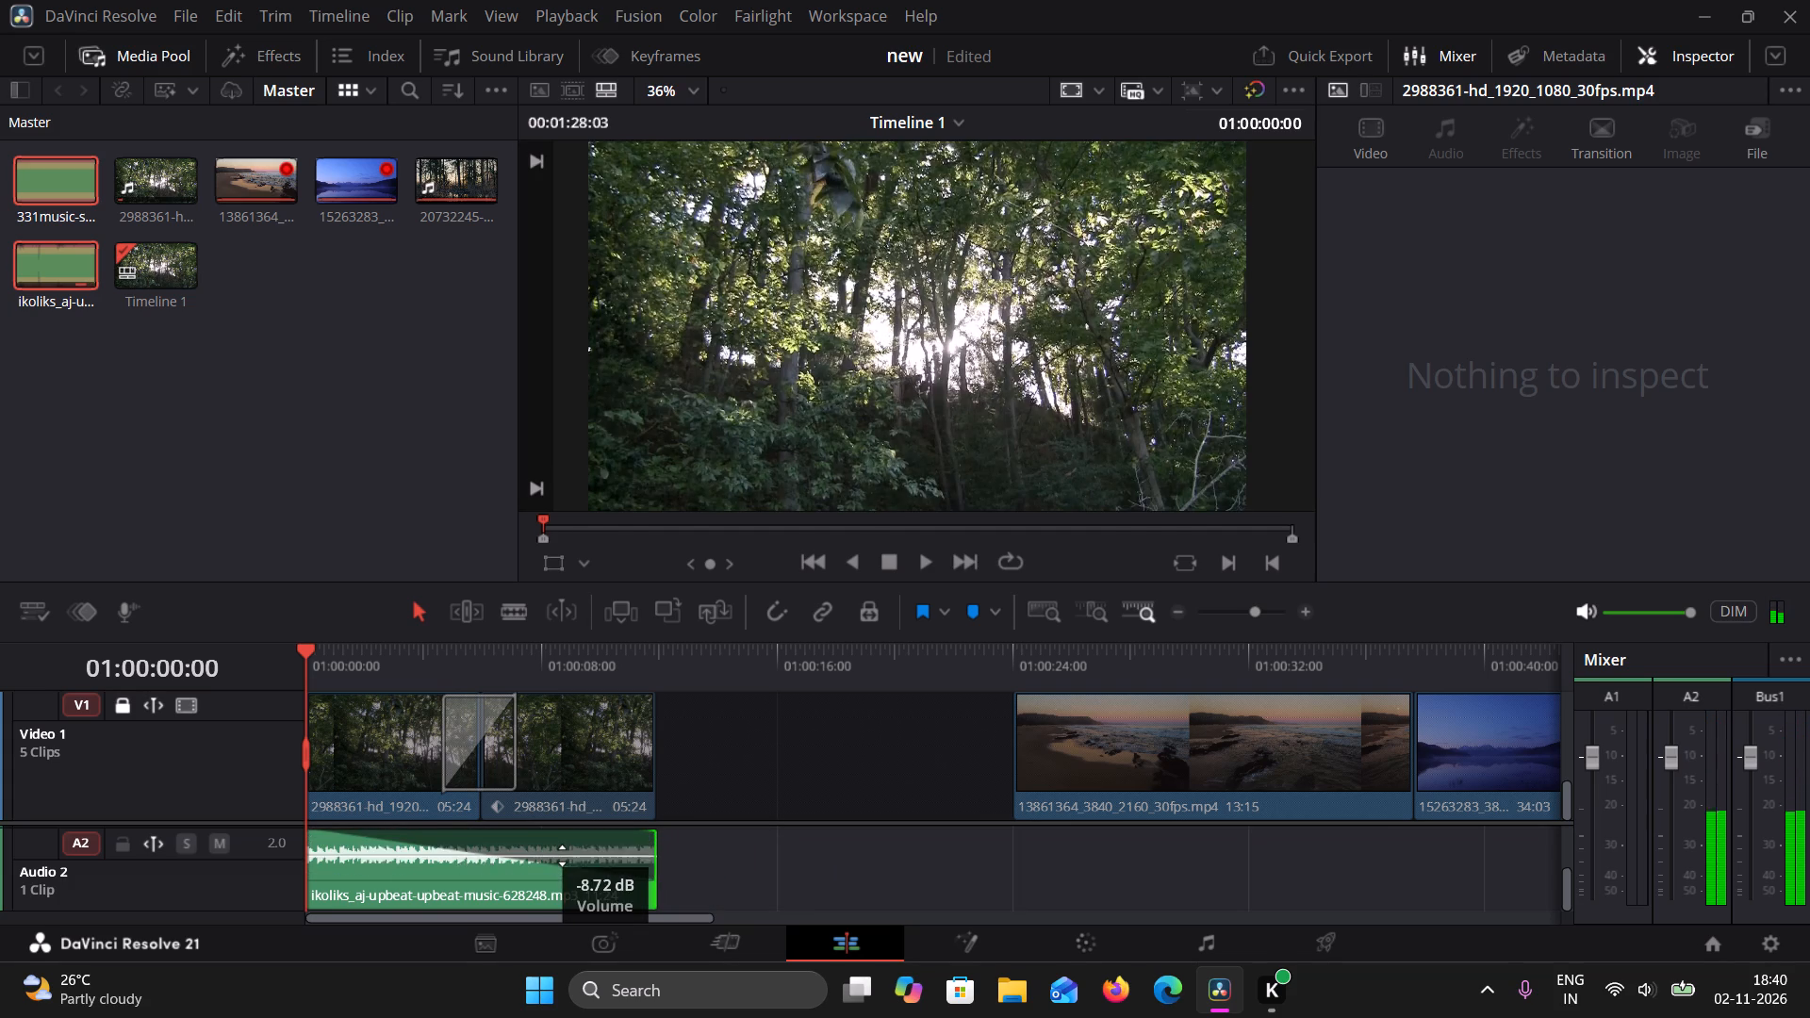
Play the timeline from the start to about 01:00:10:14 to check the trimmed ikoliks_aj music against the forest clips.
left_click(917, 574)
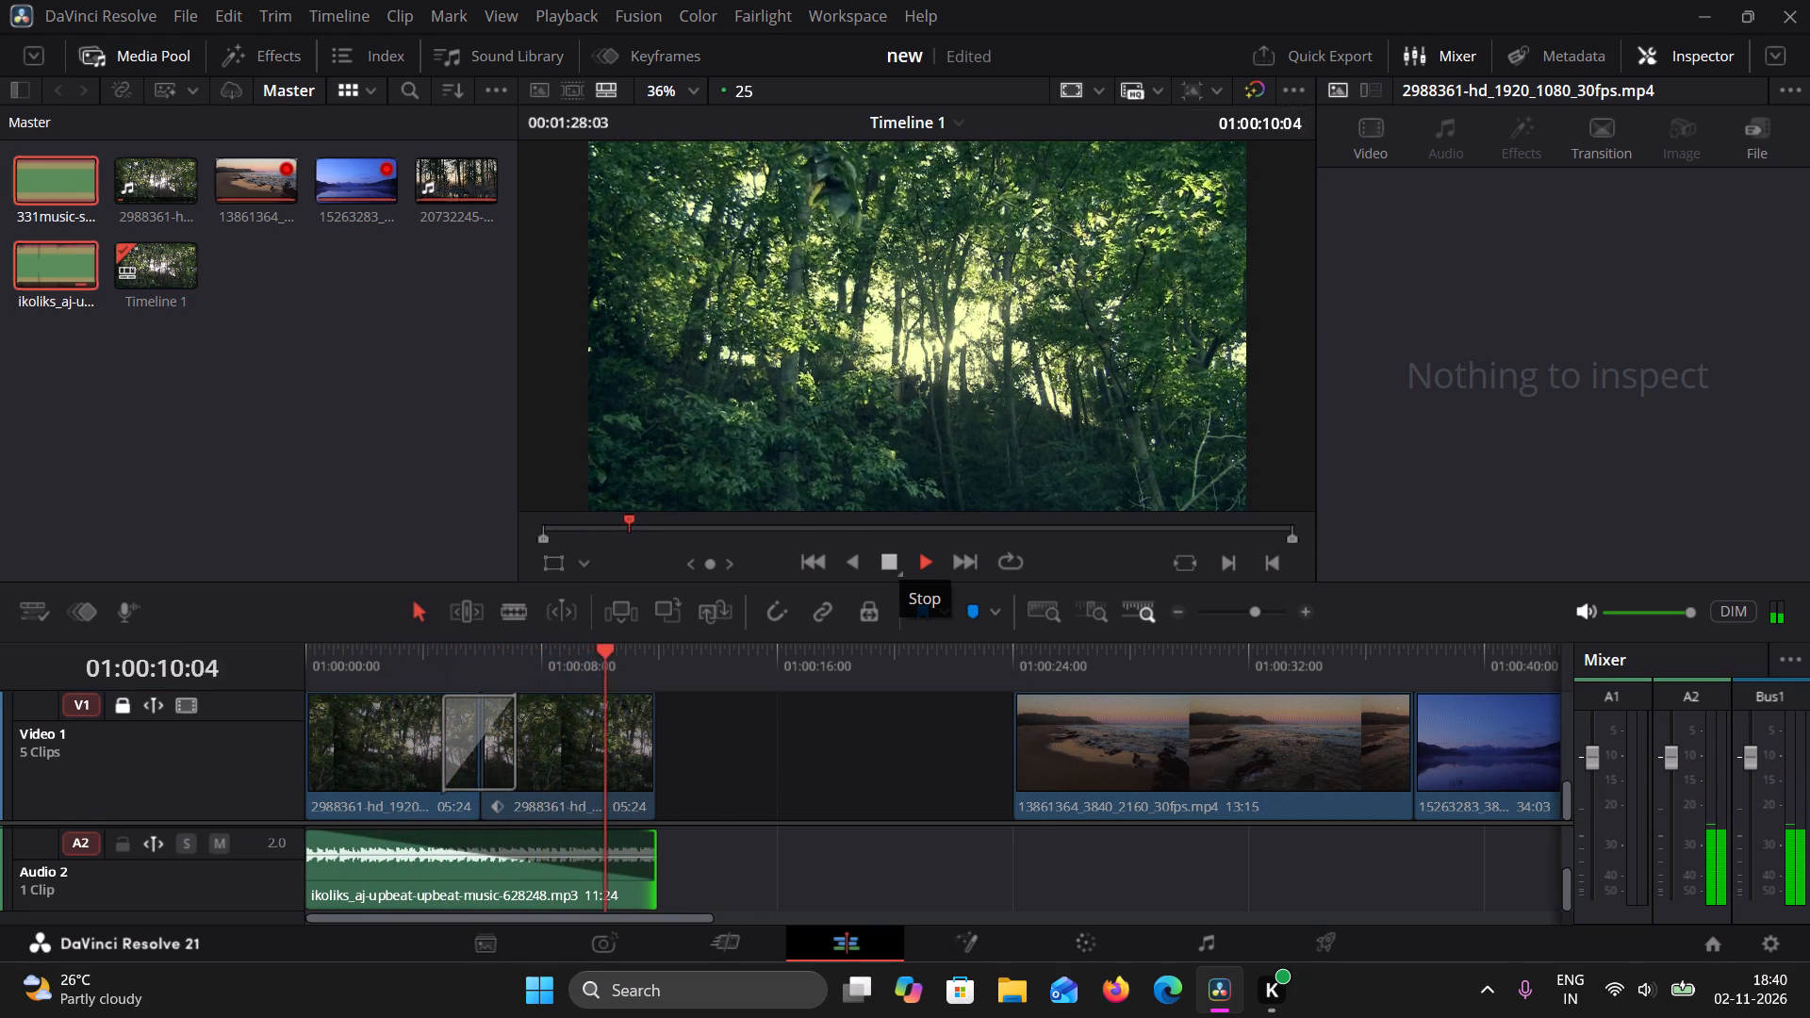
left_click(897, 565)
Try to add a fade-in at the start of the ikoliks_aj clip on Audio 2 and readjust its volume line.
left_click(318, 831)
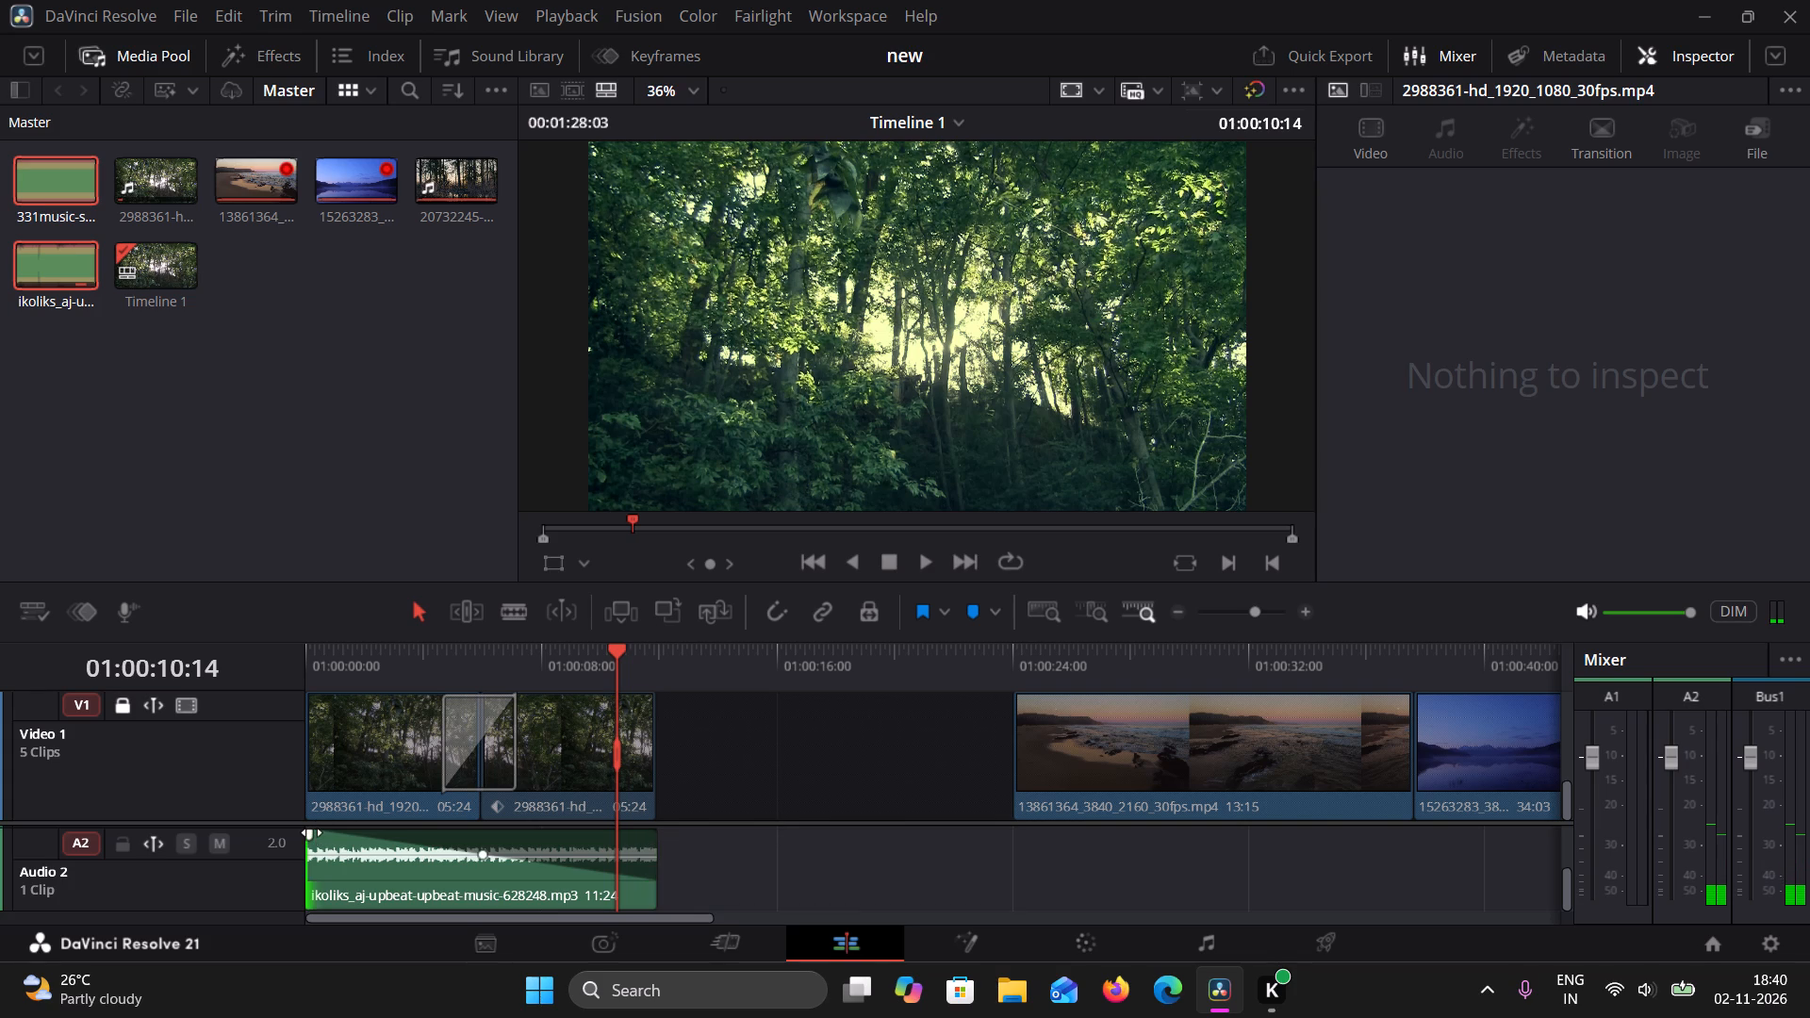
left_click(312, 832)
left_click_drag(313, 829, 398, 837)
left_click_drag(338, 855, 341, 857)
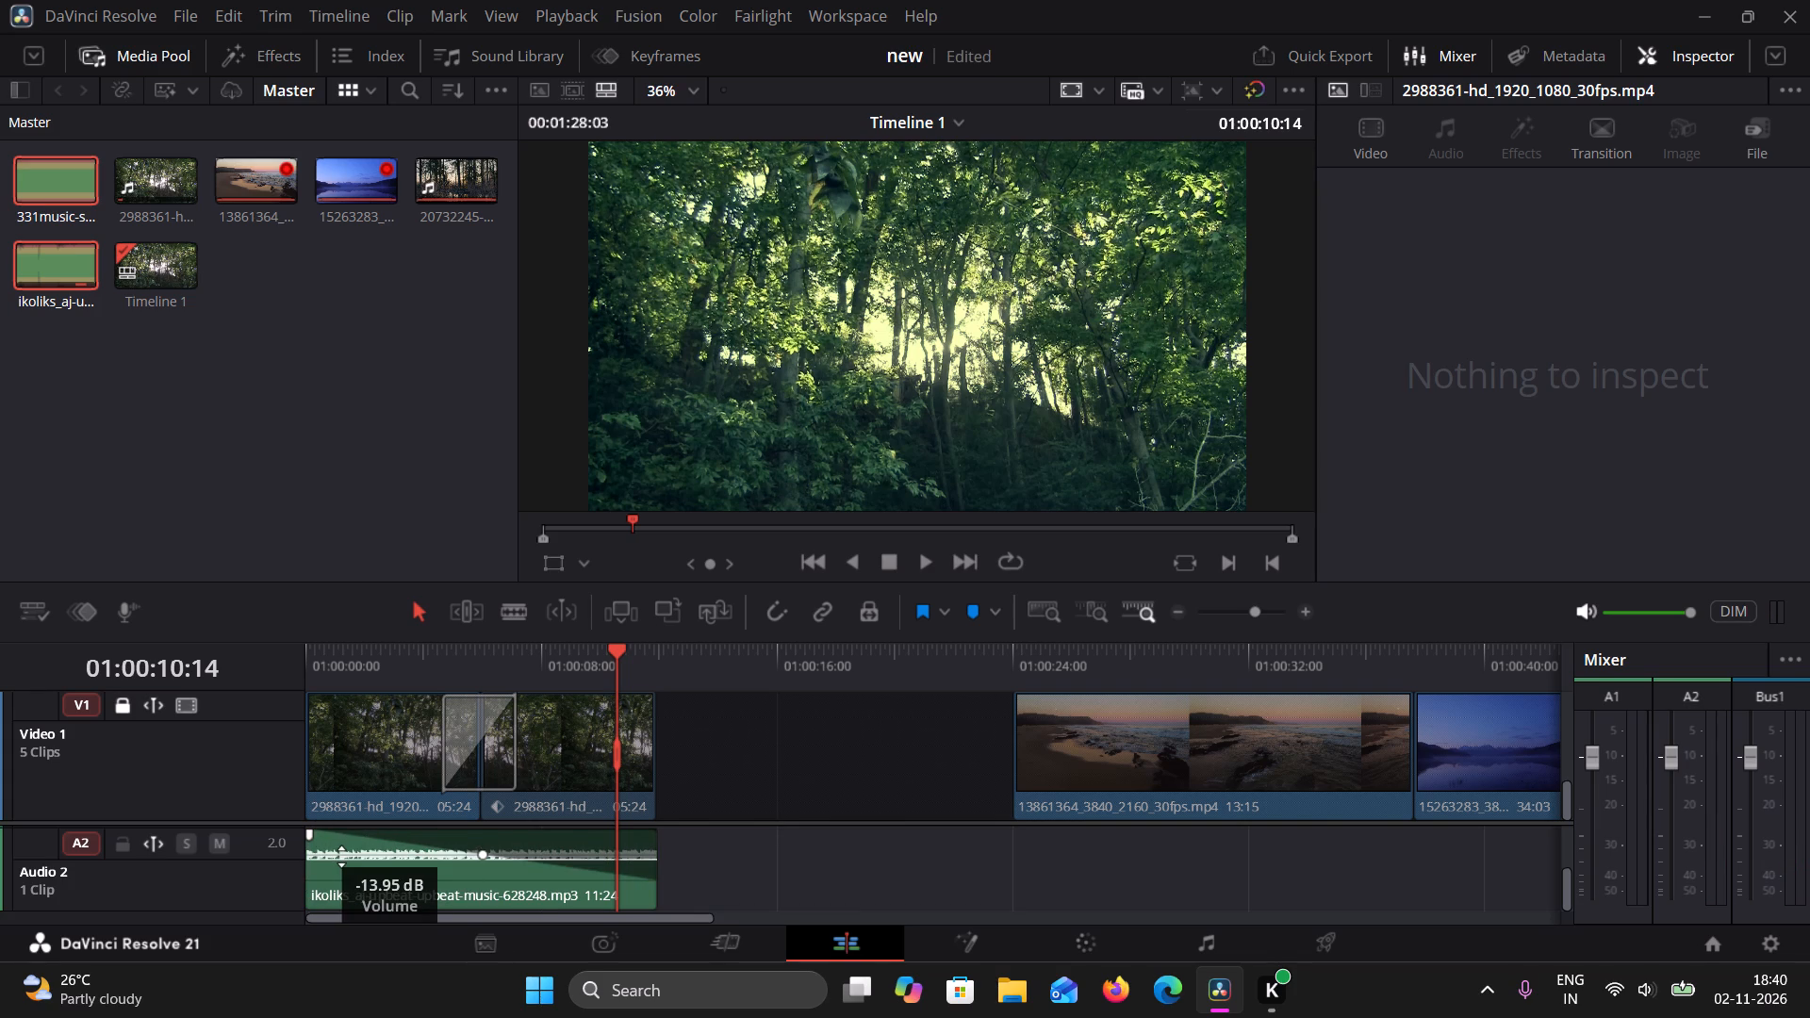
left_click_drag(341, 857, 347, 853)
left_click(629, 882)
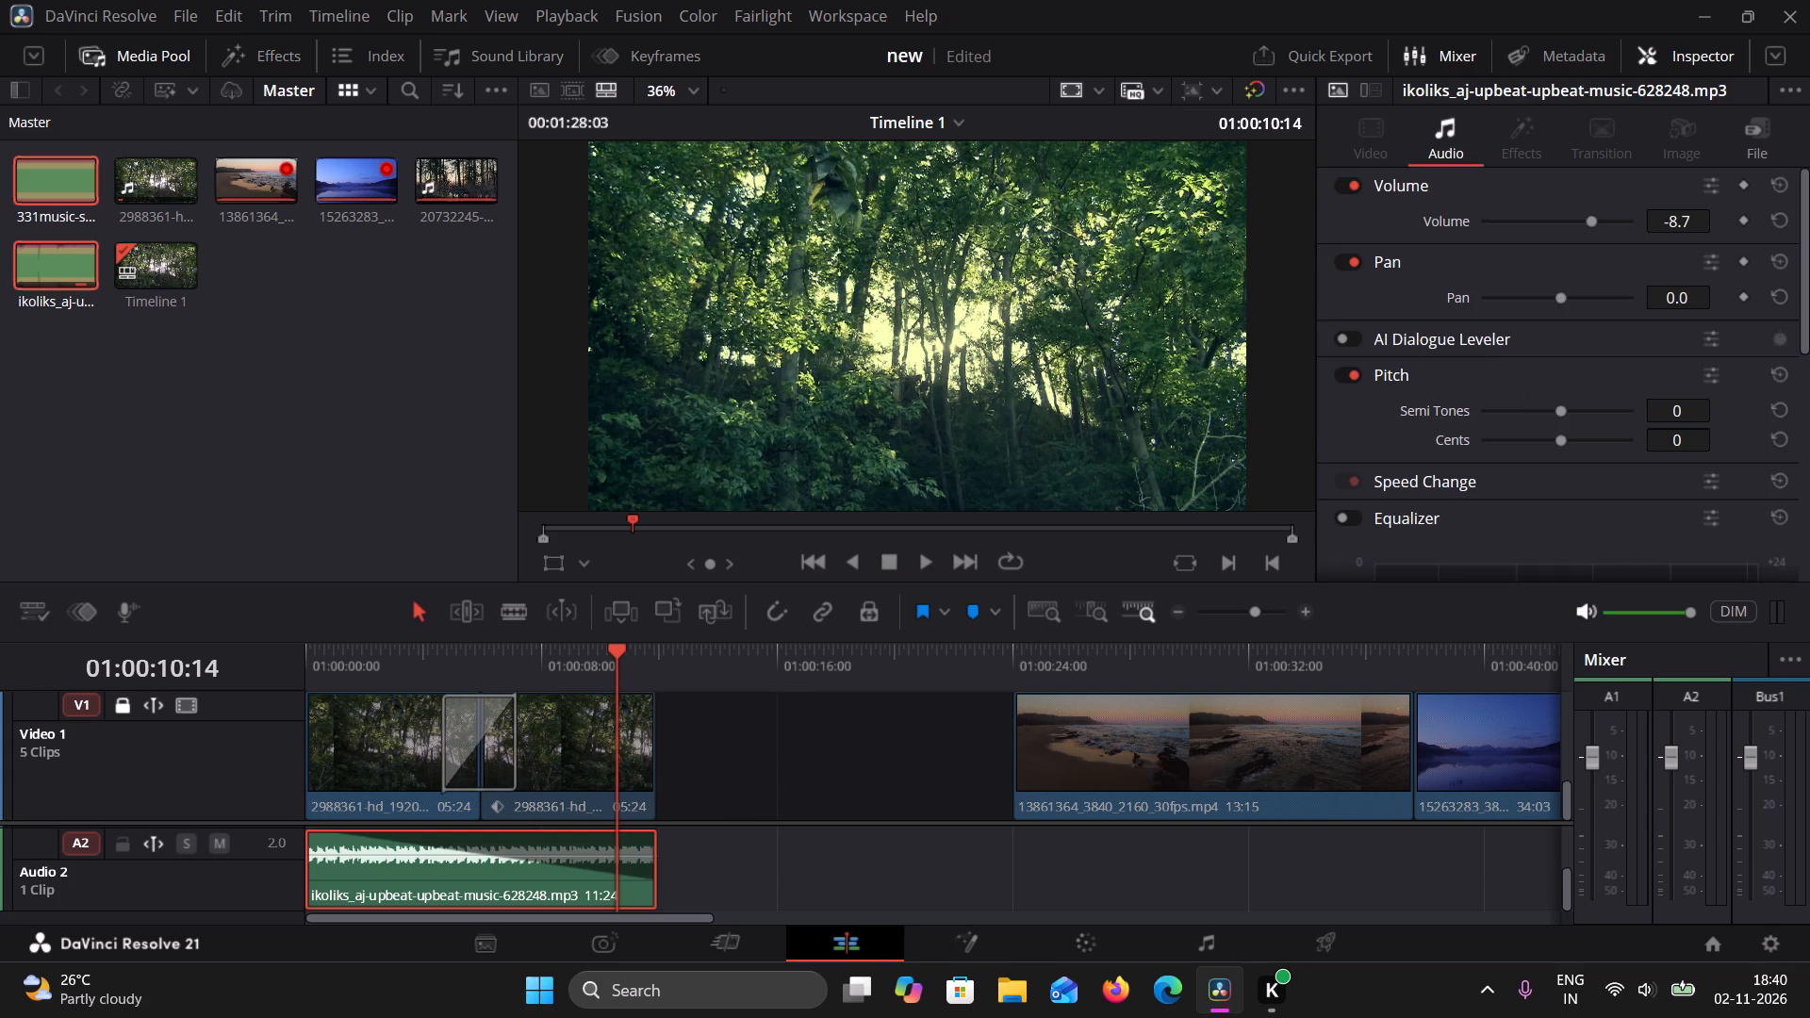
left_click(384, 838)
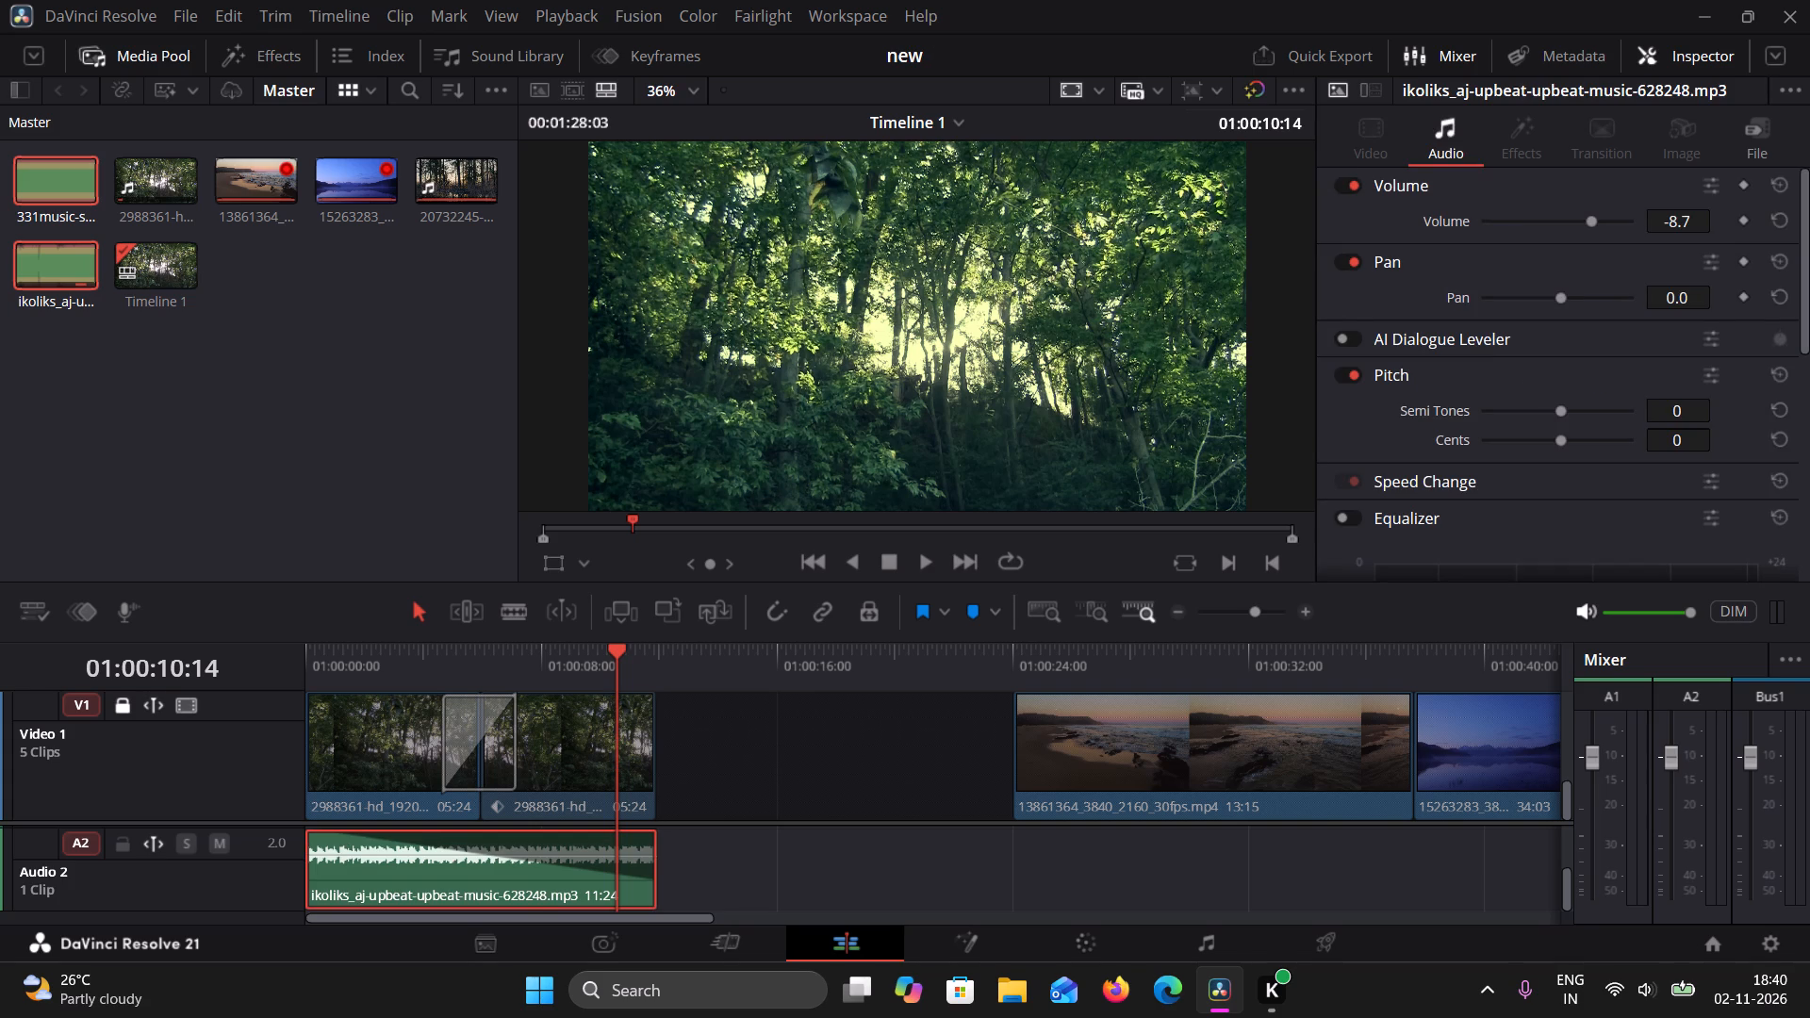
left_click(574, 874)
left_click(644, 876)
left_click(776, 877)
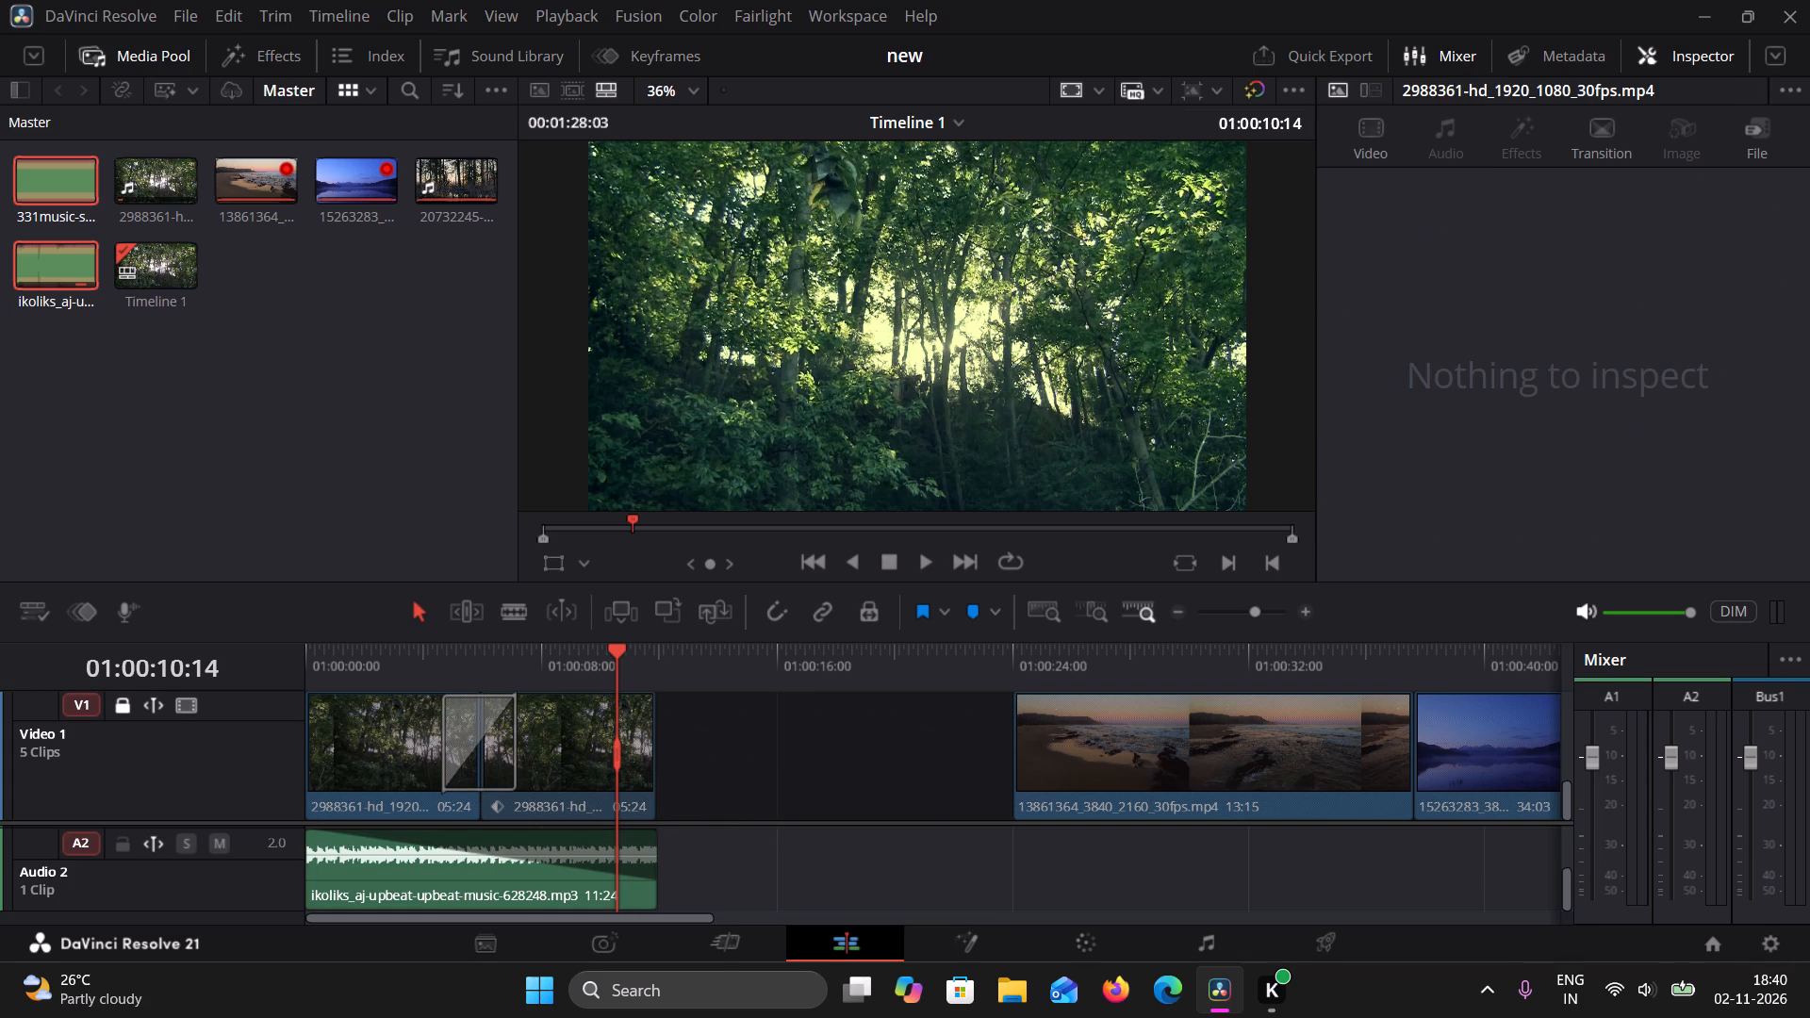
Replay the timeline from the start to about 01:00:06:15 to review the music with the Edge Wipe transition.
left_click_drag(609, 647, 228, 607)
left_click(930, 563)
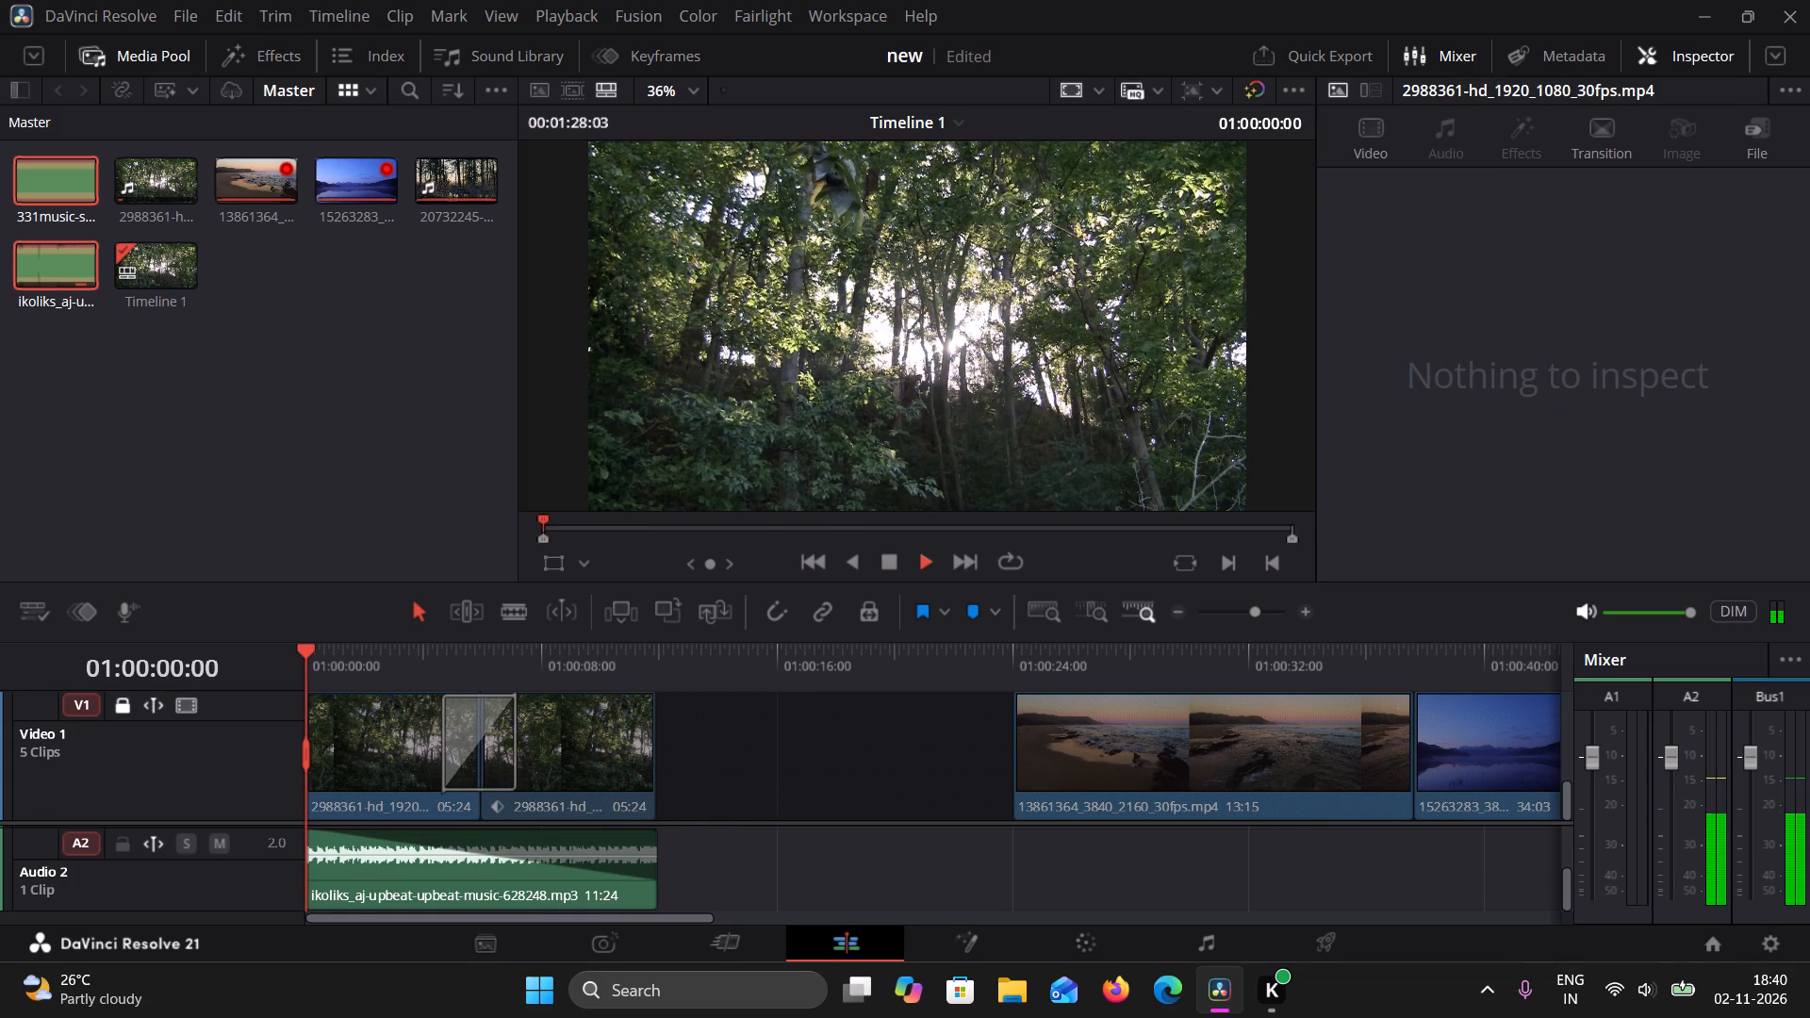
left_click(880, 558)
Lock the Audio 2 track and unlock the Video 1 track.
left_click(368, 769)
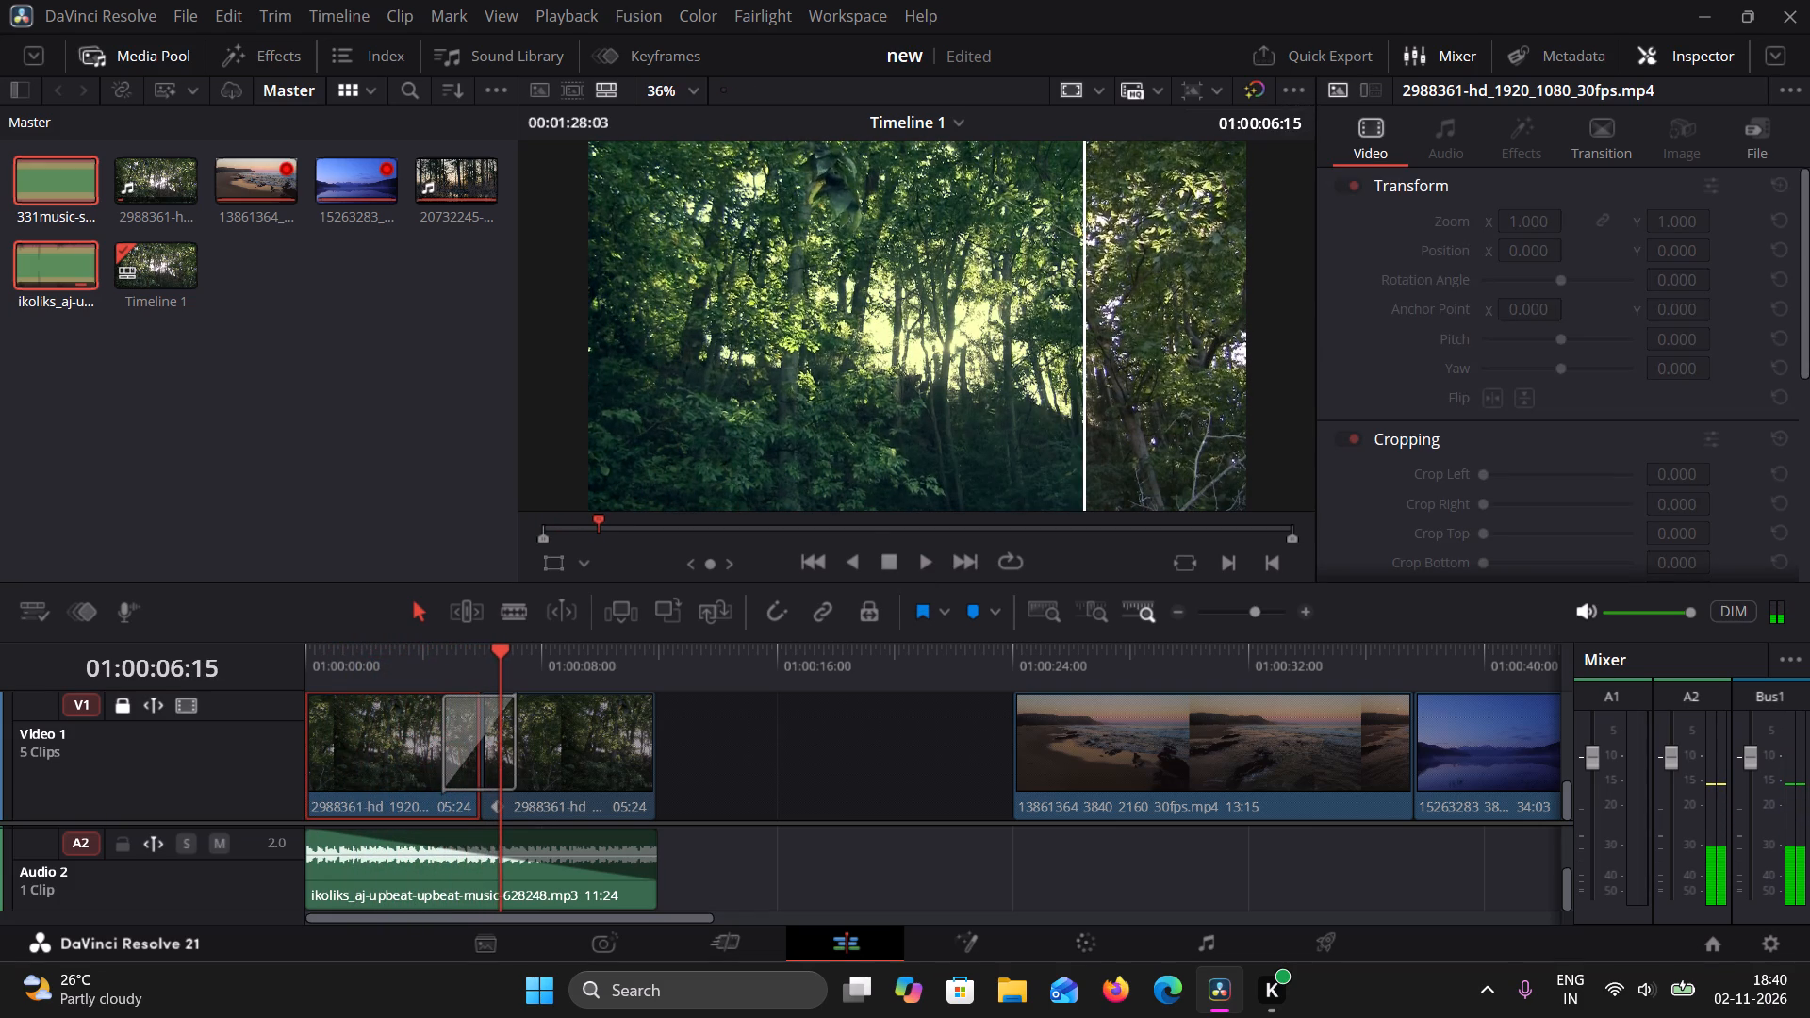
left_click(128, 851)
left_click(130, 705)
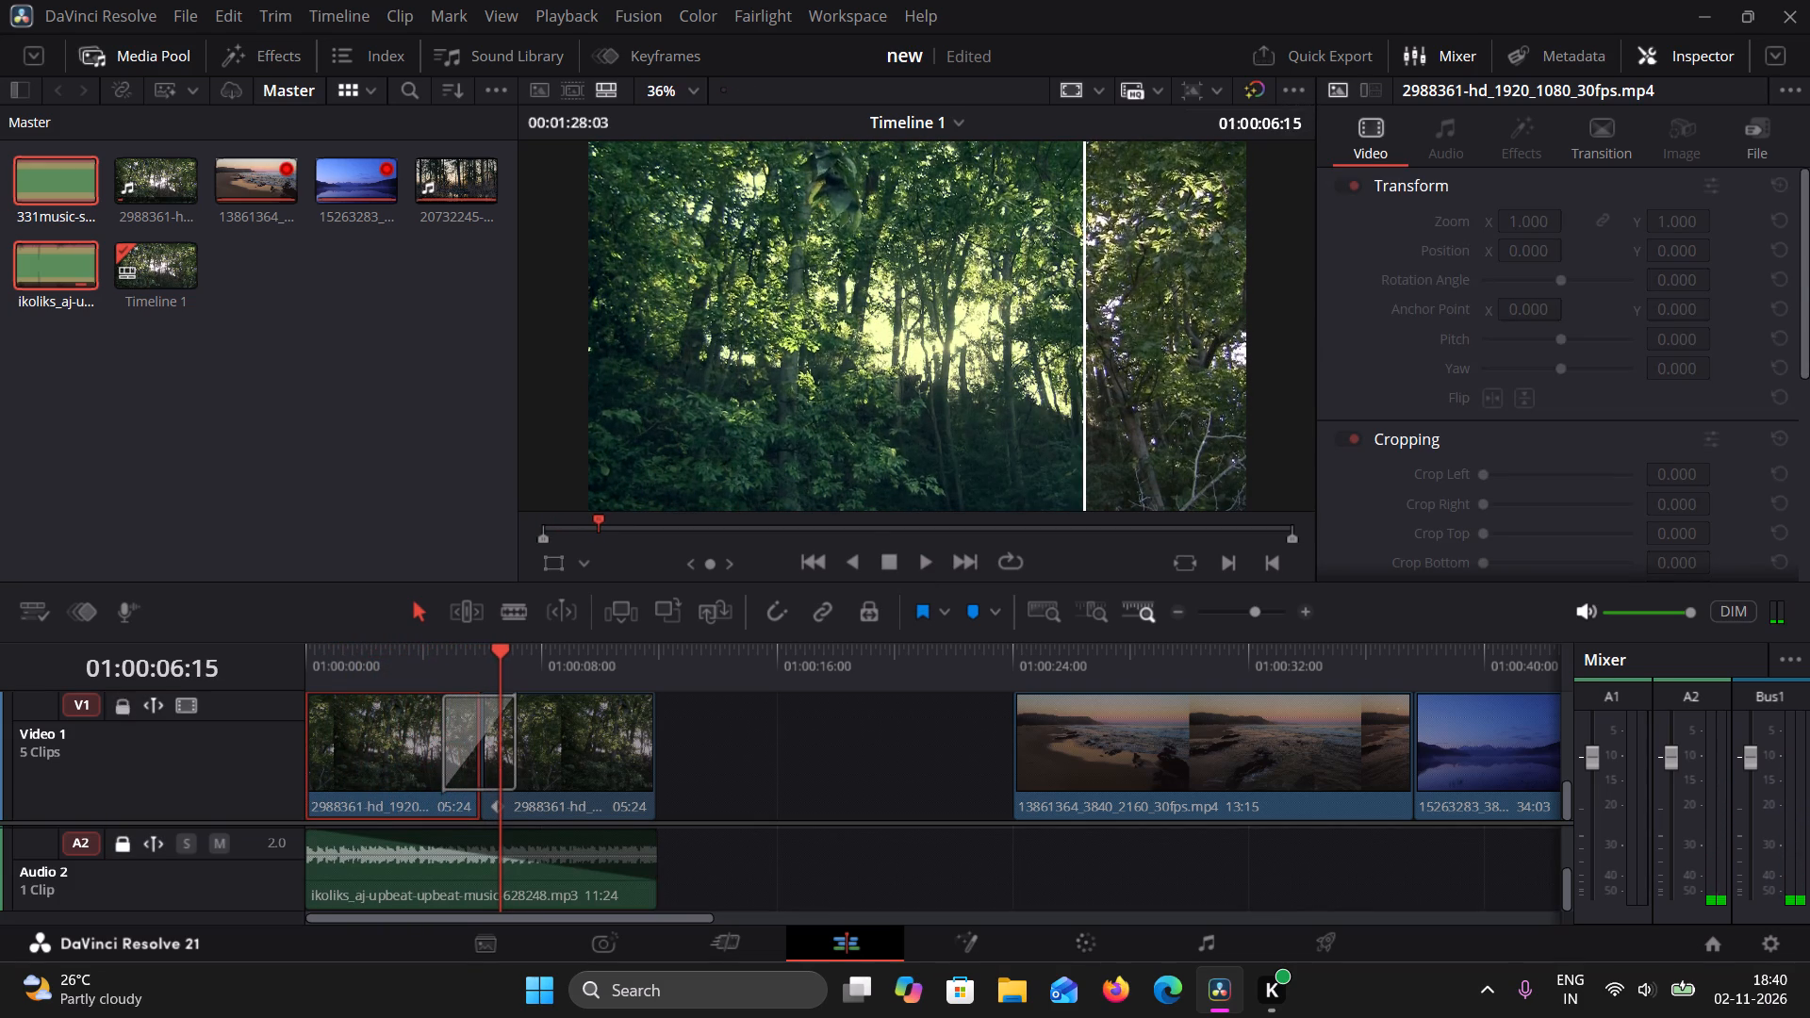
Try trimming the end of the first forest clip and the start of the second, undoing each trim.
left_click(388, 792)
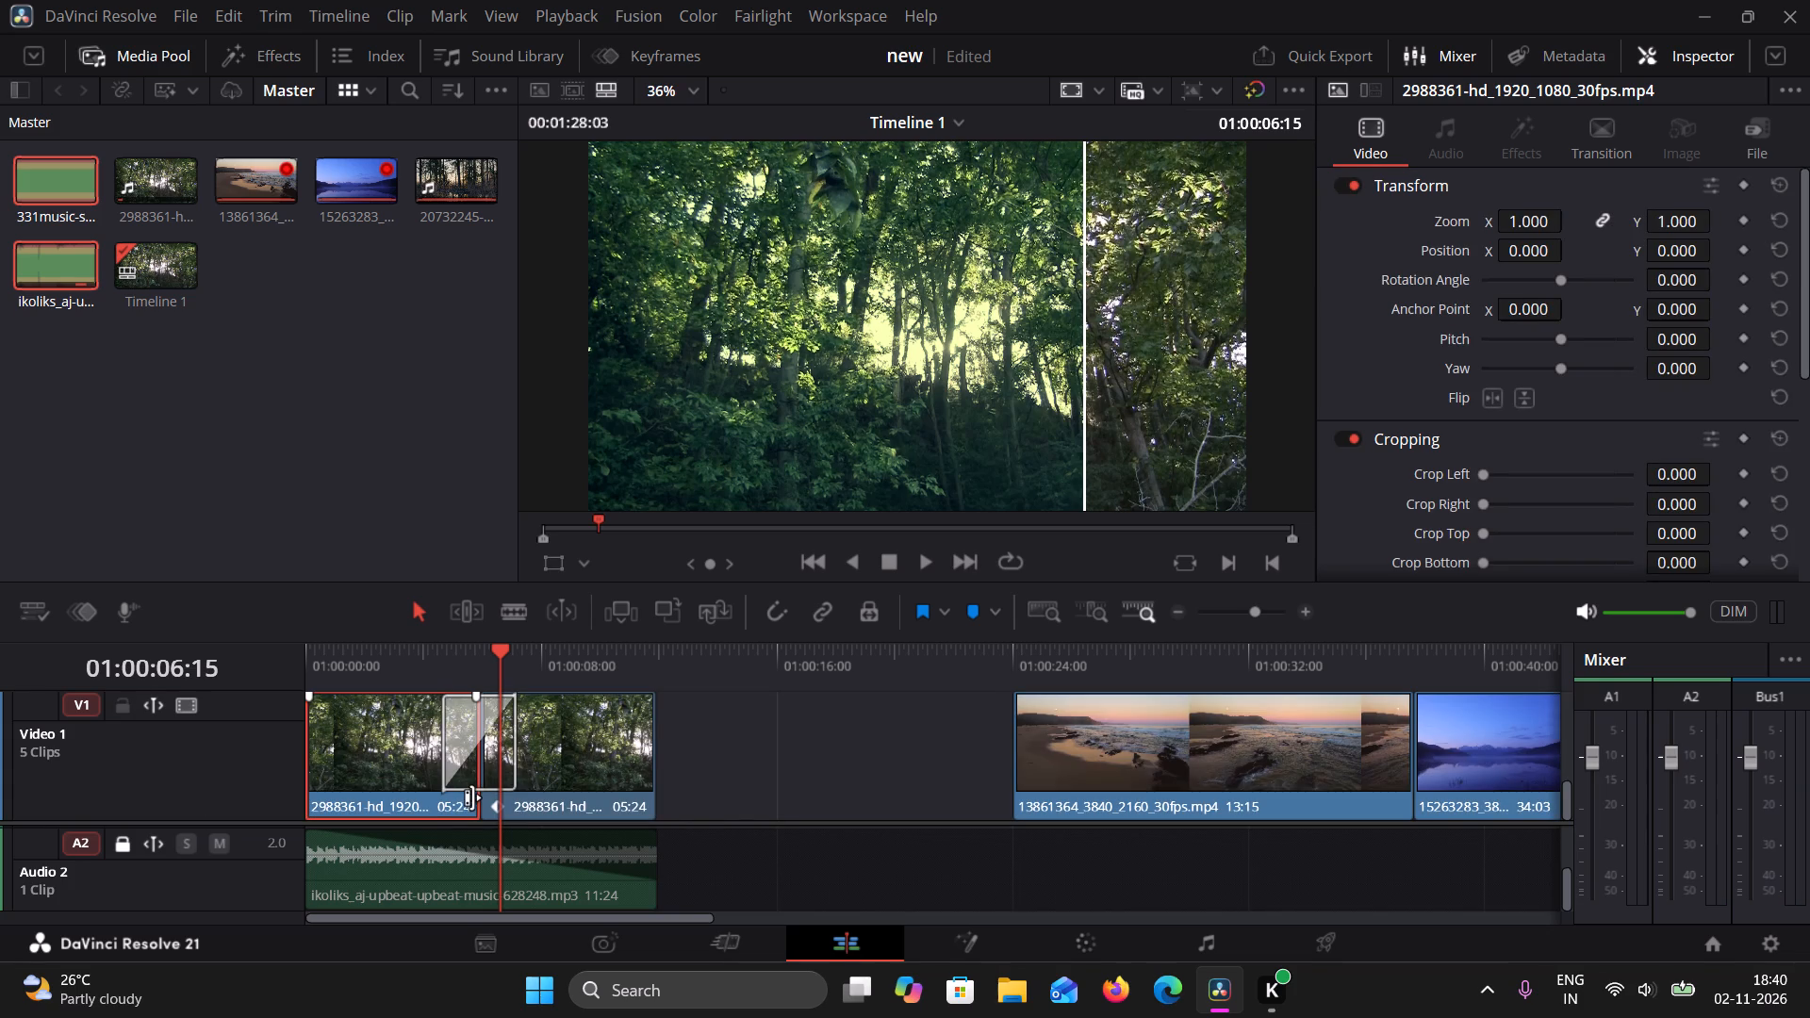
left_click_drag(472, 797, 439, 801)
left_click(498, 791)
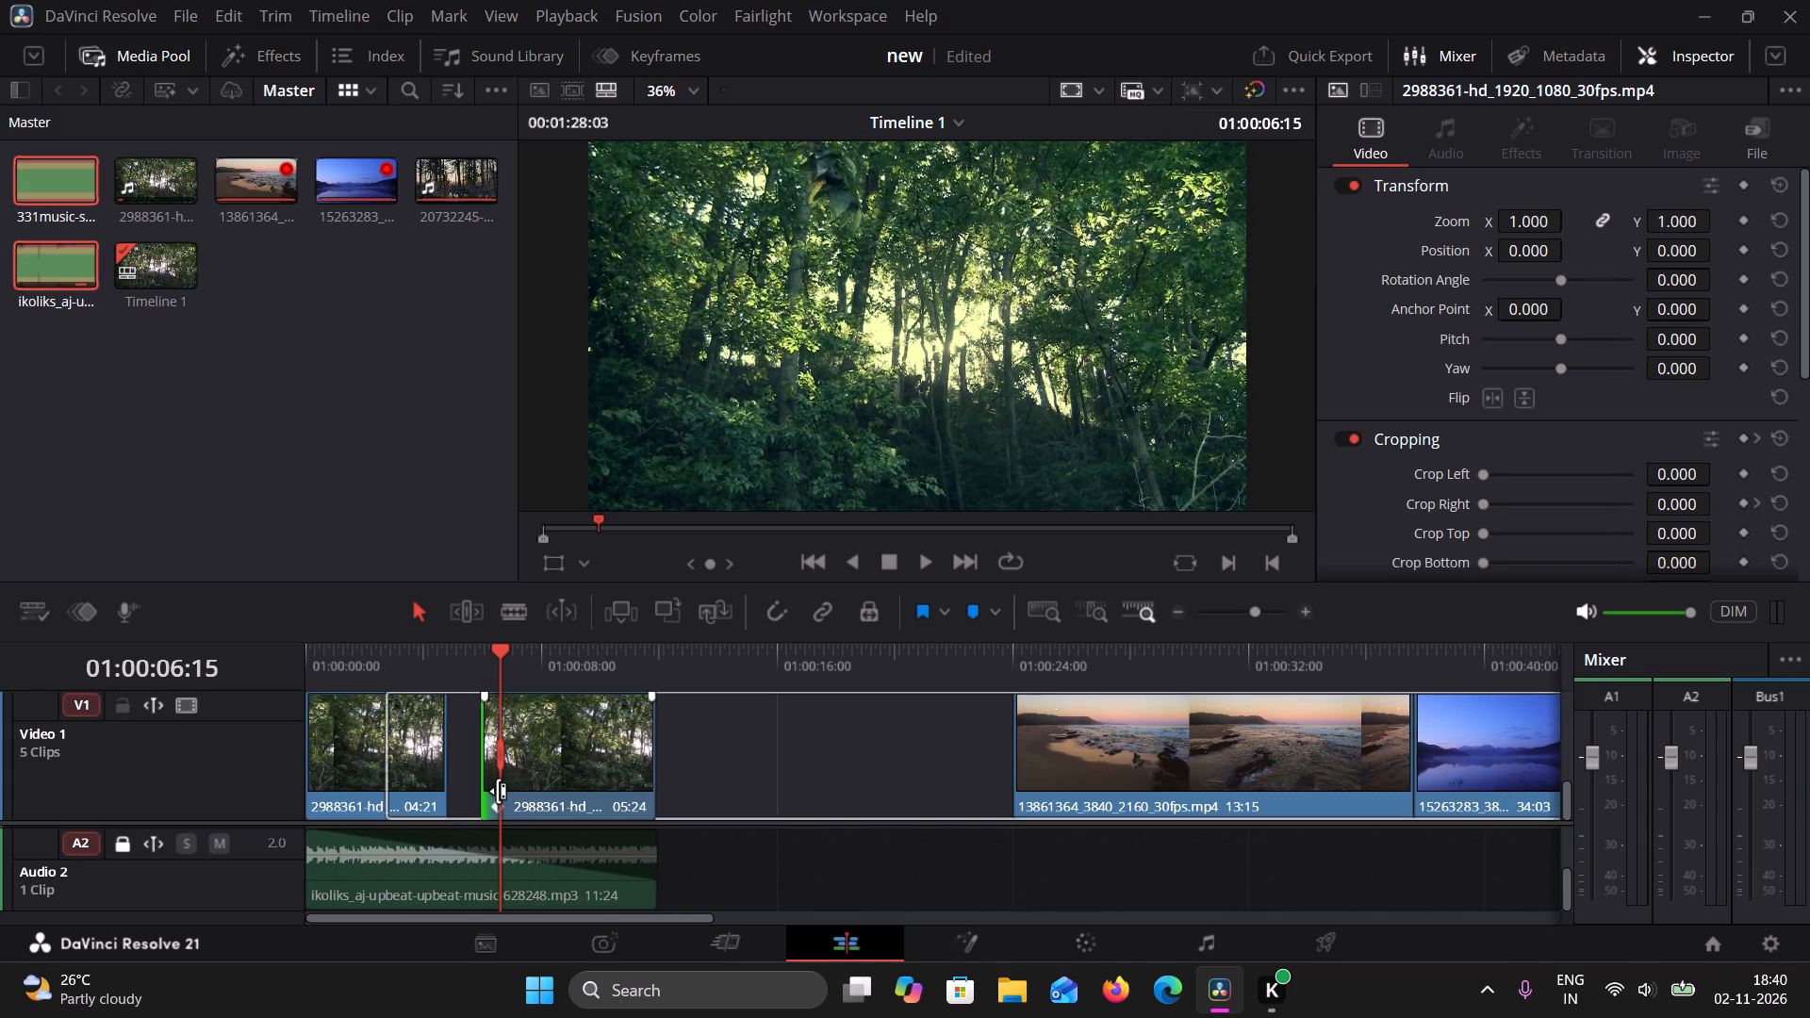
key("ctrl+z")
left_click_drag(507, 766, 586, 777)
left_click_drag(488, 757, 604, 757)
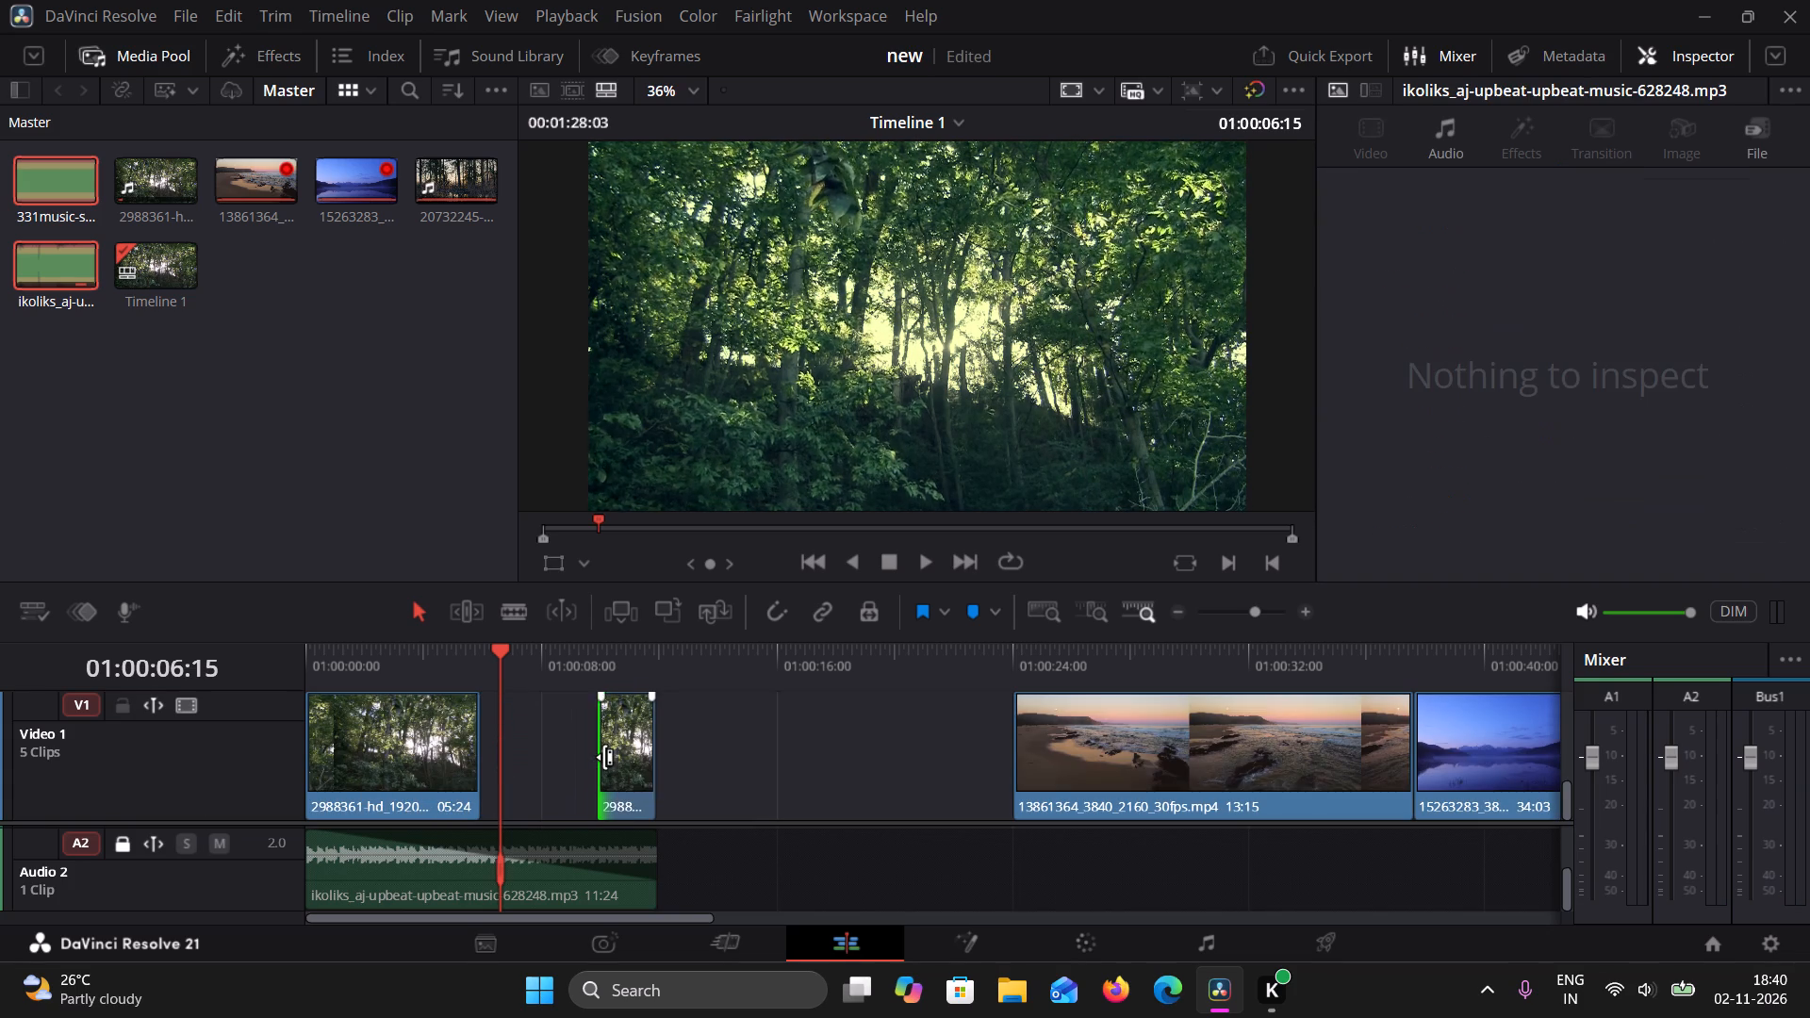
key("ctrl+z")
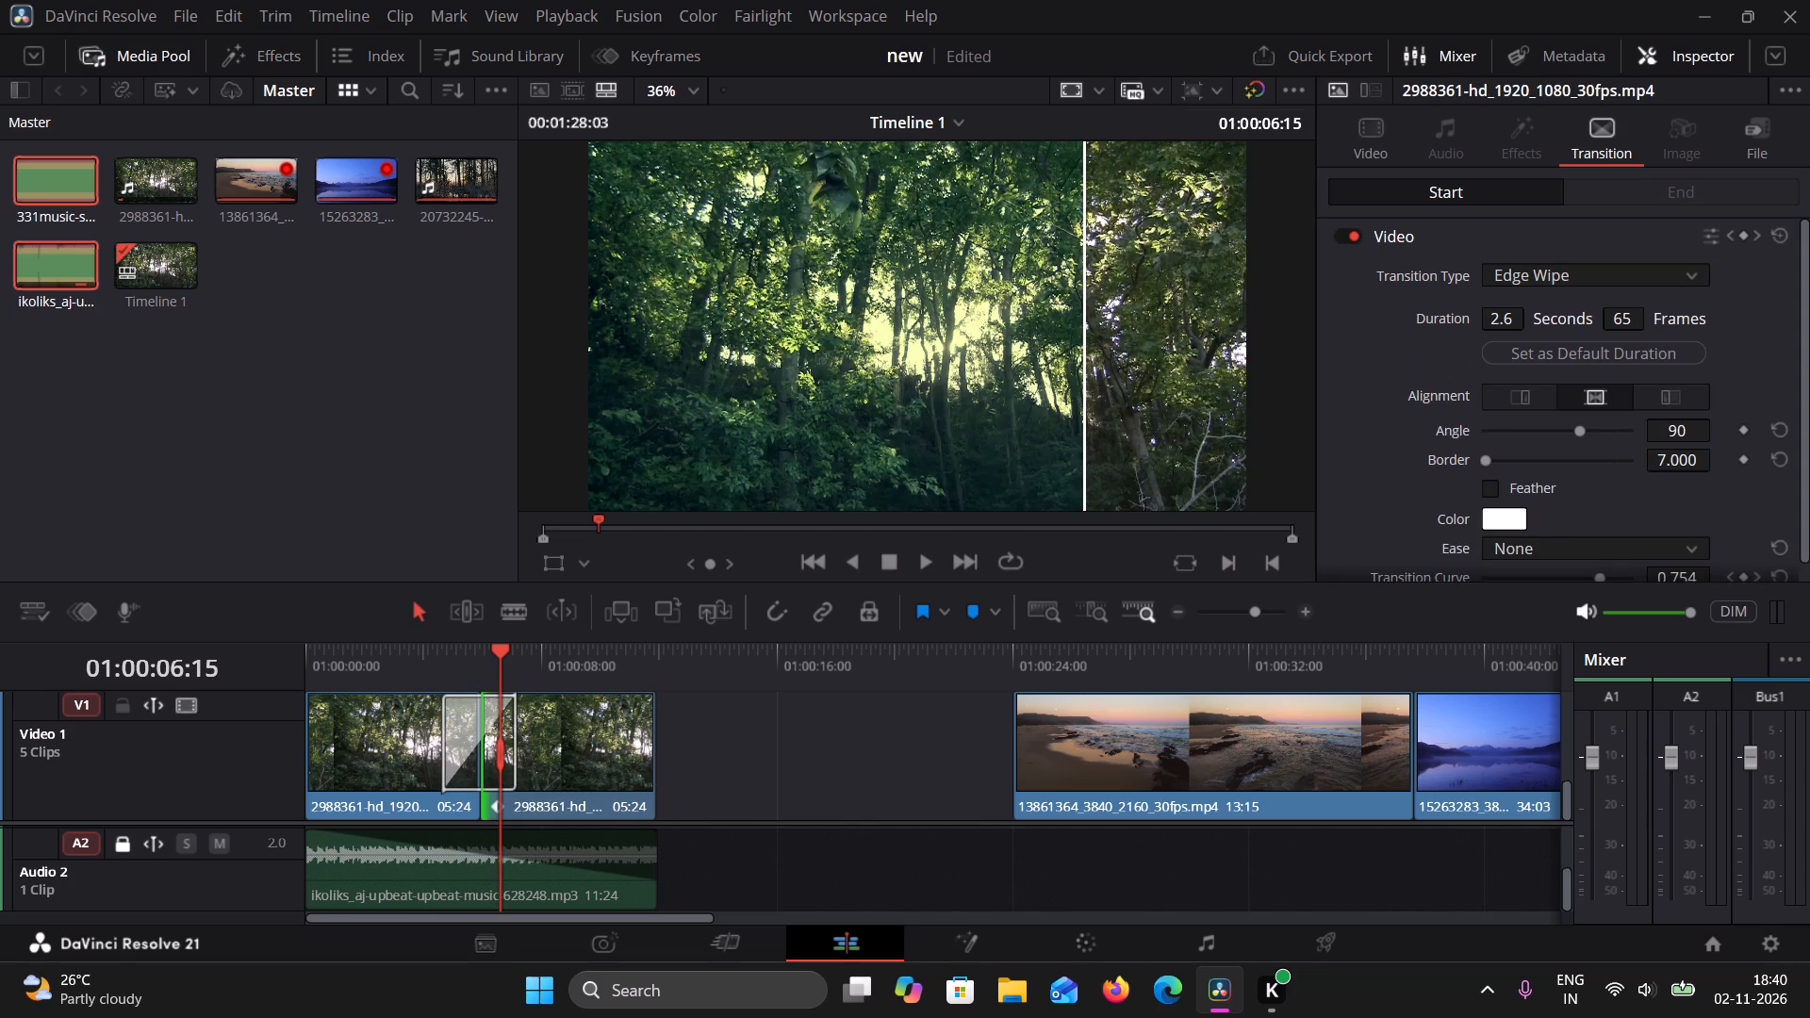
Roll the cut between the forest clips earlier so the first lasts 04:16, and play from the start to review it.
left_click(793, 740)
left_click(487, 796)
left_click_drag(484, 798, 460, 799)
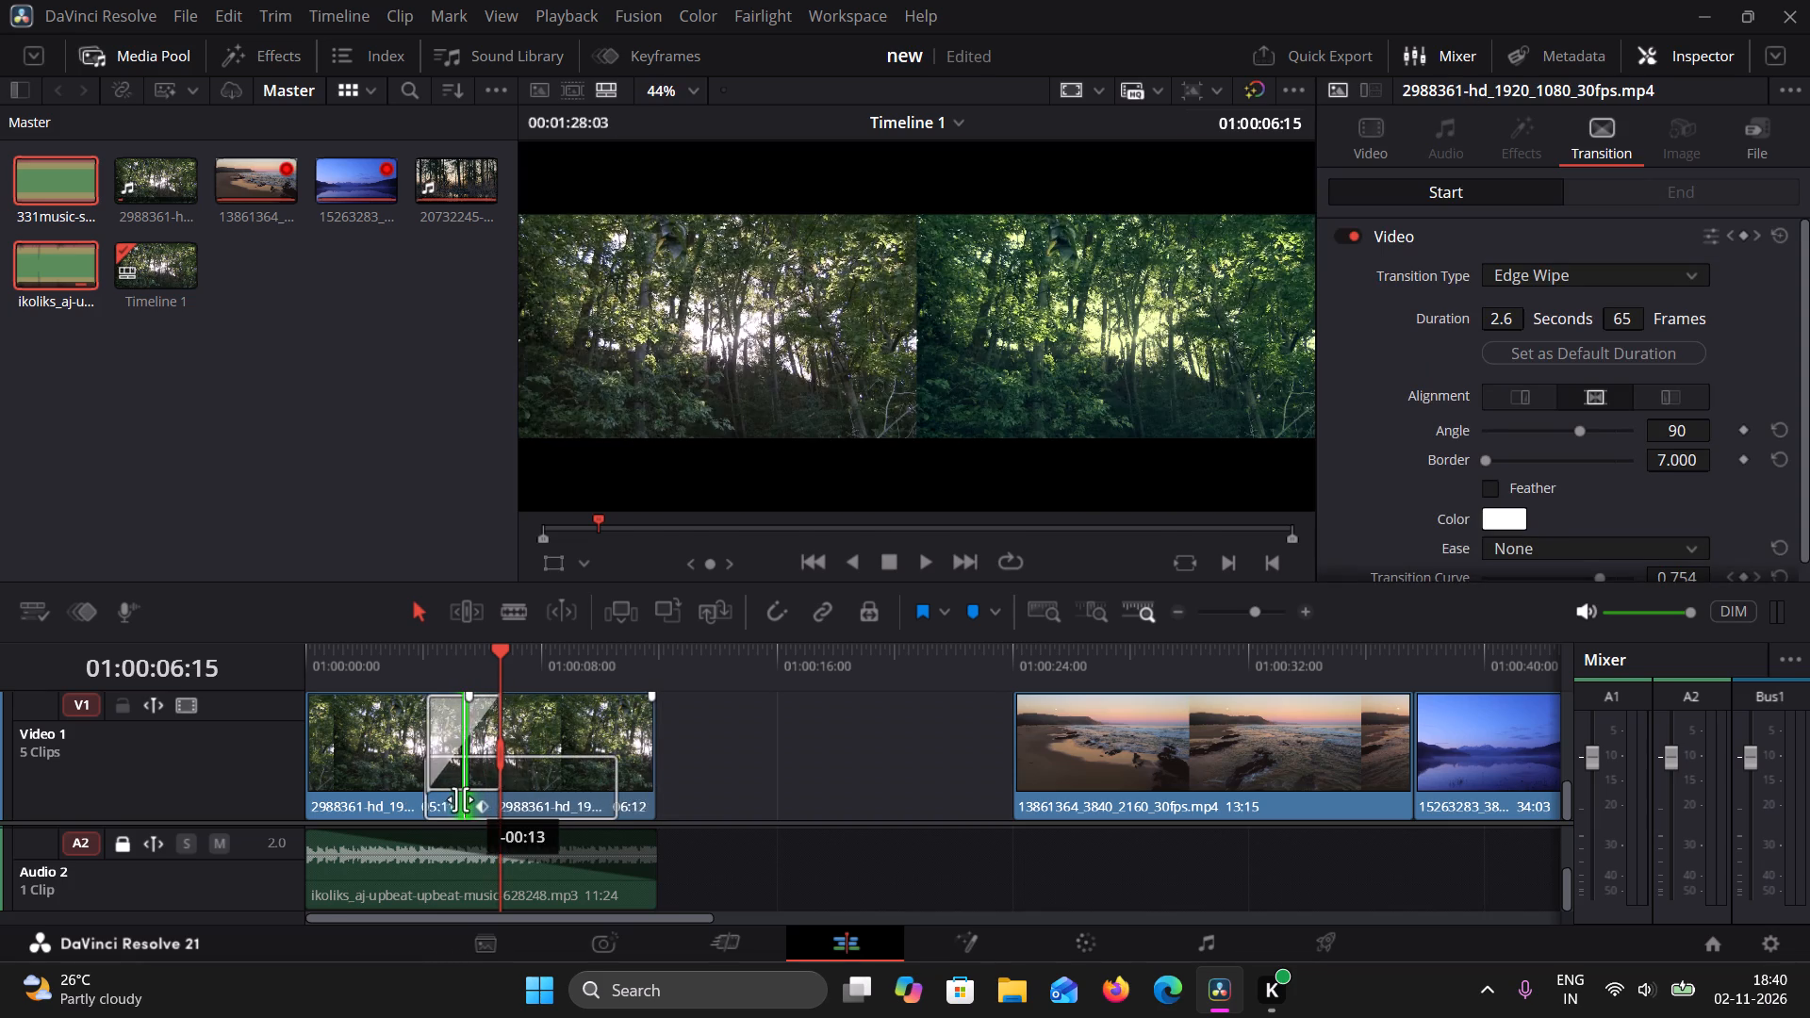
left_click_drag(460, 799, 444, 802)
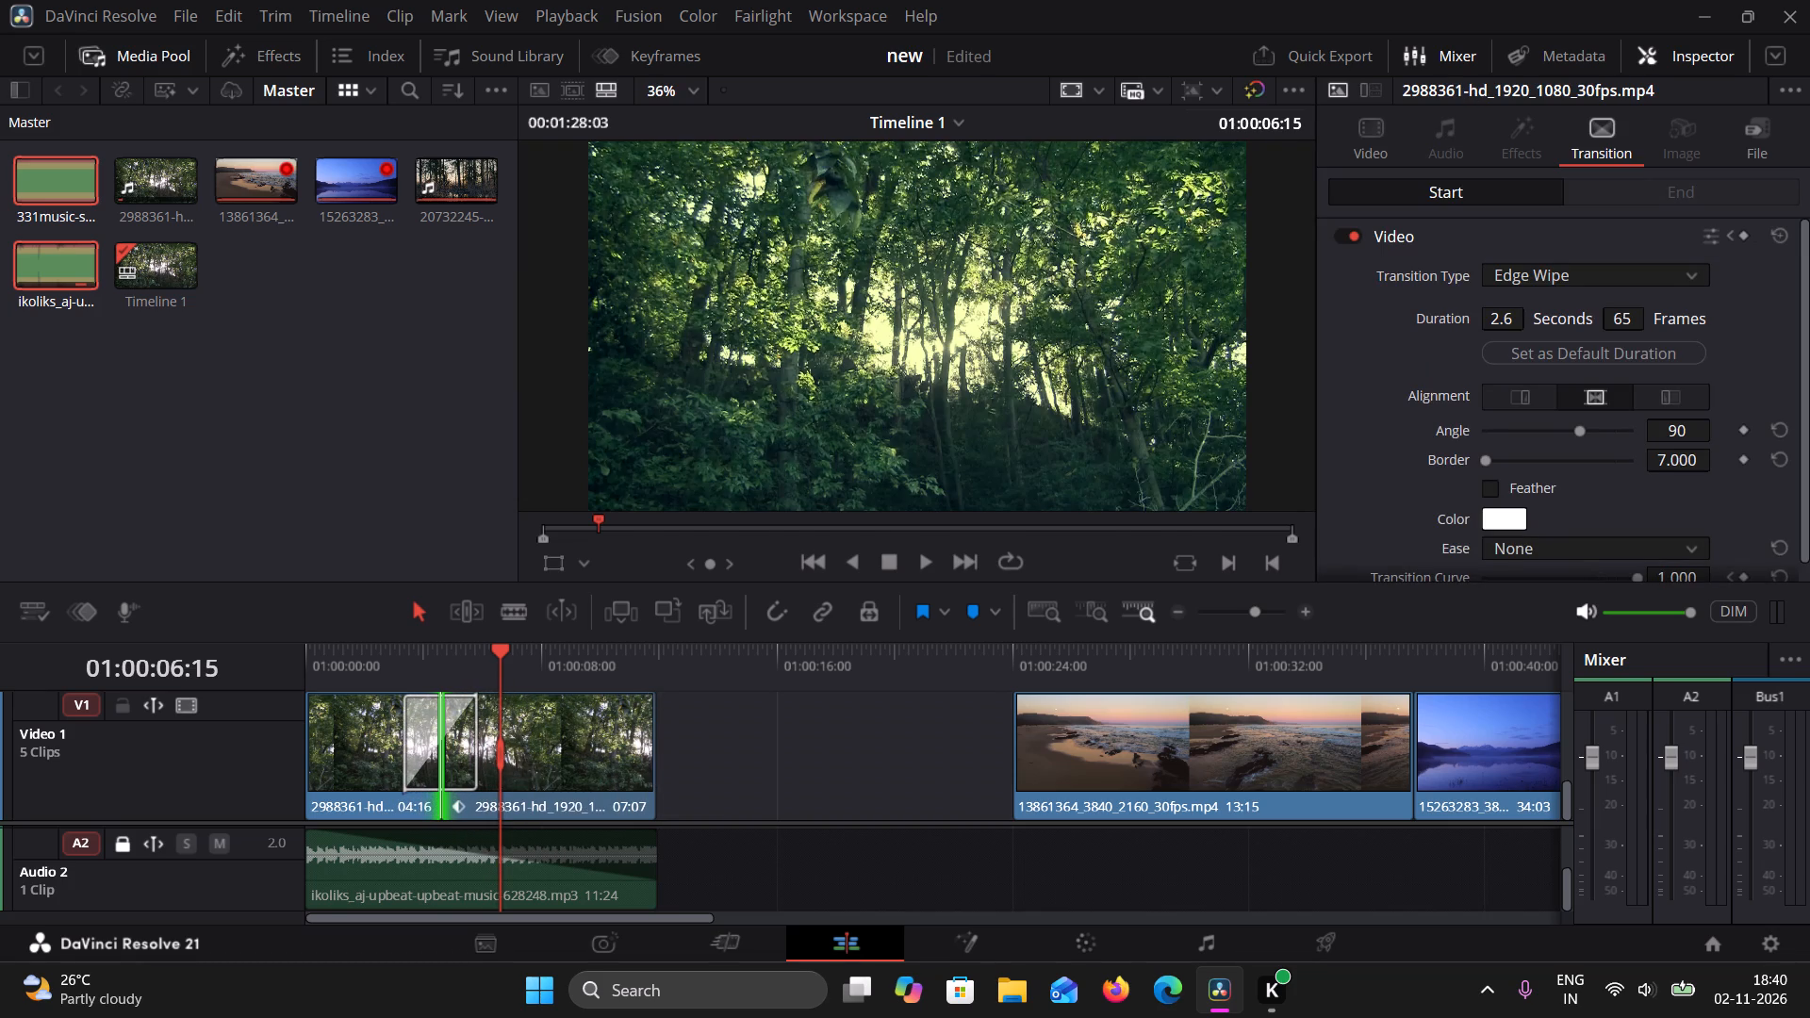
left_click_drag(498, 649, 211, 668)
left_click(923, 566)
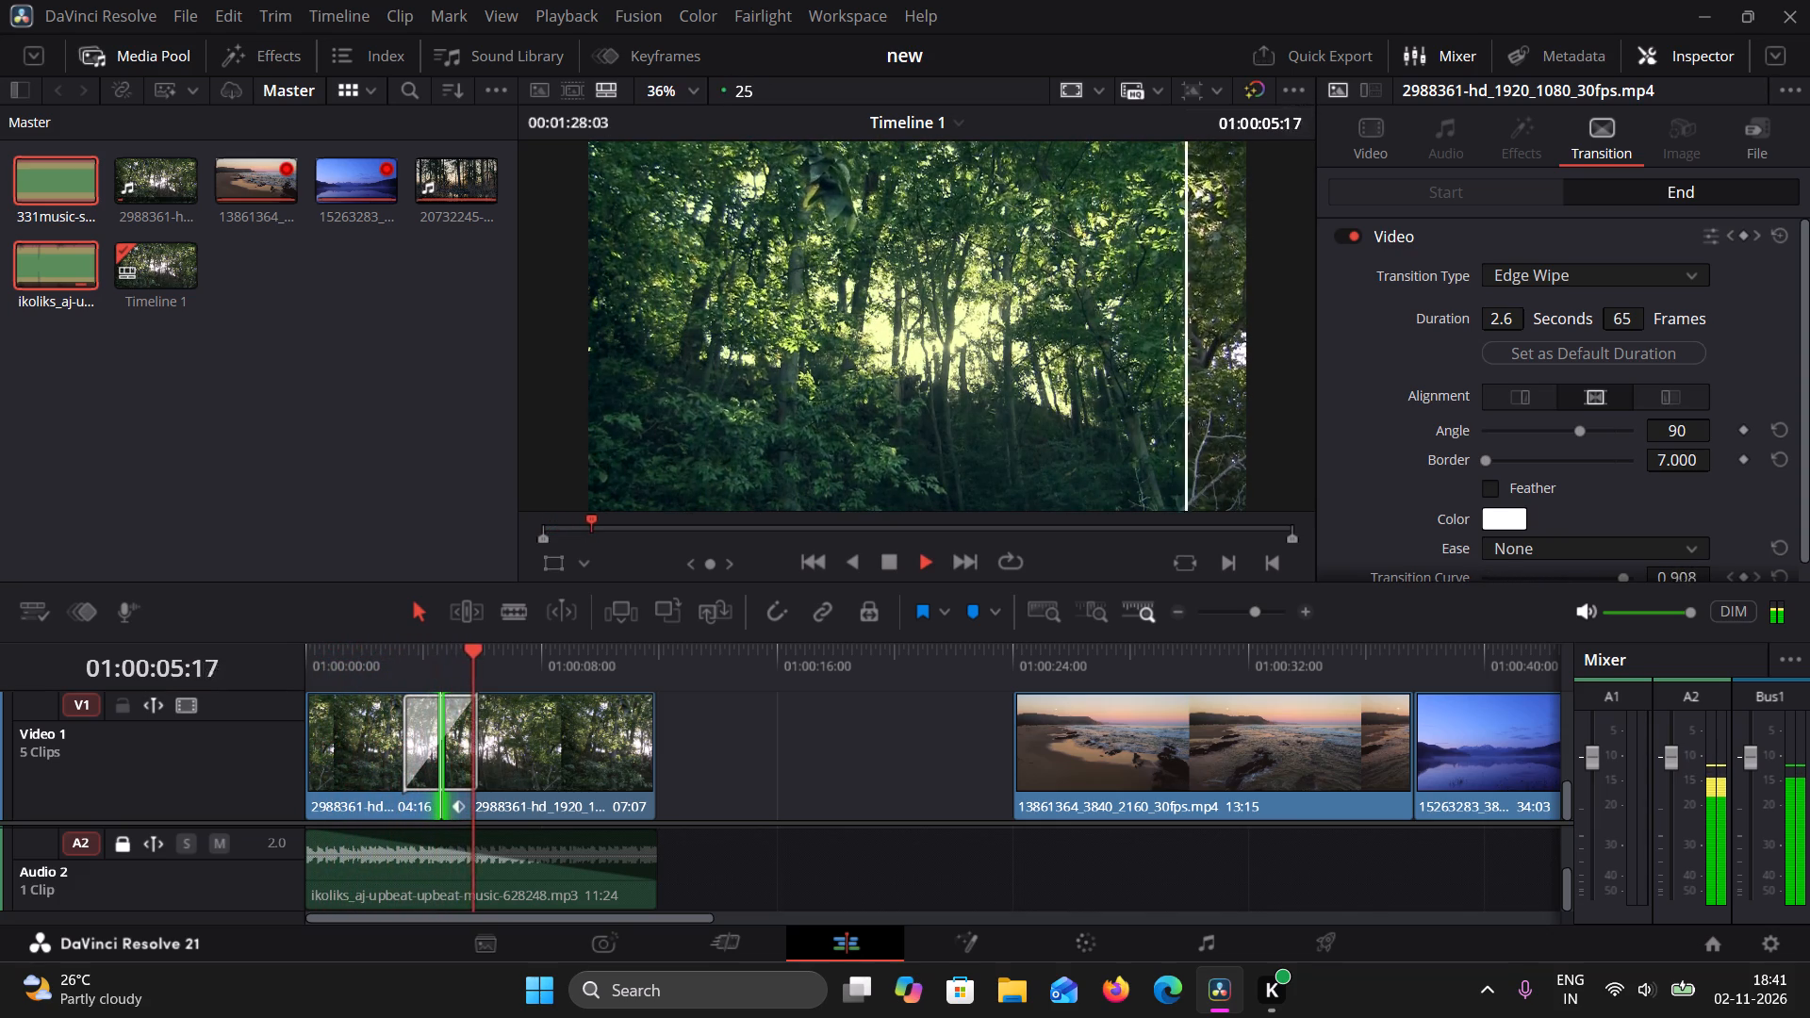
left_click(902, 565)
Roll the same cut earlier so the first forest clip lasts 04:01, and replay from the start to about 01:00:08:13.
left_click_drag(446, 815, 424, 815)
left_click_drag(482, 653, 277, 632)
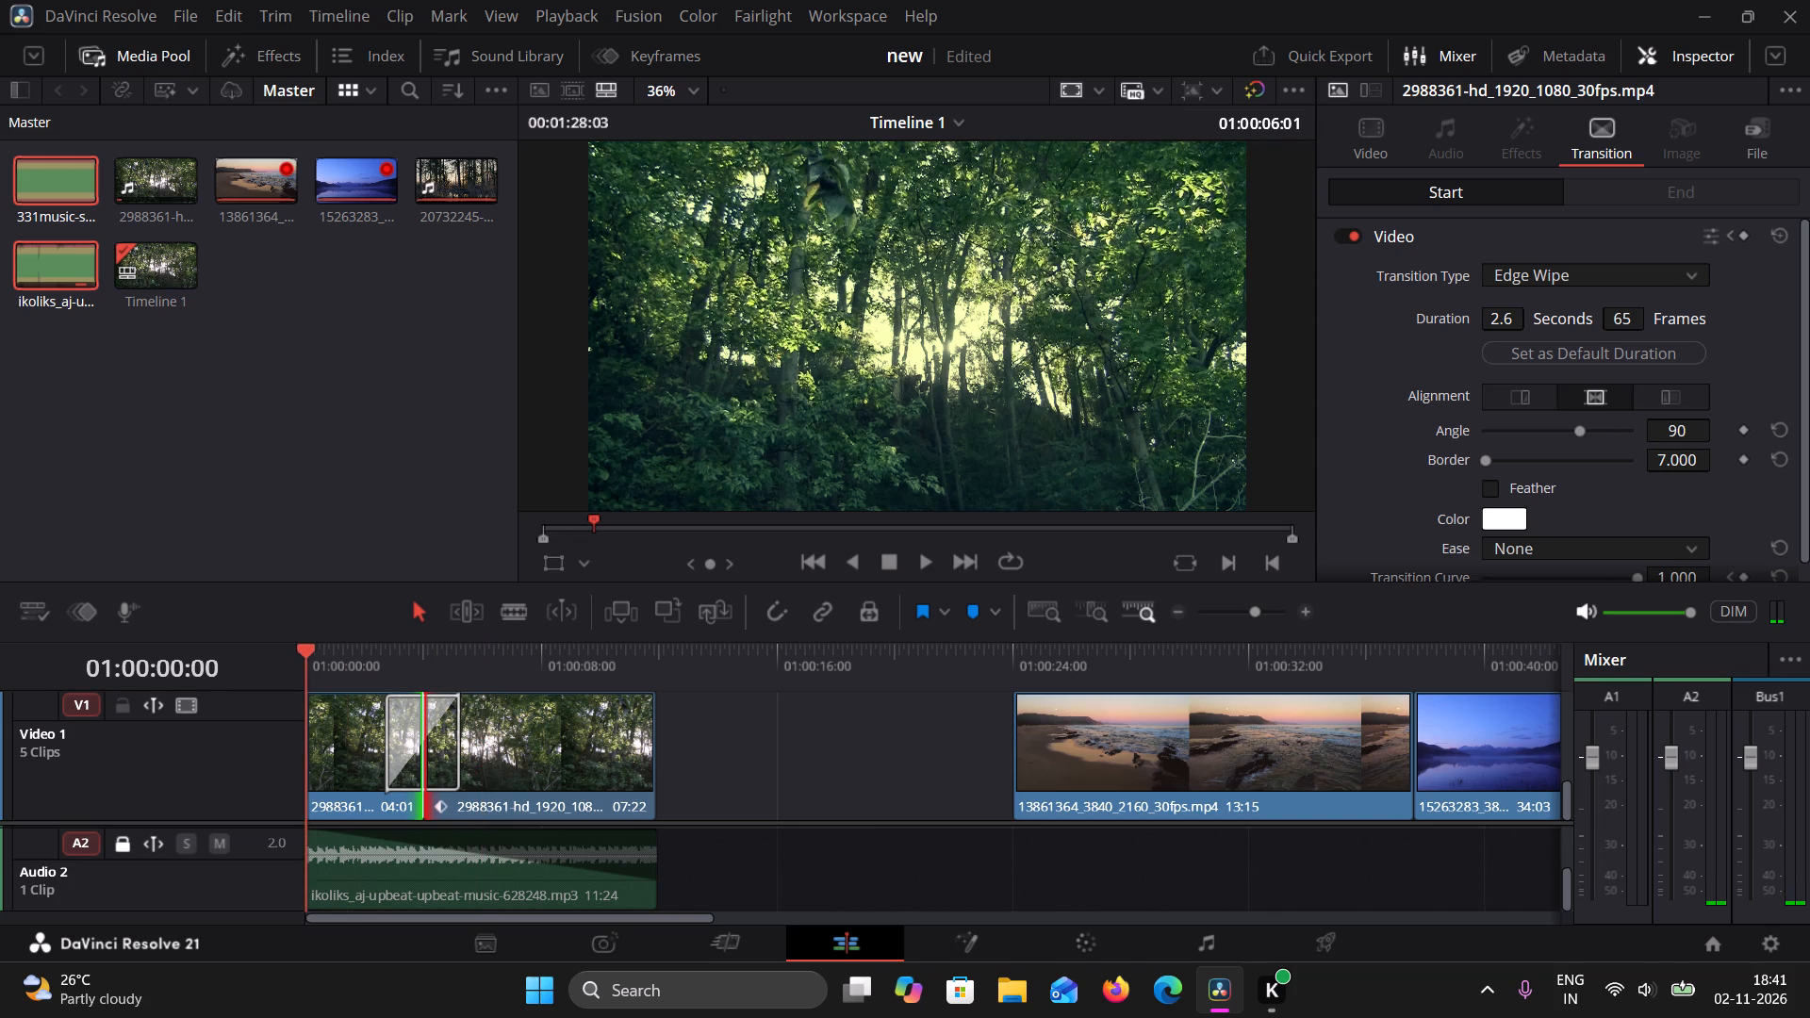
left_click(923, 553)
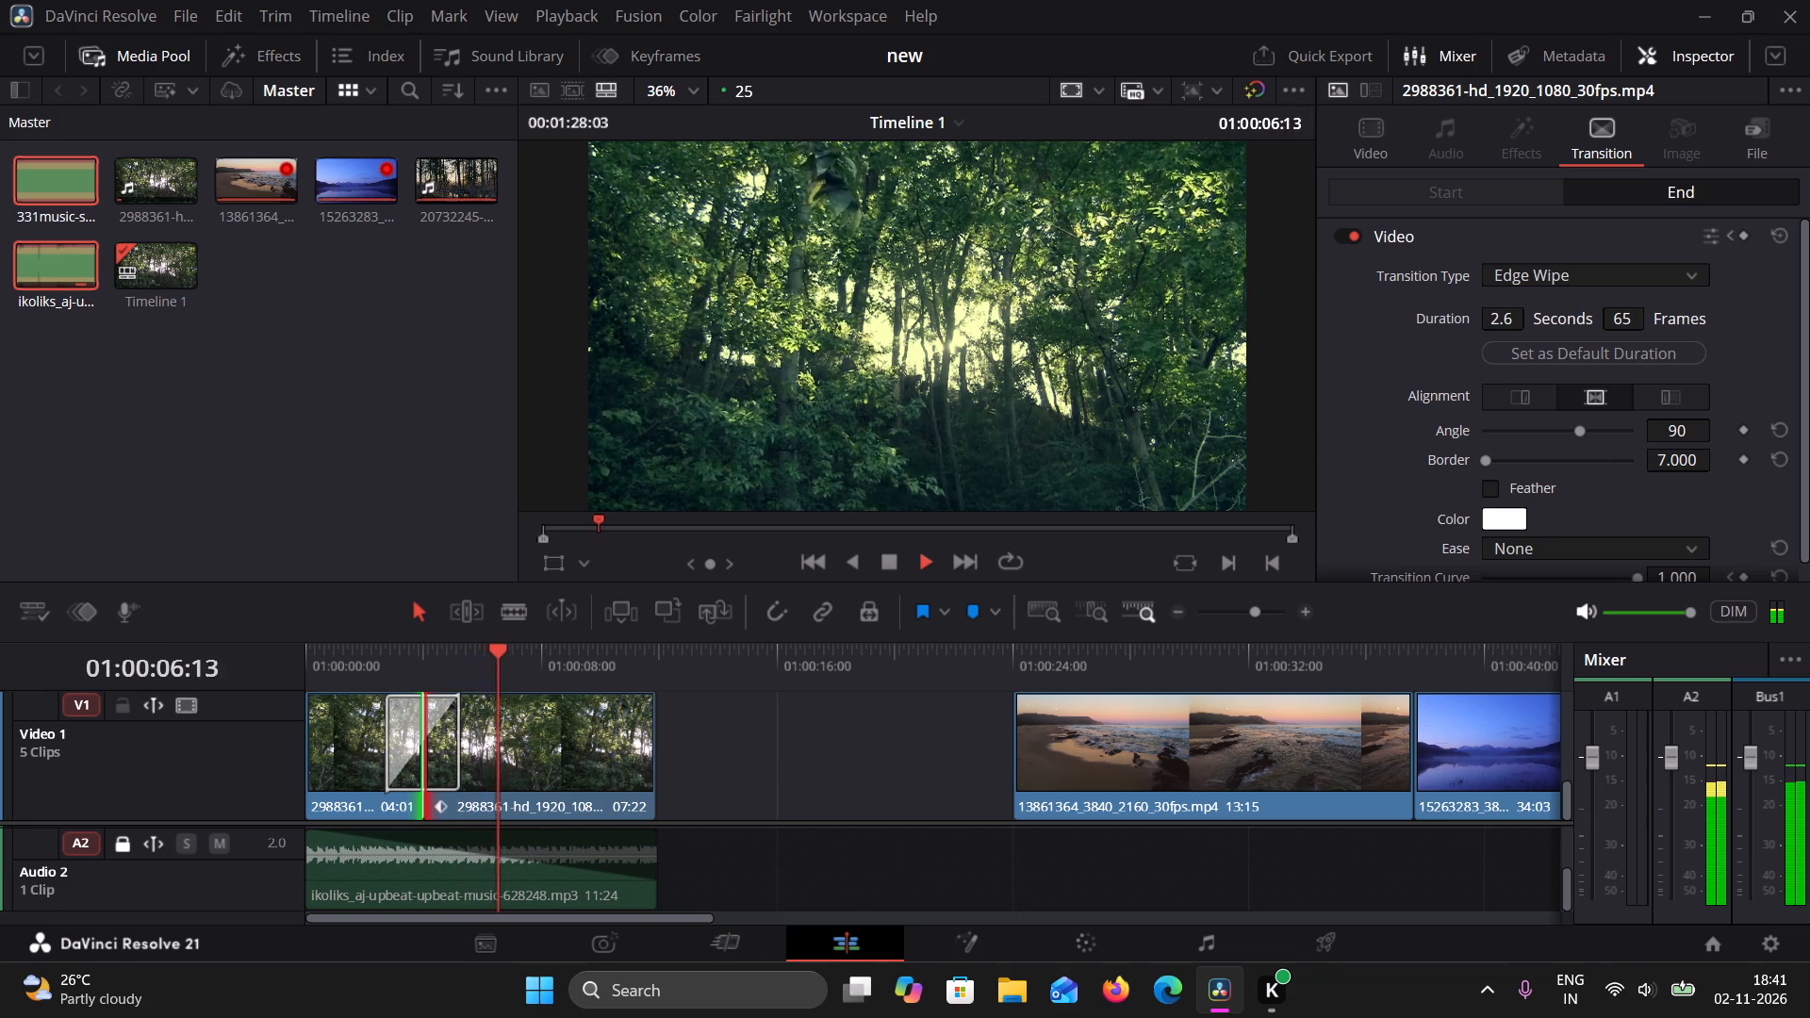
left_click(886, 569)
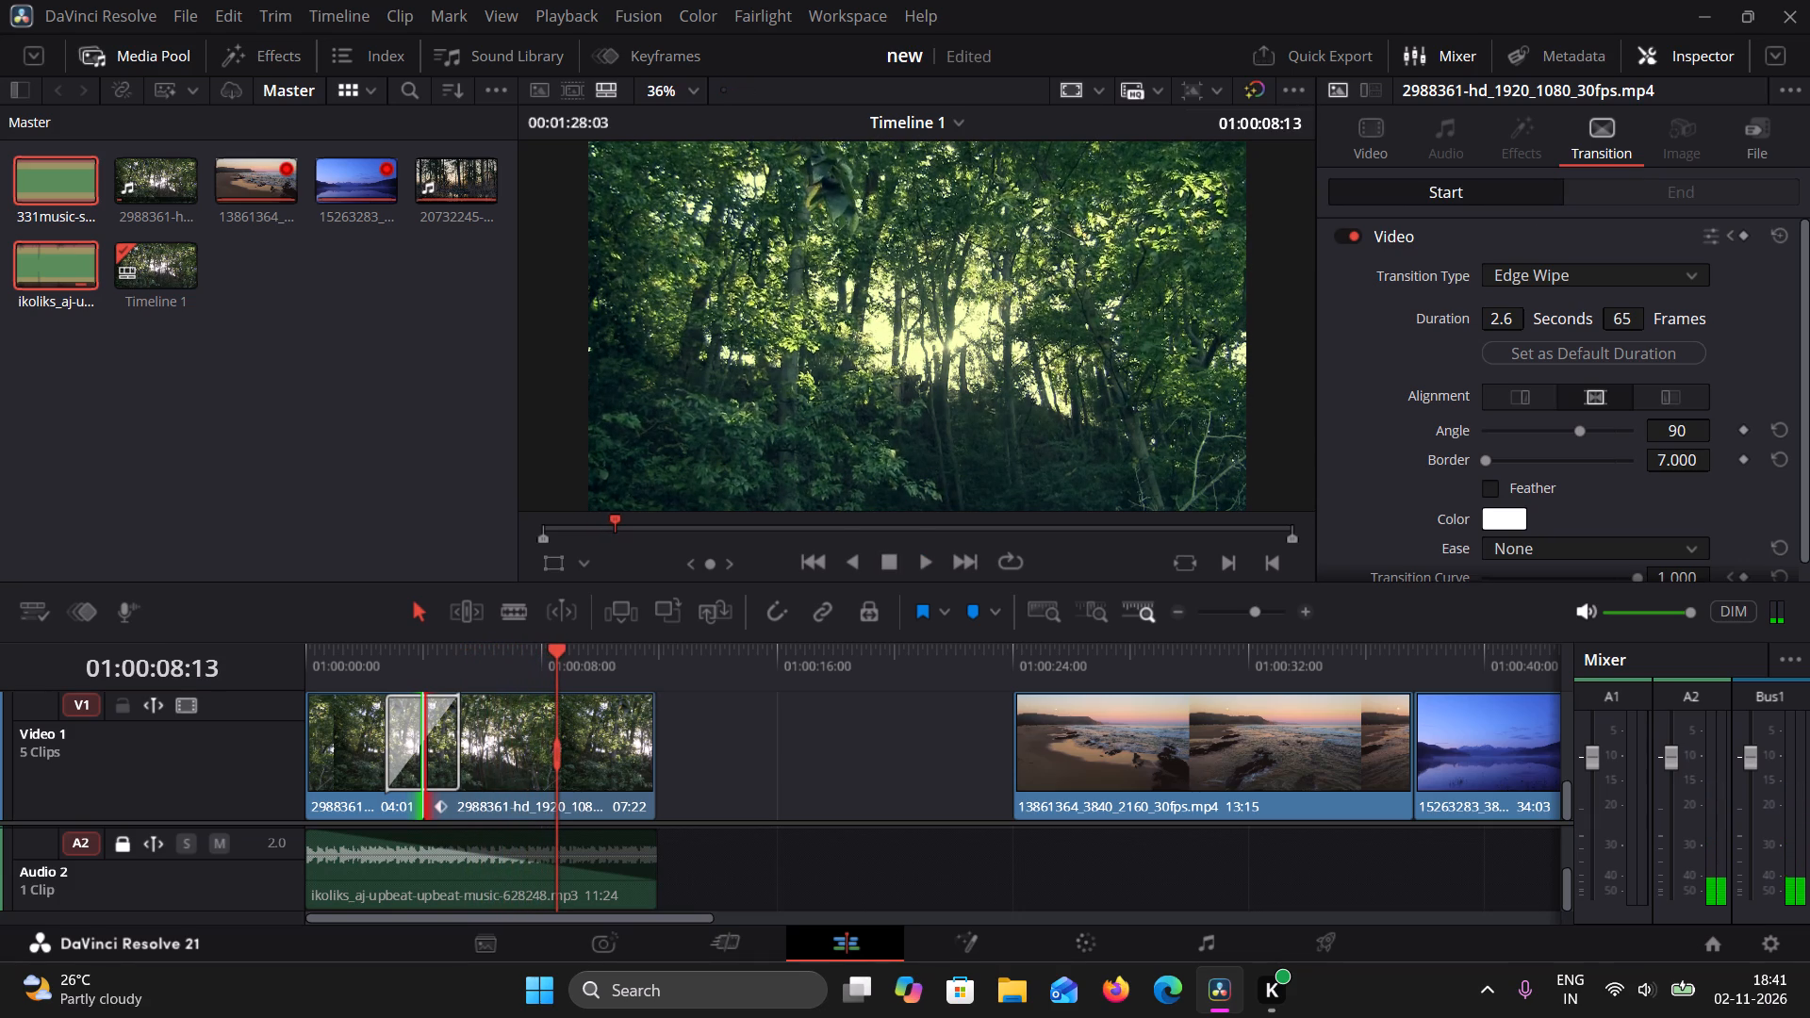
Split the second forest clip at 01:00:08:13, unlock Audio 2, and split the ikoliks_aj music at the same point.
left_click(497, 612)
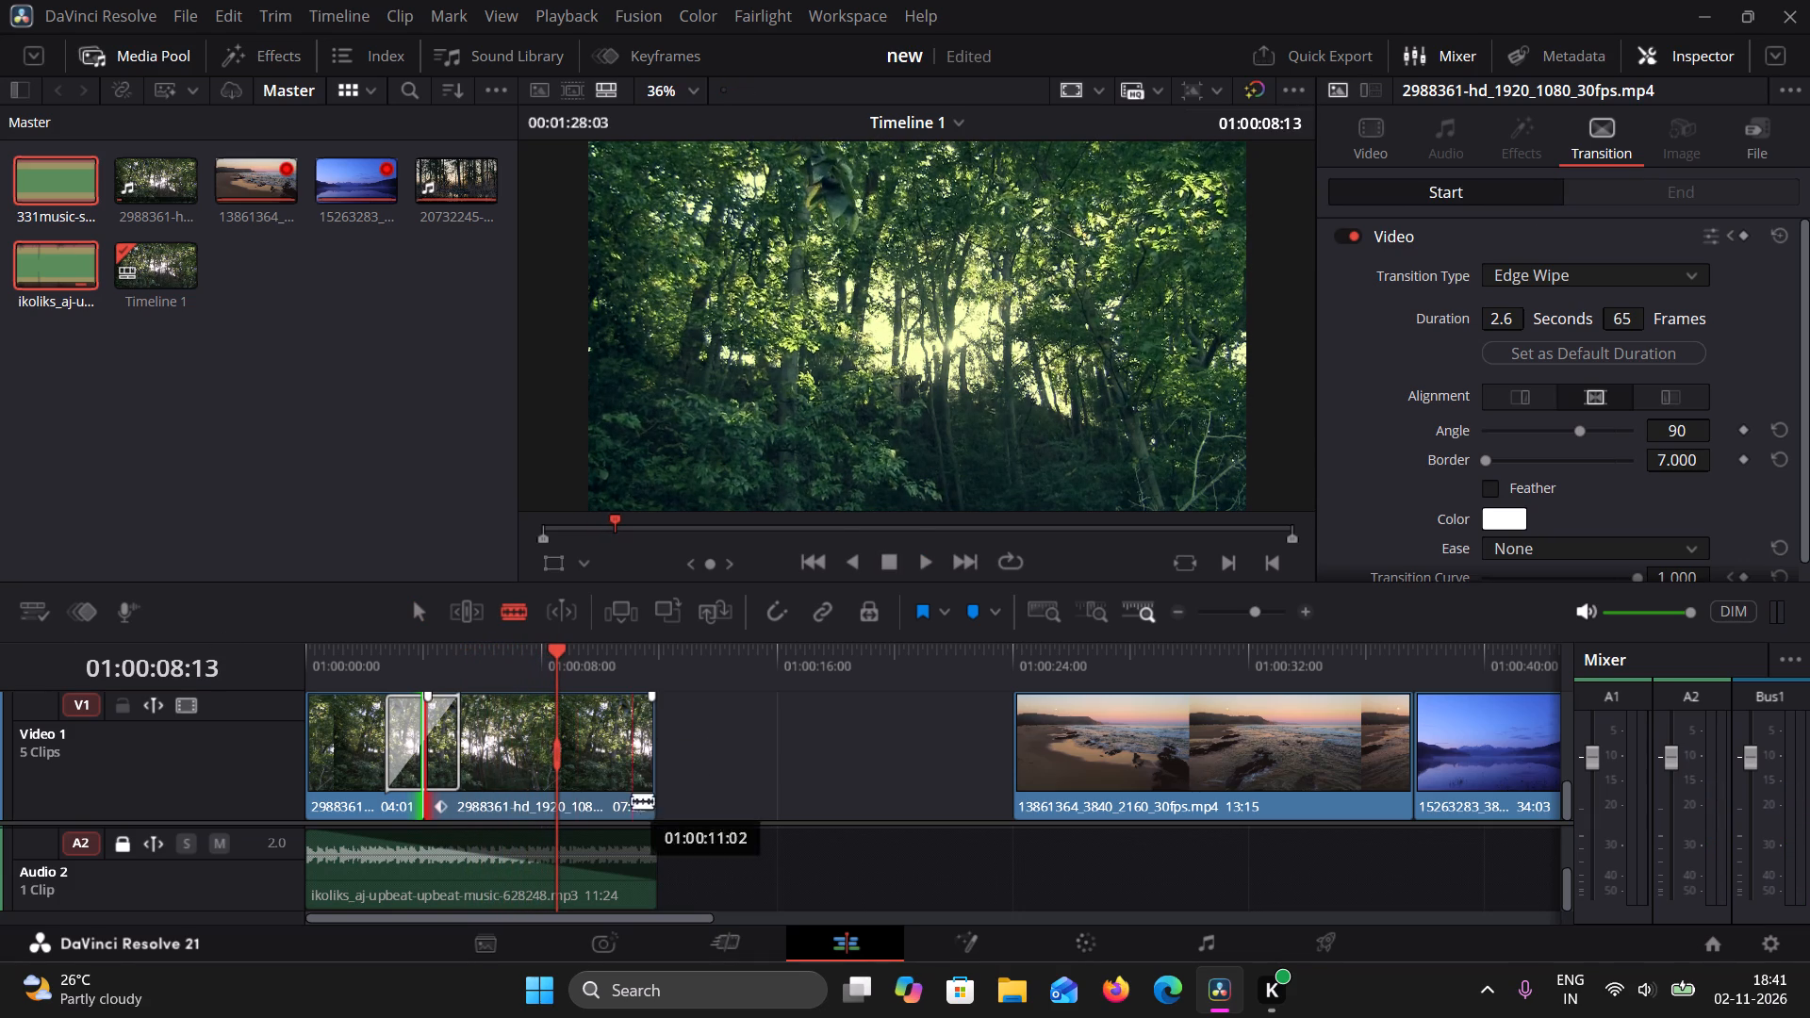
left_click(554, 715)
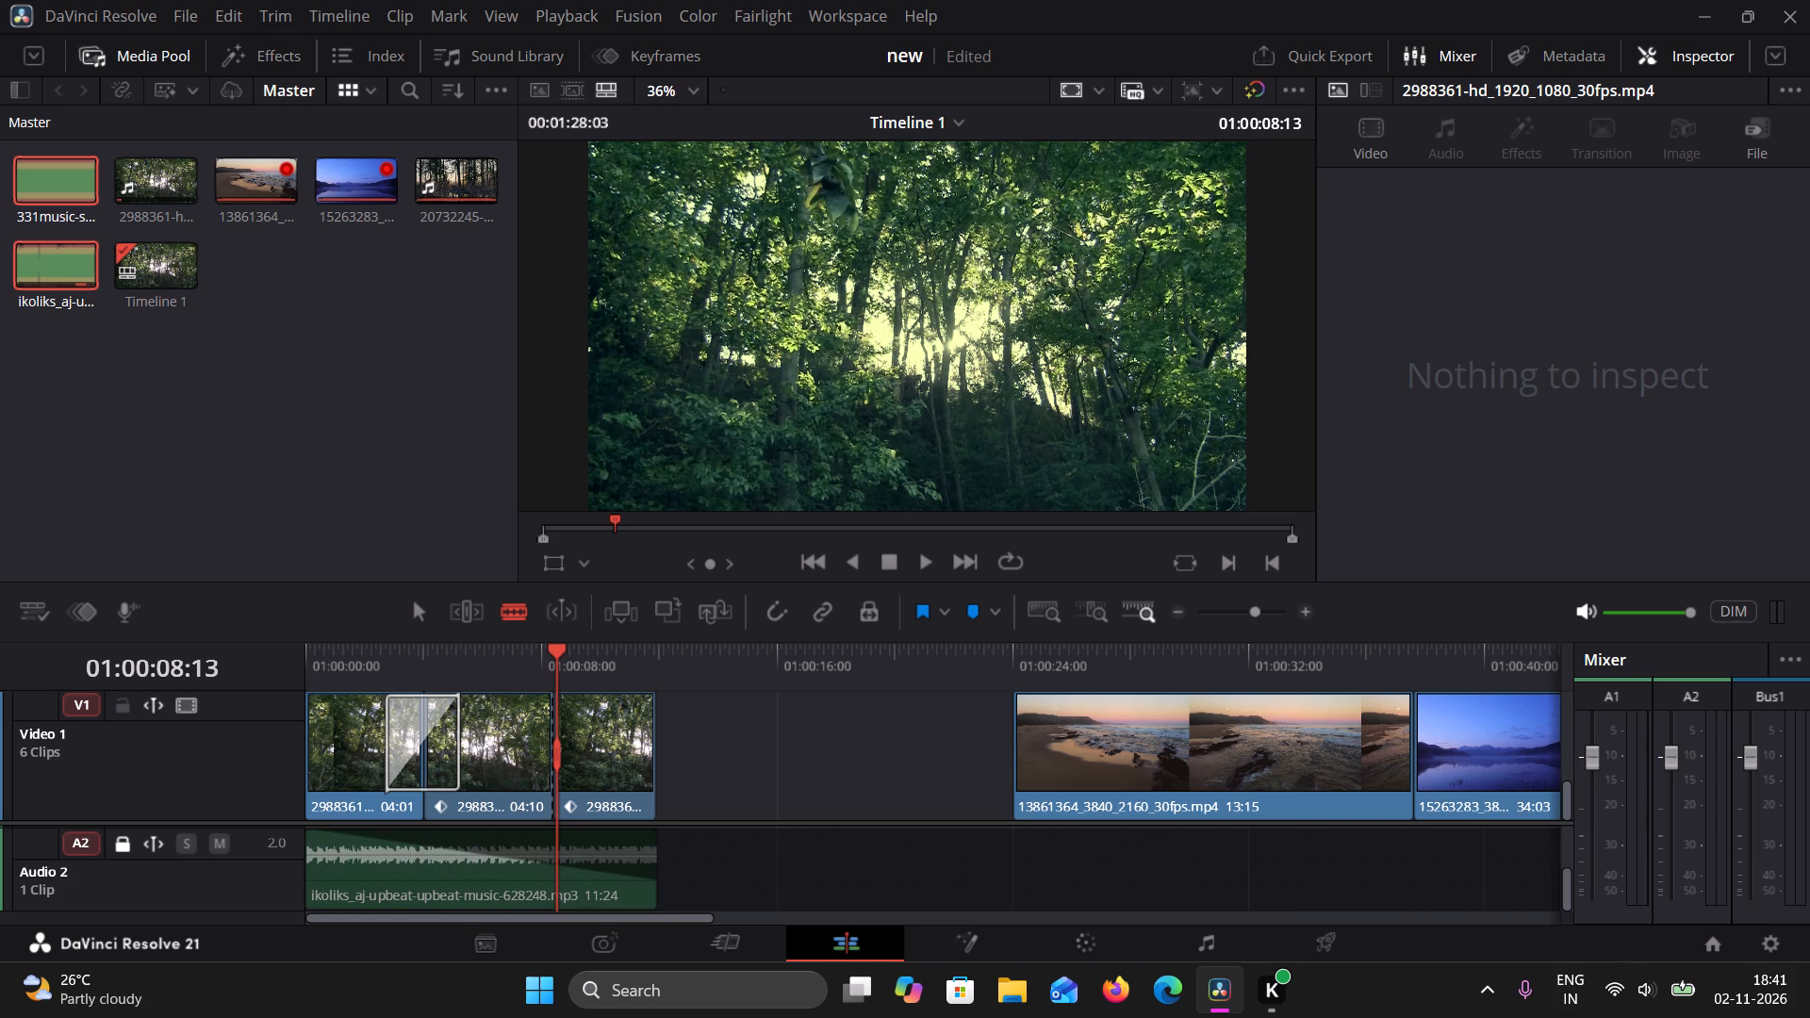
left_click(122, 850)
left_click(558, 873)
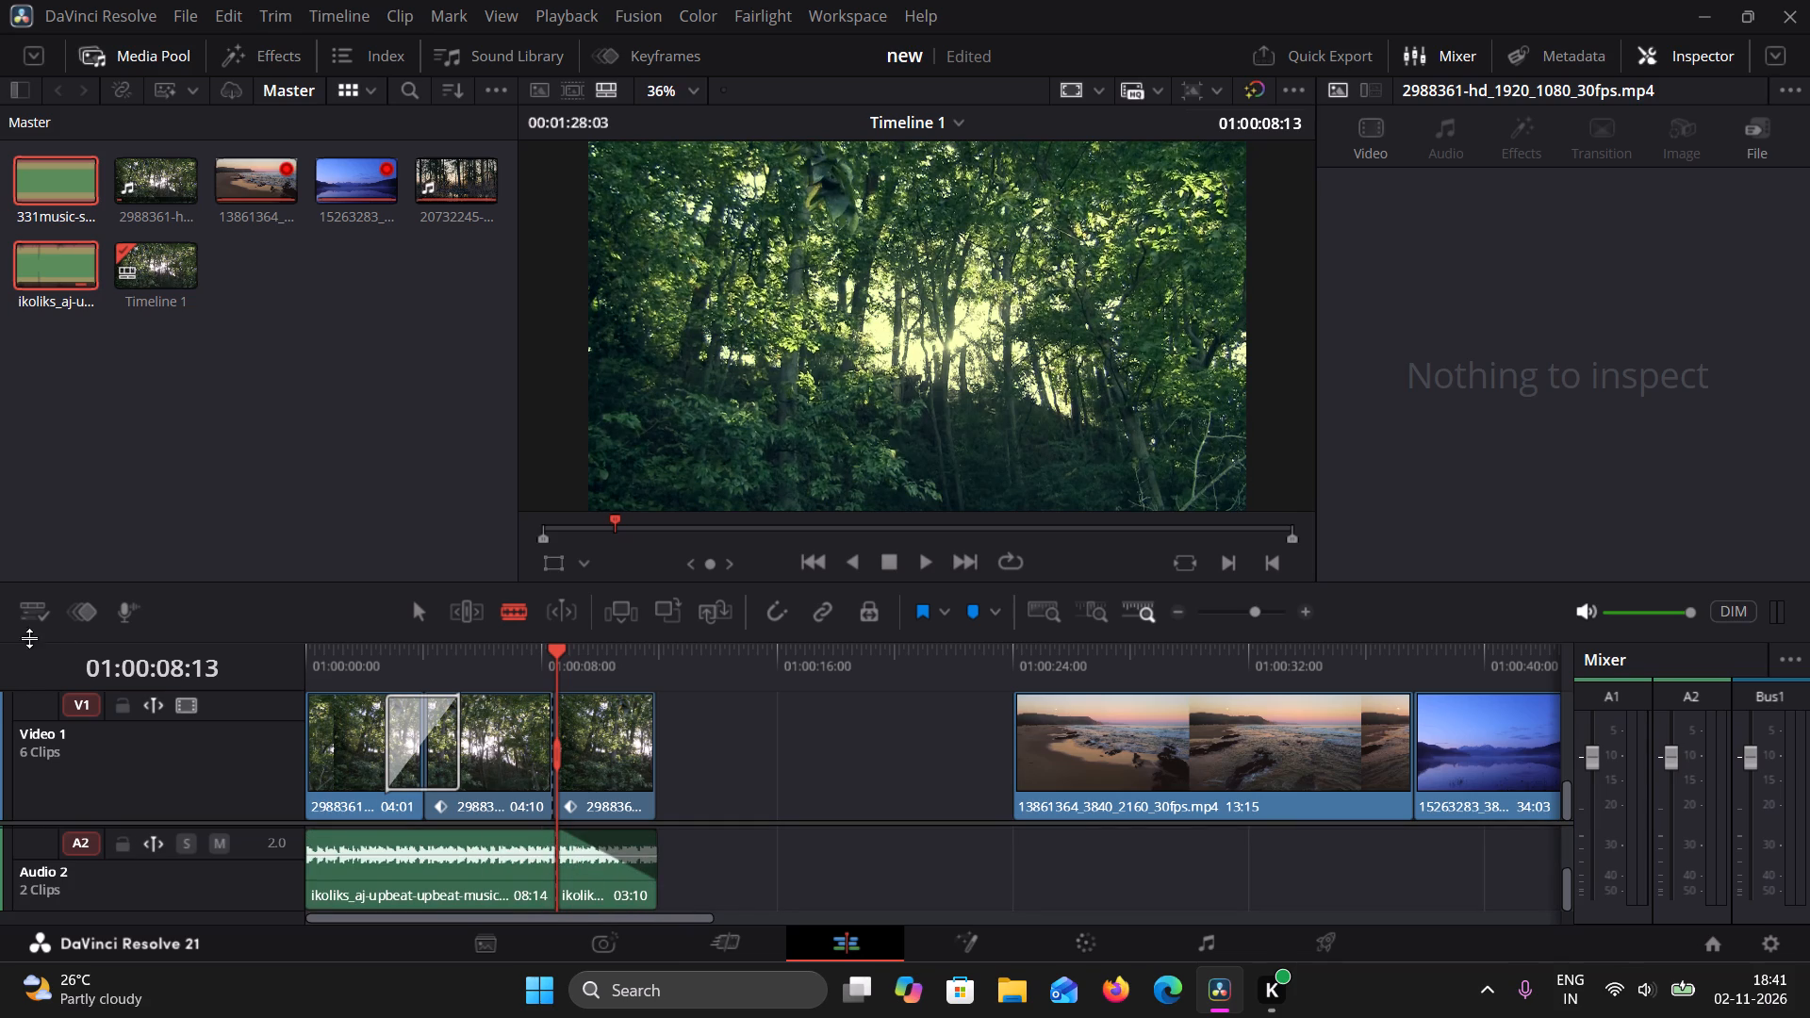
Ripple delete the forest video and ikoliks_aj music segments that follow the new split.
left_click(424, 624)
left_click_drag(715, 730, 685, 747)
left_click_drag(685, 747, 603, 877)
key("Delete")
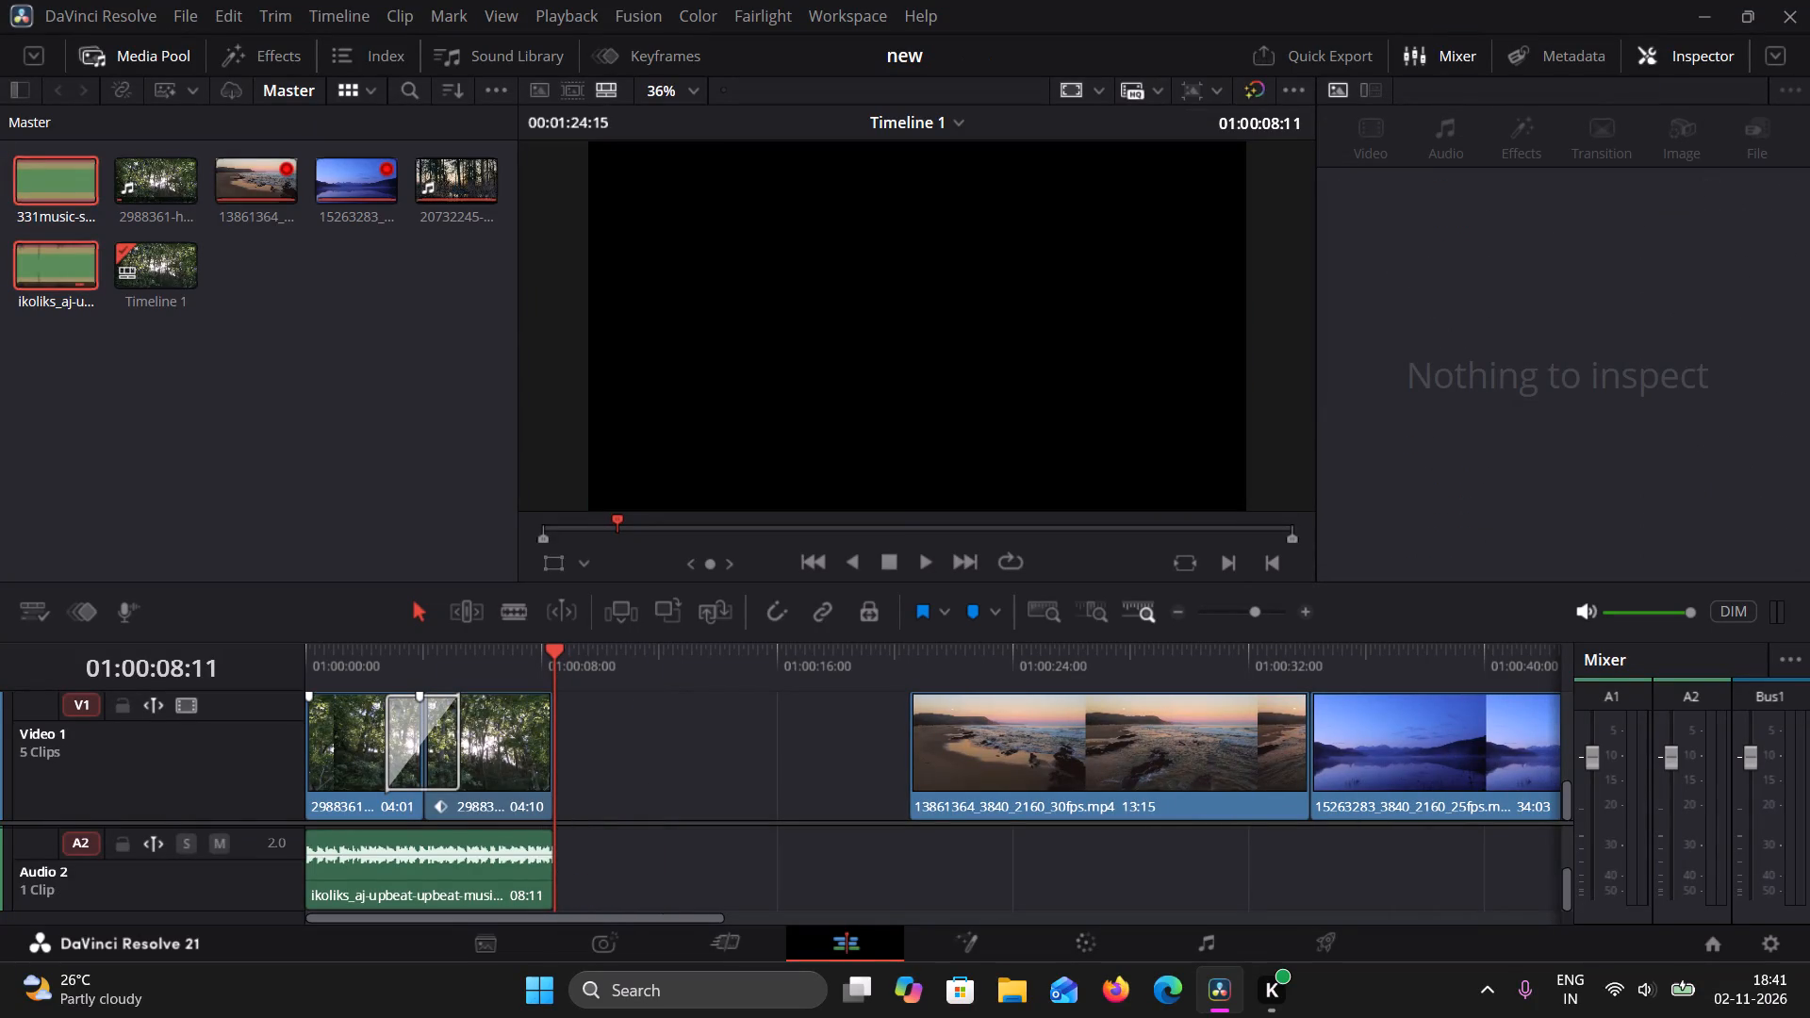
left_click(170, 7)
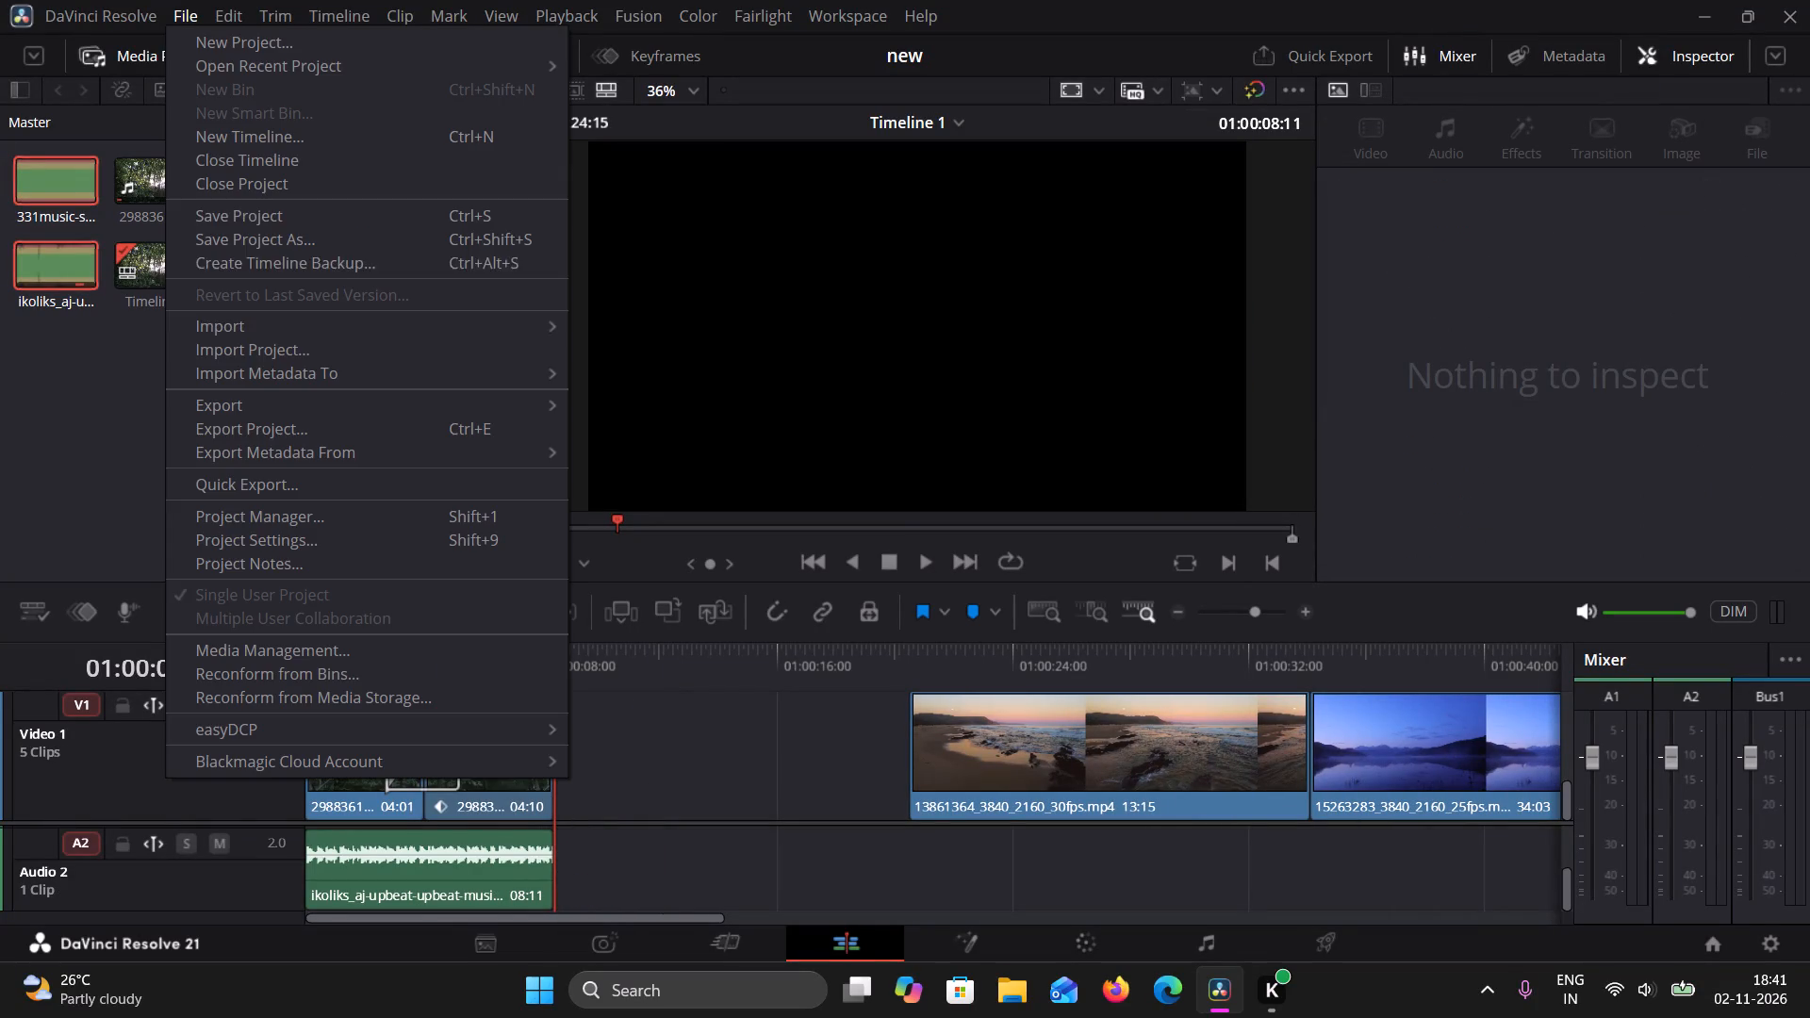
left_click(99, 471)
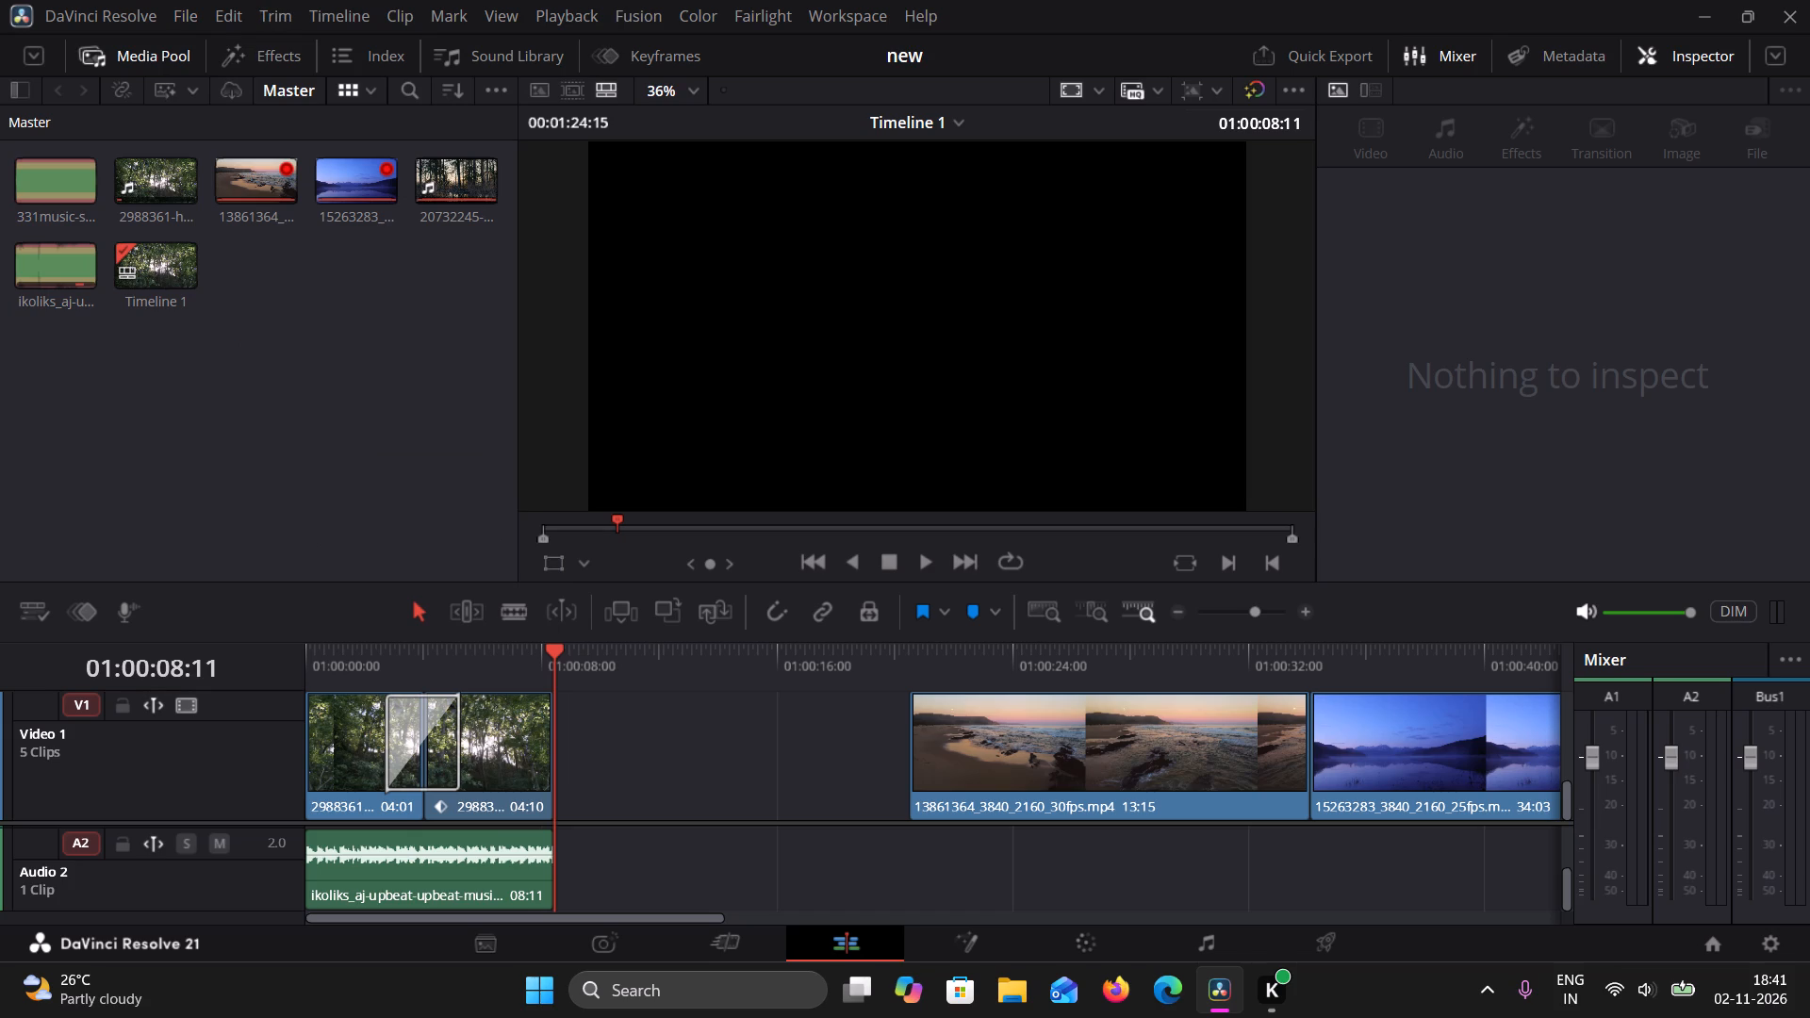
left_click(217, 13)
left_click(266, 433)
Add the Fade On title to Video 2, above the beginning of the first forest clip.
left_click(272, 65)
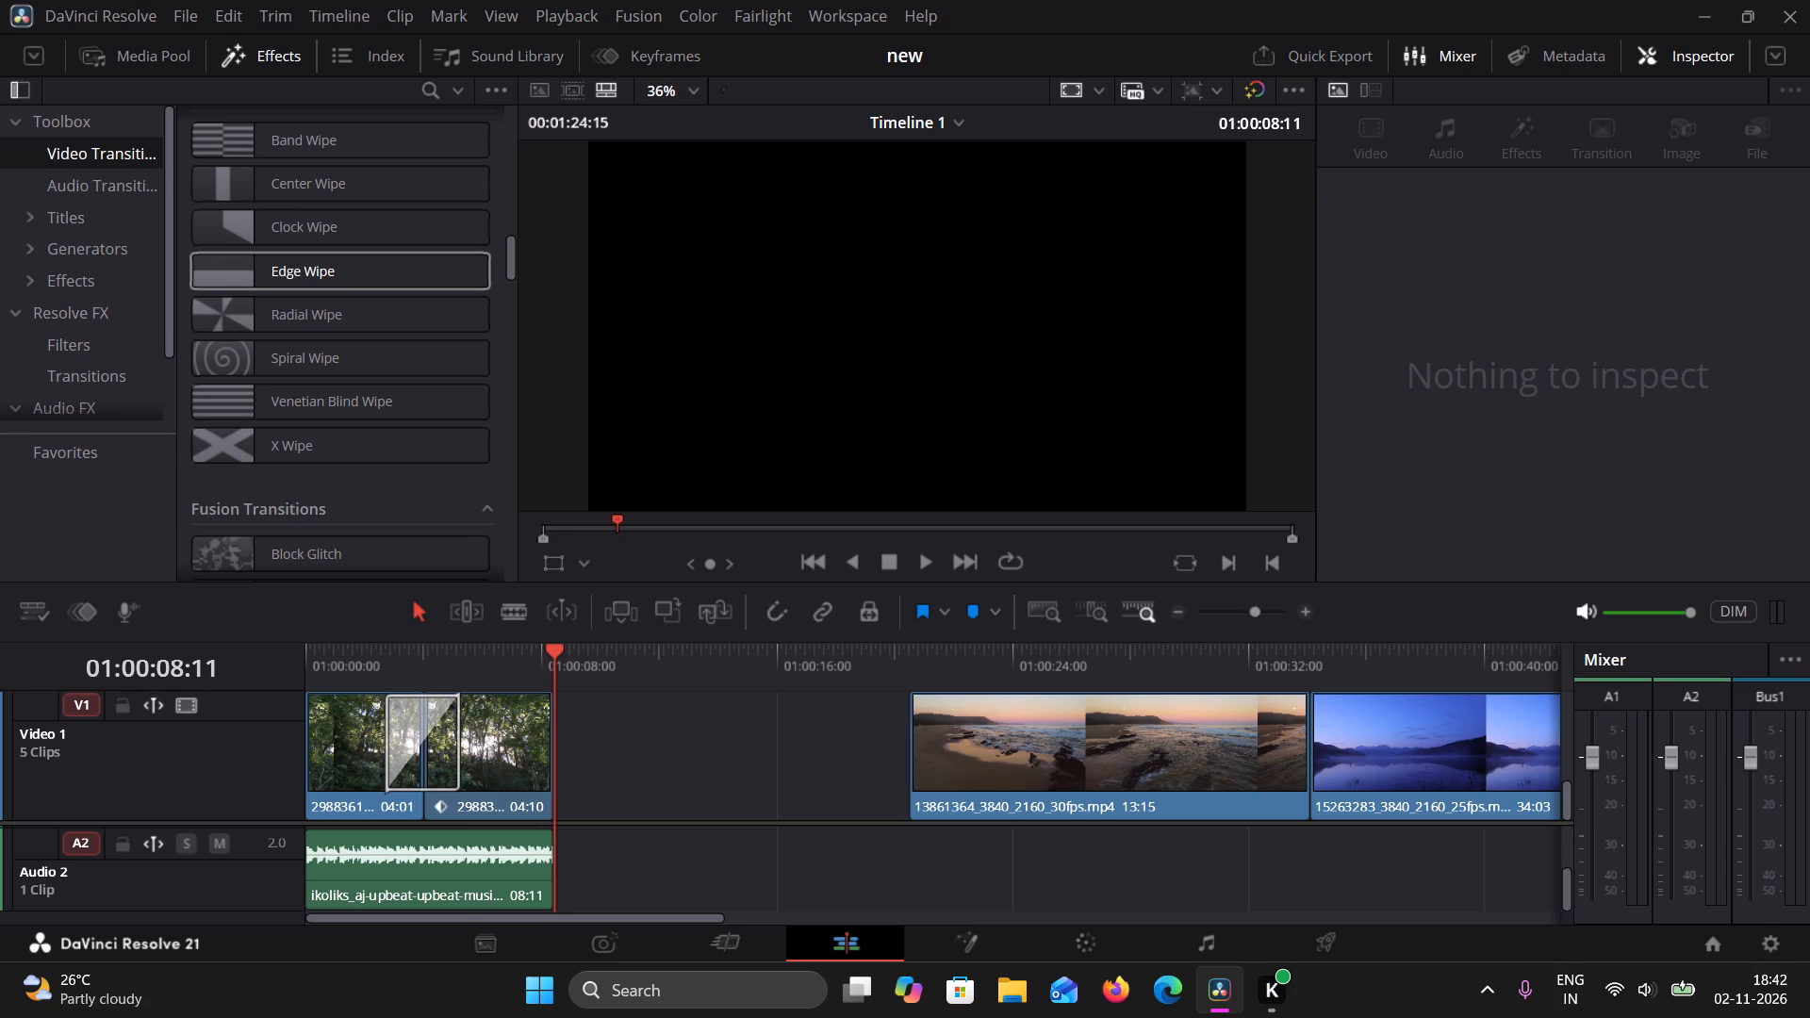
left_click(64, 231)
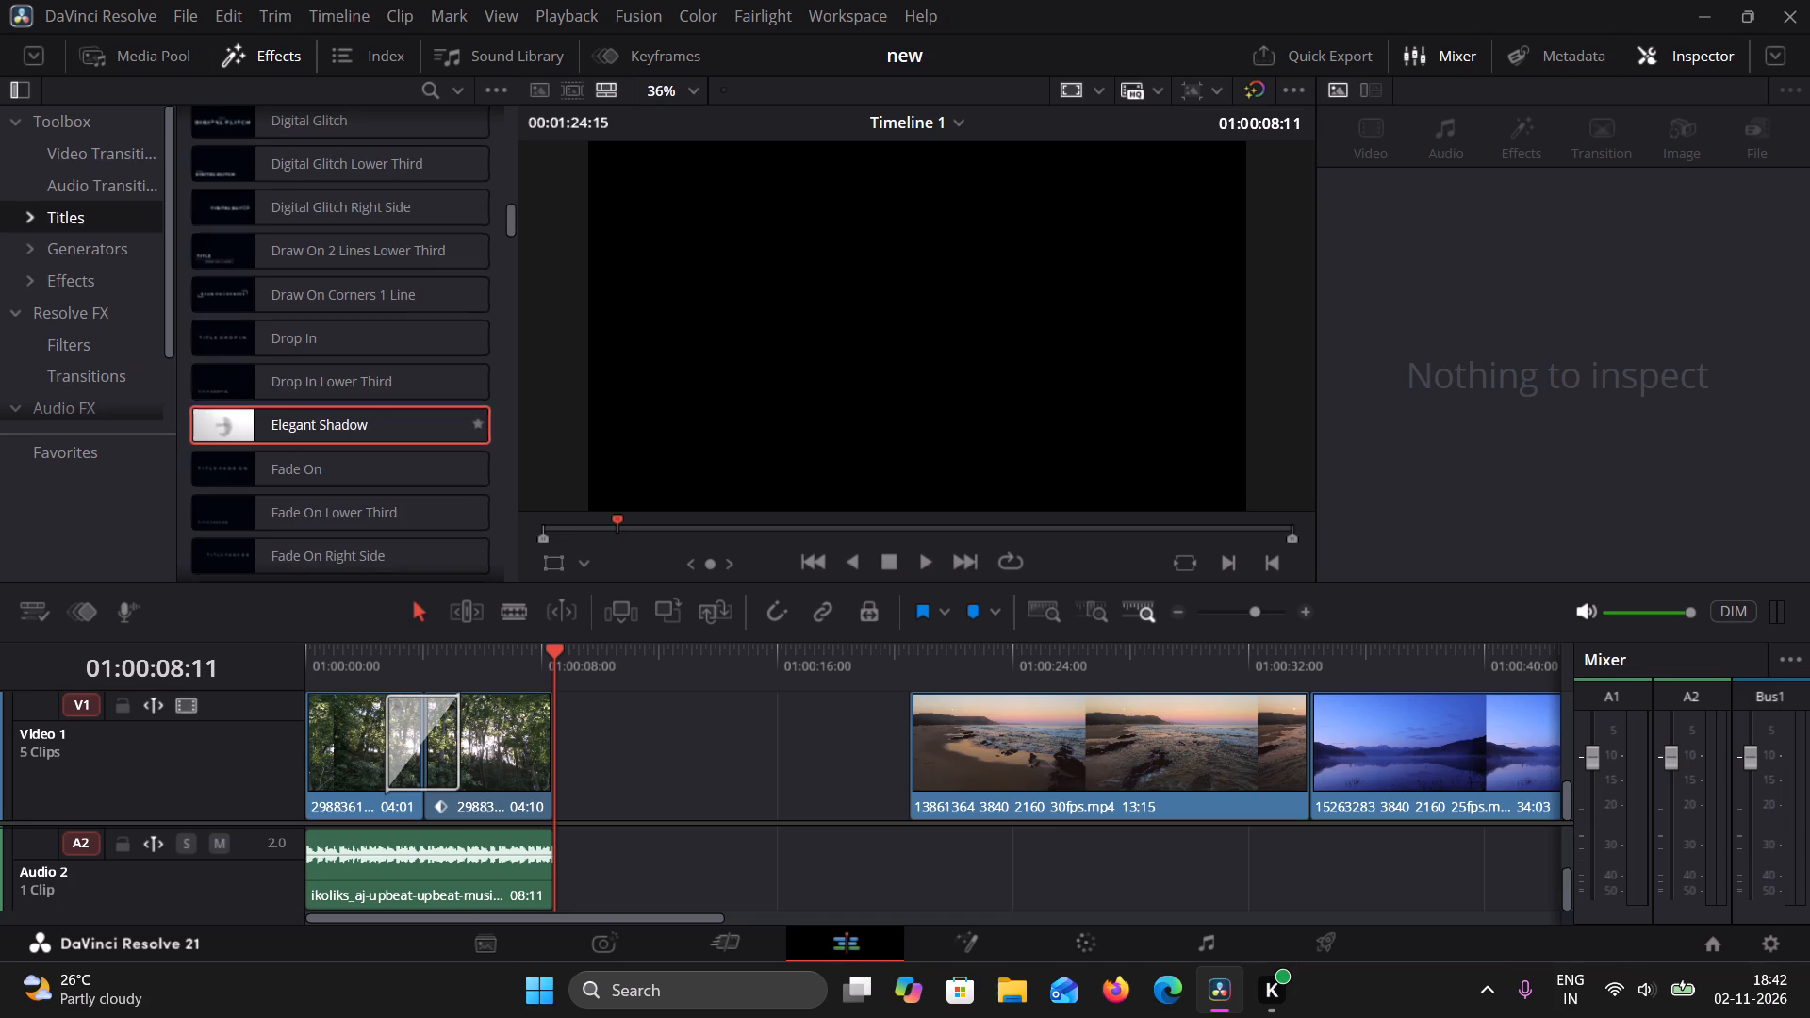
left_click_drag(244, 463, 287, 625)
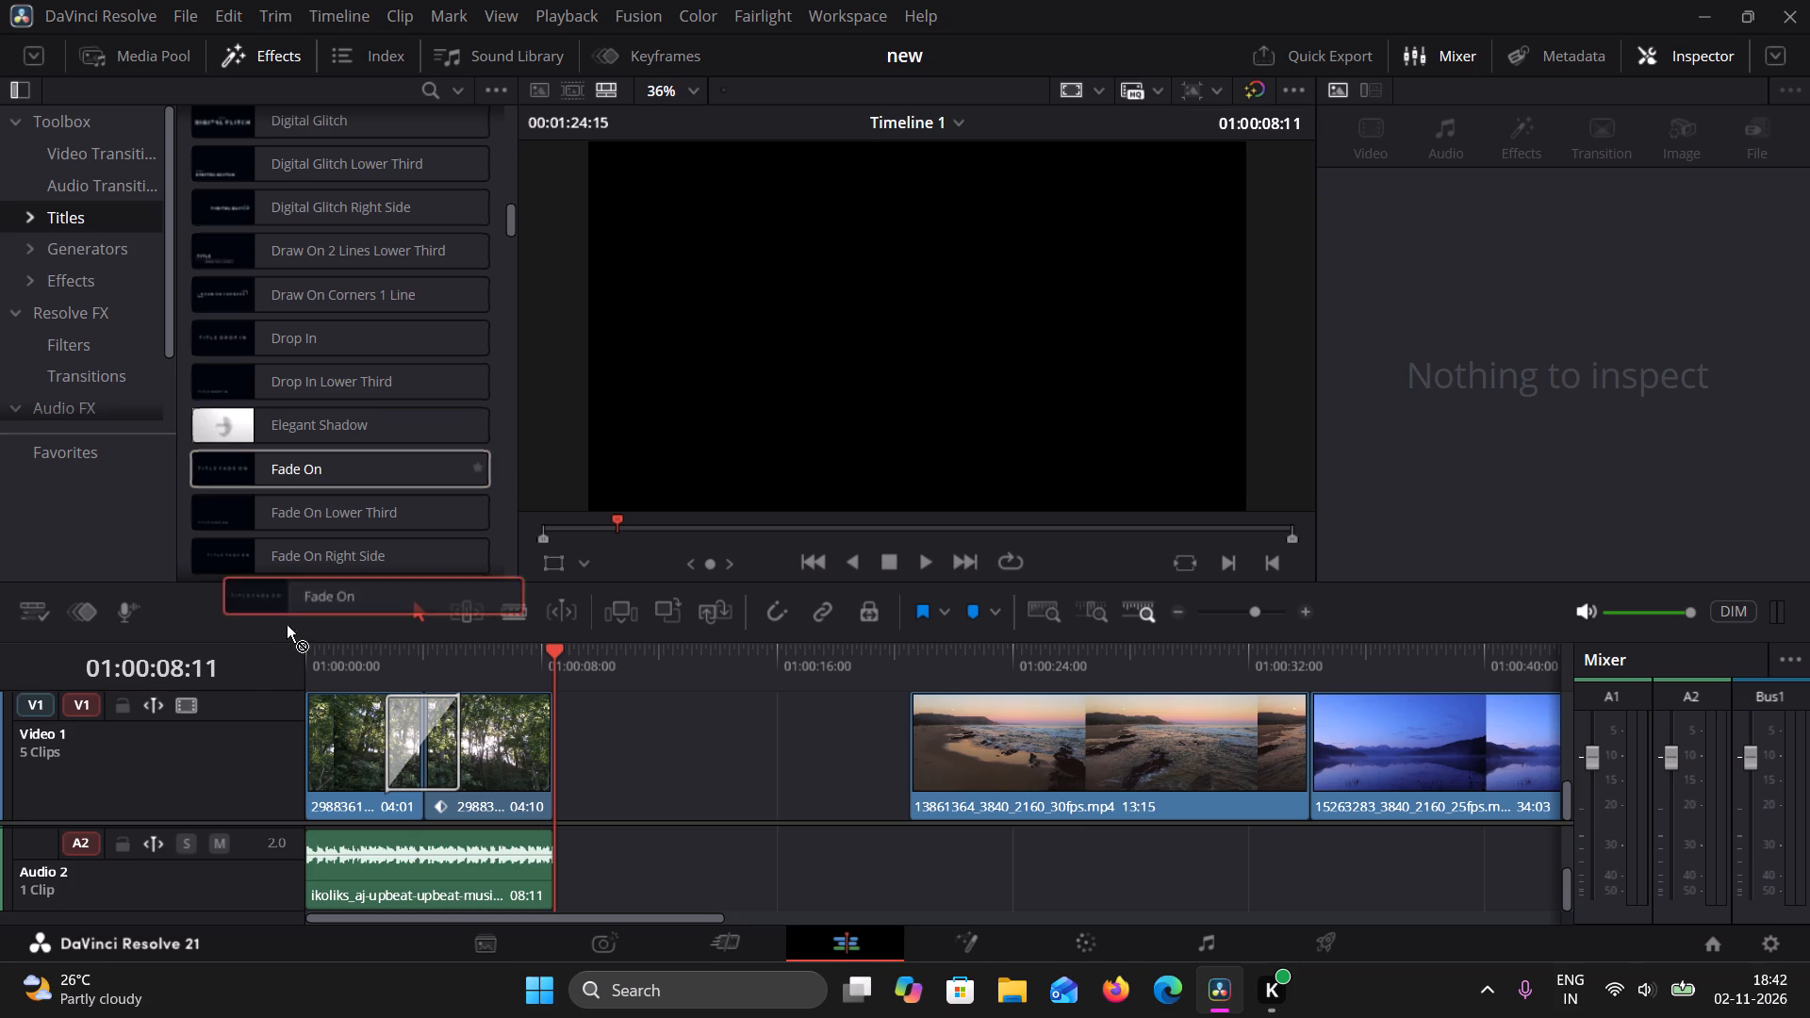
left_click_drag(287, 625, 282, 670)
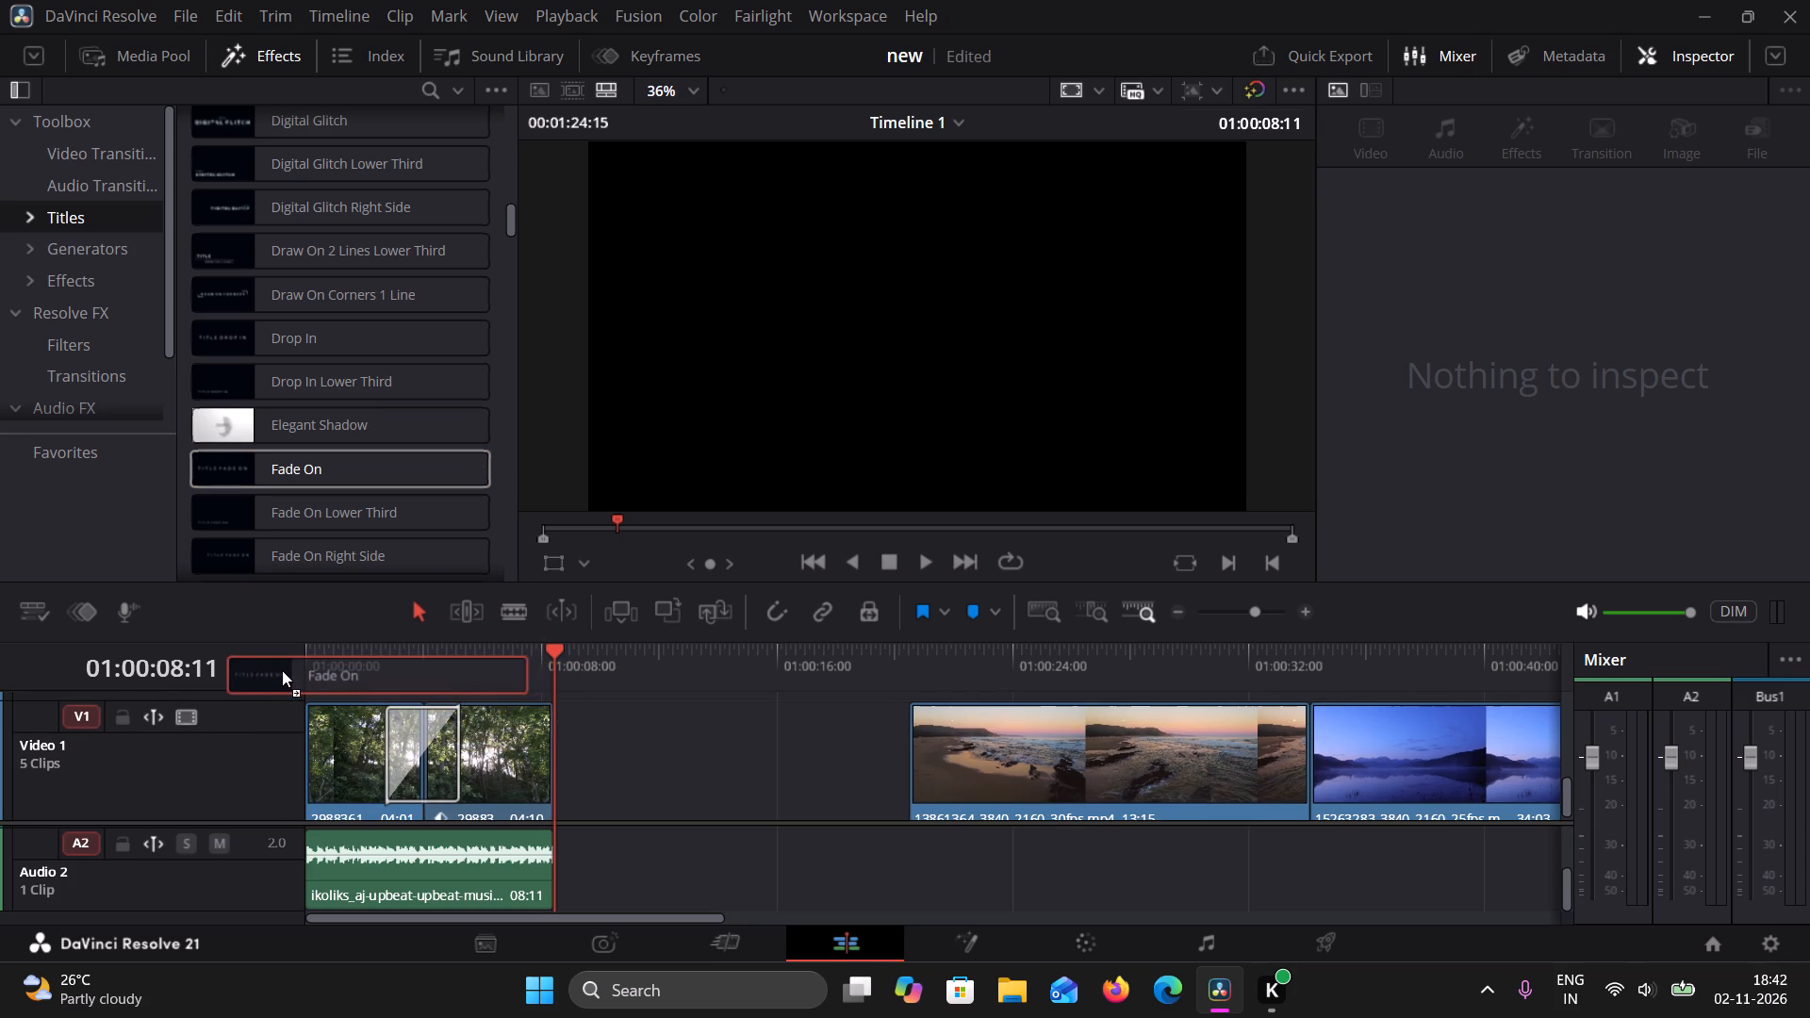
left_click_drag(282, 670, 289, 683)
scroll(794, 793, "up", 3)
scroll(792, 793, "down", 1)
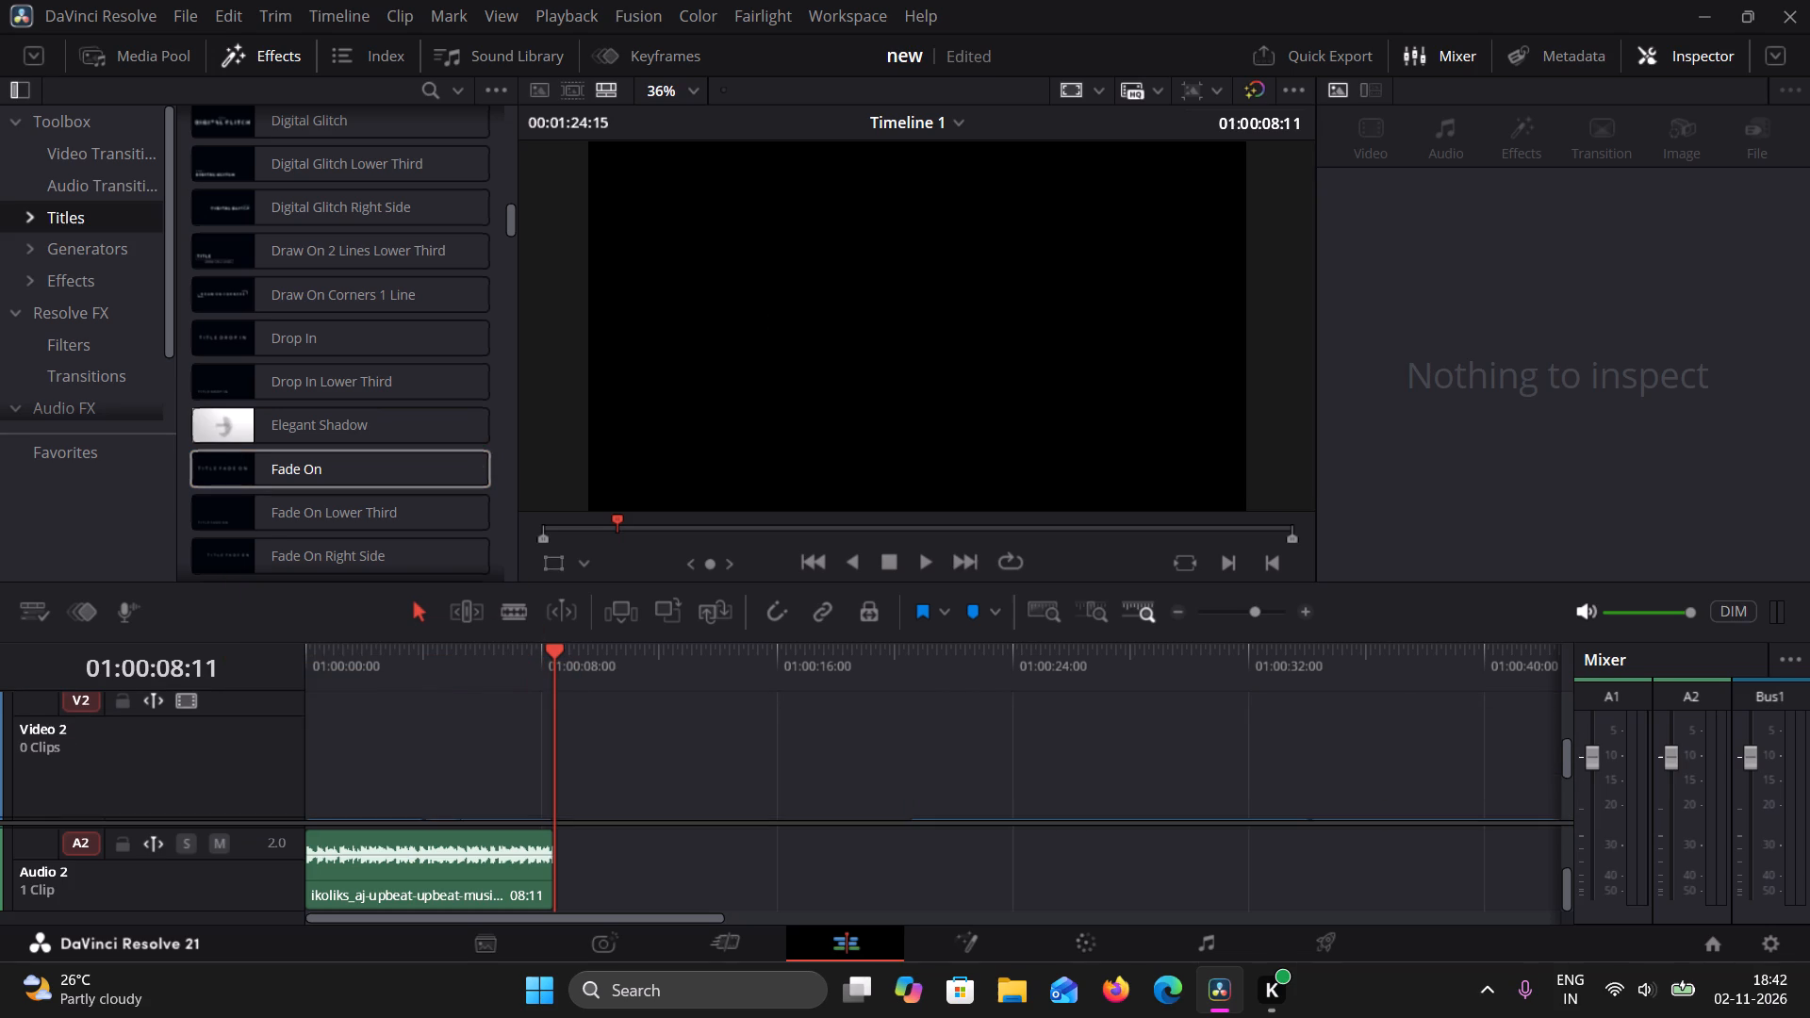
scroll(792, 793, "down", 1)
scroll(792, 793, "up", 1)
scroll(792, 793, "down", 1)
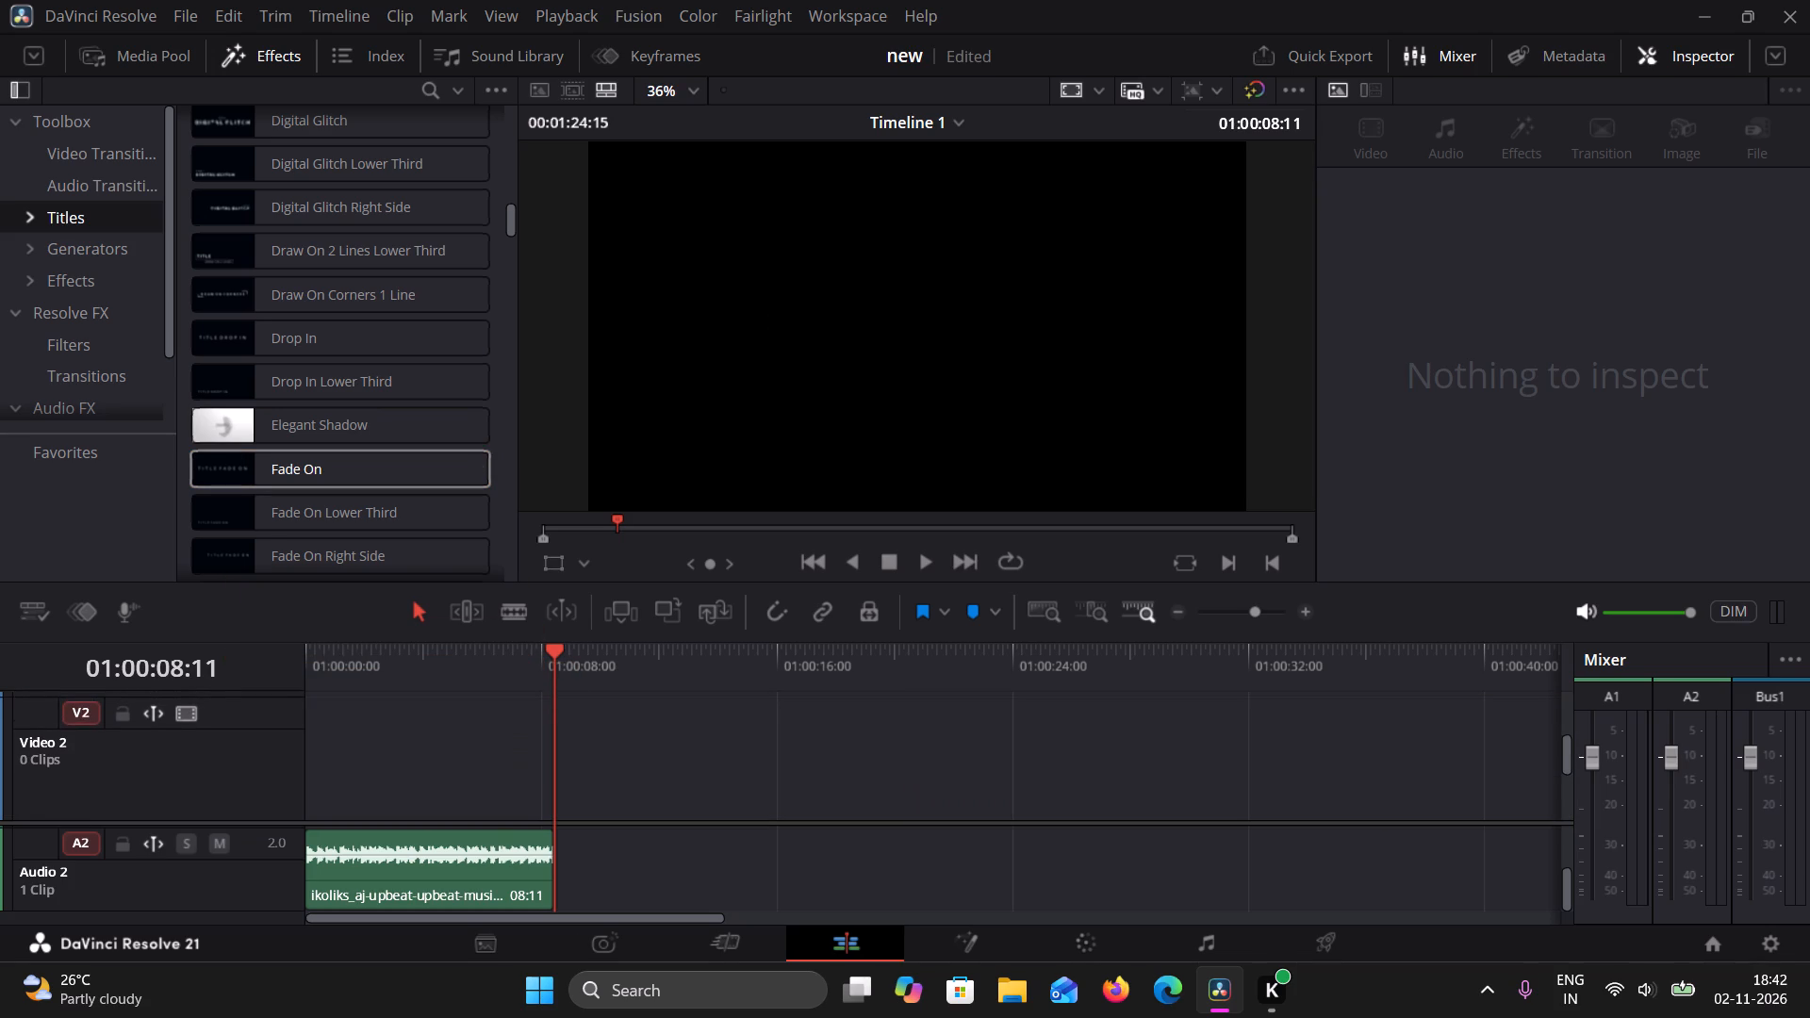
left_click(1570, 796)
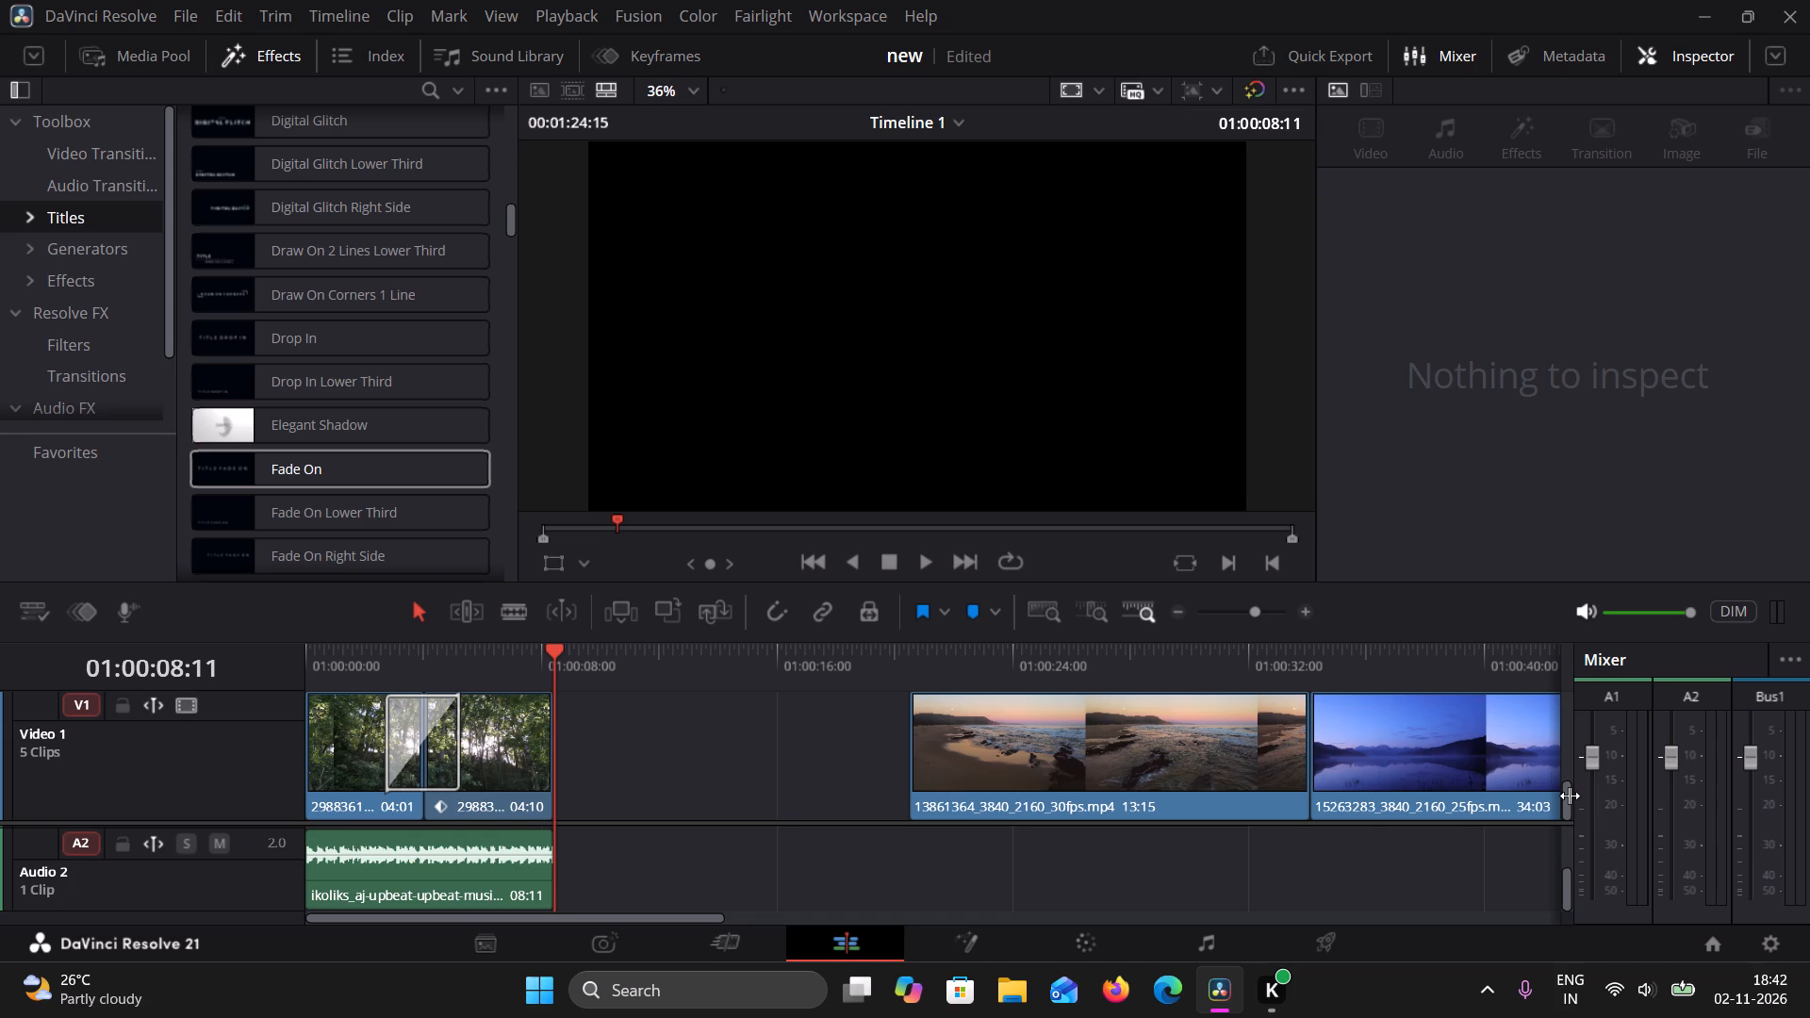
left_click_drag(1564, 800, 1564, 780)
left_click_drag(346, 472, 332, 710)
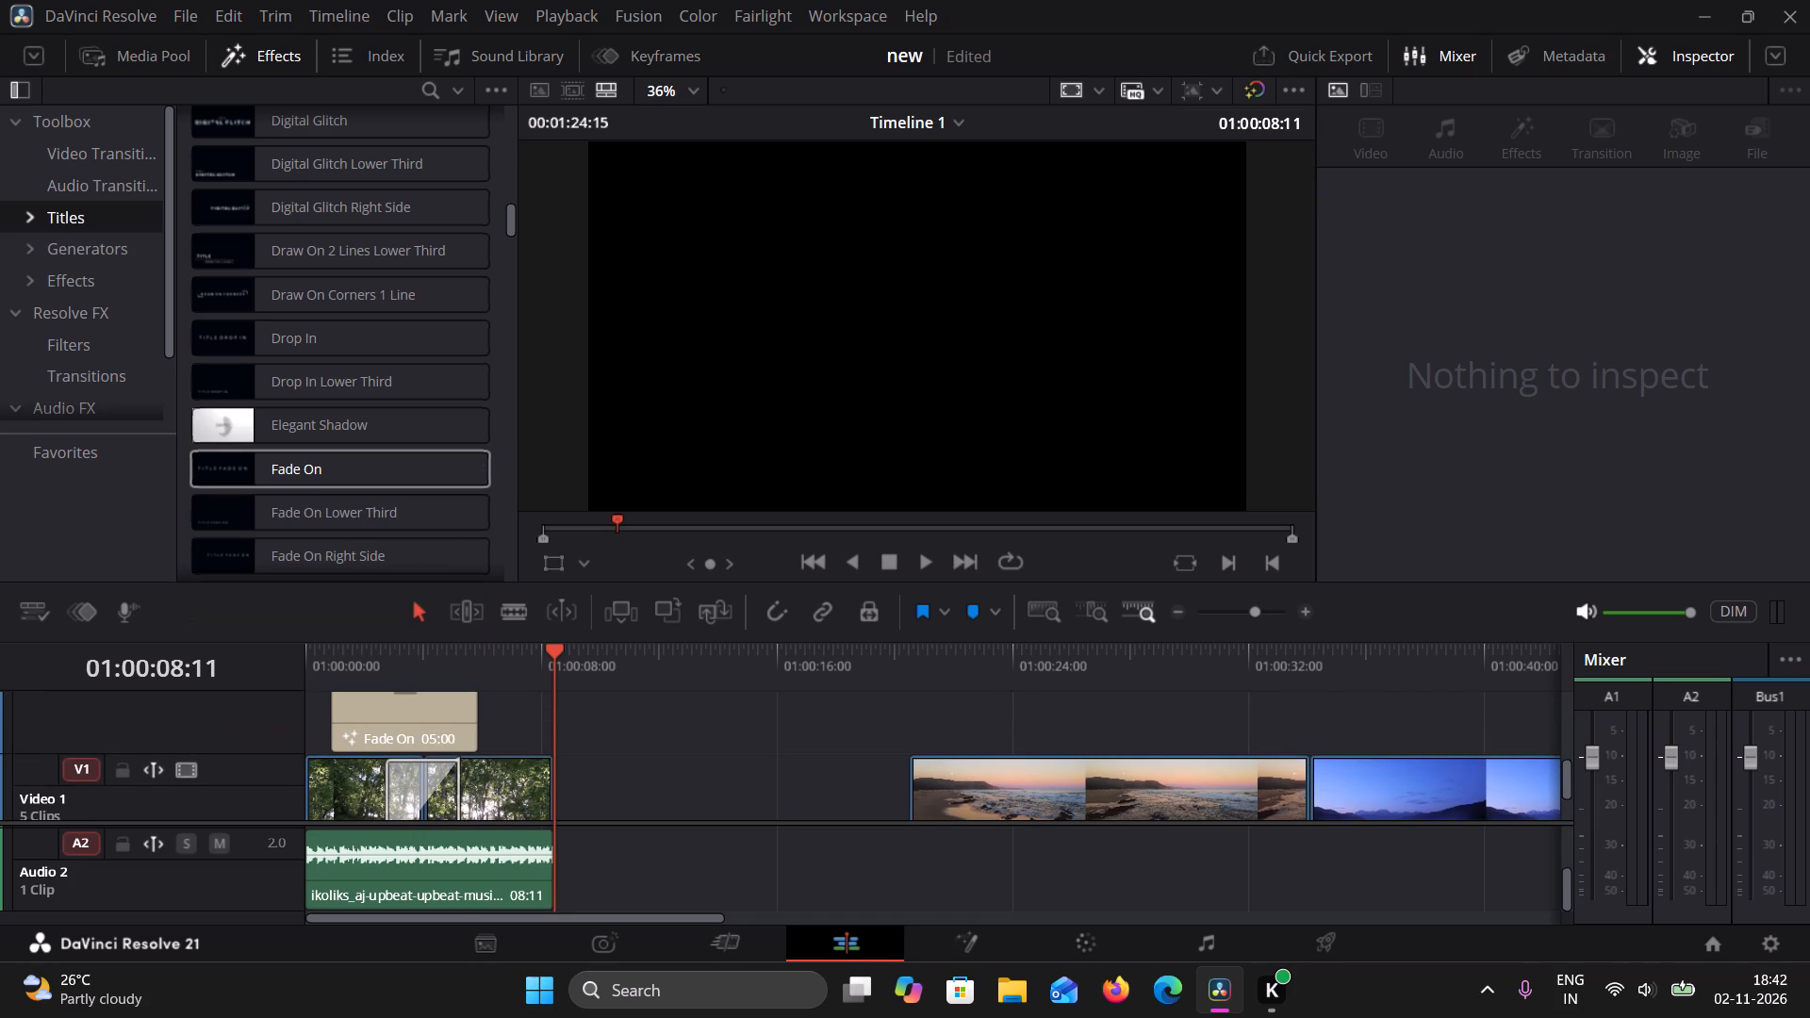
Shorten the Fade On title to about half its length and move it to the start of the timeline.
left_click(479, 718)
left_click_drag(475, 718, 406, 721)
left_click(407, 720)
left_click_drag(476, 714, 407, 716)
left_click_drag(383, 716, 337, 717)
Replace the Fade On title's sample text with BEFORE.
double_click(337, 717)
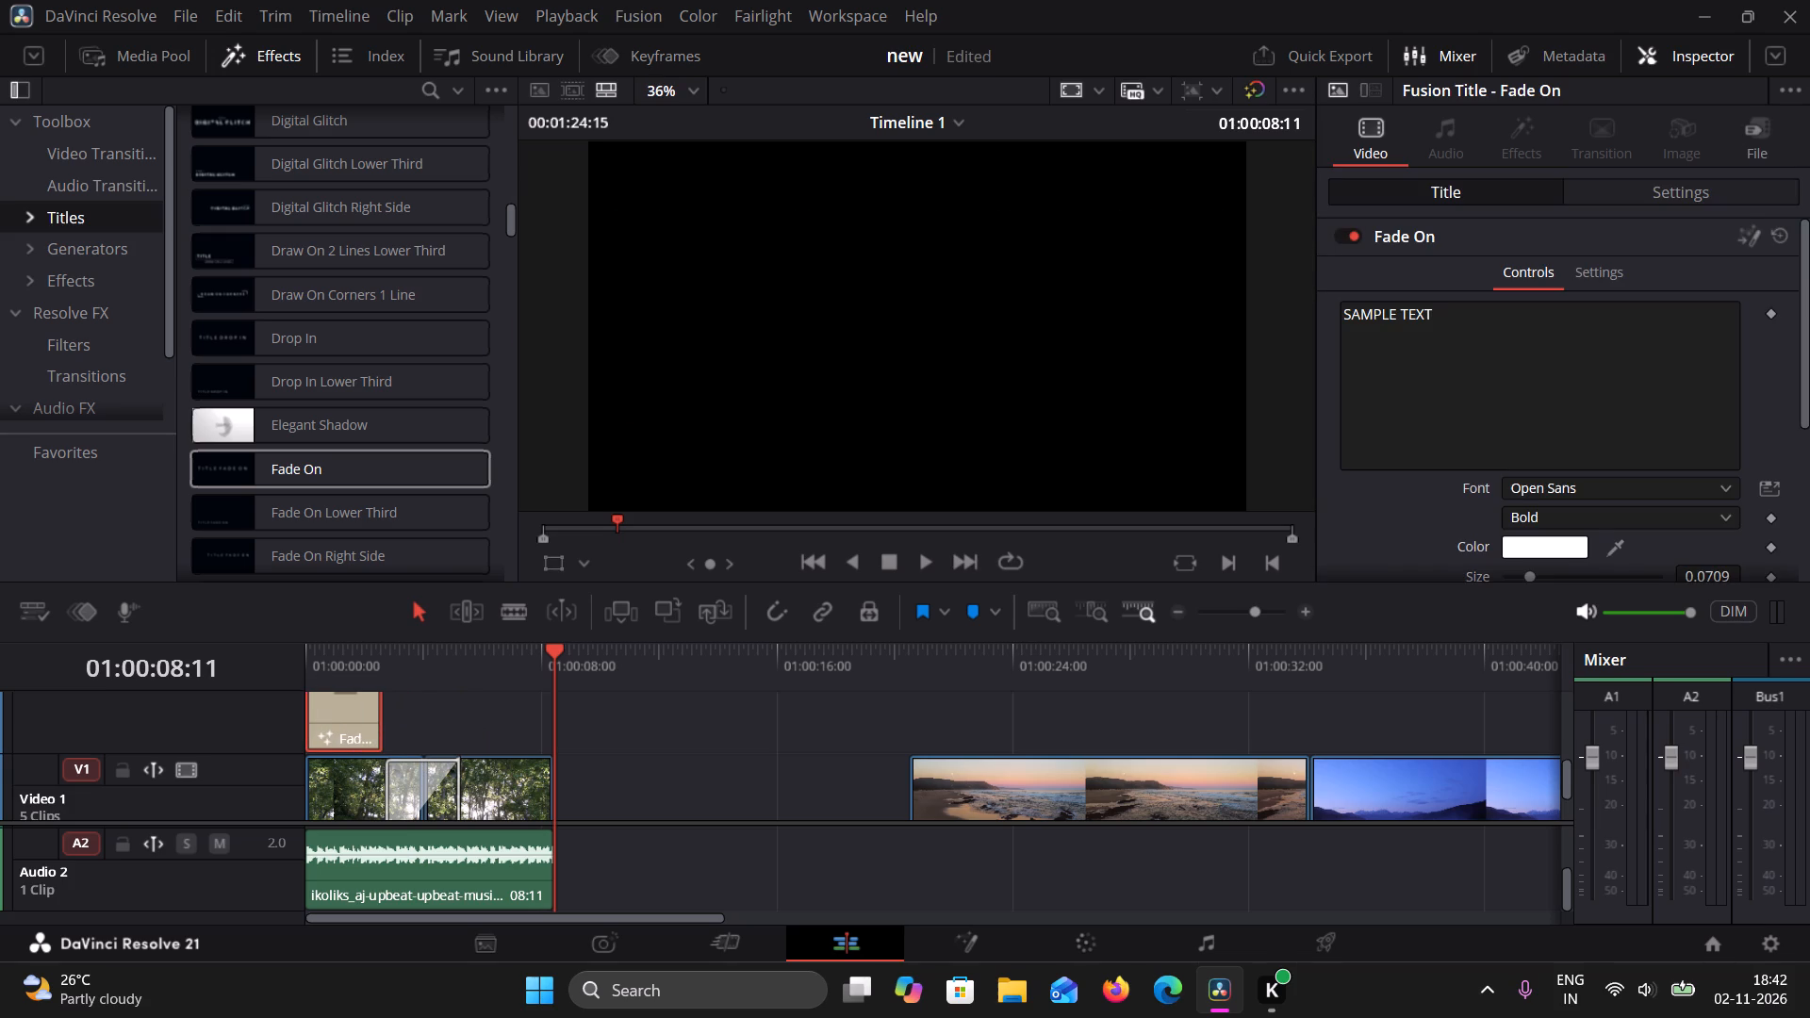
left_click_drag(1439, 340, 1305, 310)
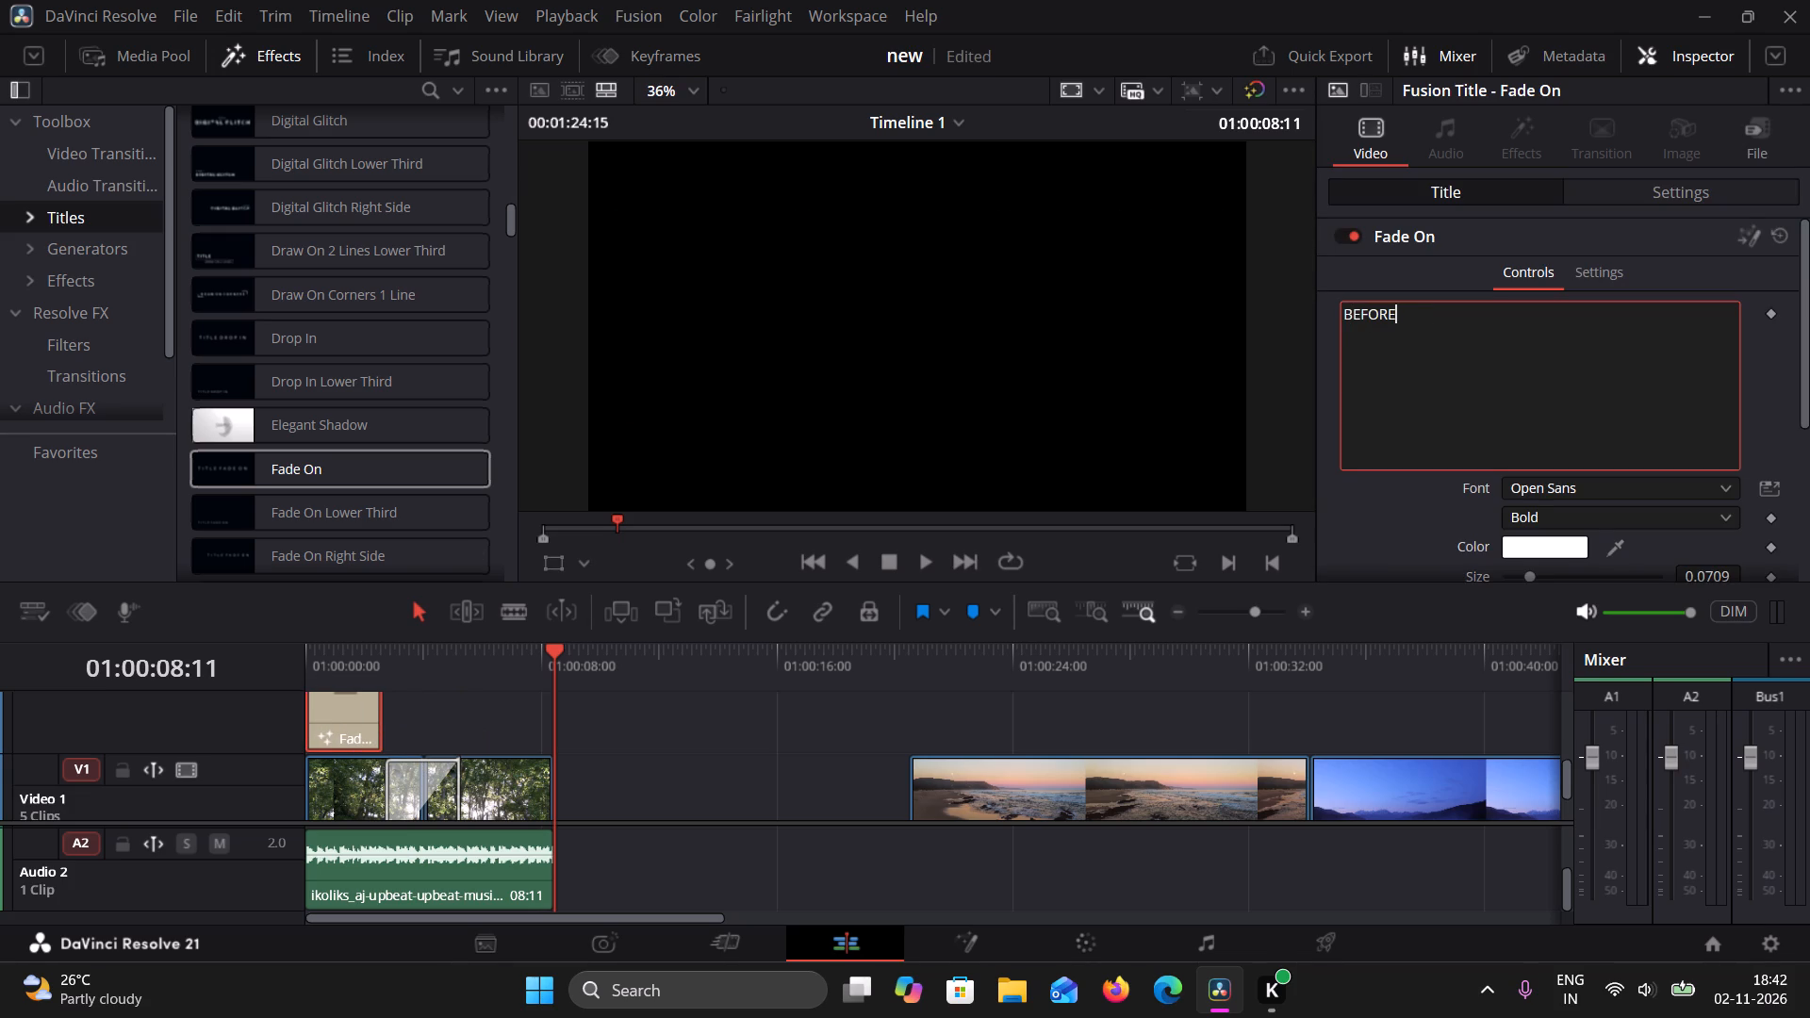
Trim the BEFORE title's end to just past 01:00:02:03, playing the opening from the start to check it.
left_click_drag(556, 647, 180, 690)
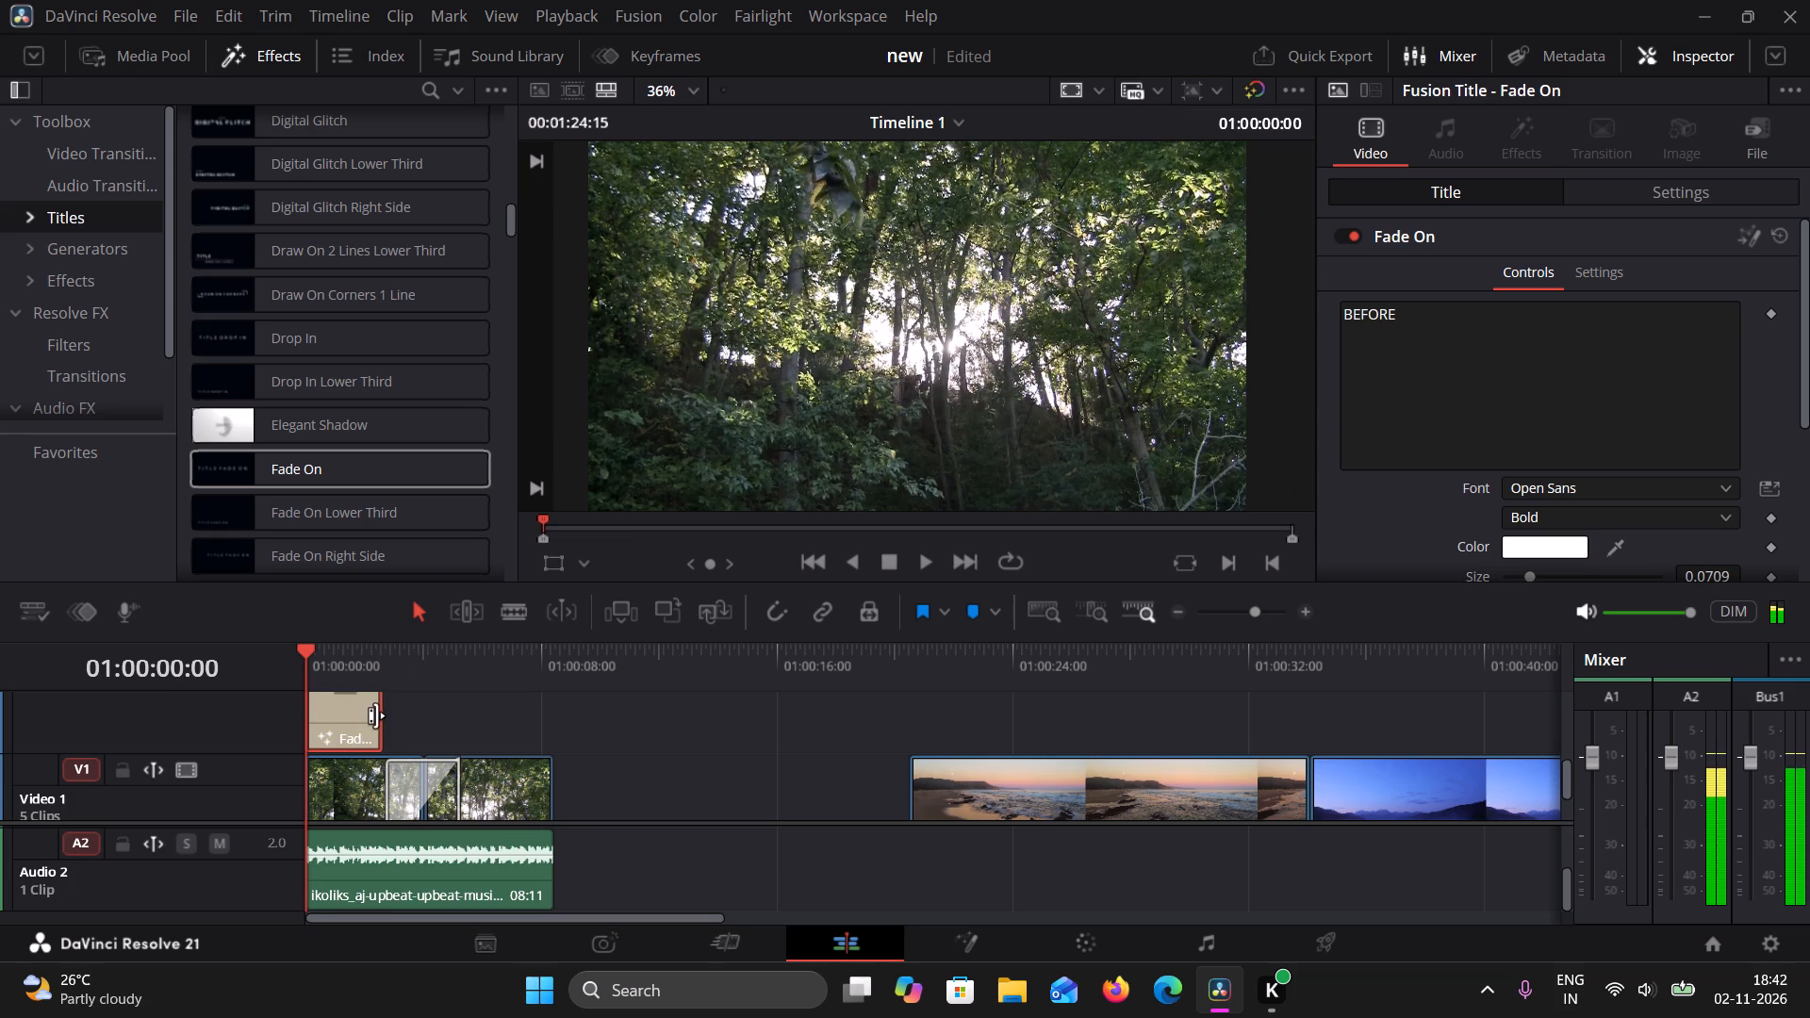
left_click_drag(376, 715, 361, 716)
left_click(913, 563)
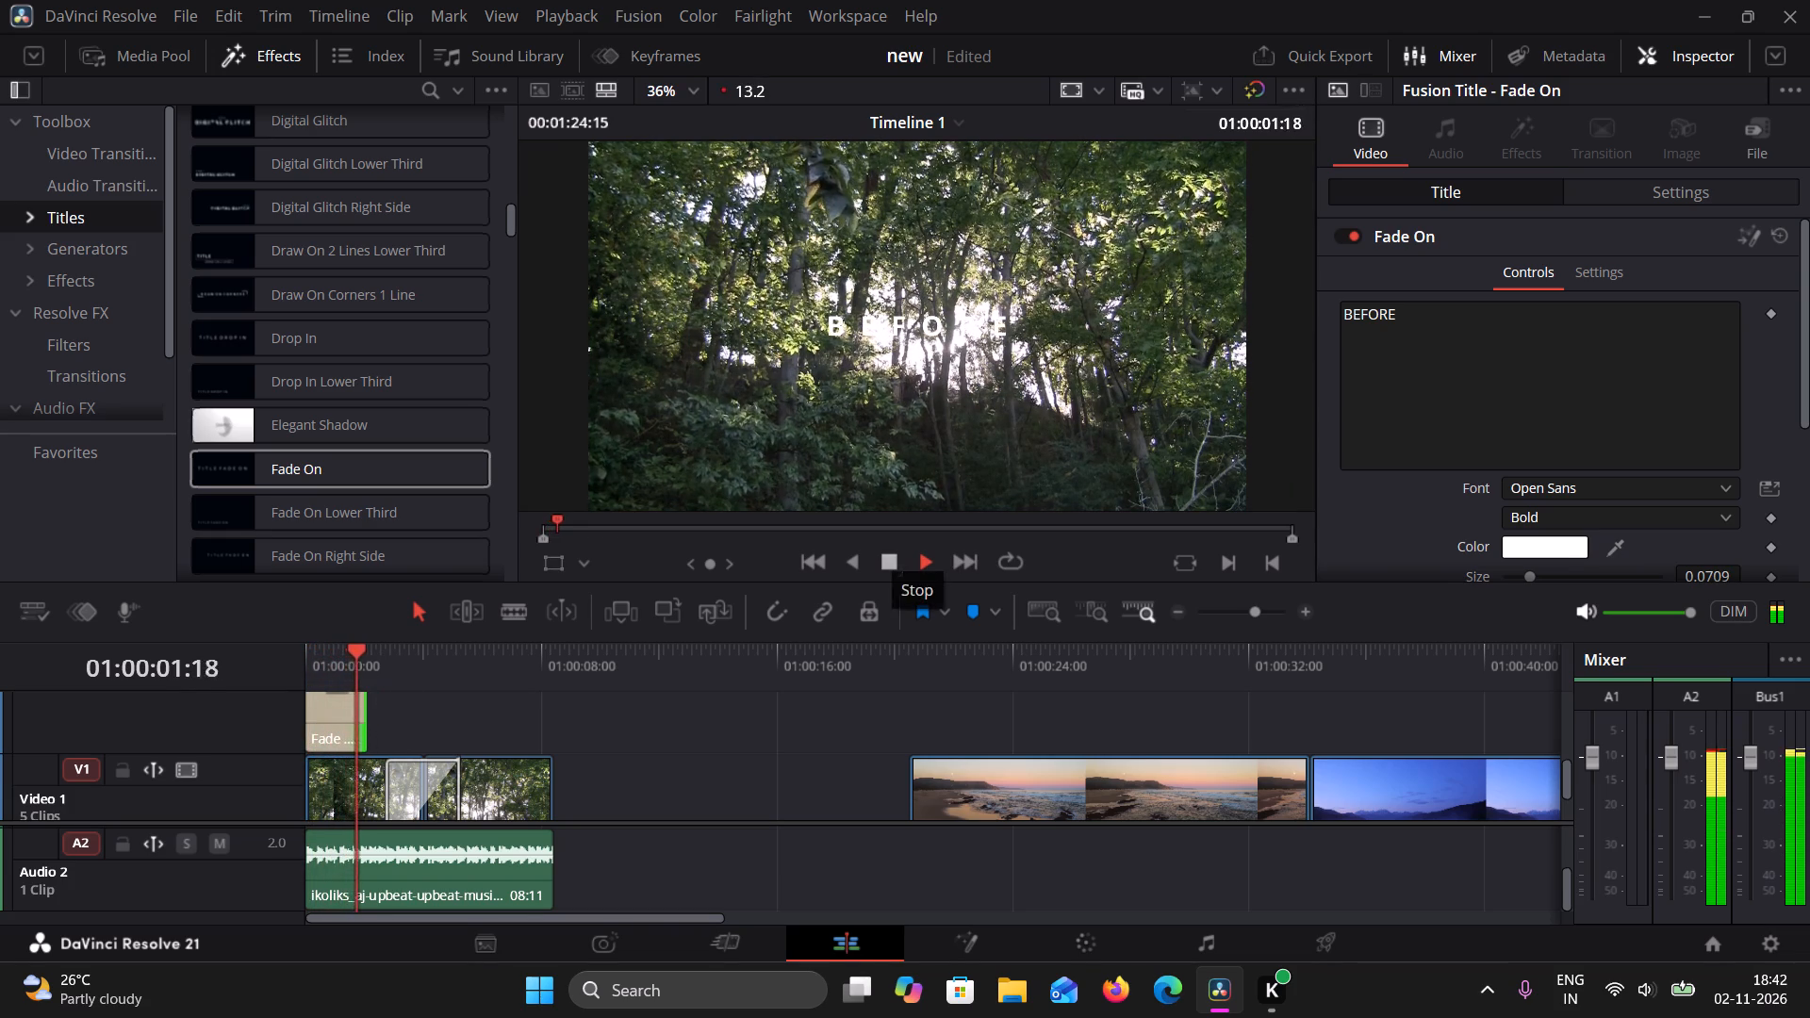
left_click(890, 556)
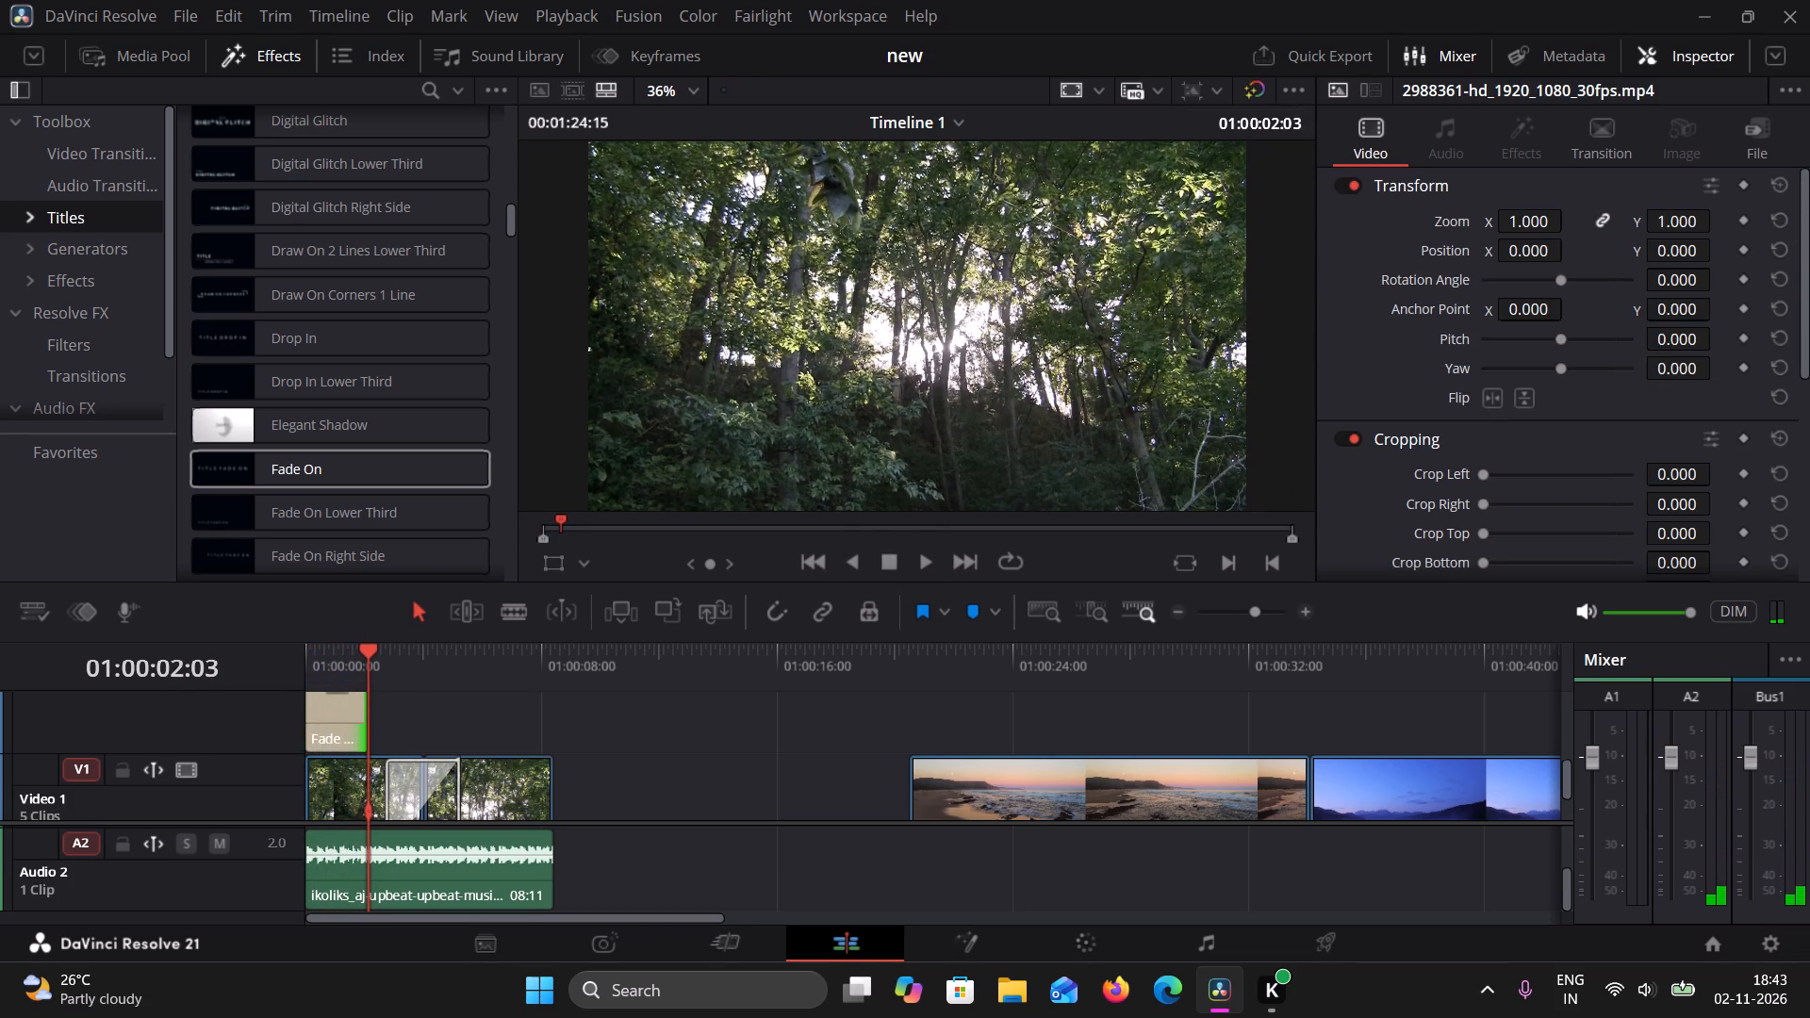
left_click(353, 714)
left_click(363, 718)
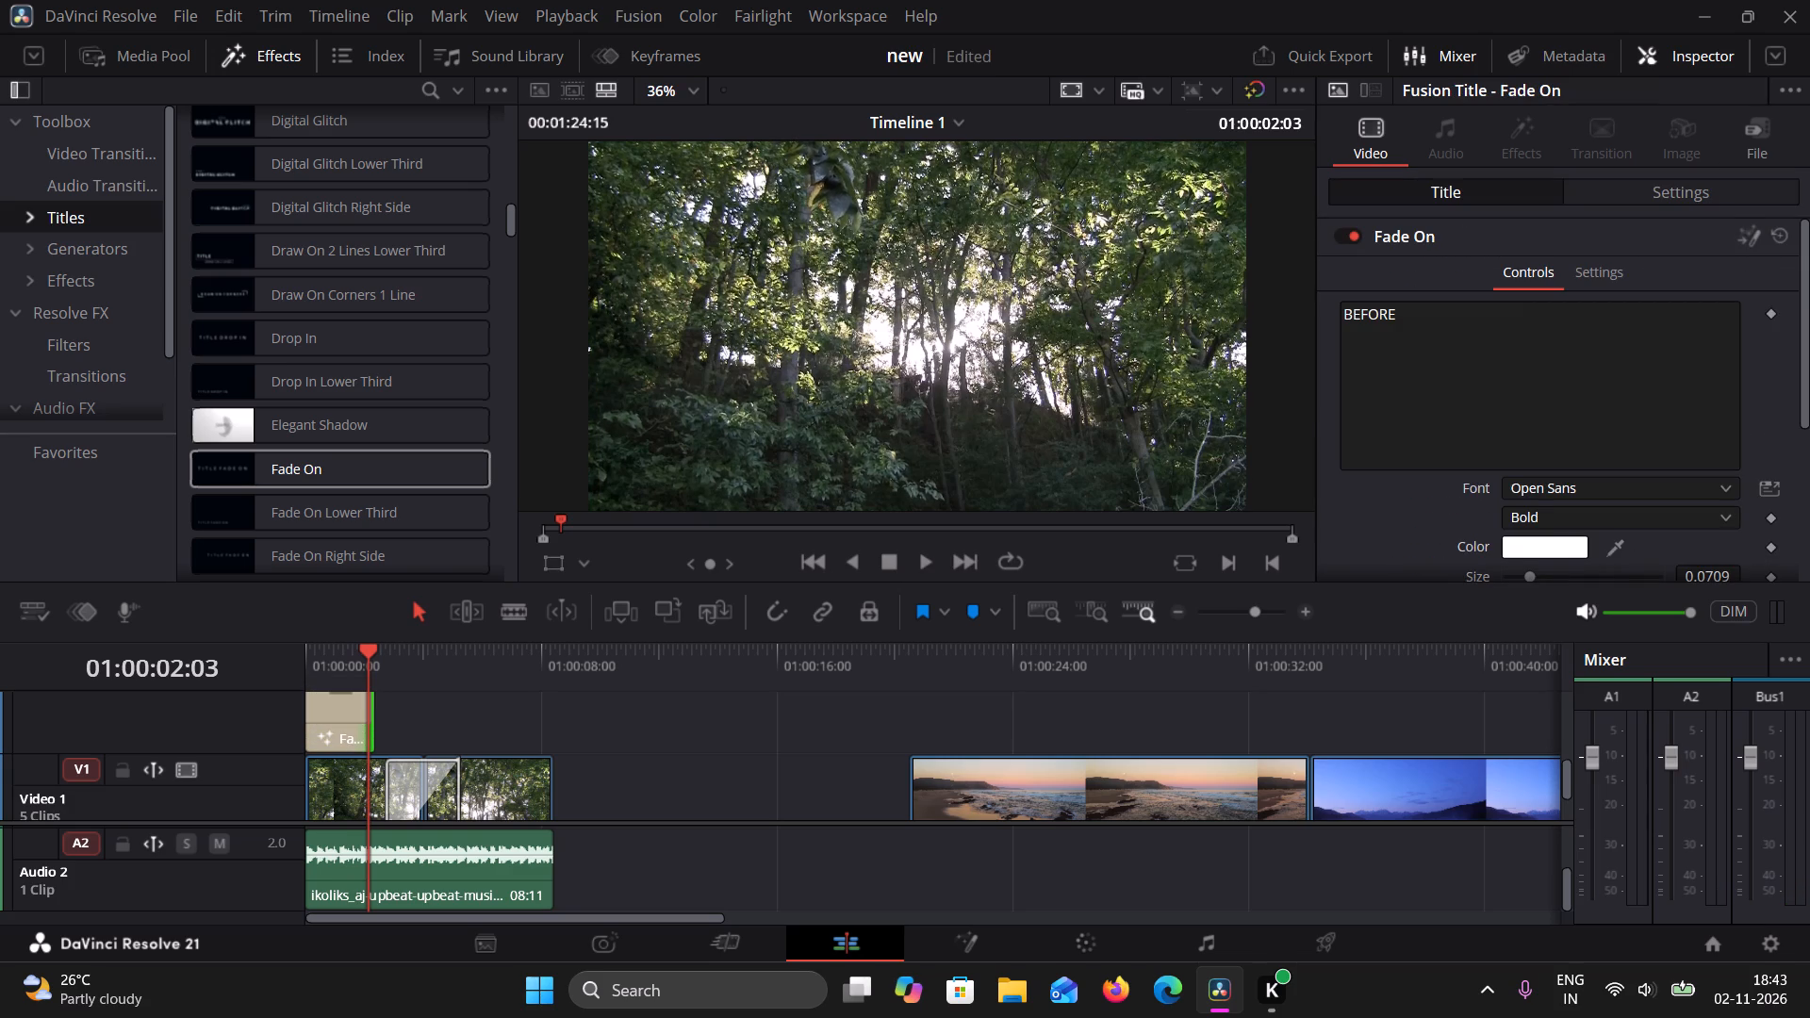
Set the BEFORE title's text color to black (#000000) and play the opening from the start to check it.
left_click(1619, 558)
left_click(1617, 555)
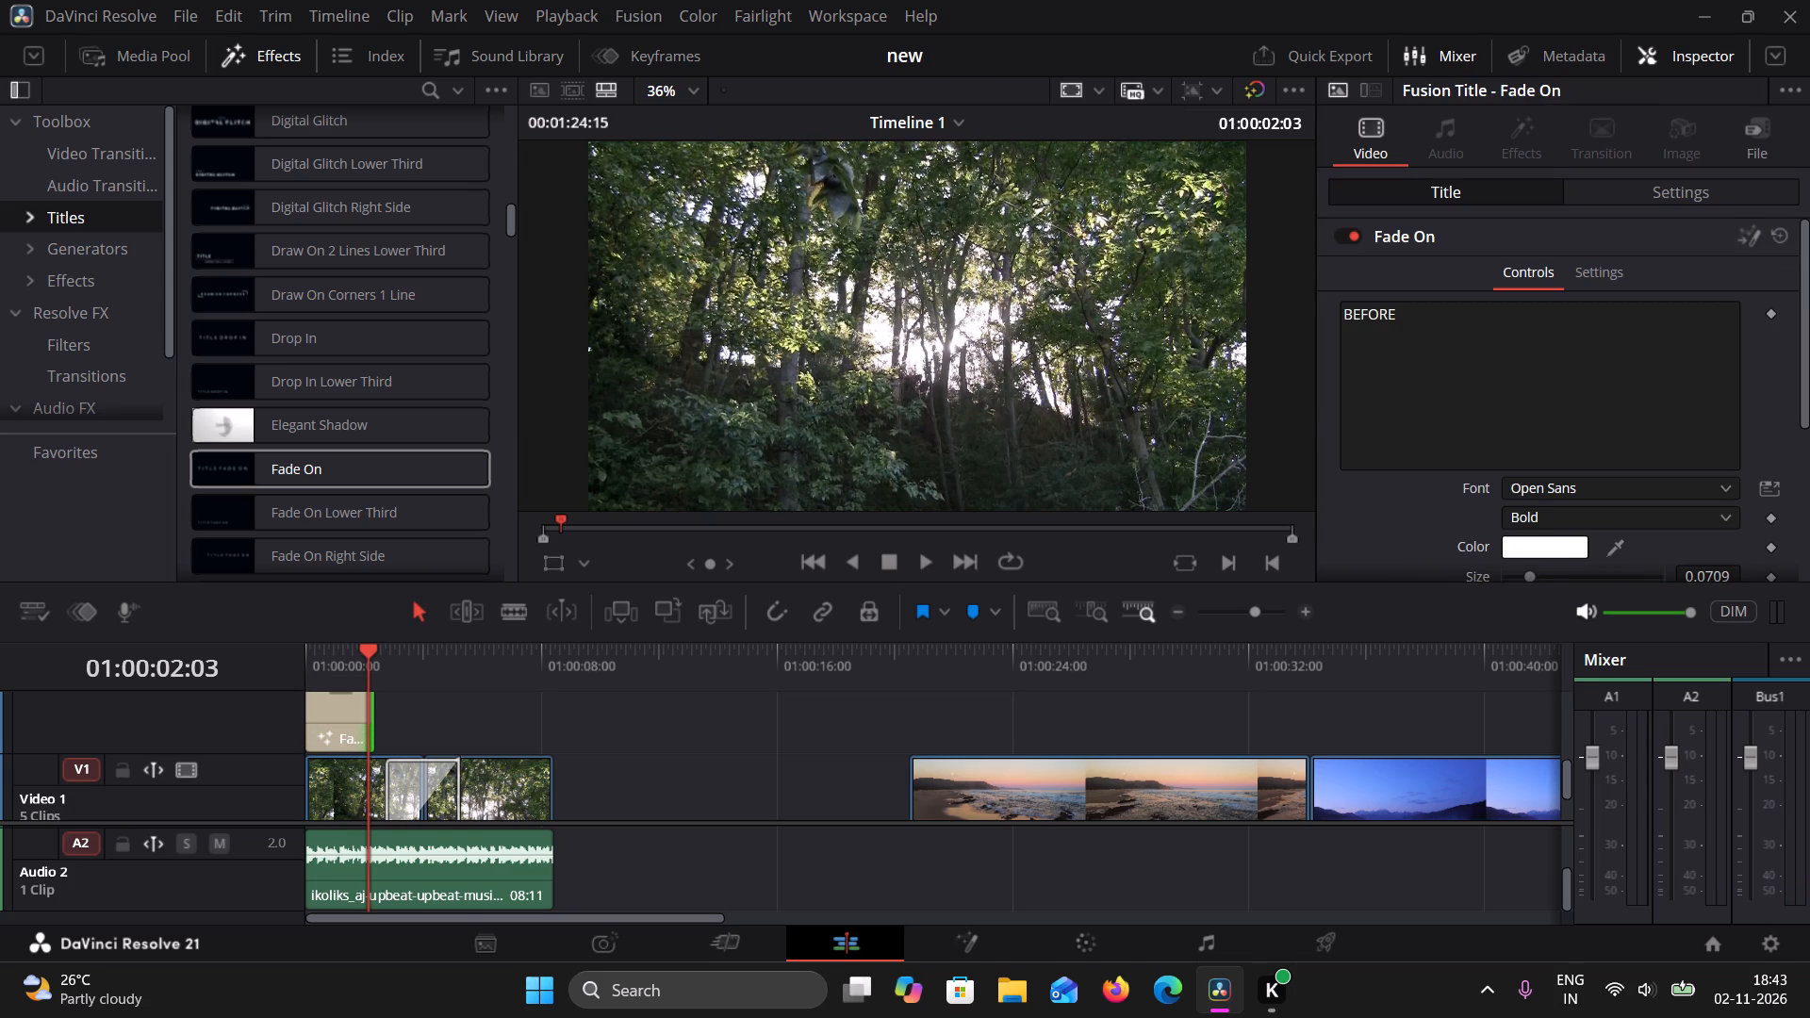
left_click(1613, 556)
left_click(1589, 557)
left_click(1571, 549)
left_click(1621, 538)
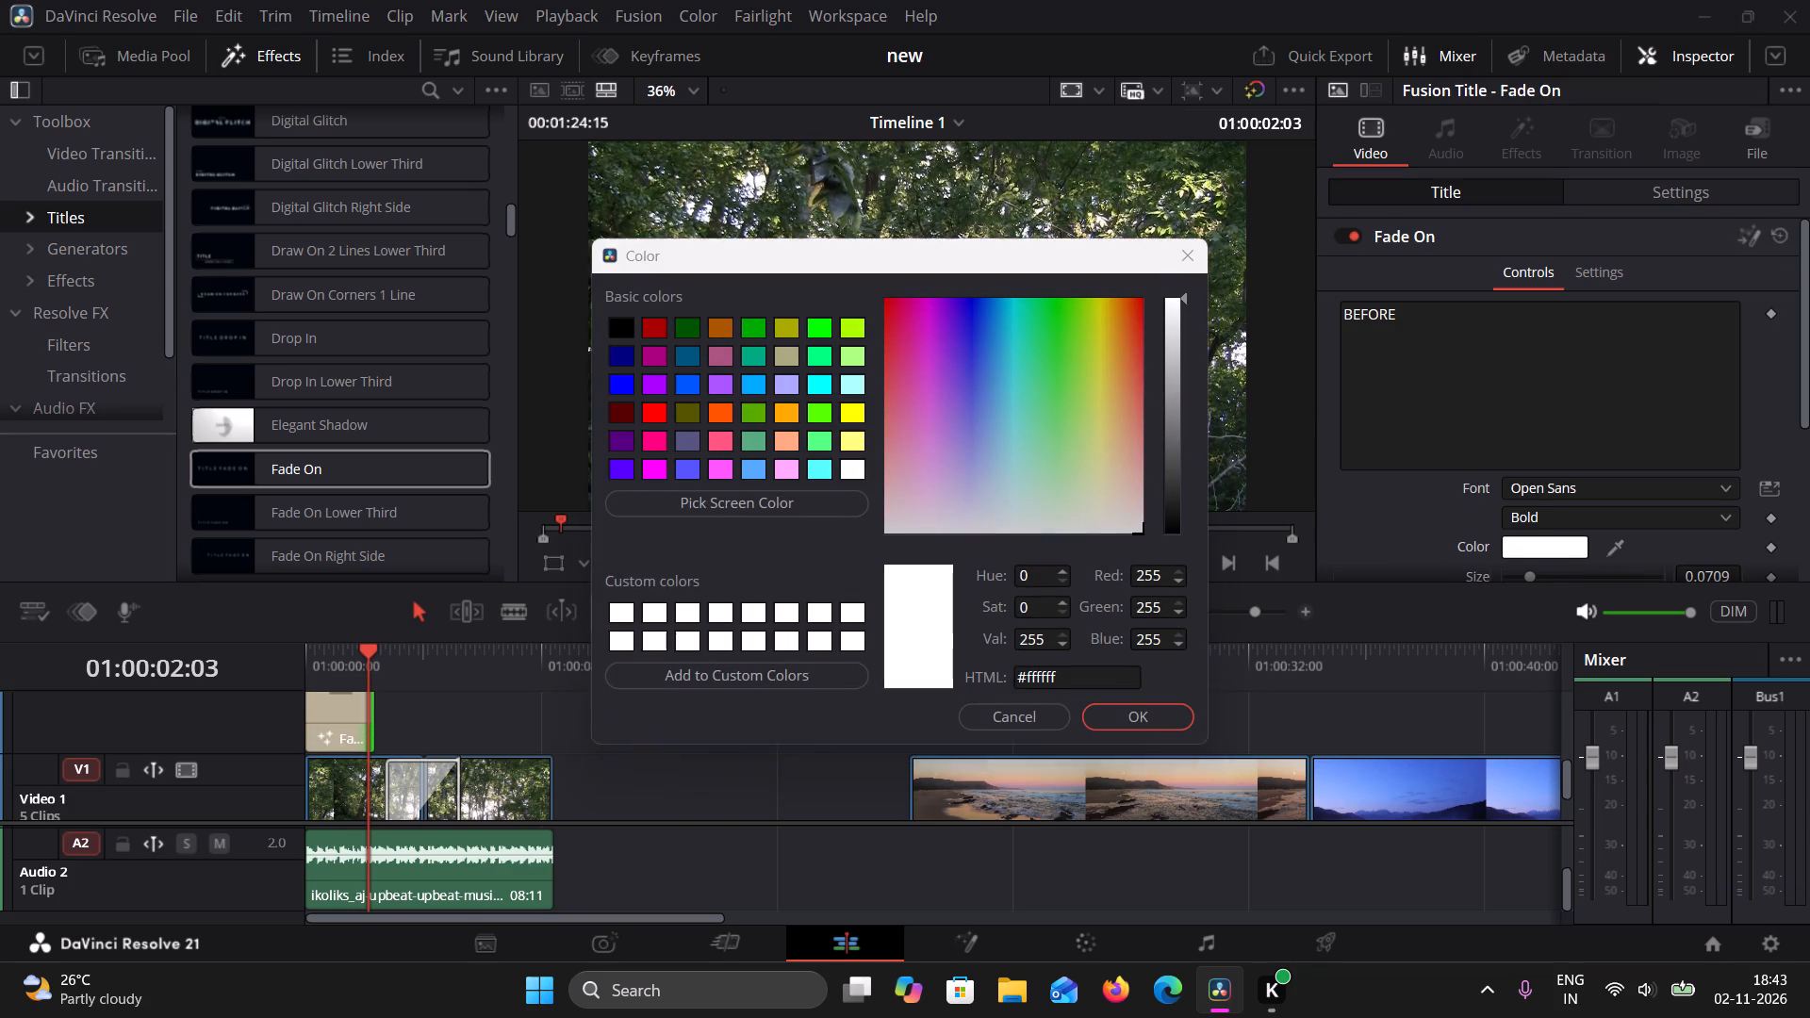
left_click(625, 337)
left_click(1160, 703)
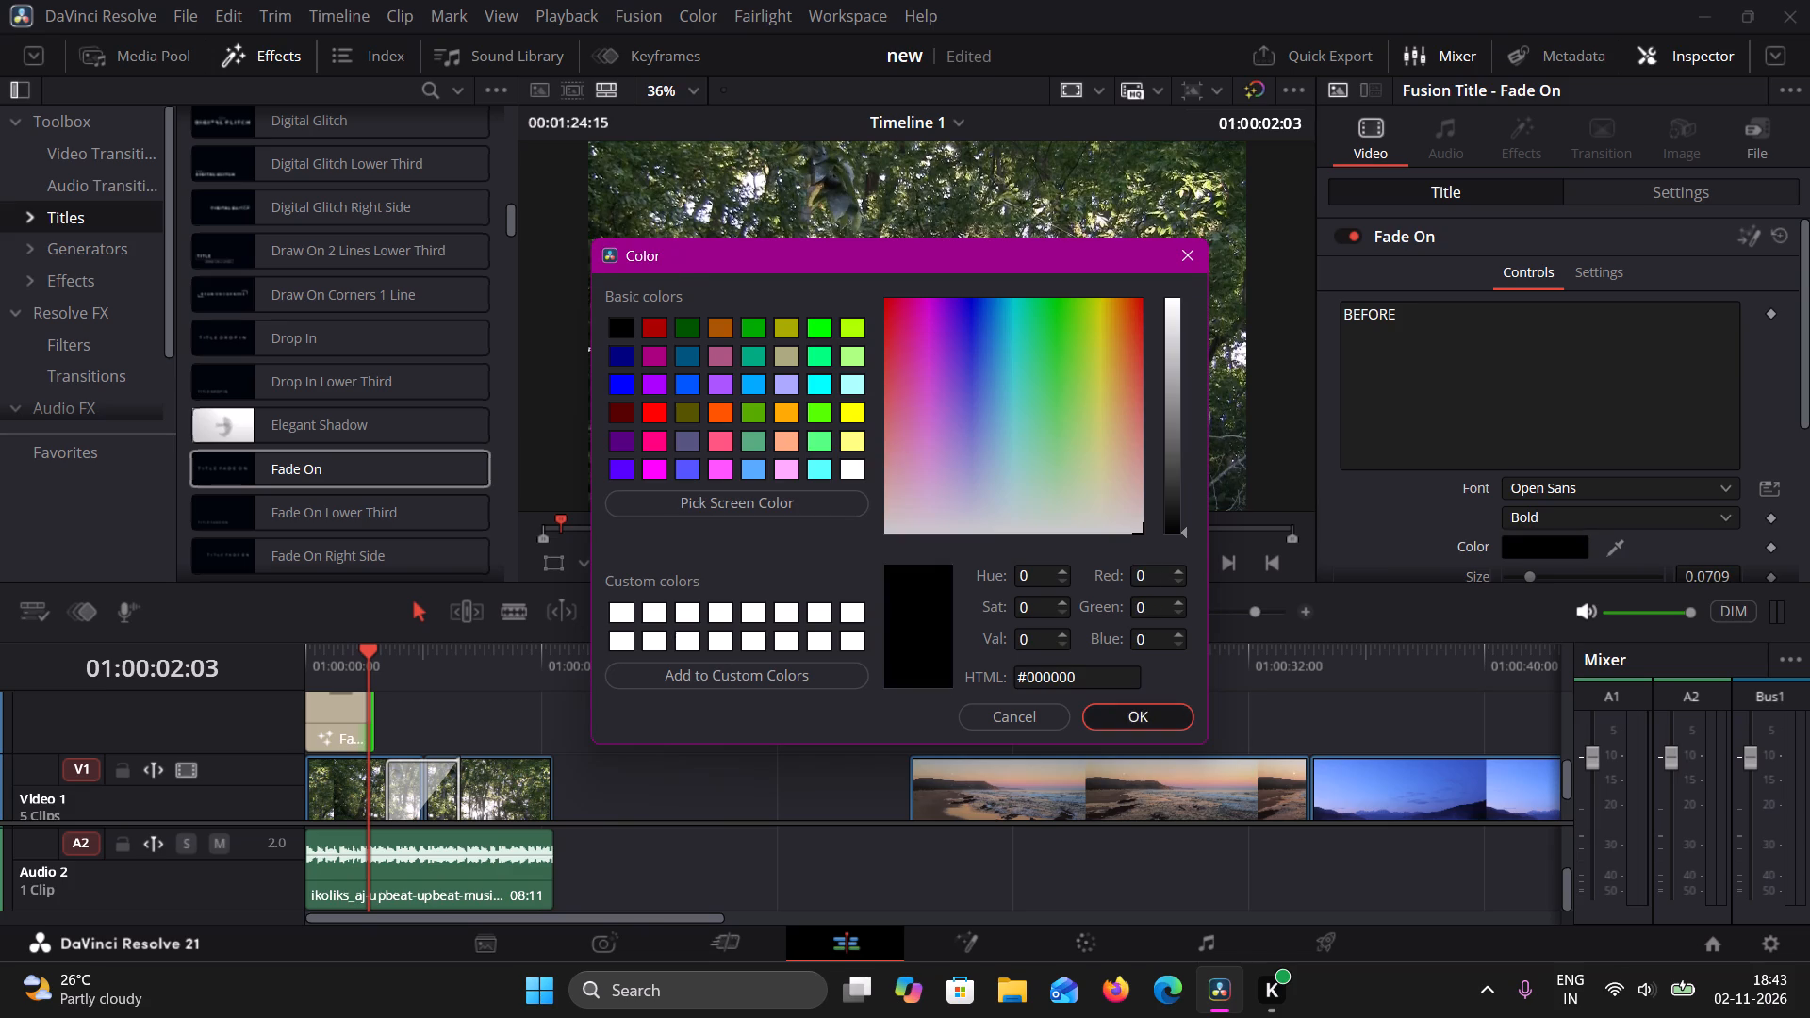
left_click_drag(372, 650, 289, 652)
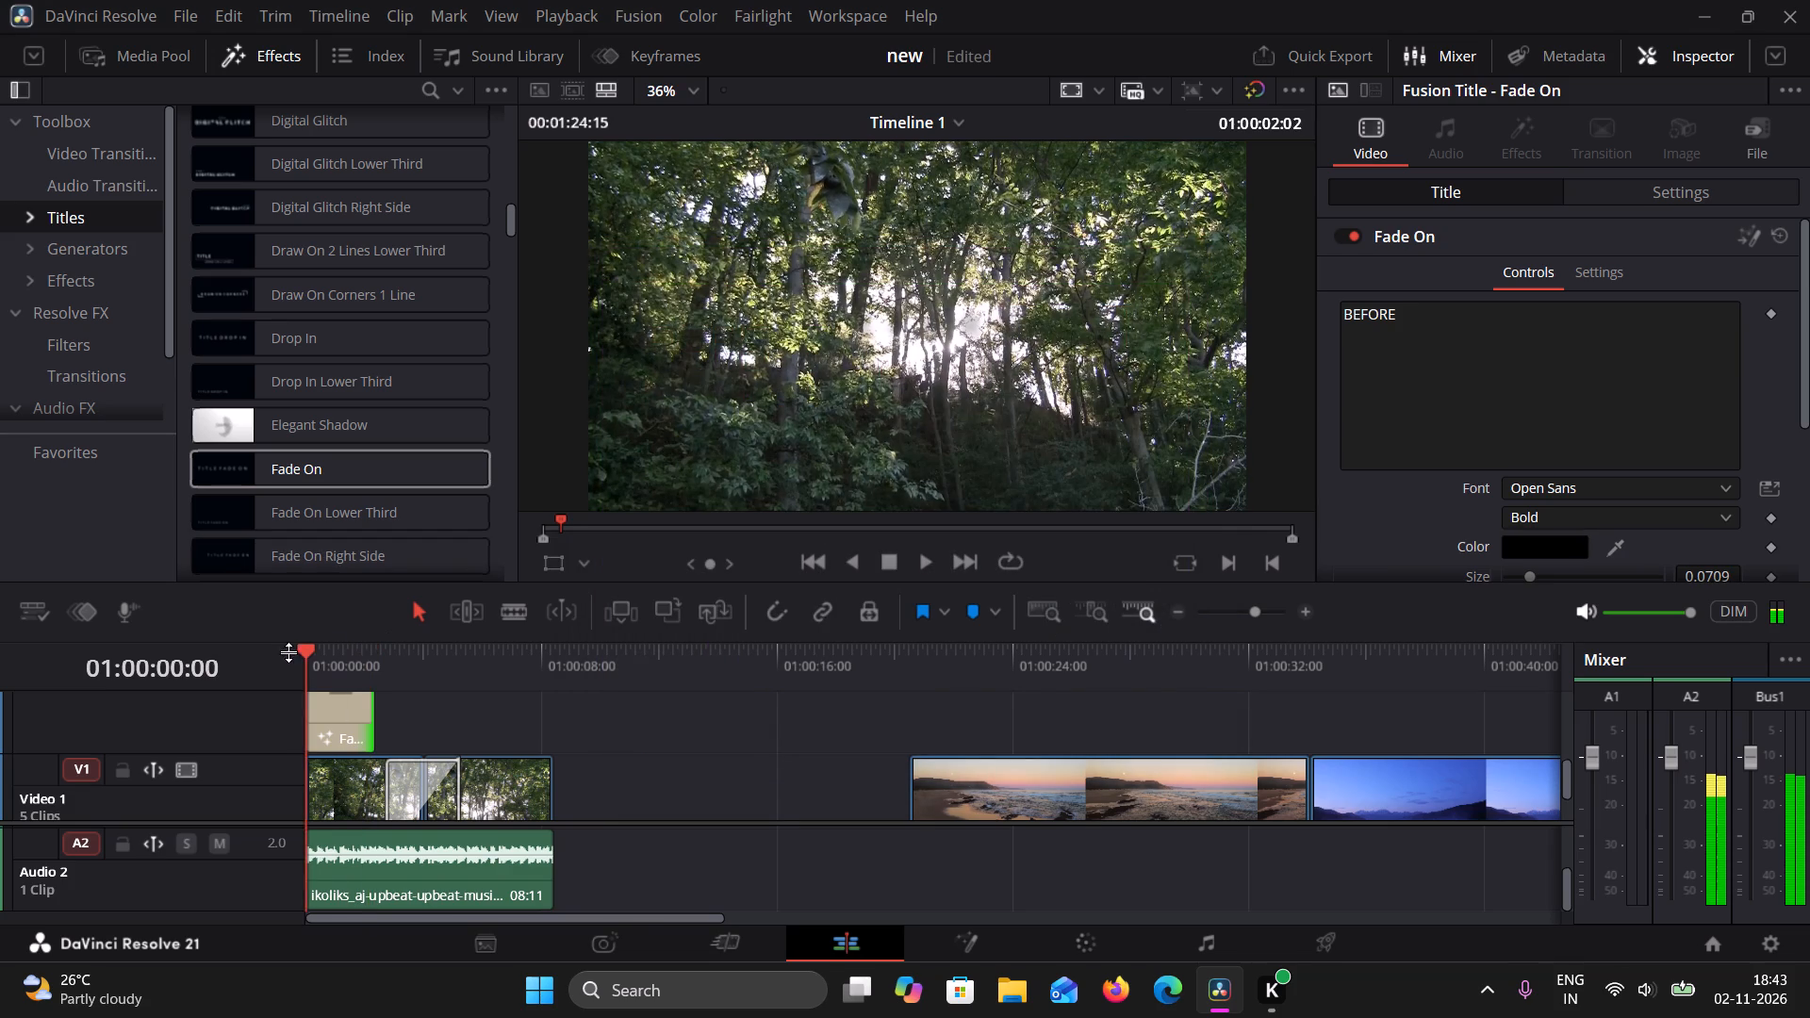
left_click(938, 562)
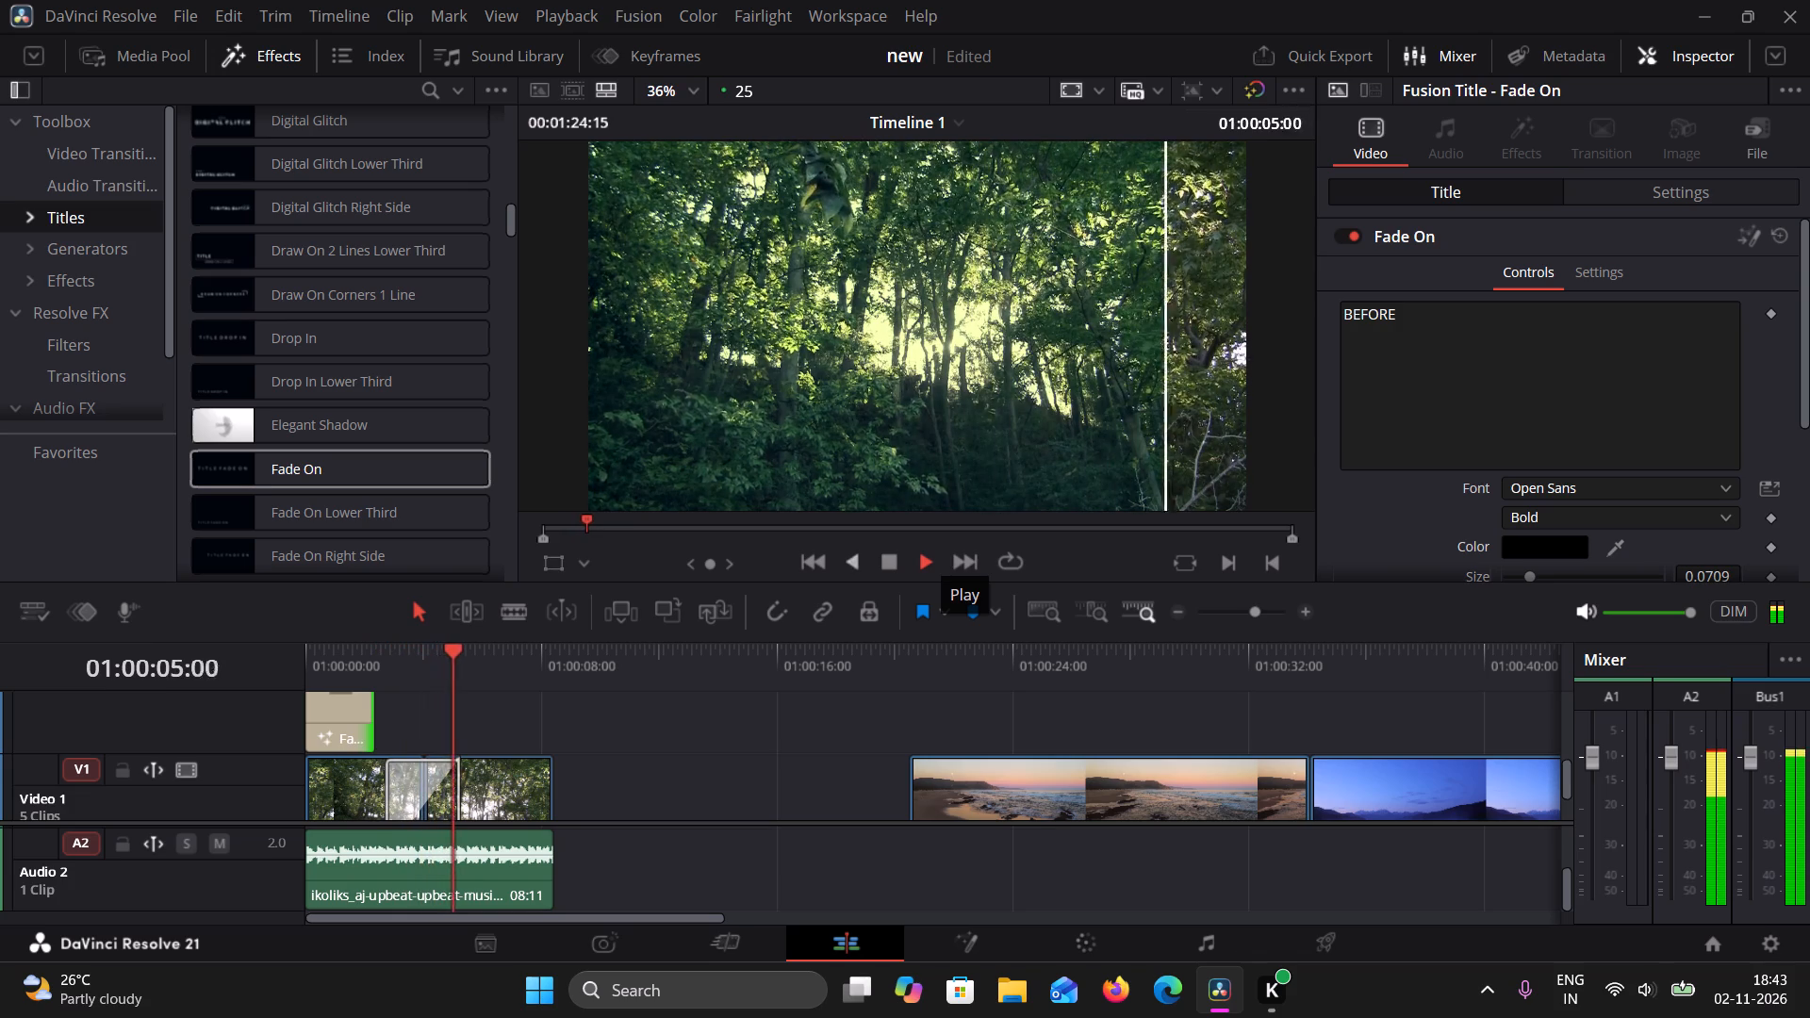
left_click(884, 567)
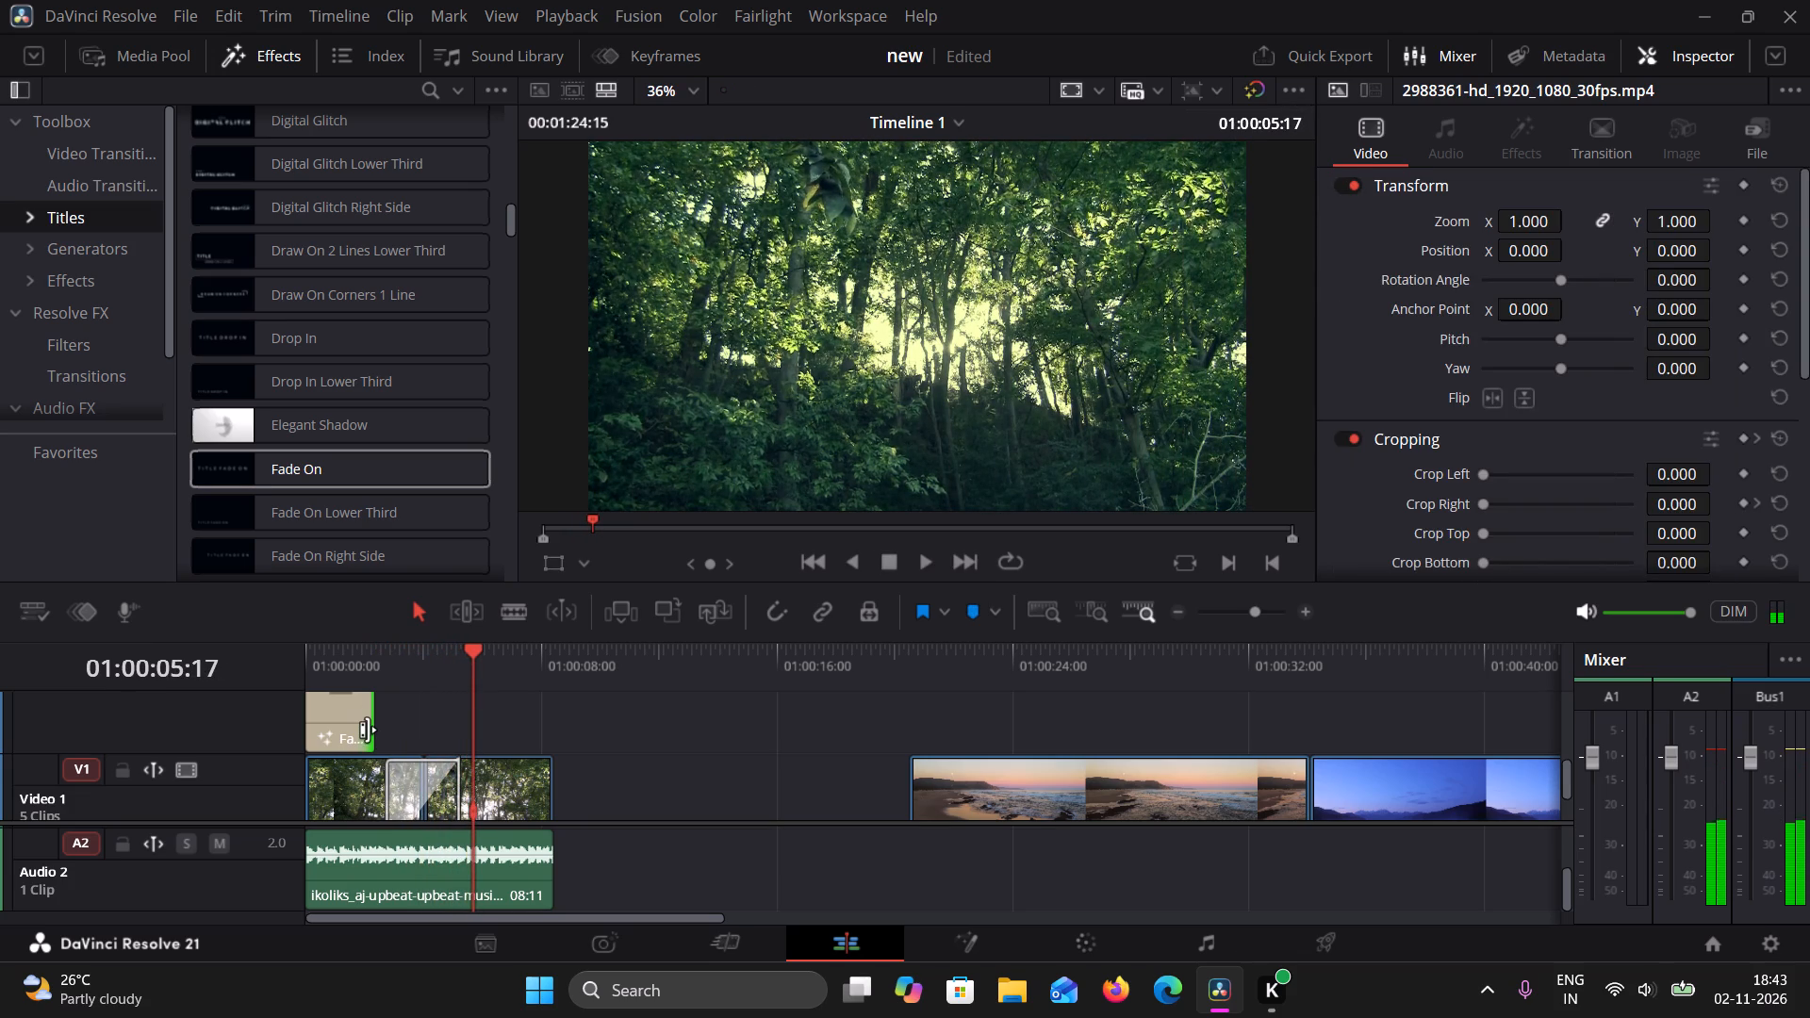
Extend the BEFORE title's end slightly, to just before the Edge Wipe transition begins.
left_click_drag(370, 730, 378, 730)
Paste a copy of the BEFORE title on Video 2 at 01:00:05:17 and change its text to AFTER.
left_click(360, 710)
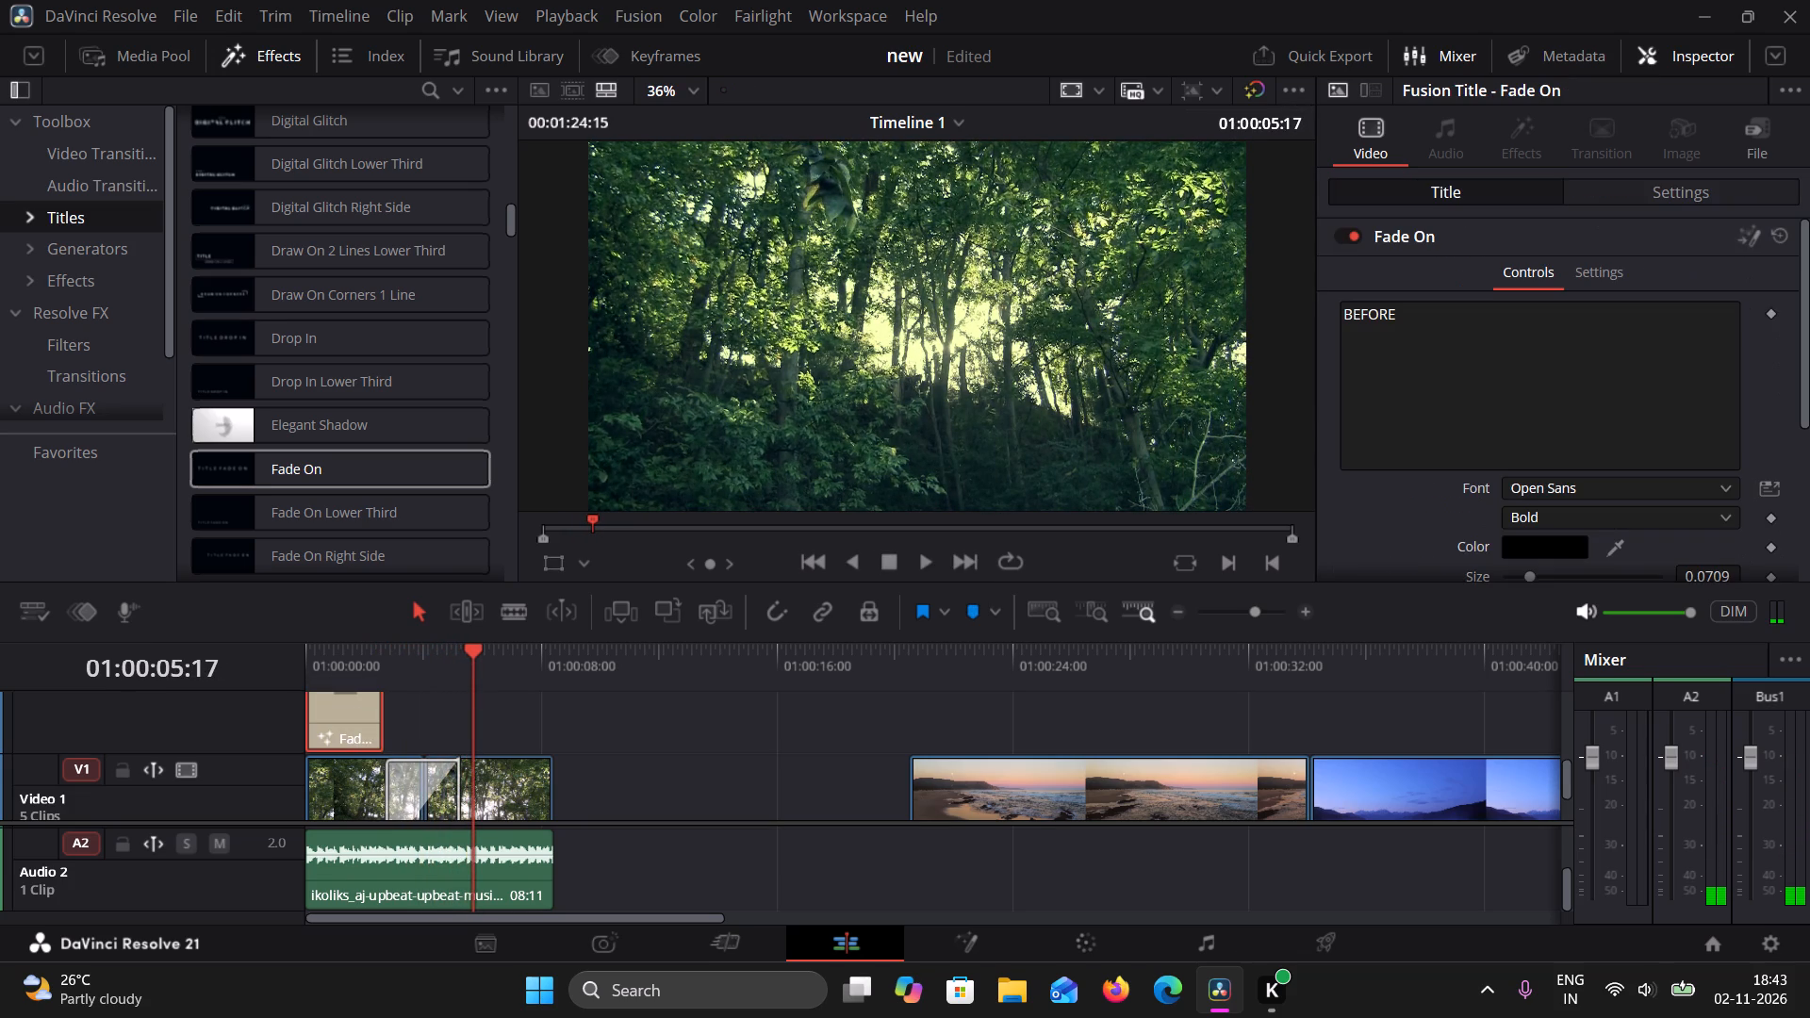
key("ctrl+c")
key("ctrl+v")
double_click(501, 709)
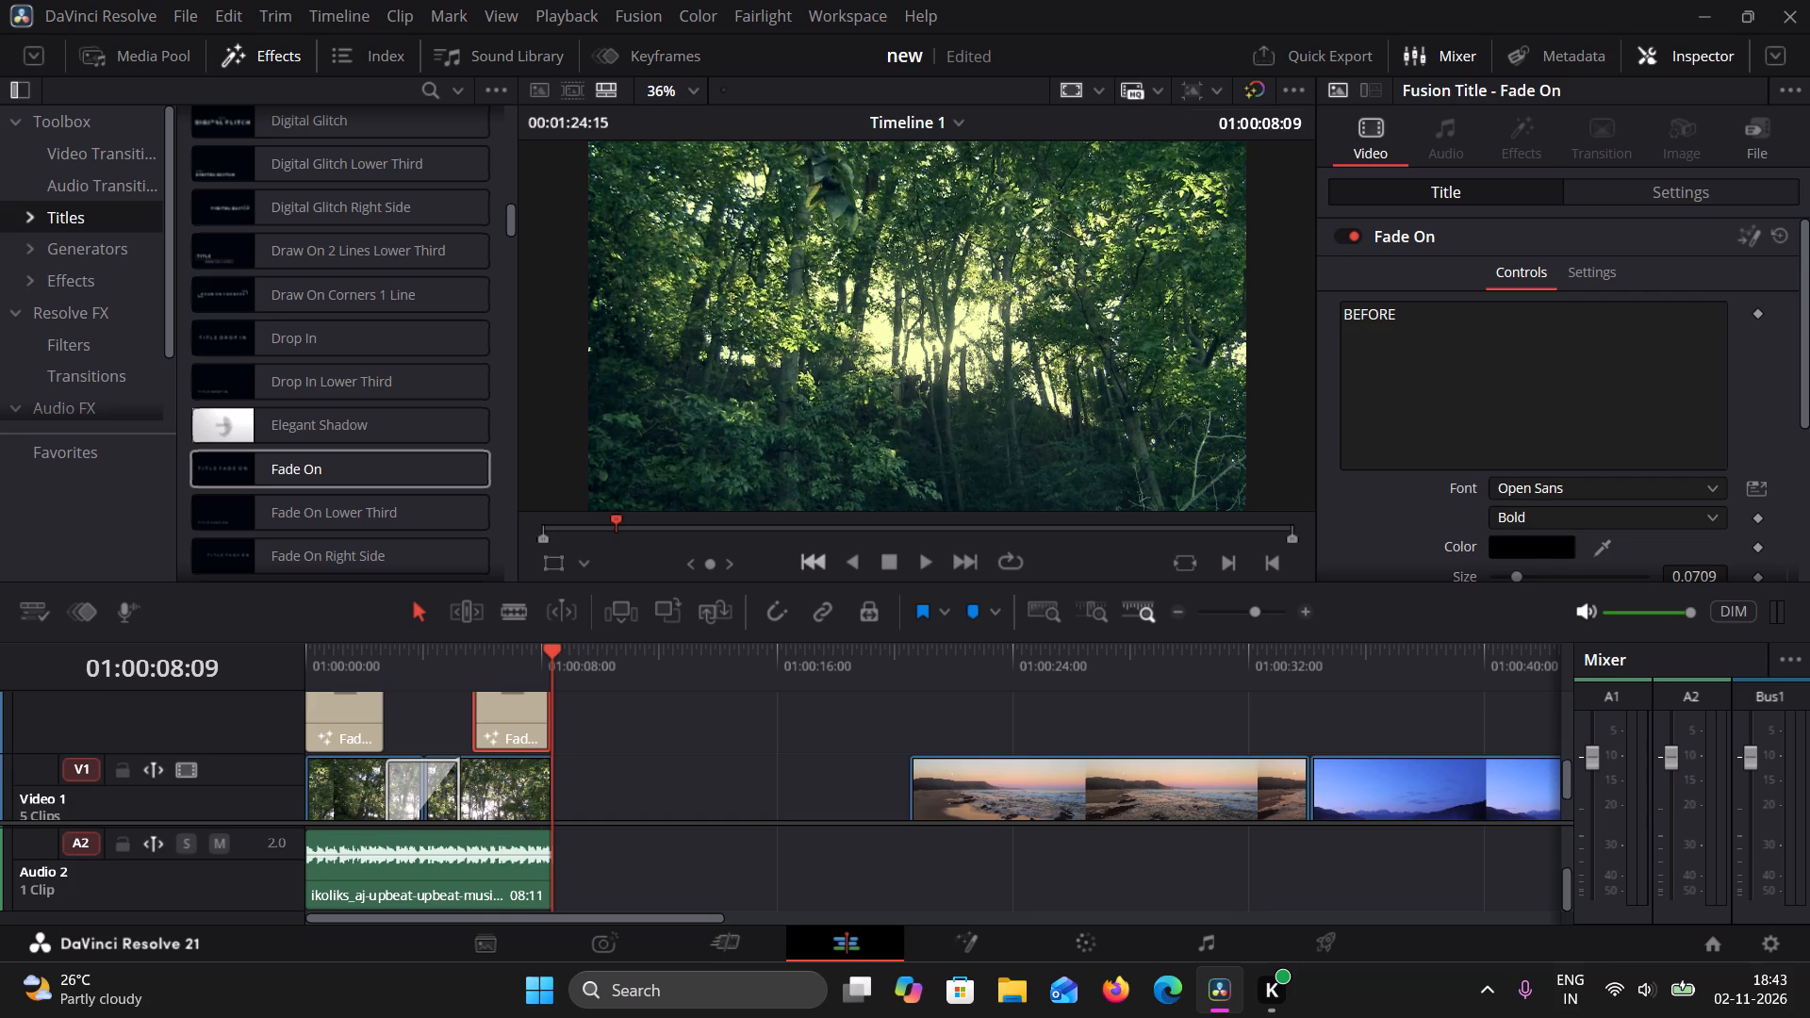
left_click_drag(1481, 325, 1308, 333)
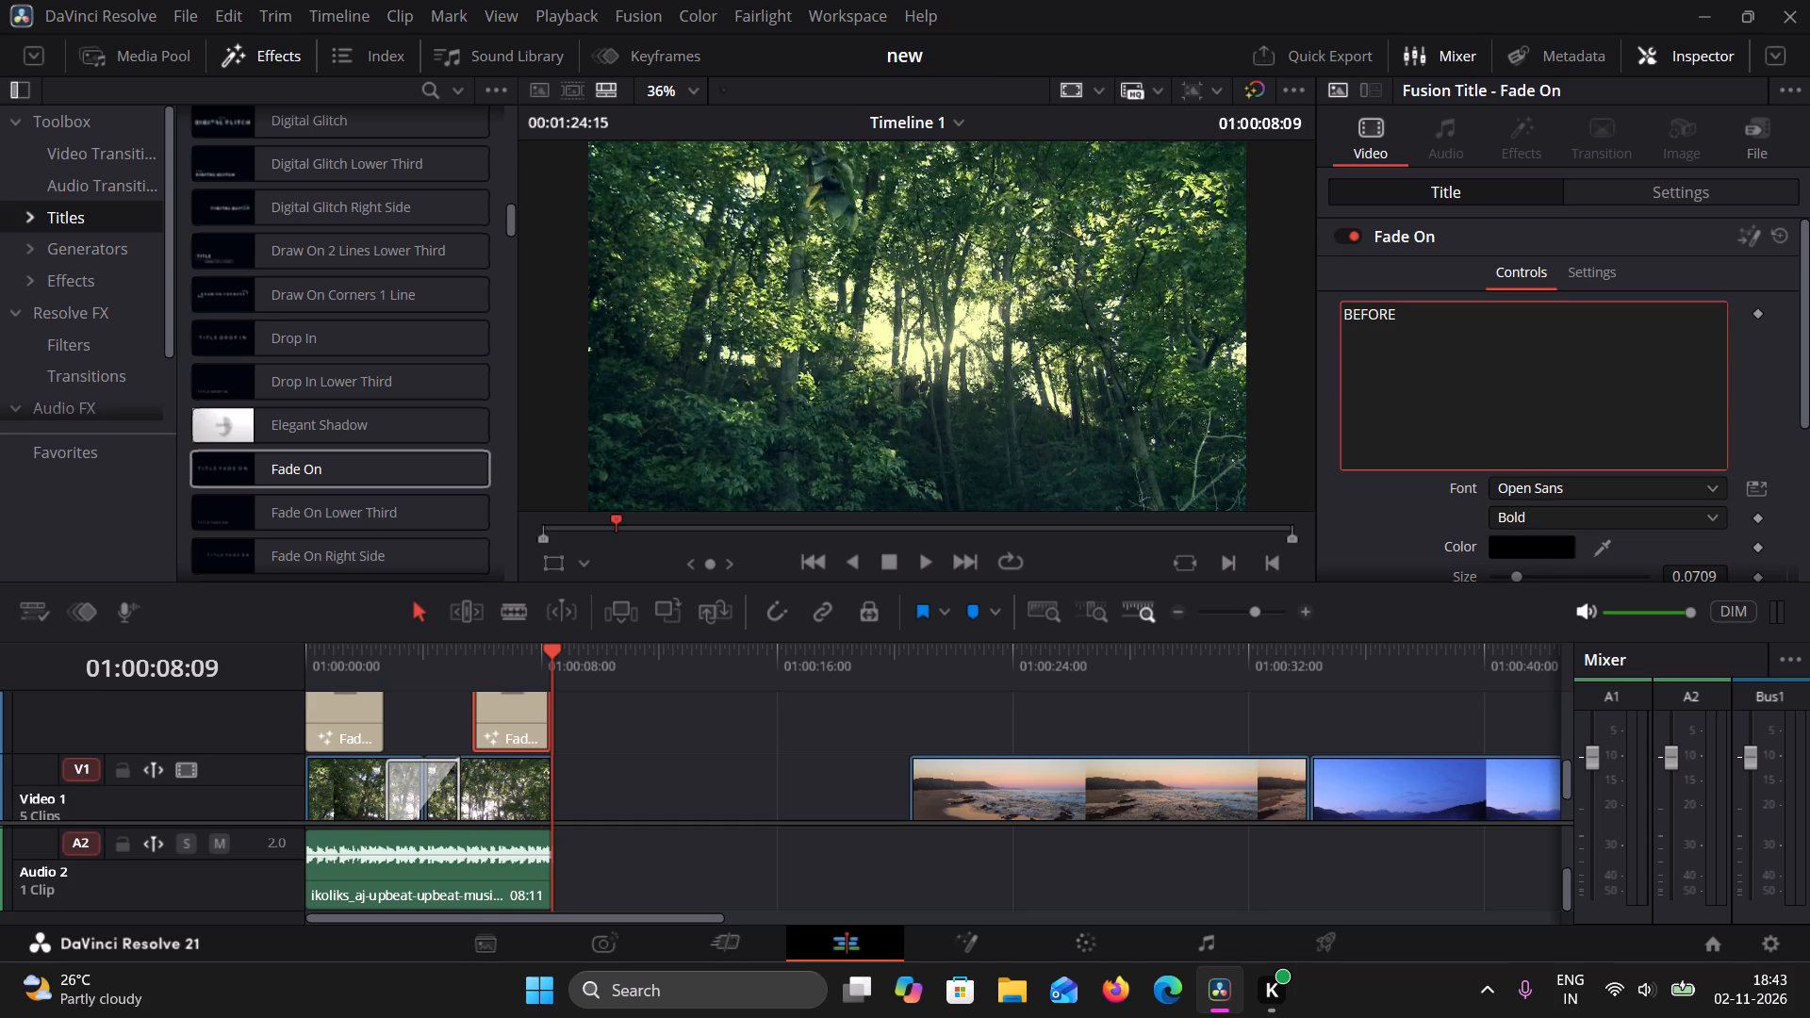
double_click(1471, 314)
Set the font of both the AFTER and BEFORE titles to Montserrat.
left_click(1563, 476)
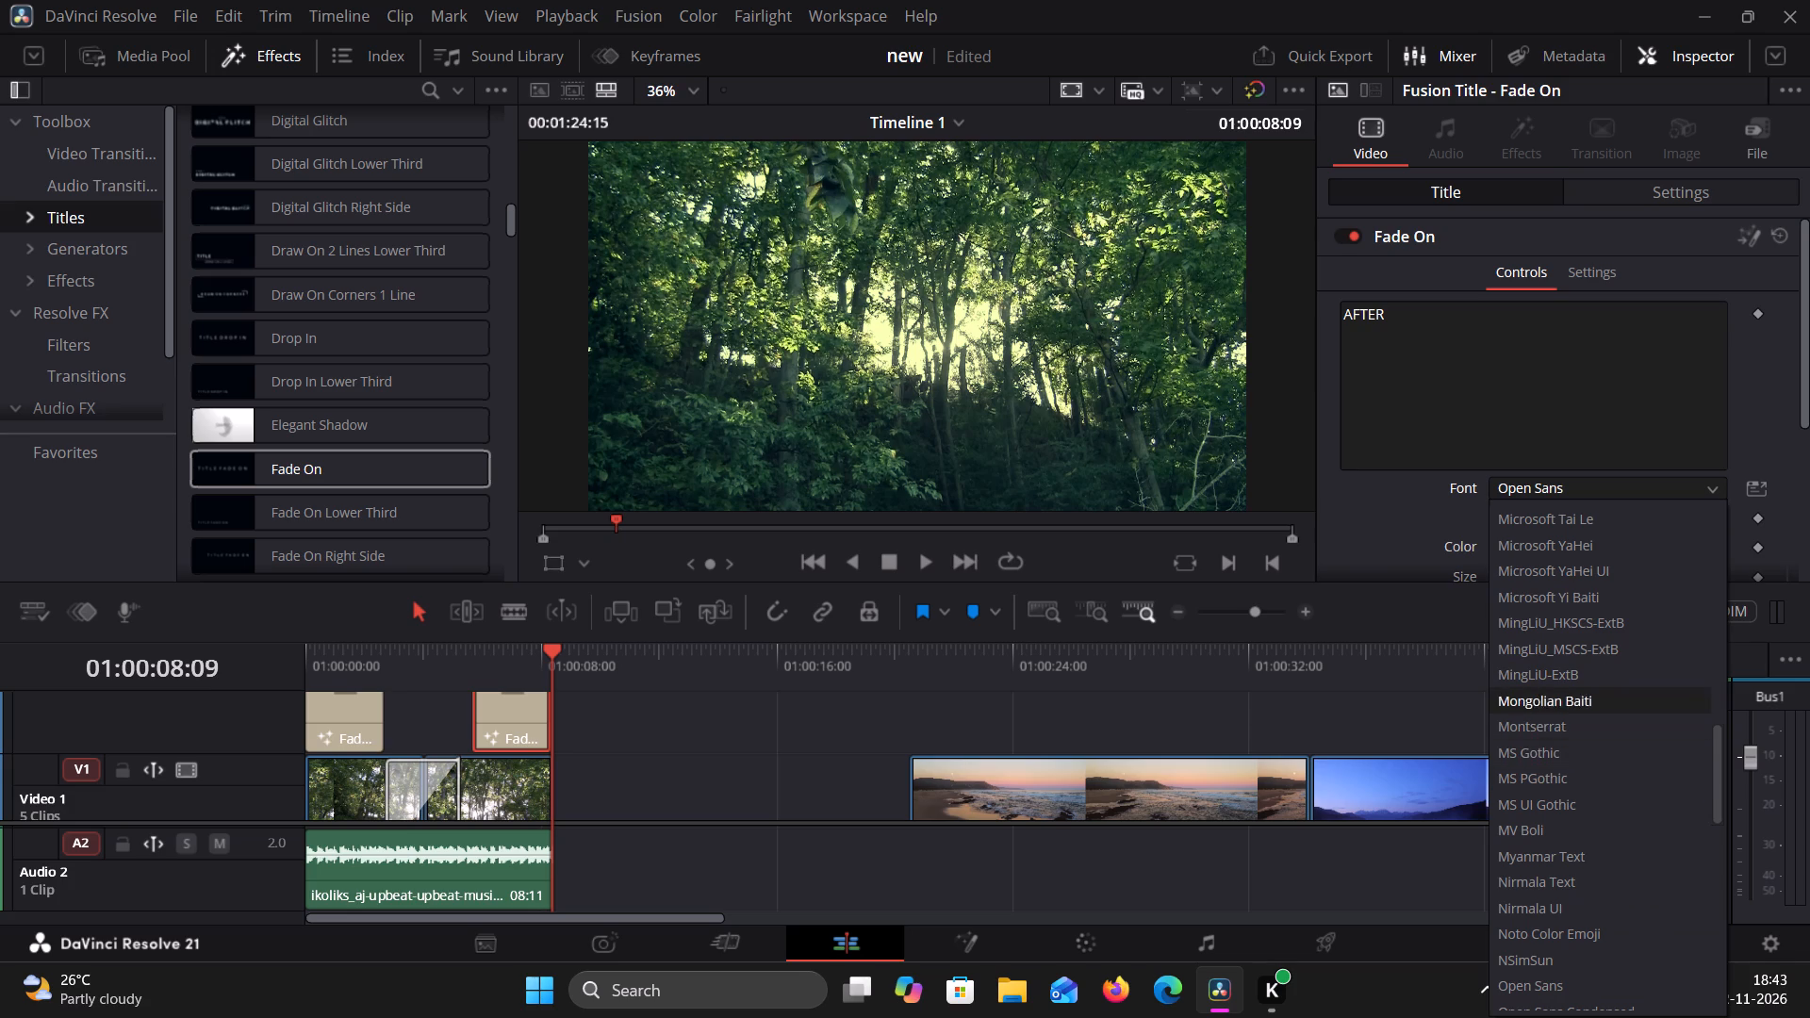
left_click(1559, 726)
left_click(354, 720)
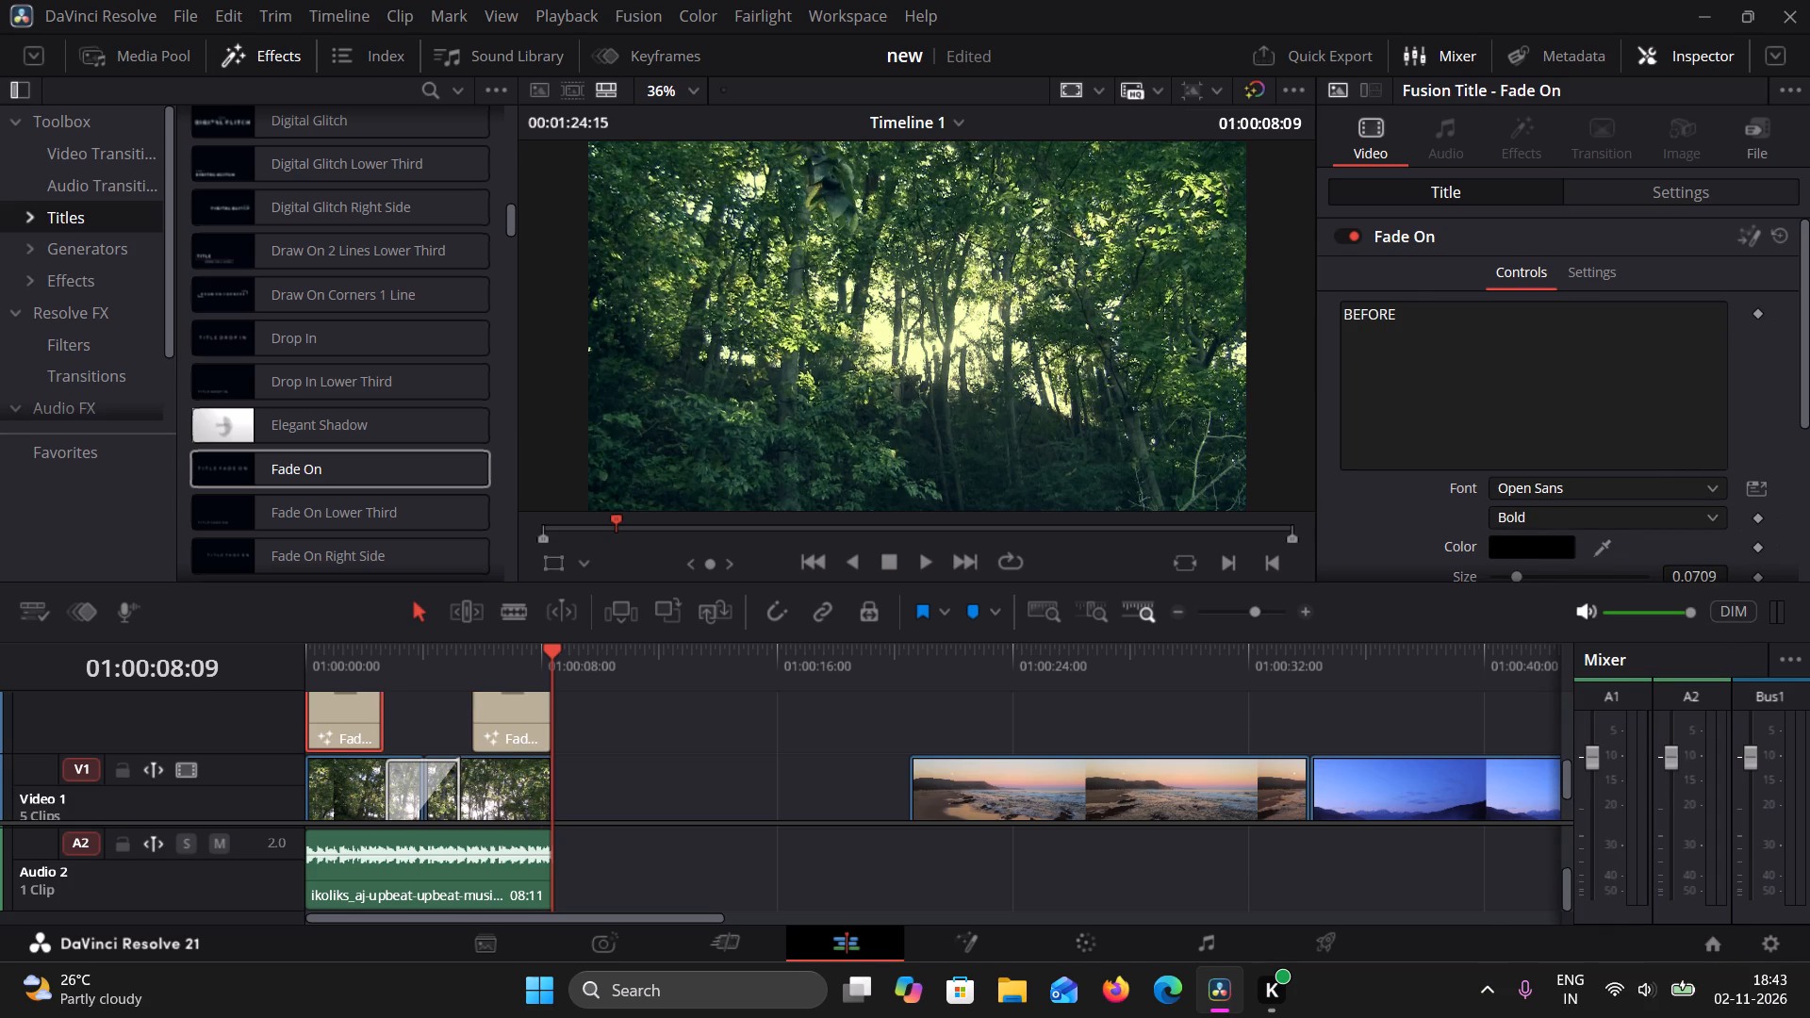
left_click(1633, 493)
left_click(1564, 716)
Move the AFTER title about one second earlier, over the end of the Edge Wipe, and play the edit from the start.
left_click_drag(519, 712, 484, 716)
left_click_drag(557, 649, 289, 647)
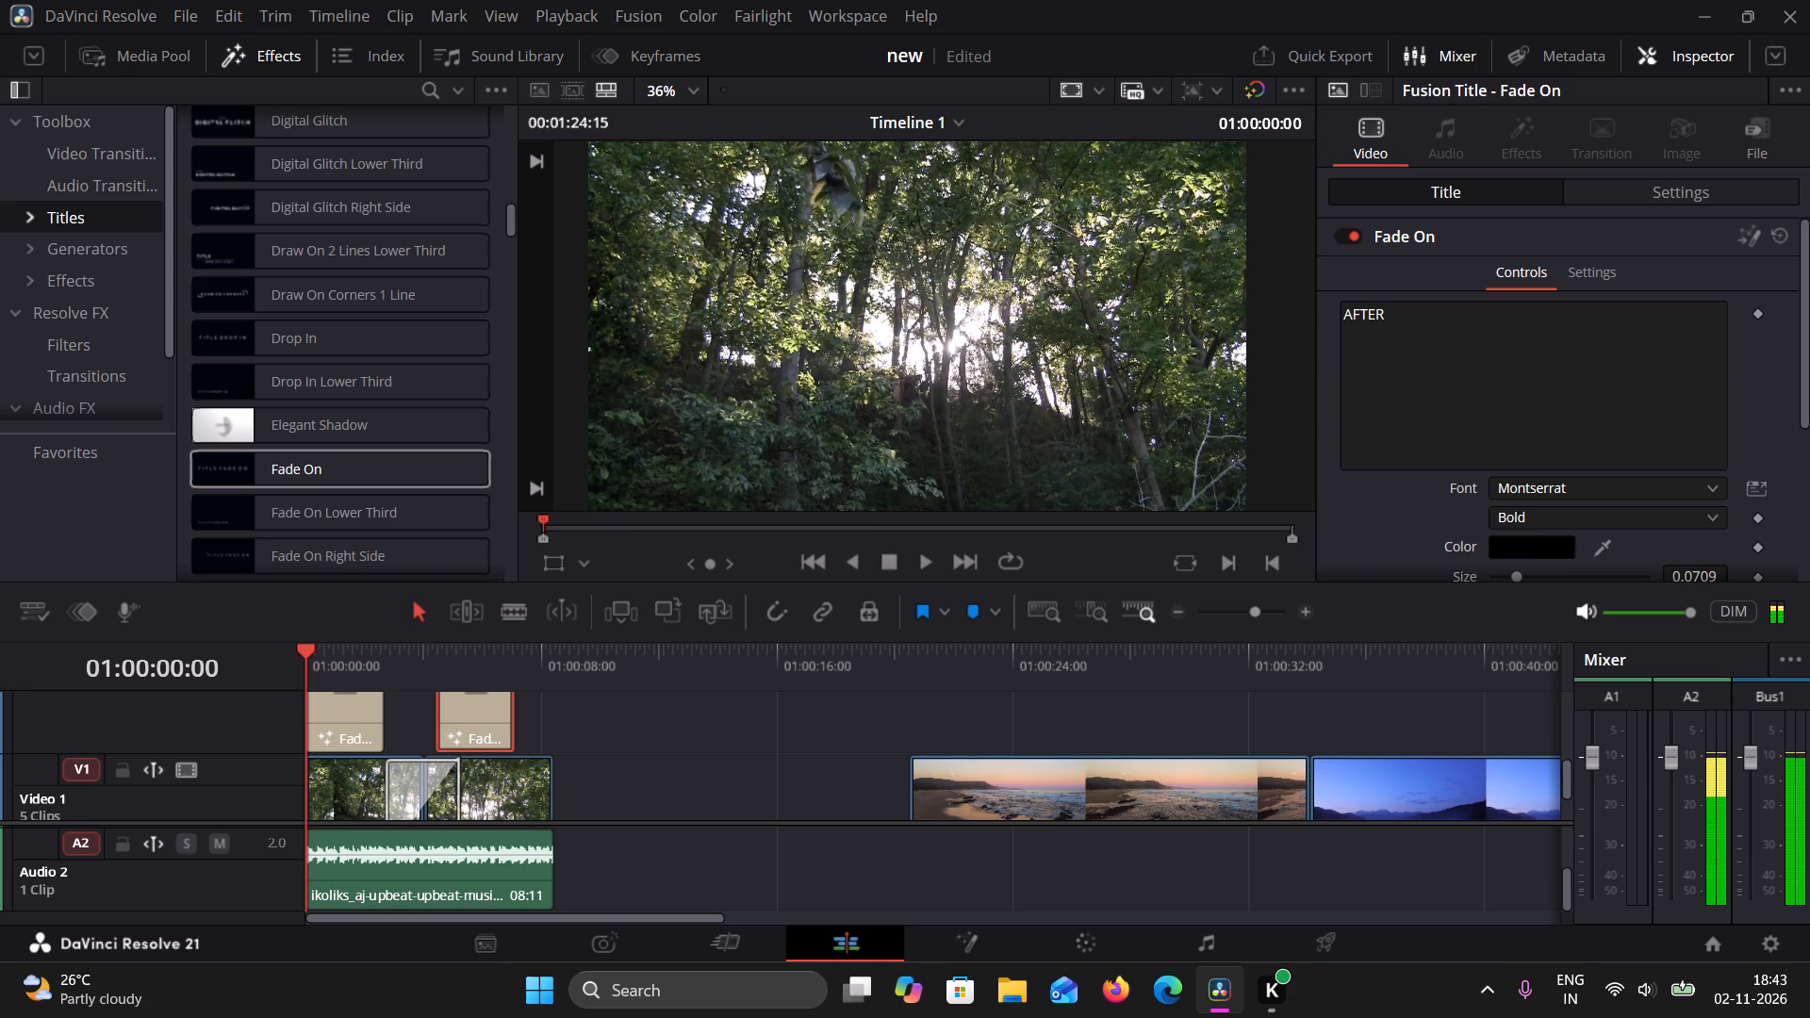
left_click(924, 559)
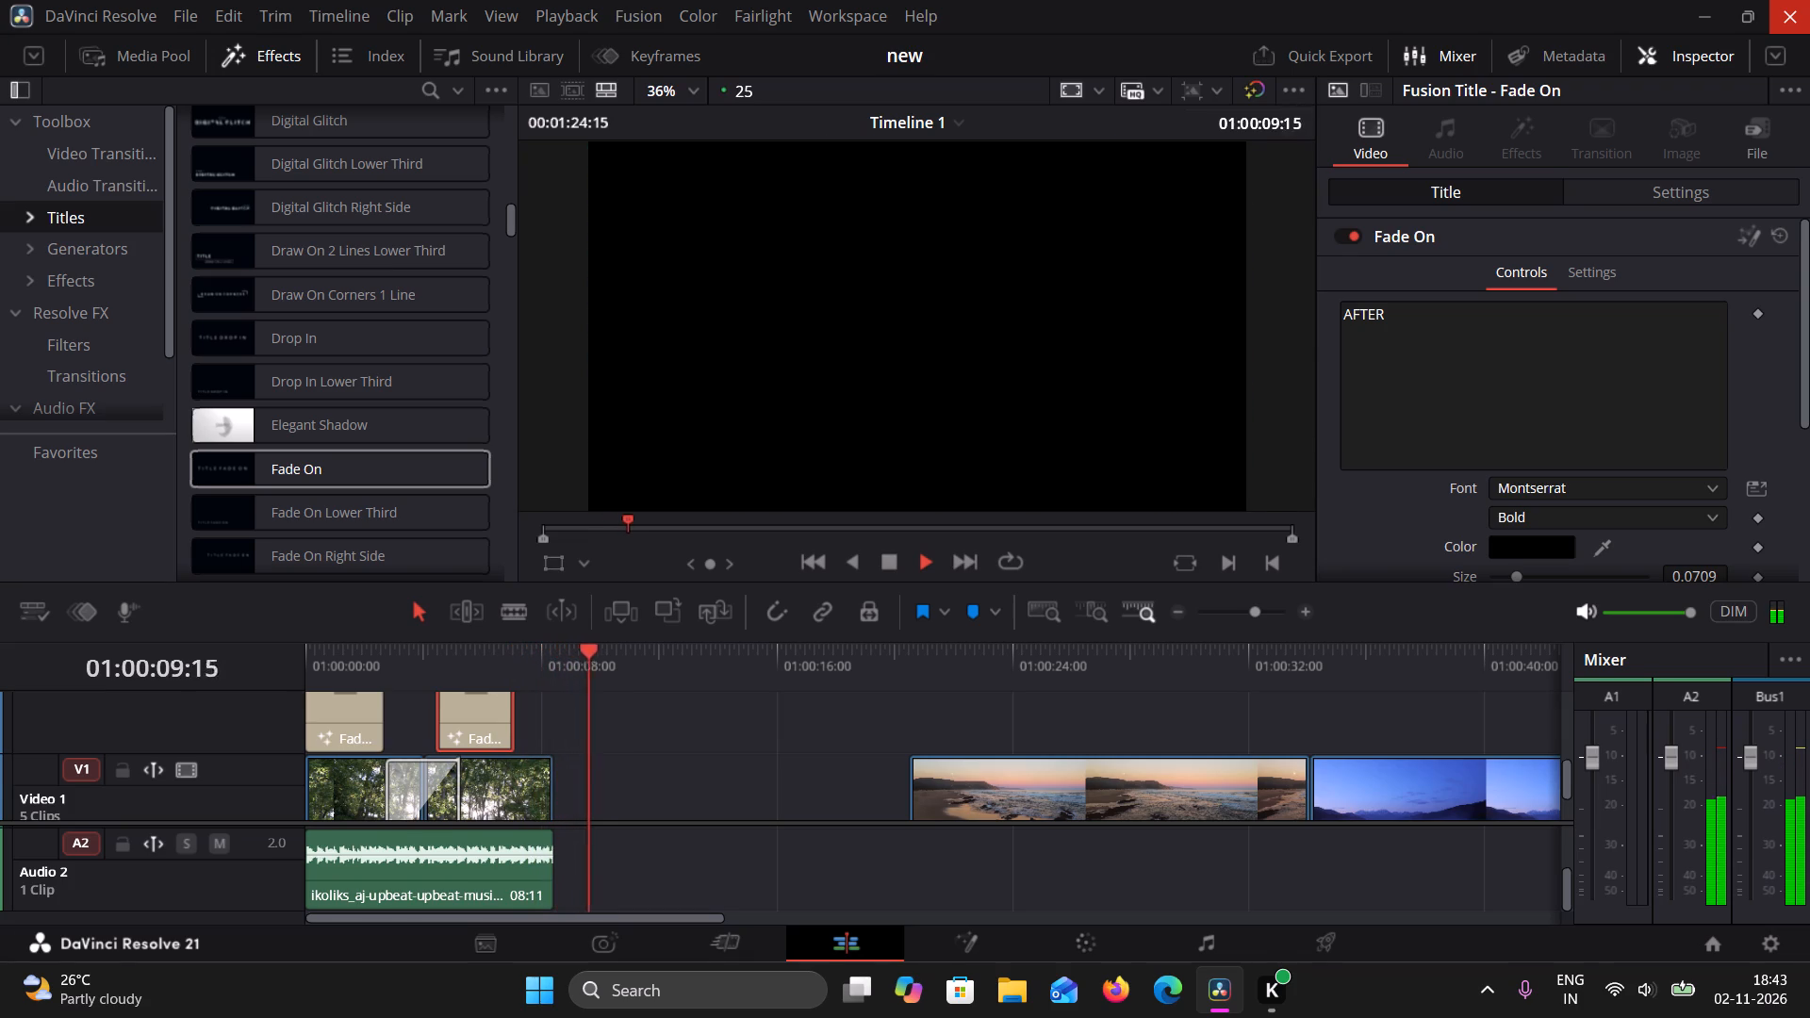
left_click(890, 566)
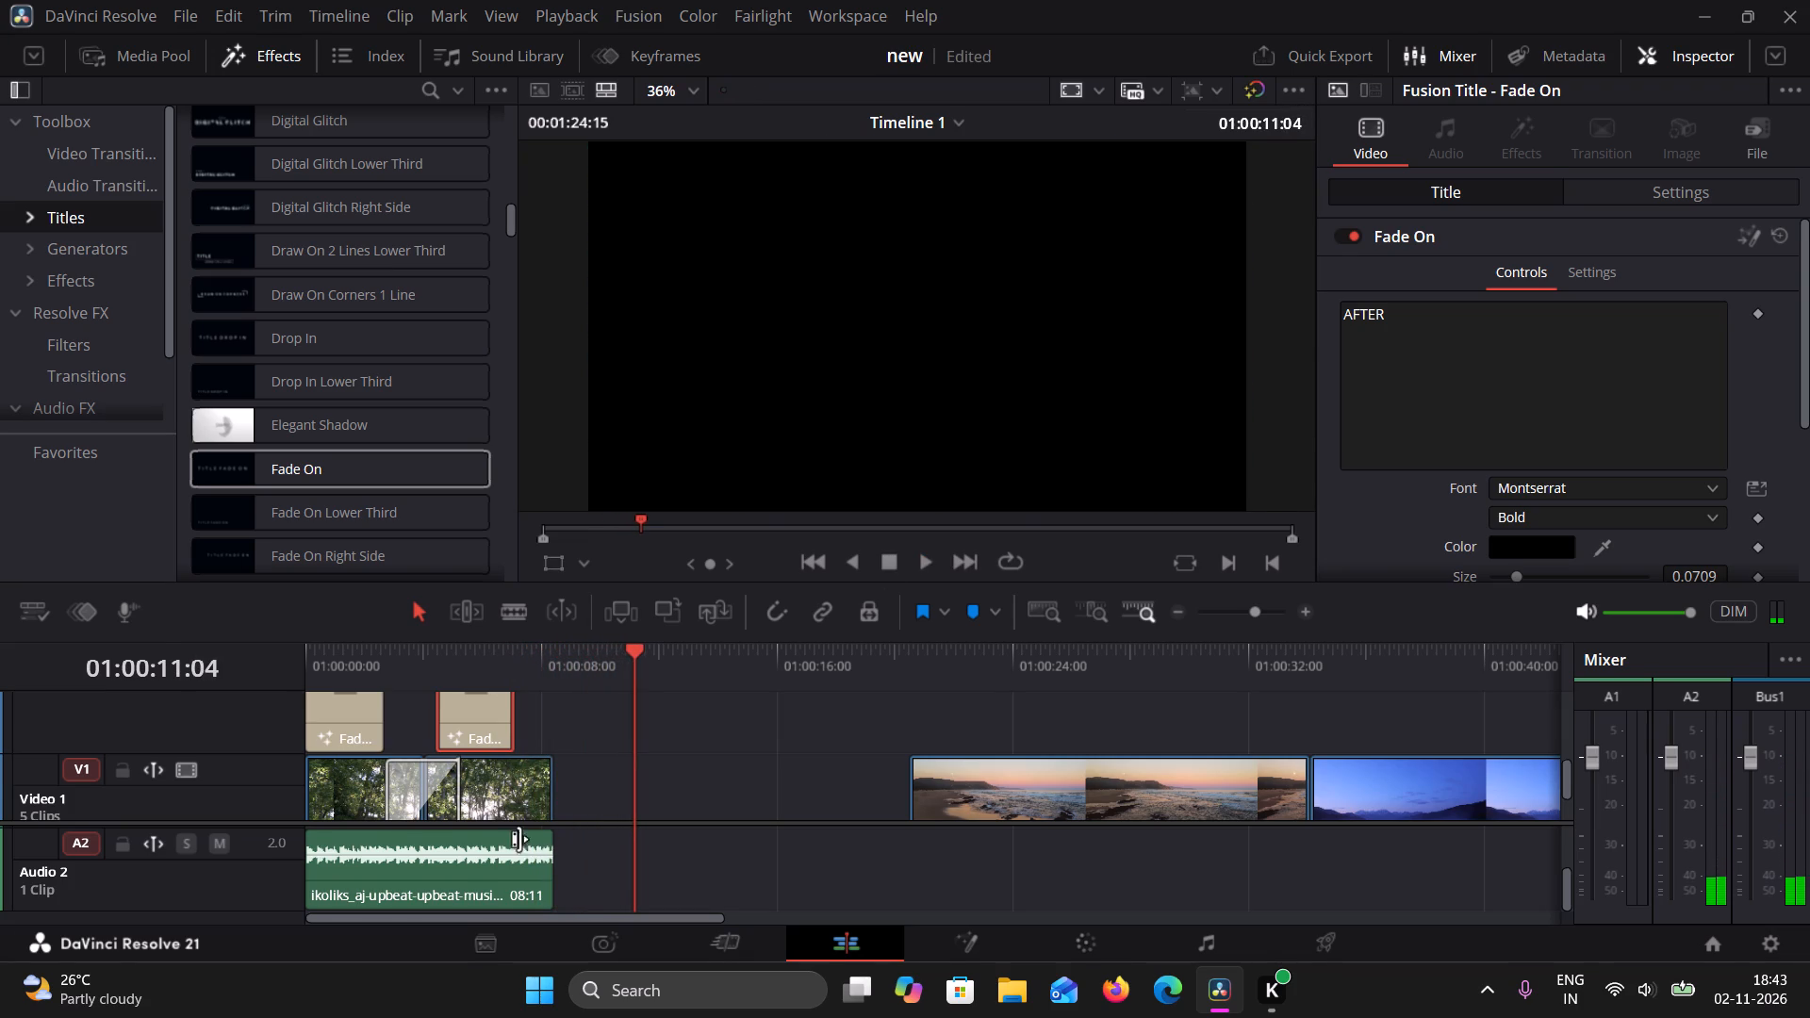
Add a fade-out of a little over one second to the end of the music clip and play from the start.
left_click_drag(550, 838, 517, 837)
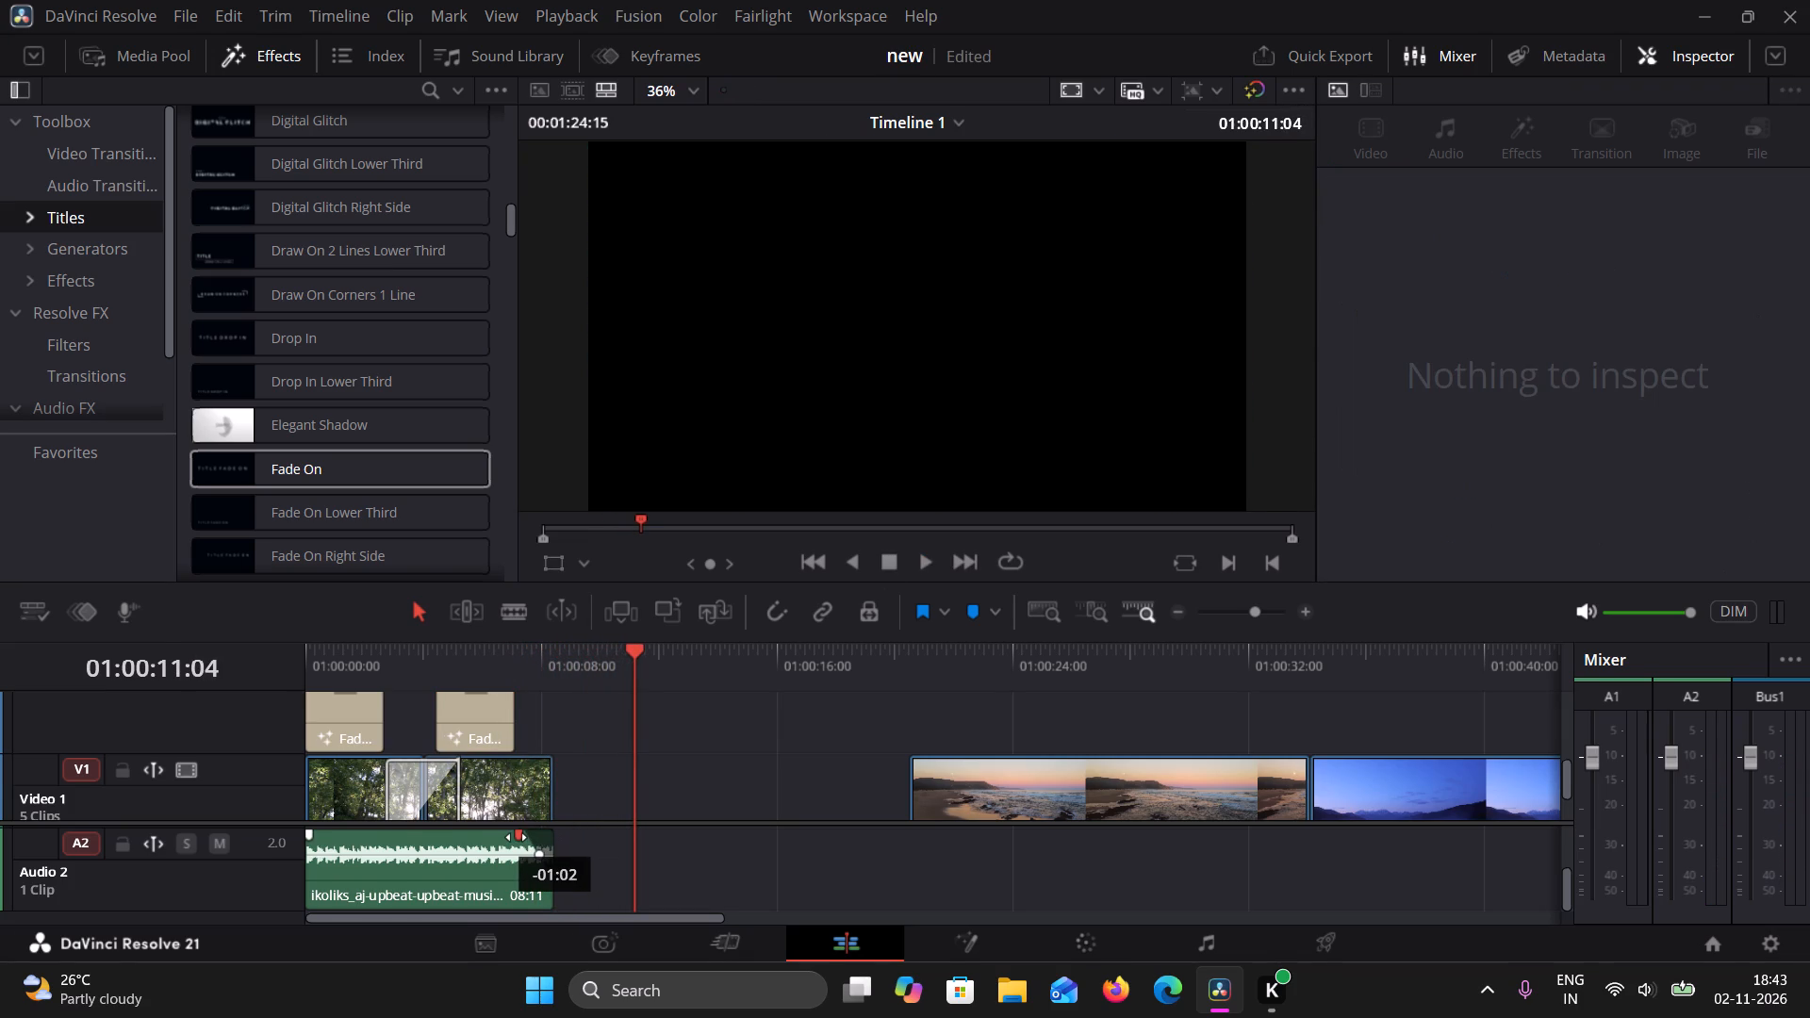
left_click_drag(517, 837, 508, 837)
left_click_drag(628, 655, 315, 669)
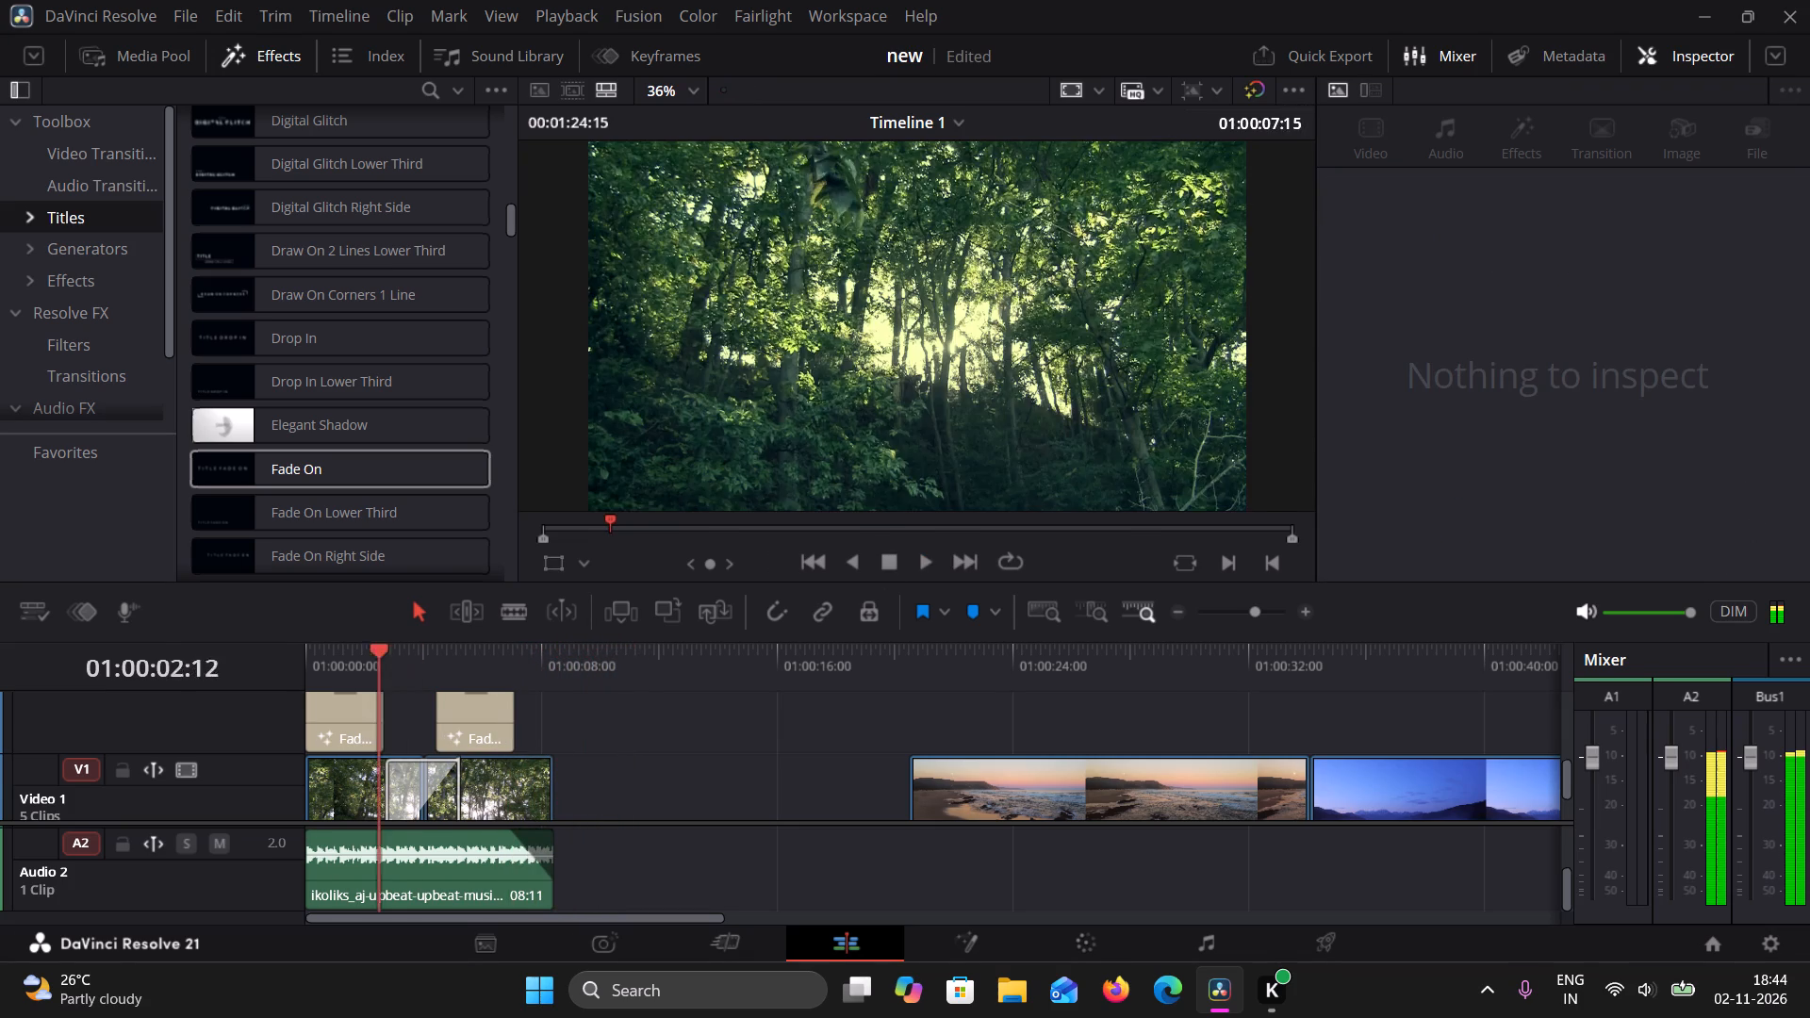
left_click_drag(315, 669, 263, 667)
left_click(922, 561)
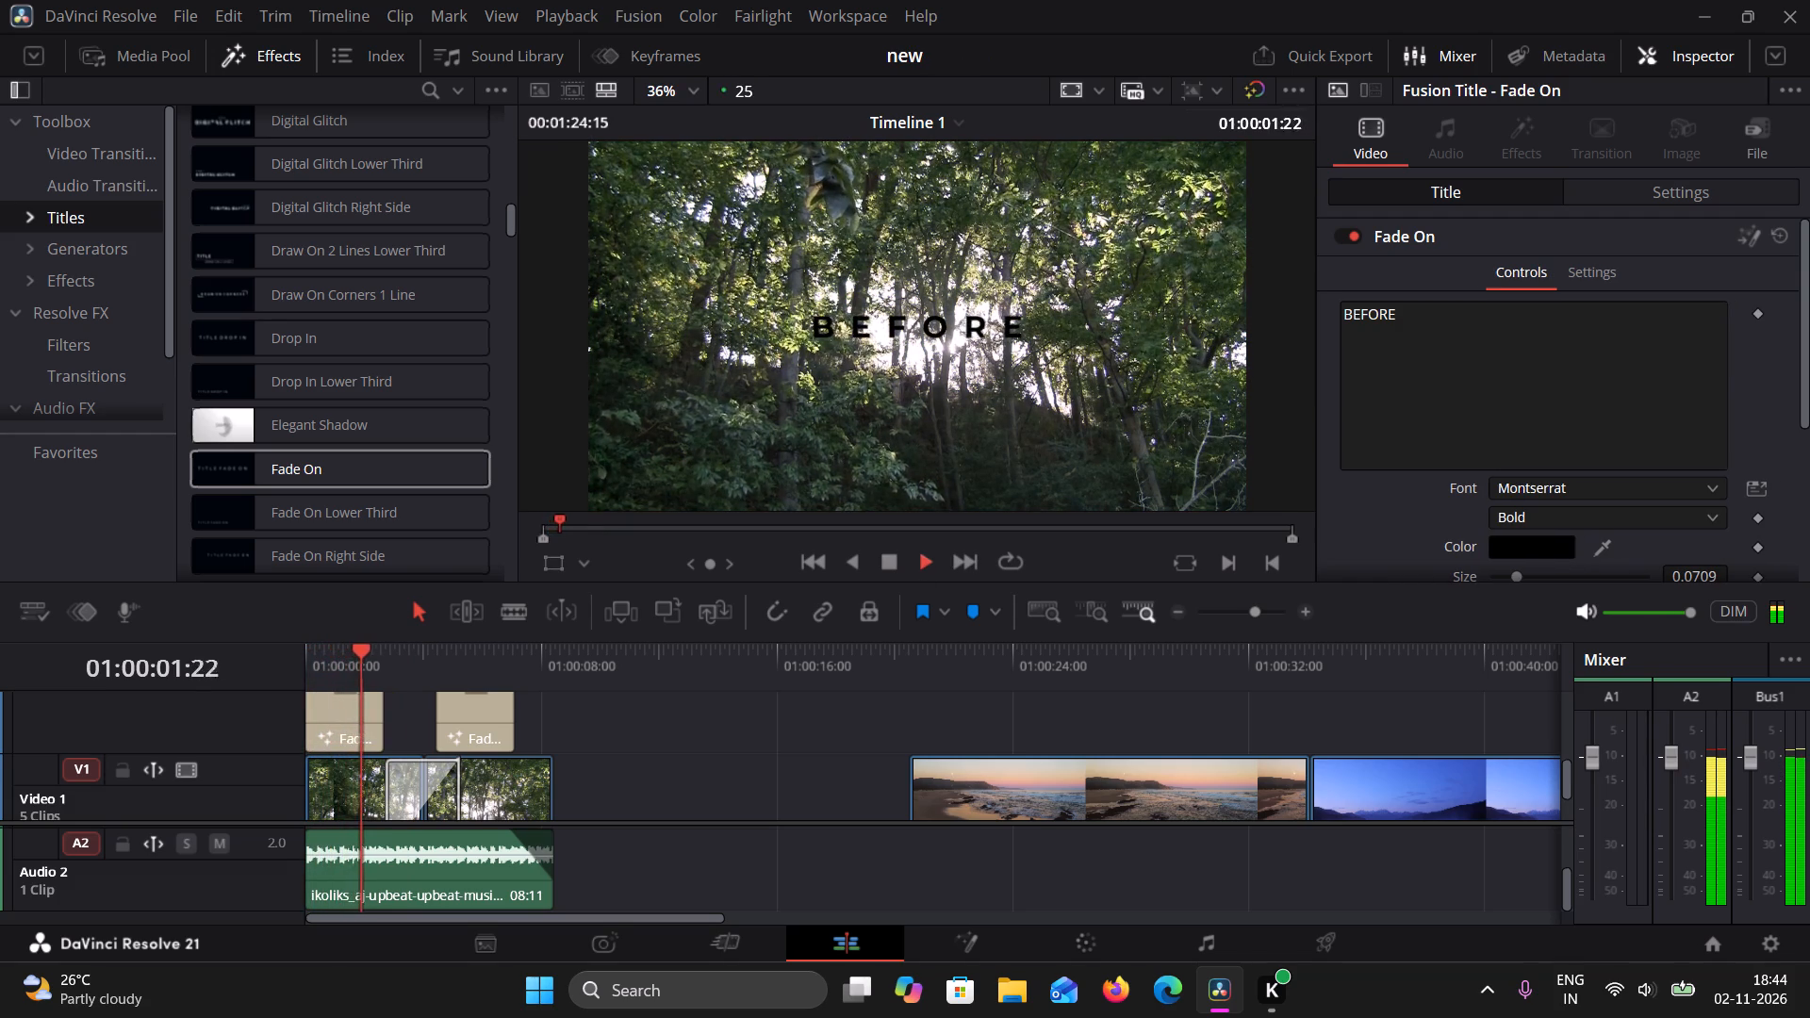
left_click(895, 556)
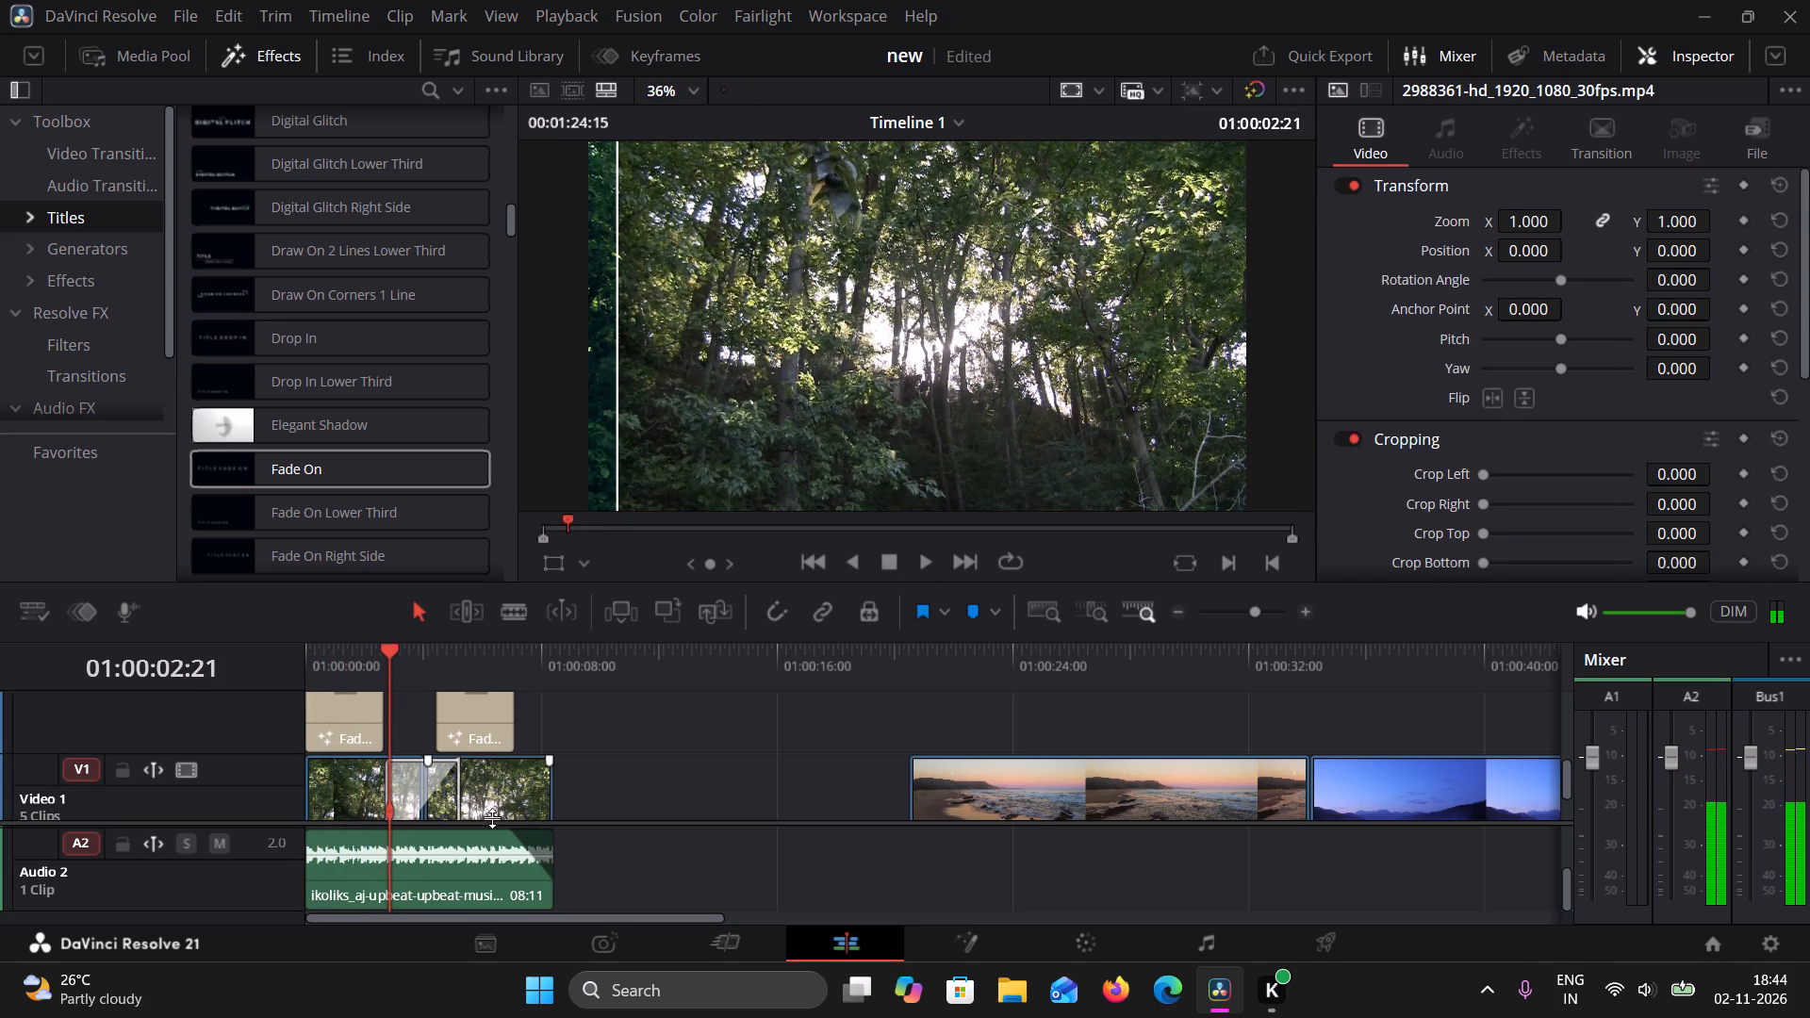
Lengthen the music clip's fade-out so it spans the whole clip on Audio 2.
left_click_drag(507, 830, 339, 846)
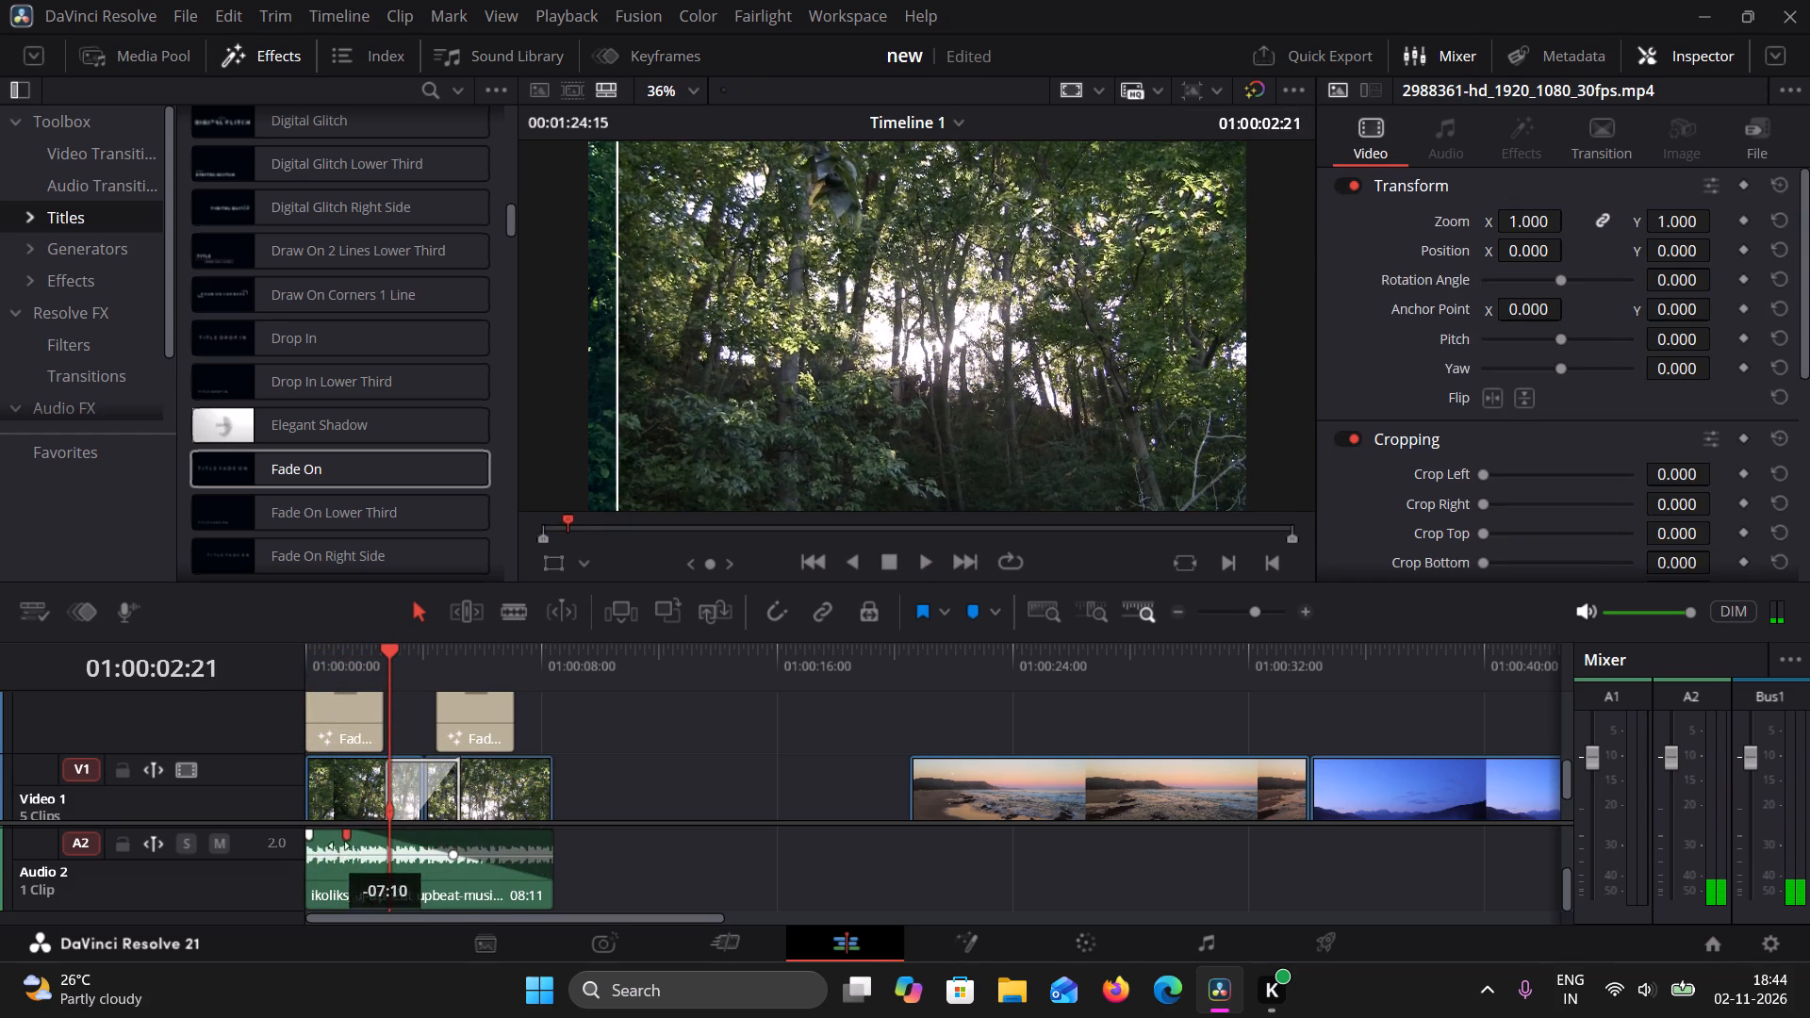
left_click_drag(339, 846, 299, 827)
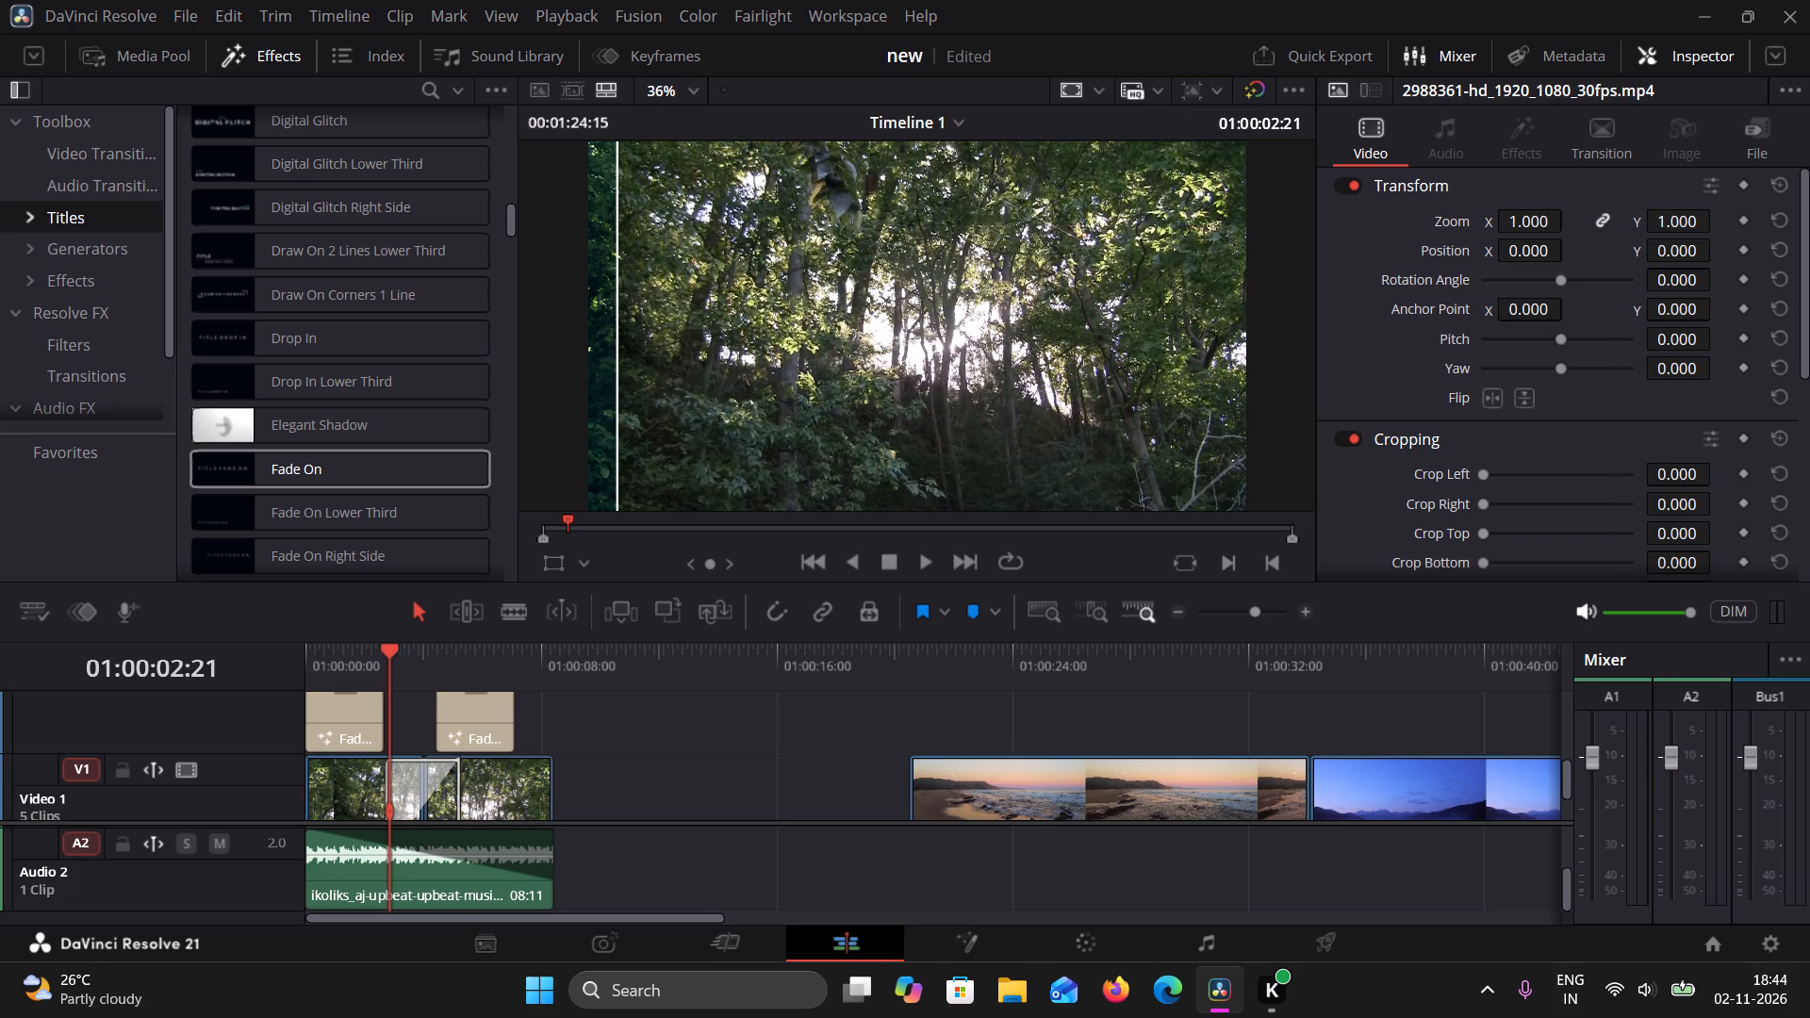
Play the edit from the start and lower the Audio 2 mixer level while listening.
left_click_drag(383, 654, 269, 654)
left_click(925, 566)
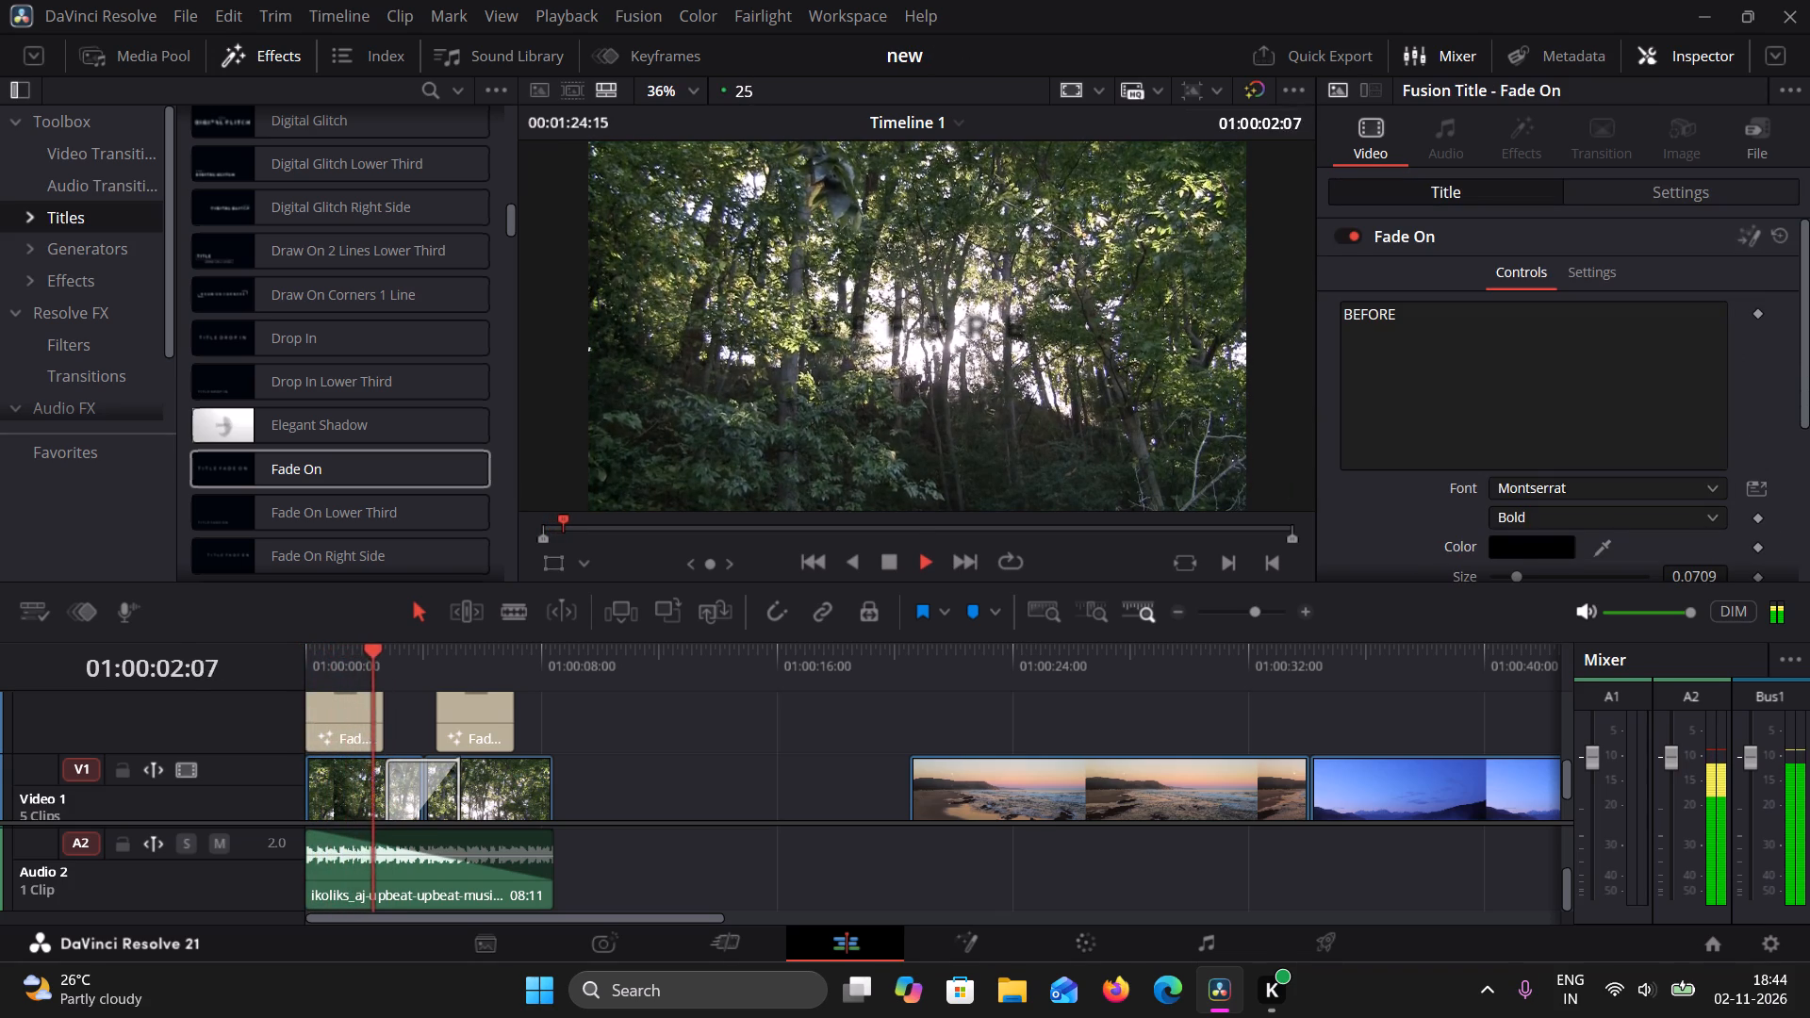
left_click_drag(1672, 756, 1666, 789)
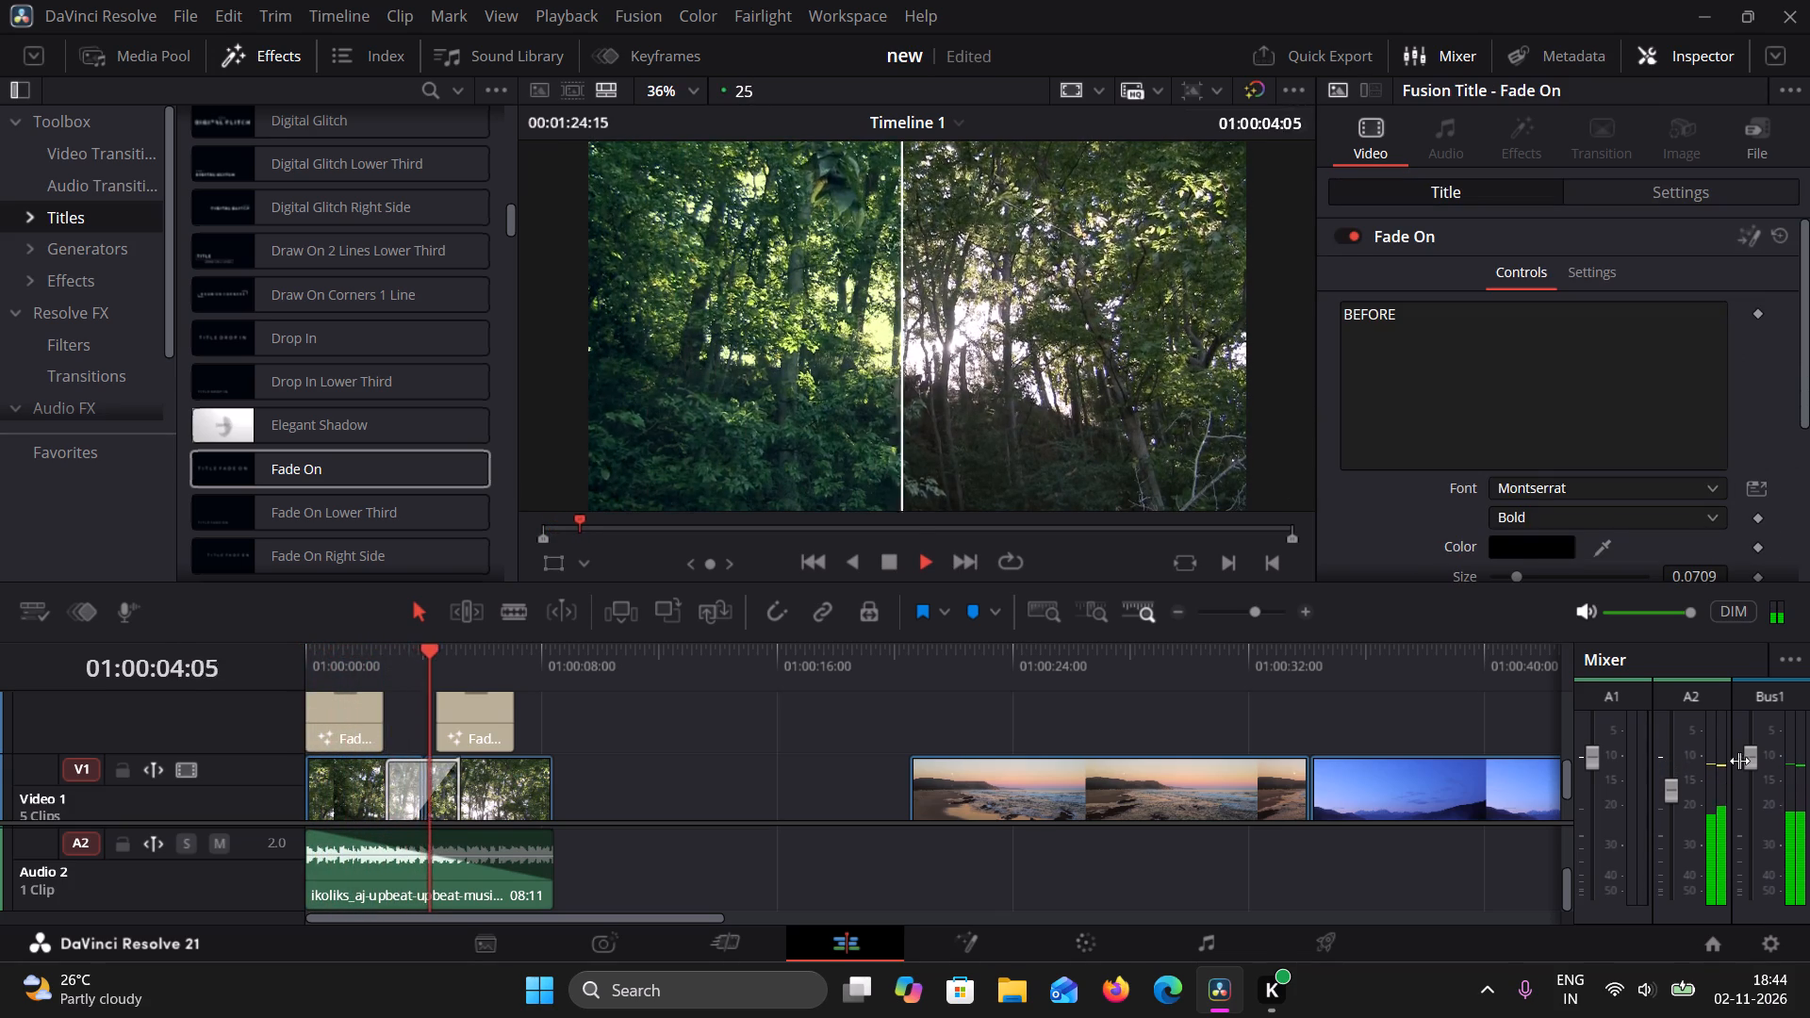
left_click_drag(1739, 761, 1746, 779)
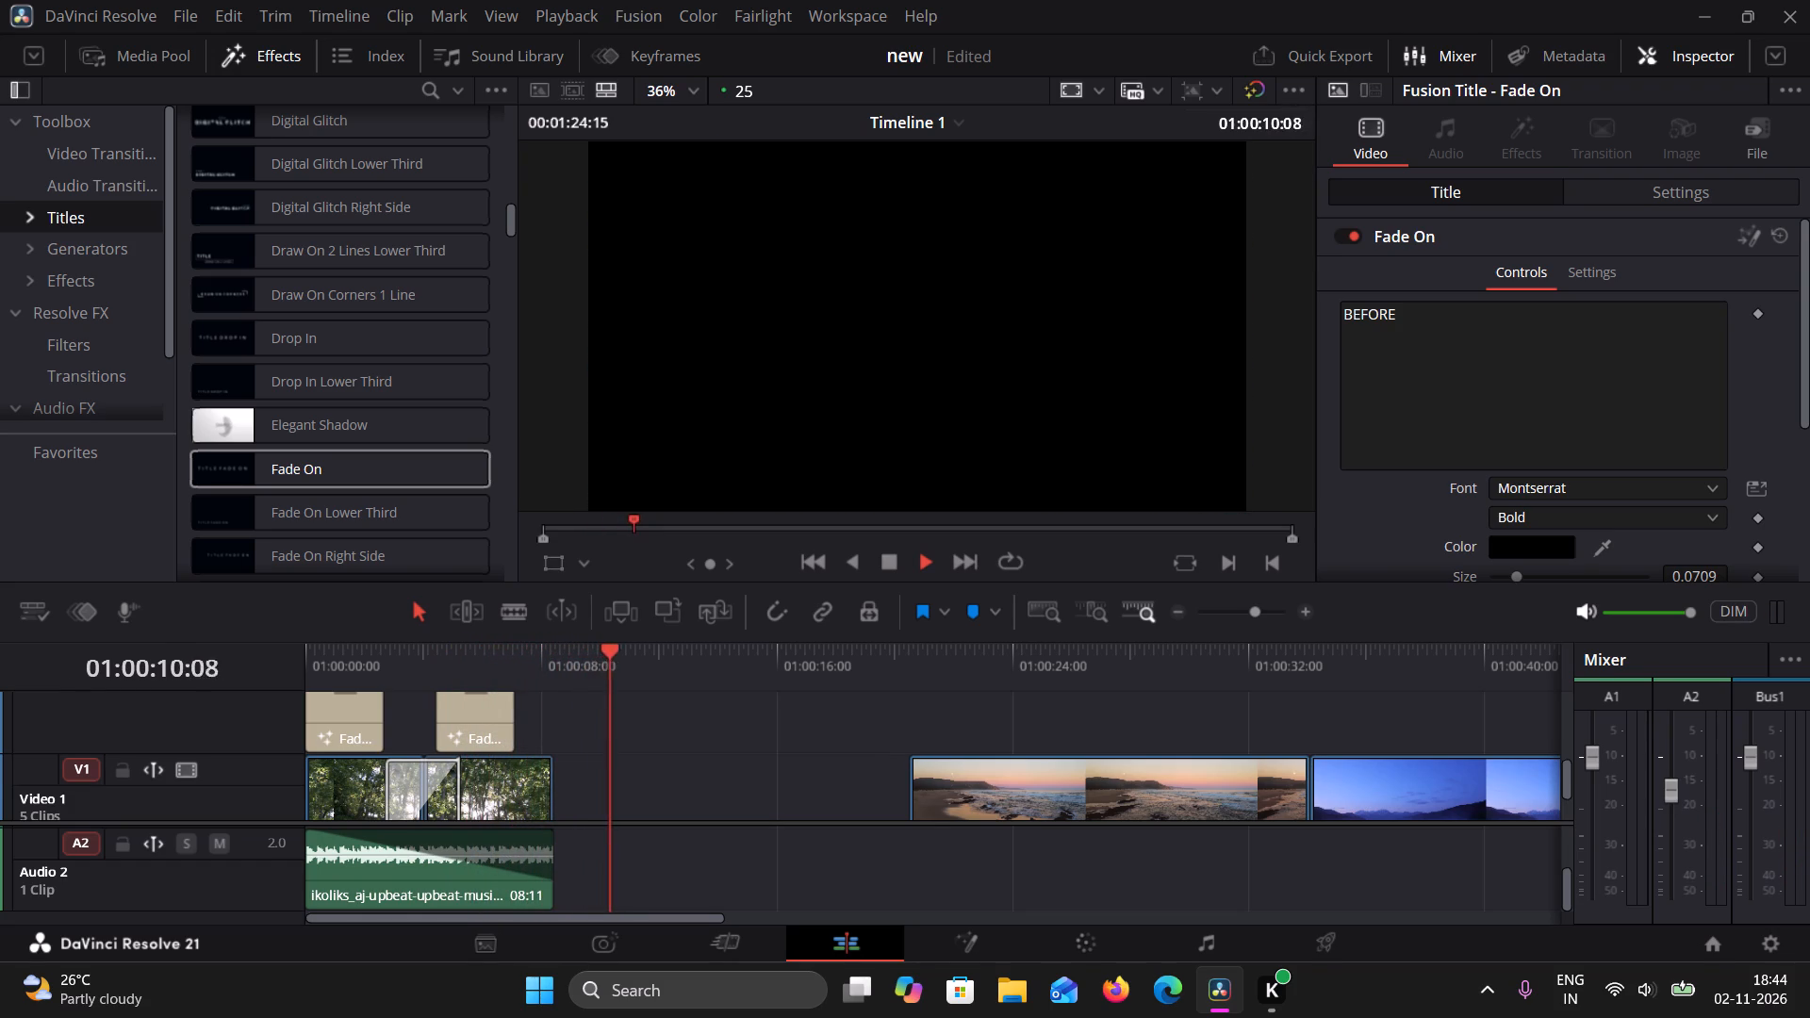
Extend the AFTER title's end to about 01:00:07:12 and play the edit from the start to check it.
left_click(515, 720)
left_click_drag(513, 719, 524, 724)
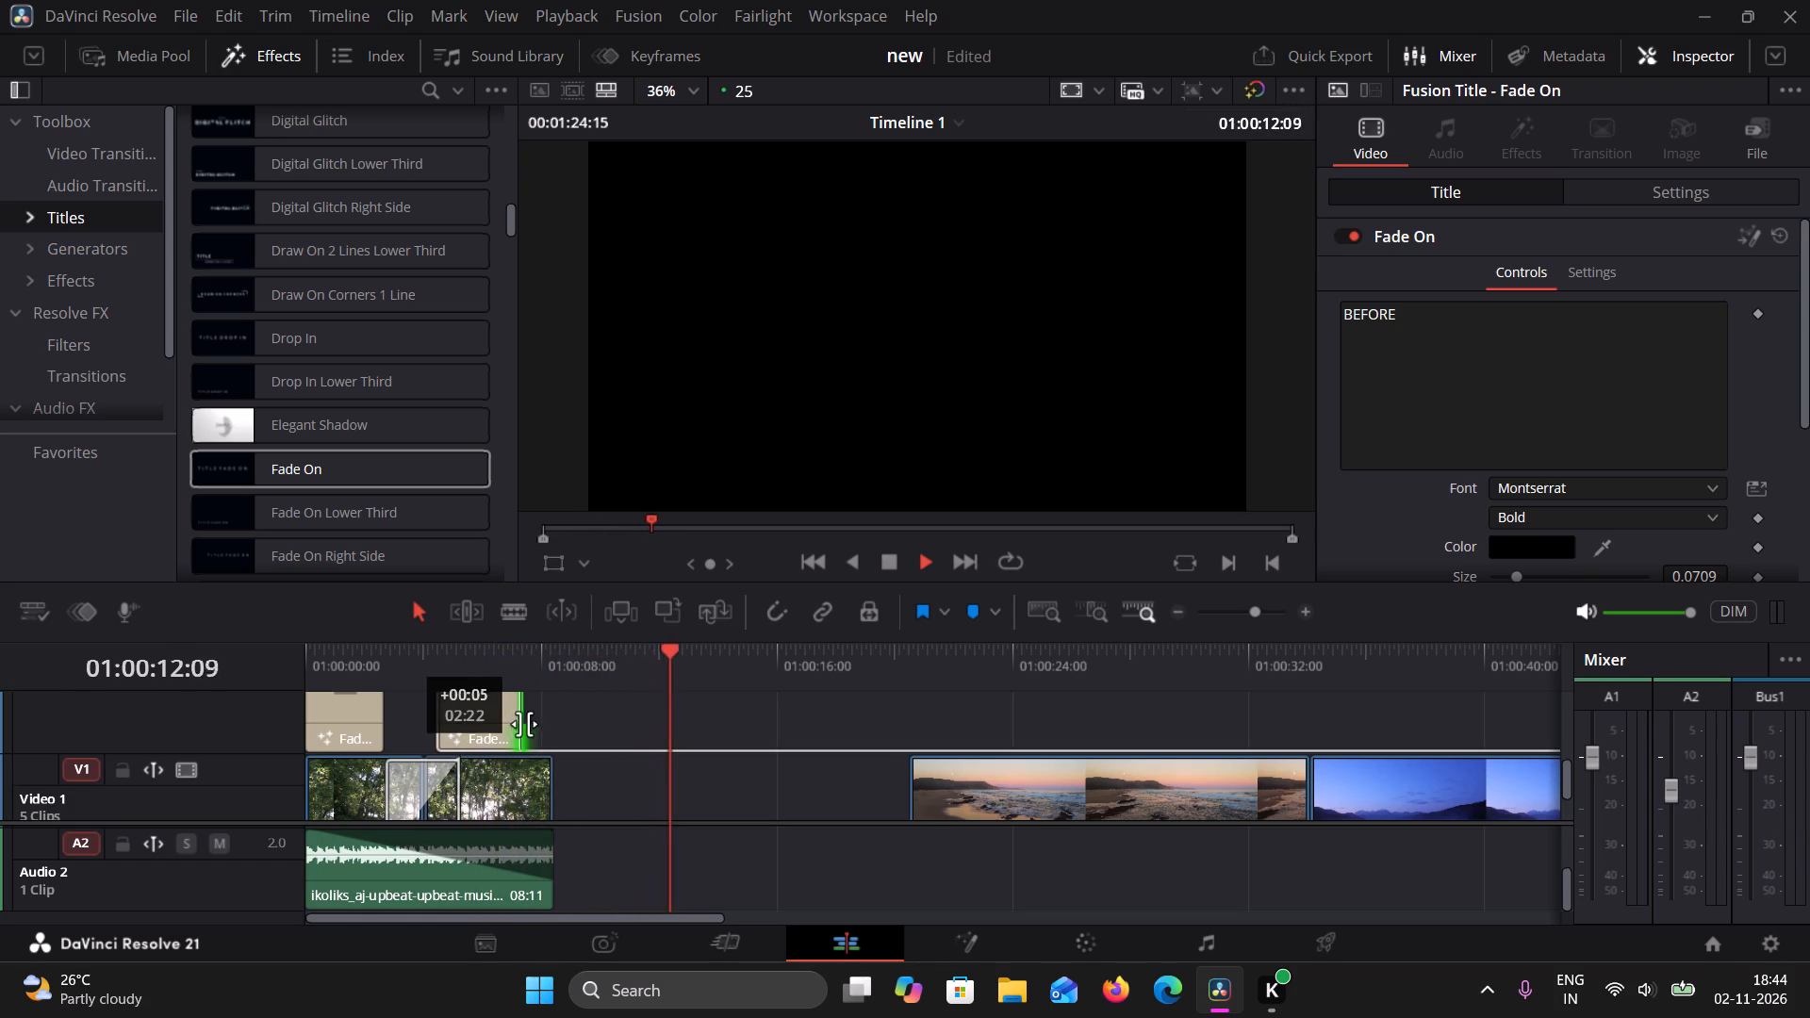
left_click_drag(524, 724, 525, 724)
left_click_drag(701, 654, 112, 649)
left_click(930, 563)
left_click(930, 563)
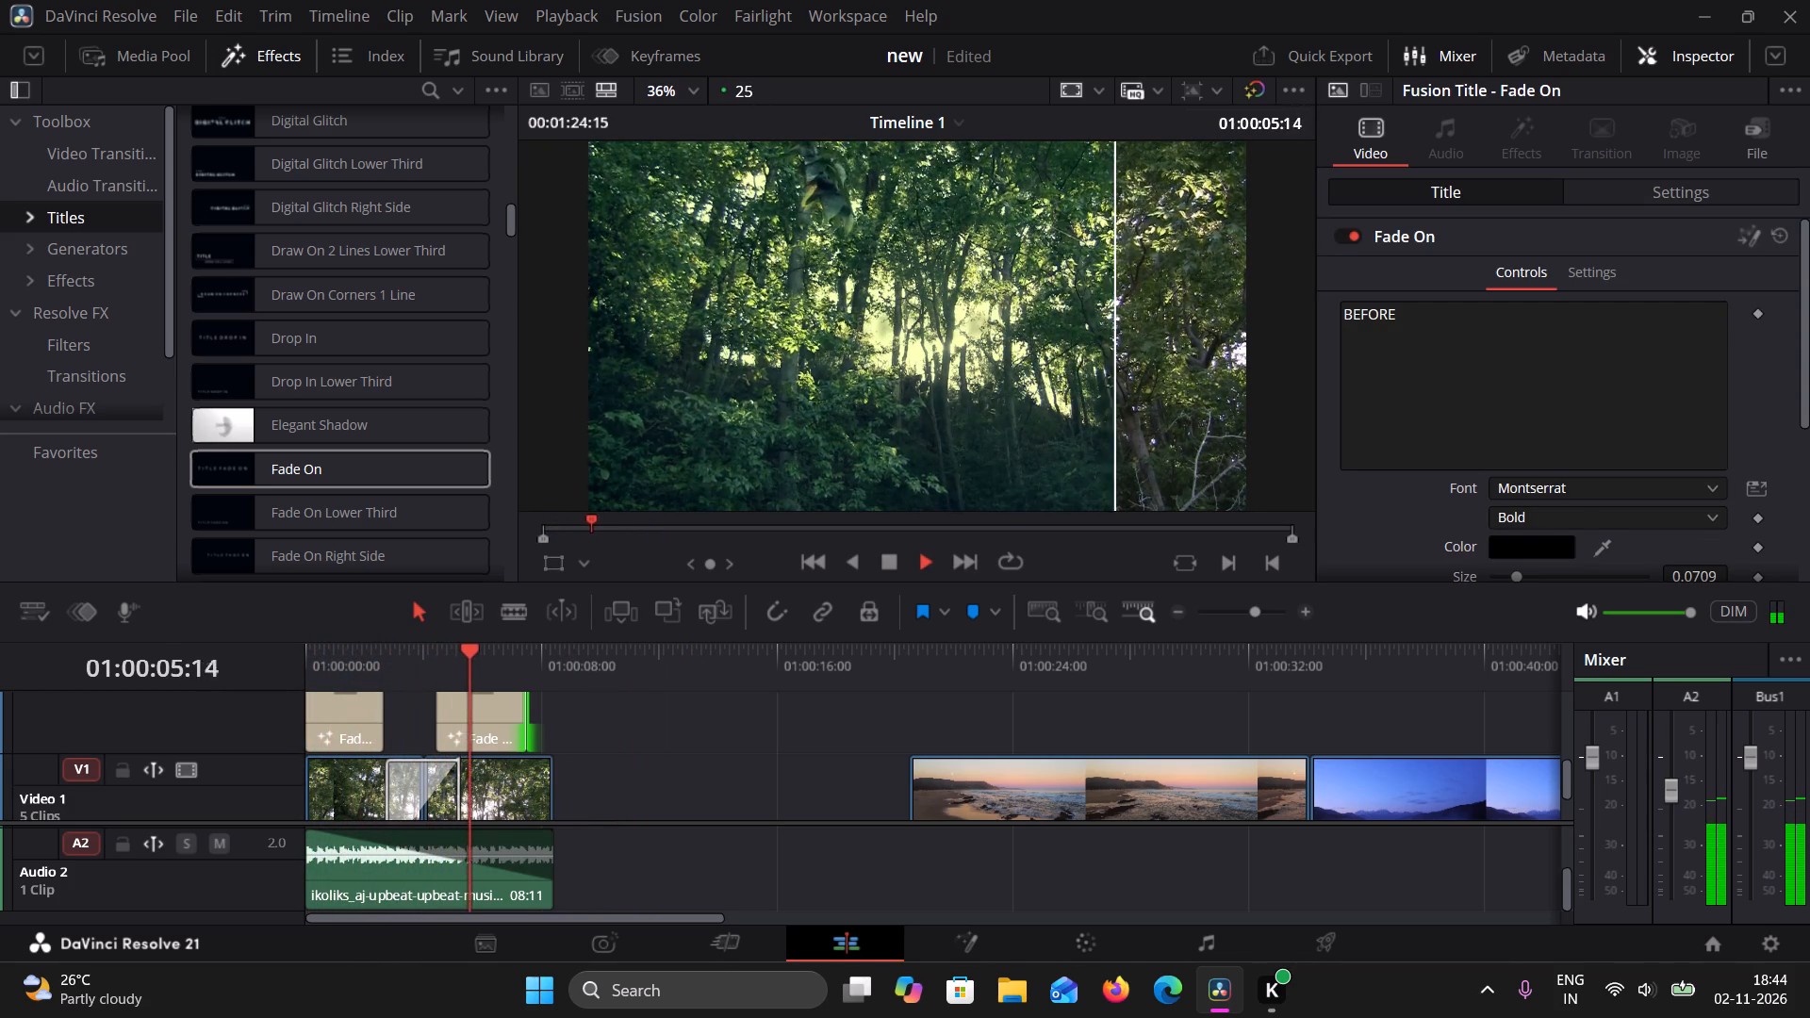
left_click(897, 561)
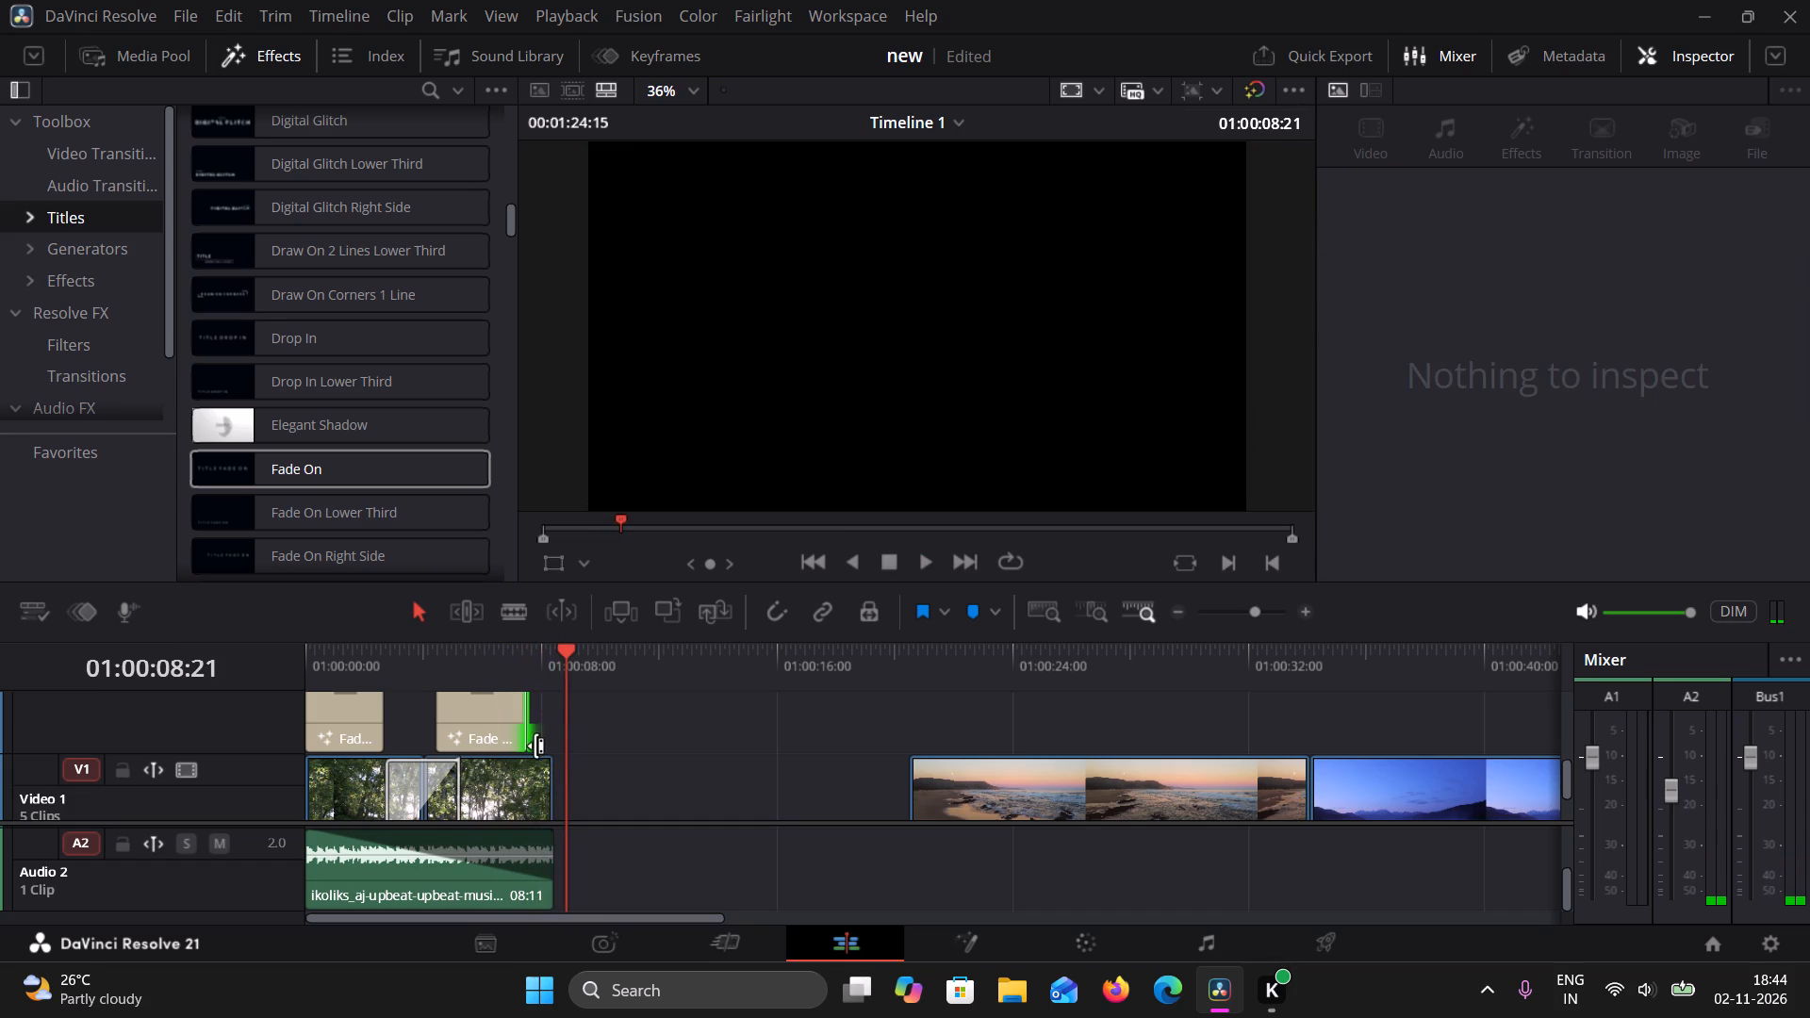
Lock the Video 2 and Audio 2 tracks.
scroll(669, 750, "down", 2)
scroll(669, 750, "up", 1)
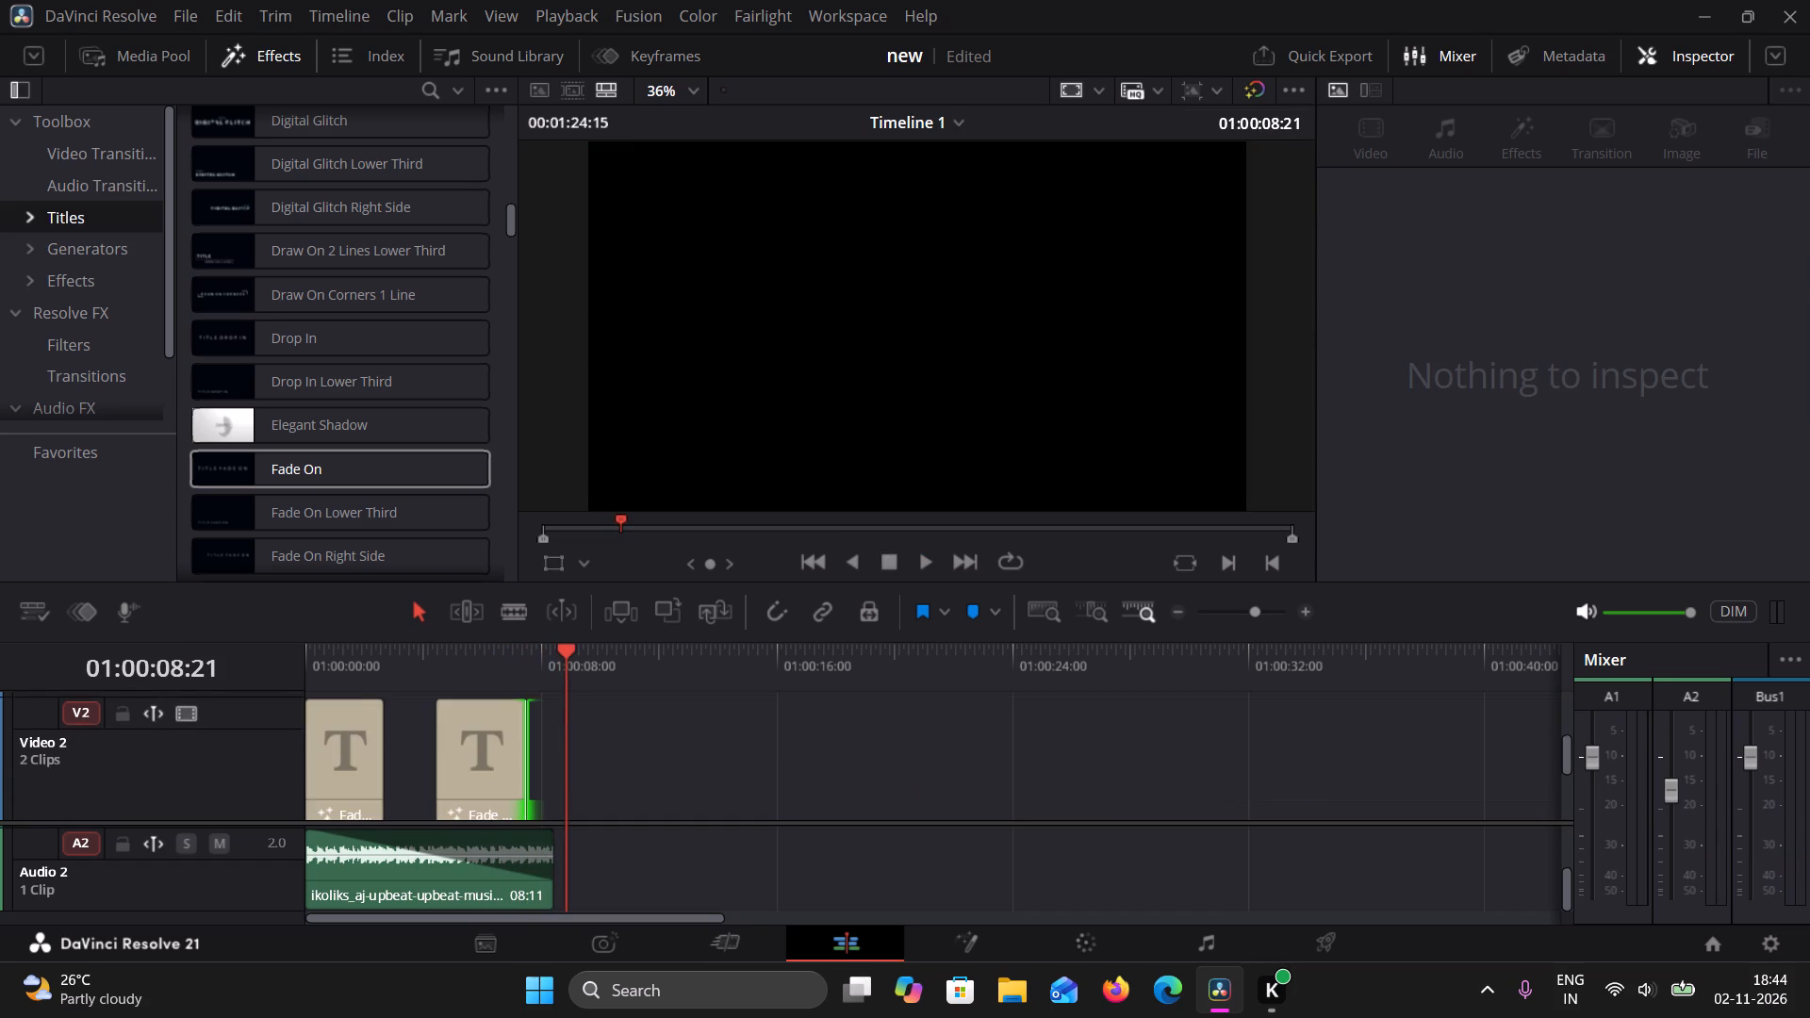
scroll(669, 750, "down", 1)
scroll(669, 750, "up", 1)
left_click(114, 720)
scroll(874, 785, "down", 1)
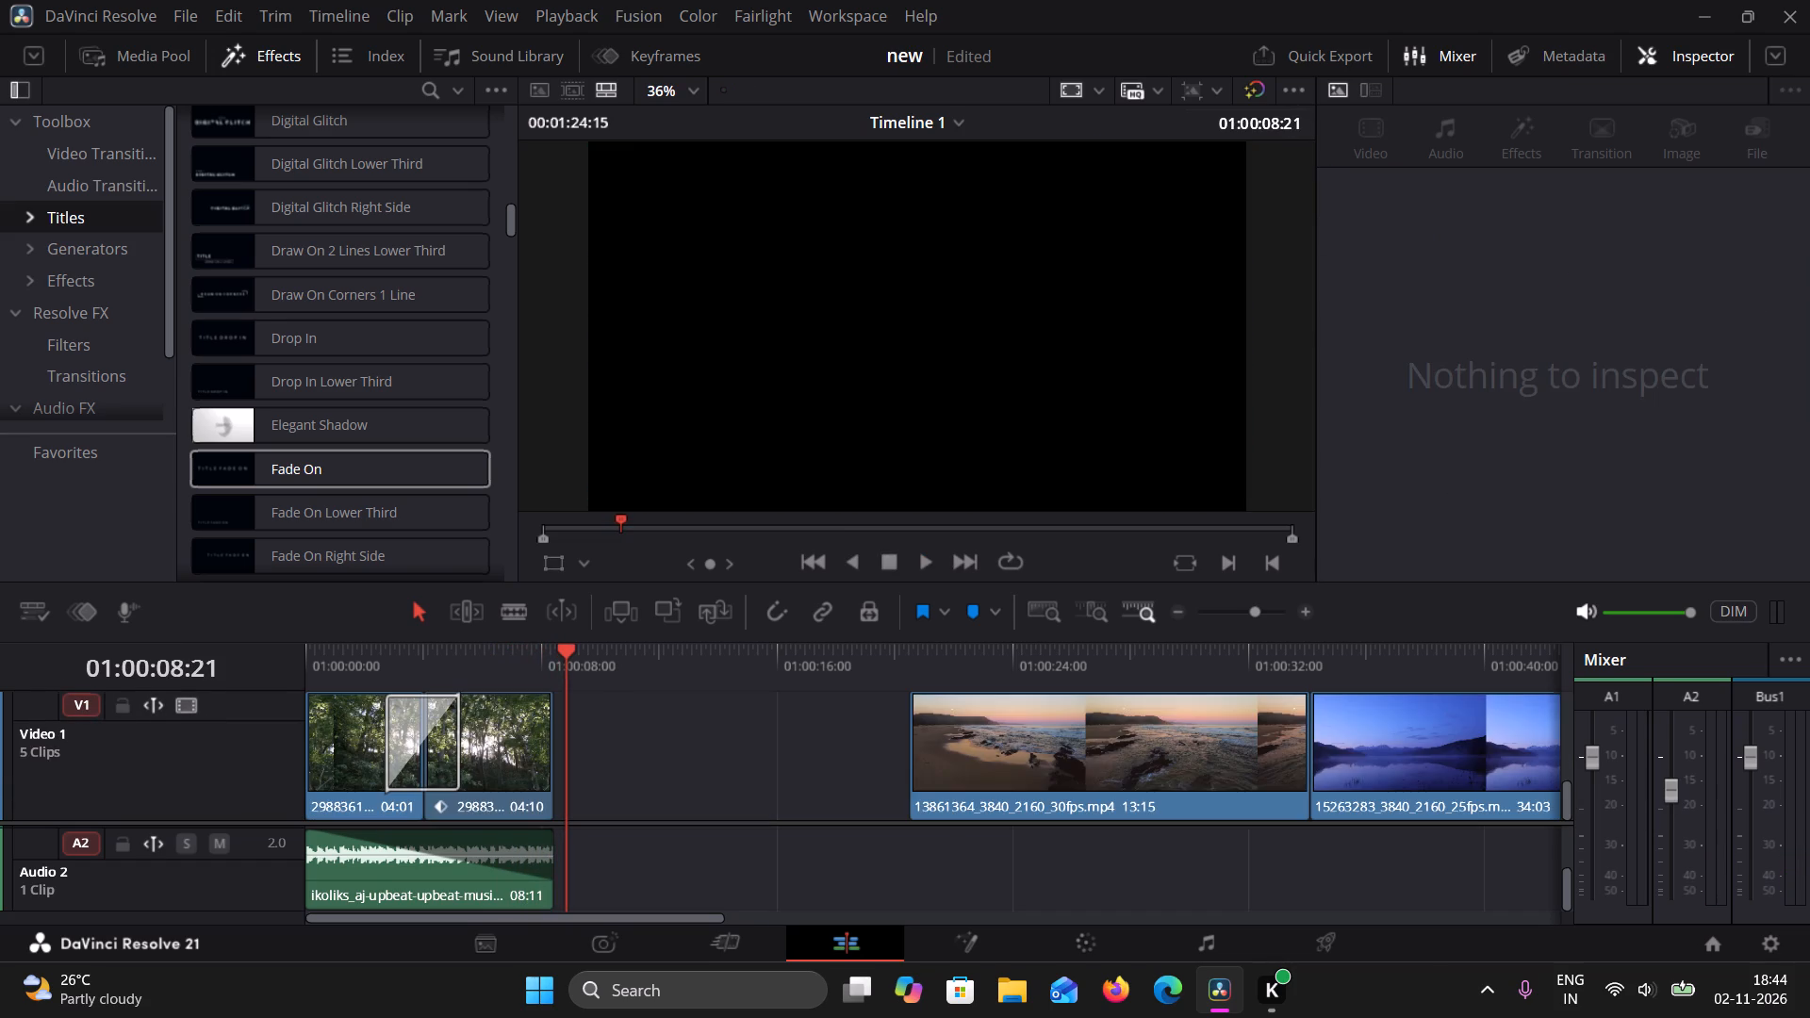
scroll(874, 785, "down", 1)
left_click(567, 649)
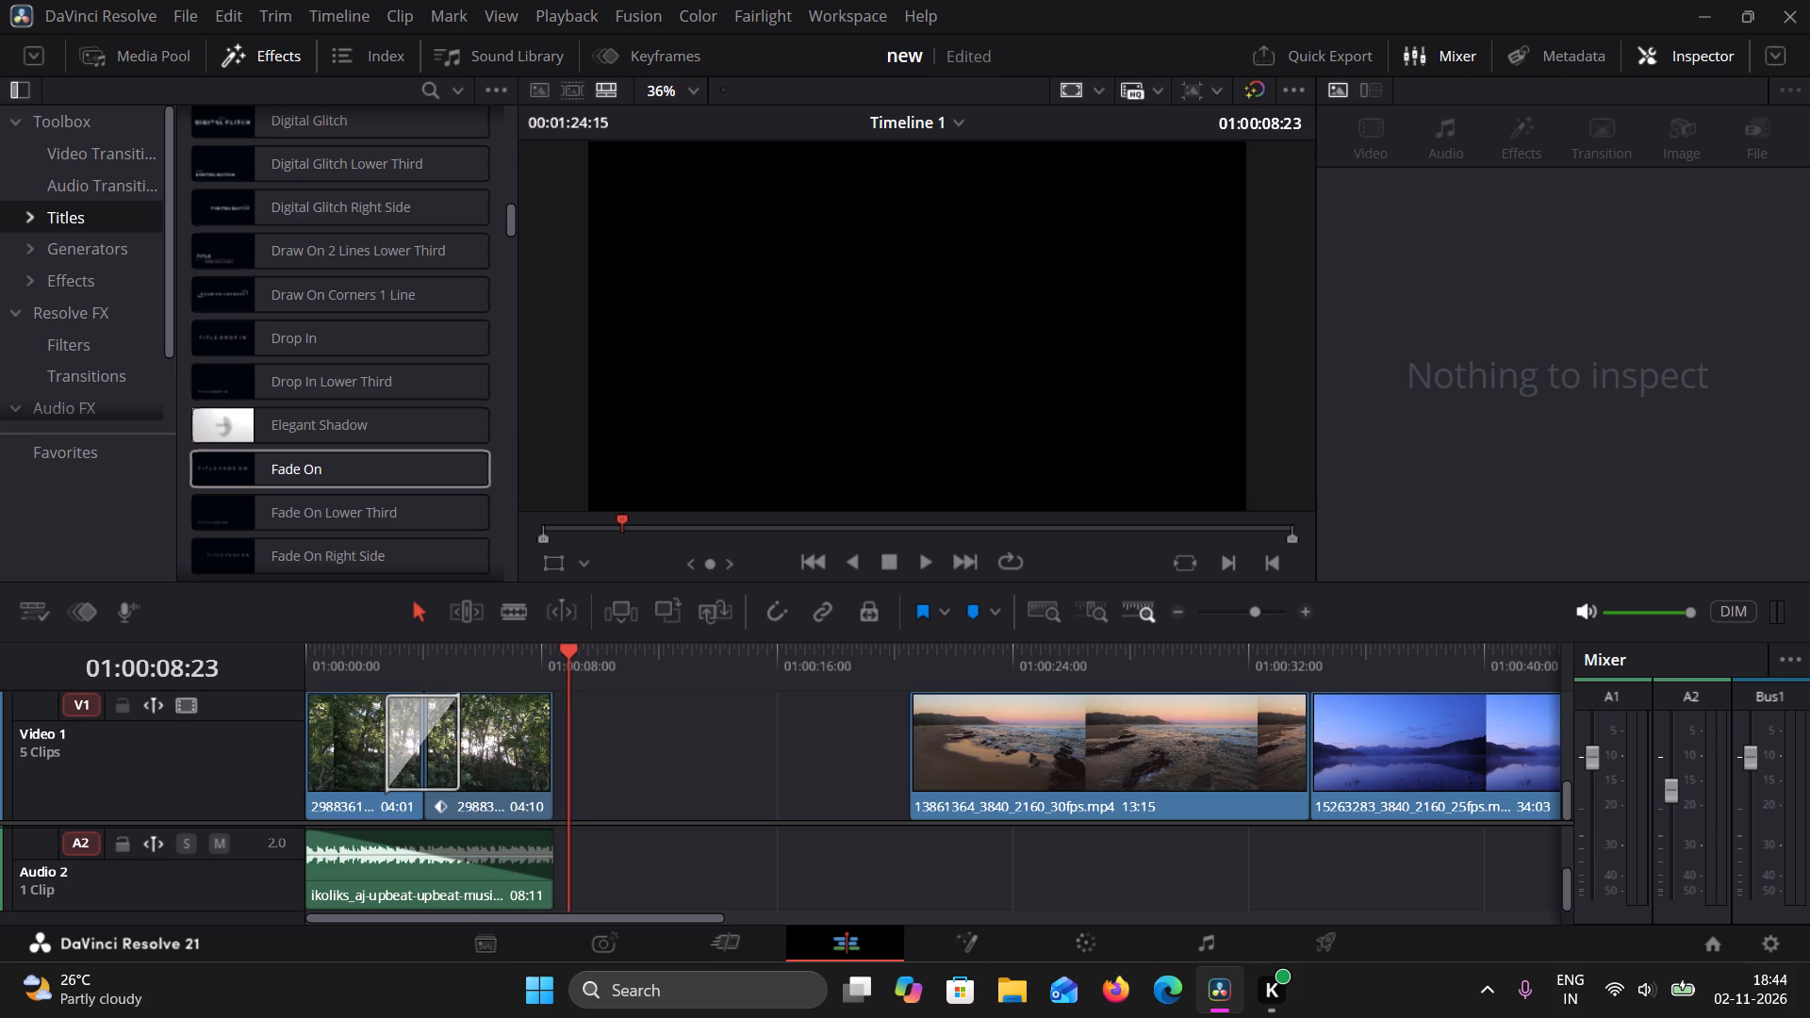
left_click(131, 841)
Split the beach sunset clip on Video 1 at about 01:00:26:00.
left_click_drag(559, 648, 702, 662)
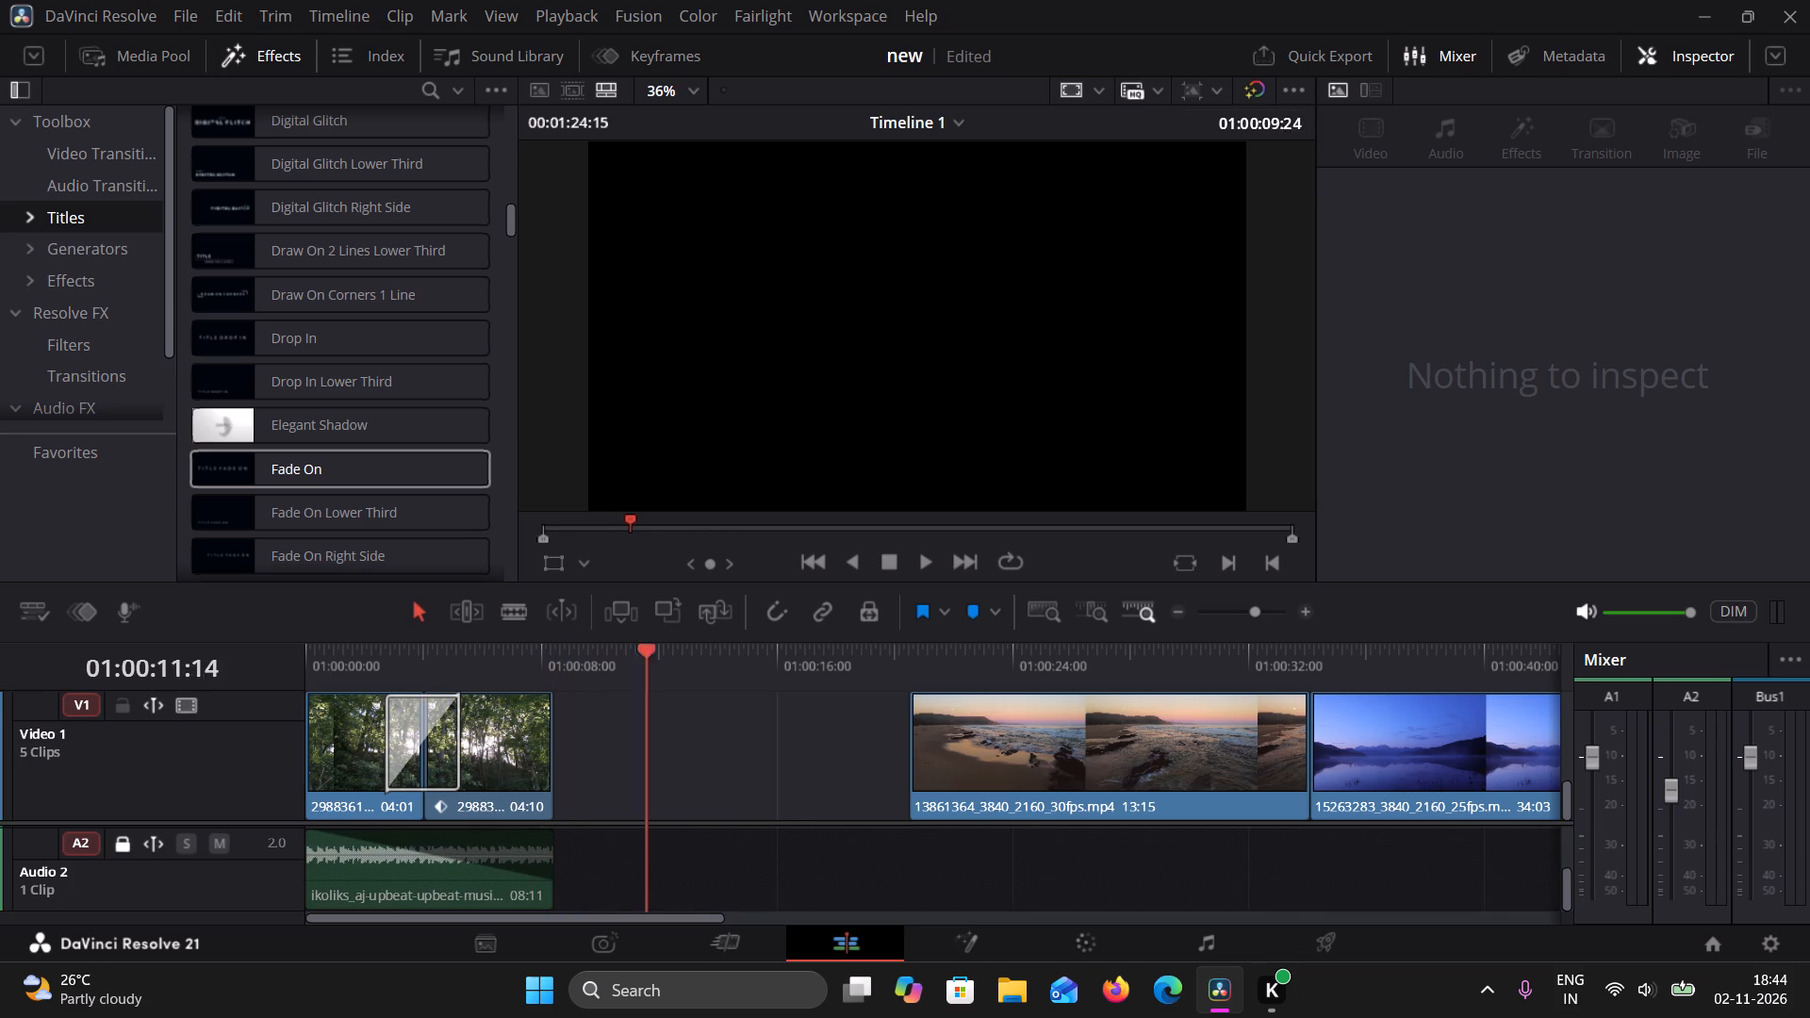
left_click_drag(702, 662, 960, 662)
left_click_drag(959, 660, 1047, 664)
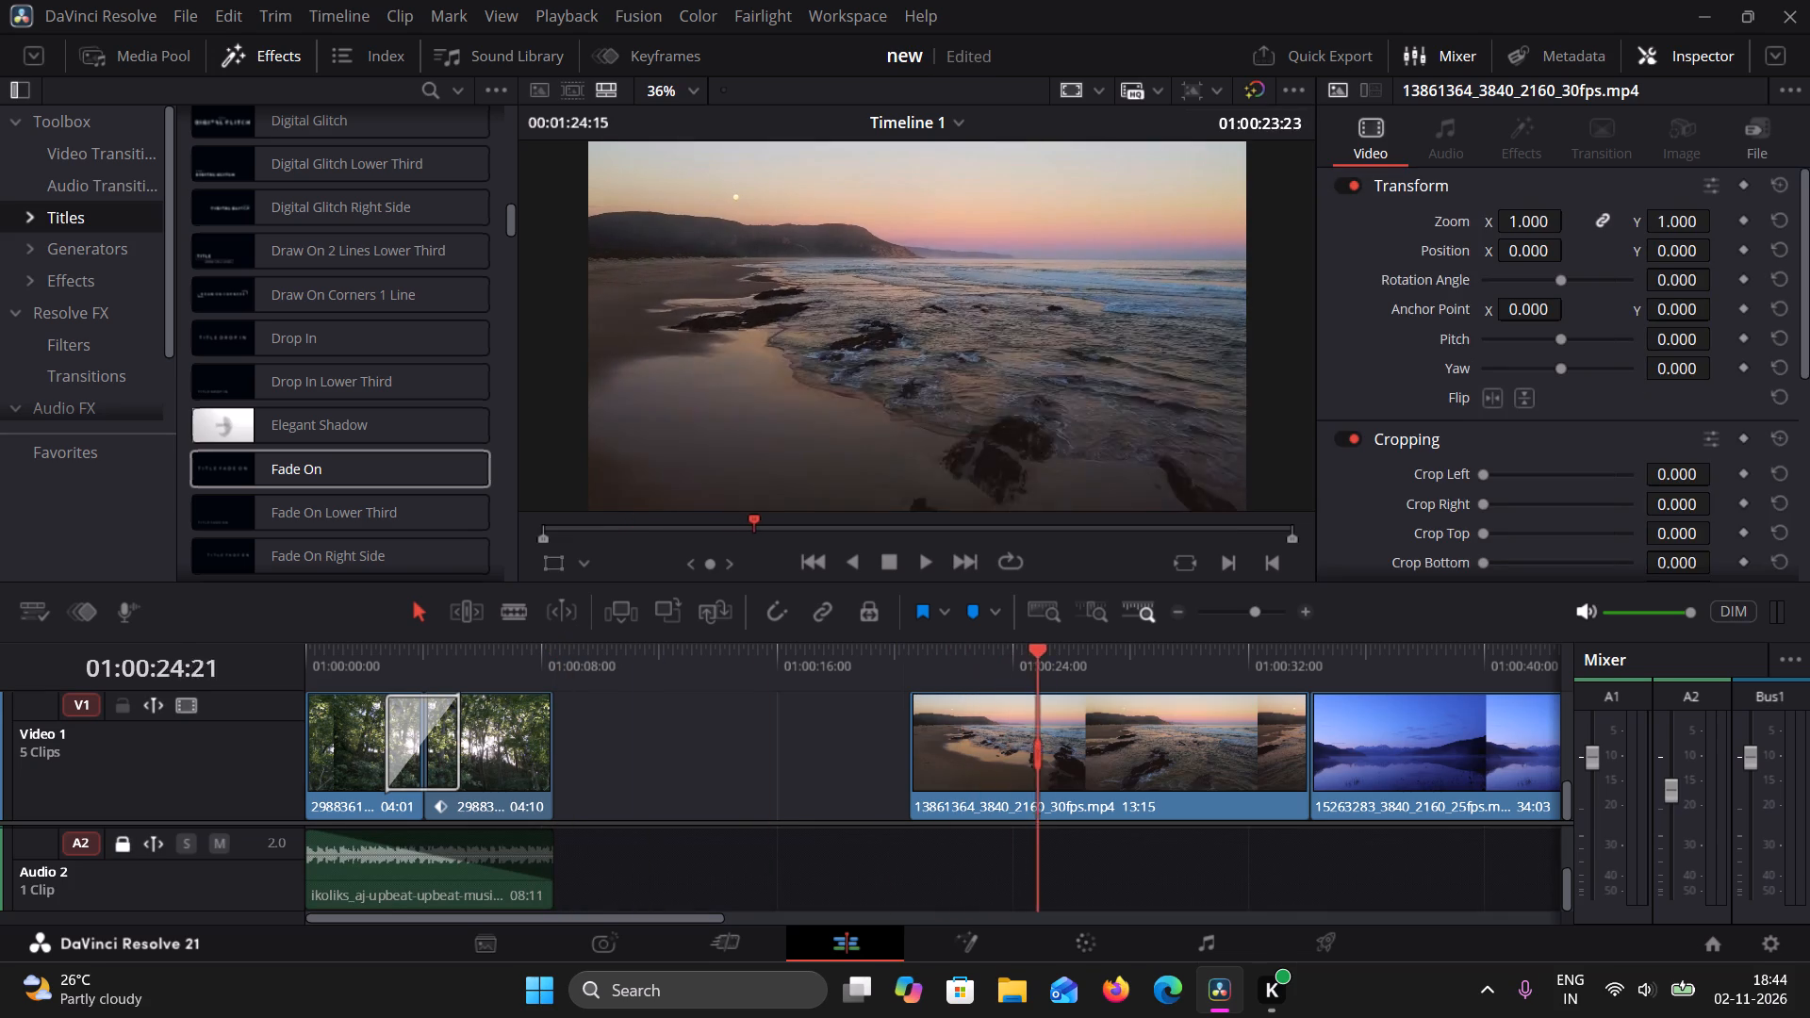
left_click_drag(1047, 664, 1101, 662)
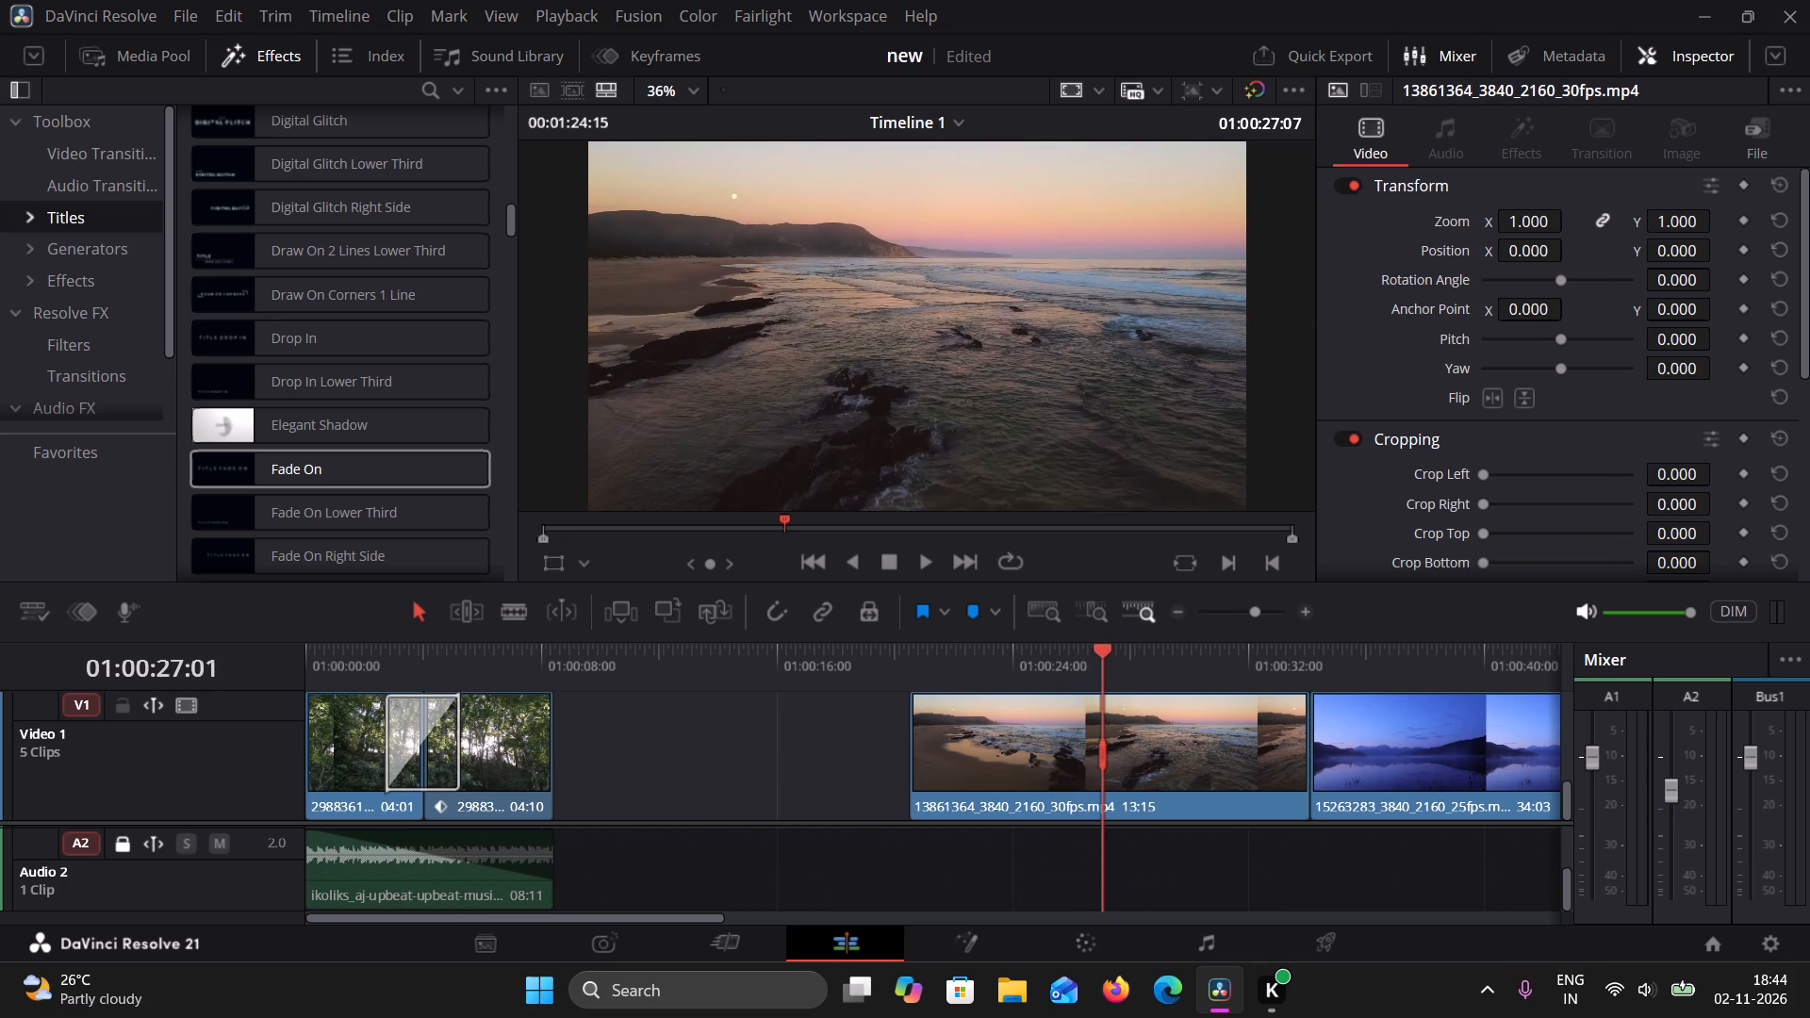
left_click_drag(1101, 662, 1072, 665)
left_click(510, 614)
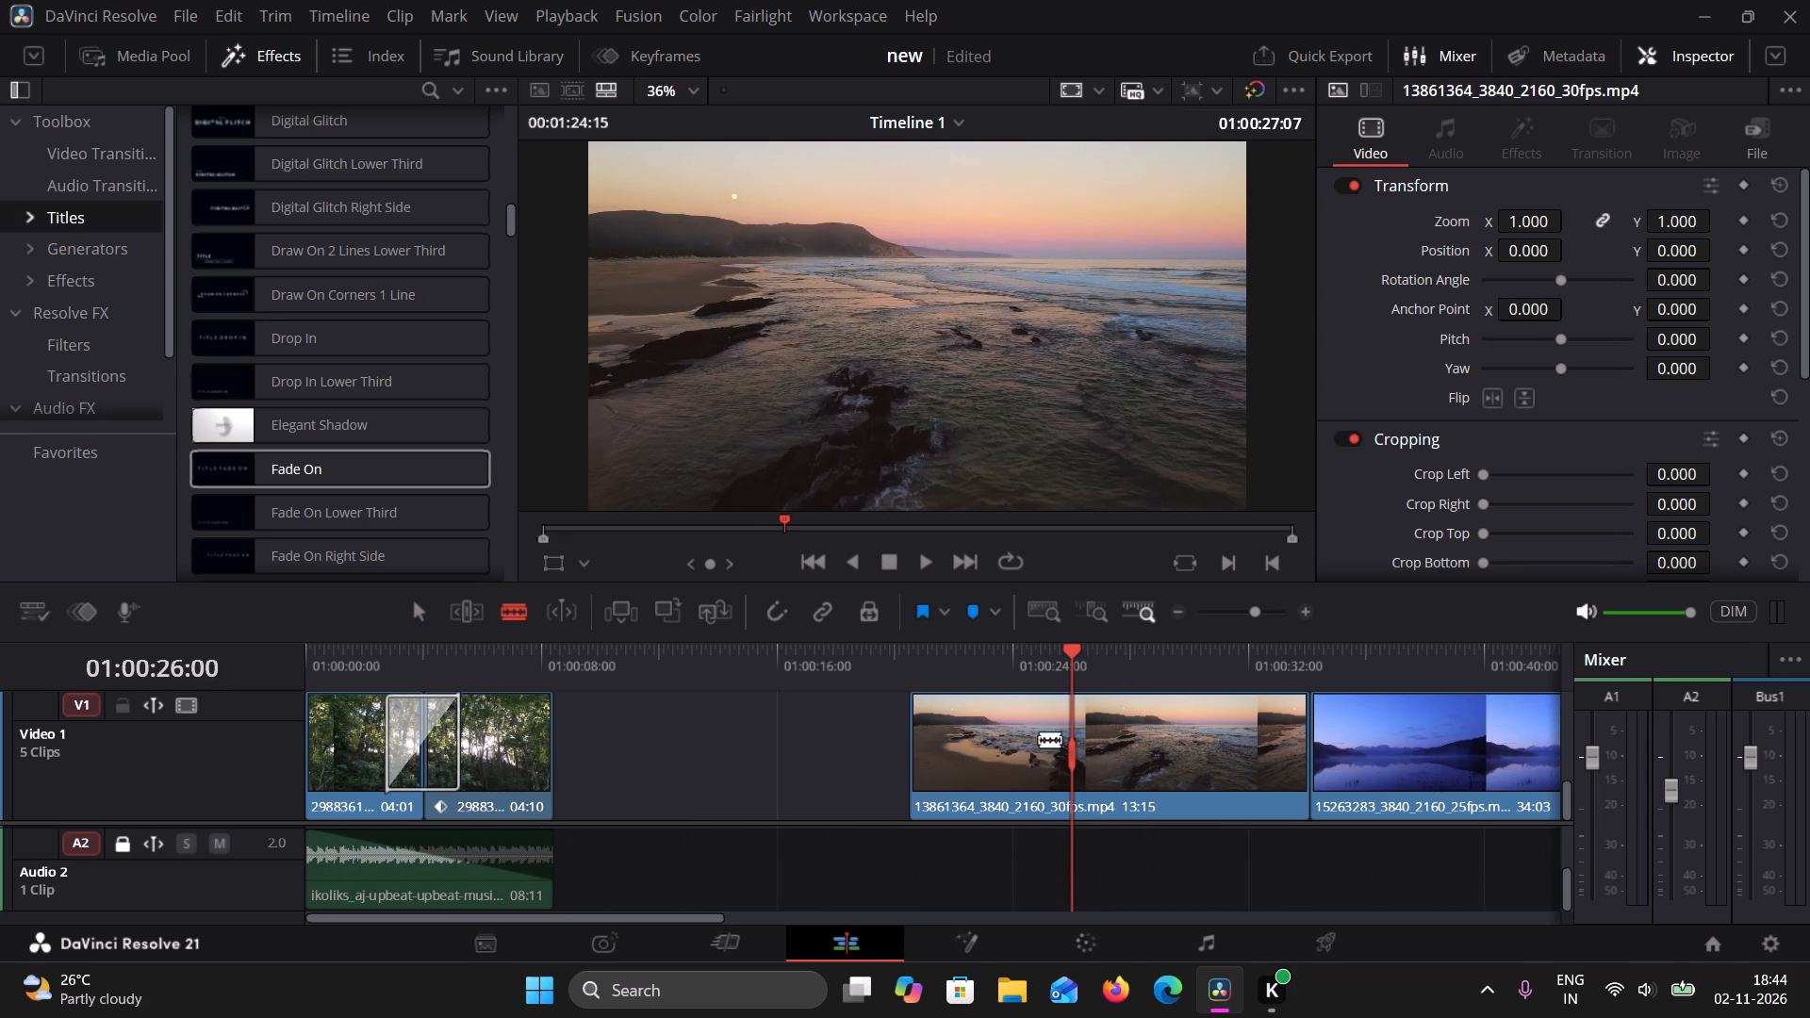
left_click(1069, 720)
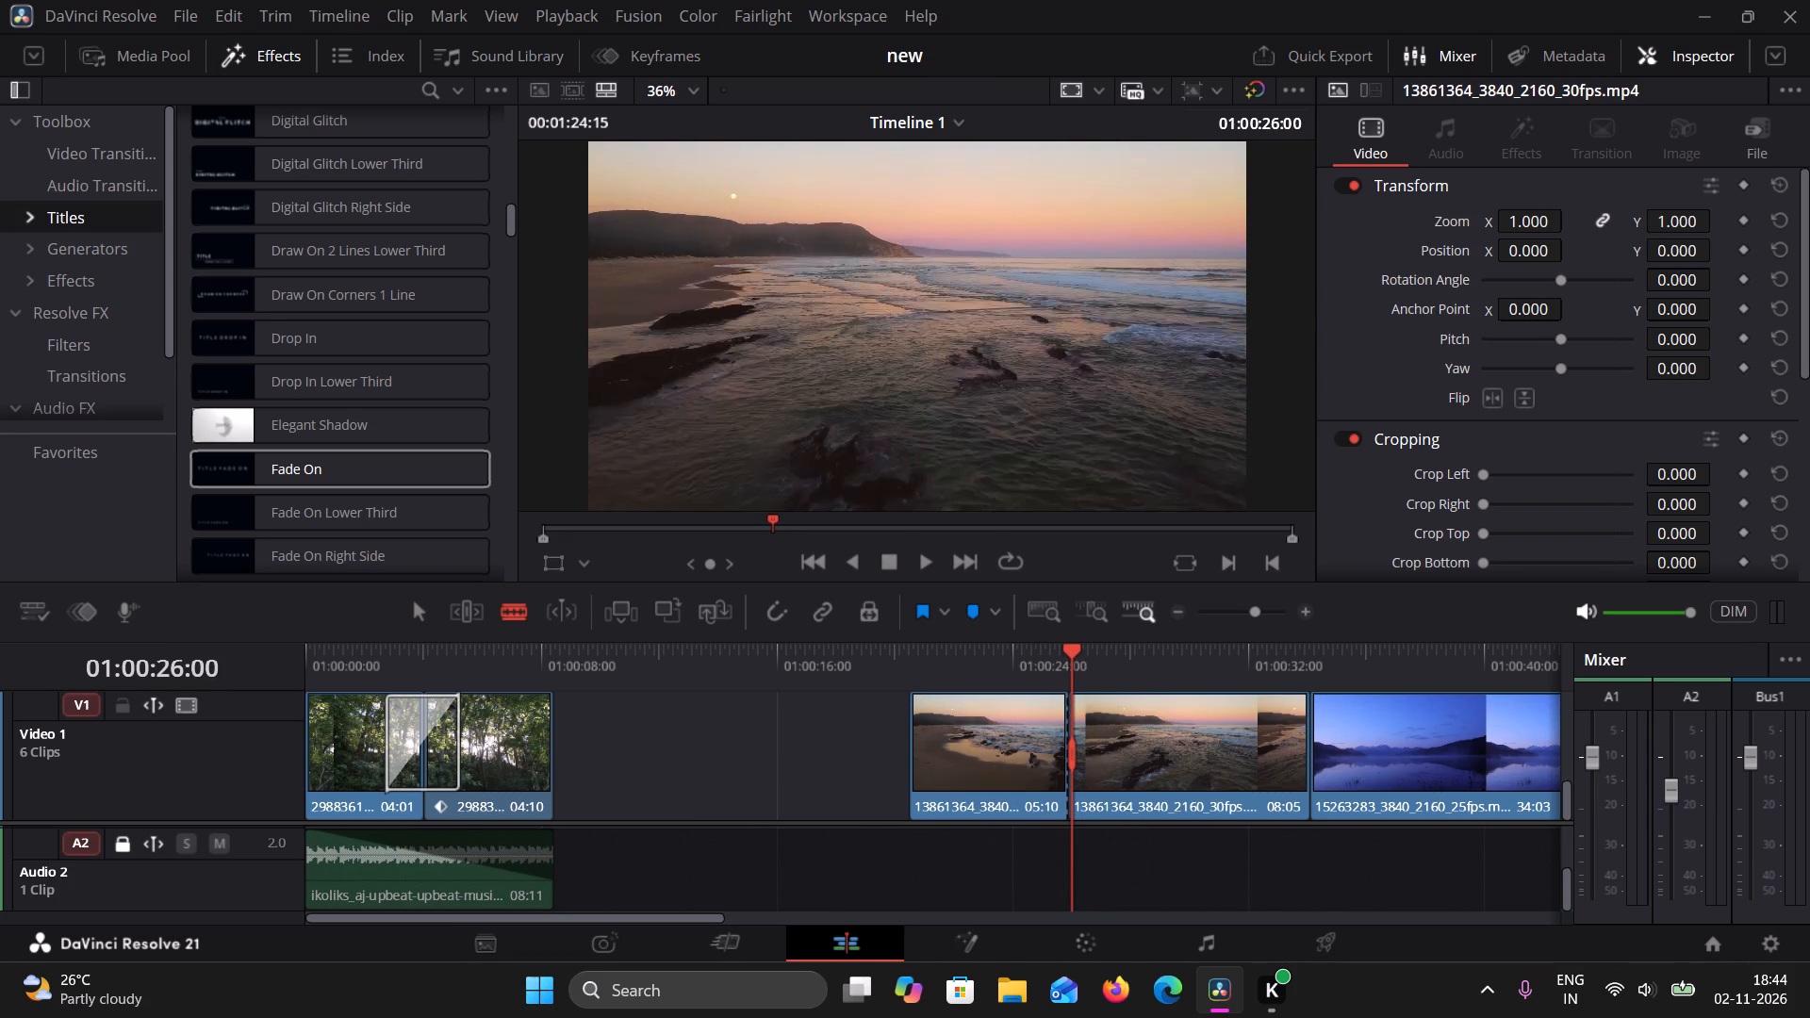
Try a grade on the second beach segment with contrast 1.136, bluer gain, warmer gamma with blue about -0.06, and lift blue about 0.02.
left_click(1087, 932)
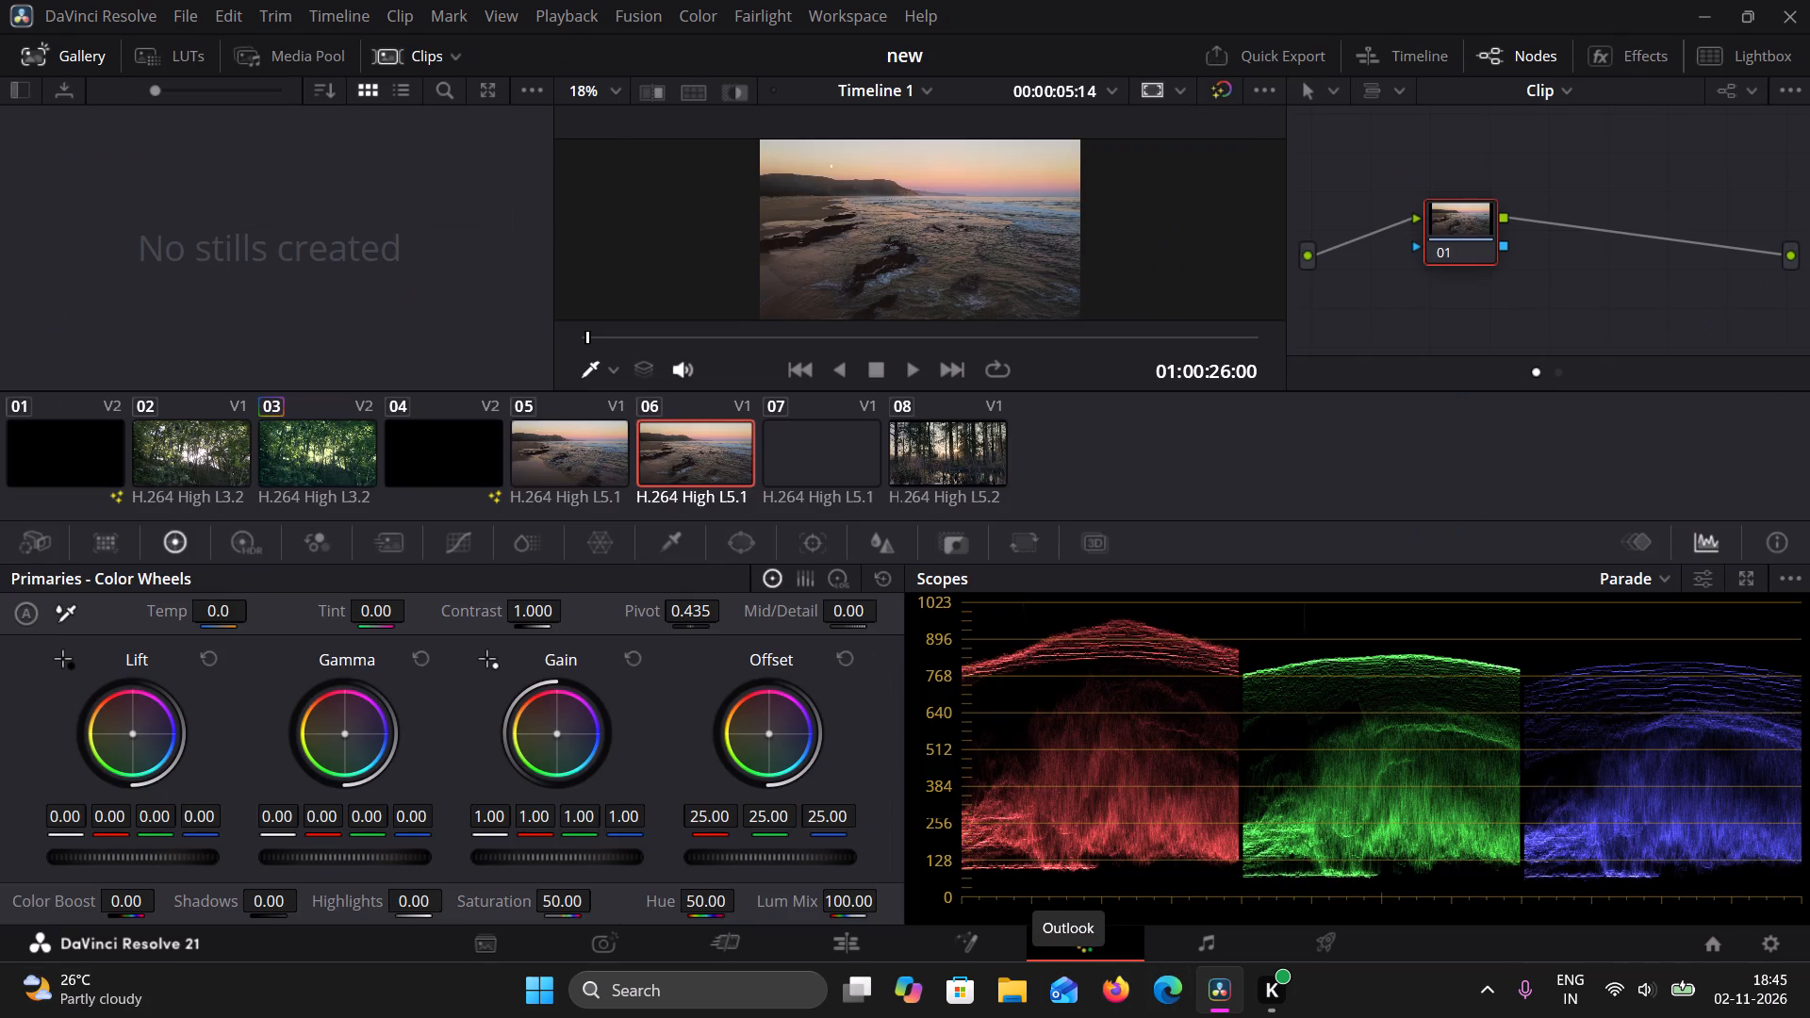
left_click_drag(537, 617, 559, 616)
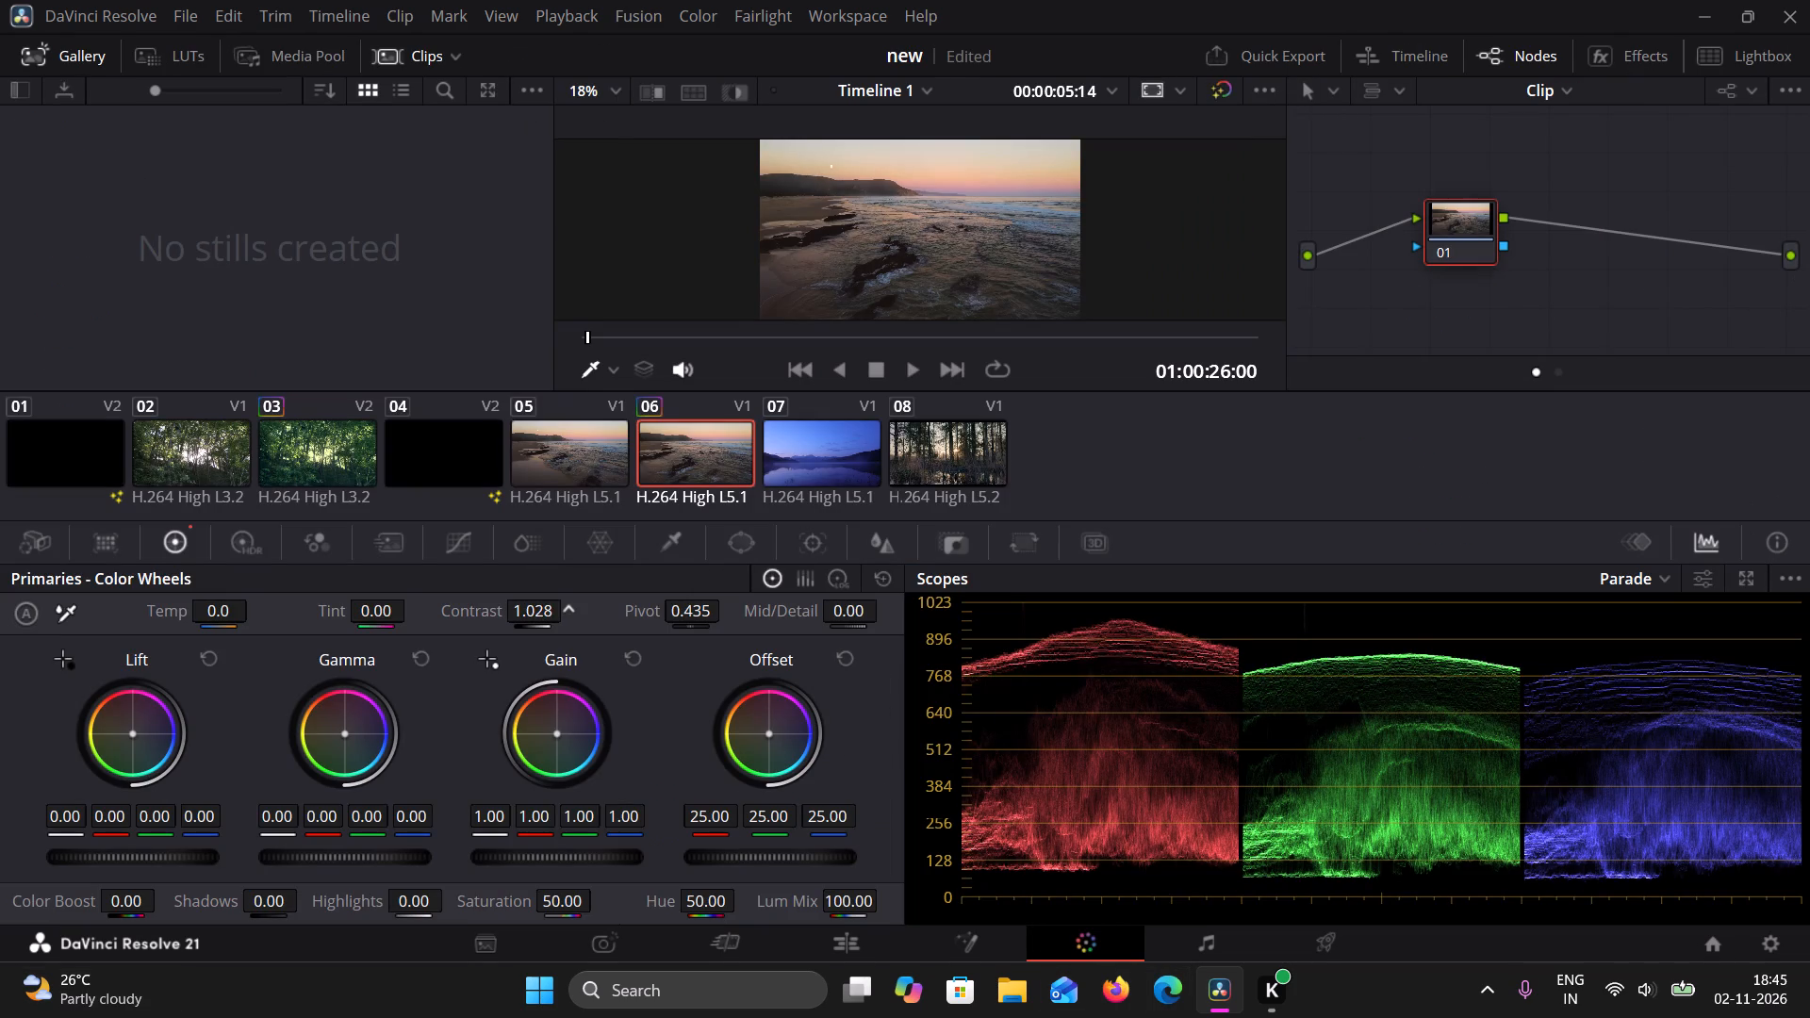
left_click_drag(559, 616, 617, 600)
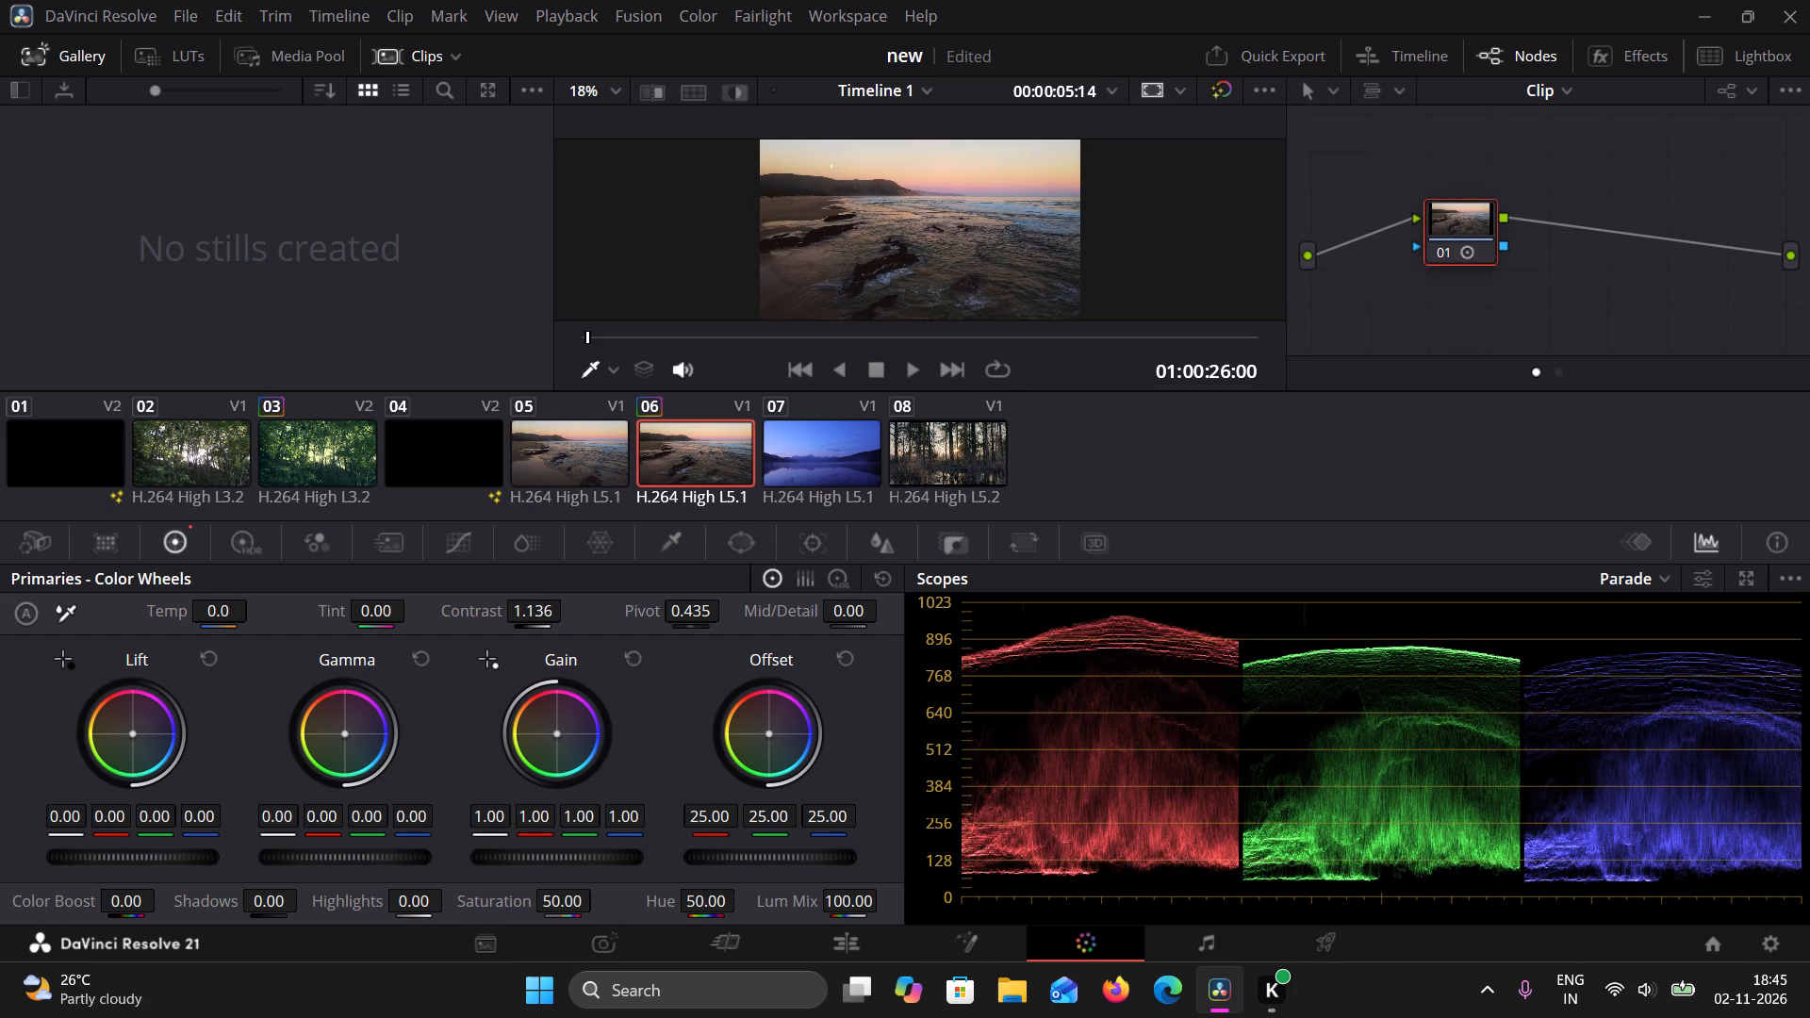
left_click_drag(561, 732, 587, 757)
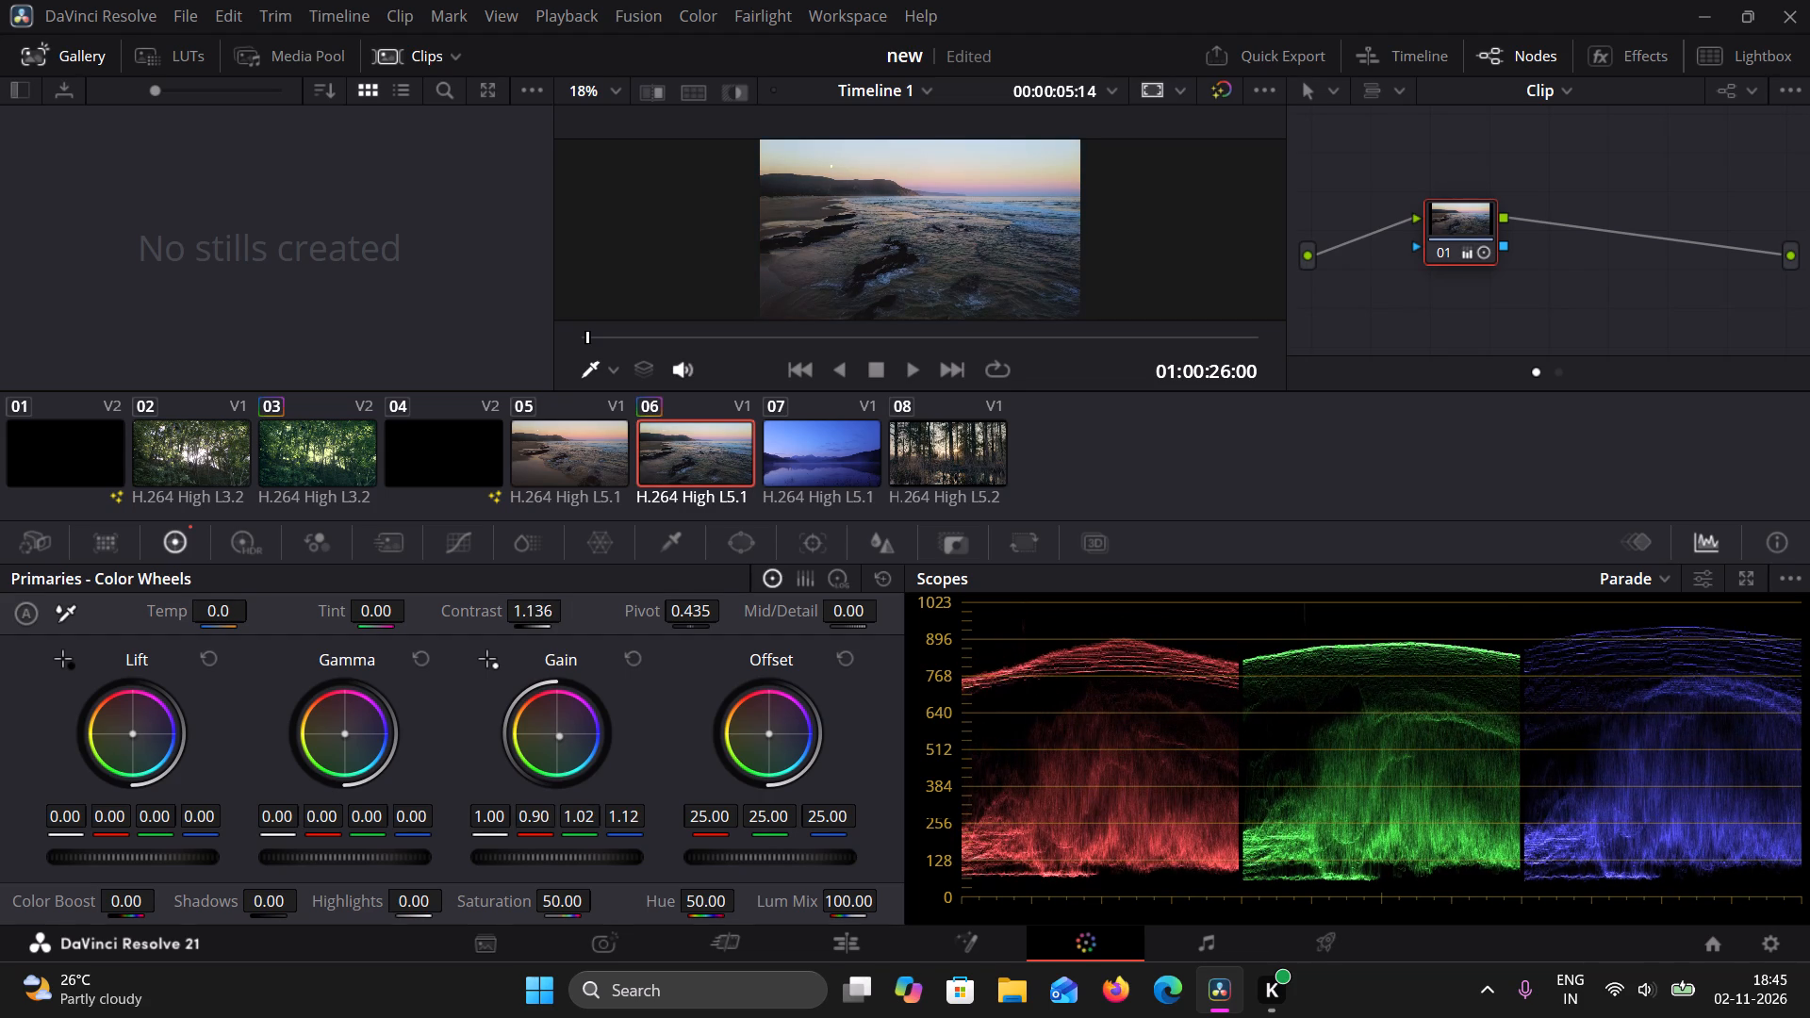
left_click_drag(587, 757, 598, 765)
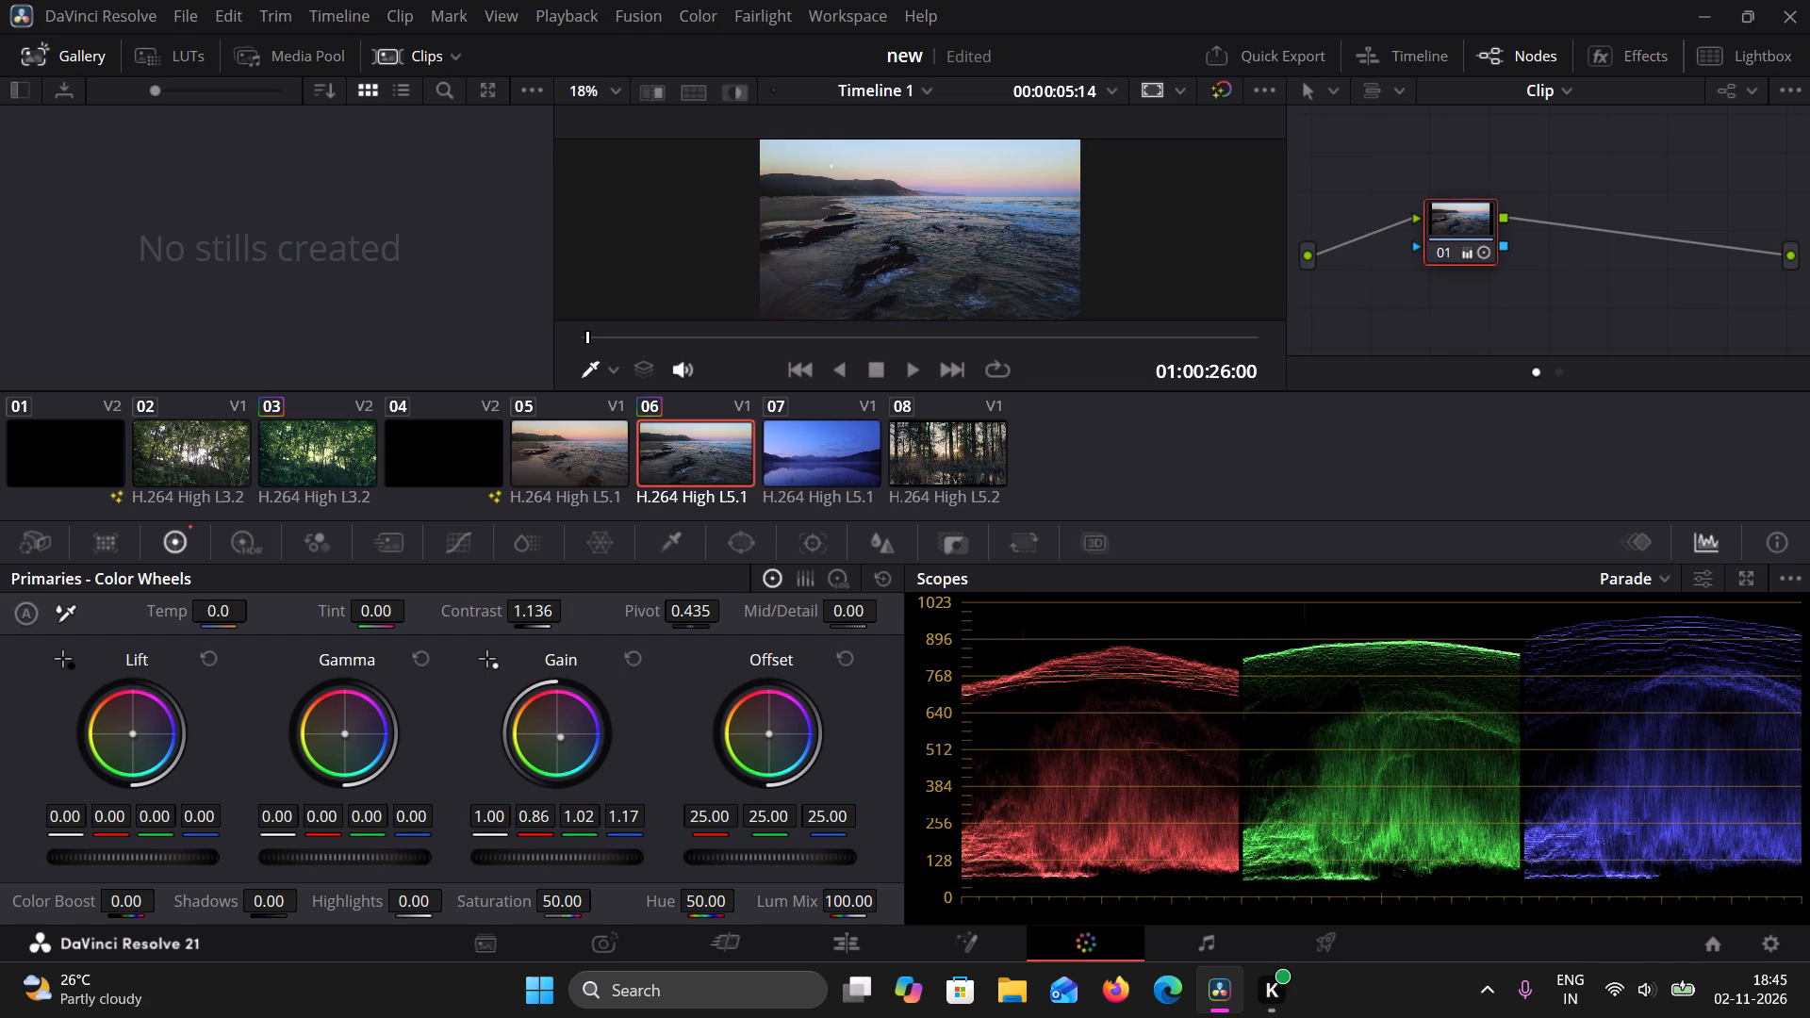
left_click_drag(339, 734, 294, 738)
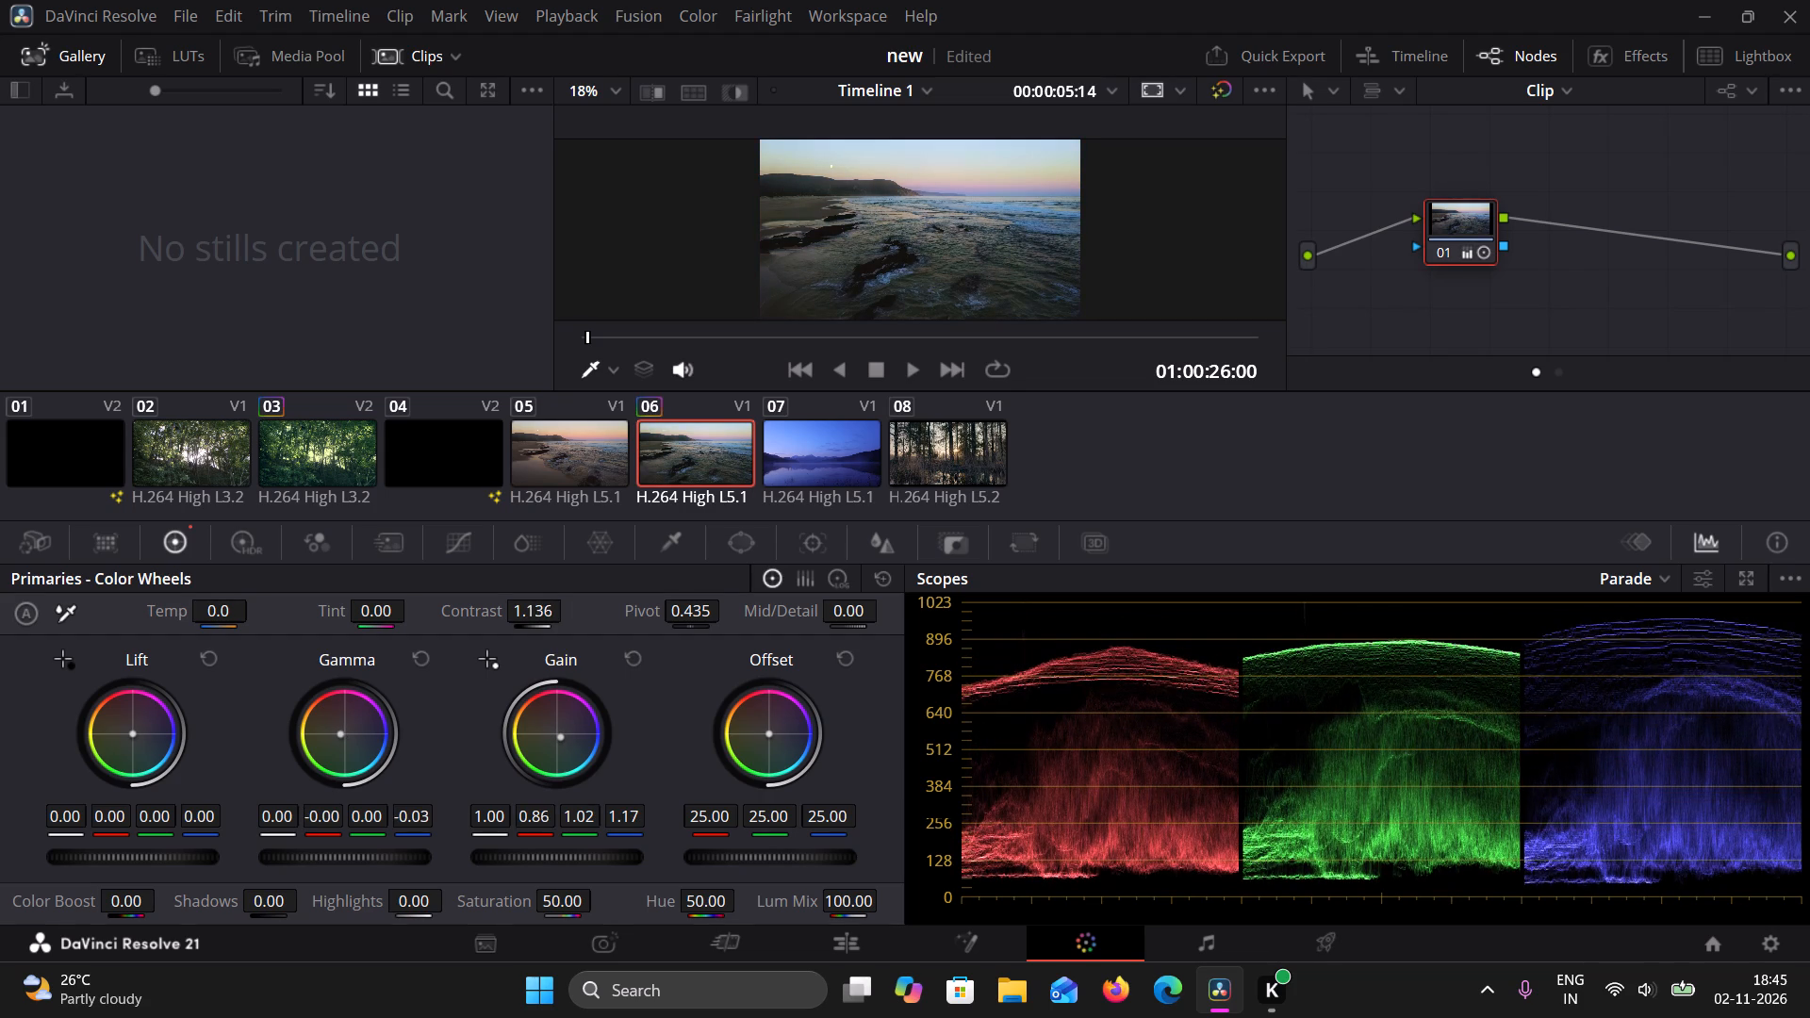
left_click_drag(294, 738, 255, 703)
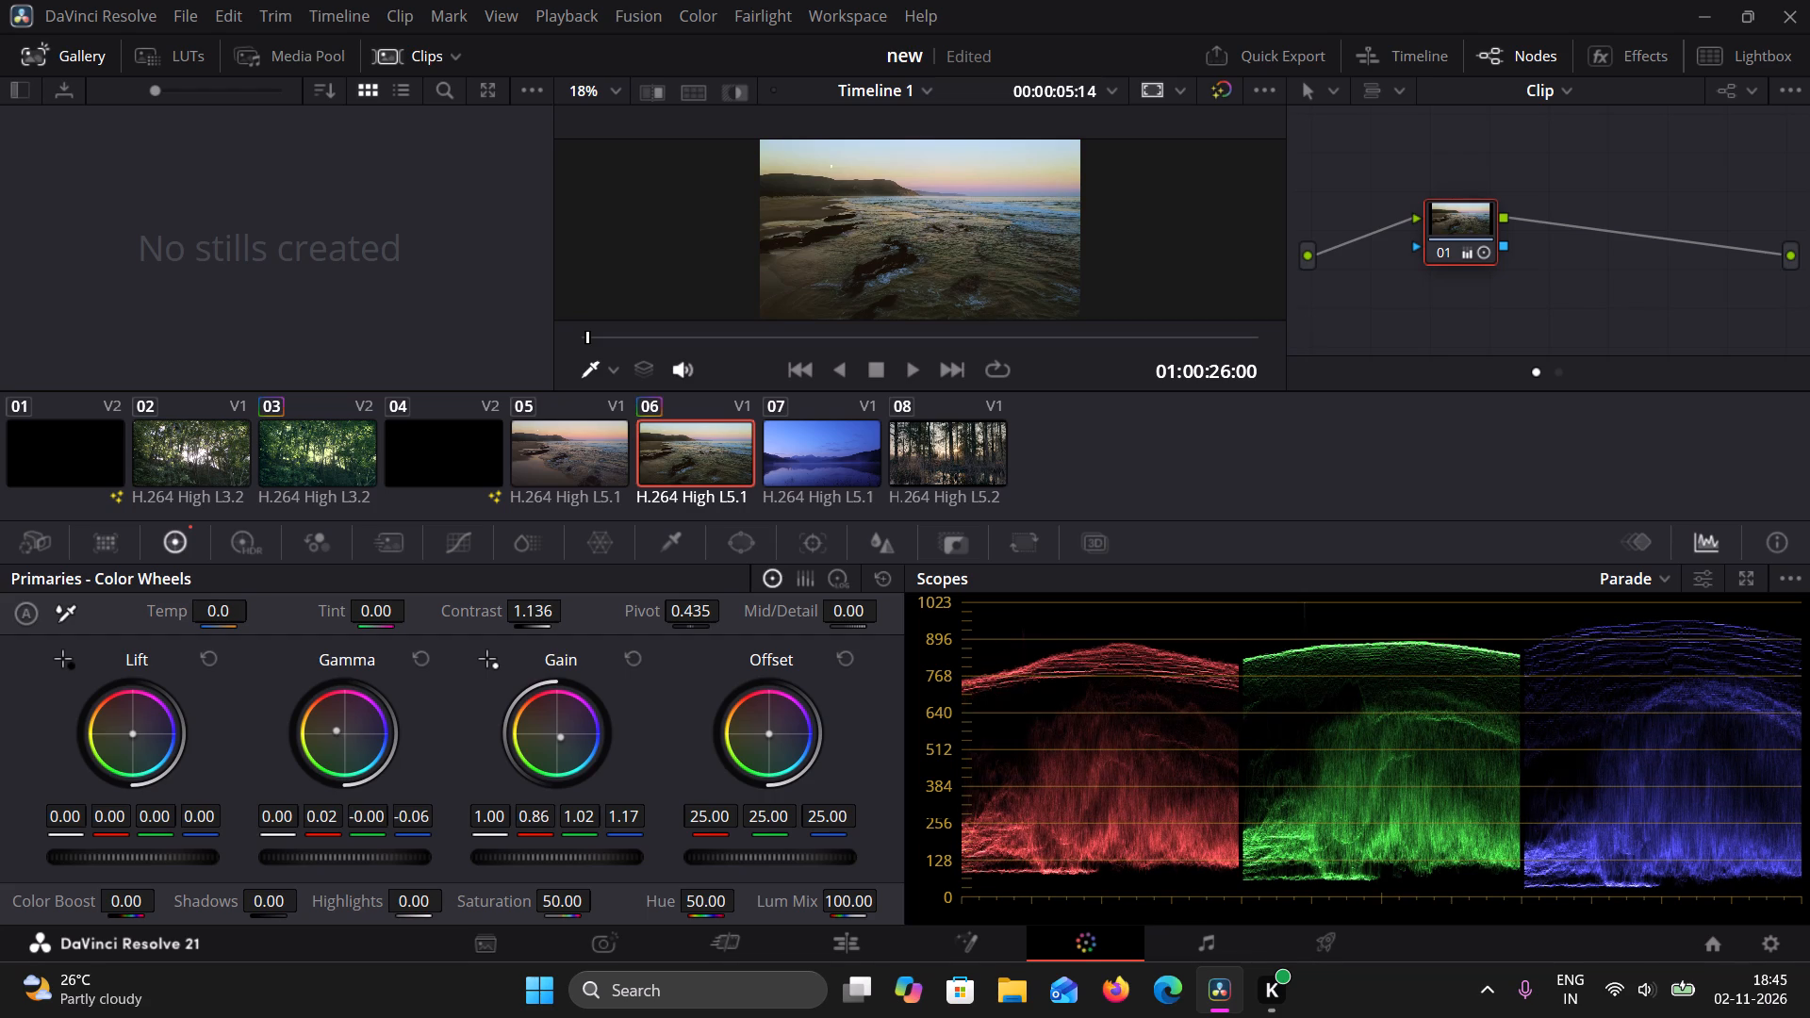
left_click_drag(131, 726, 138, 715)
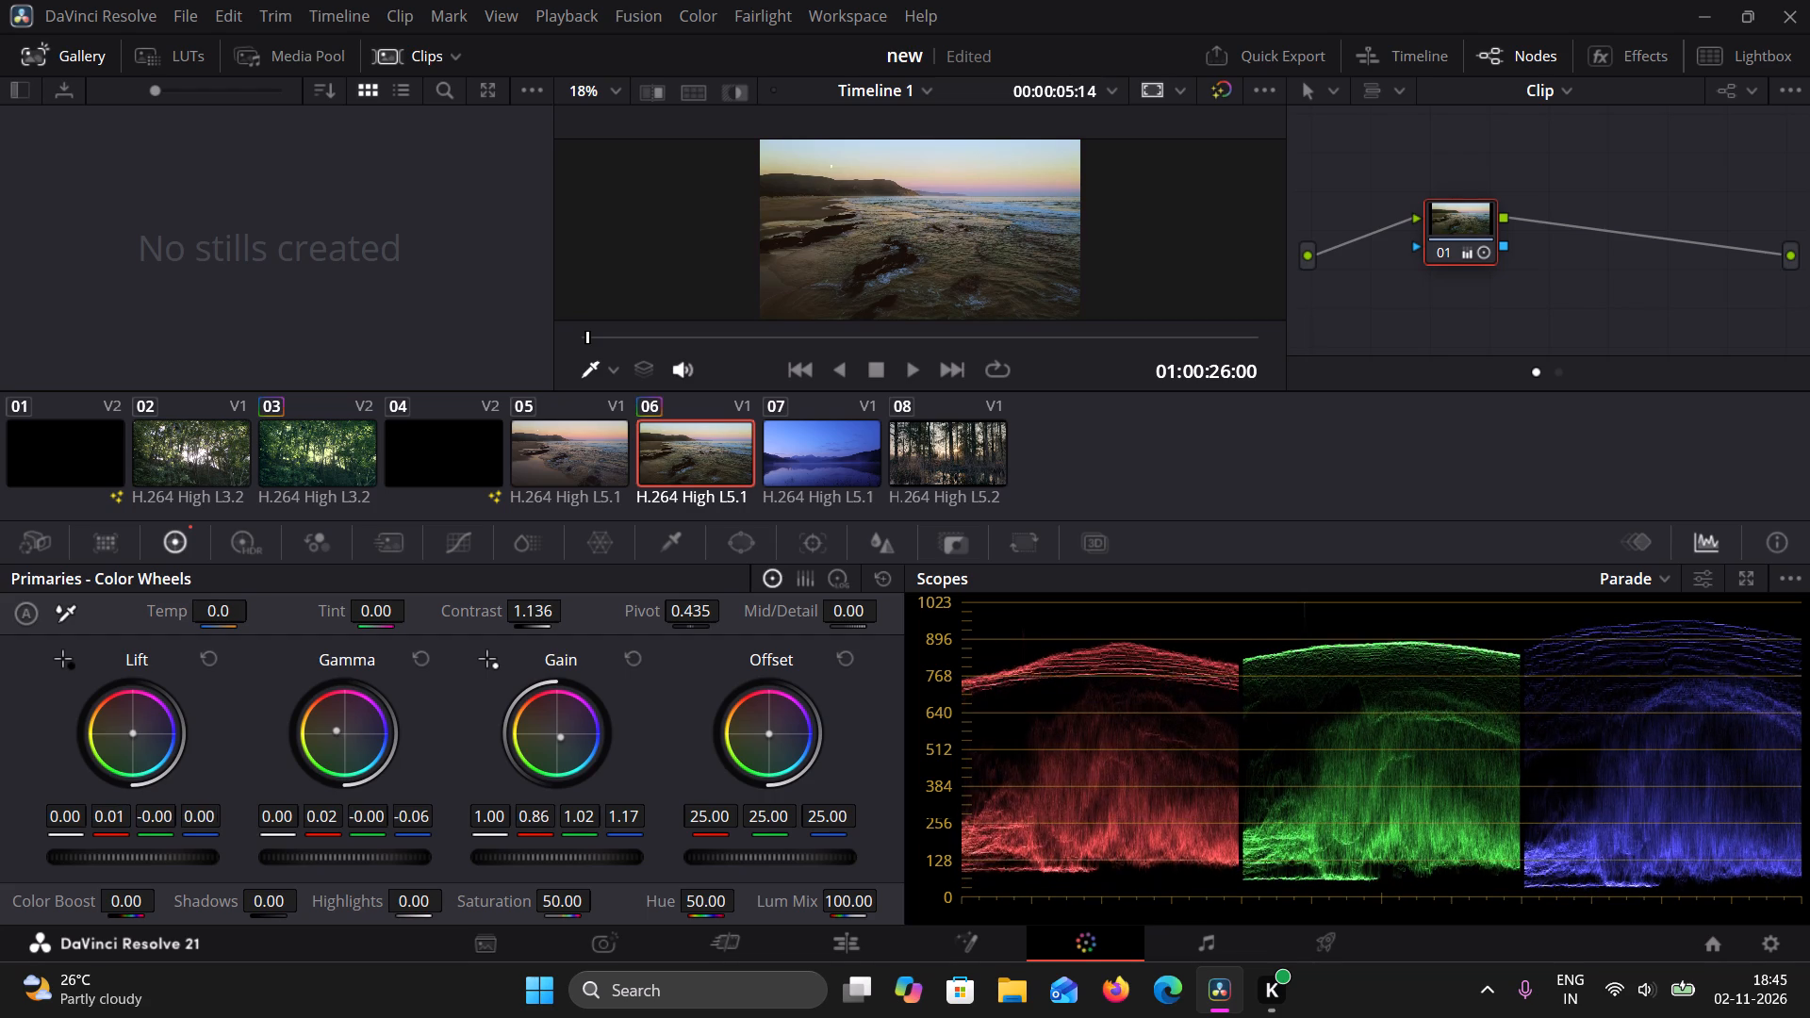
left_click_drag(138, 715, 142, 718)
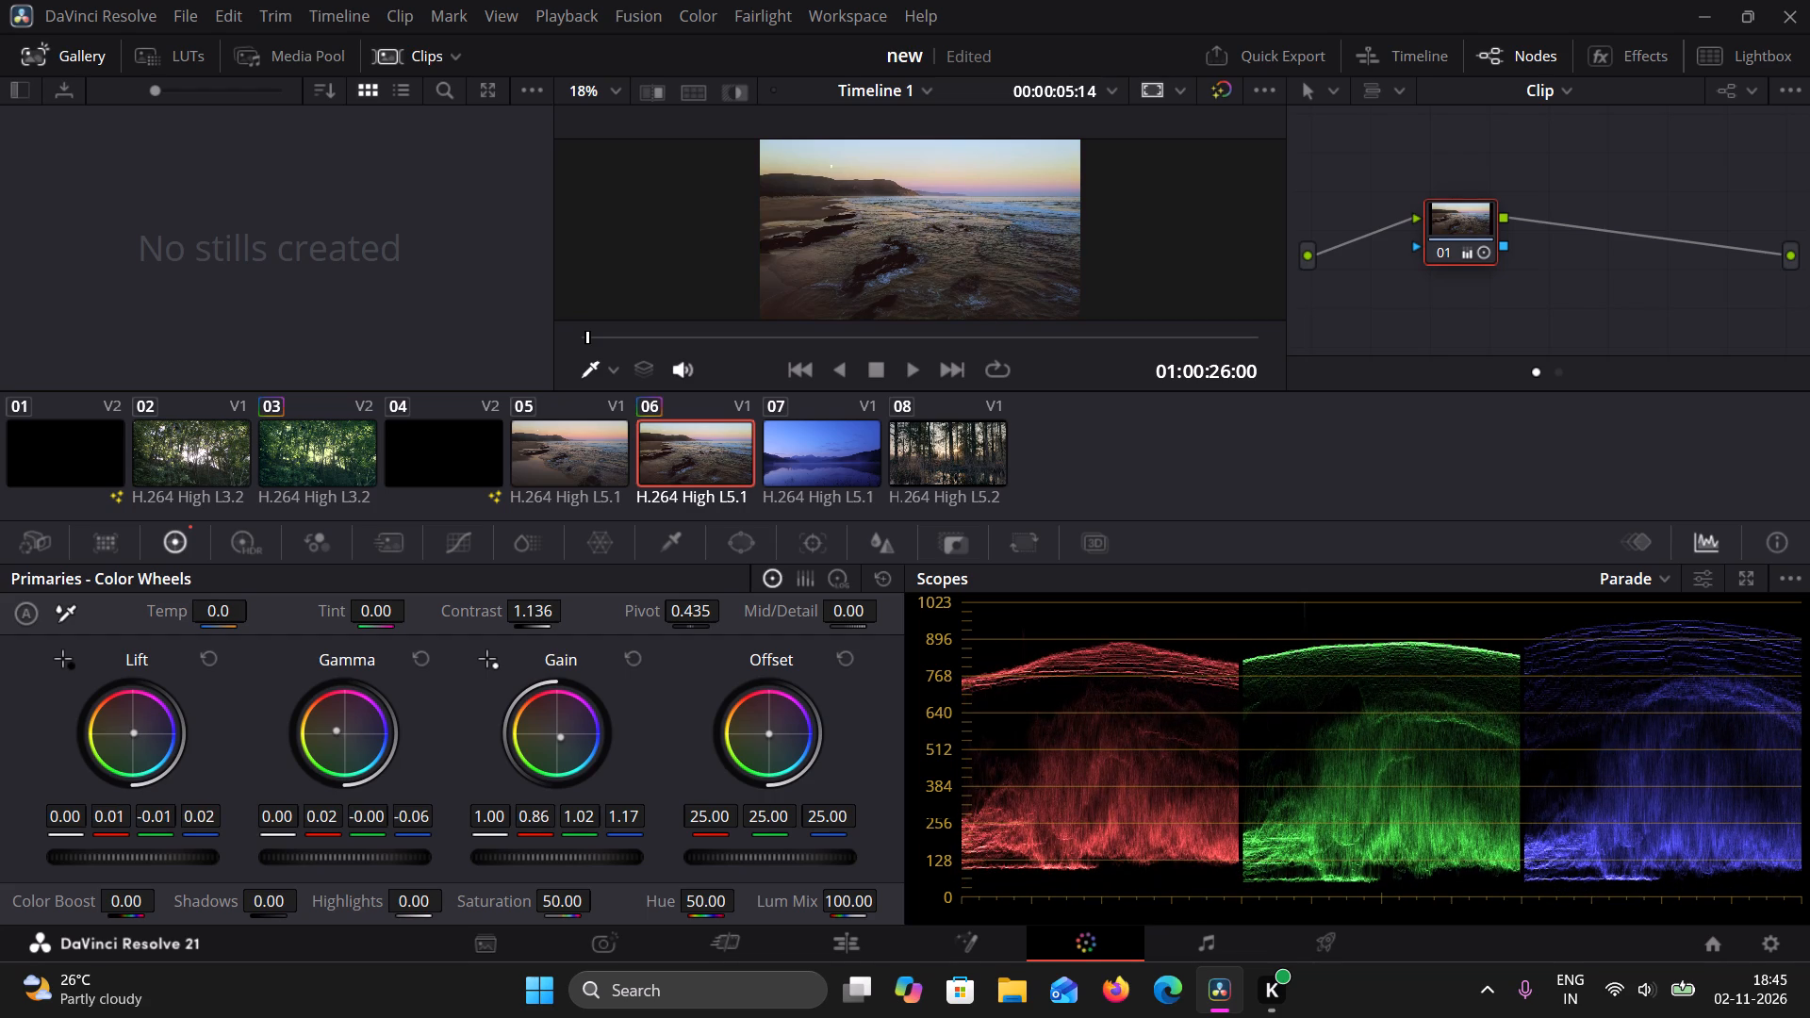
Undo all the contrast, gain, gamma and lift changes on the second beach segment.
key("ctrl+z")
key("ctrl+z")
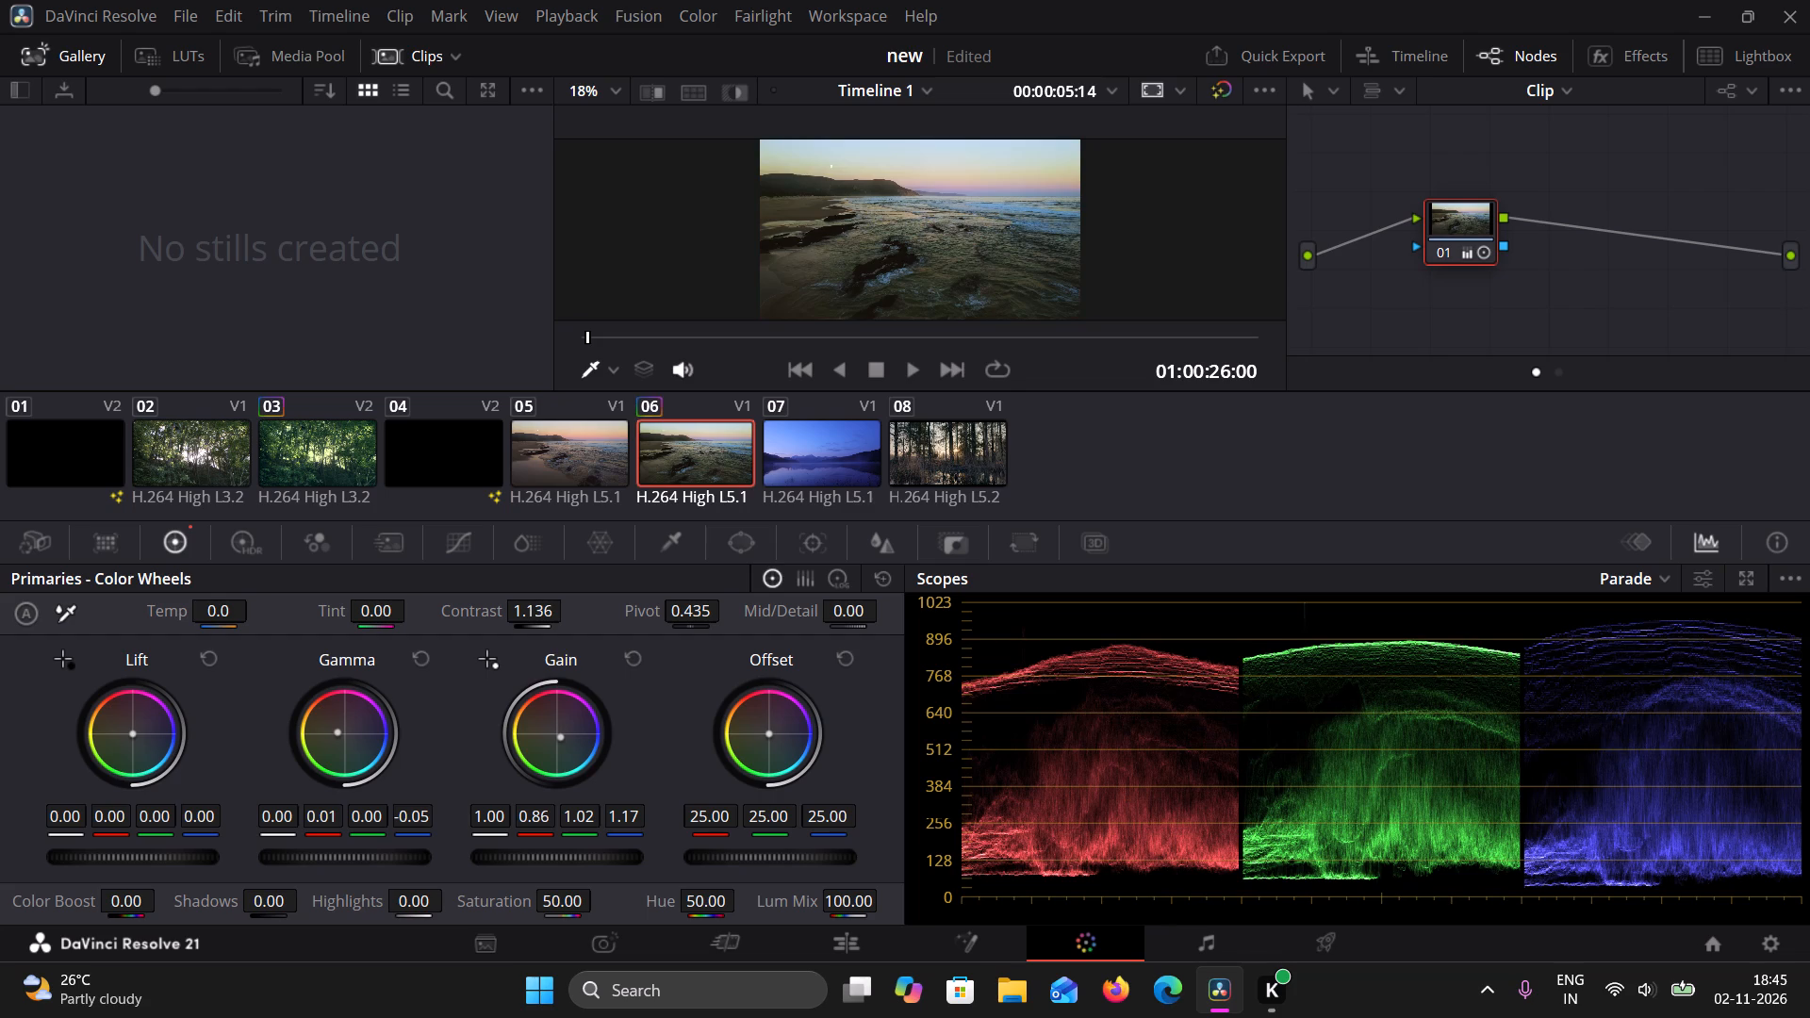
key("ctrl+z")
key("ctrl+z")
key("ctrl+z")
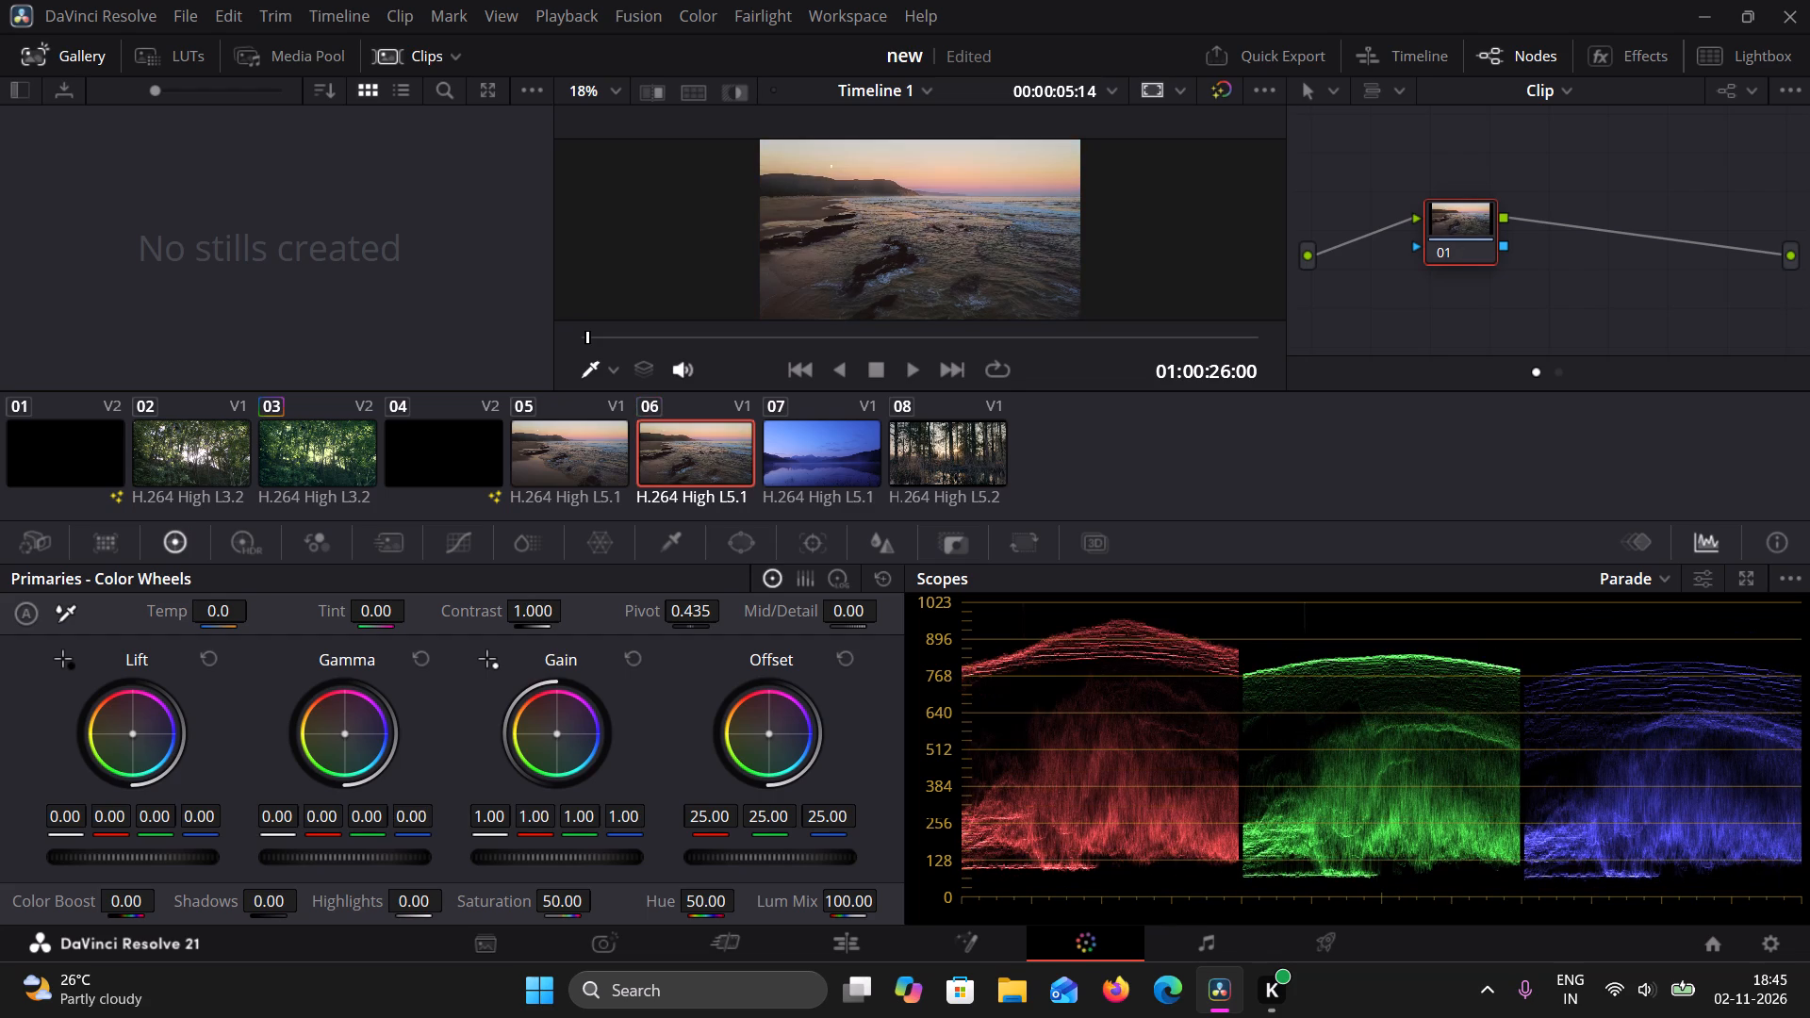
Grade the second beach segment with offset about 23.84/24.75/29.53 and gain RGB about 1.01/1.01/0.87, nudging gamma slightly.
left_click_drag(769, 737, 771, 737)
left_click_drag(771, 737, 800, 745)
left_click_drag(560, 735, 534, 732)
left_click(342, 738)
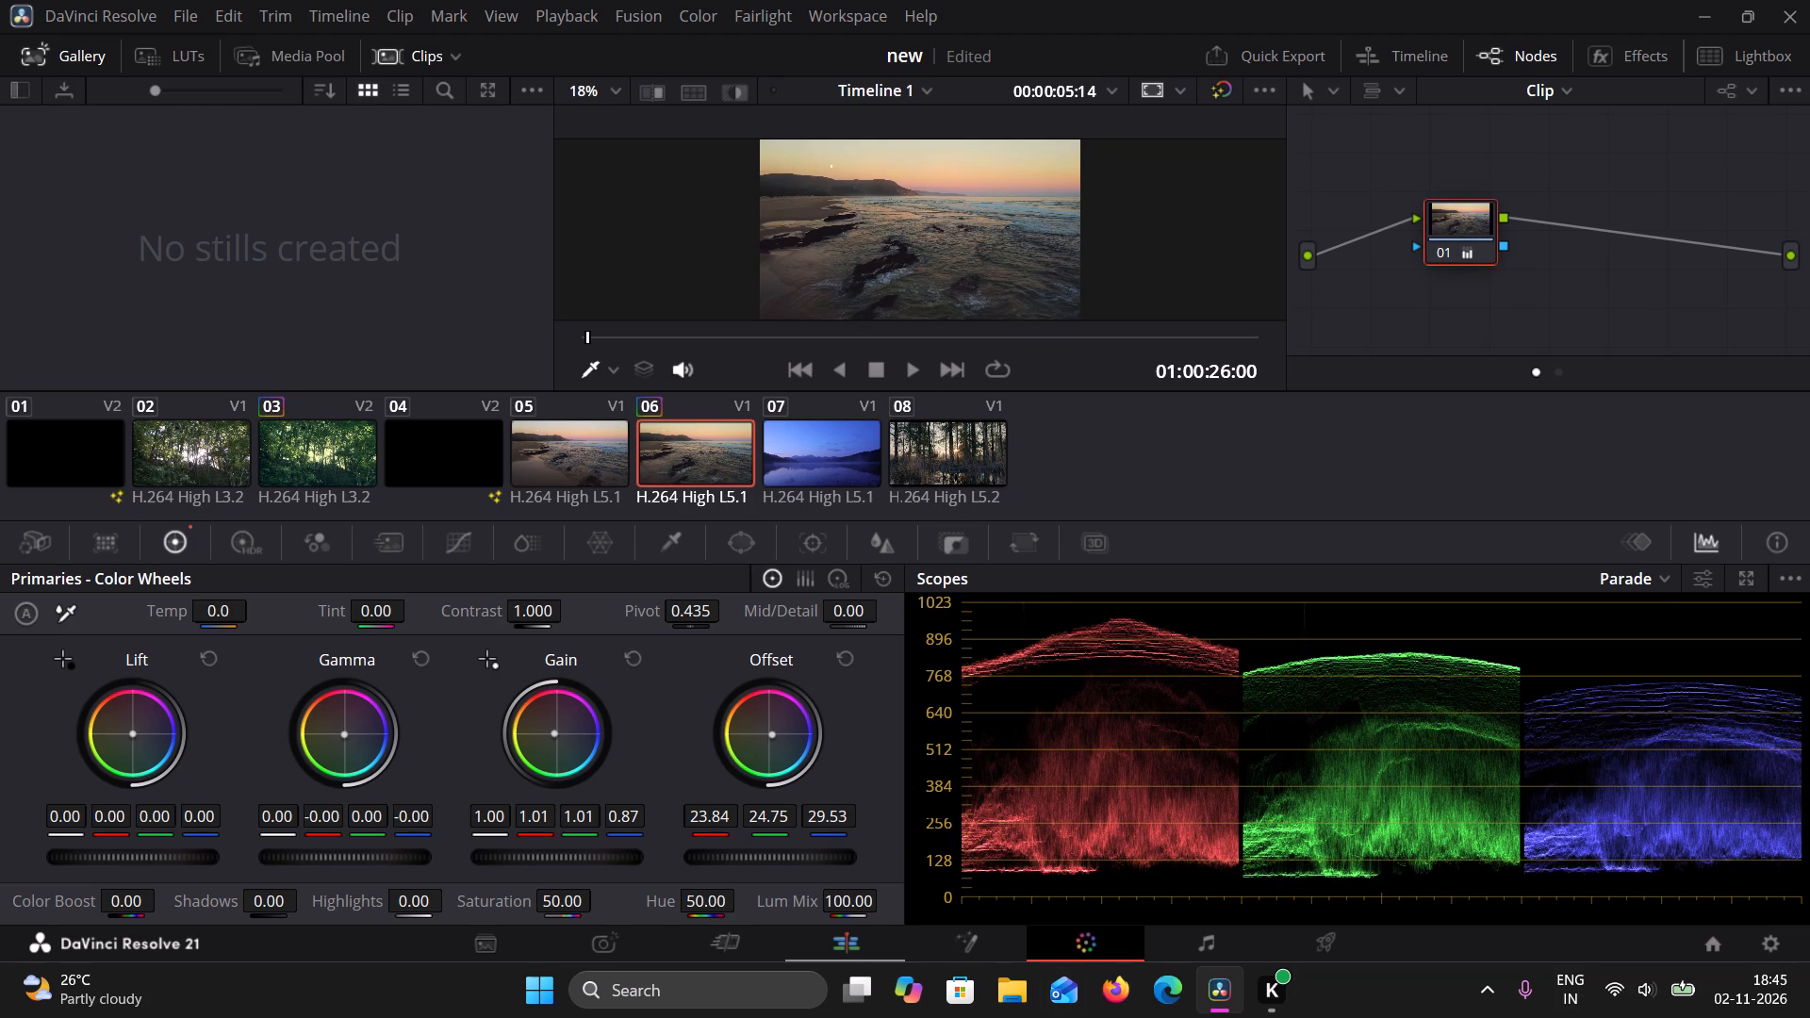
Return to the edit timeline and play across the beach cut from about 01:00:24:04 to compare the ungraded and graded segments.
left_click(617, 932)
left_click(852, 945)
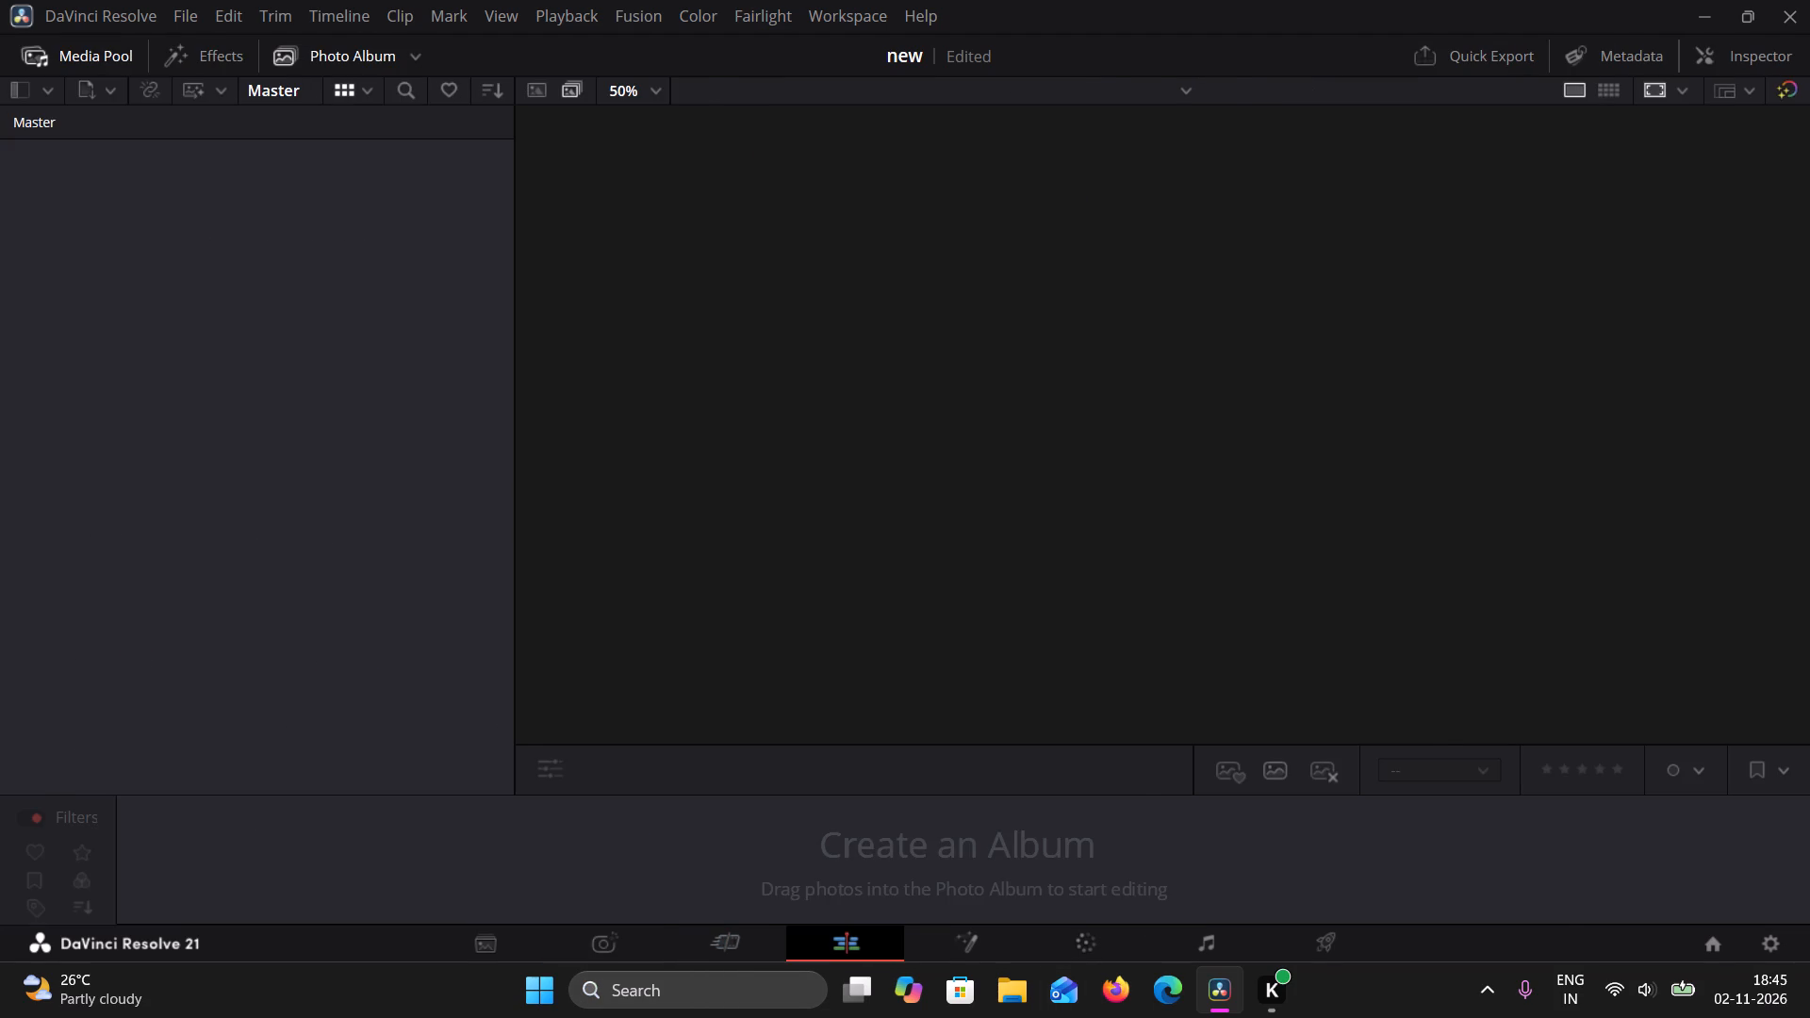
left_click_drag(1072, 666, 1017, 673)
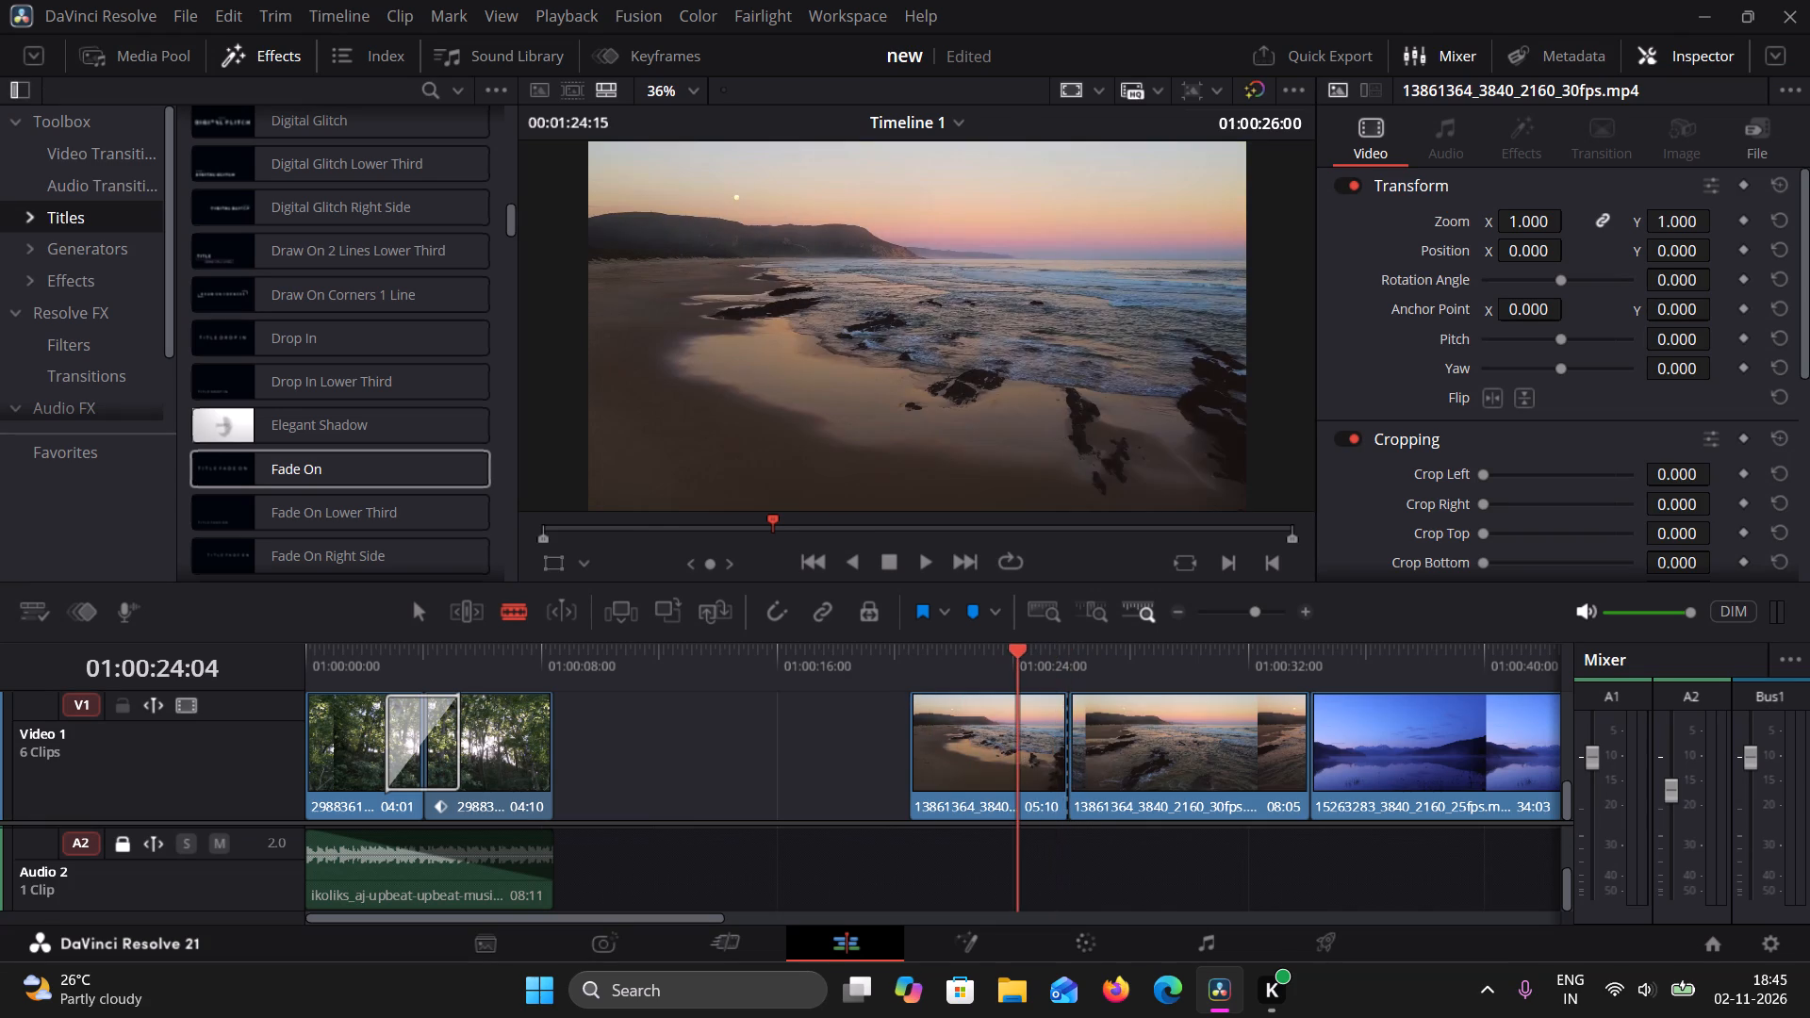
left_click(931, 564)
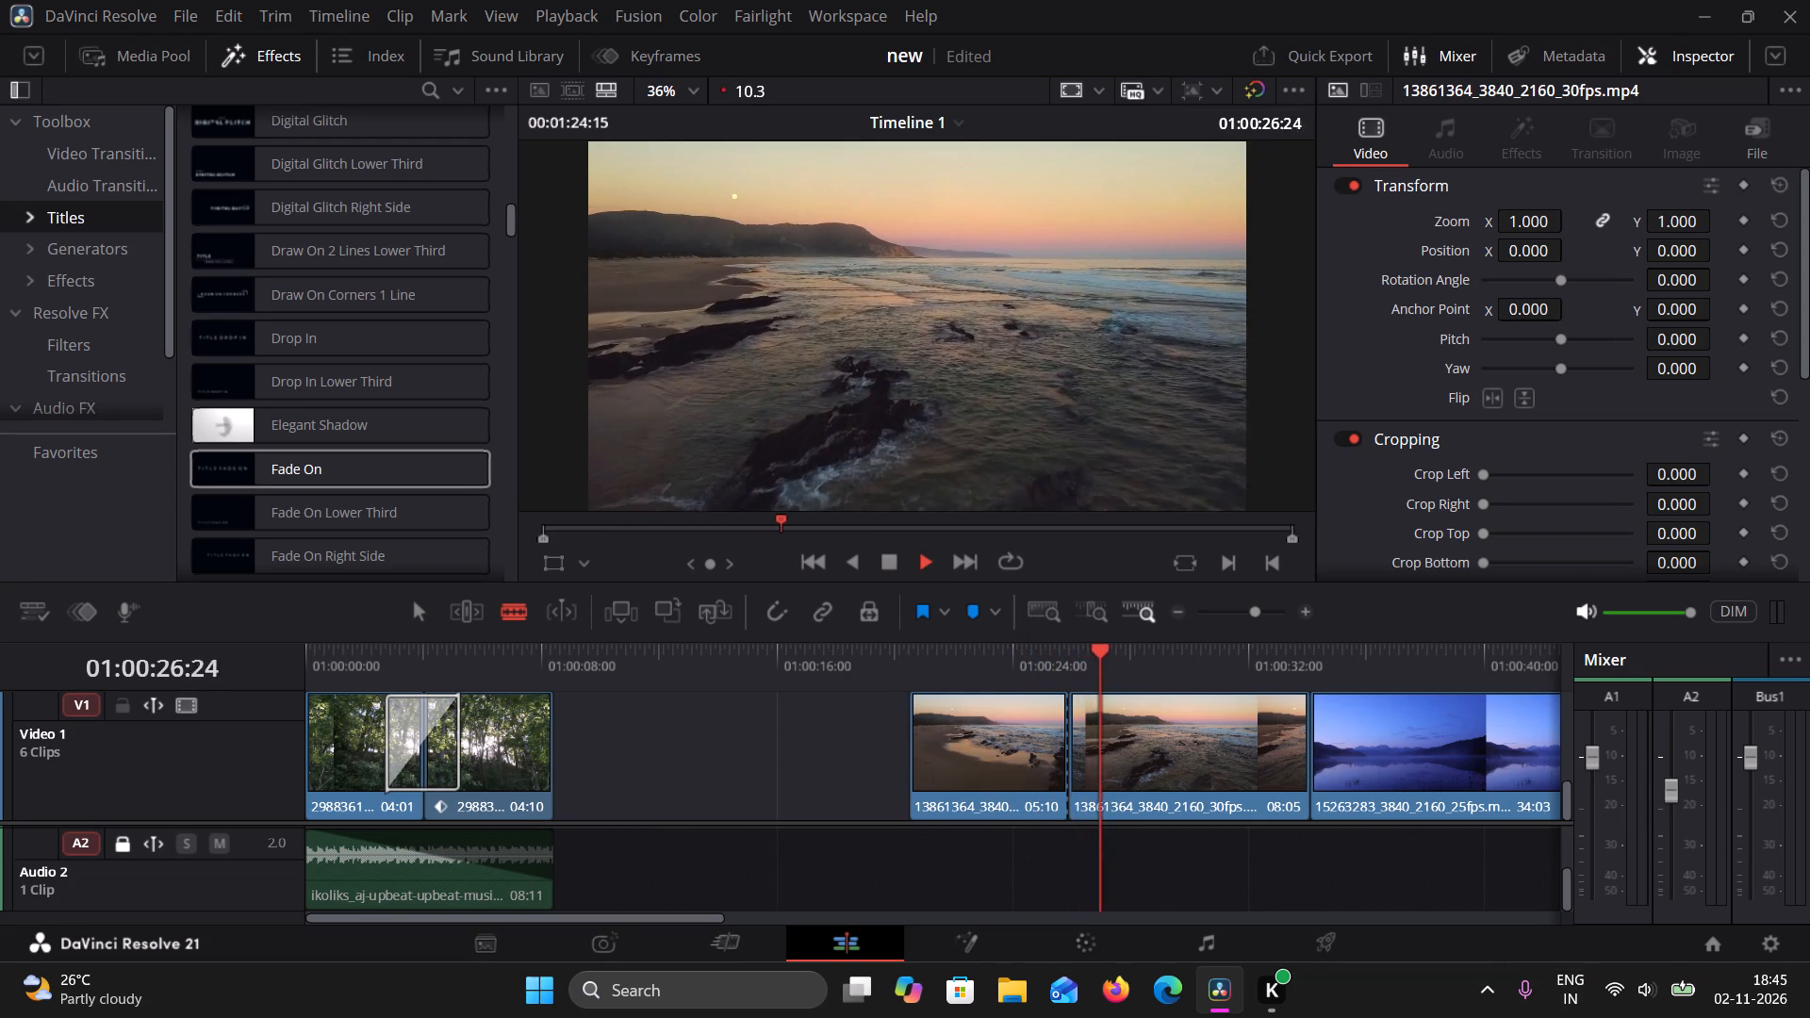
left_click(894, 565)
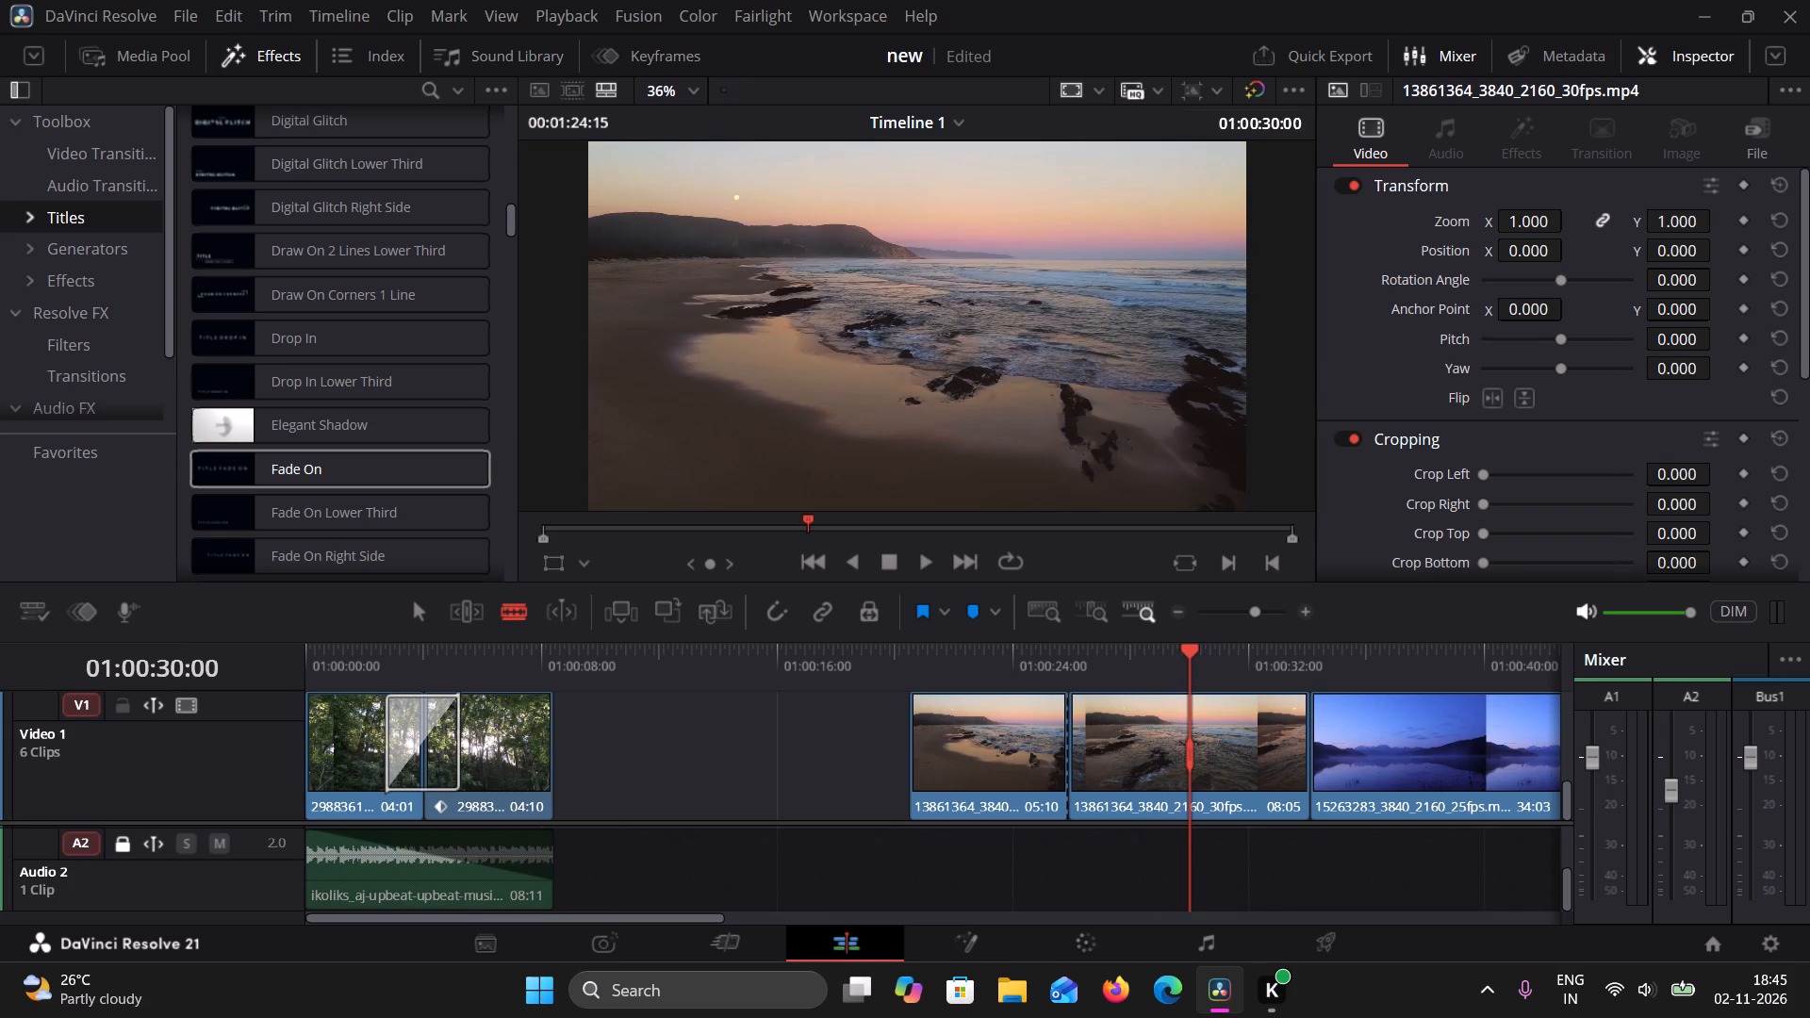
left_click_drag(1195, 649, 1046, 689)
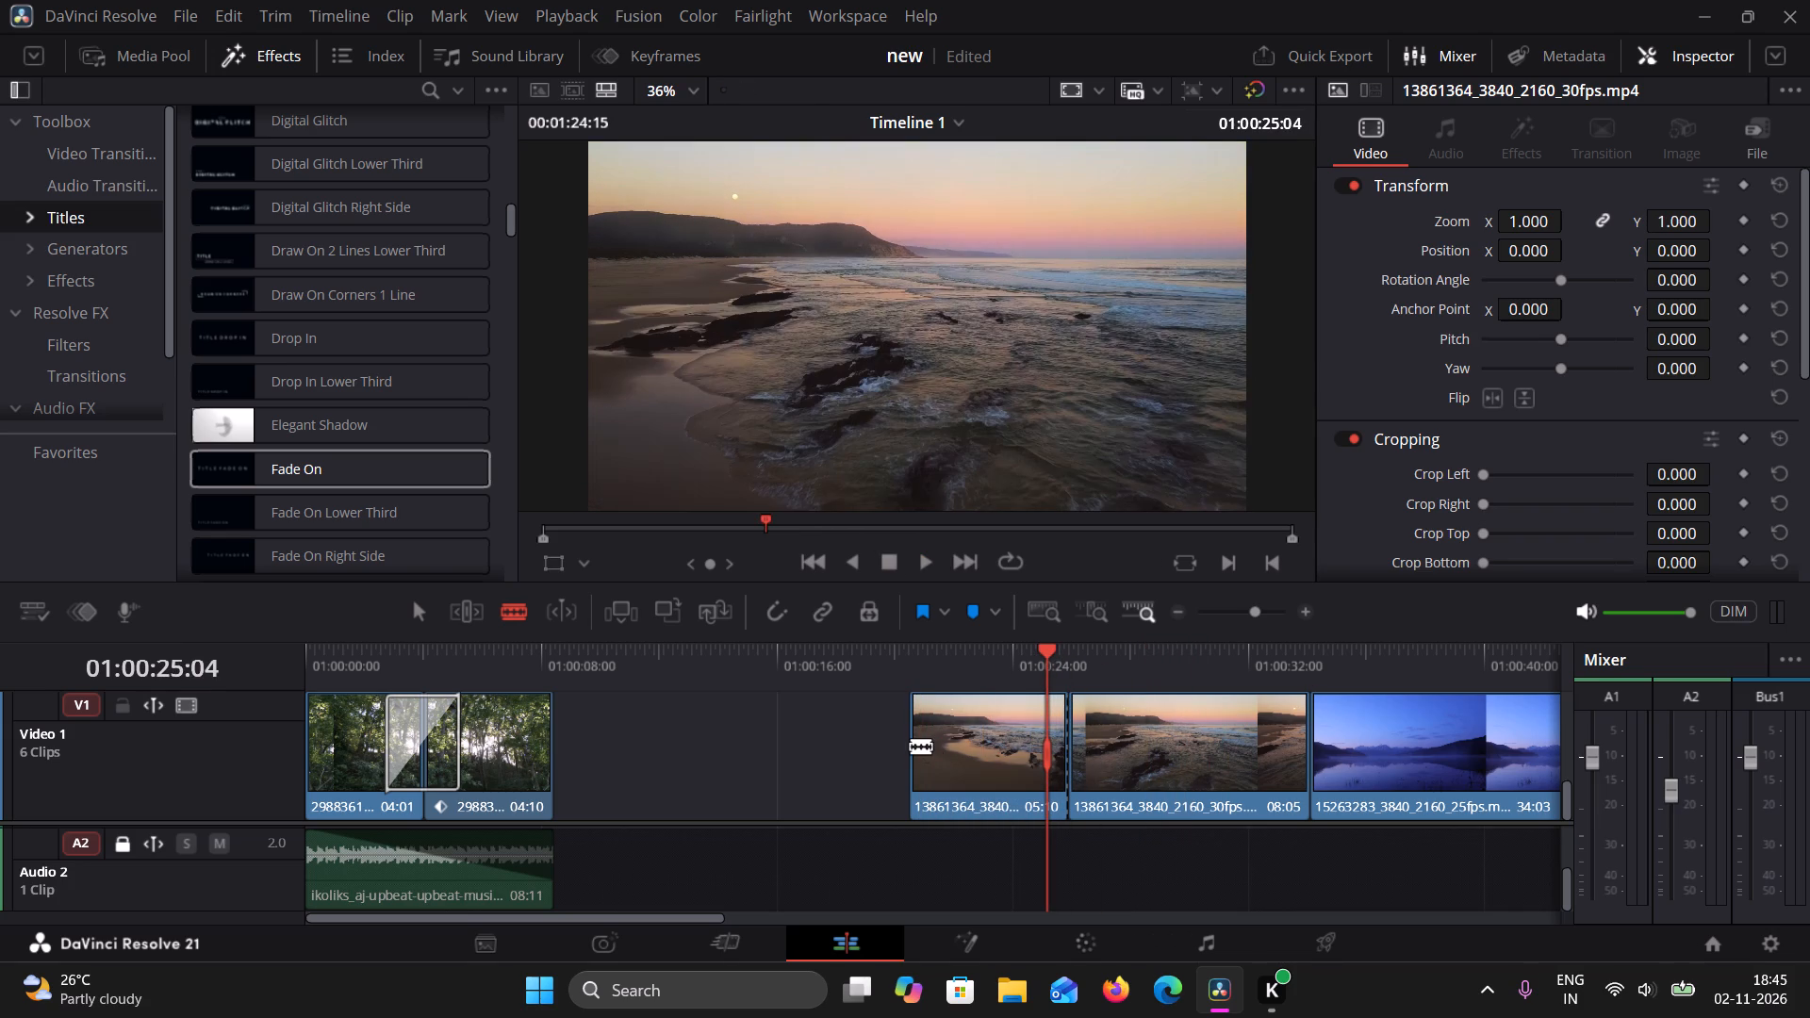
Cut the first beach segment at about 01:00:22:10 and ripple delete everything in it before that cut.
left_click(913, 747)
left_click(965, 749)
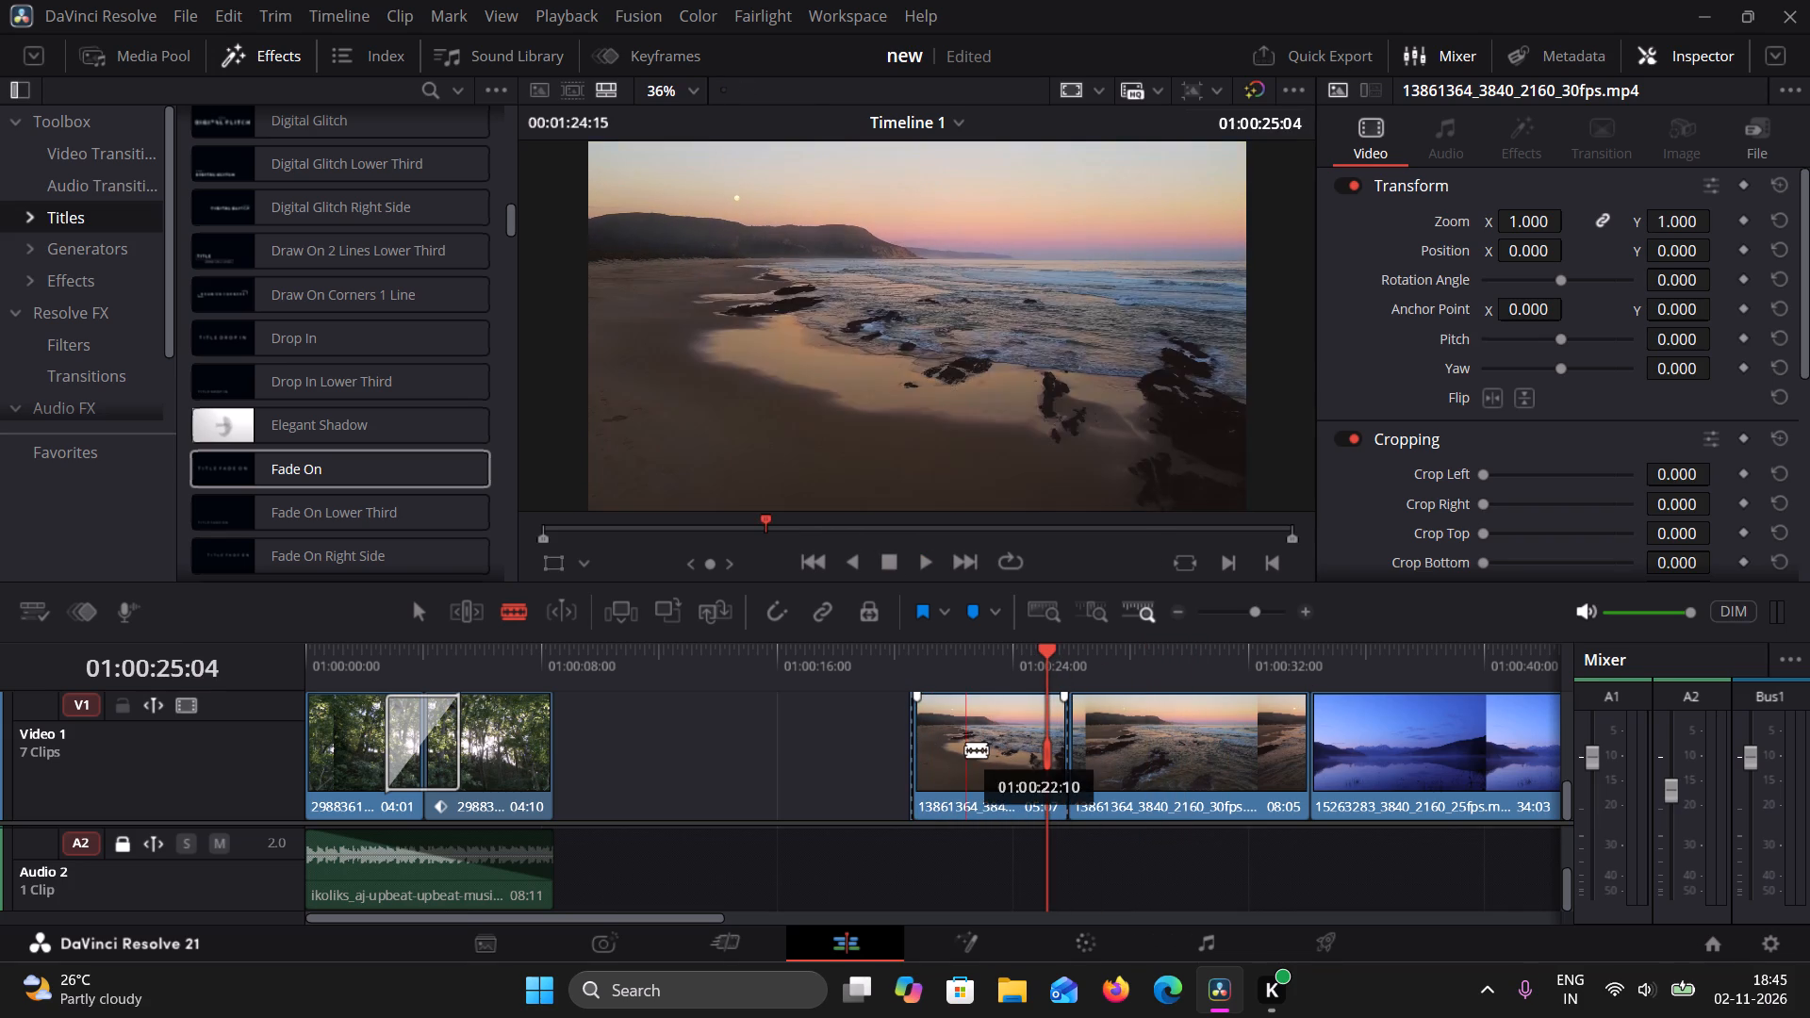
left_click(421, 616)
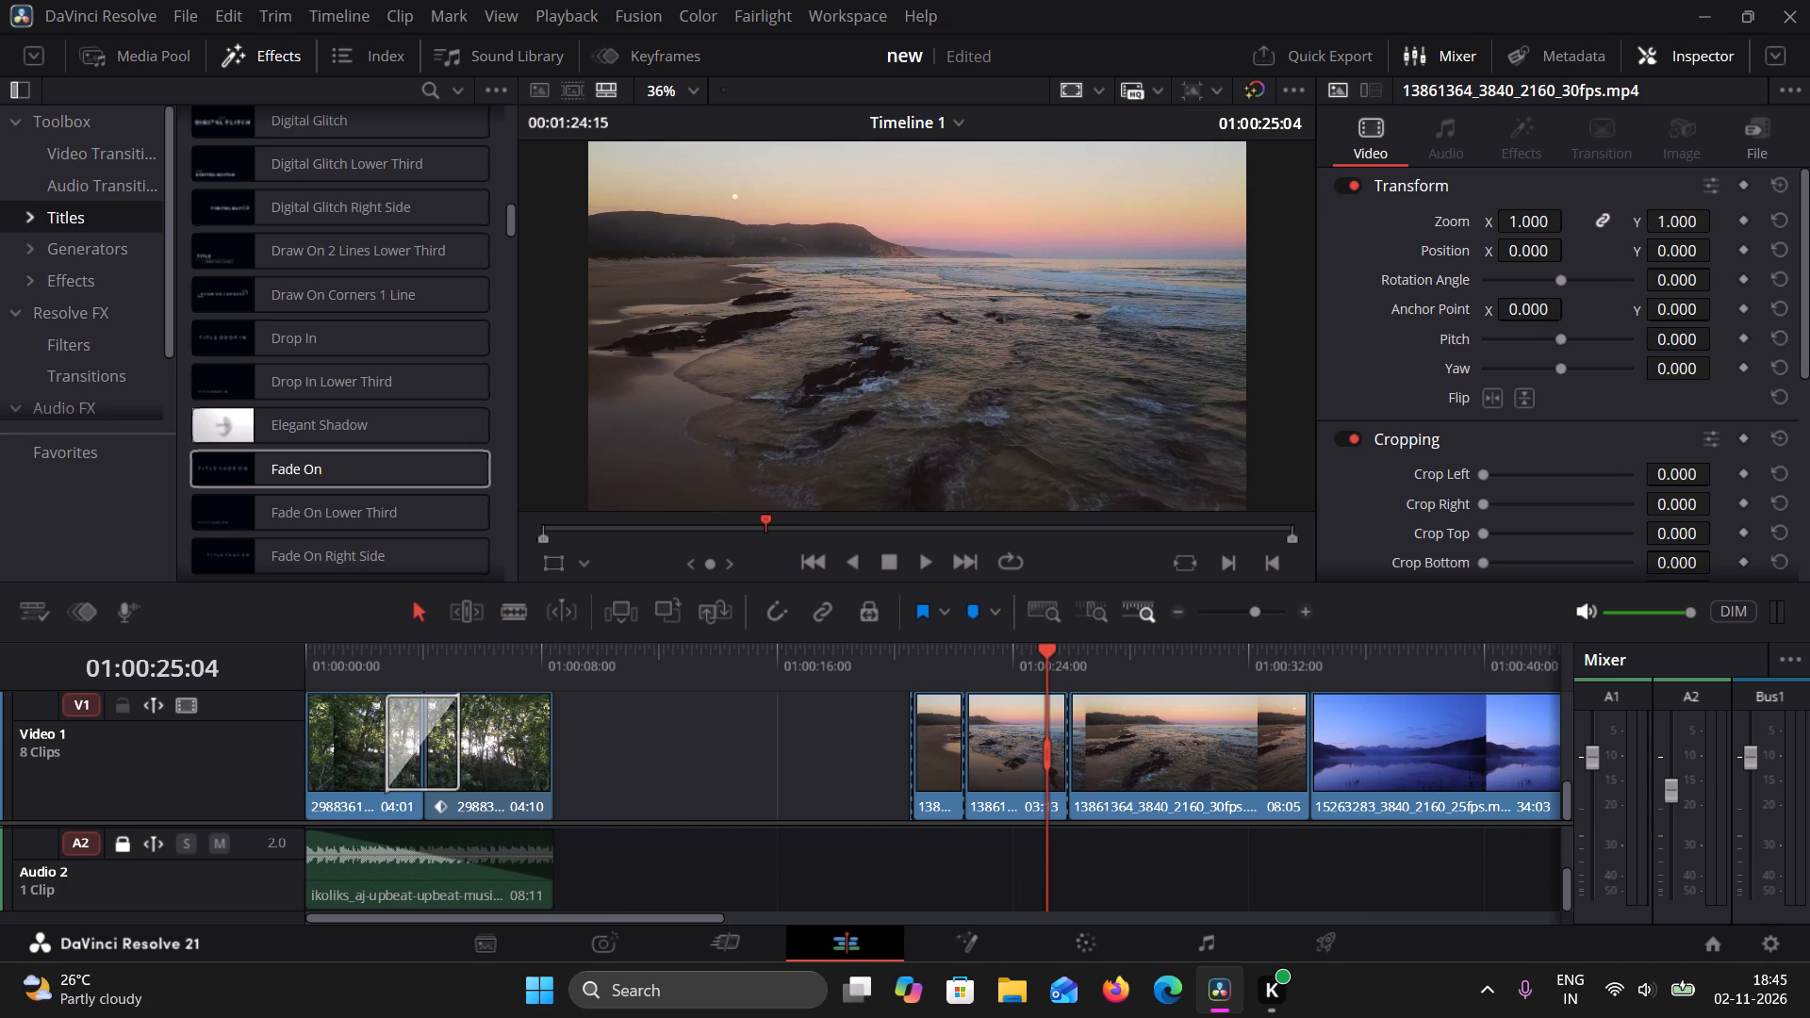
left_click_drag(749, 760, 978, 781)
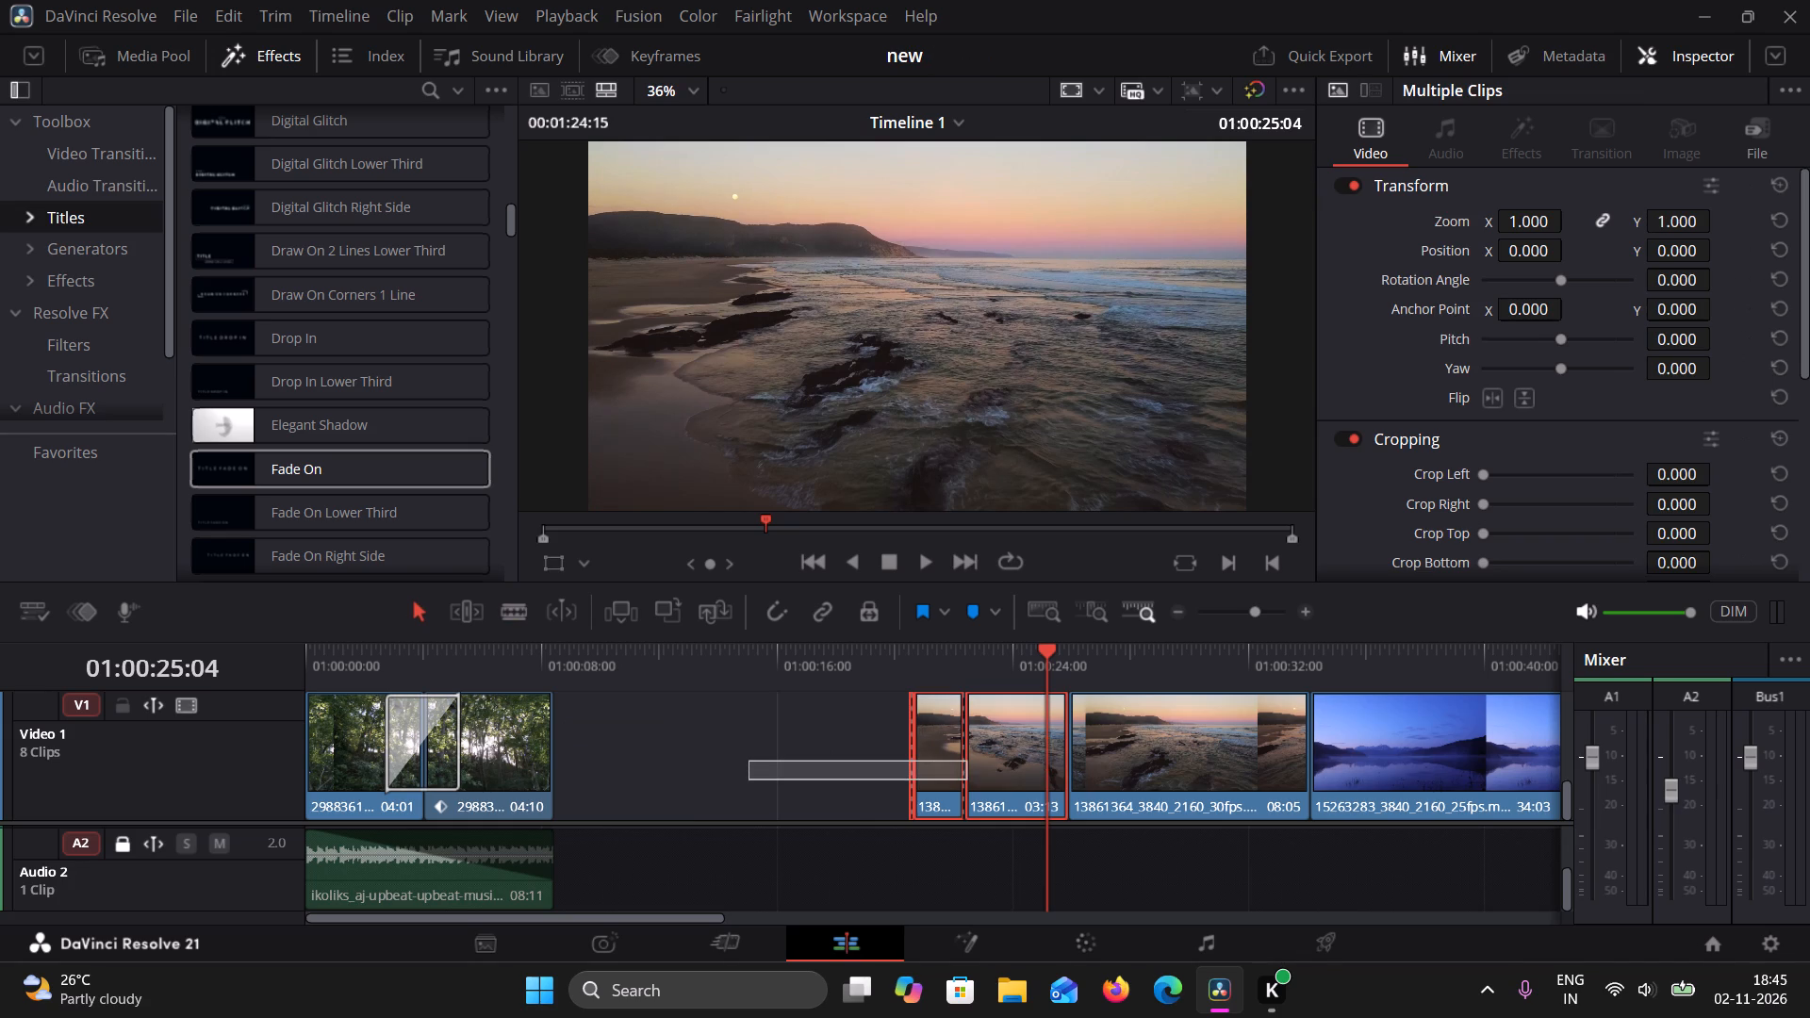
left_click_drag(978, 781, 961, 779)
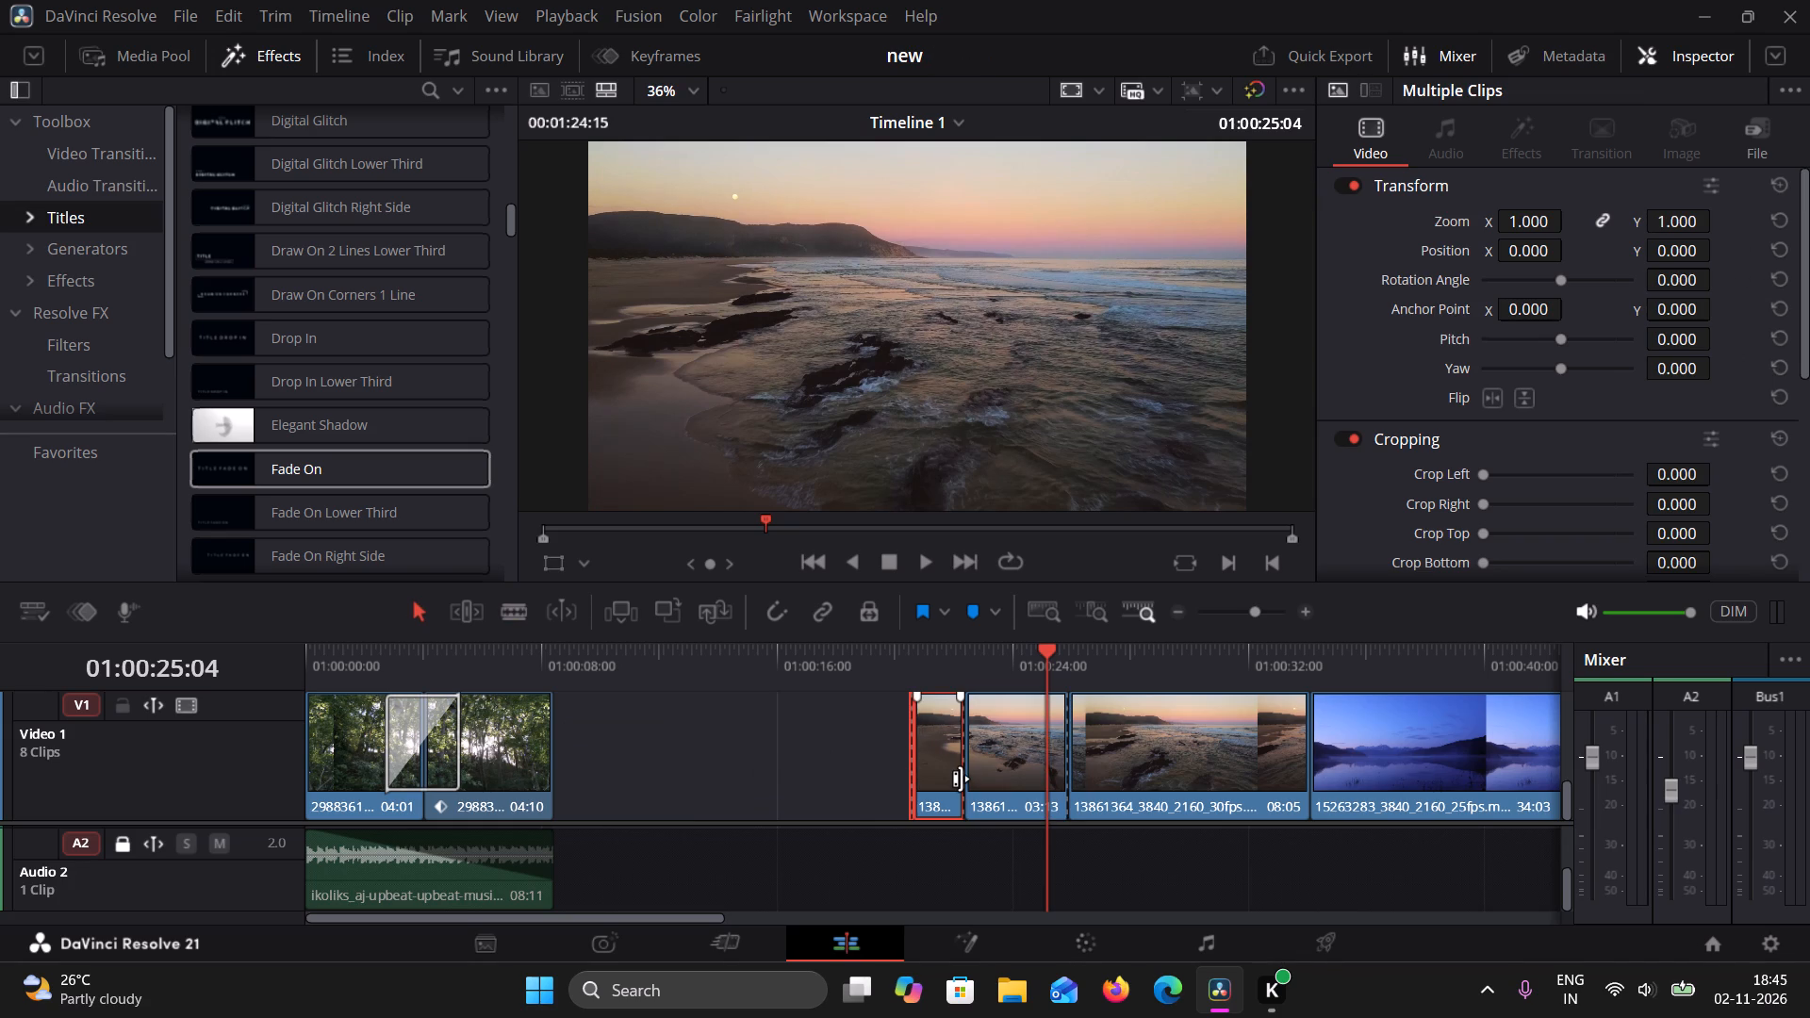
key("Delete")
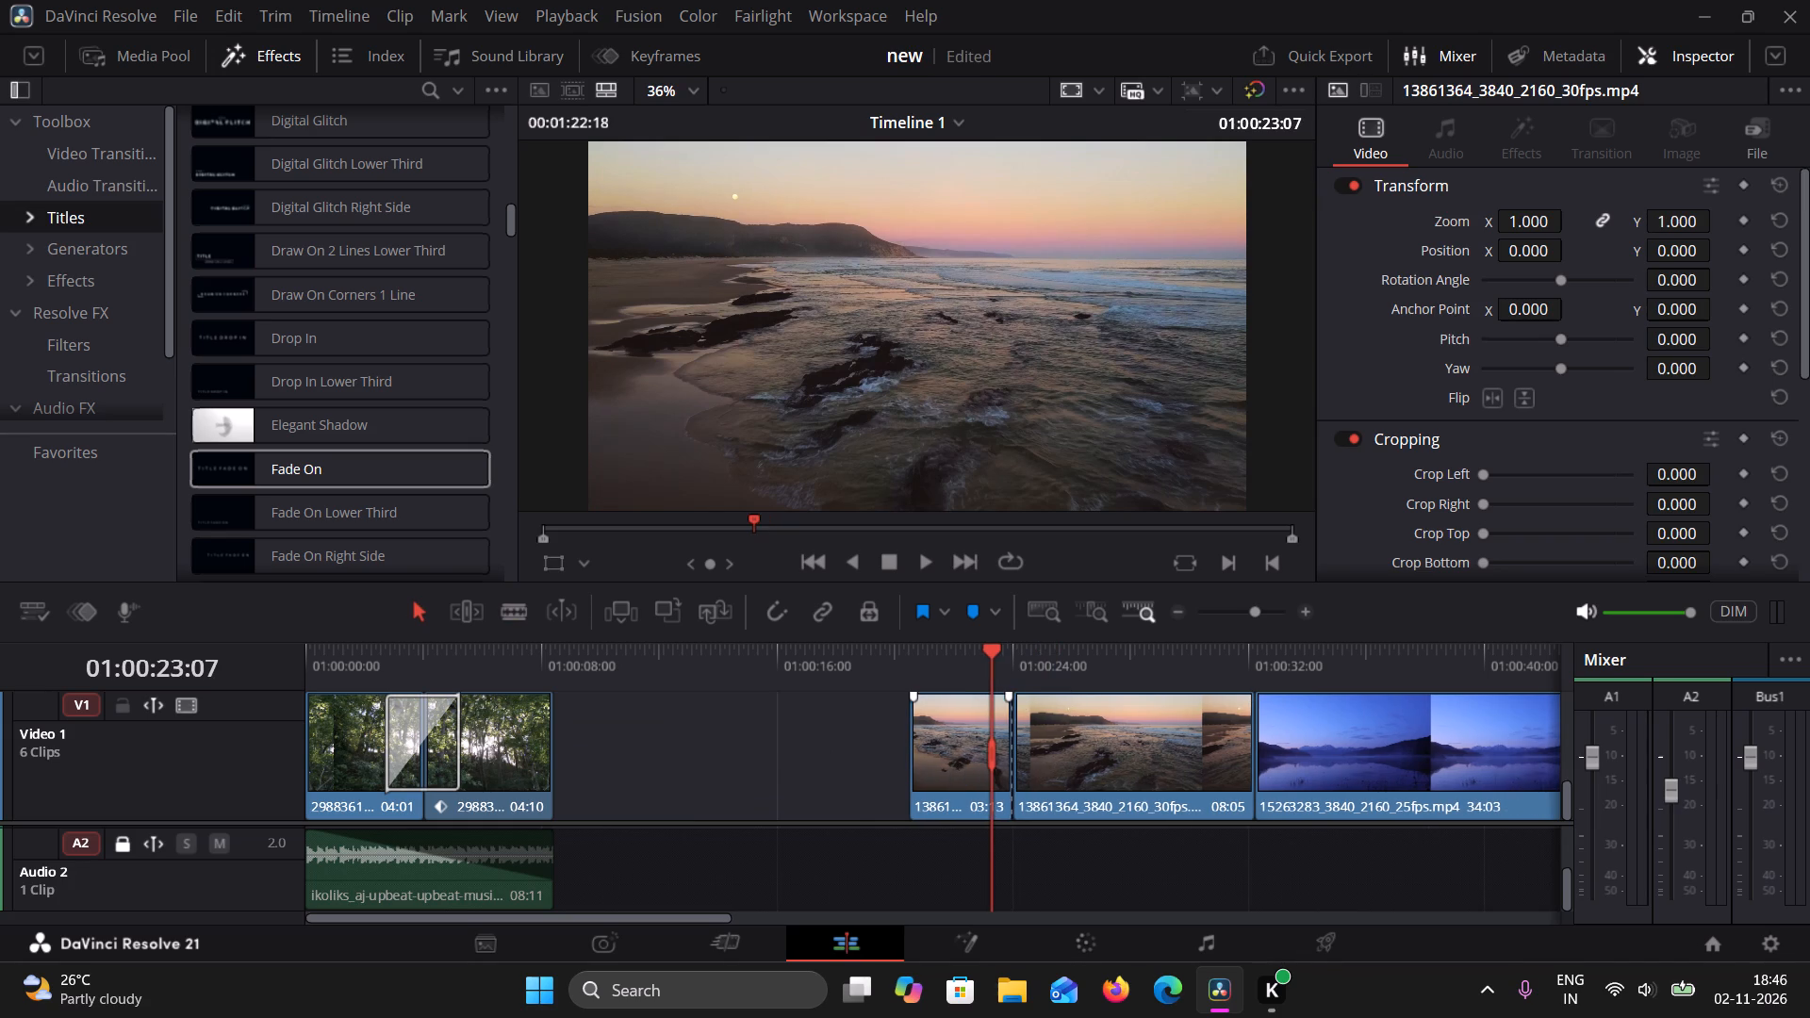
Split the blue lake clip on Video 1 so that its first segment is 04:19 long.
left_click_drag(987, 650, 1358, 680)
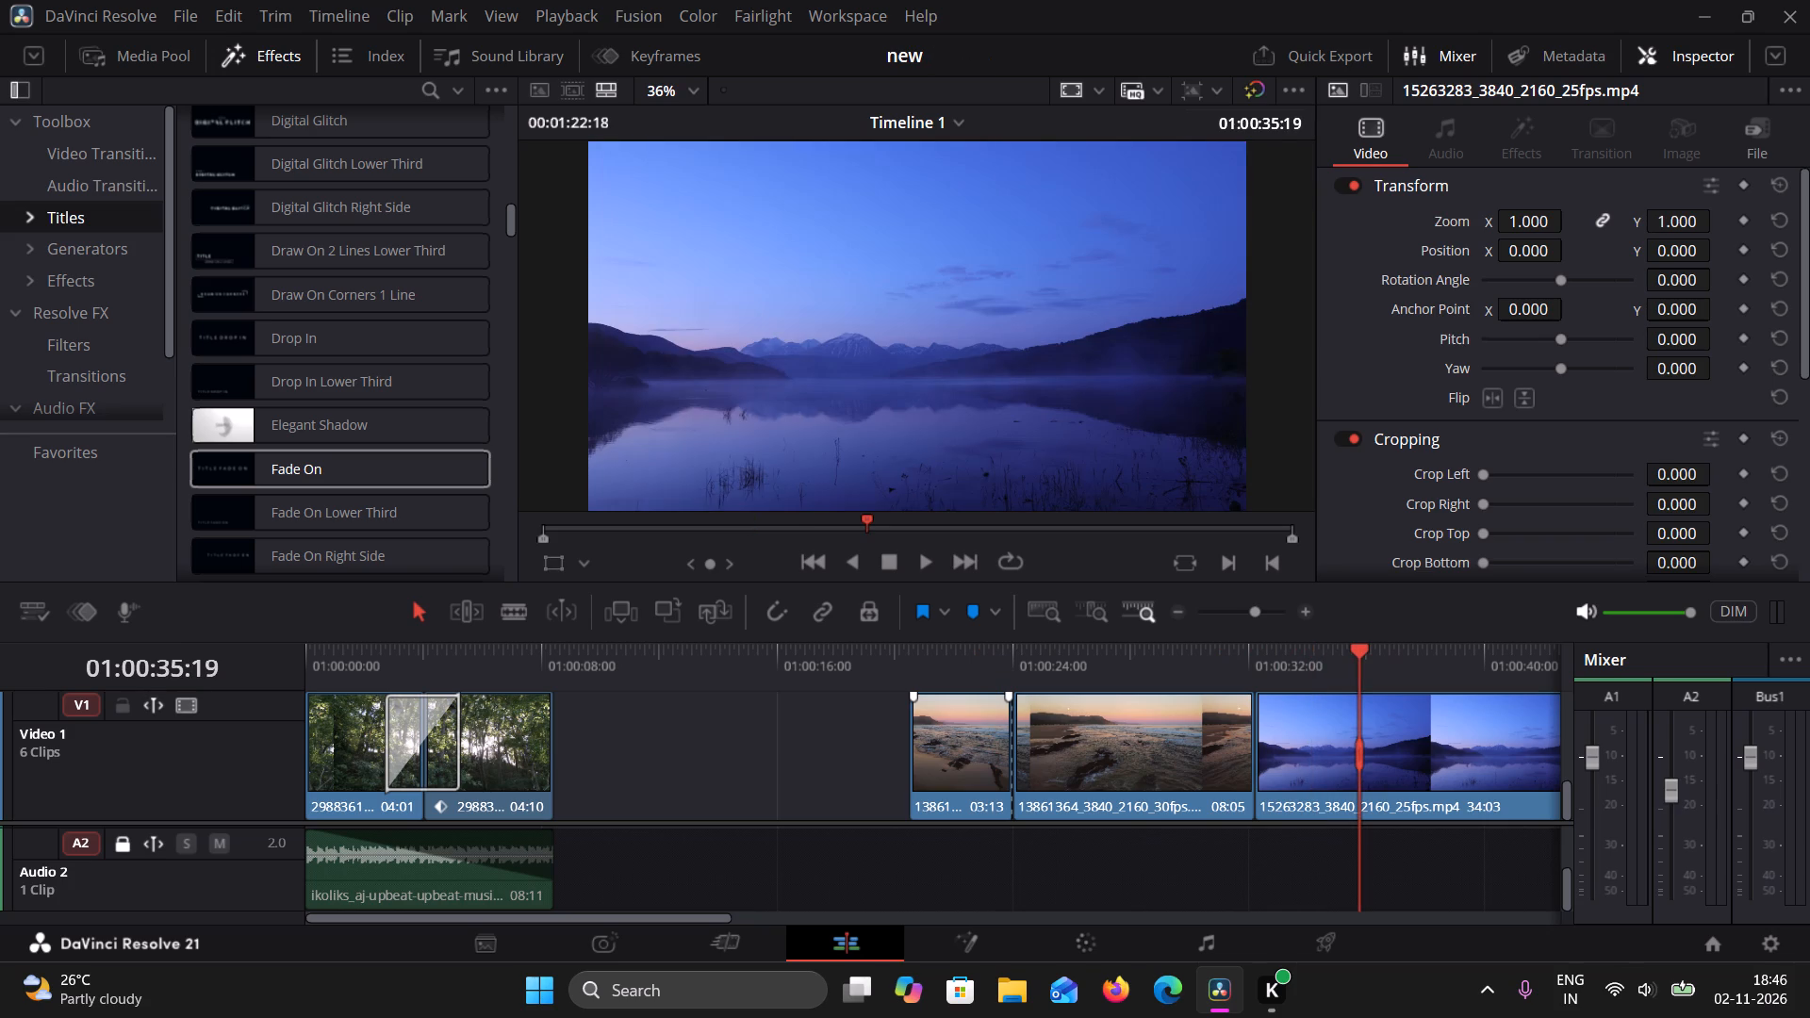
left_click(496, 608)
left_click(1395, 727)
left_click(406, 609)
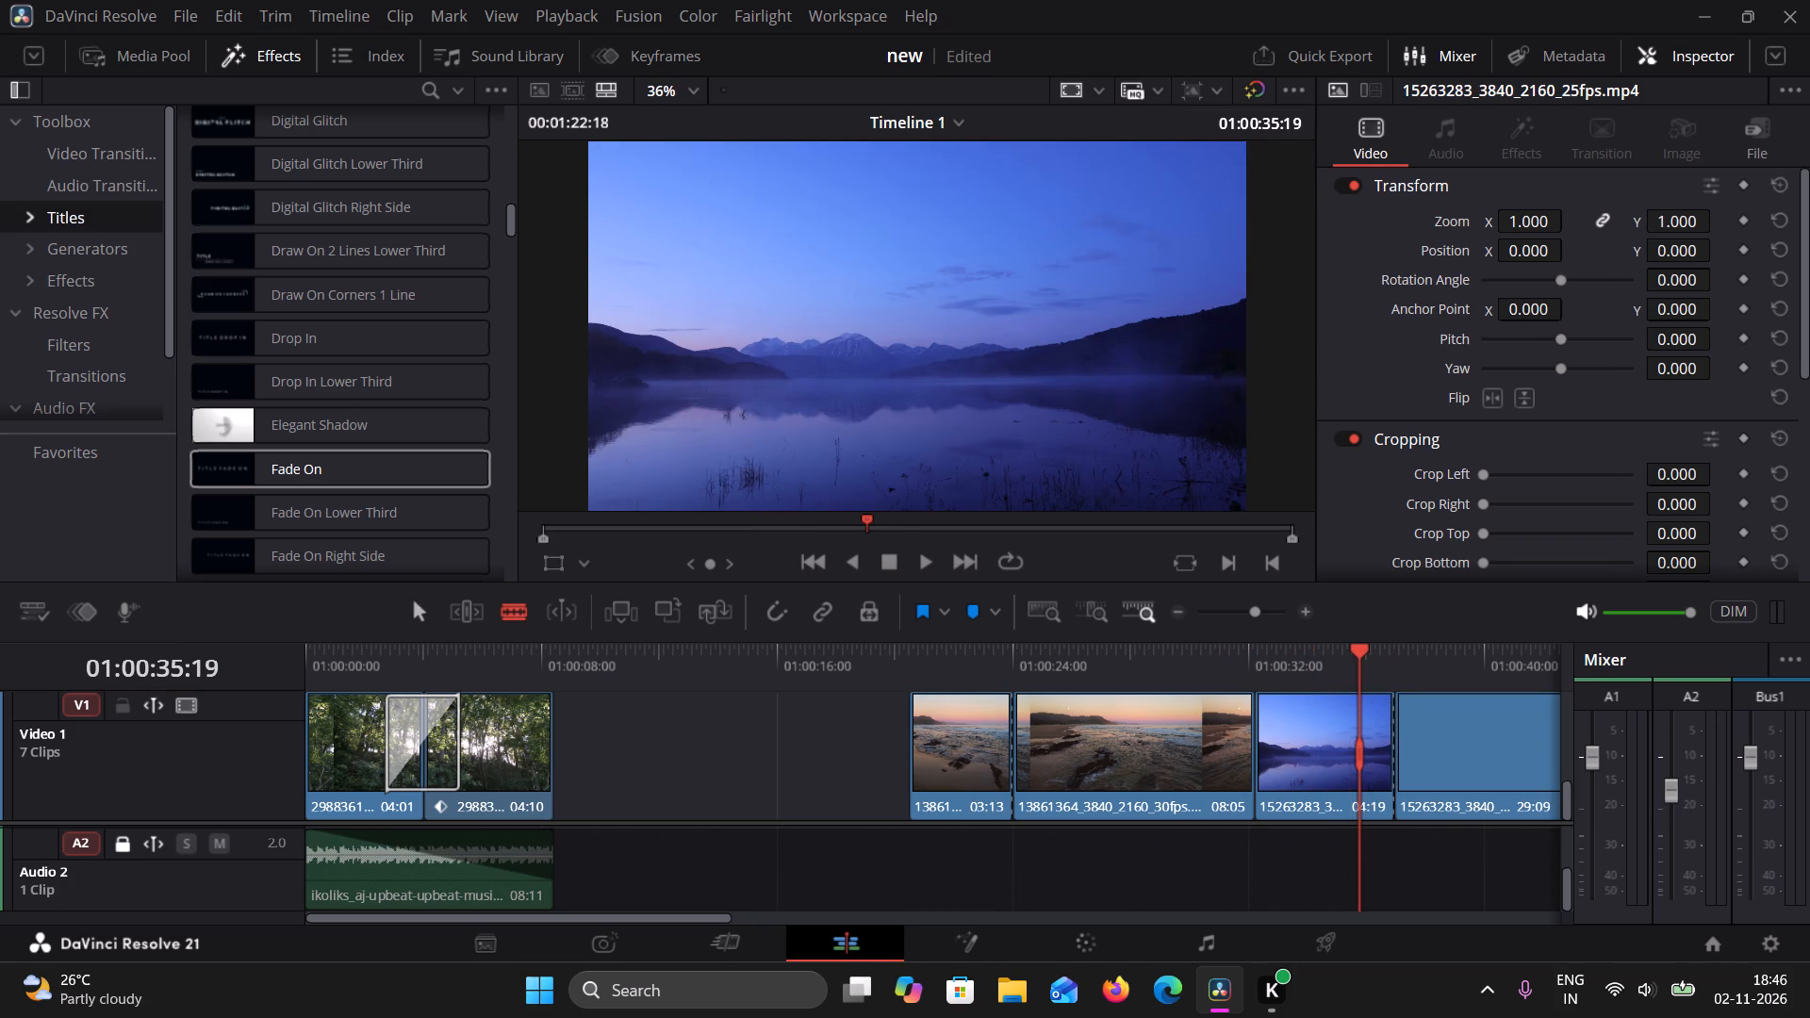
Grade the first lake segment with contrast 1.374, tint 34.50, gamma RGB about -0.02/0.01/-0.04 and gain RGB about 0.90/1.00/1.32.
left_click(1478, 754)
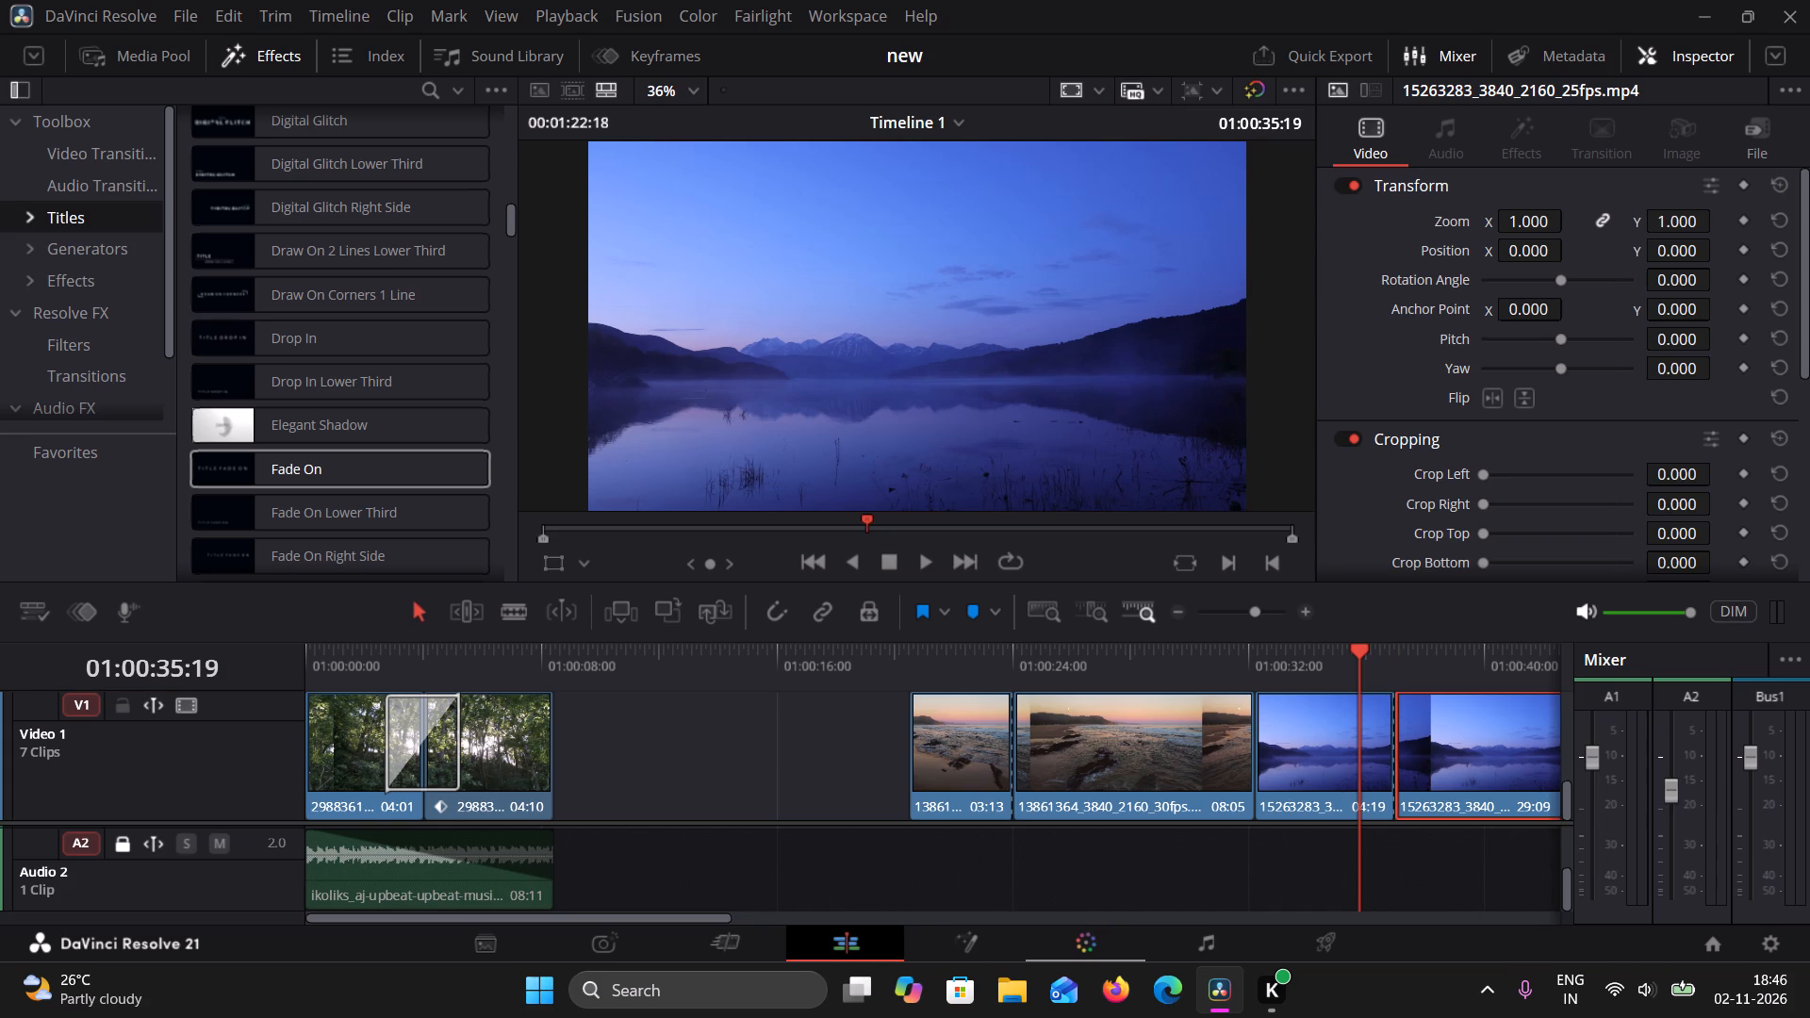
left_click(1093, 946)
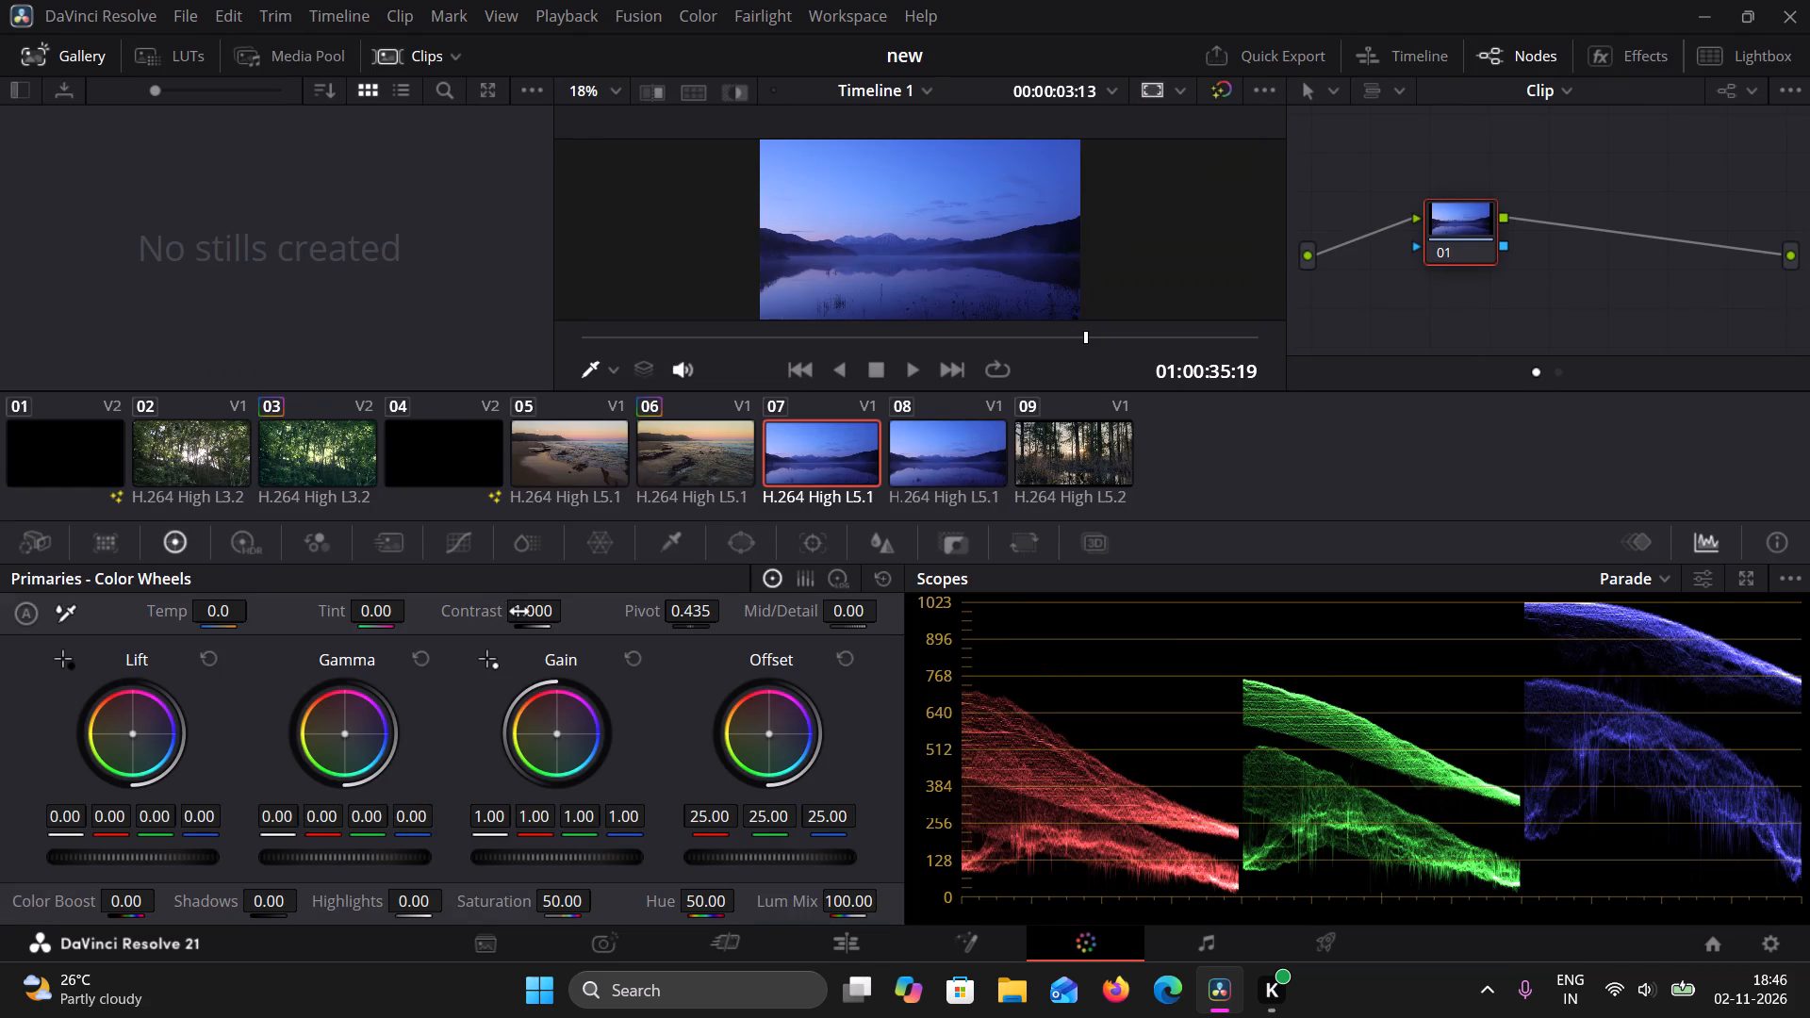
left_click_drag(519, 612, 740, 625)
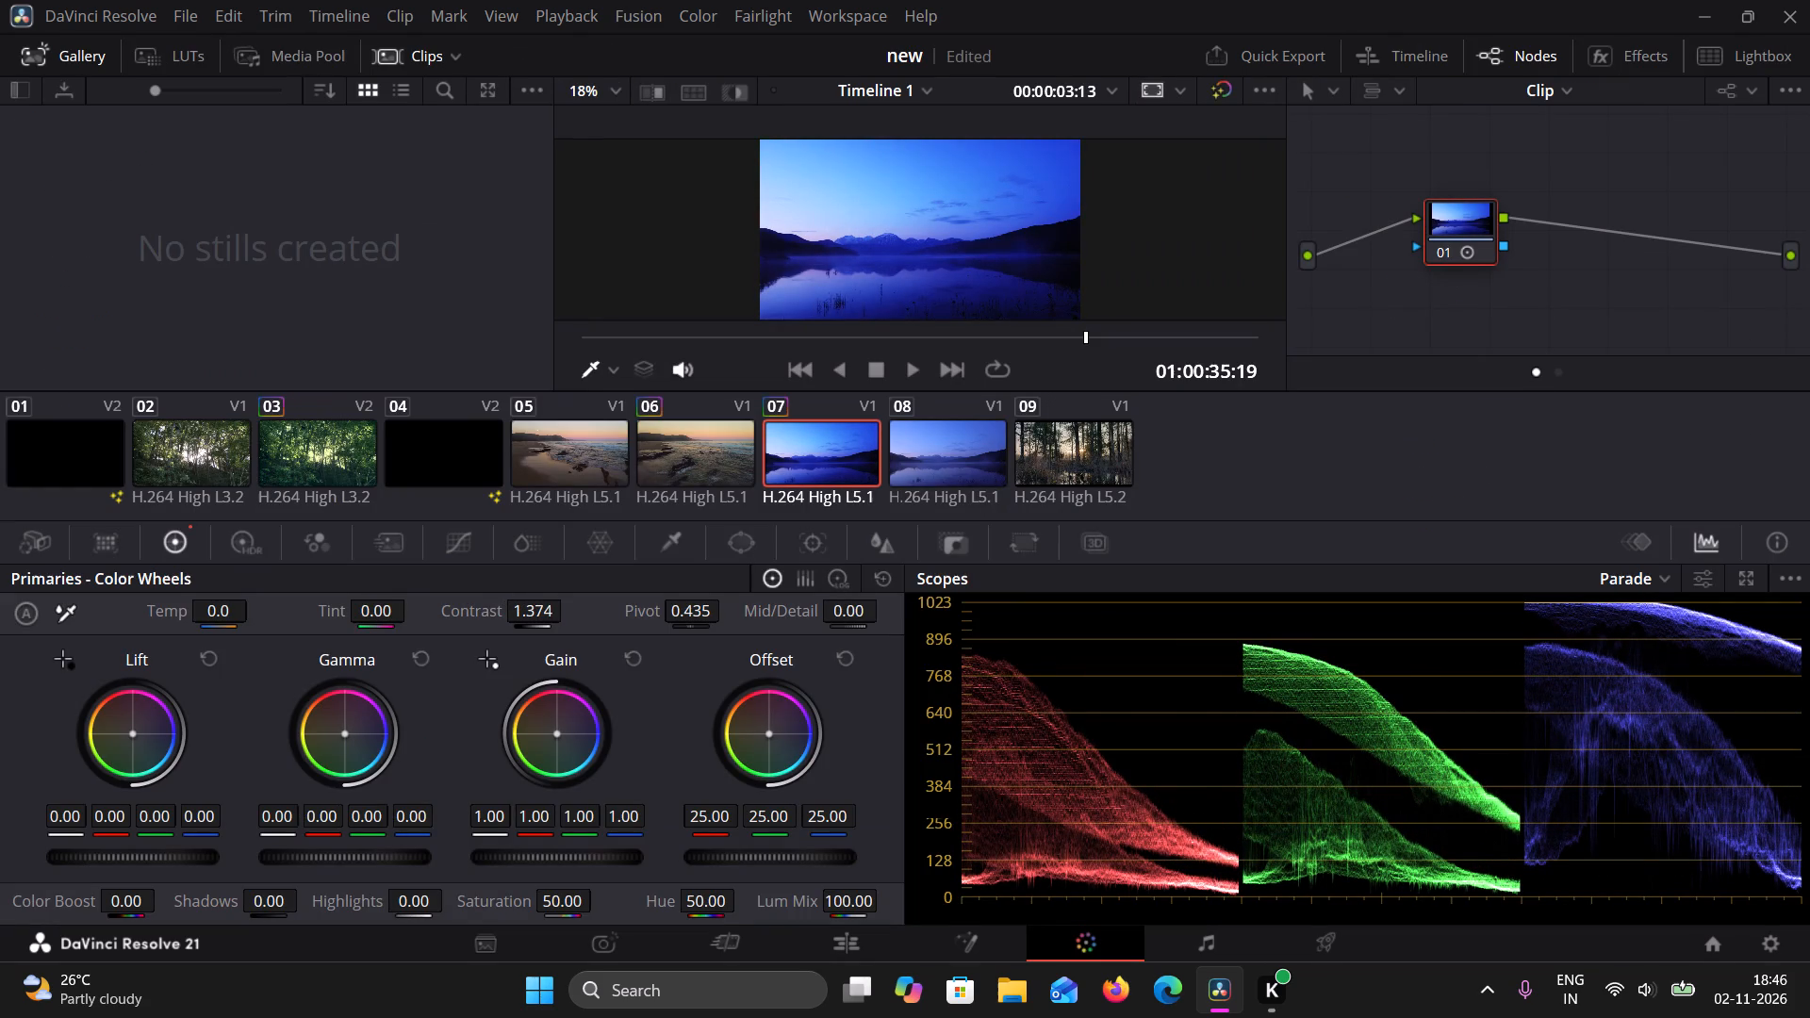
left_click_drag(360, 620, 442, 603)
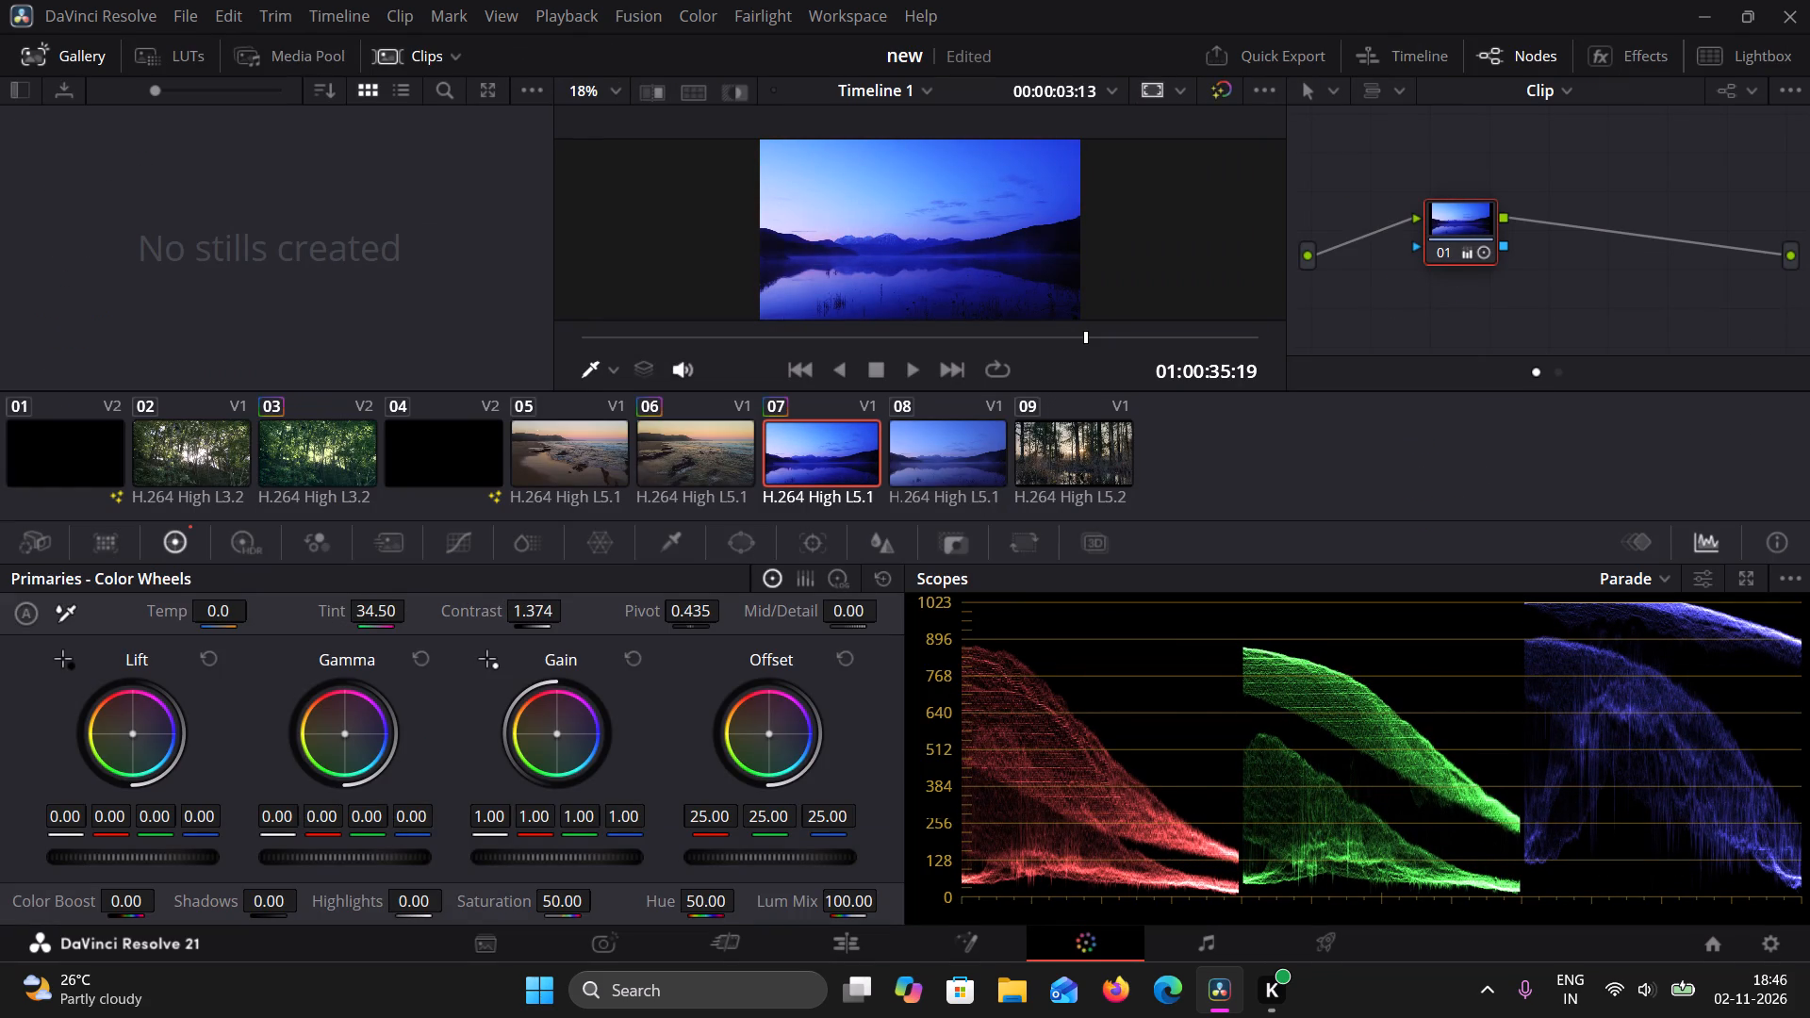
left_click_drag(343, 730, 288, 763)
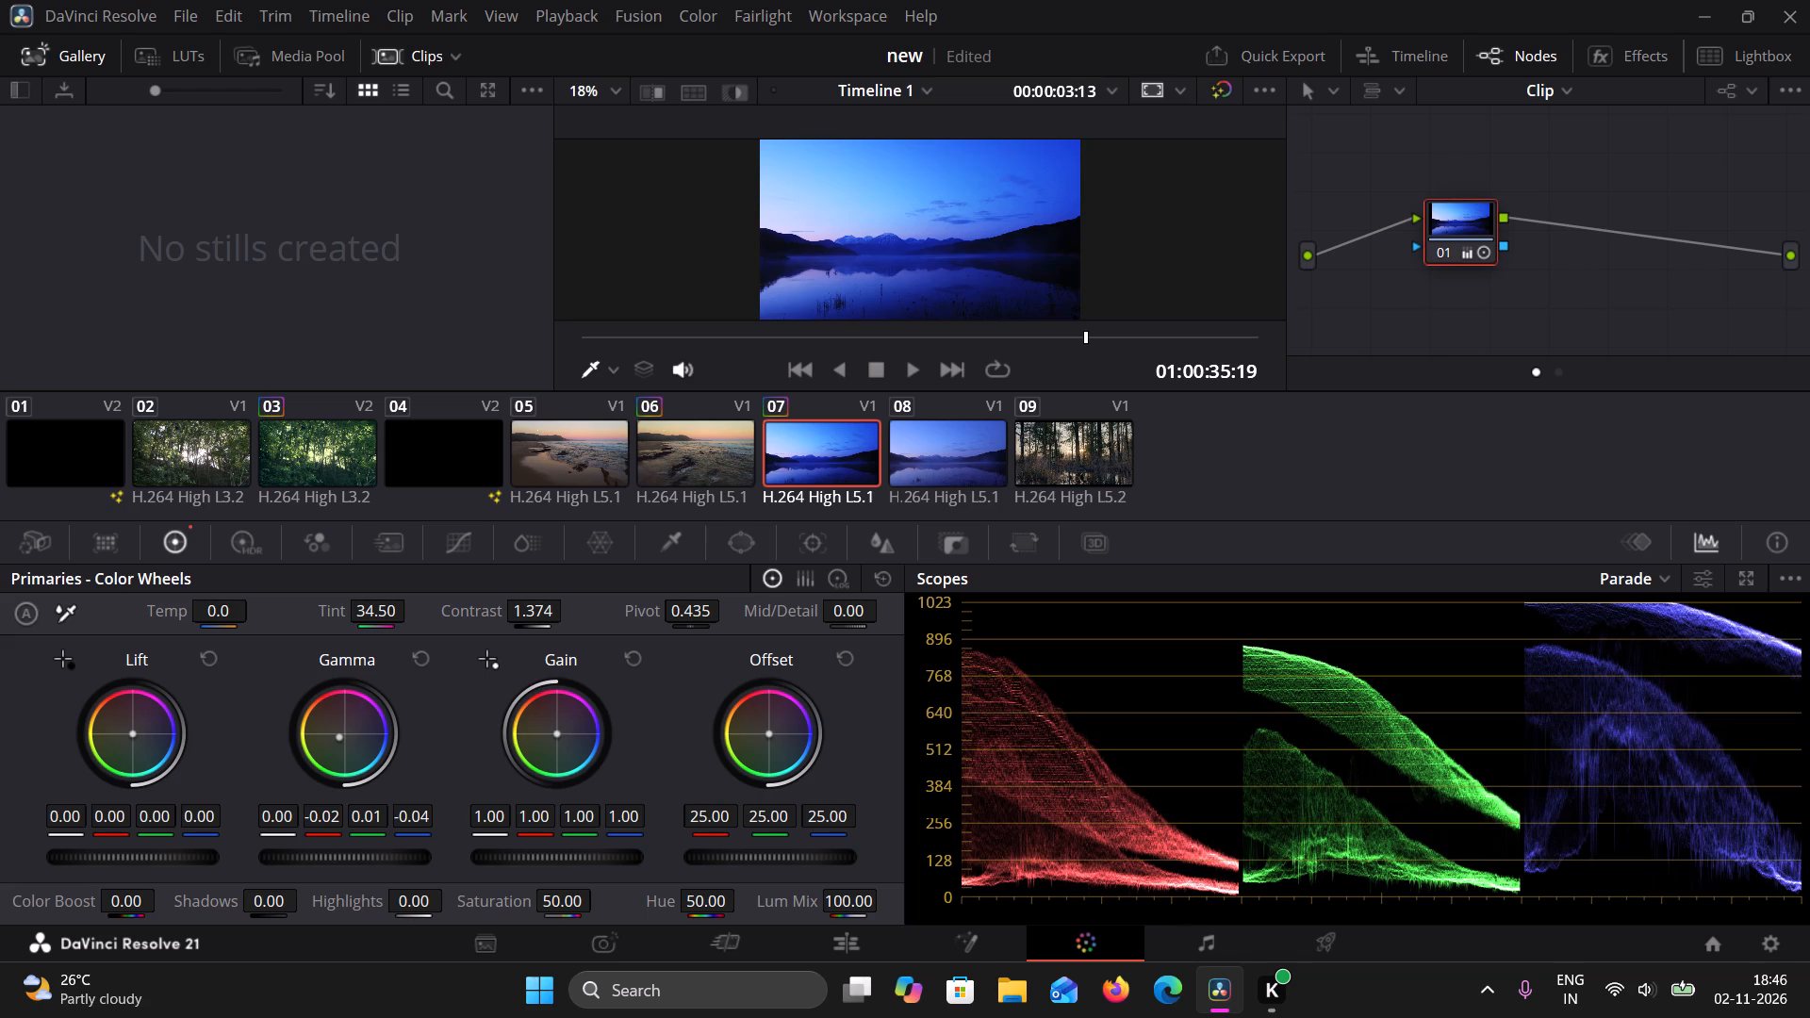
left_click_drag(551, 731, 617, 756)
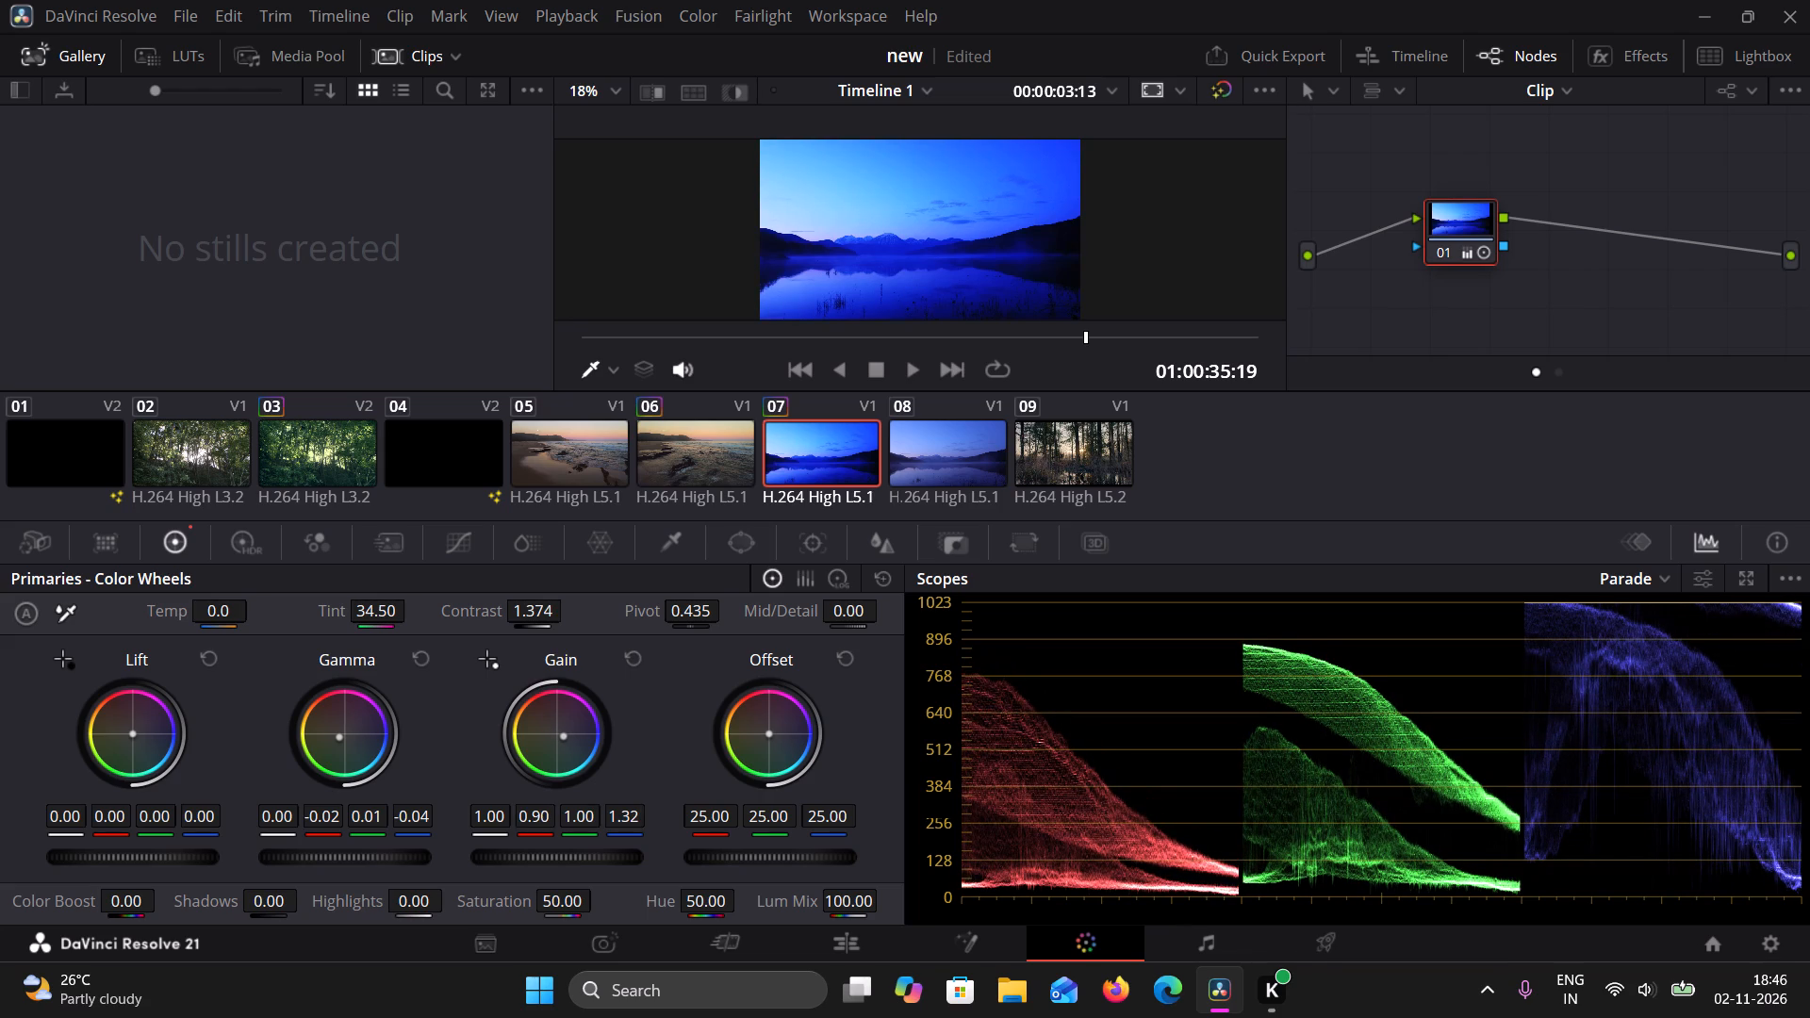
Balance the first lake segment's colour with lift RGB about -0.07/0.03/-0.15 and offset about 40.31/21.83/6.04.
left_click_drag(121, 735, 81, 651)
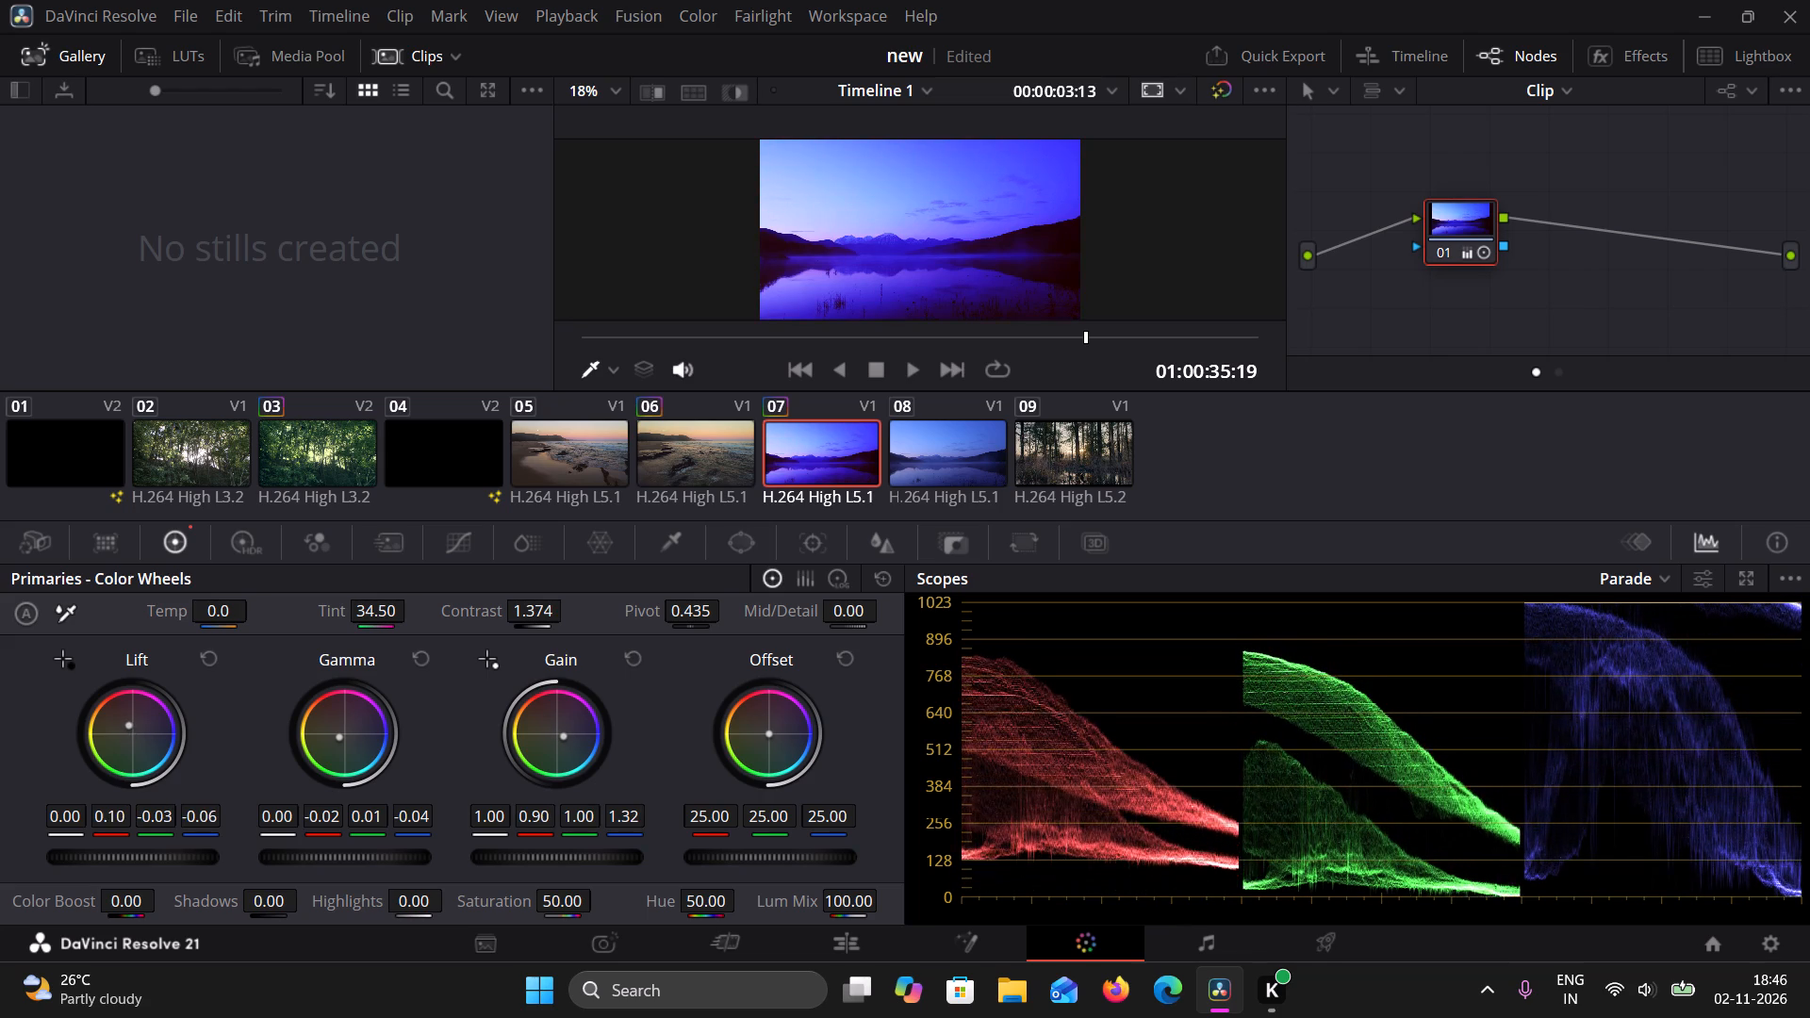
left_click_drag(81, 651, 72, 646)
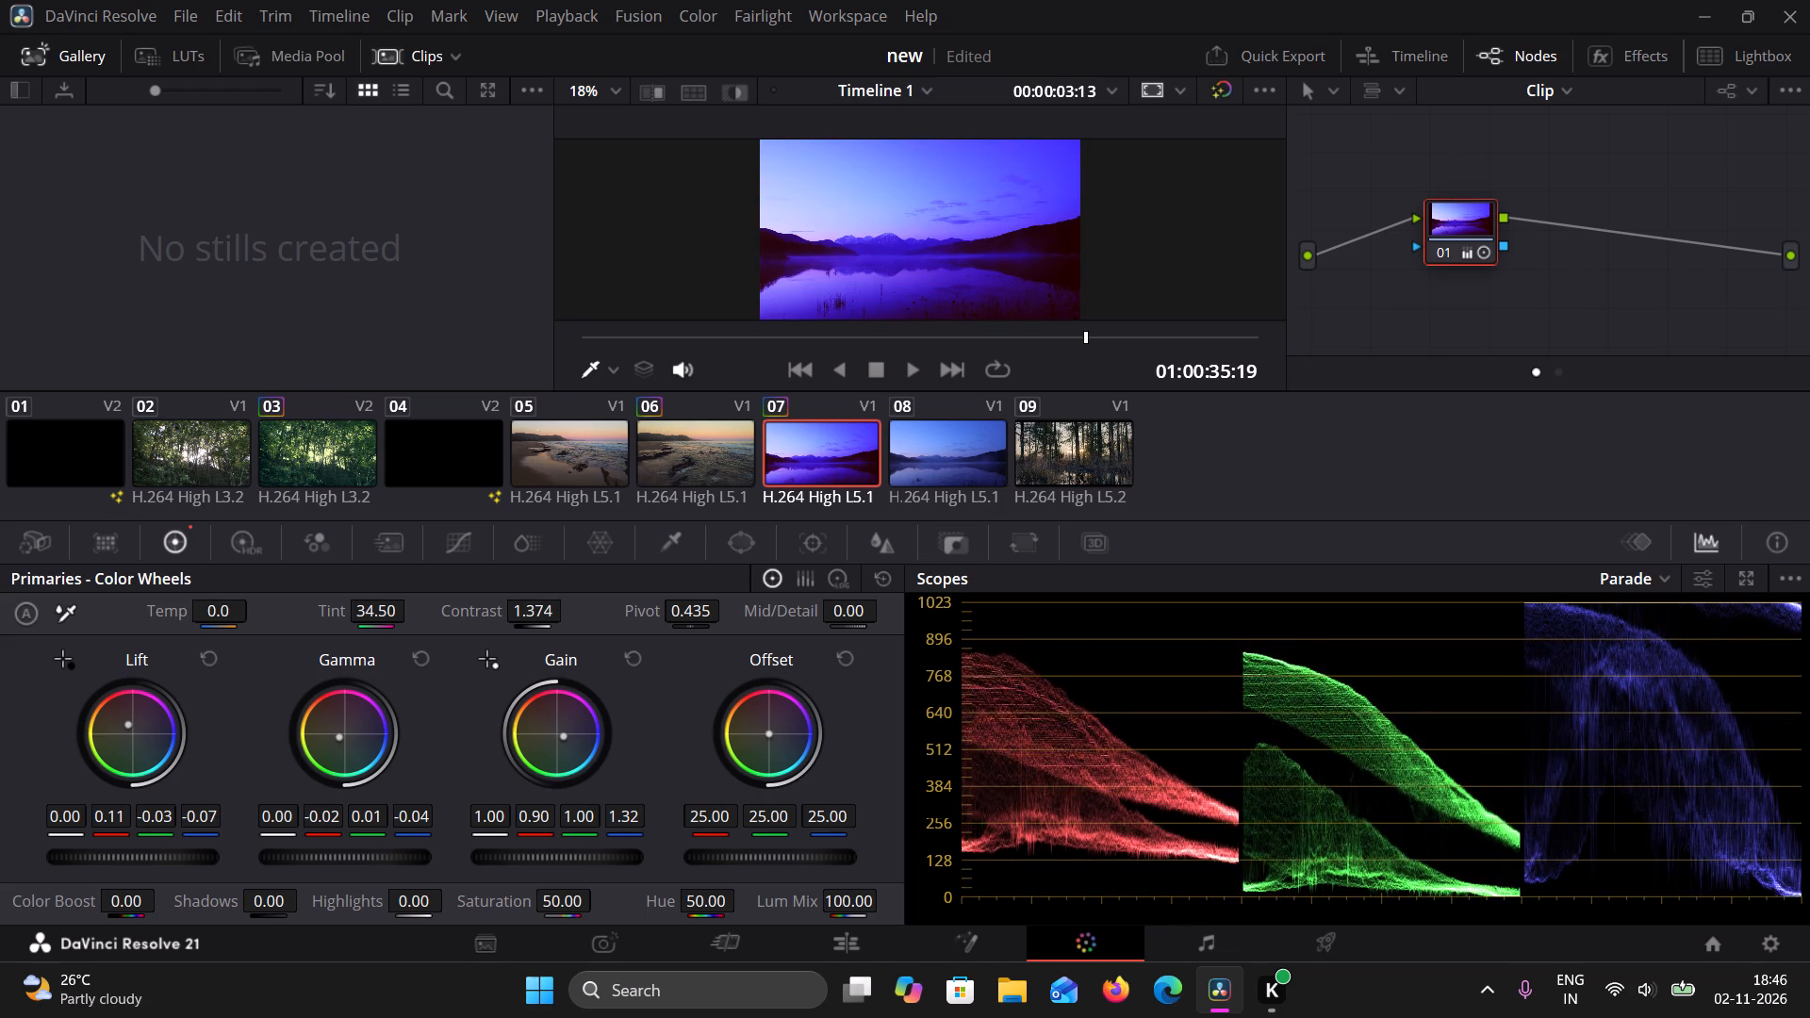
left_click_drag(72, 646, 58, 686)
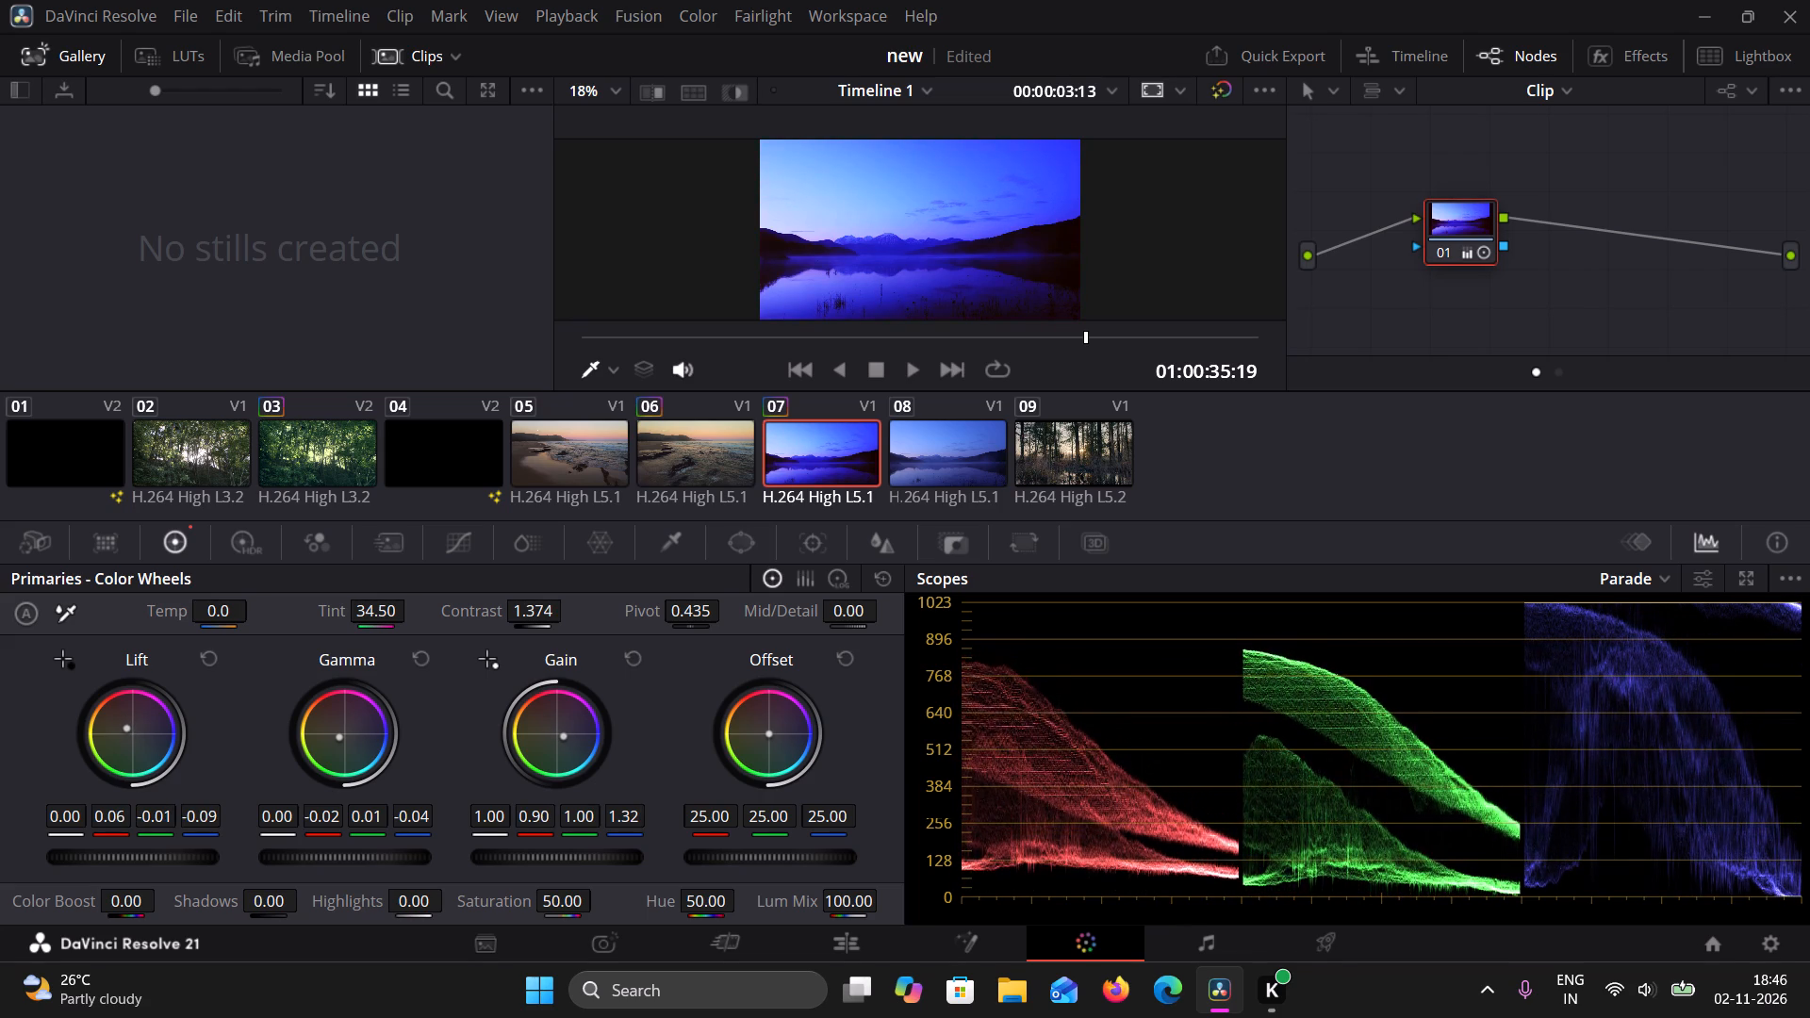
left_click_drag(58, 686, 114, 799)
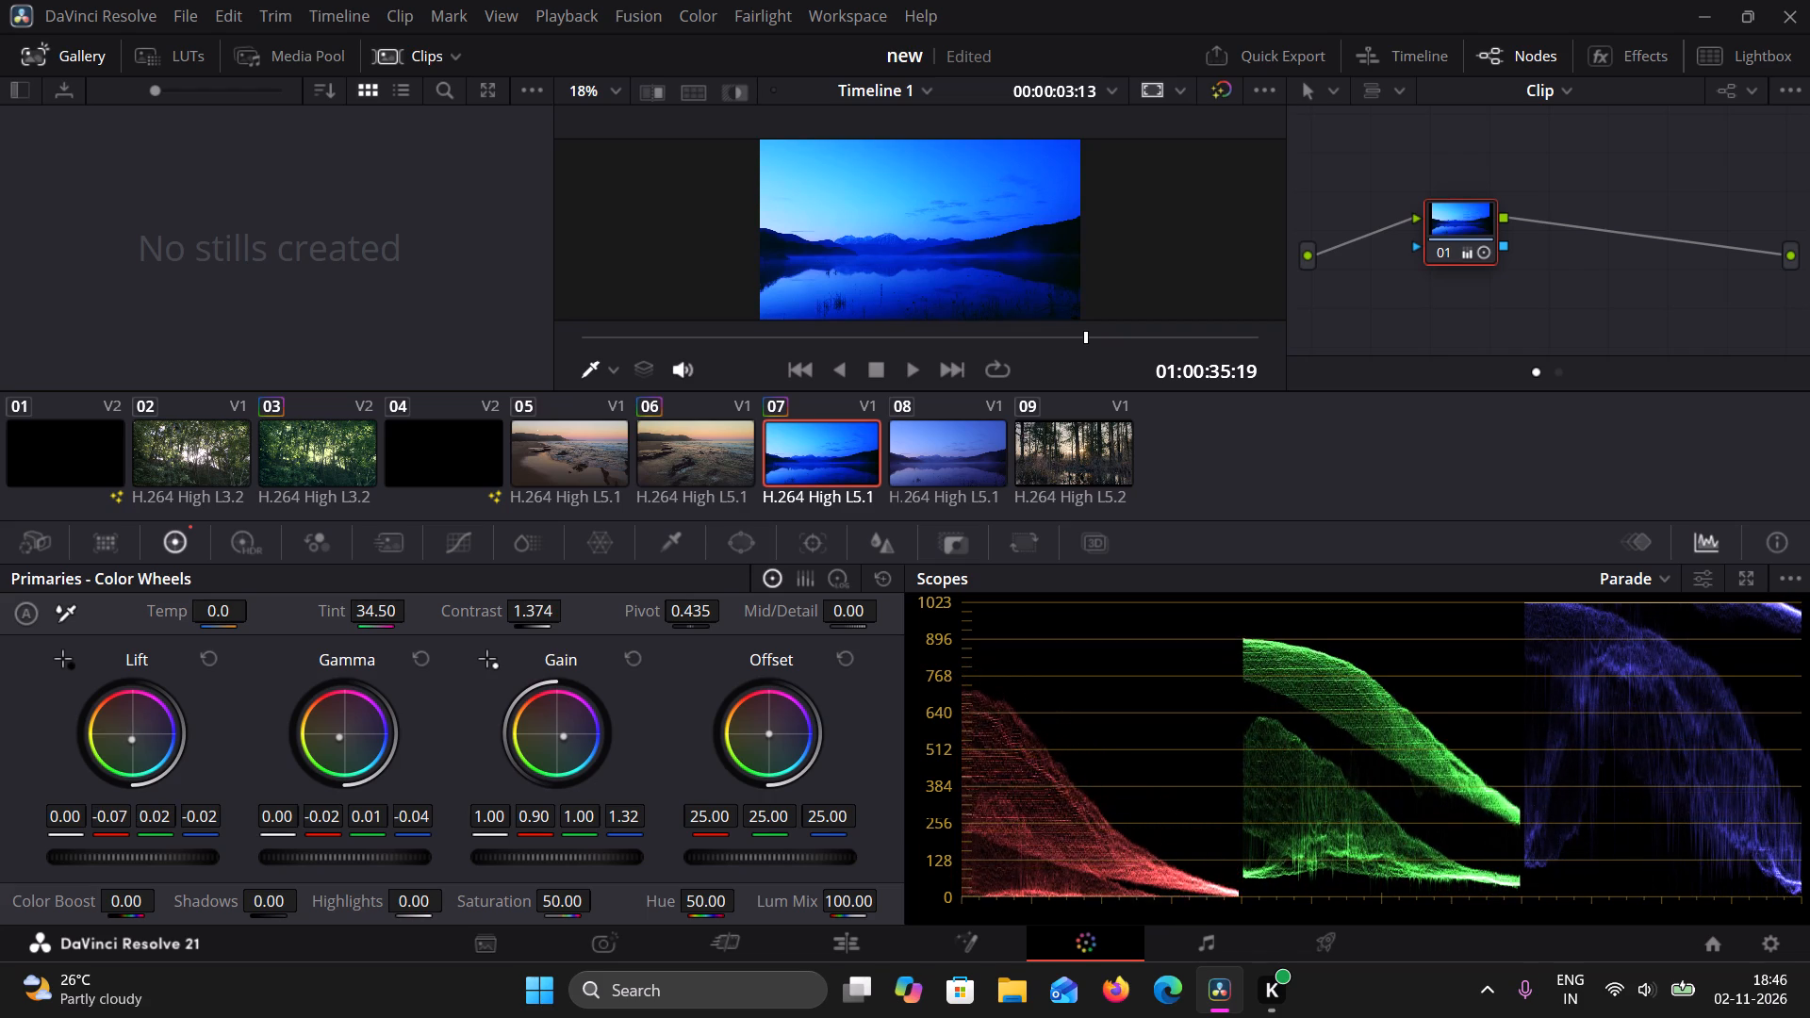
left_click_drag(114, 799, 309, 755)
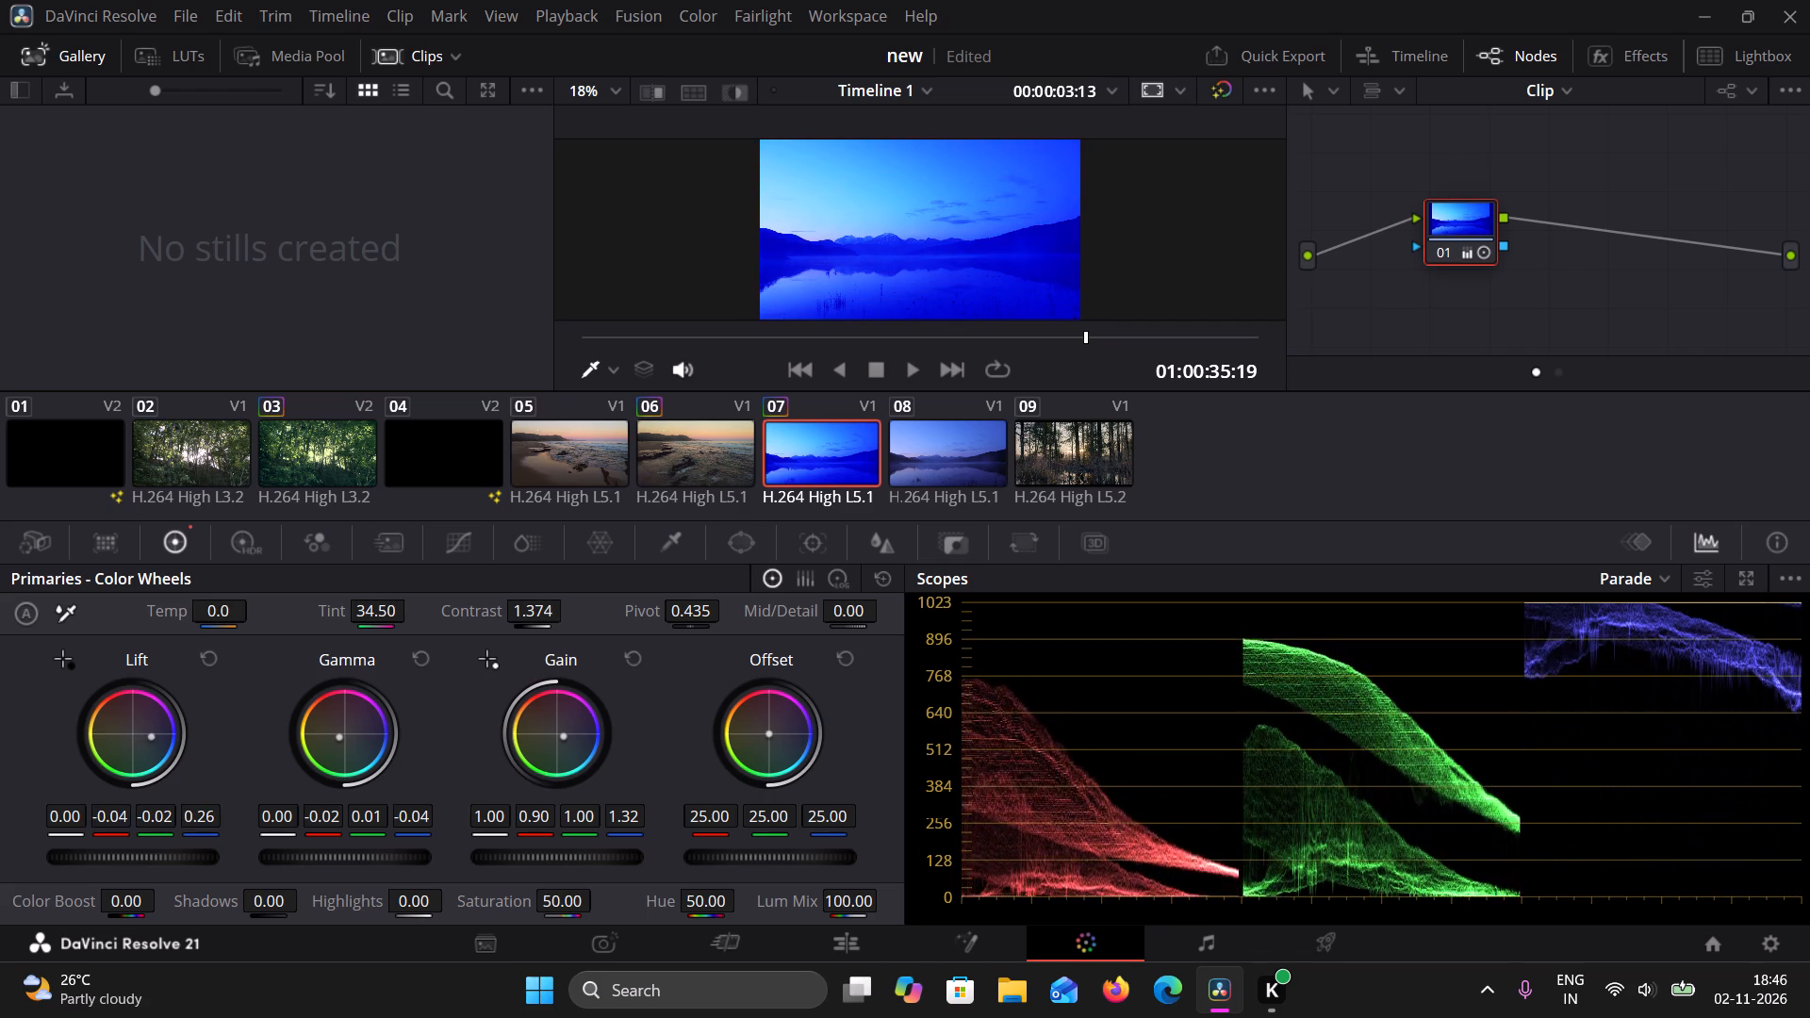
left_click_drag(309, 755, 23, 774)
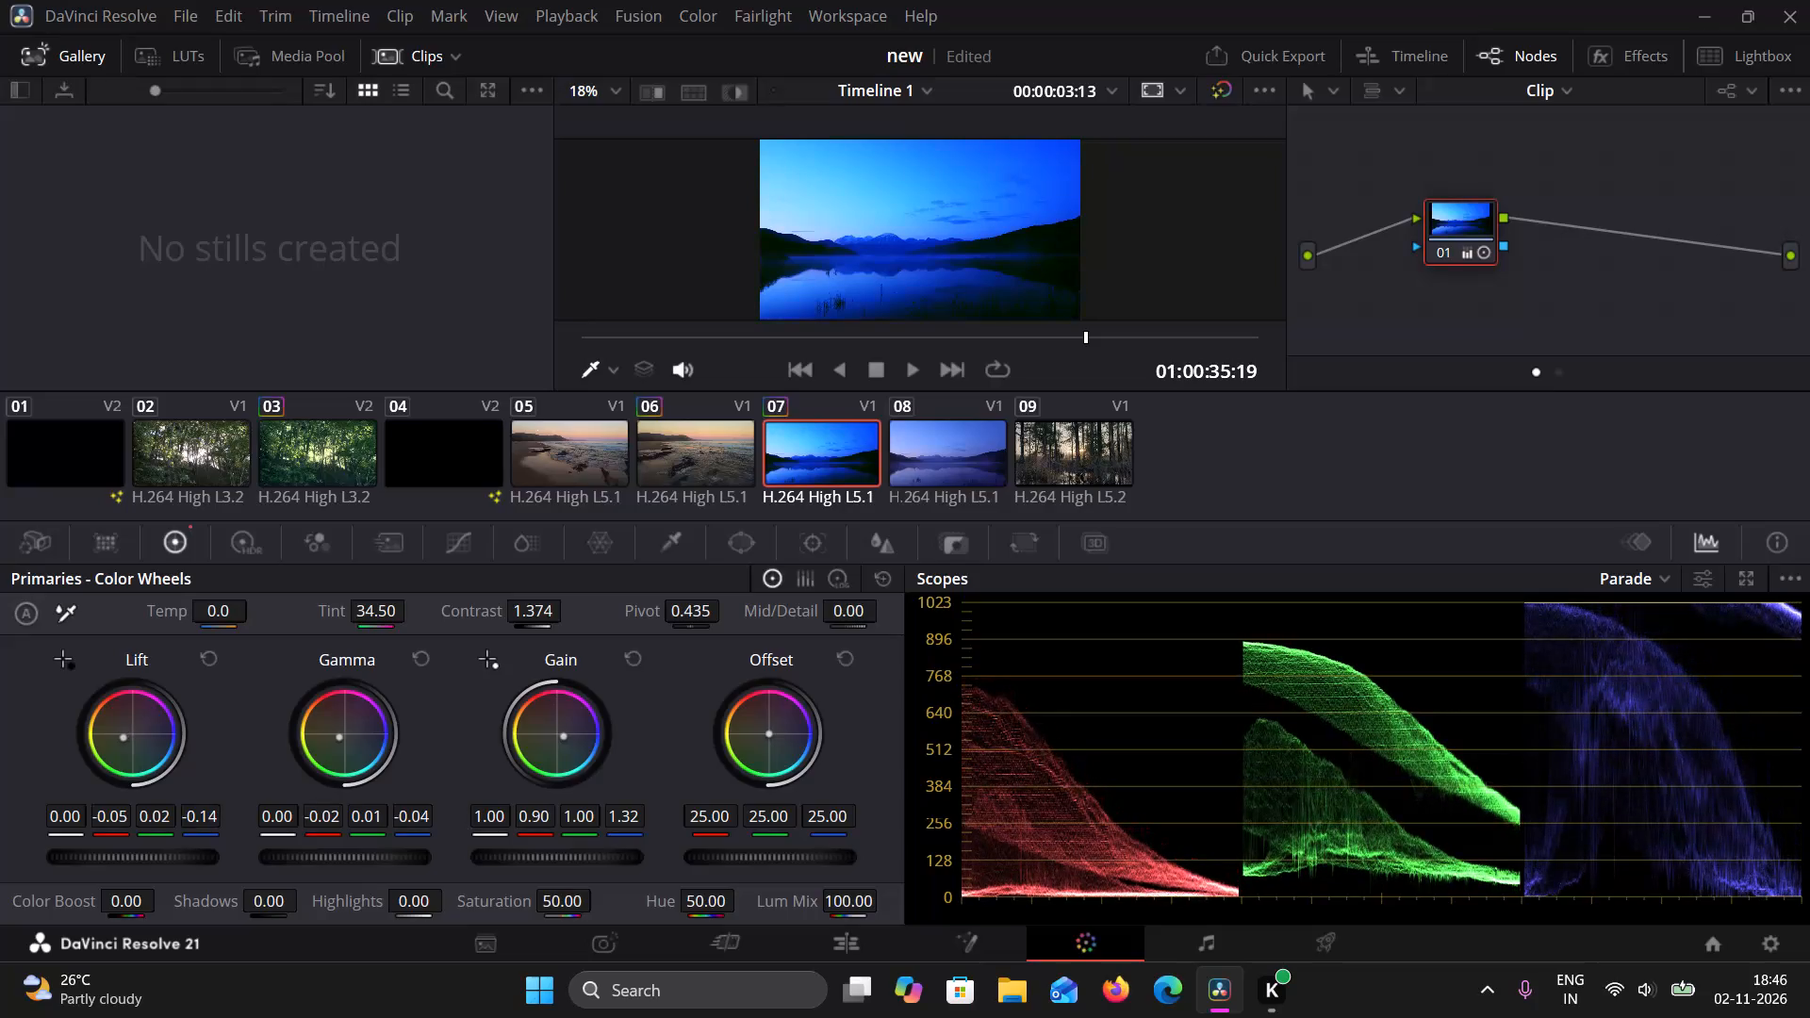
left_click_drag(23, 774, 895, 521)
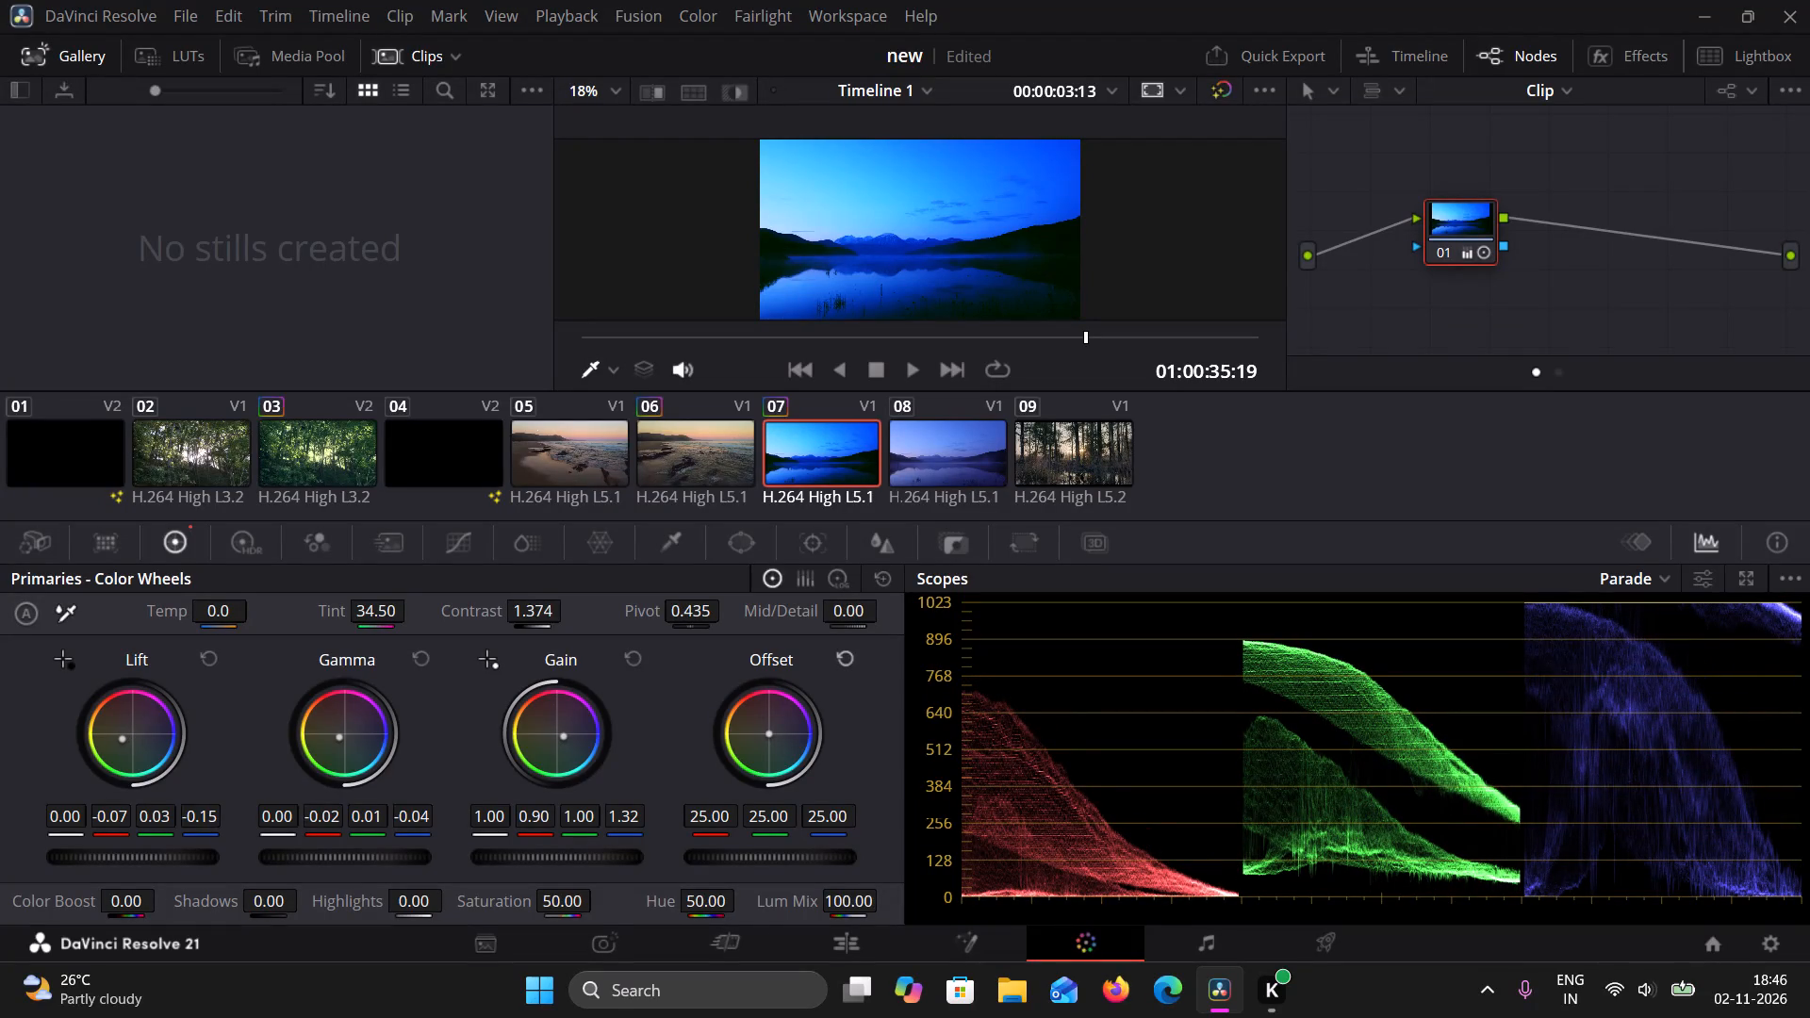
left_click_drag(766, 740, 828, 770)
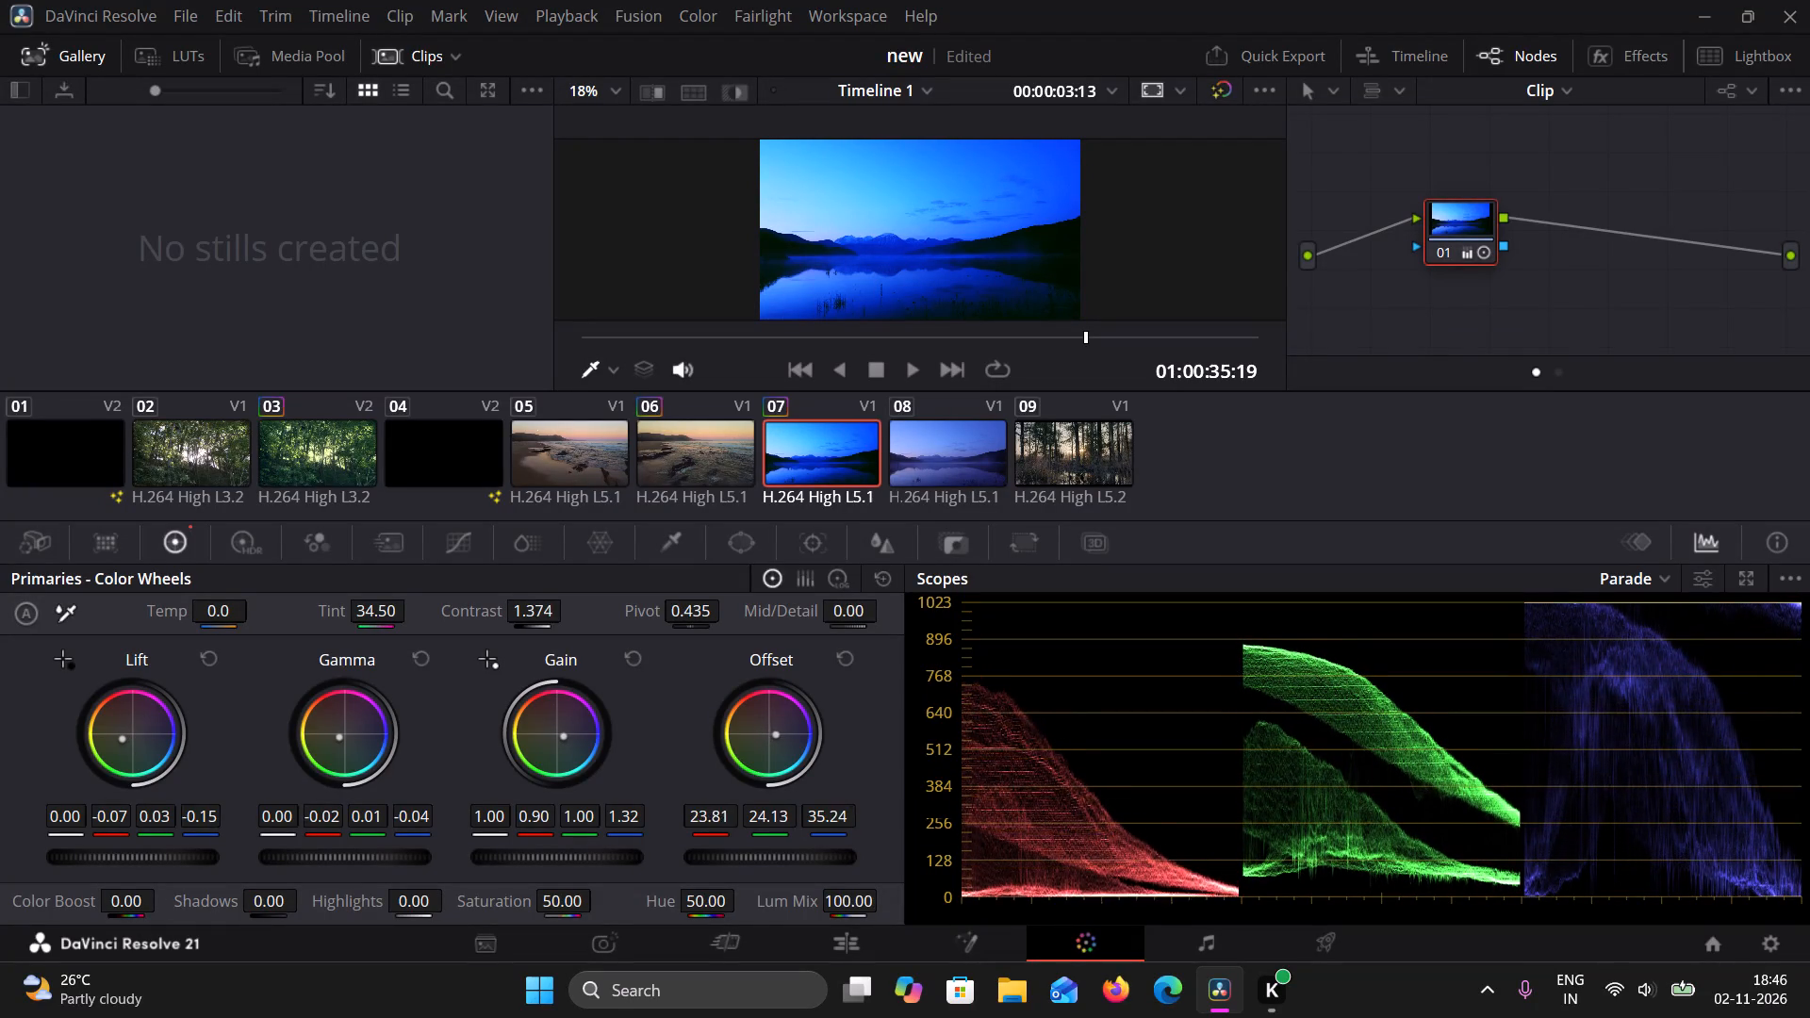
left_click_drag(828, 770, 633, 626)
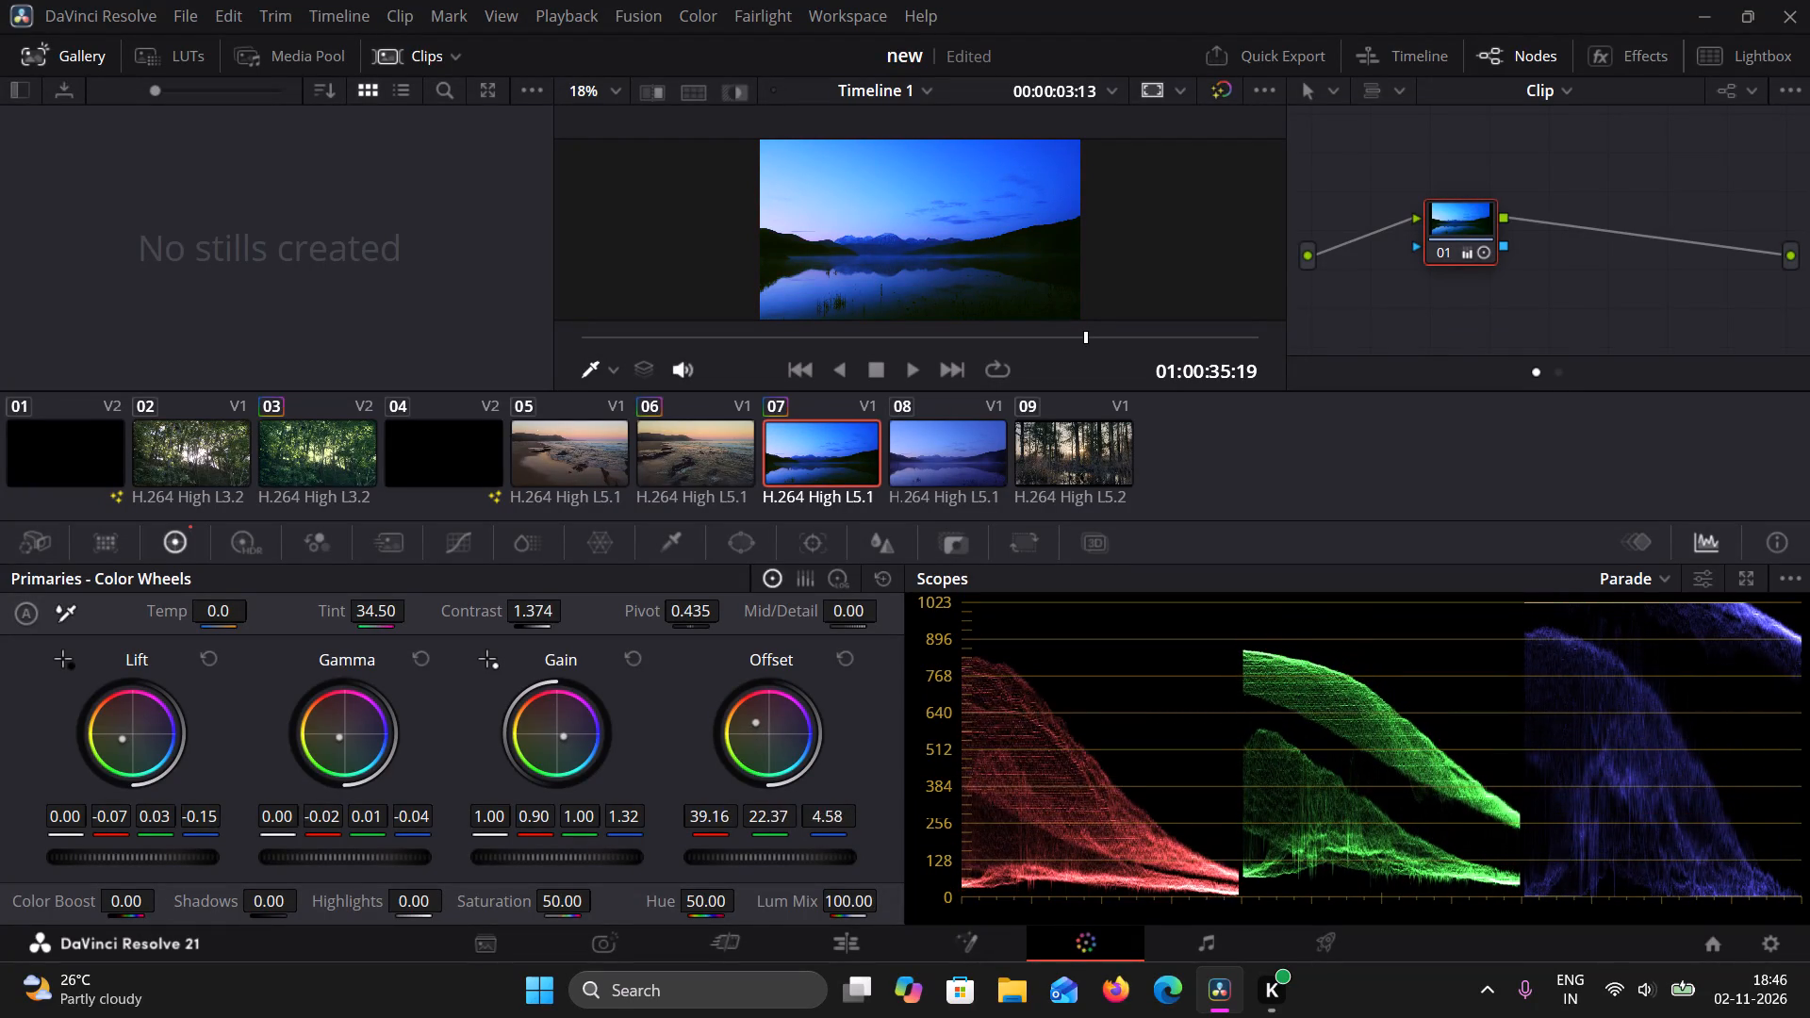
left_click_drag(633, 626, 643, 618)
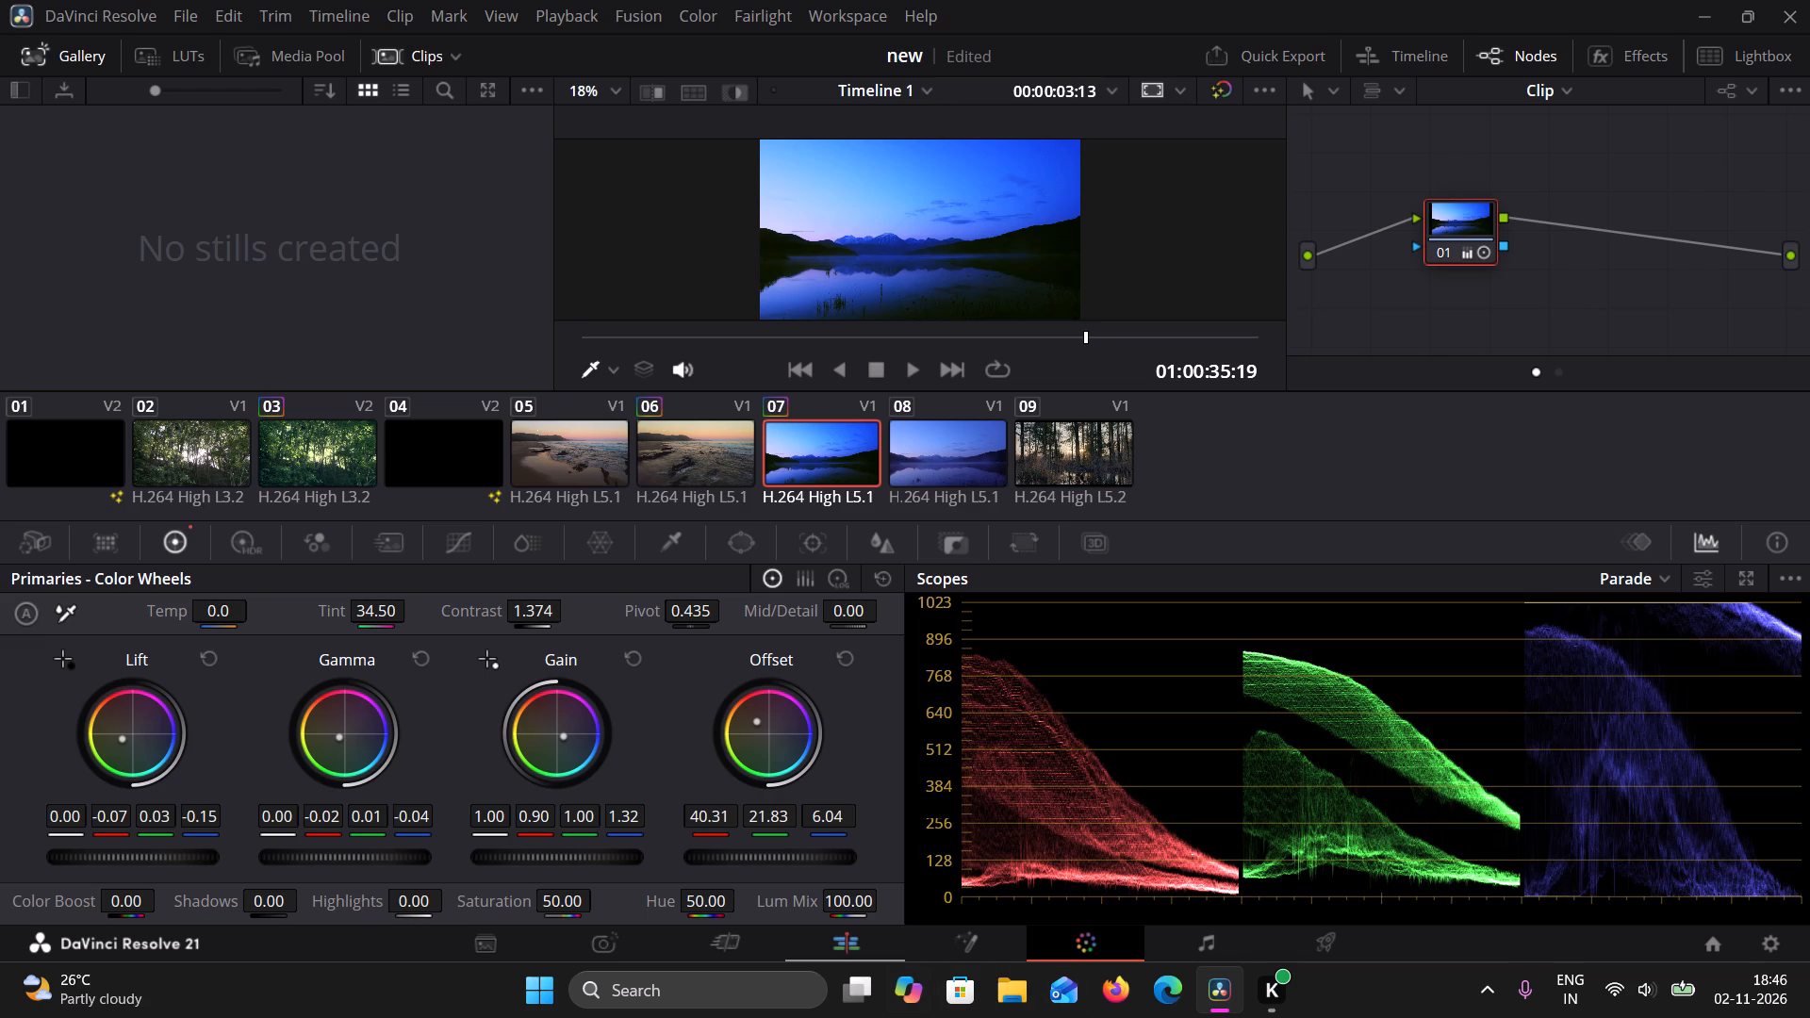
Return to the edit timeline and play across the lake cut from 01:00:35:19 to compare the graded and ungraded segments.
left_click(860, 937)
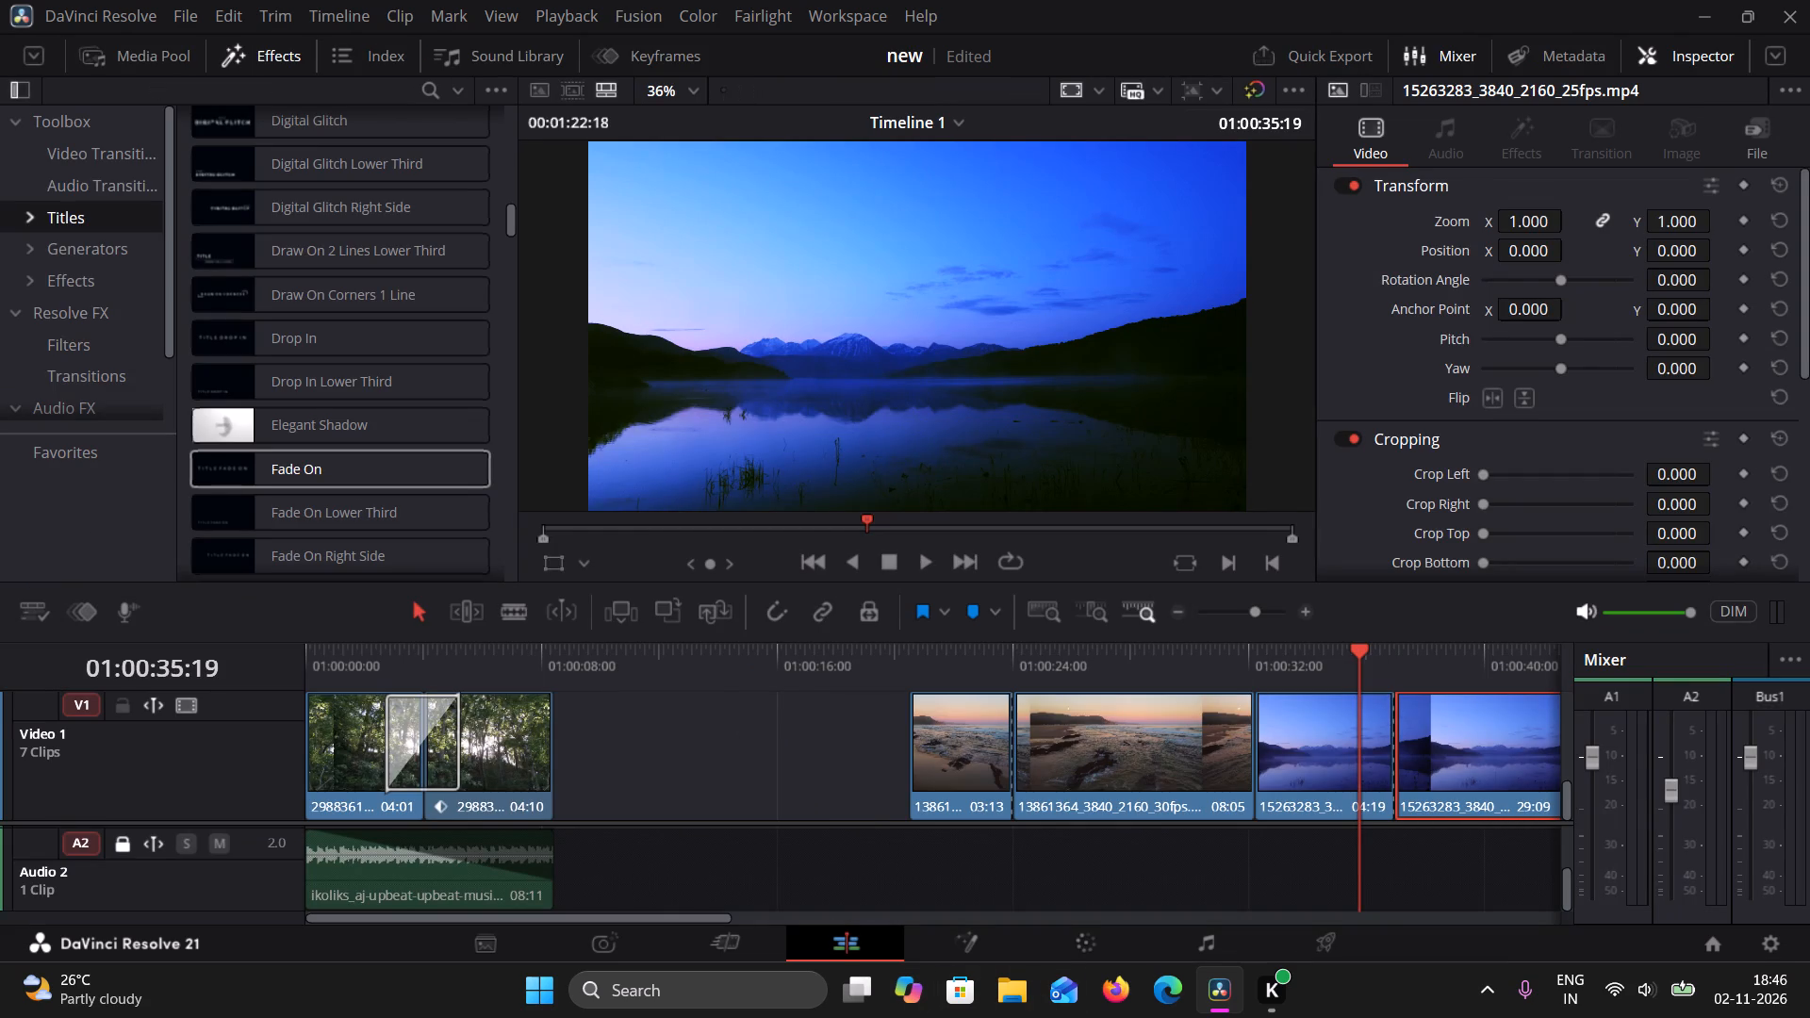
left_click(936, 563)
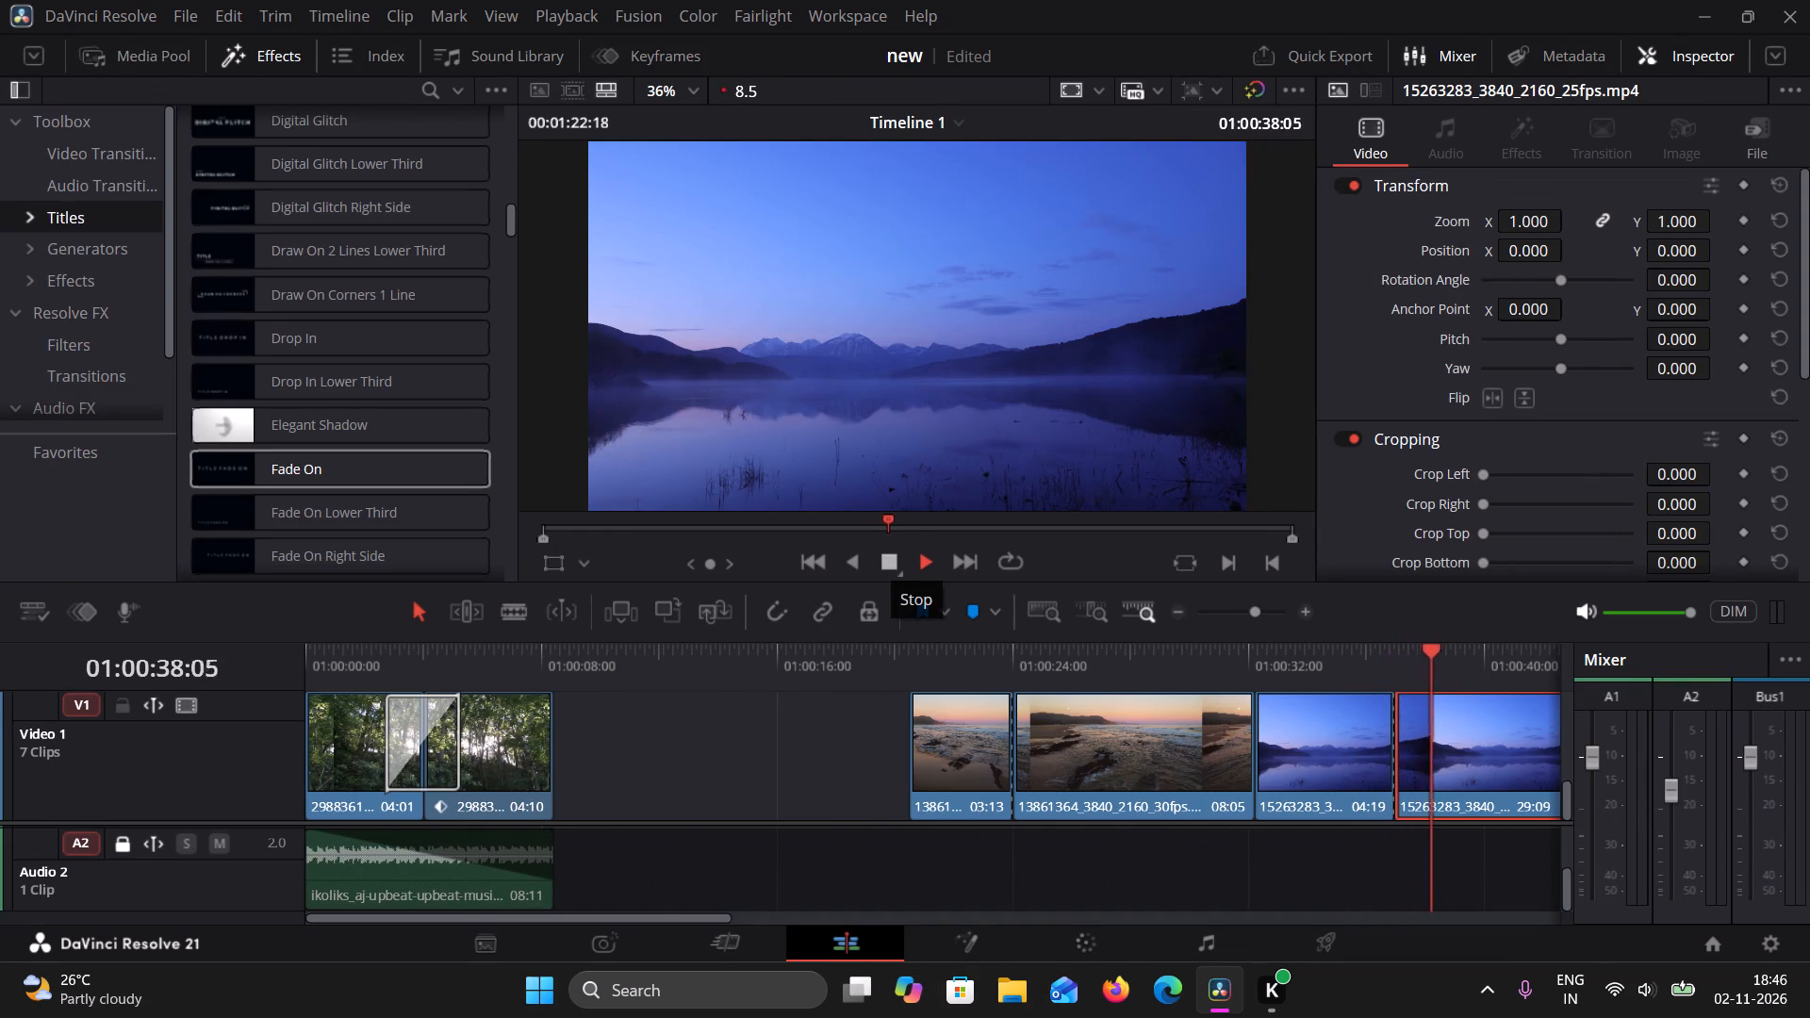
left_click(891, 565)
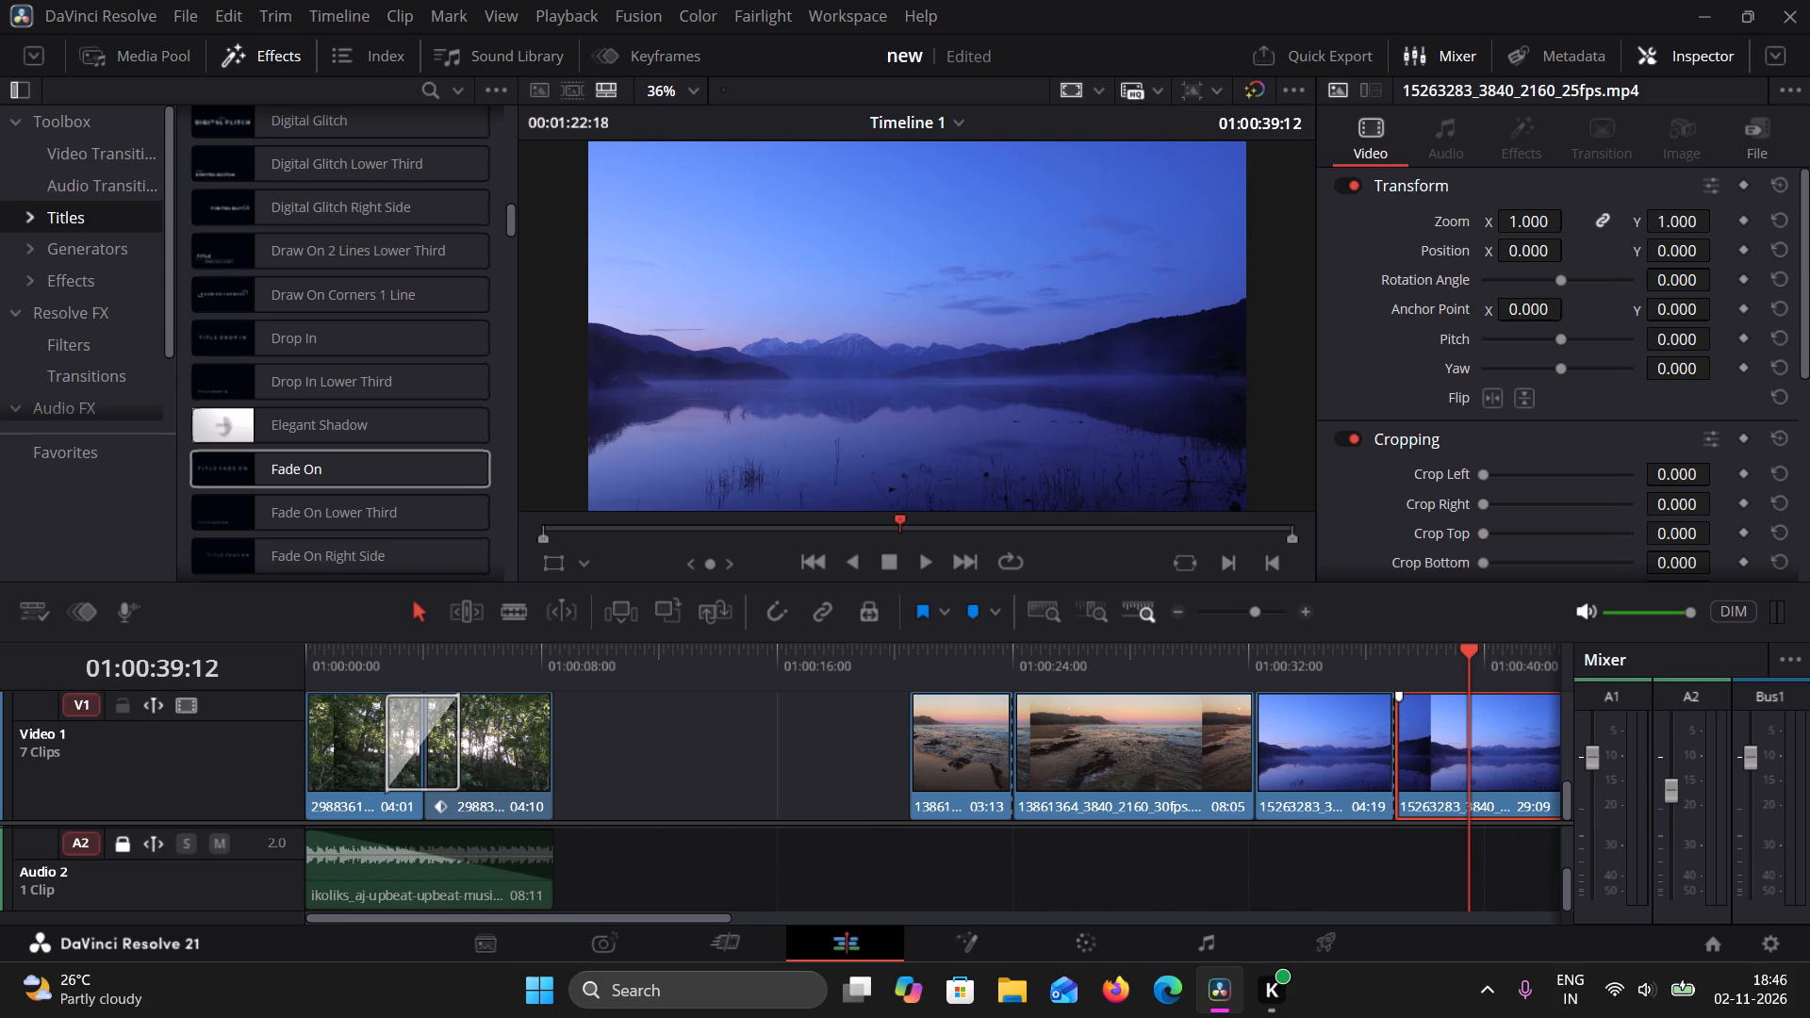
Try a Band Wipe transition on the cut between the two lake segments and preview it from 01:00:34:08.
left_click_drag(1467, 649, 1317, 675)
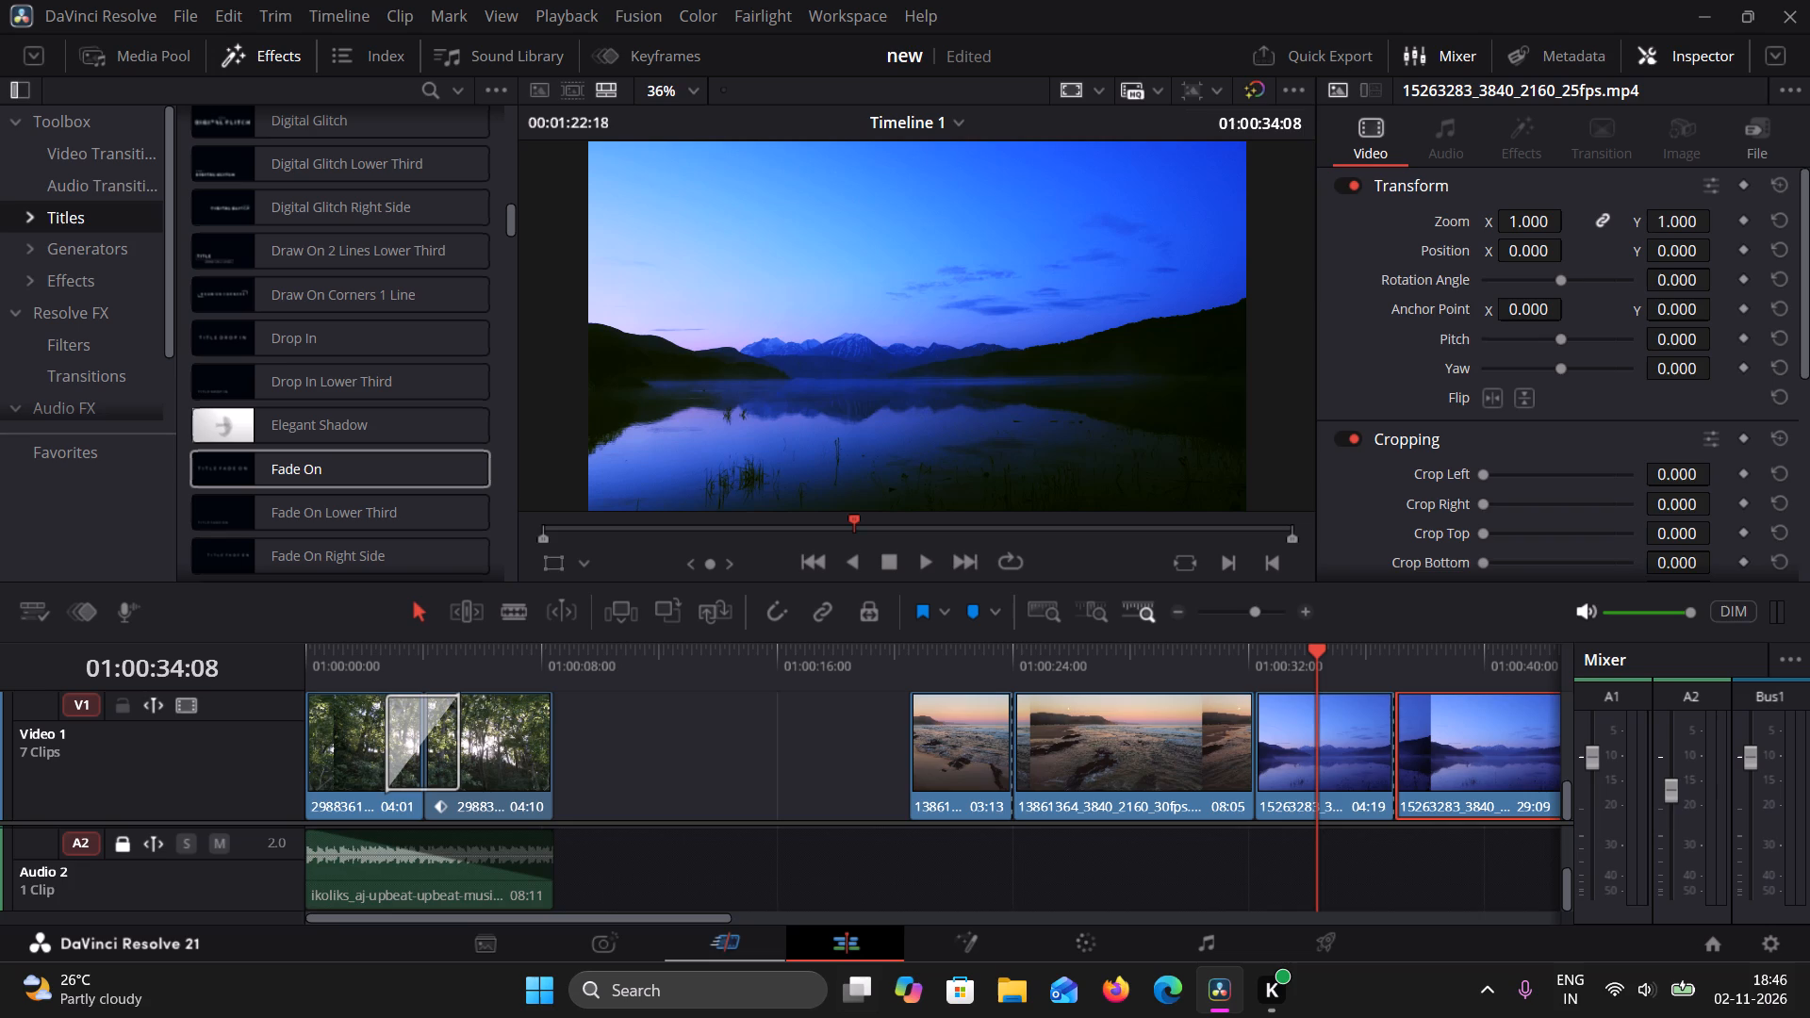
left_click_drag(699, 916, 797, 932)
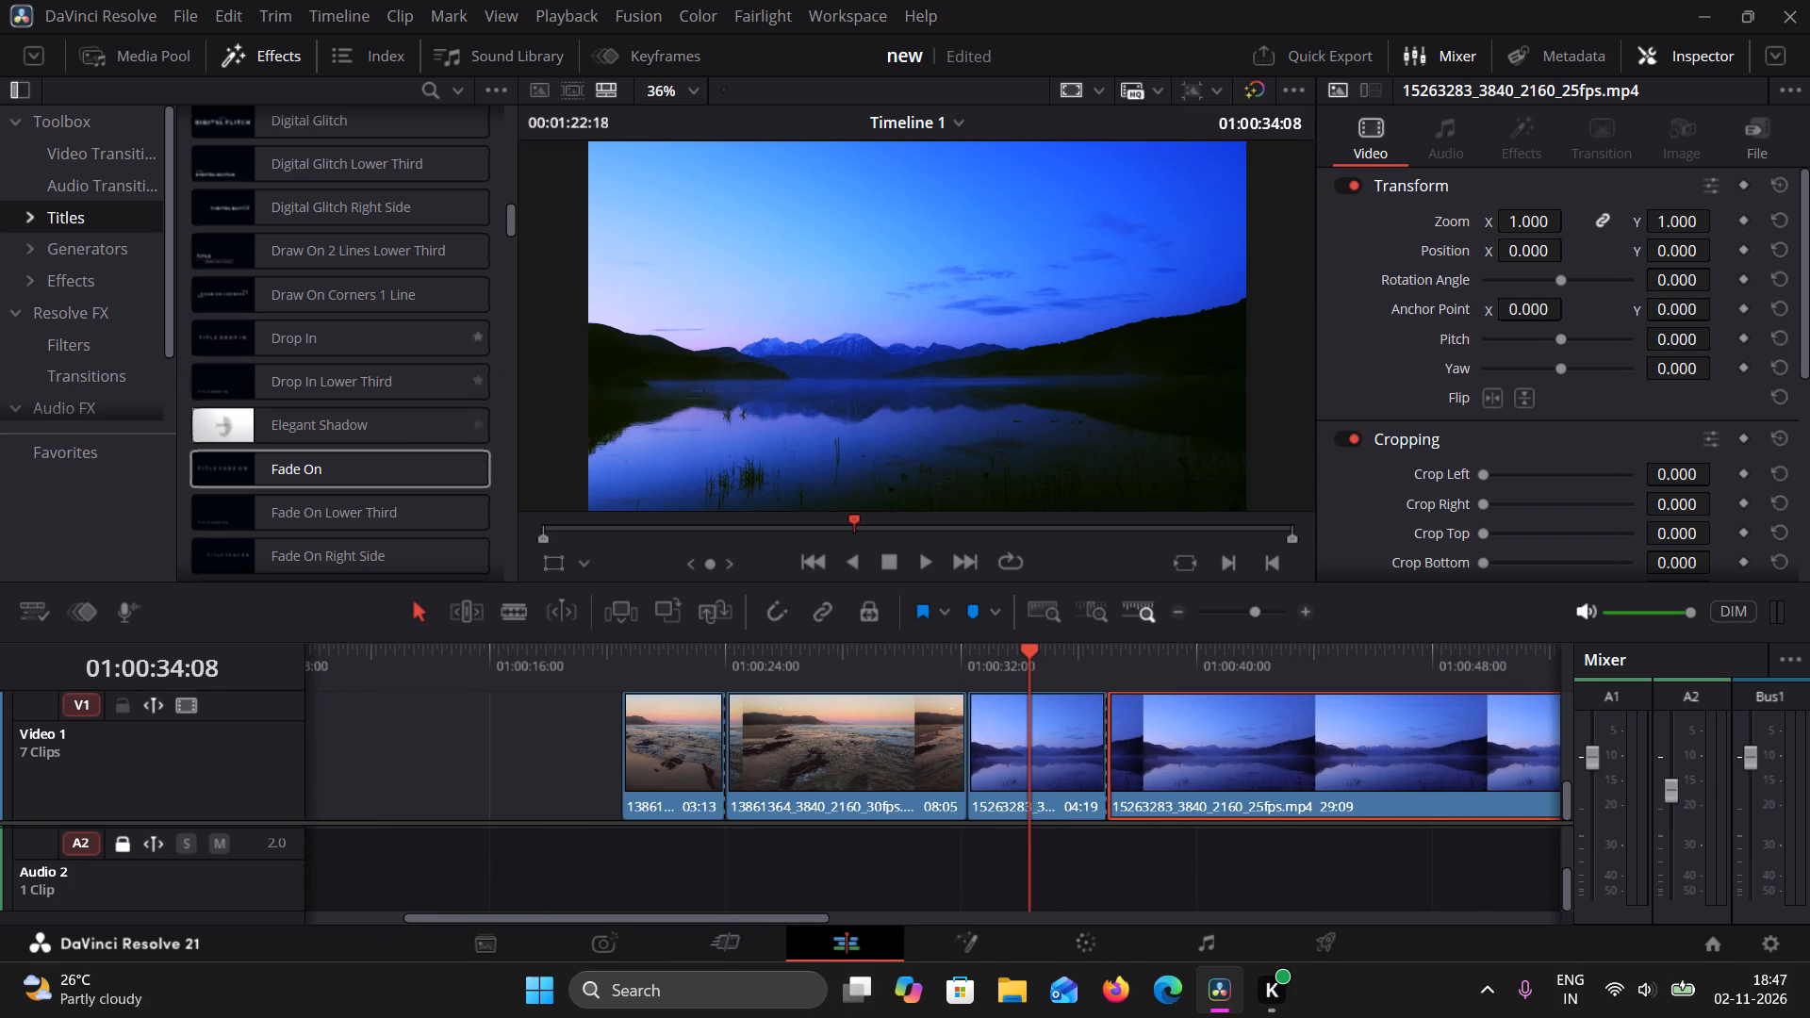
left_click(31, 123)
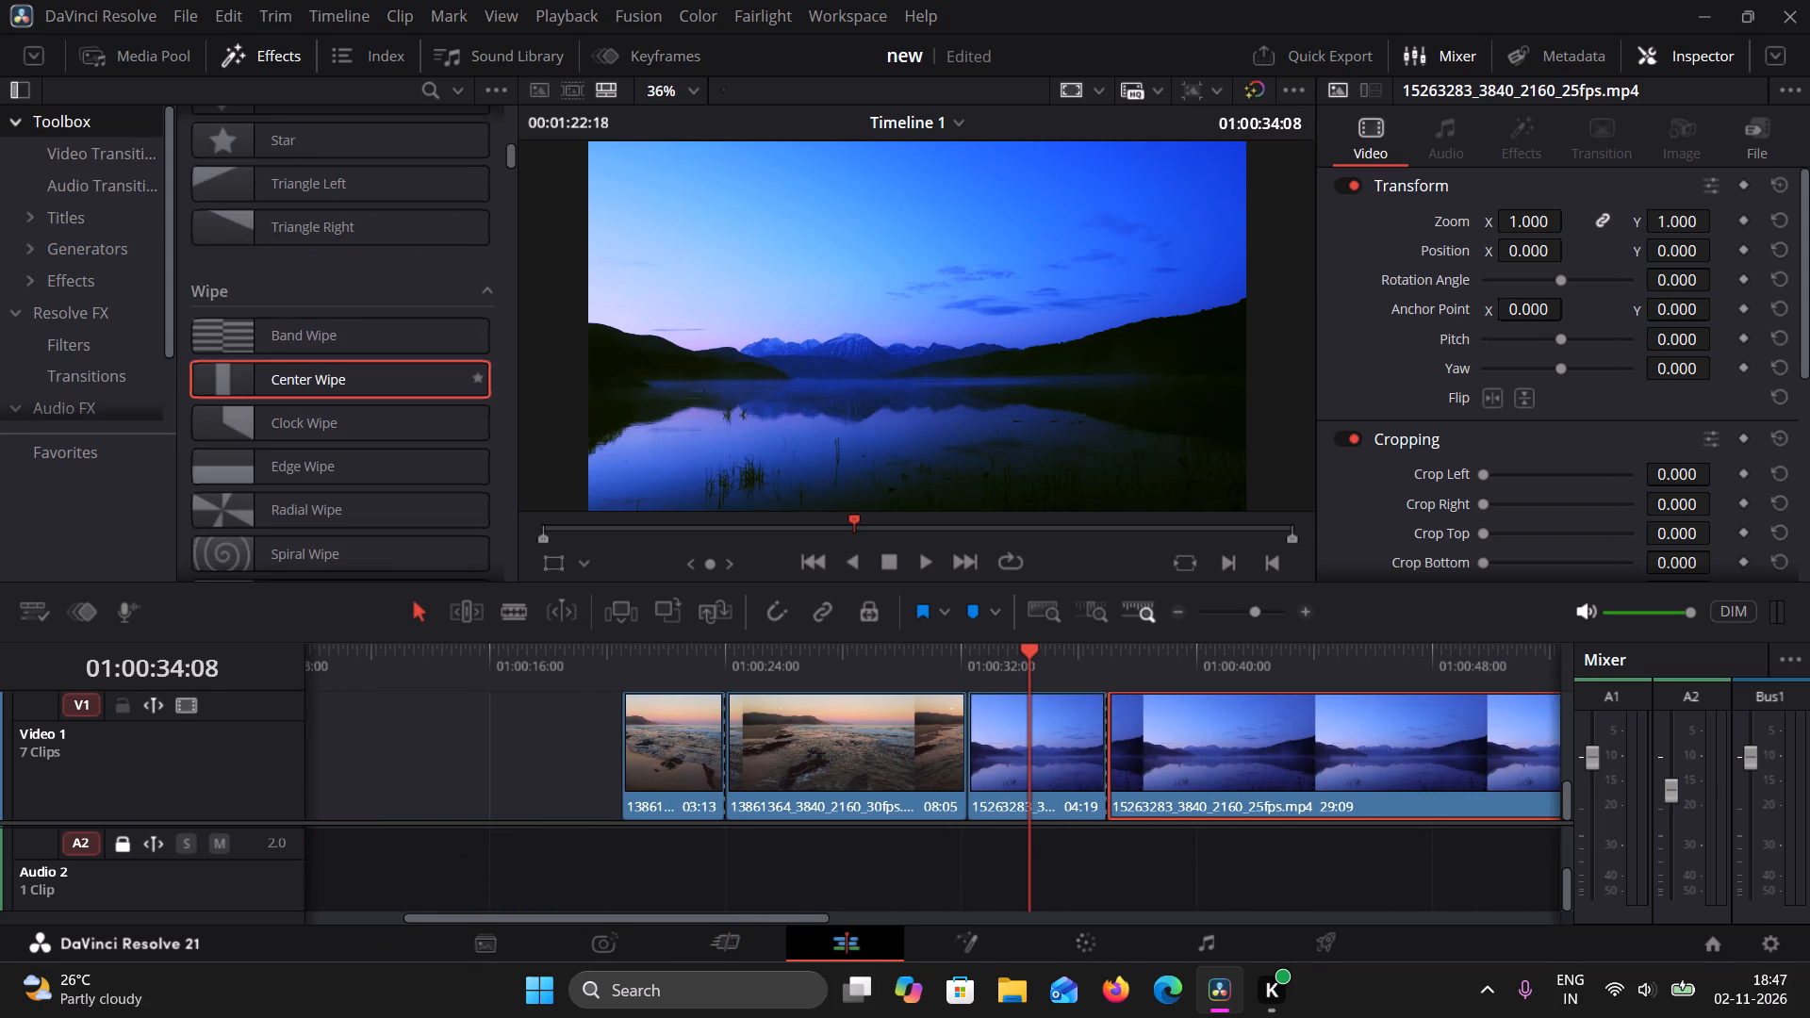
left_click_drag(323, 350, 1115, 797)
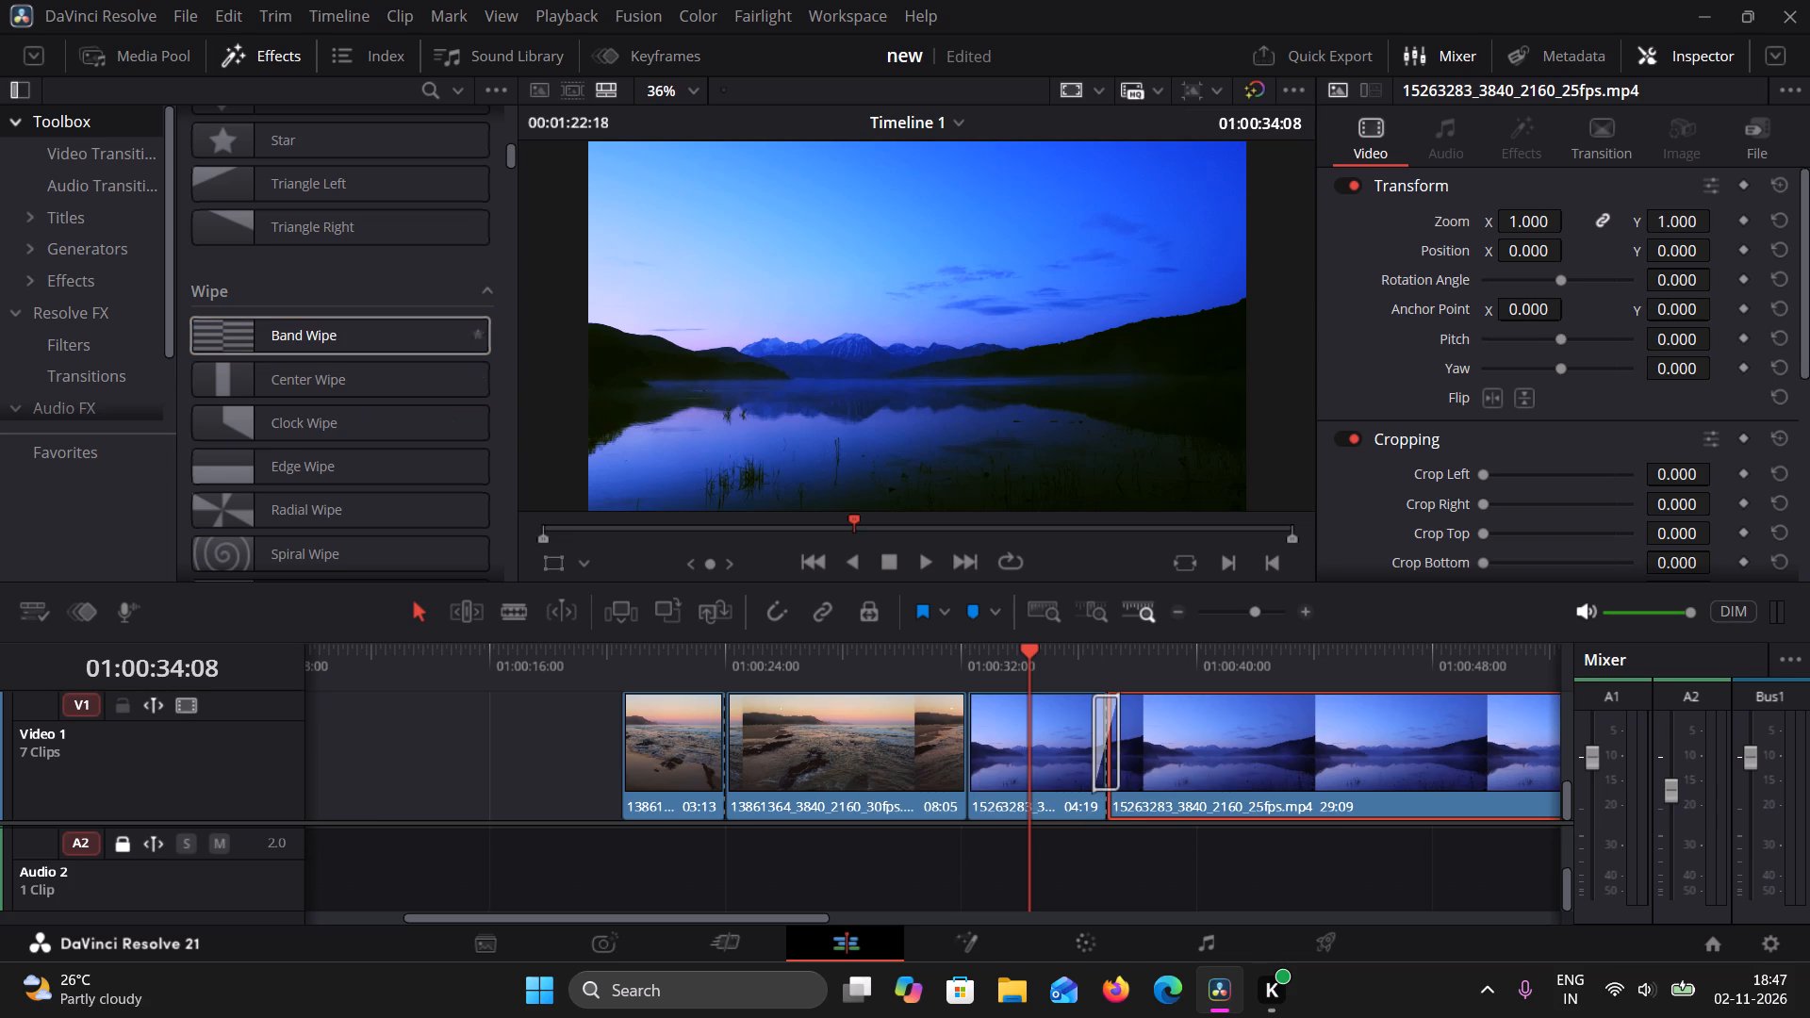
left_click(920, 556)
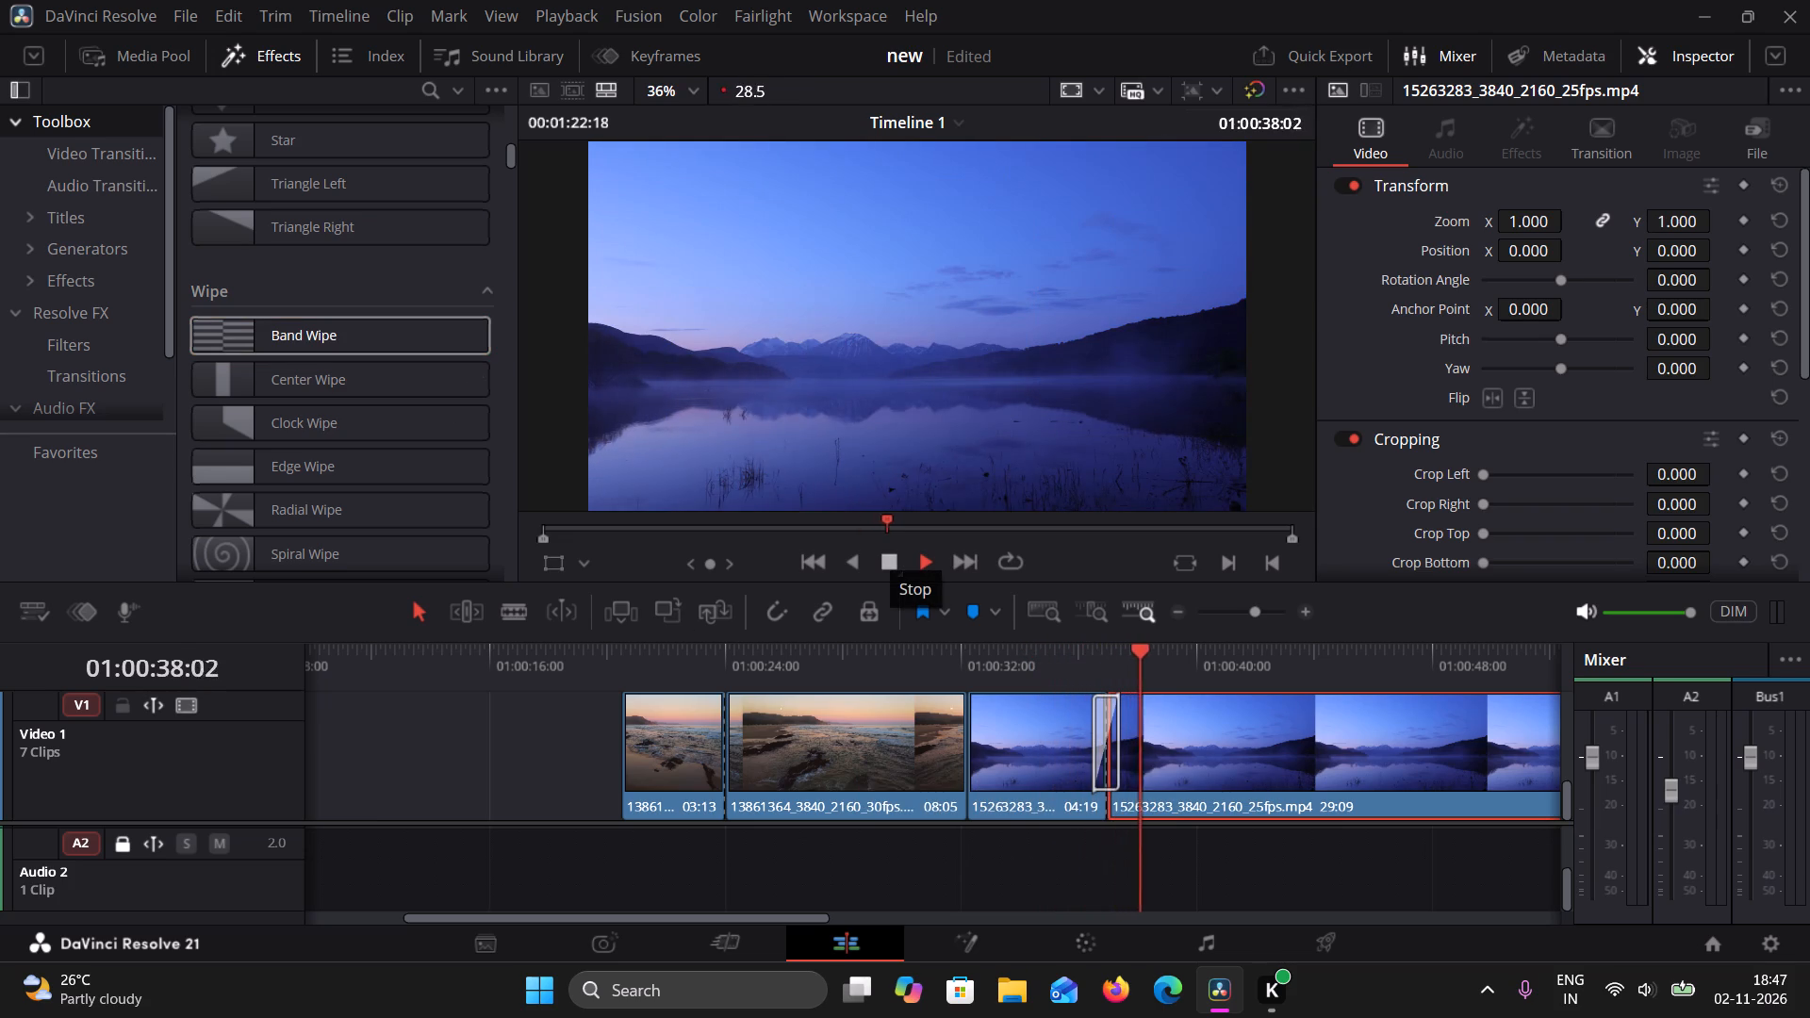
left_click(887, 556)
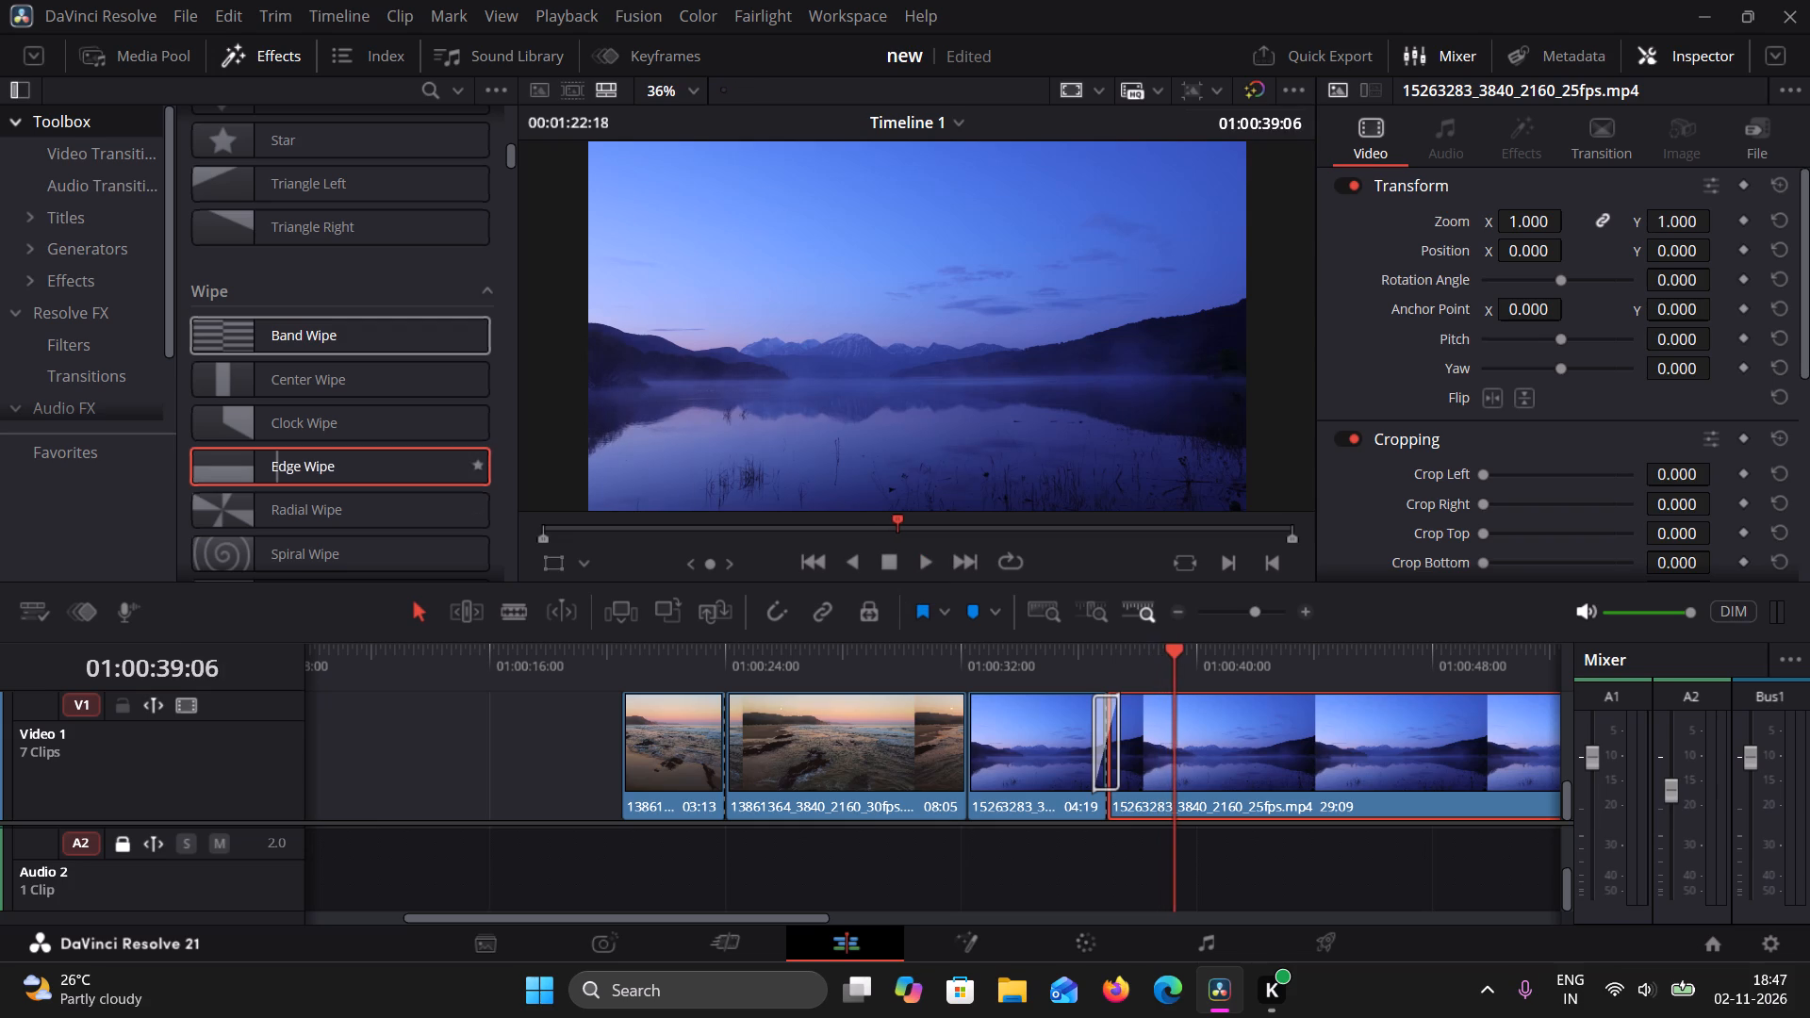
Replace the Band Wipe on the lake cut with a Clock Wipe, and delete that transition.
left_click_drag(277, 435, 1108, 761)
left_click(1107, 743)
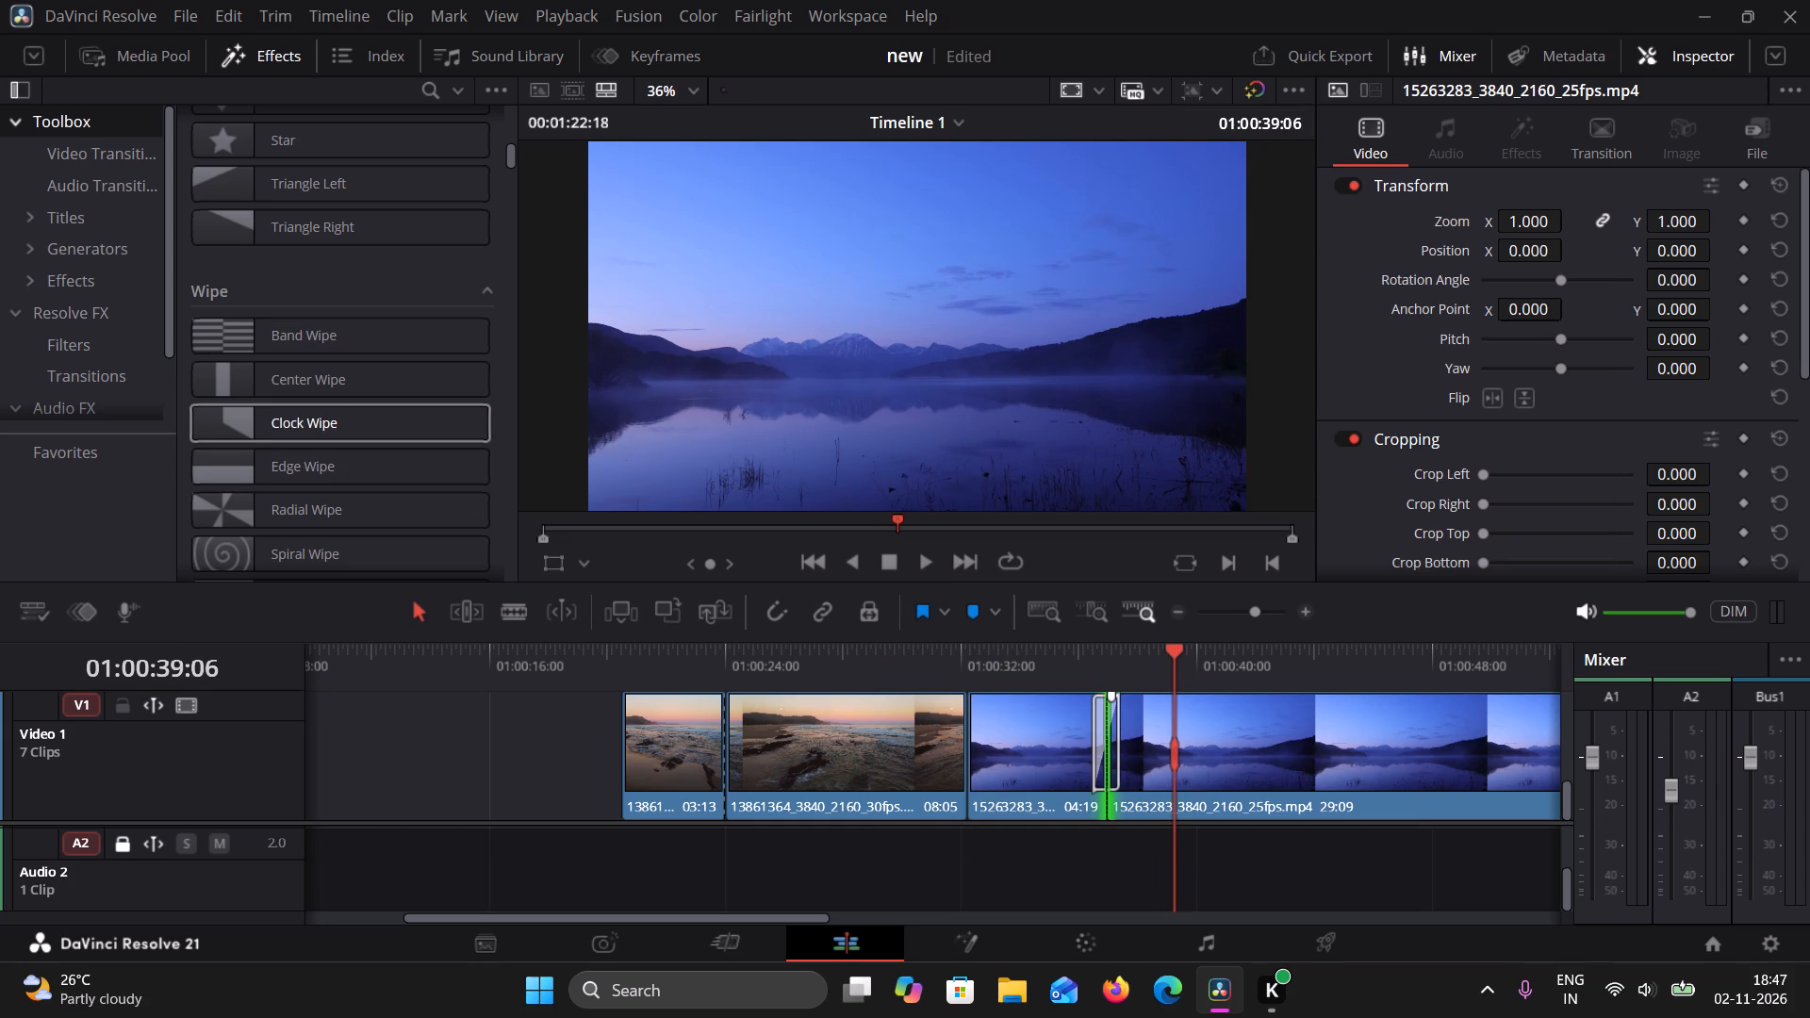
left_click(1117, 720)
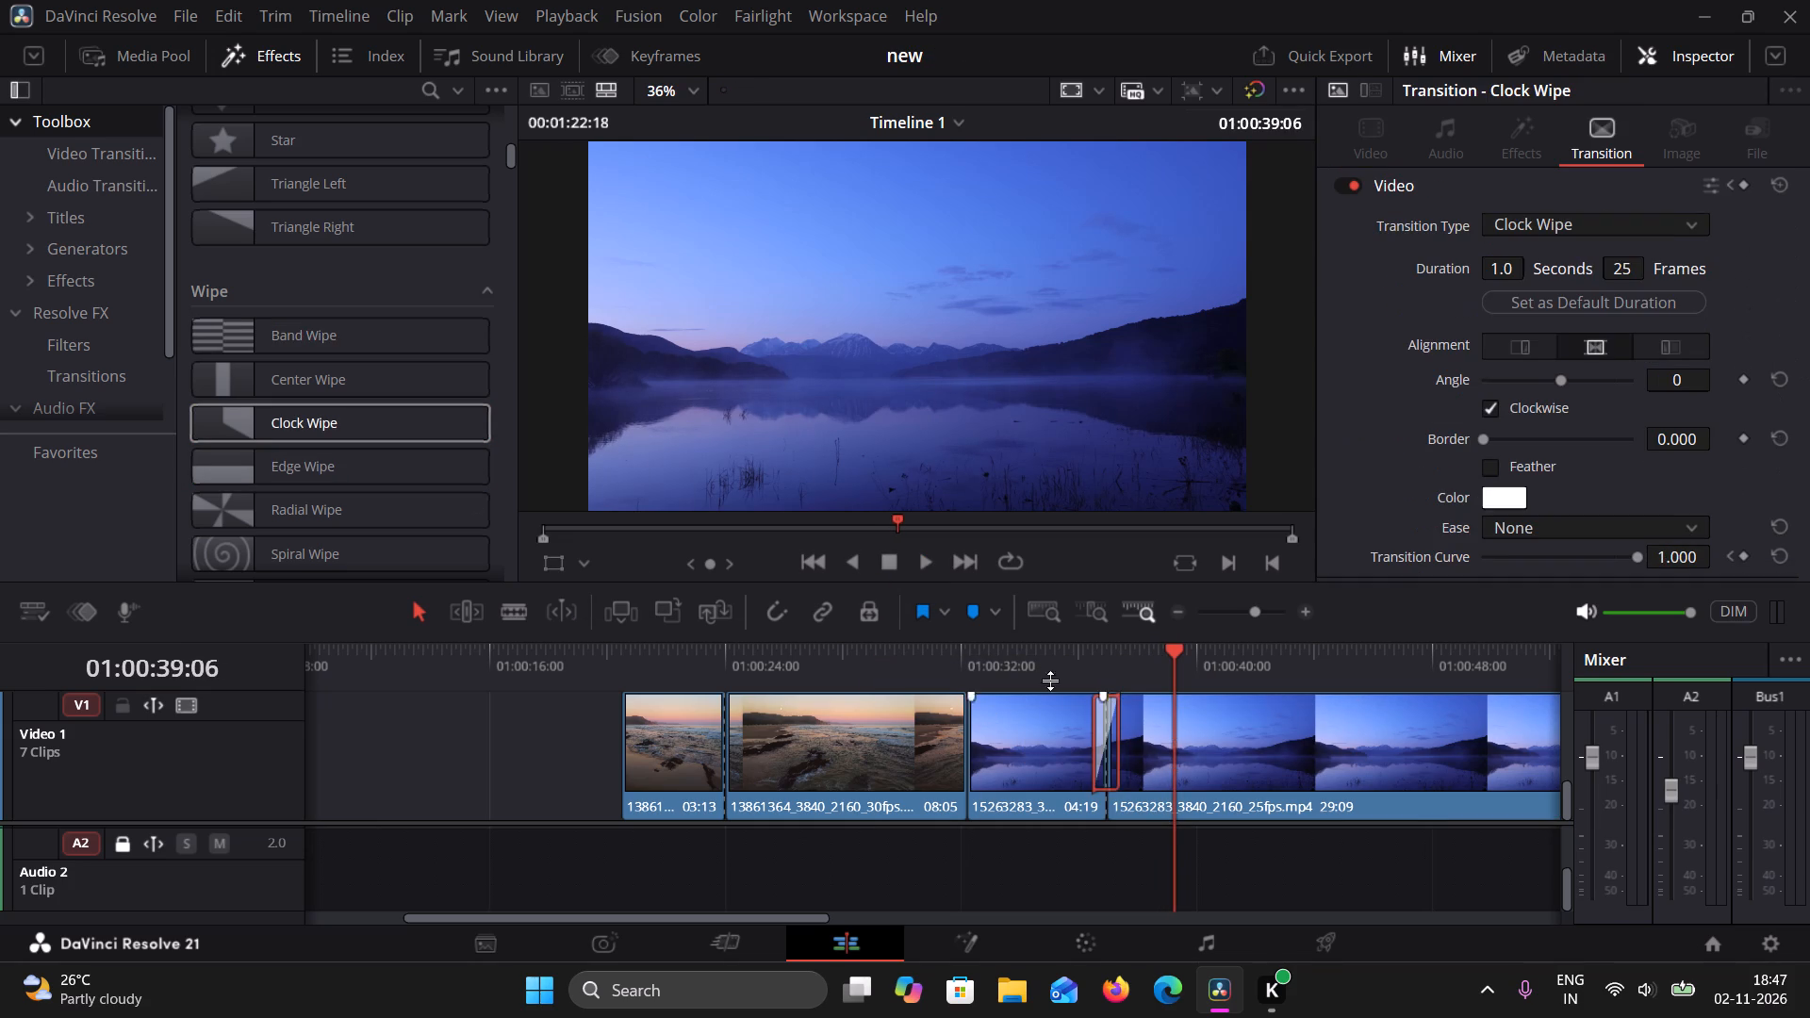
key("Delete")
Add a Clock Wipe transition to the end of the first lake segment.
left_click_drag(330, 428, 875, 705)
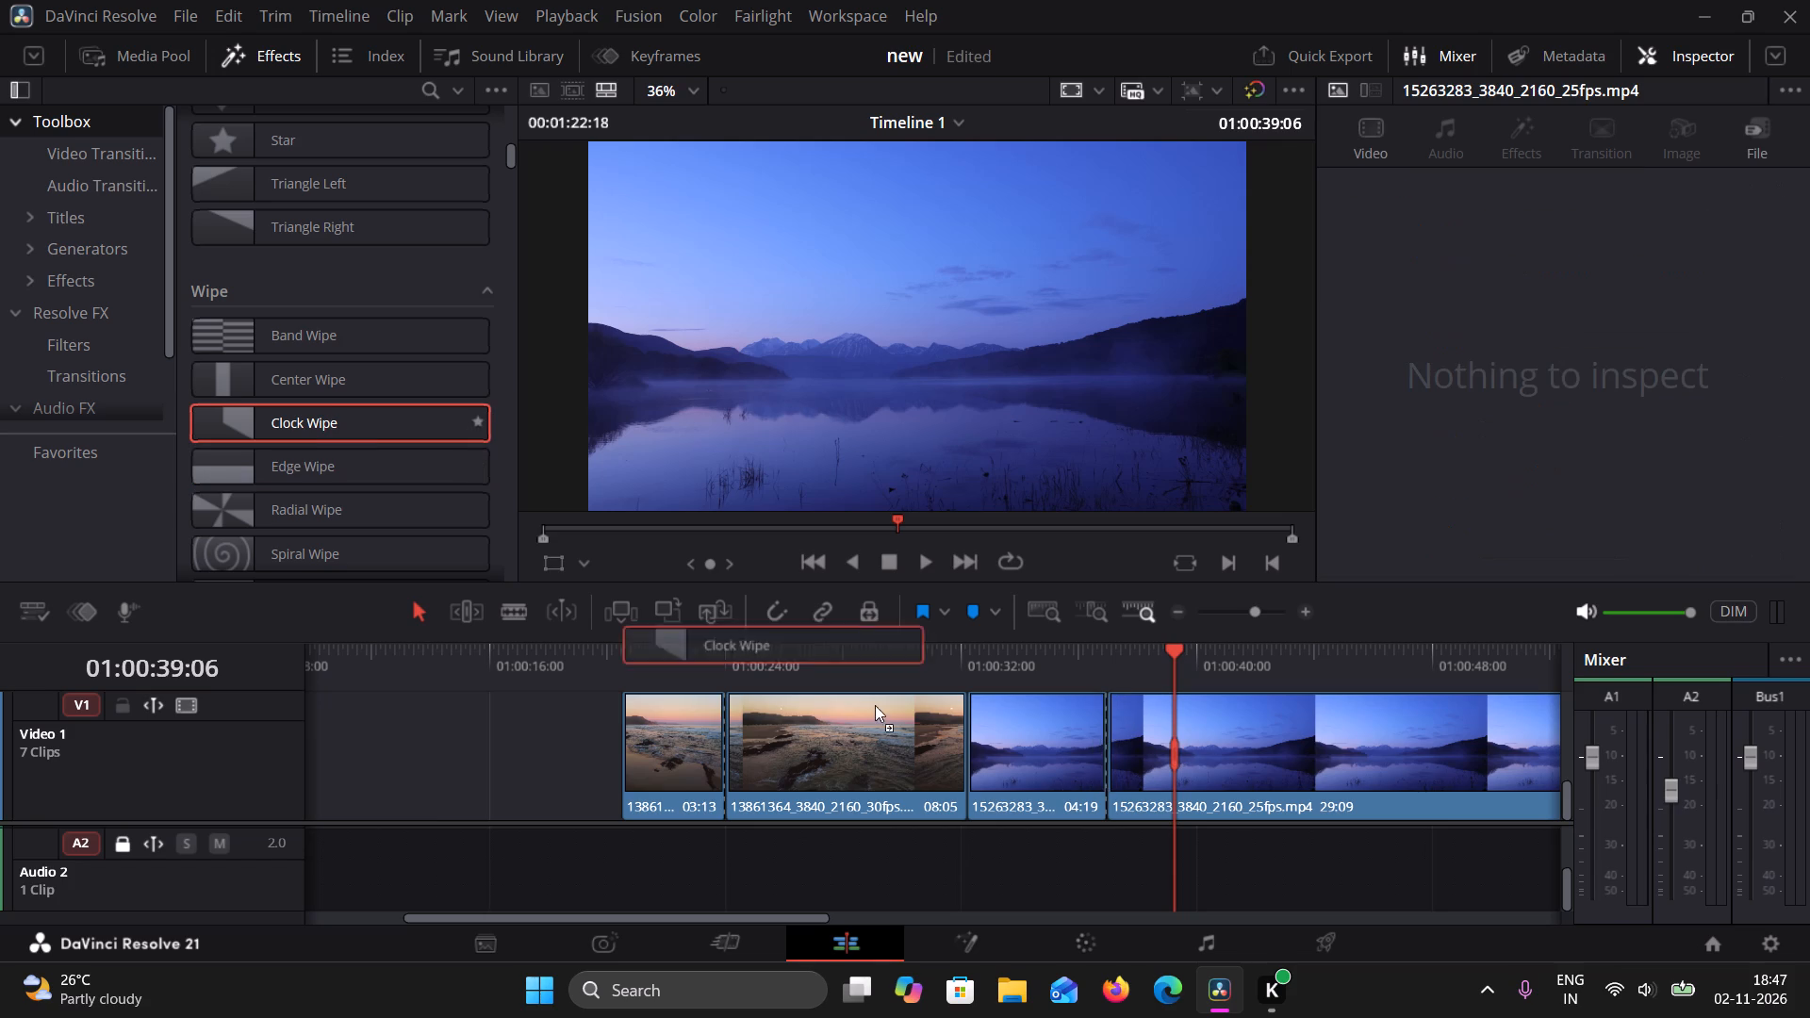
left_click_drag(875, 705, 1073, 780)
Roll the cut between the two lake segments so that the first segment is 06:00 long.
left_click(1107, 750)
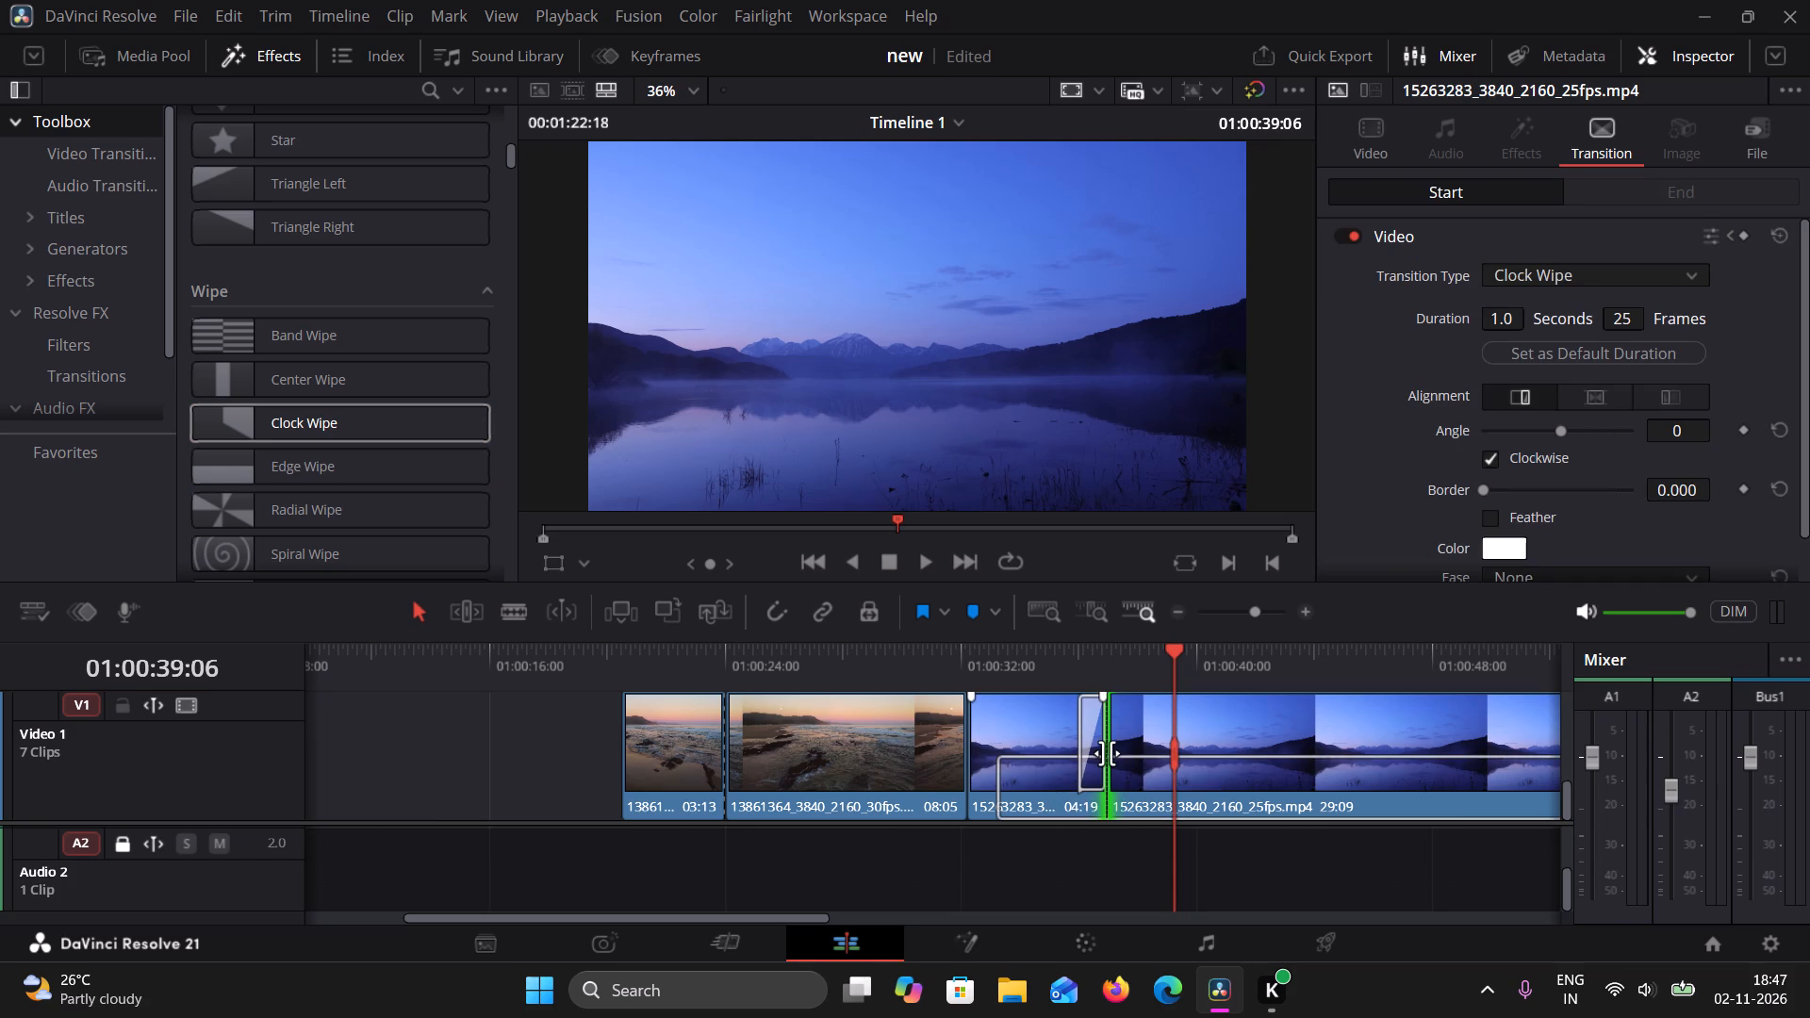
left_click_drag(1093, 743, 1102, 747)
left_click_drag(1102, 747, 1126, 749)
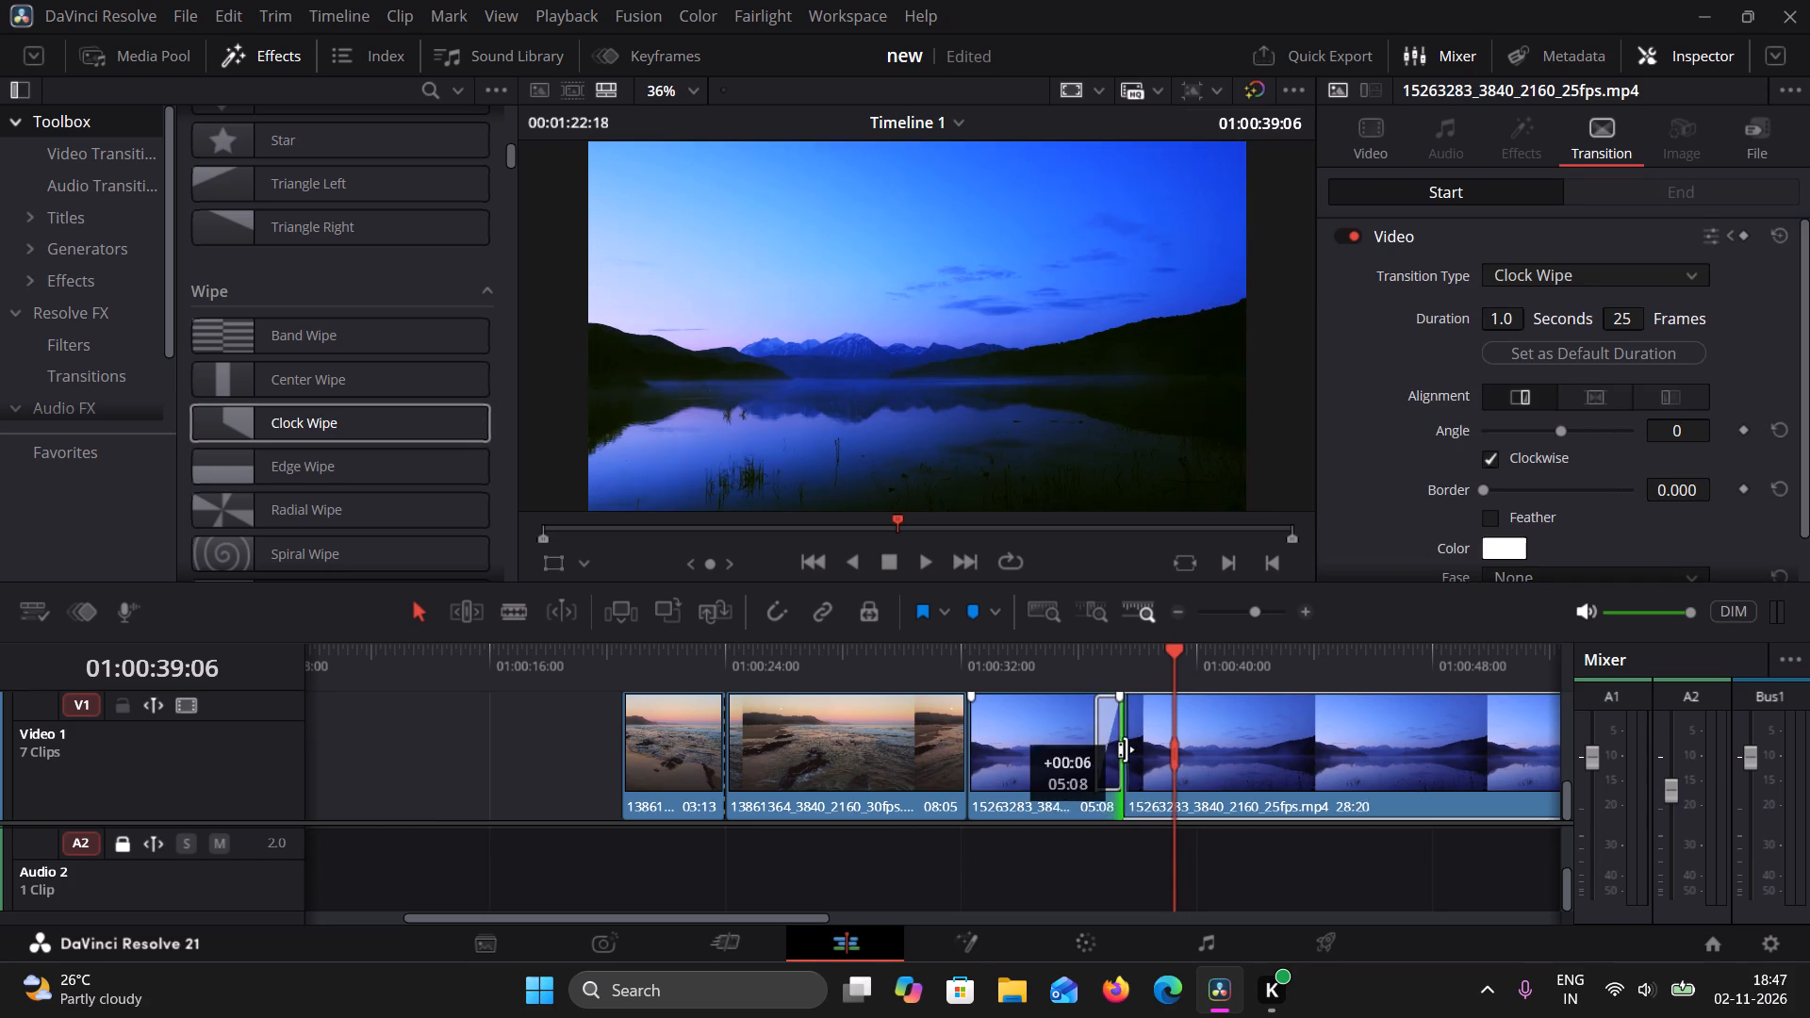
left_click_drag(1126, 749, 1129, 749)
left_click_drag(1116, 701, 1144, 710)
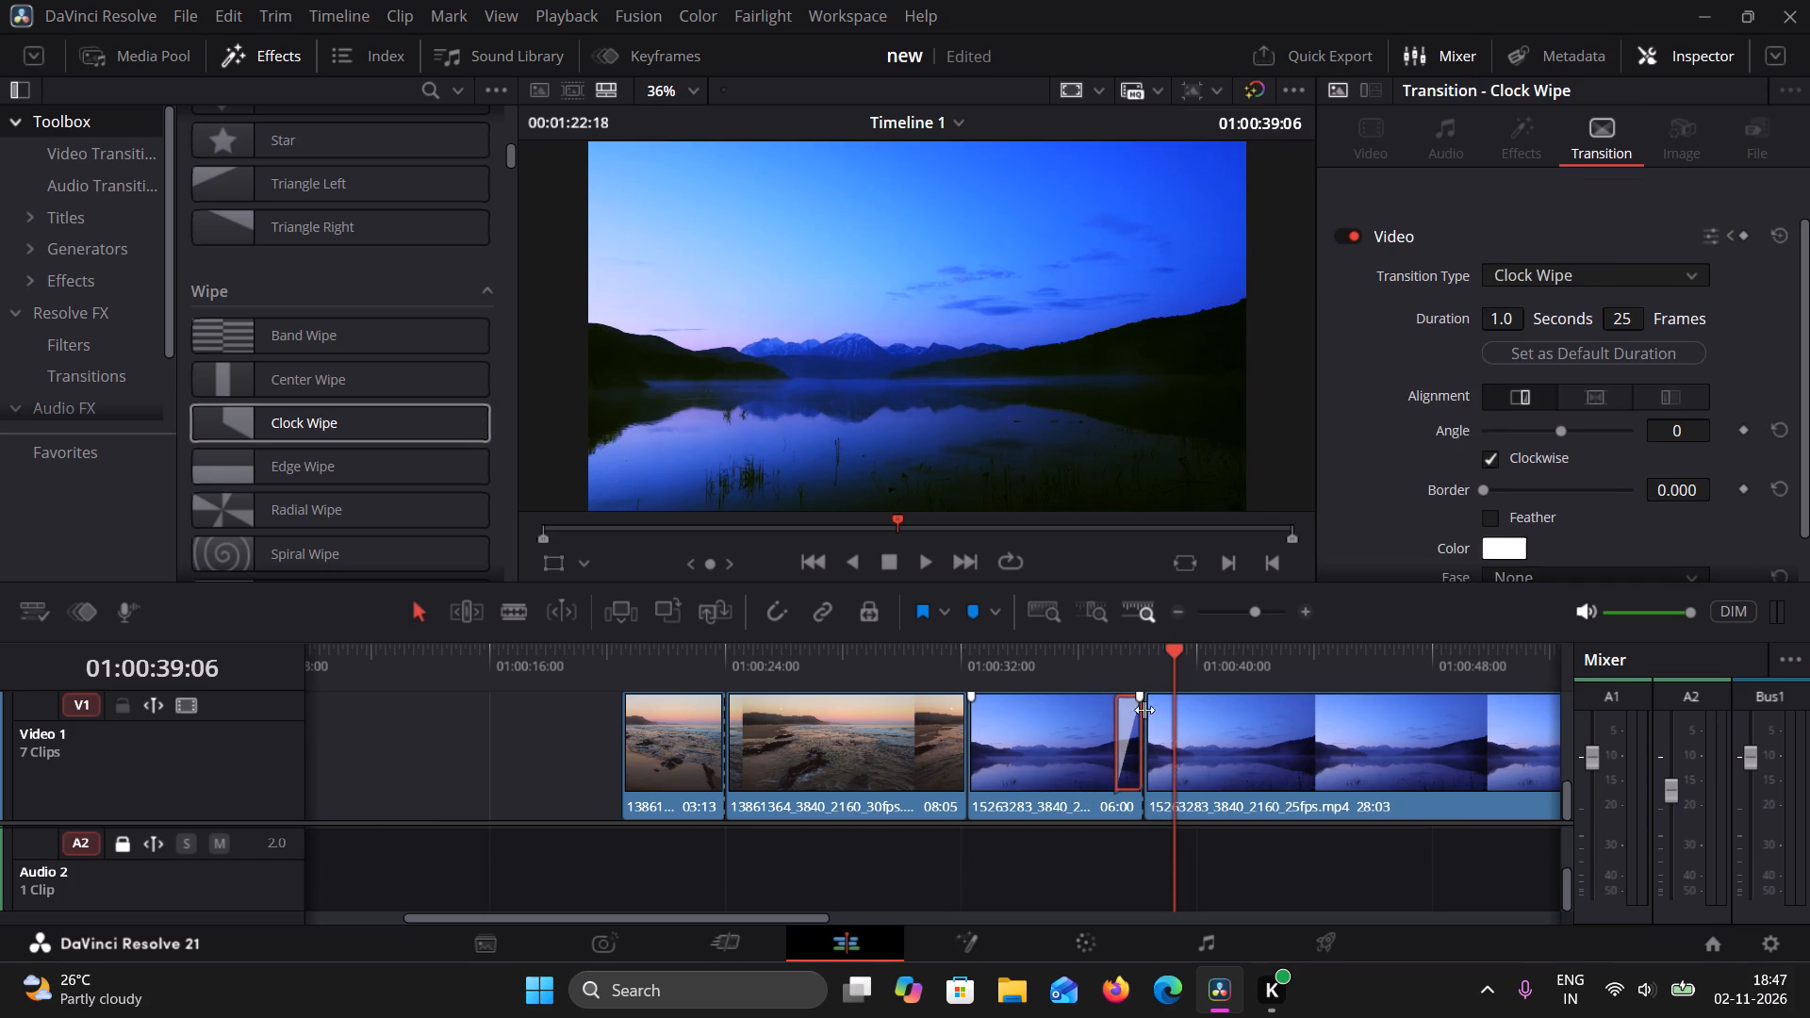
Lengthen the Clock Wipe at the end of the first lake segment to 43 frames.
left_click_drag(1144, 710, 1094, 719)
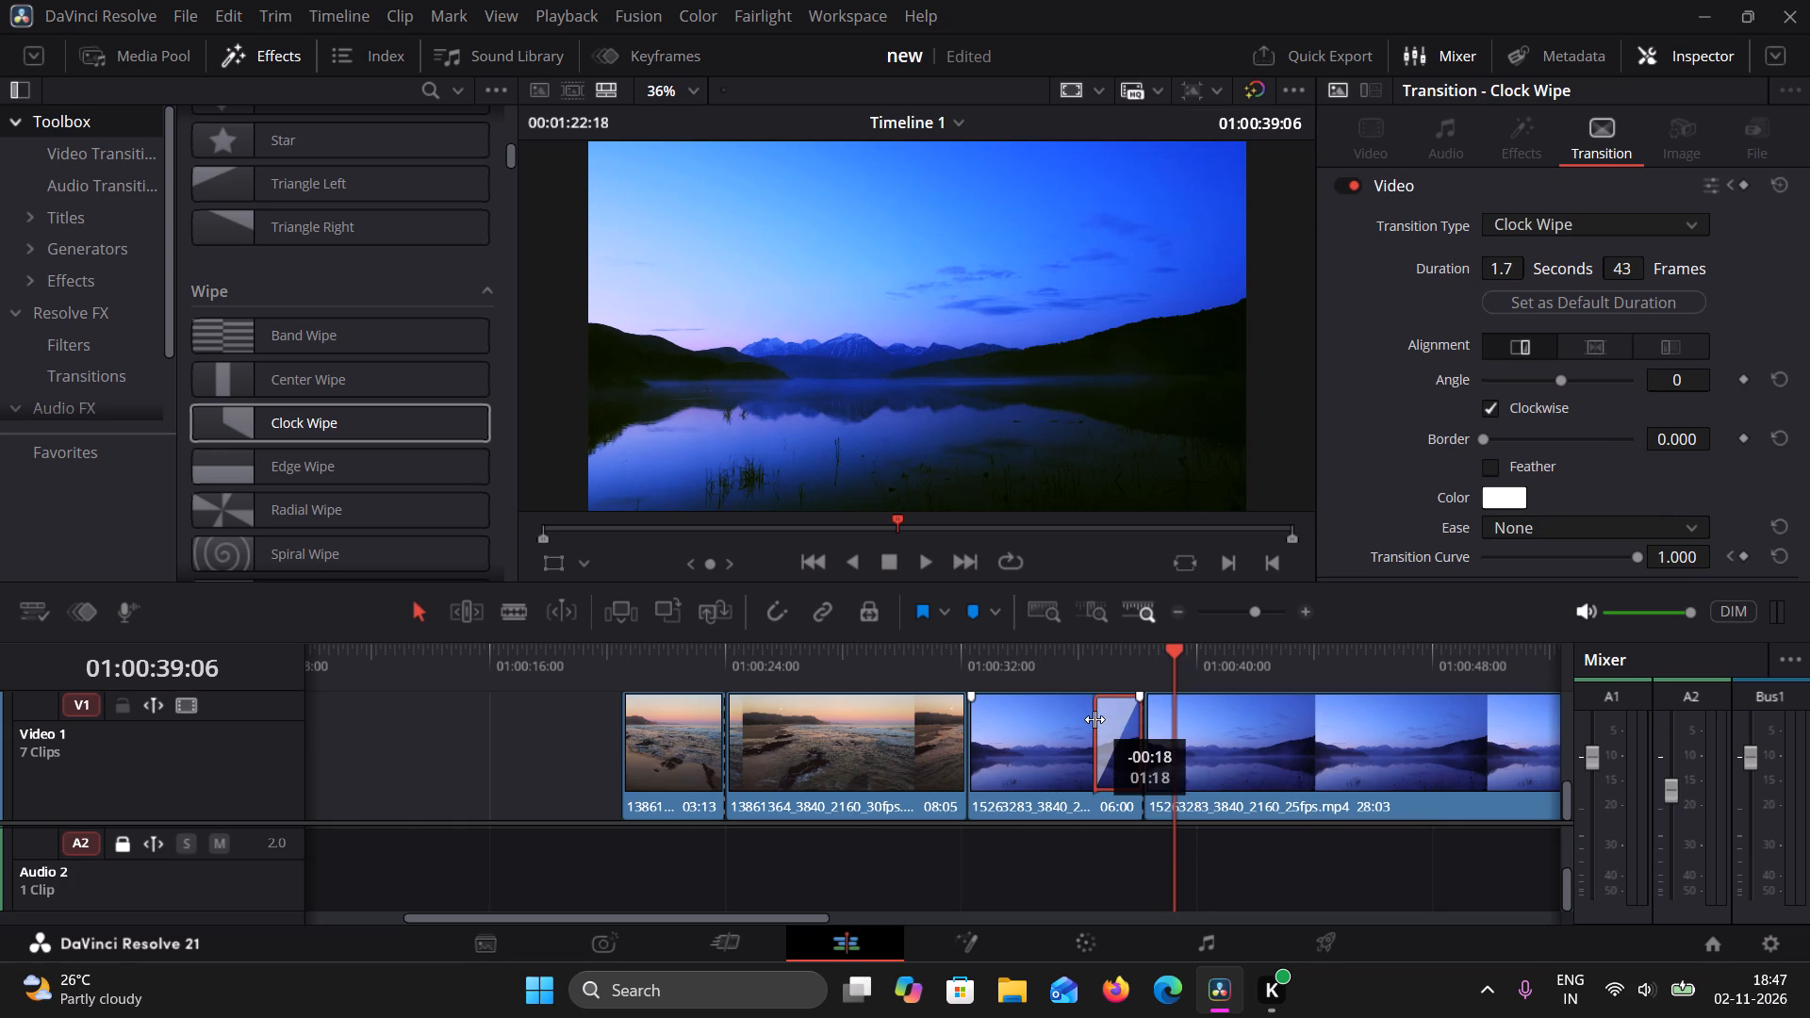
left_click(1096, 758)
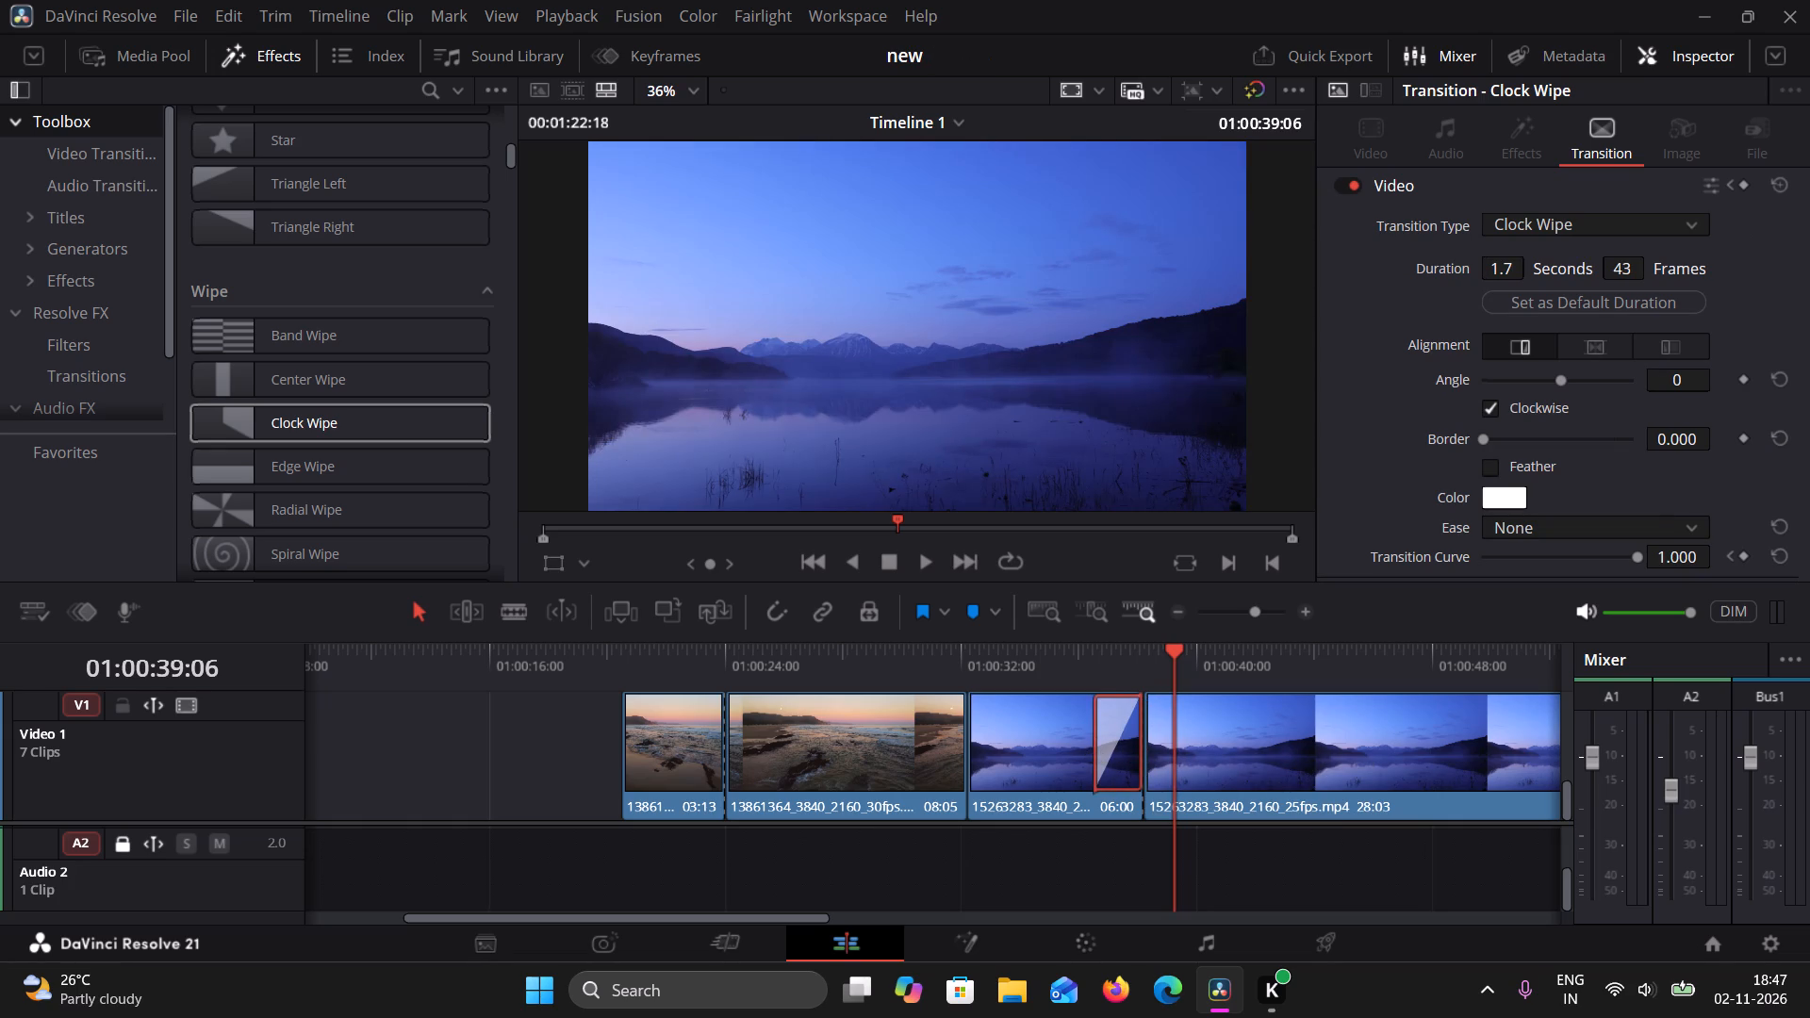
Play back the Clock Wipe at the end of the first lake segment.
left_click_drag(1176, 656, 1069, 637)
left_click(909, 560)
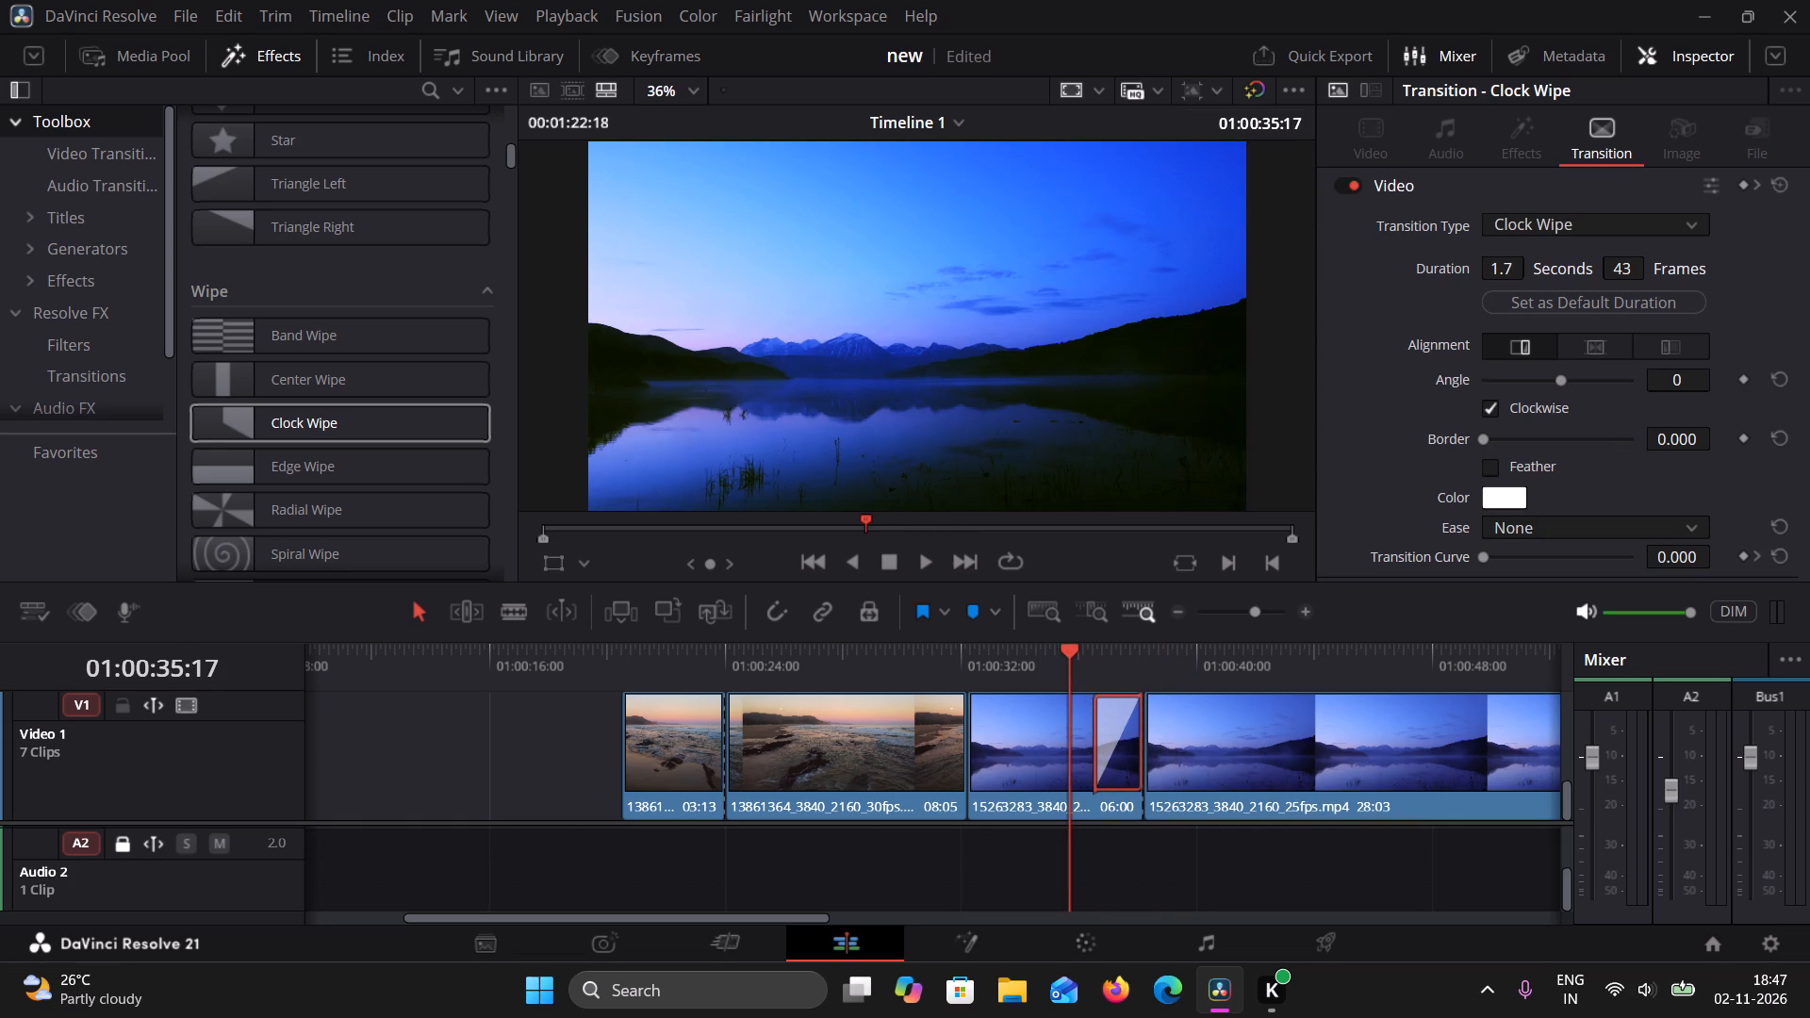
left_click(916, 566)
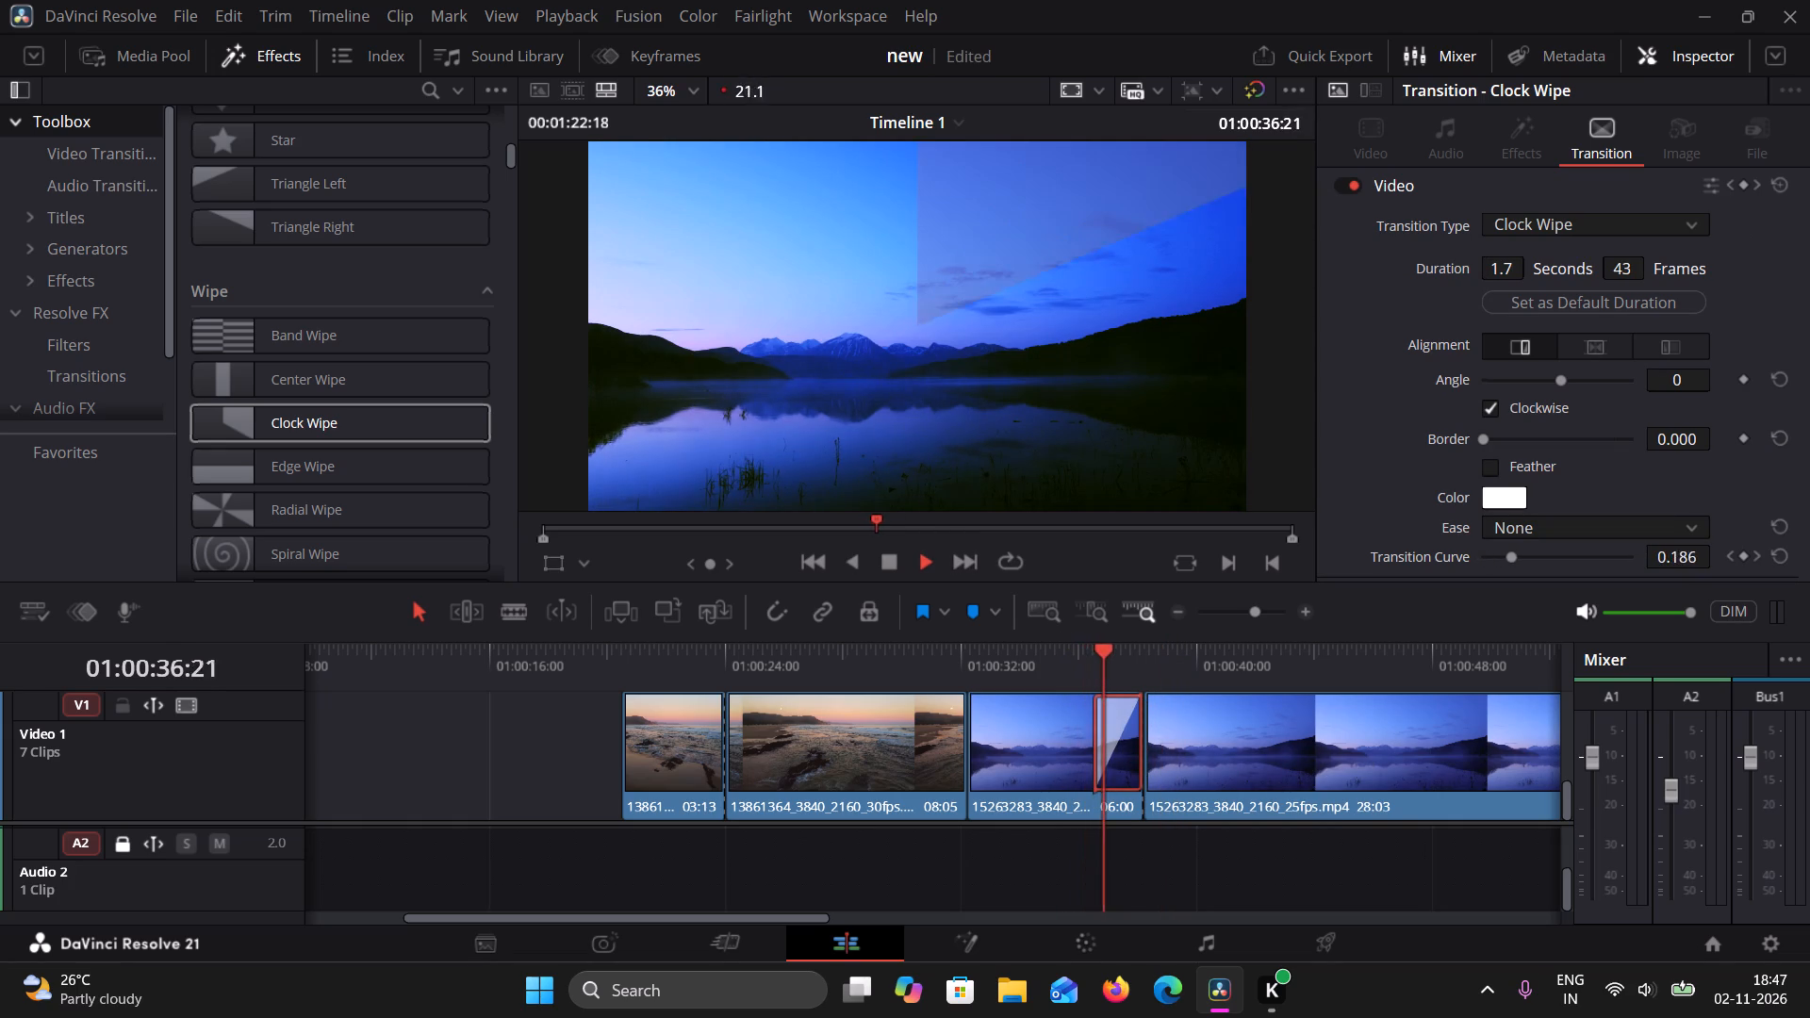
left_click(896, 559)
Delete the Clock Wipe at the end of the first lake segment.
left_click(1126, 709)
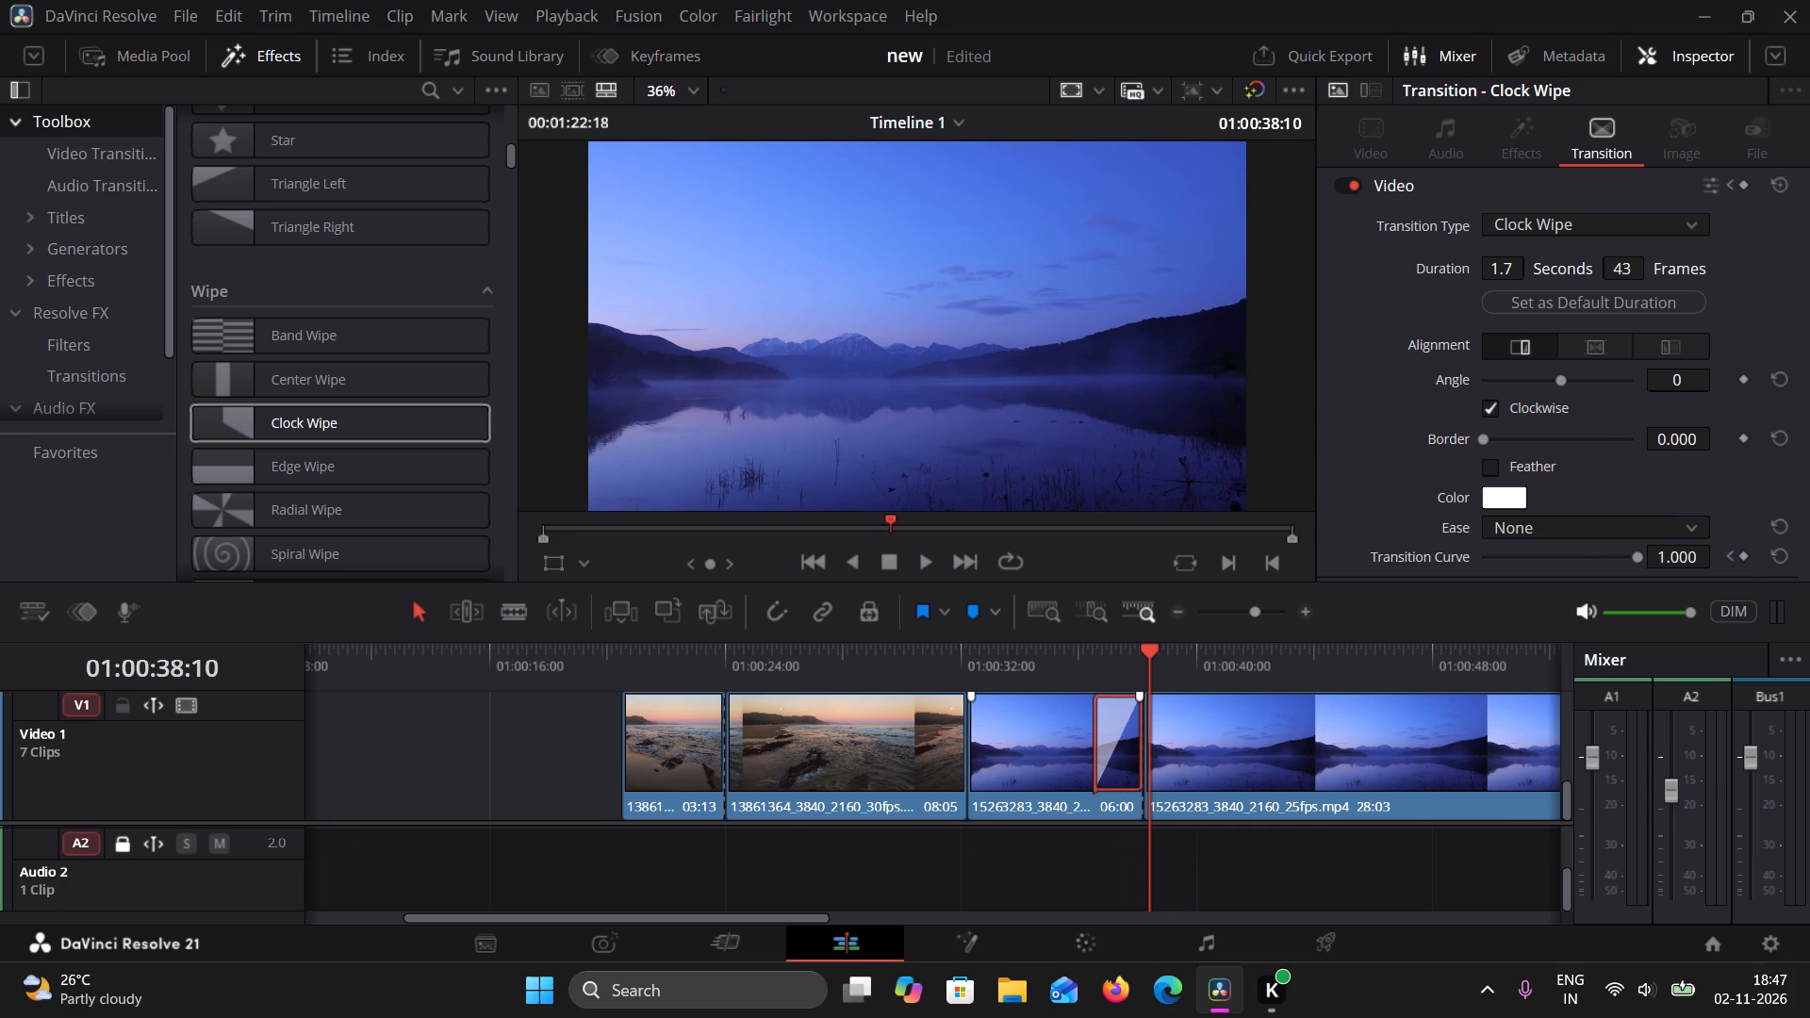
key("Delete")
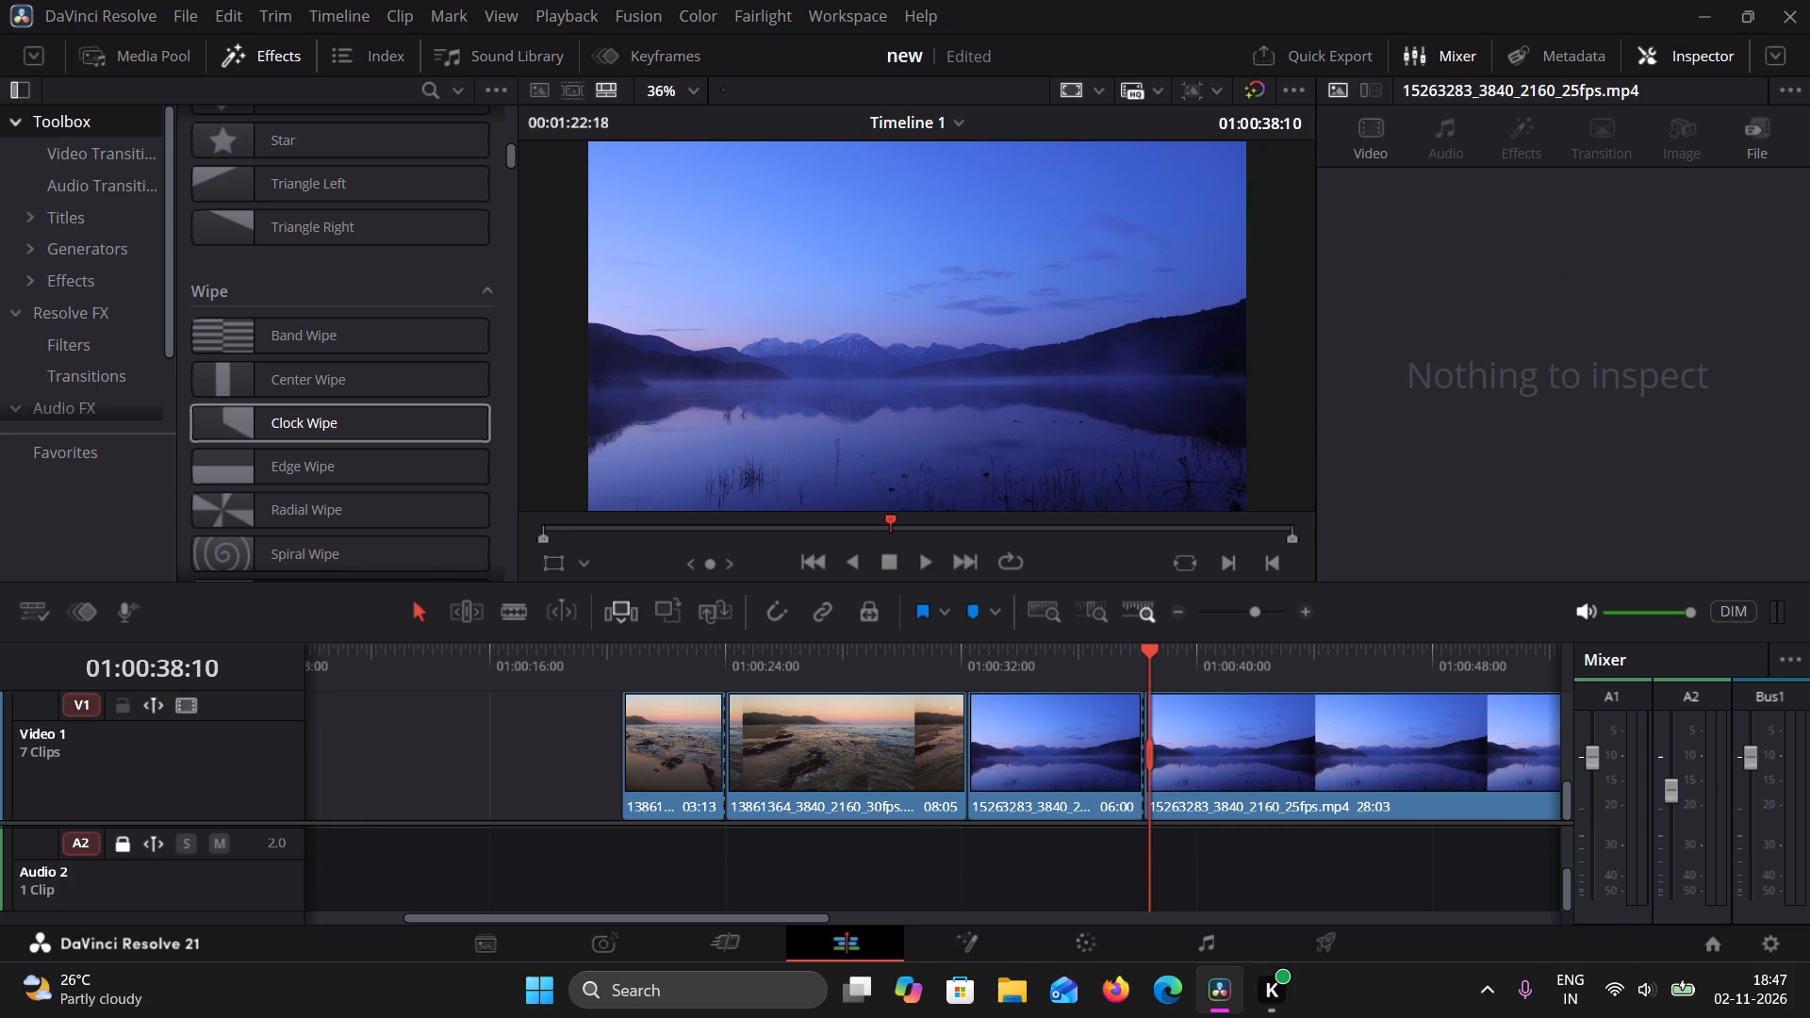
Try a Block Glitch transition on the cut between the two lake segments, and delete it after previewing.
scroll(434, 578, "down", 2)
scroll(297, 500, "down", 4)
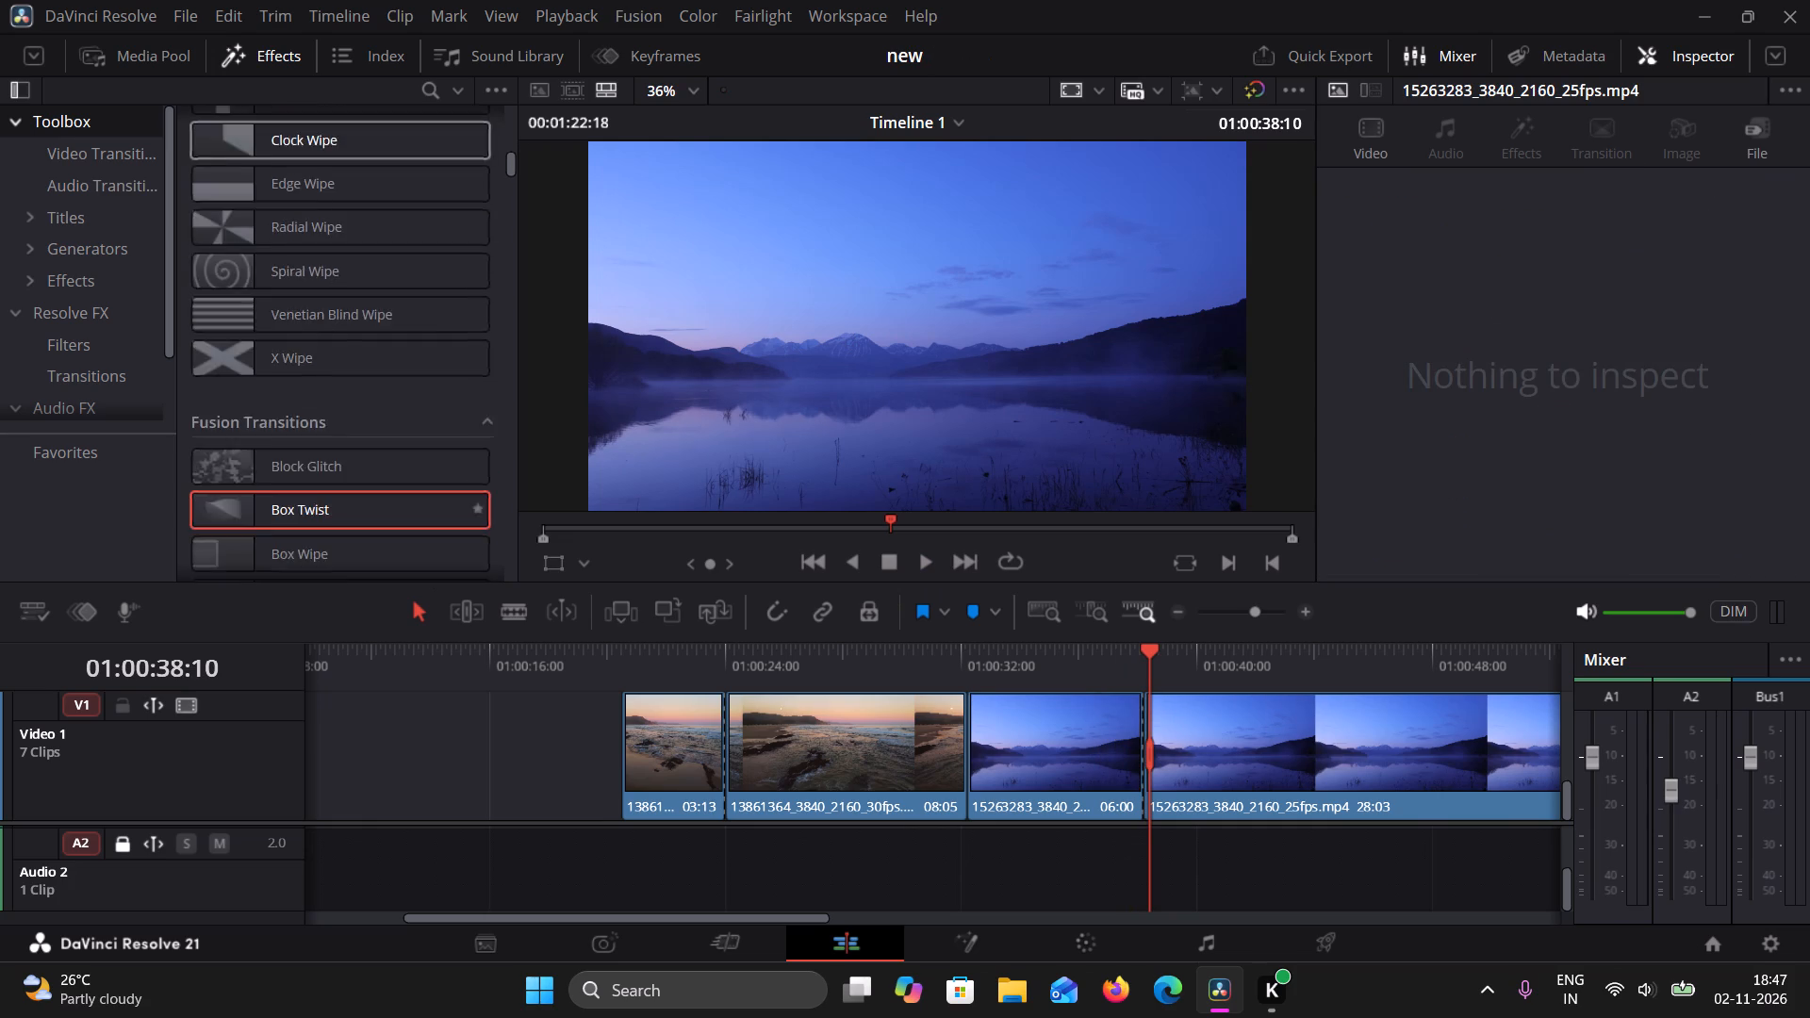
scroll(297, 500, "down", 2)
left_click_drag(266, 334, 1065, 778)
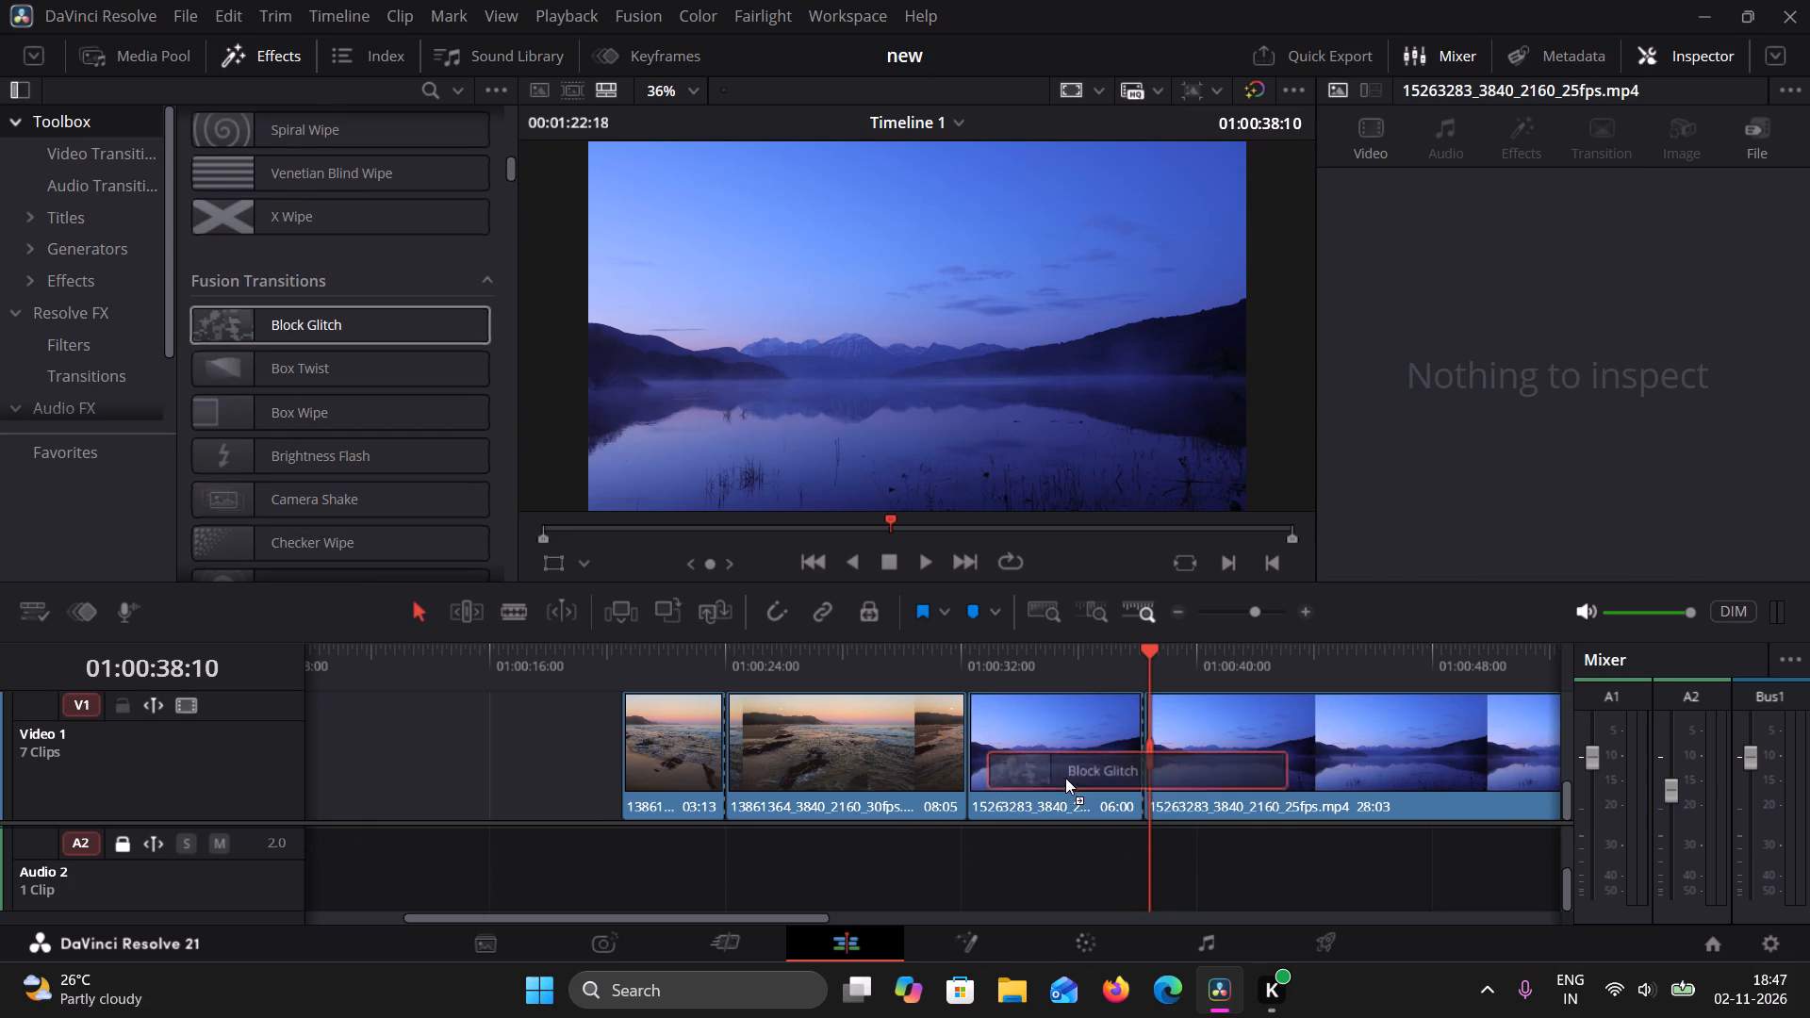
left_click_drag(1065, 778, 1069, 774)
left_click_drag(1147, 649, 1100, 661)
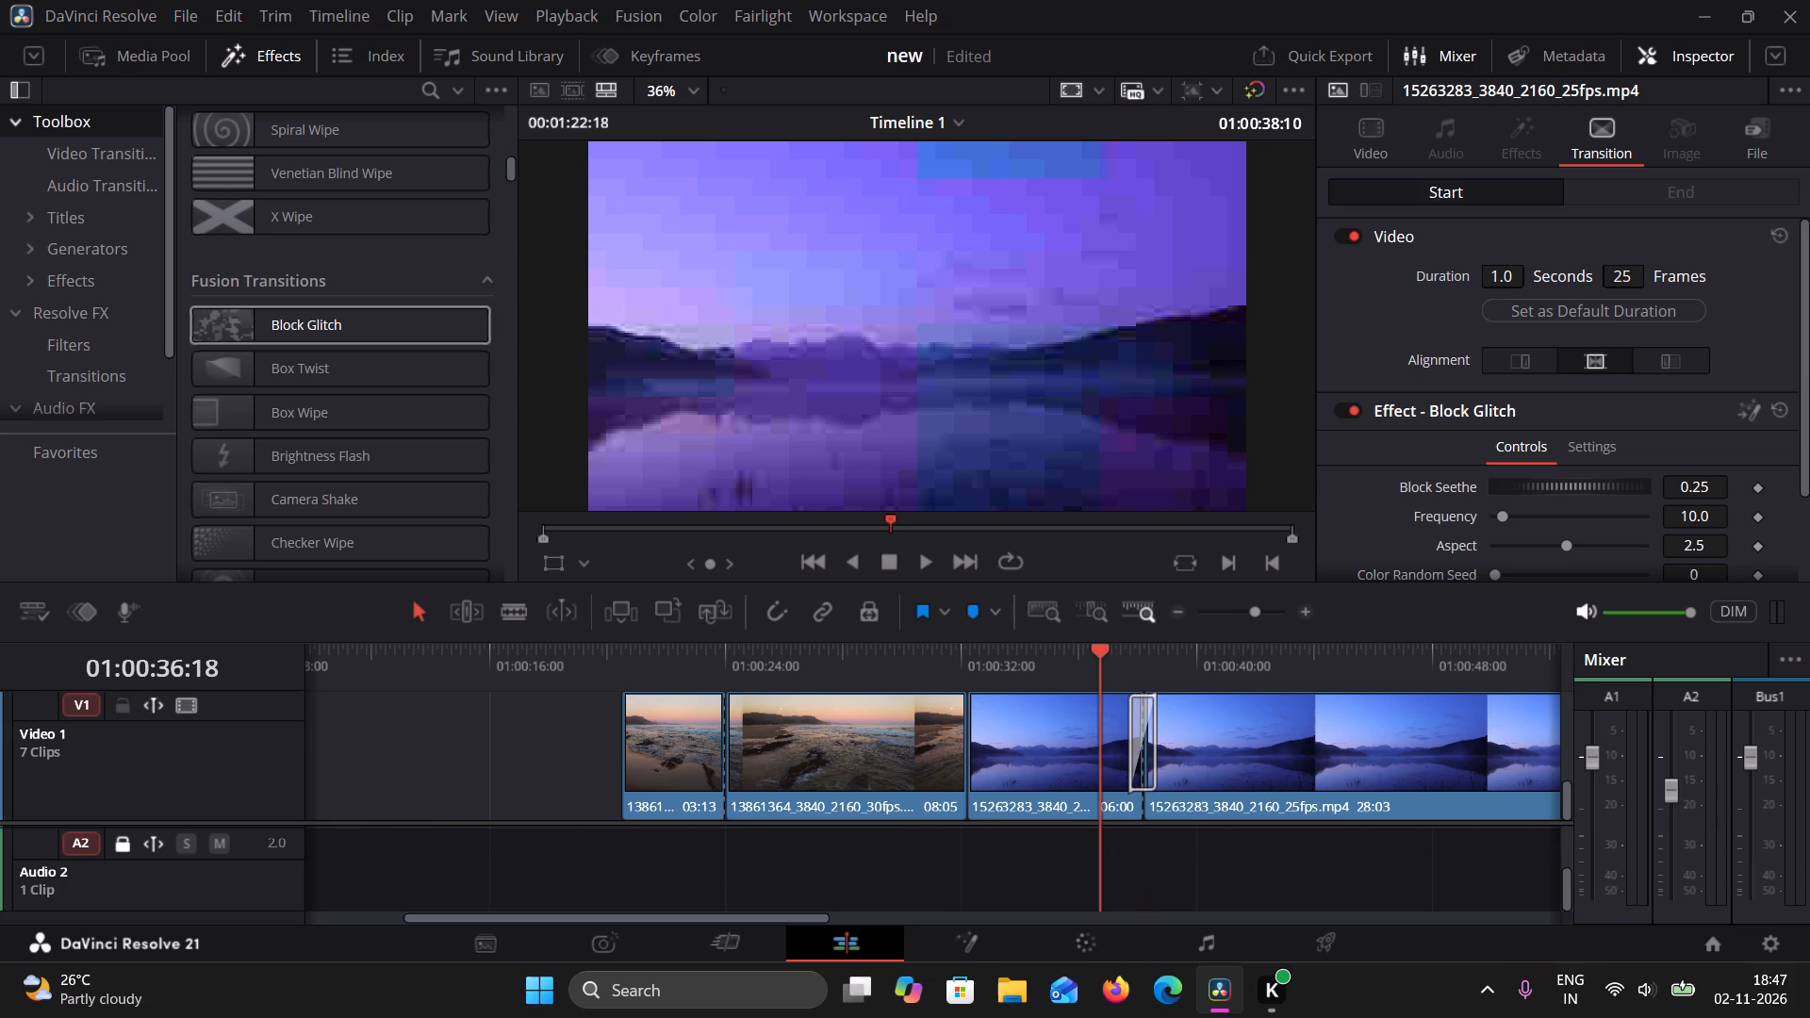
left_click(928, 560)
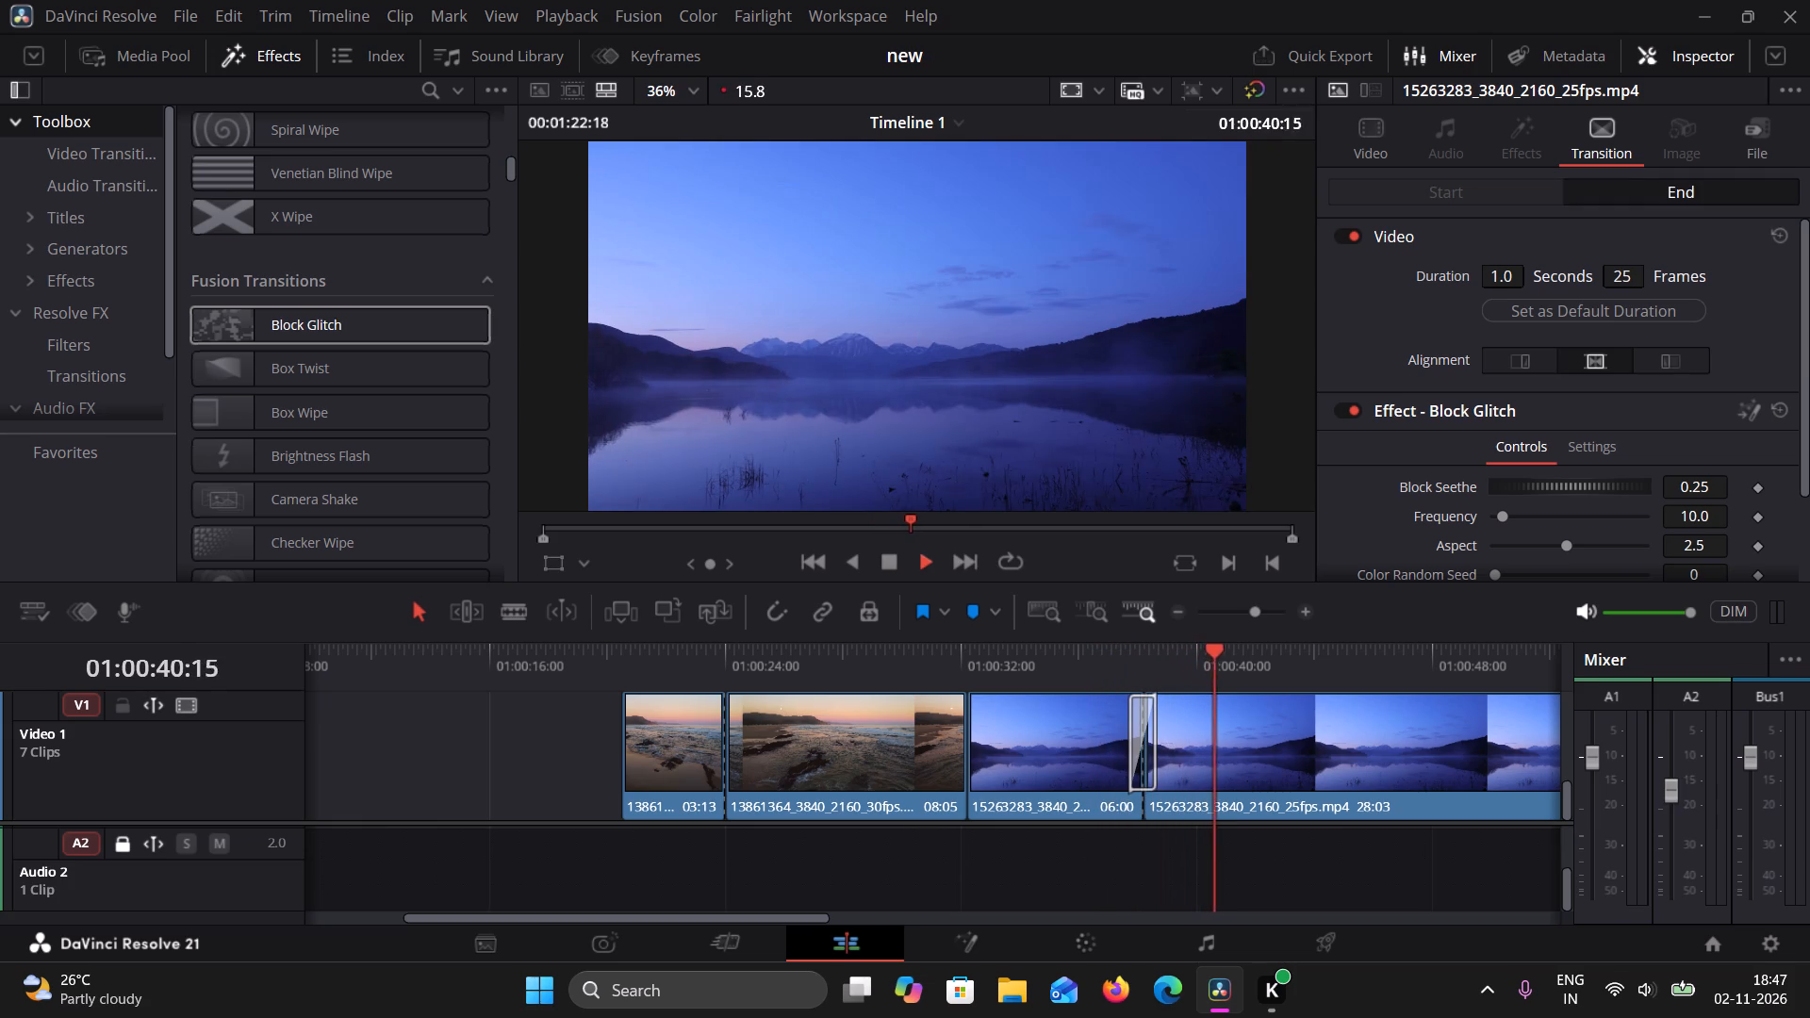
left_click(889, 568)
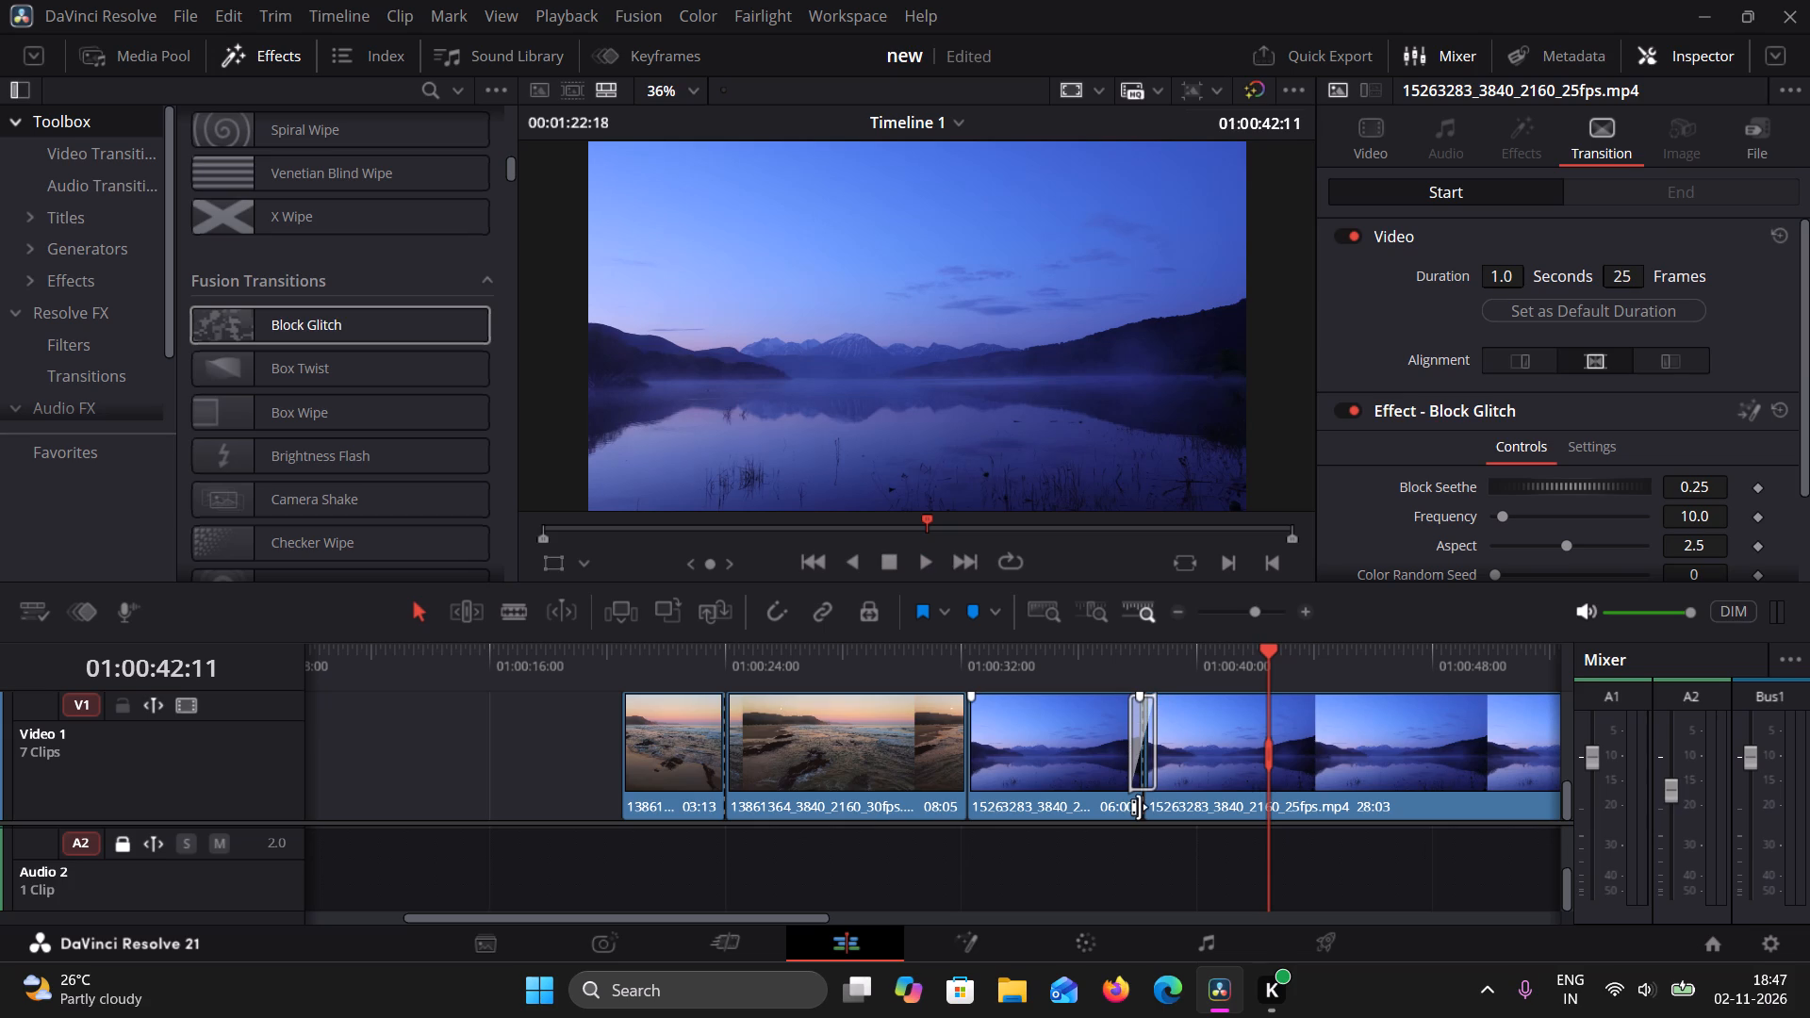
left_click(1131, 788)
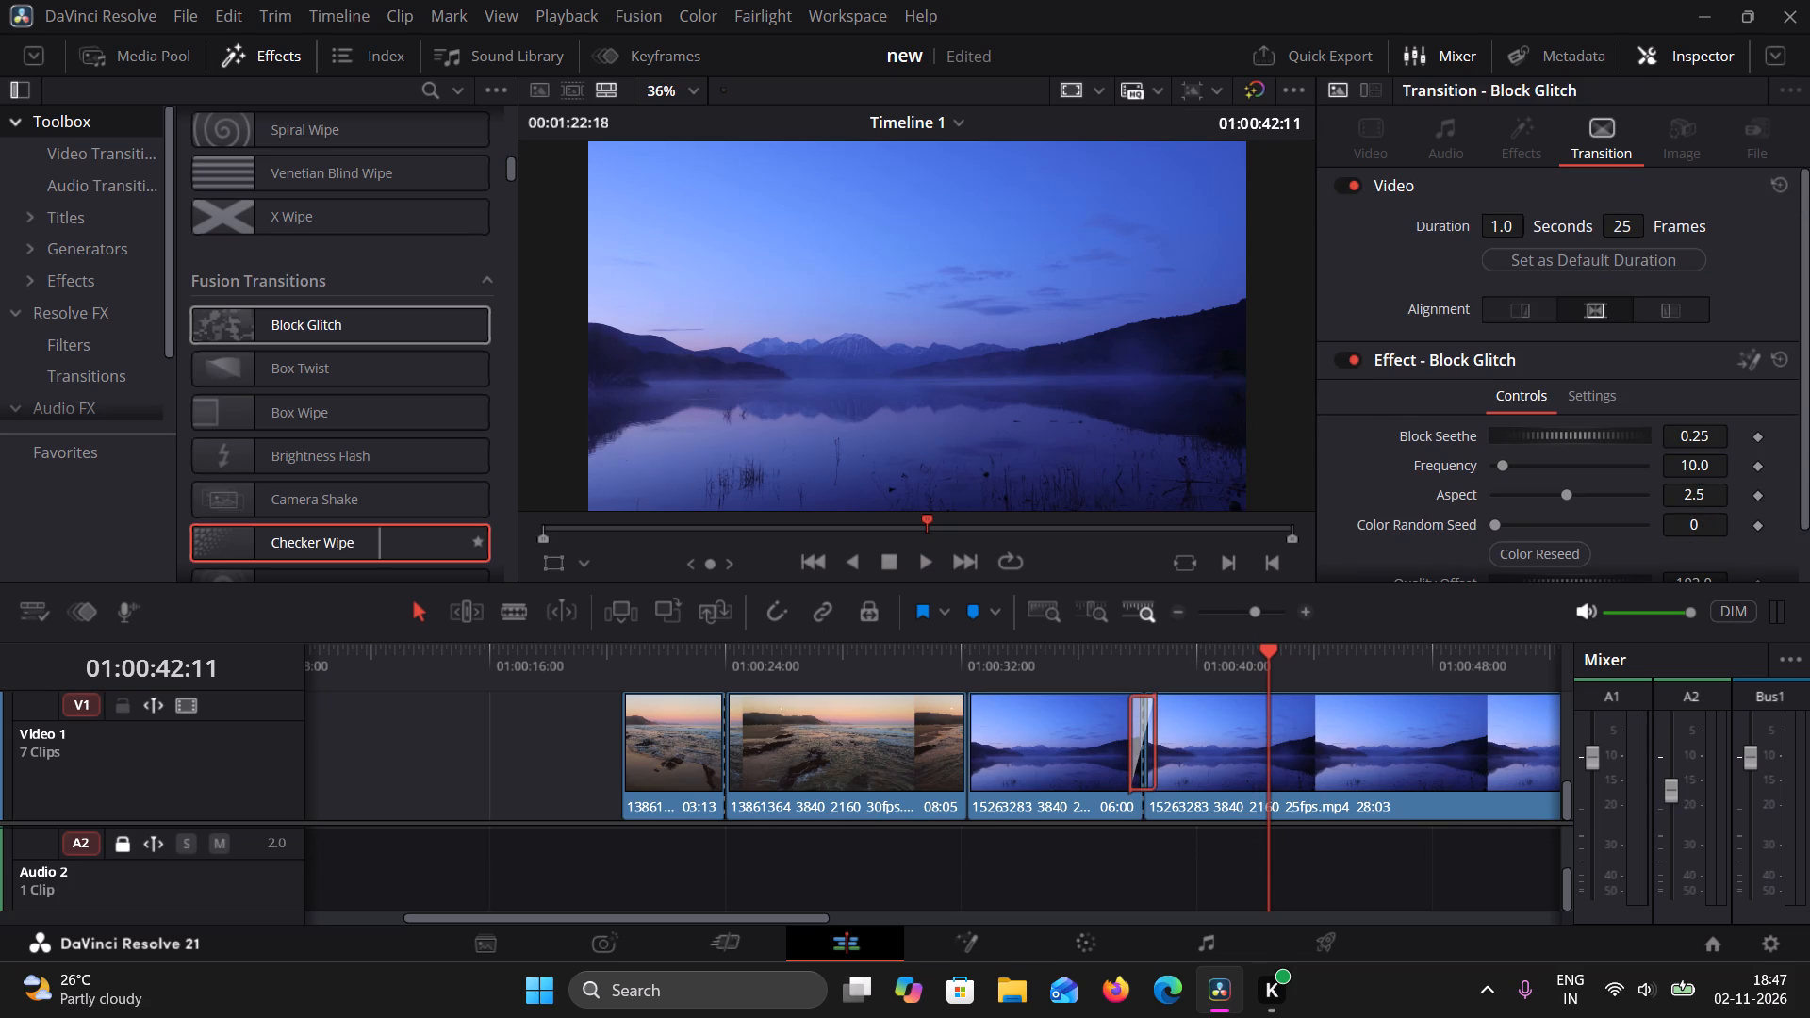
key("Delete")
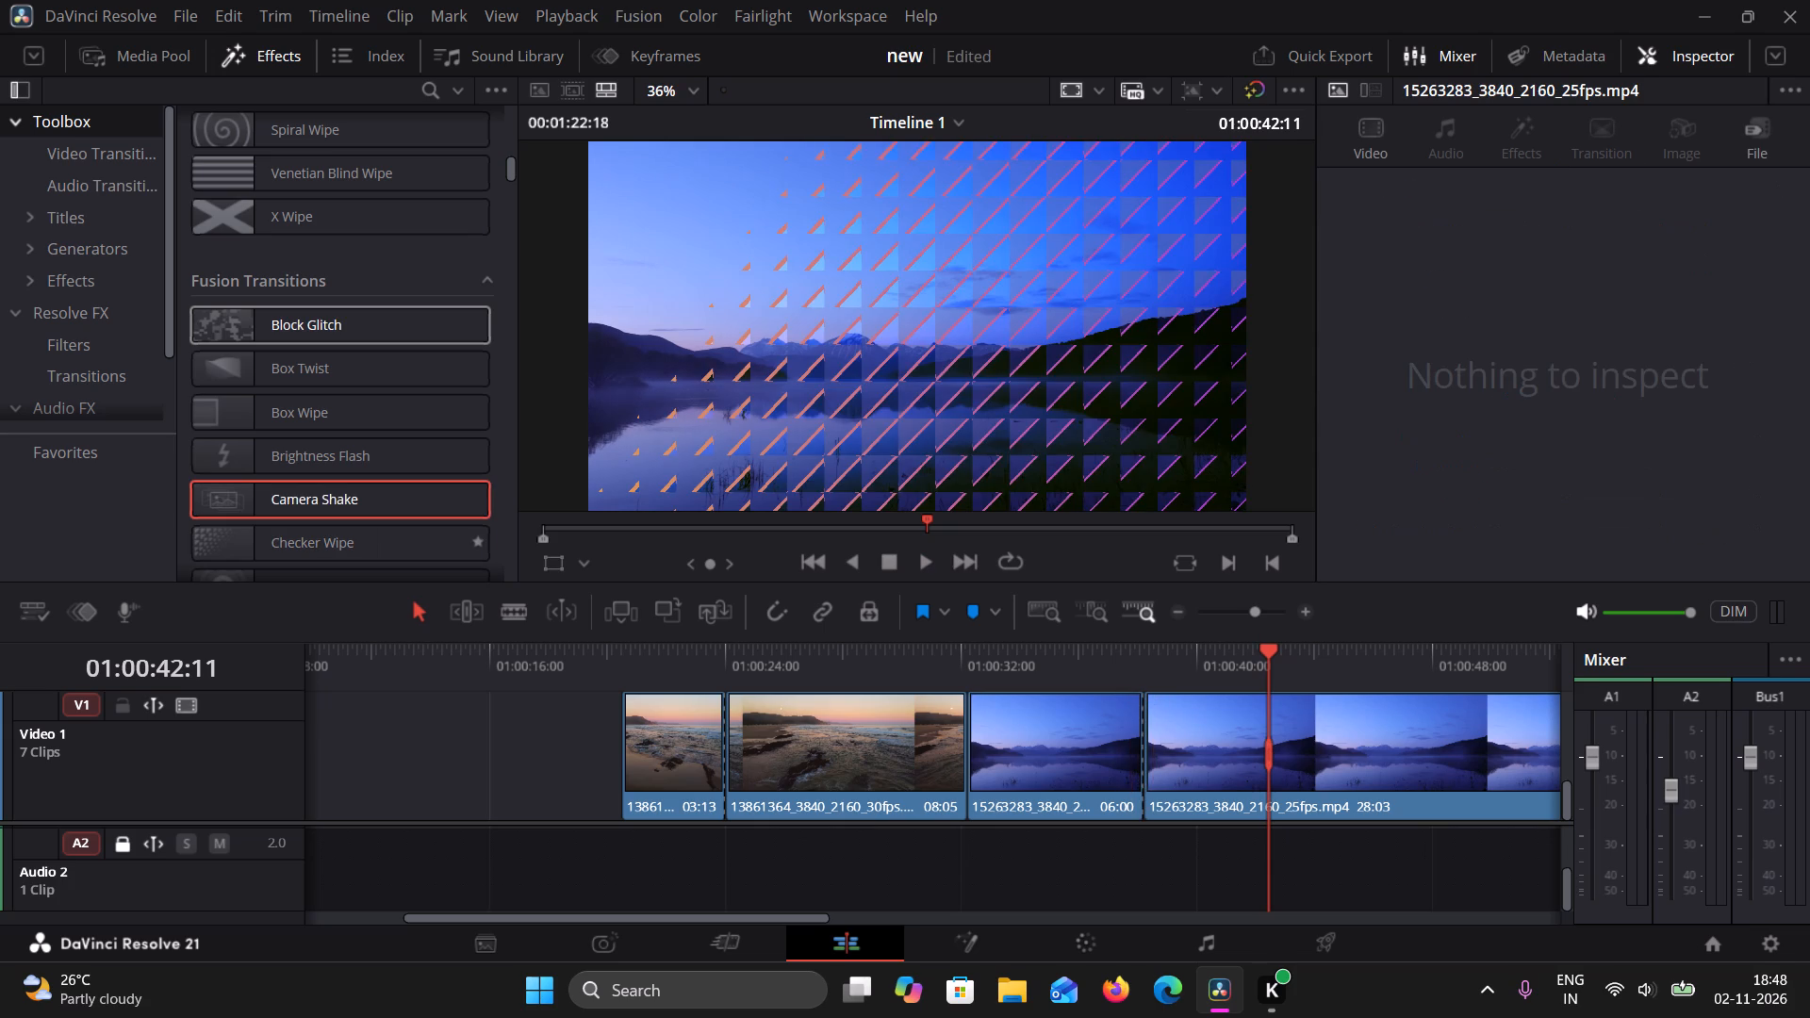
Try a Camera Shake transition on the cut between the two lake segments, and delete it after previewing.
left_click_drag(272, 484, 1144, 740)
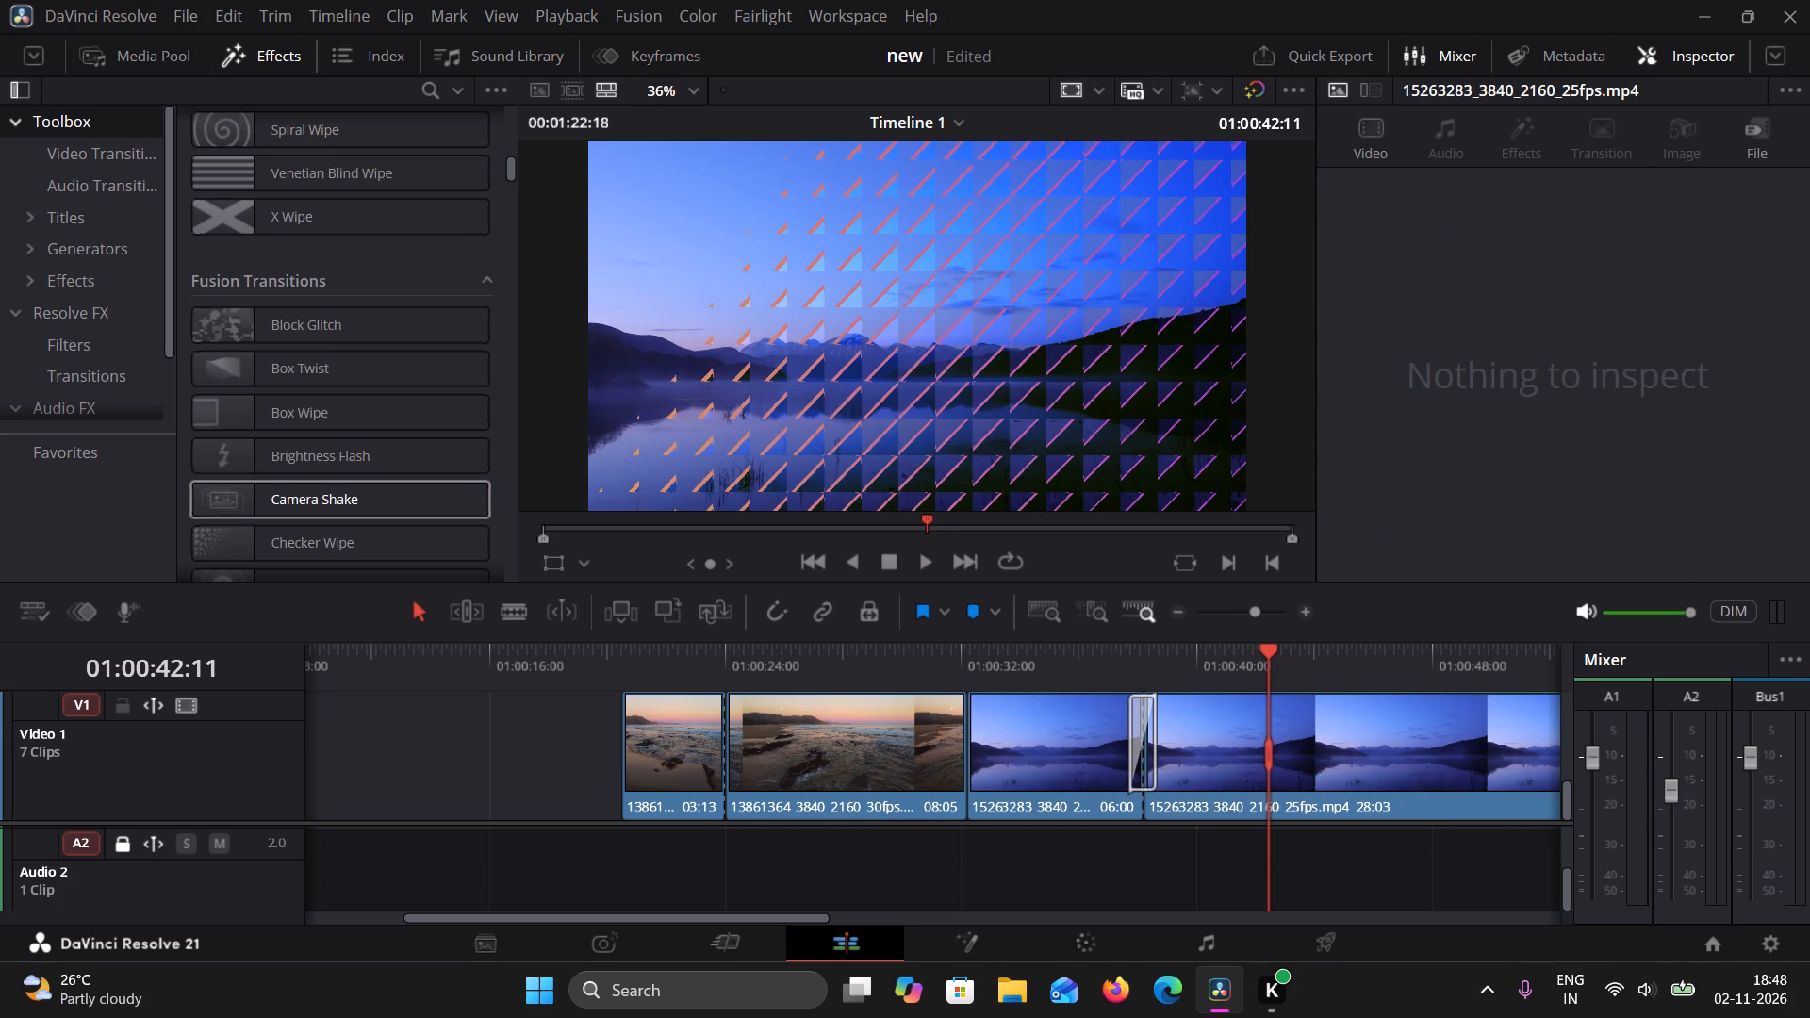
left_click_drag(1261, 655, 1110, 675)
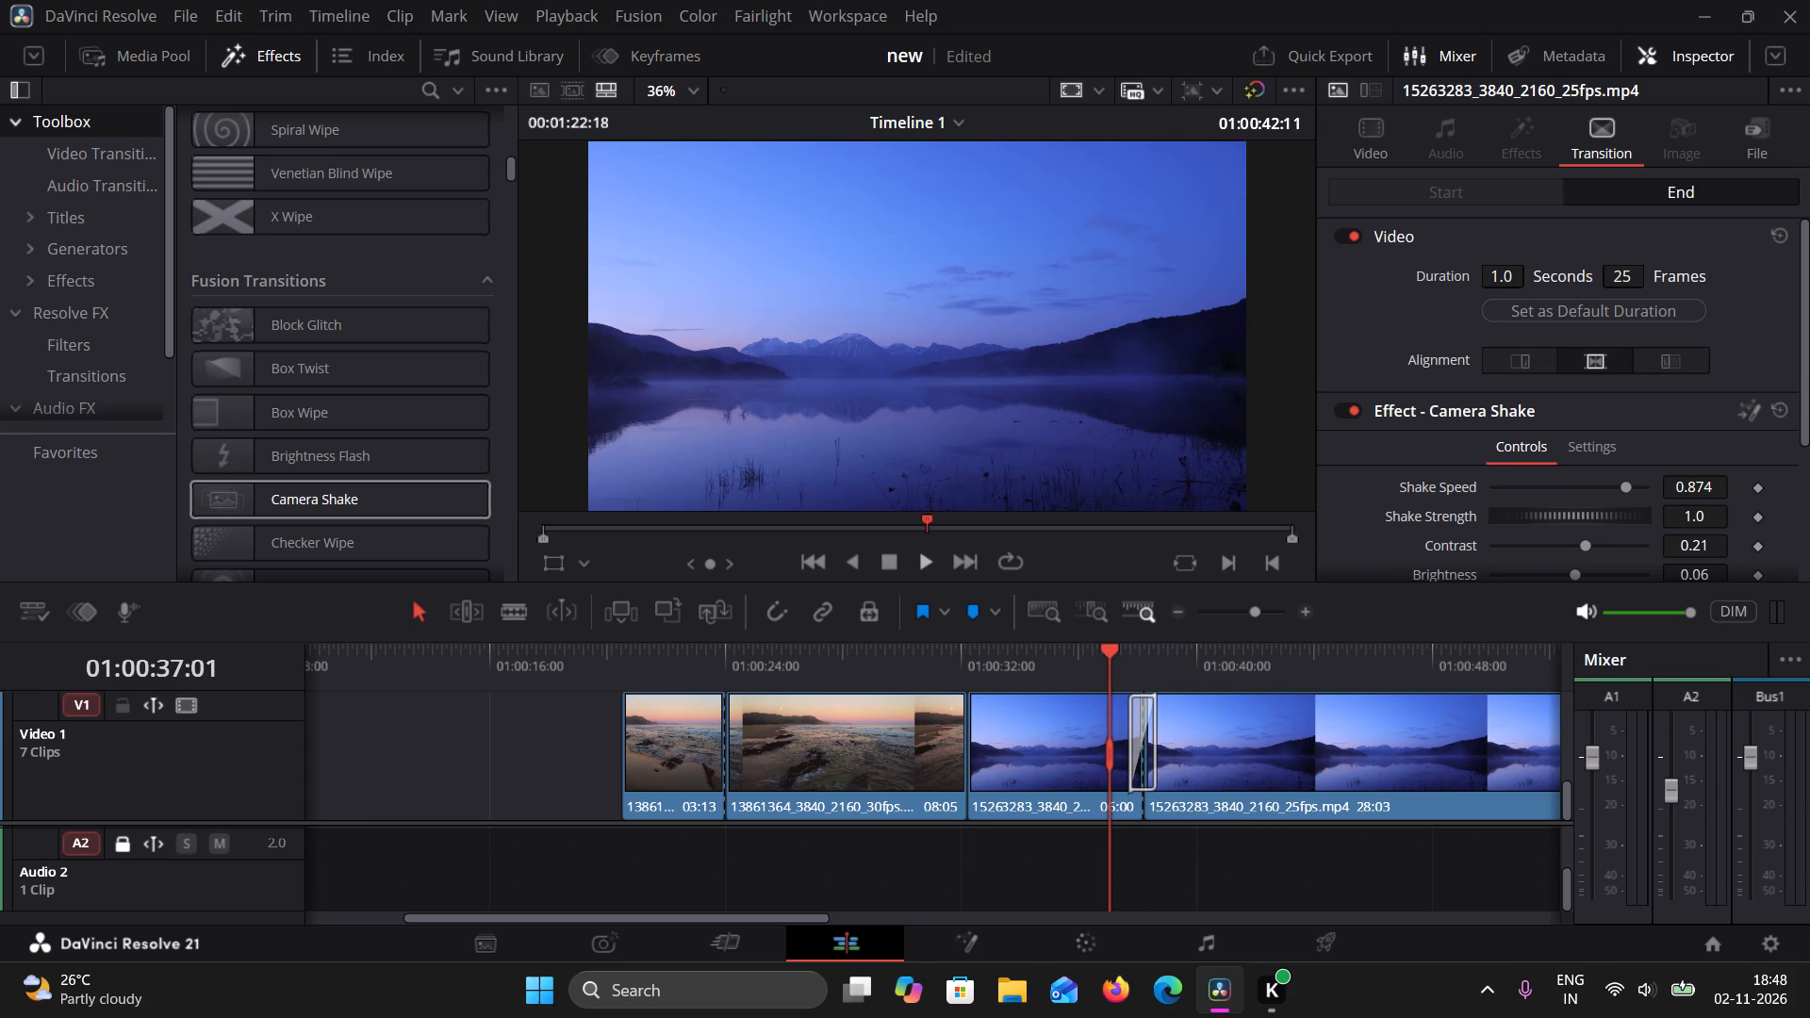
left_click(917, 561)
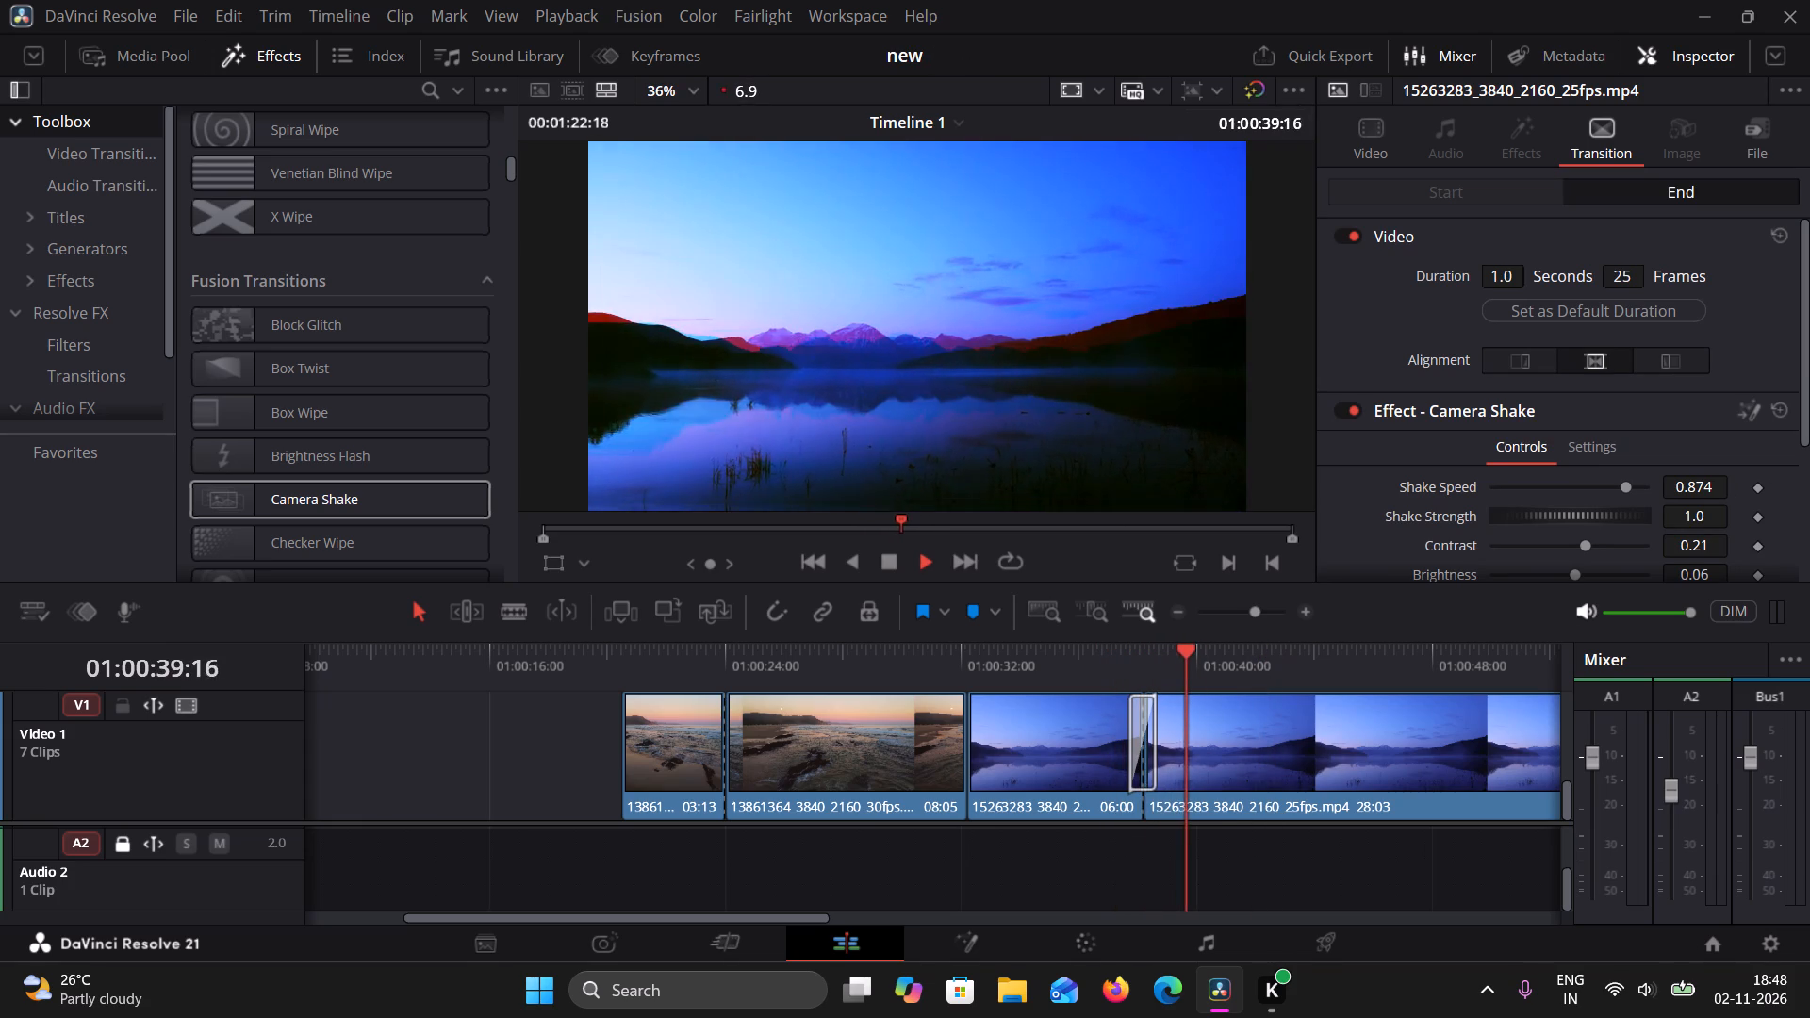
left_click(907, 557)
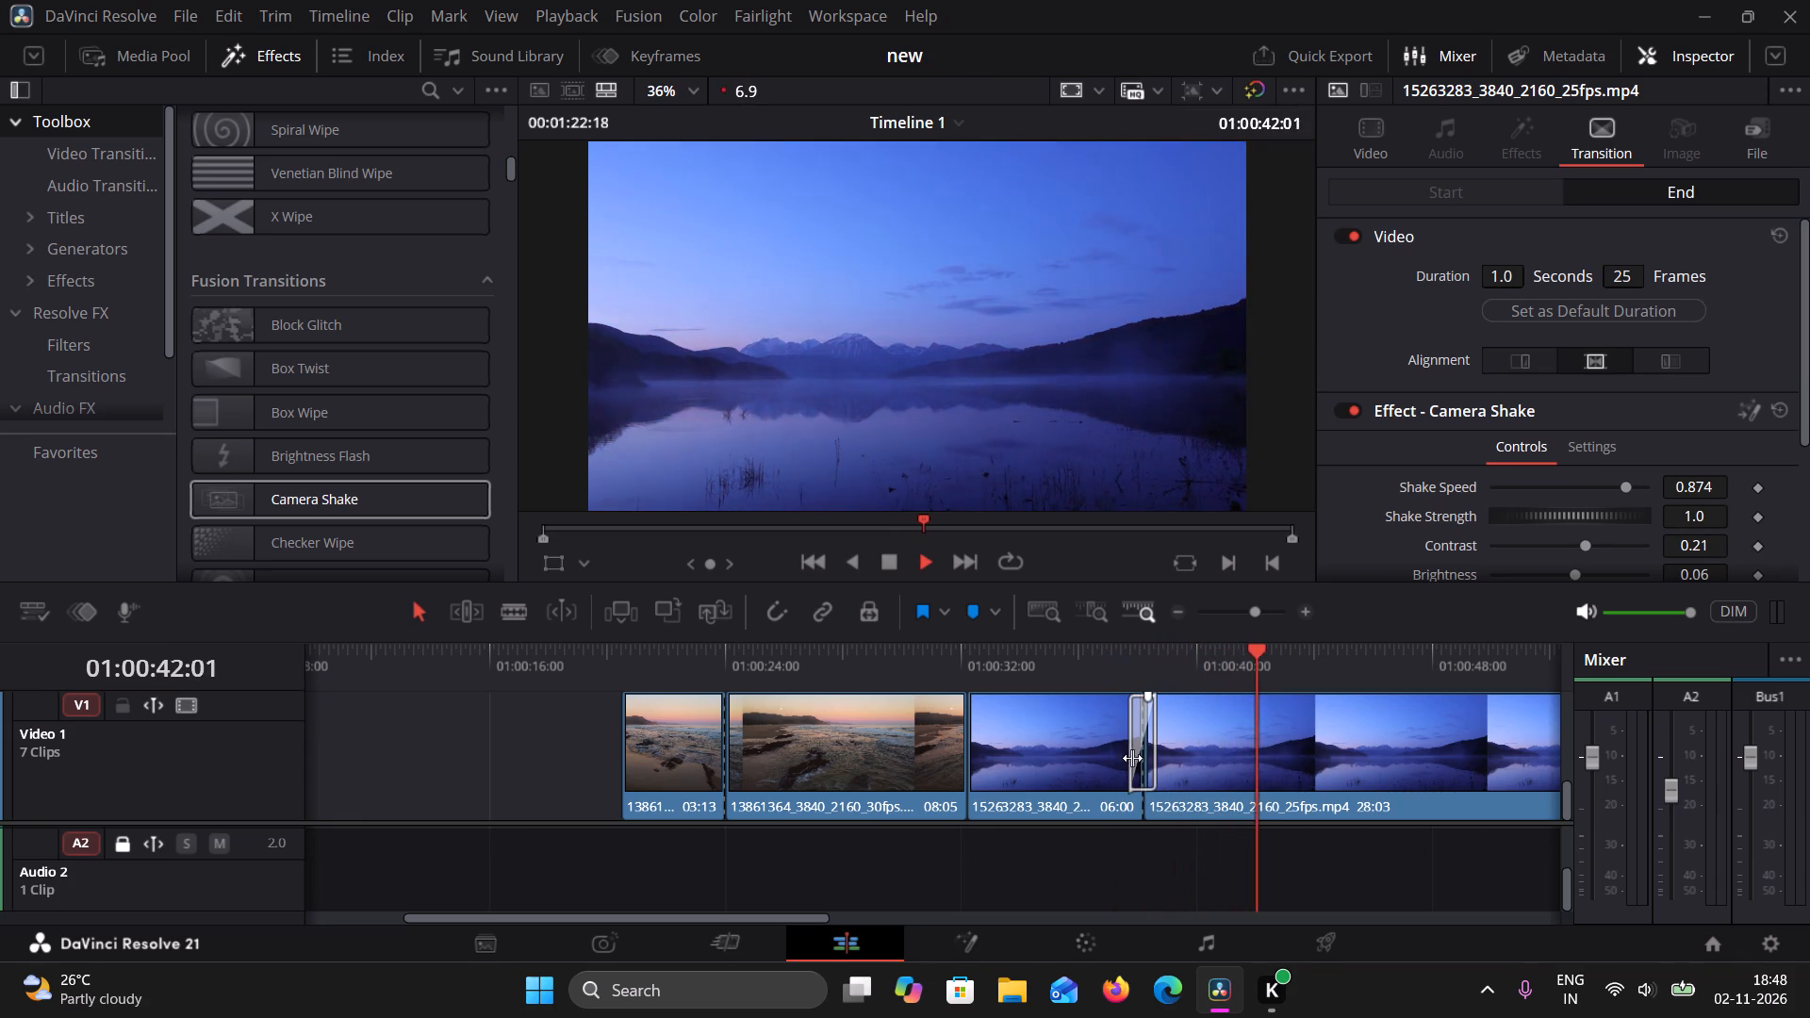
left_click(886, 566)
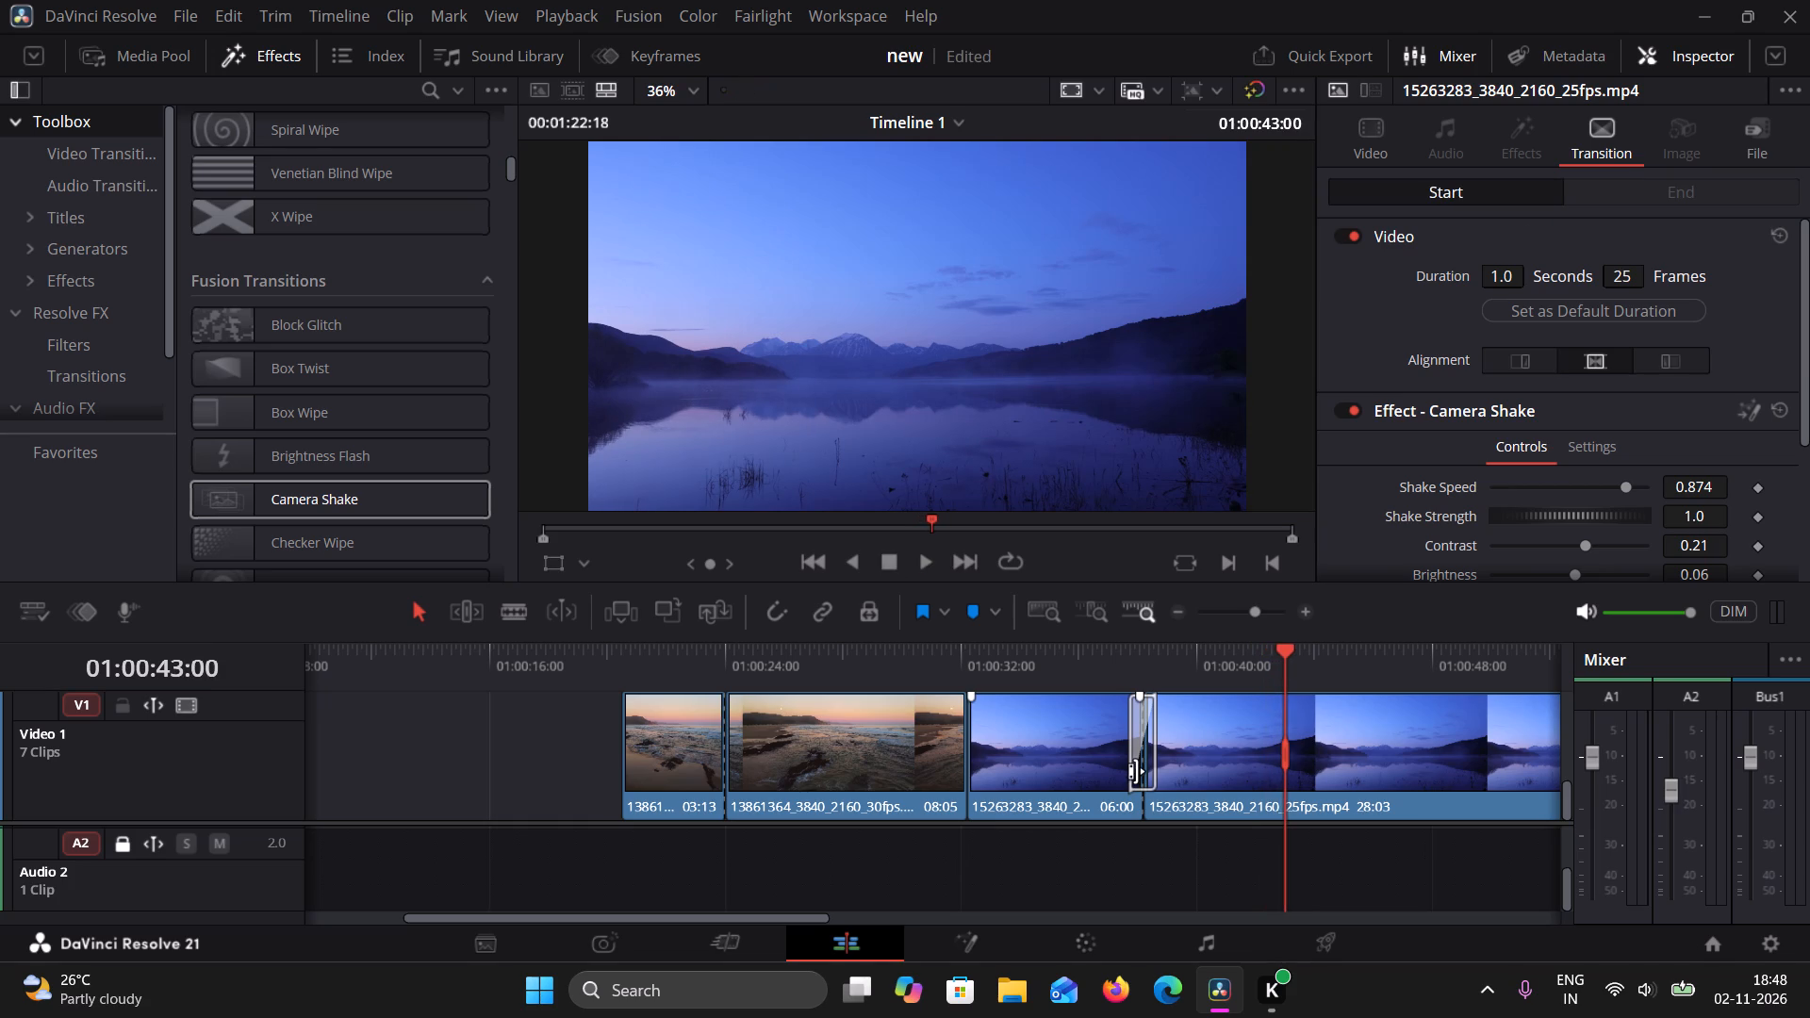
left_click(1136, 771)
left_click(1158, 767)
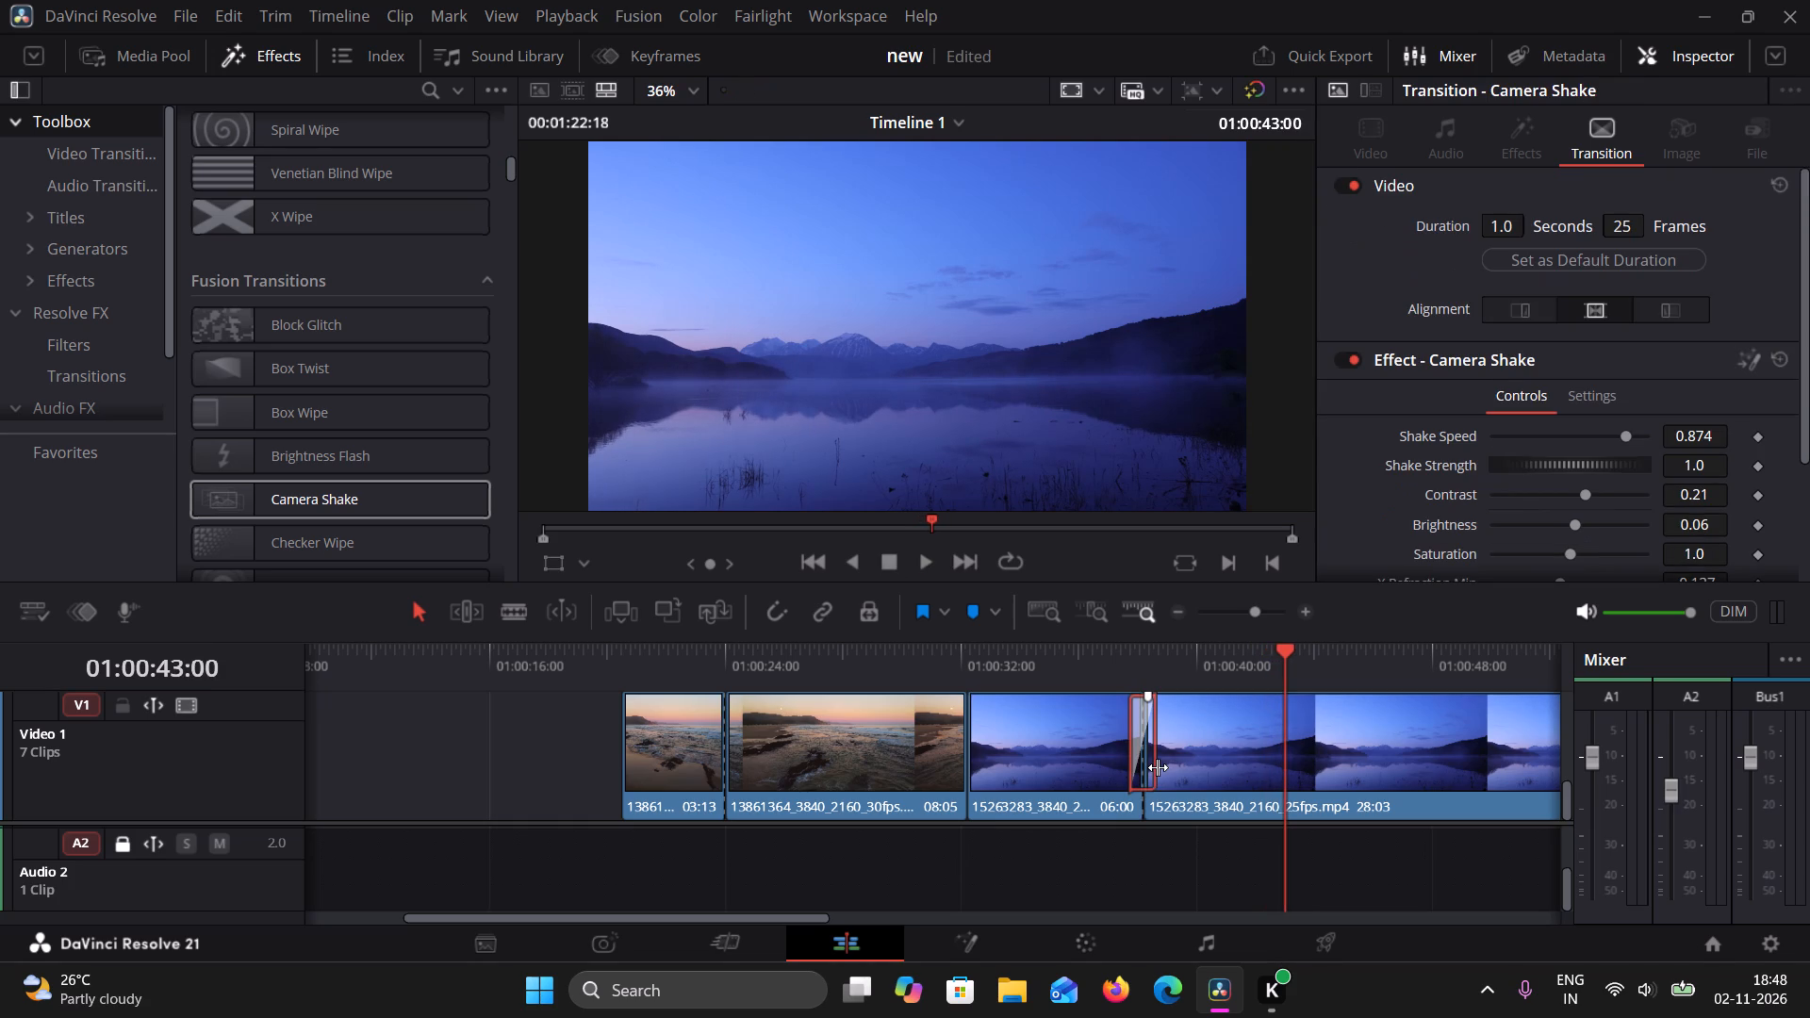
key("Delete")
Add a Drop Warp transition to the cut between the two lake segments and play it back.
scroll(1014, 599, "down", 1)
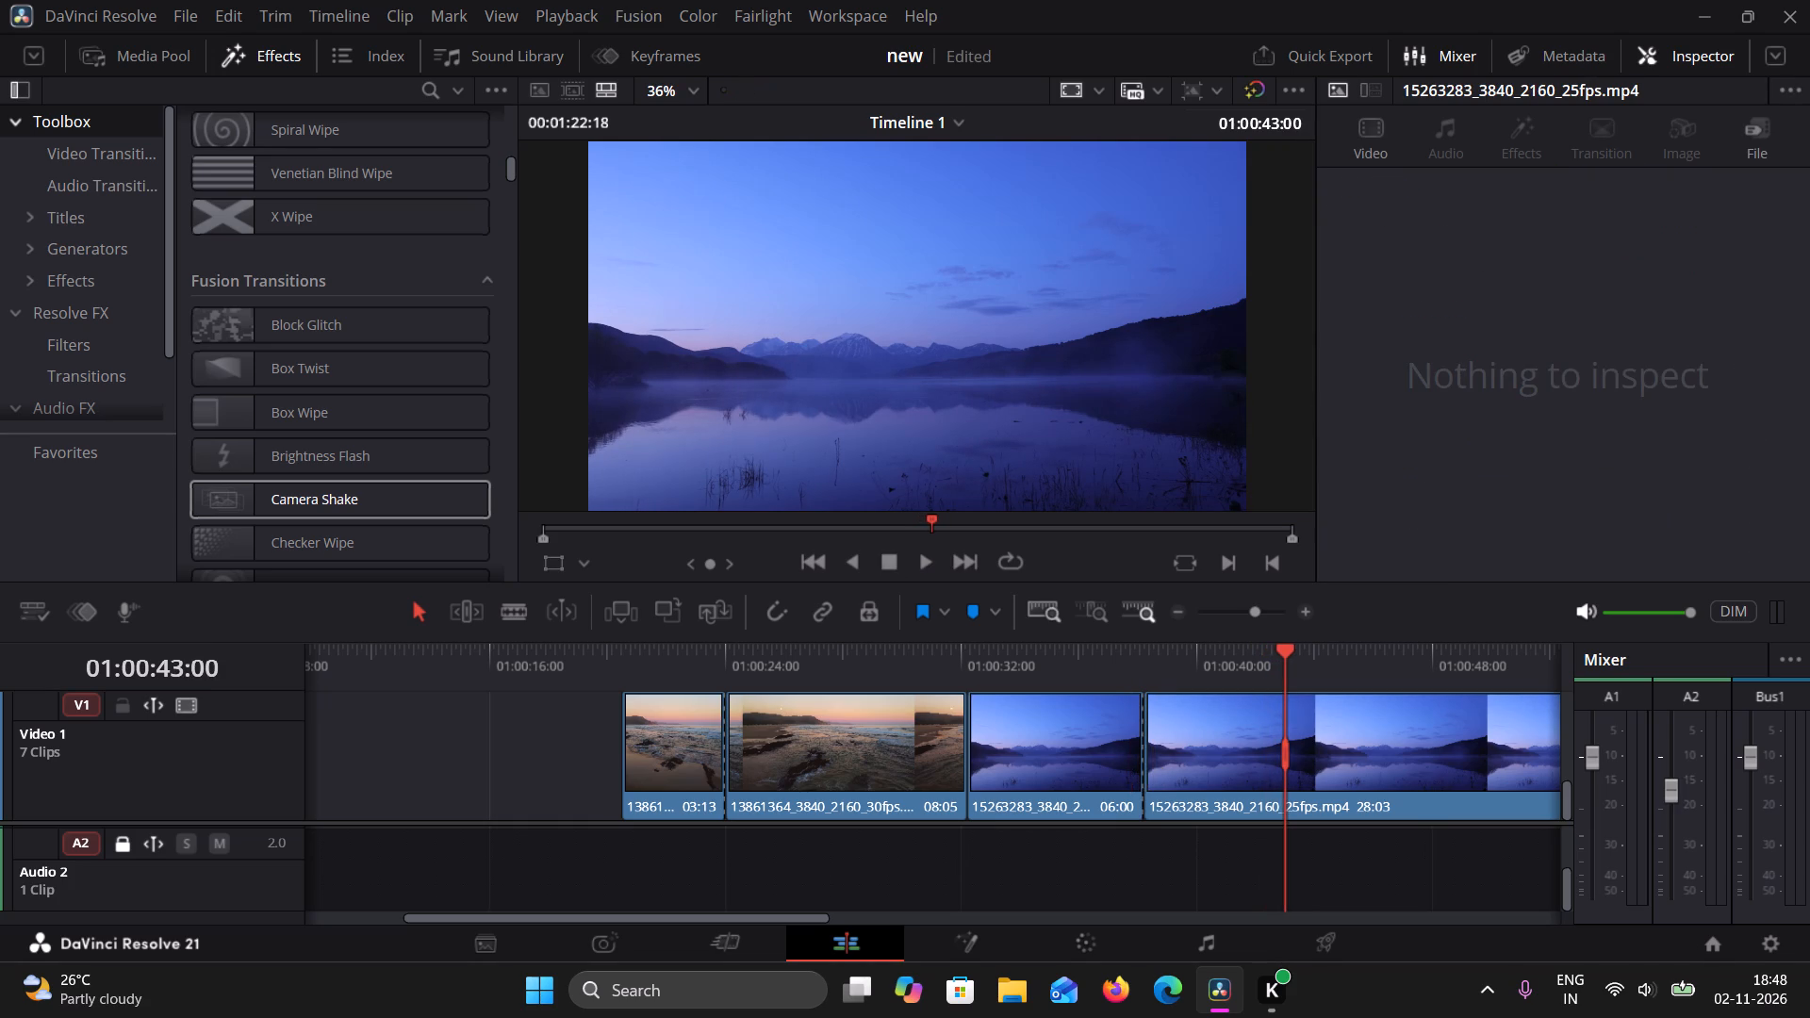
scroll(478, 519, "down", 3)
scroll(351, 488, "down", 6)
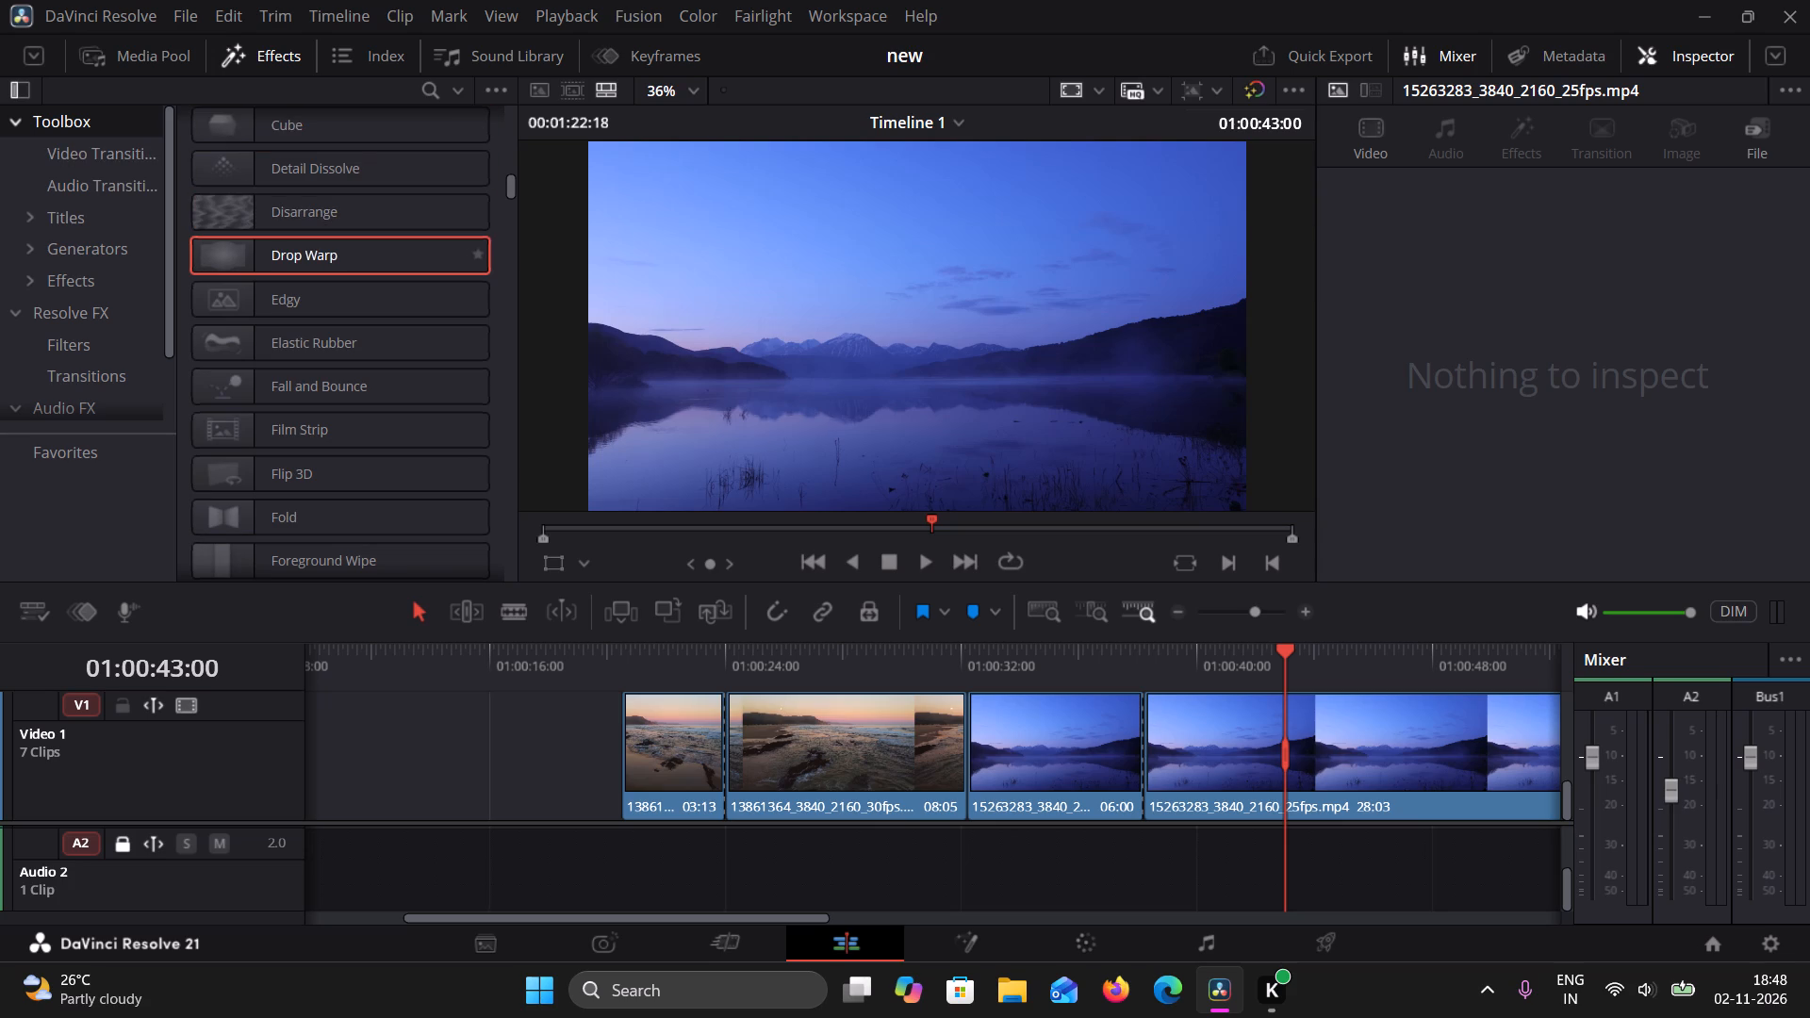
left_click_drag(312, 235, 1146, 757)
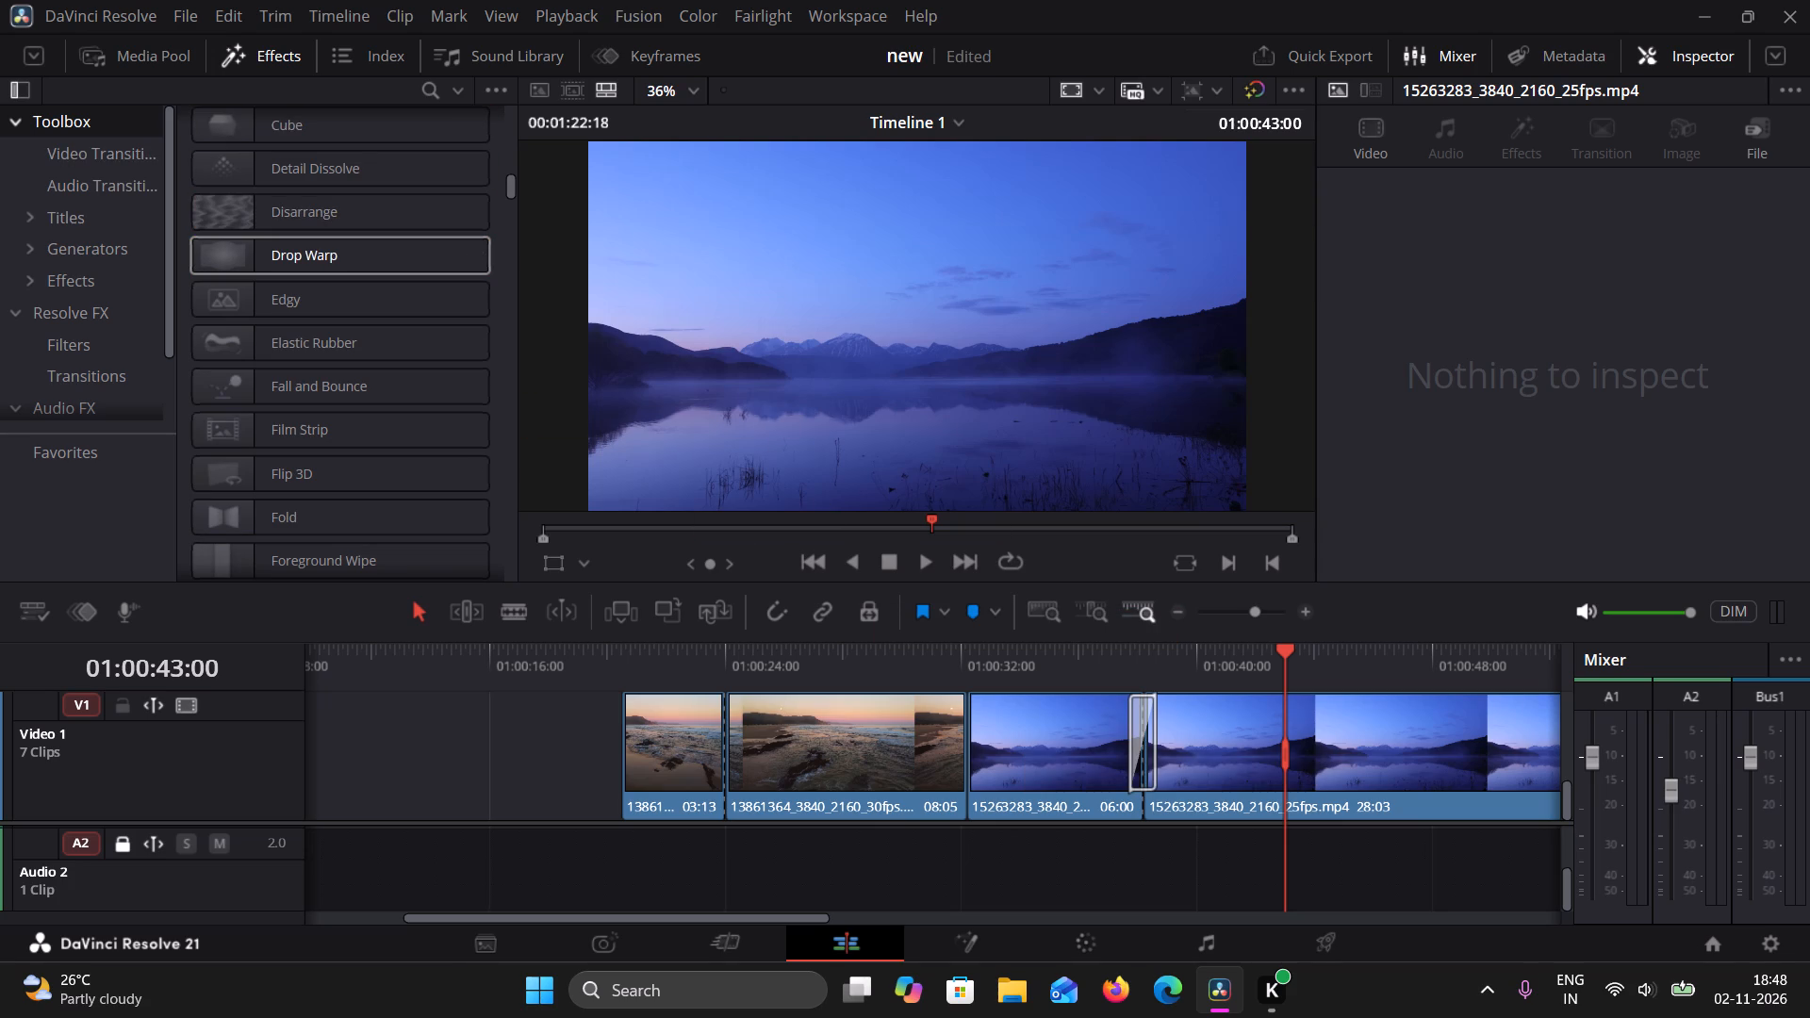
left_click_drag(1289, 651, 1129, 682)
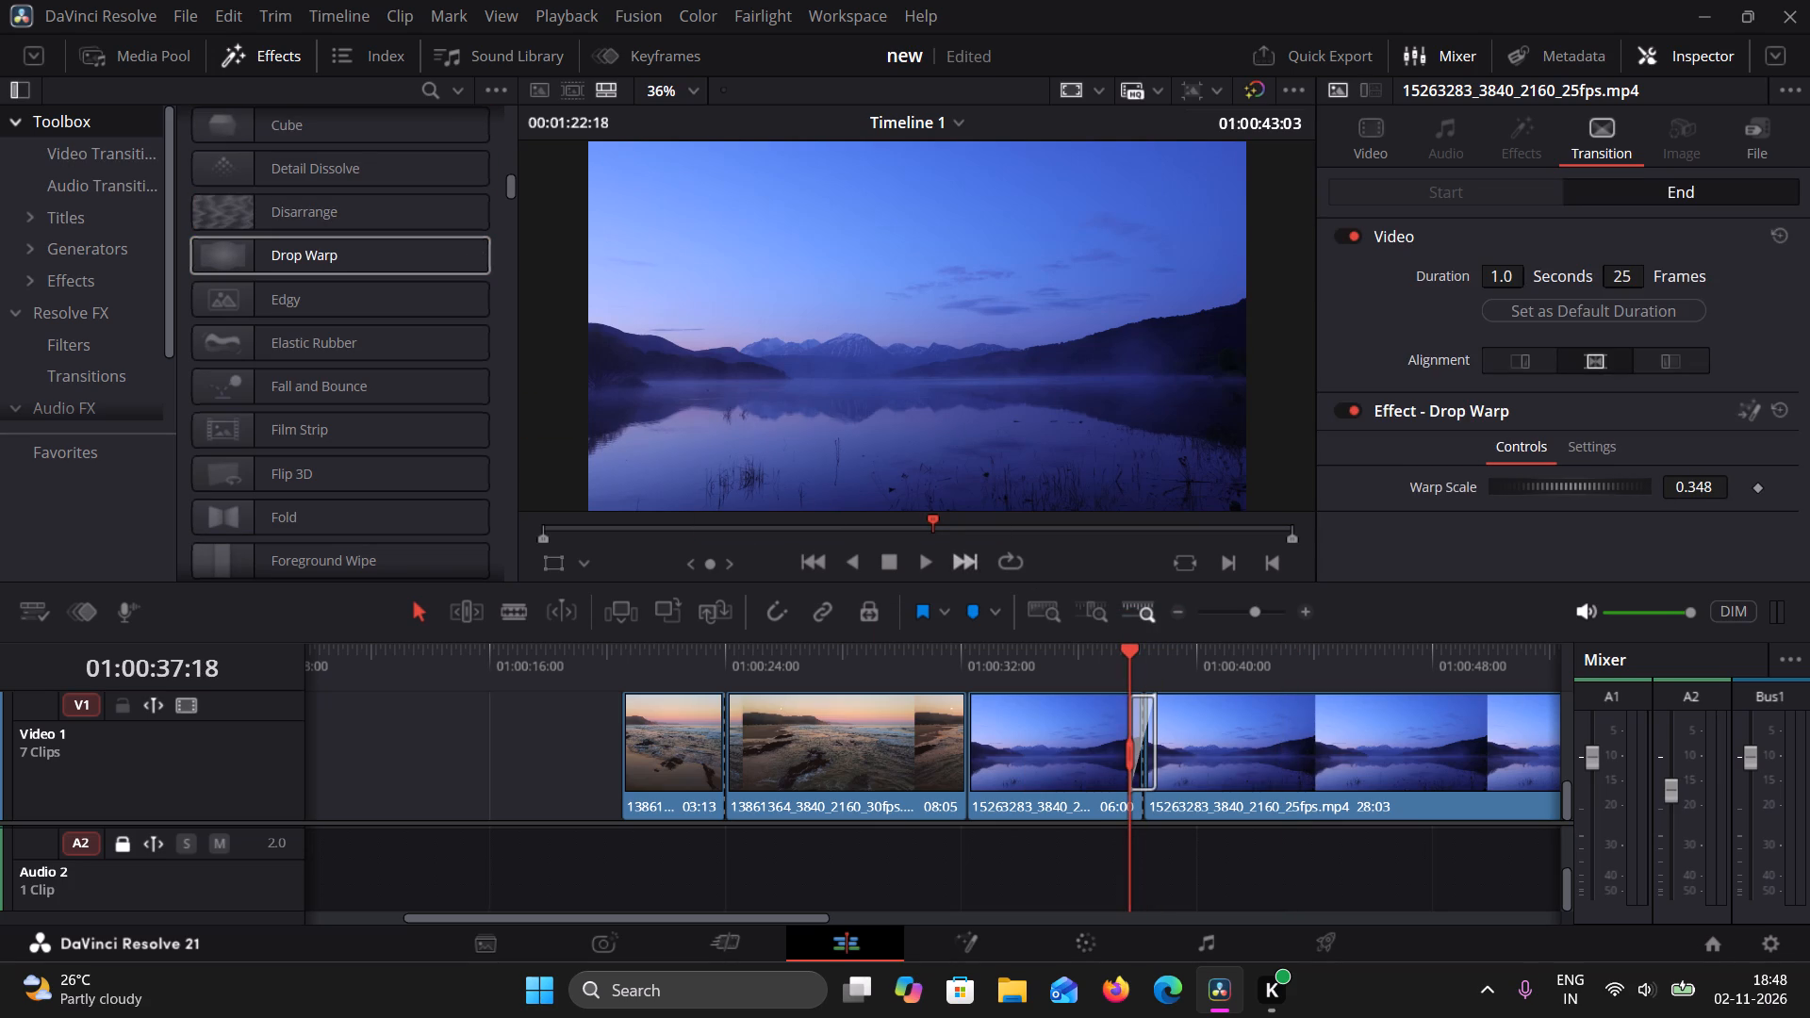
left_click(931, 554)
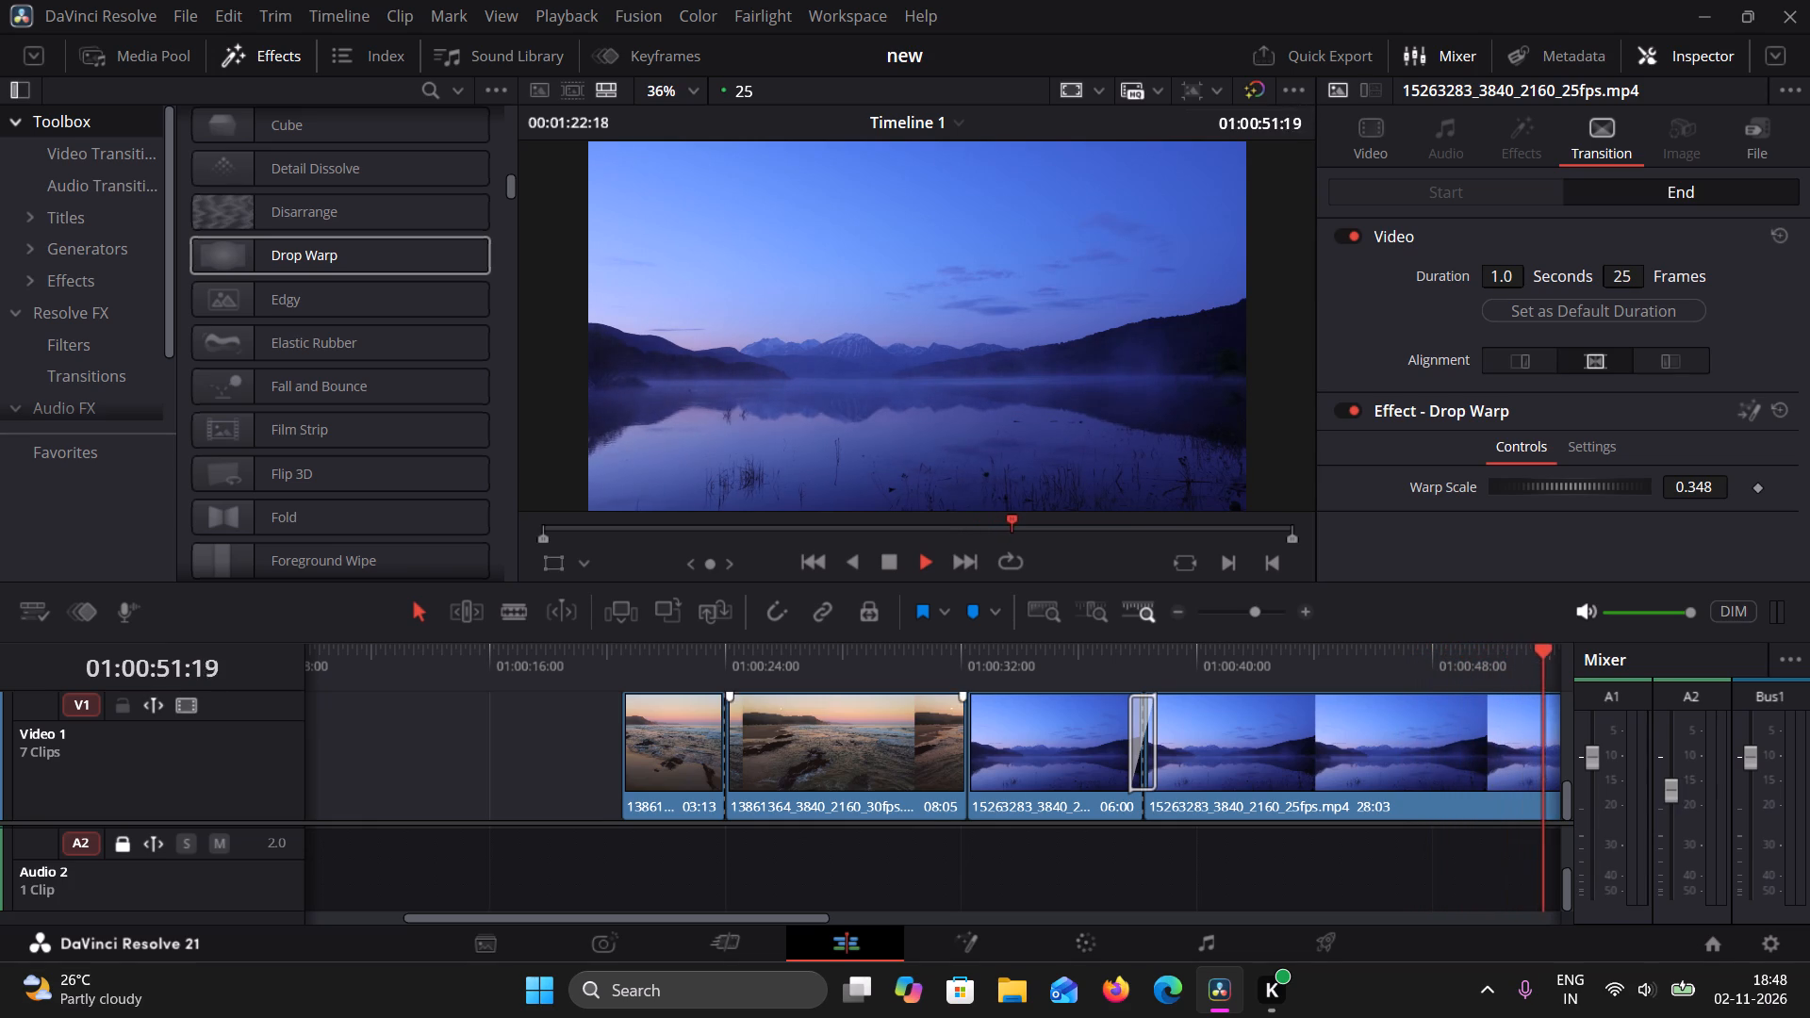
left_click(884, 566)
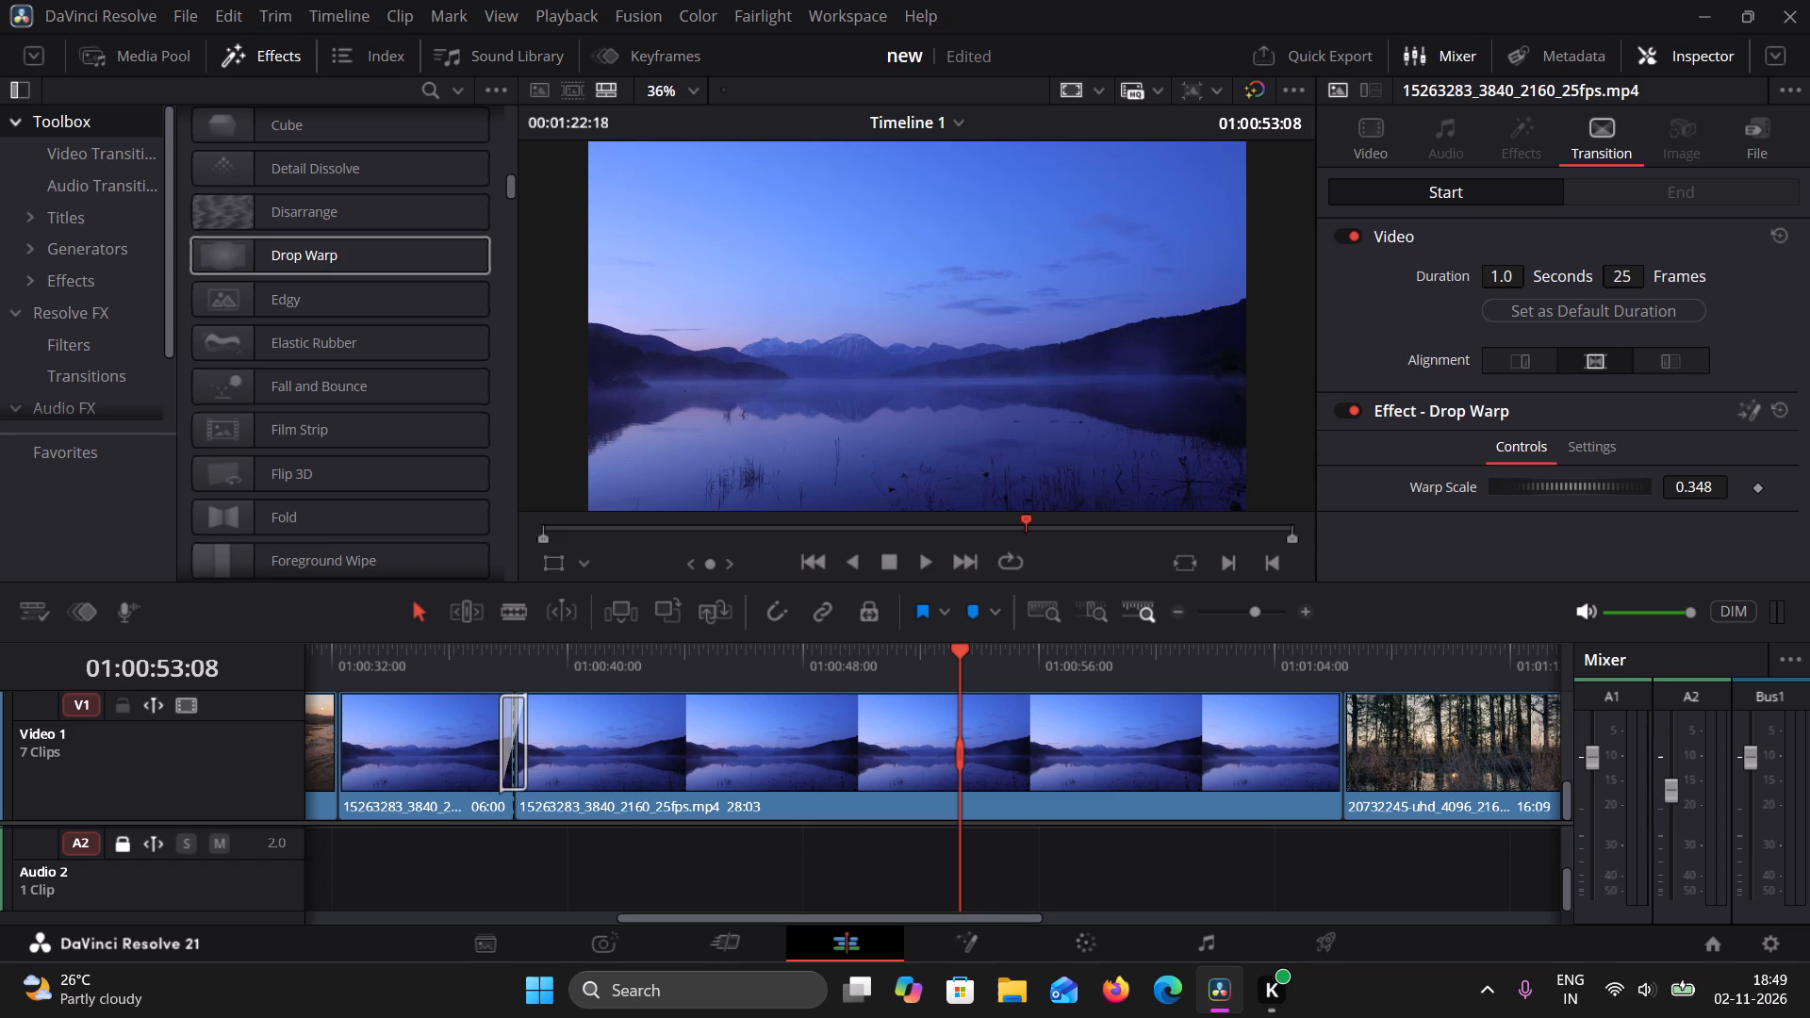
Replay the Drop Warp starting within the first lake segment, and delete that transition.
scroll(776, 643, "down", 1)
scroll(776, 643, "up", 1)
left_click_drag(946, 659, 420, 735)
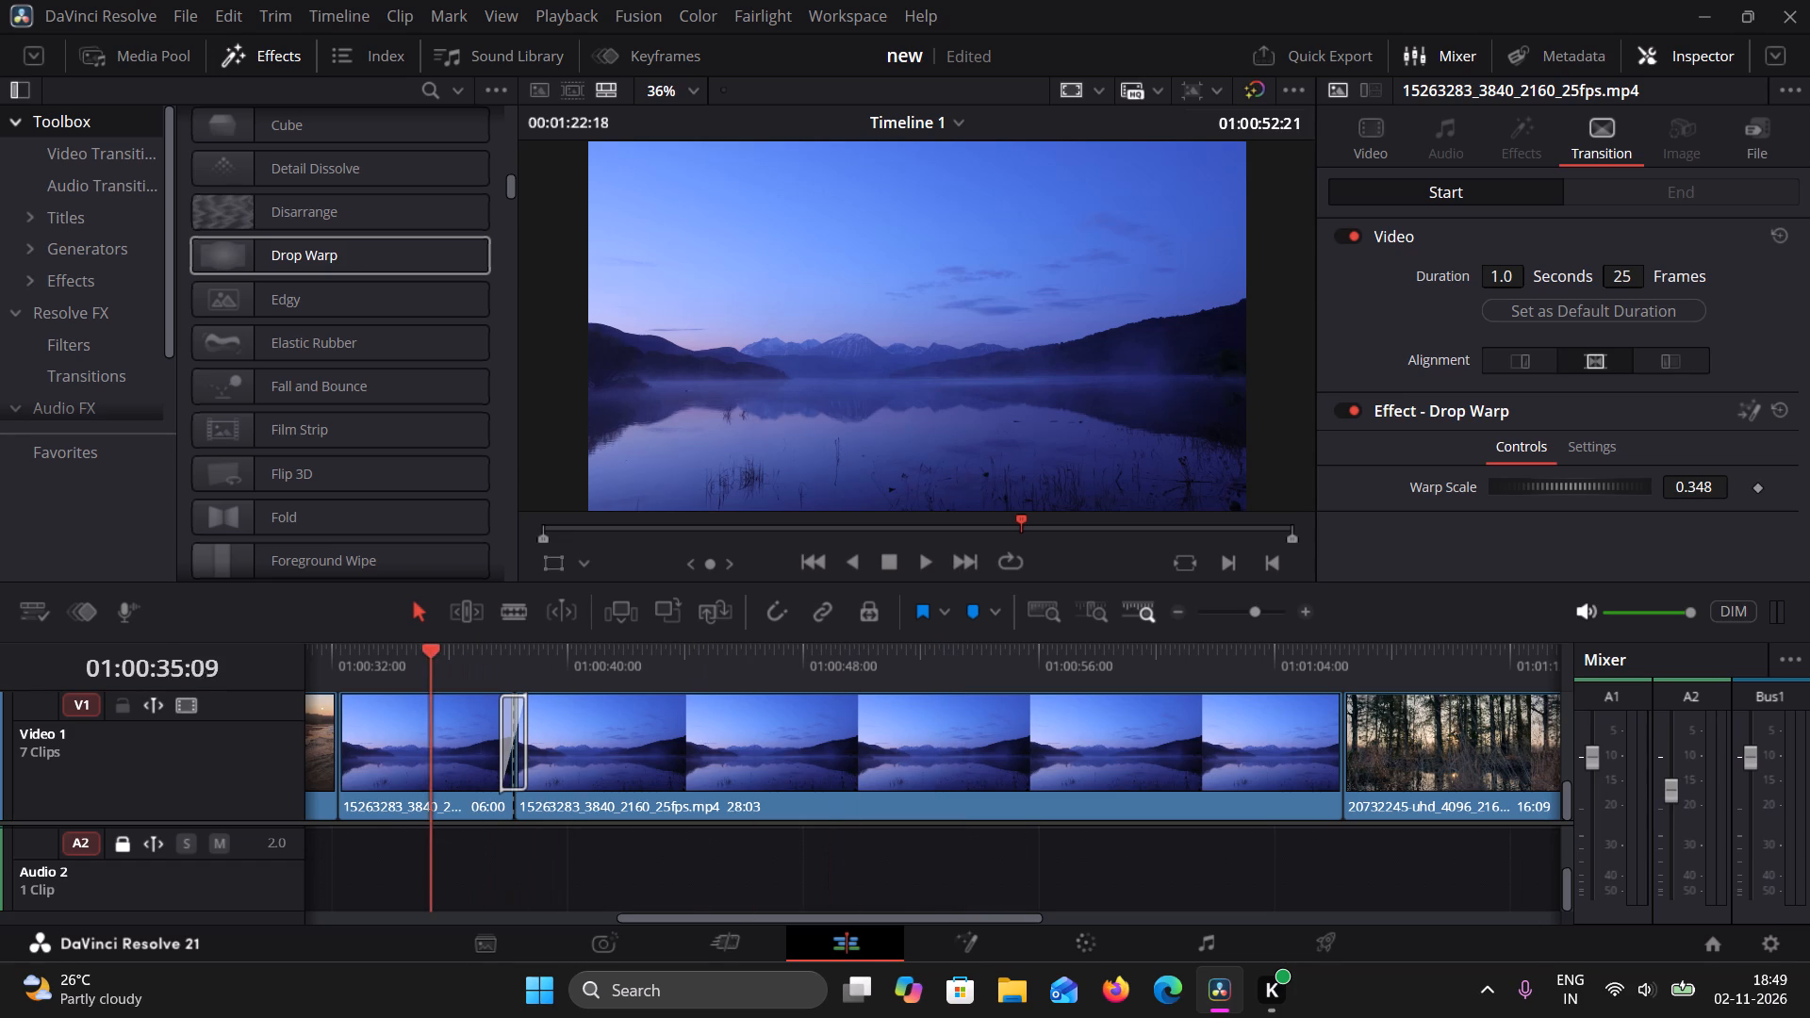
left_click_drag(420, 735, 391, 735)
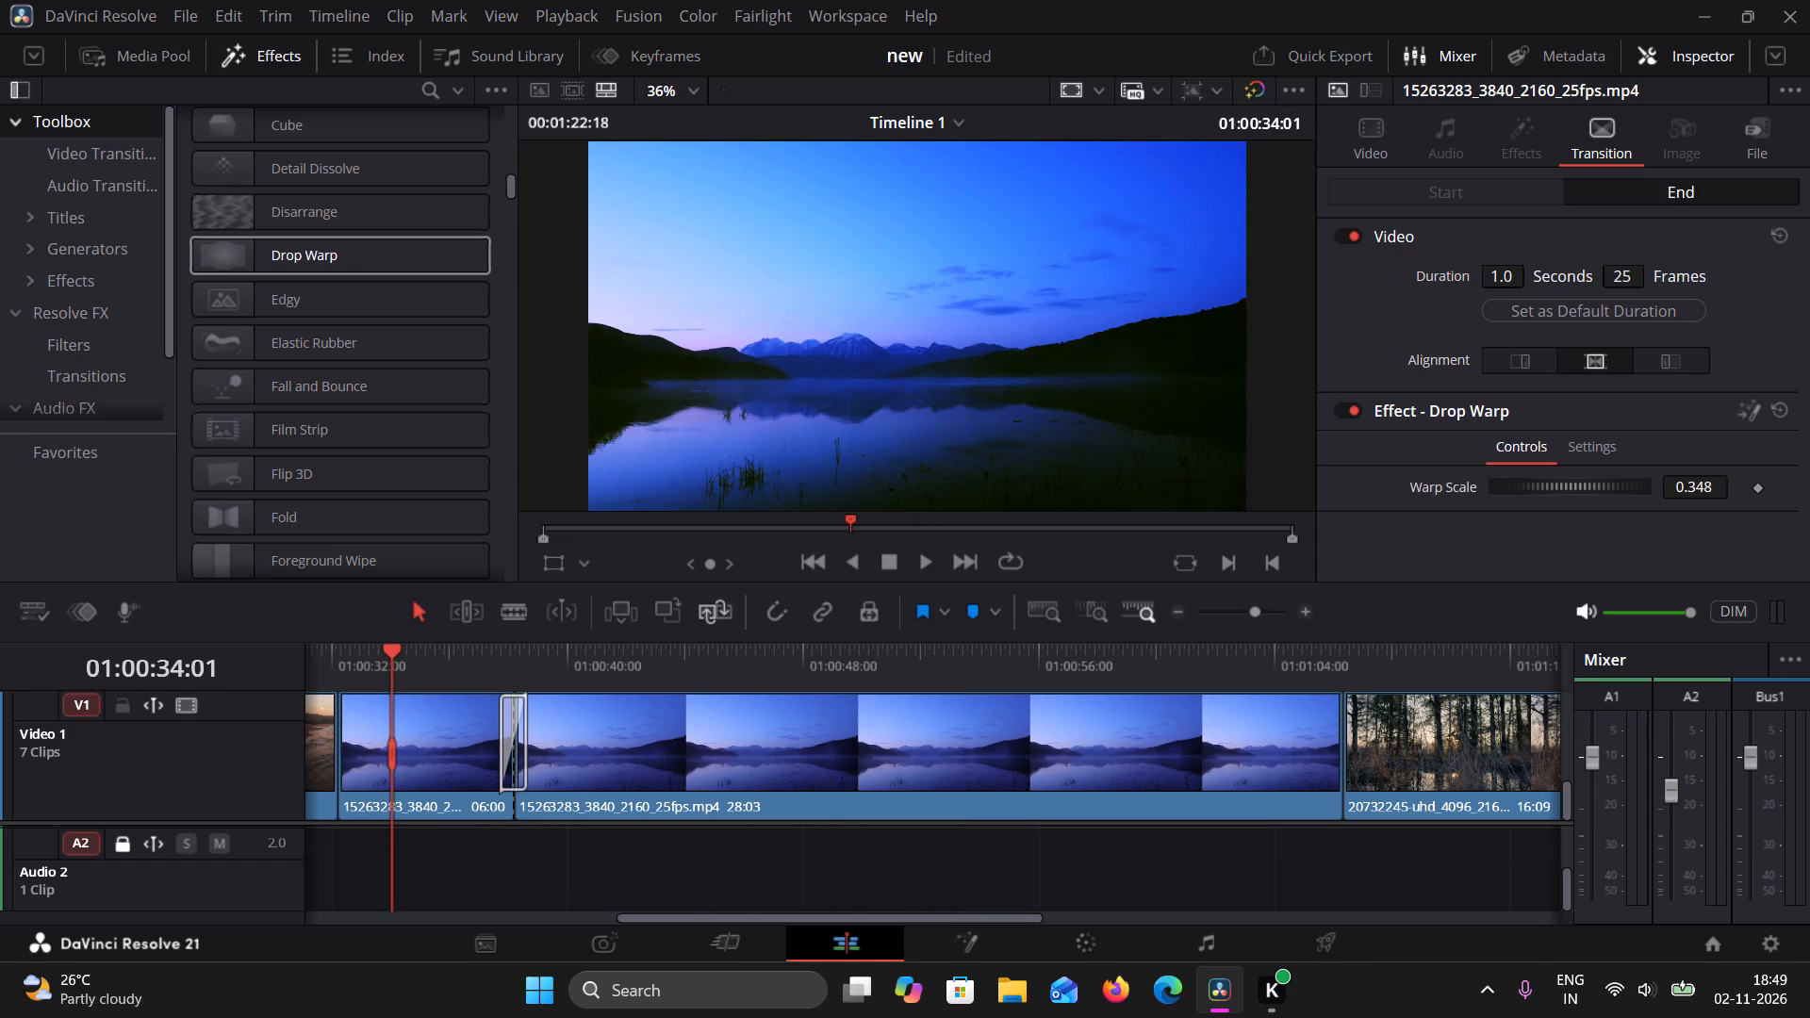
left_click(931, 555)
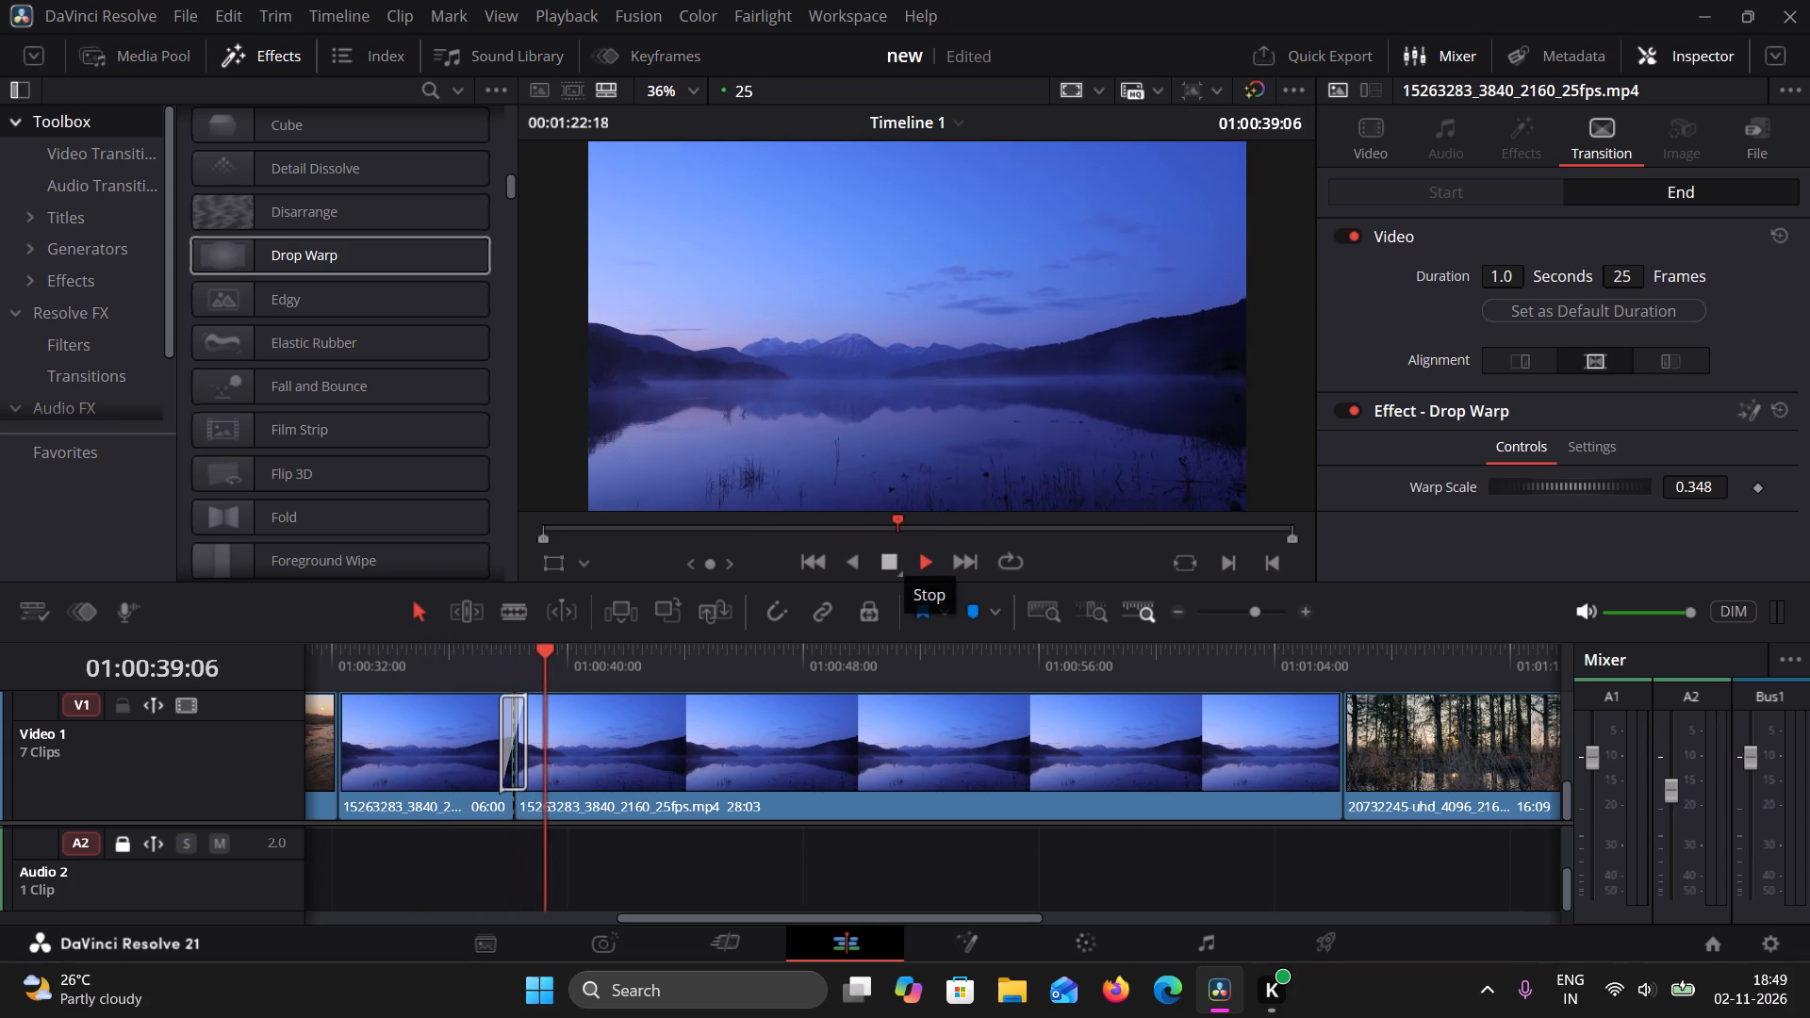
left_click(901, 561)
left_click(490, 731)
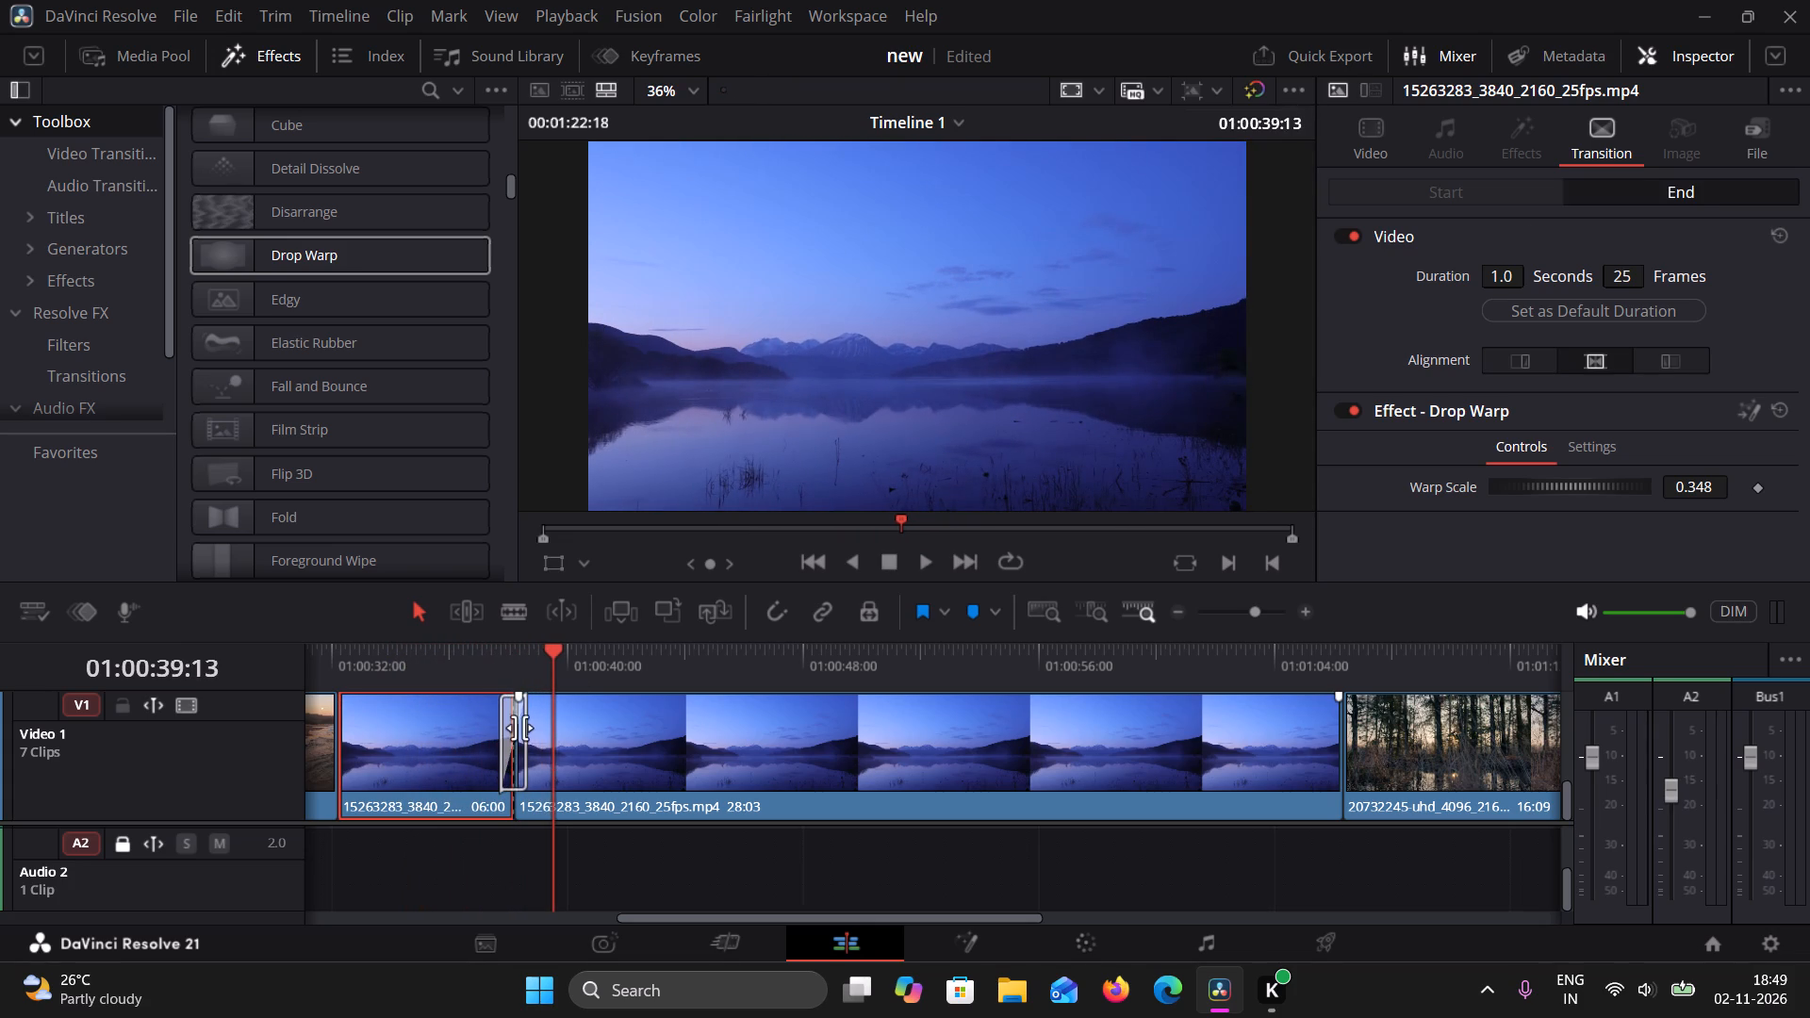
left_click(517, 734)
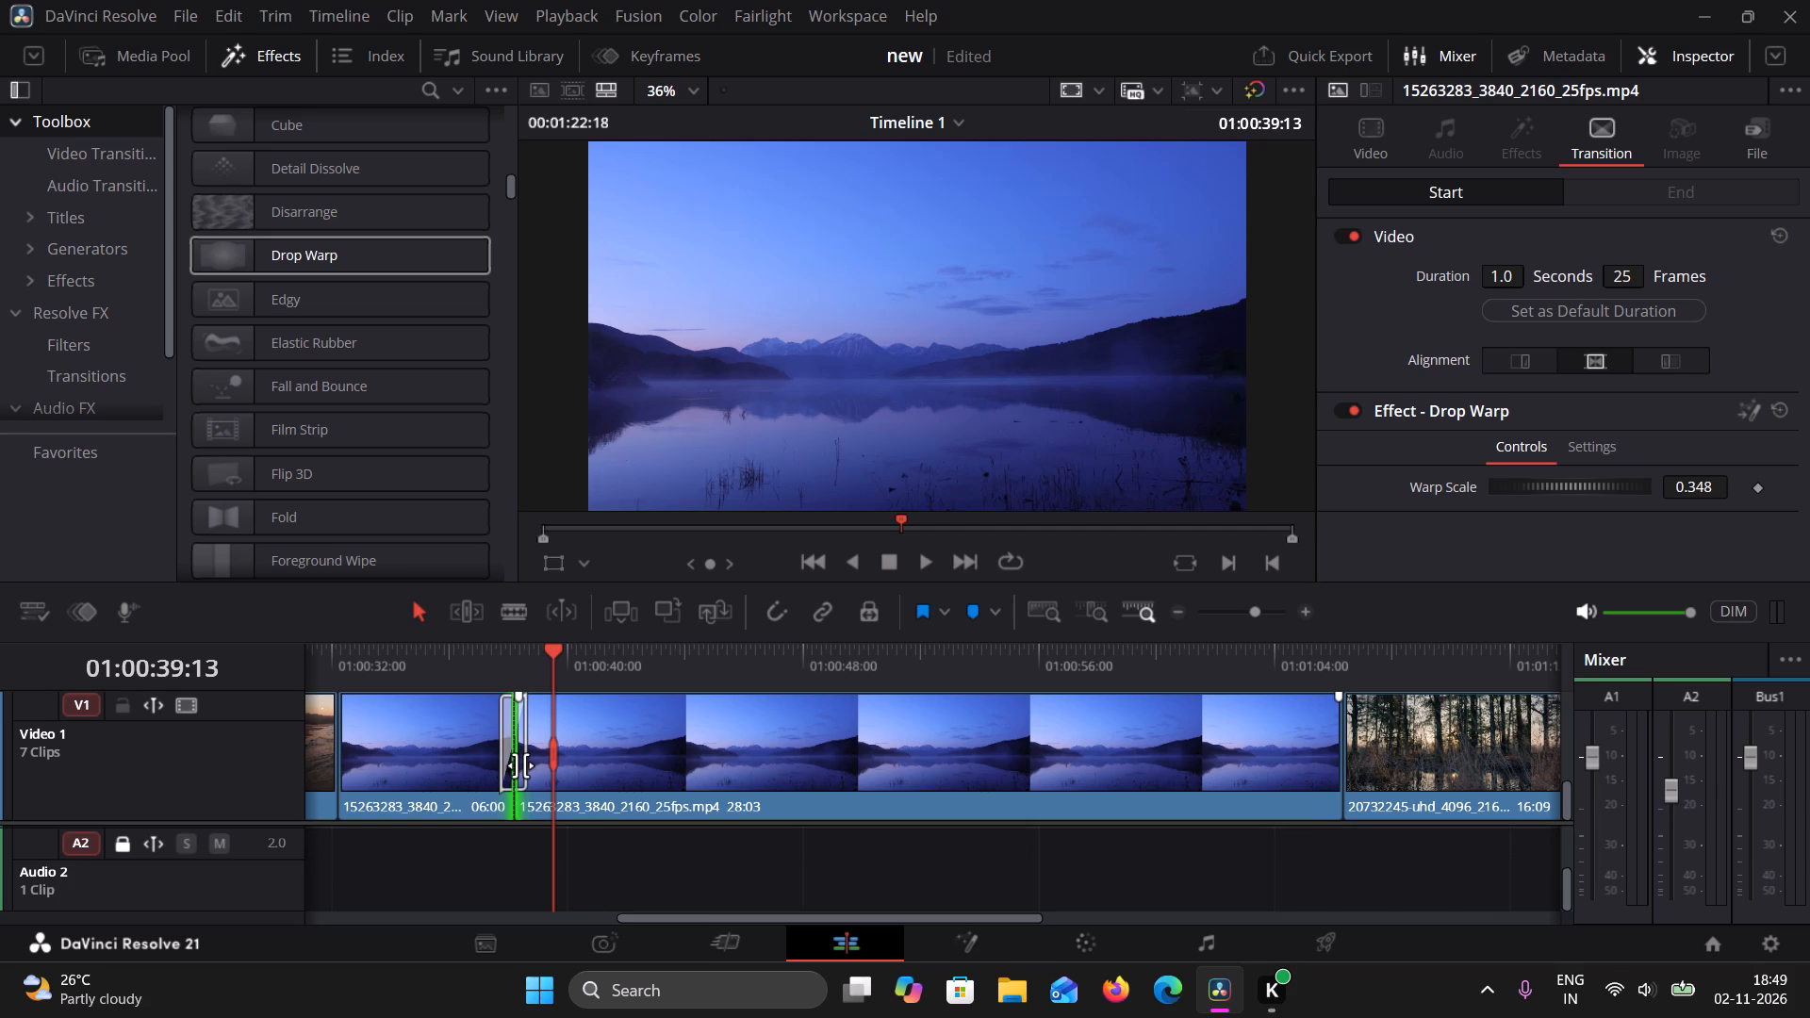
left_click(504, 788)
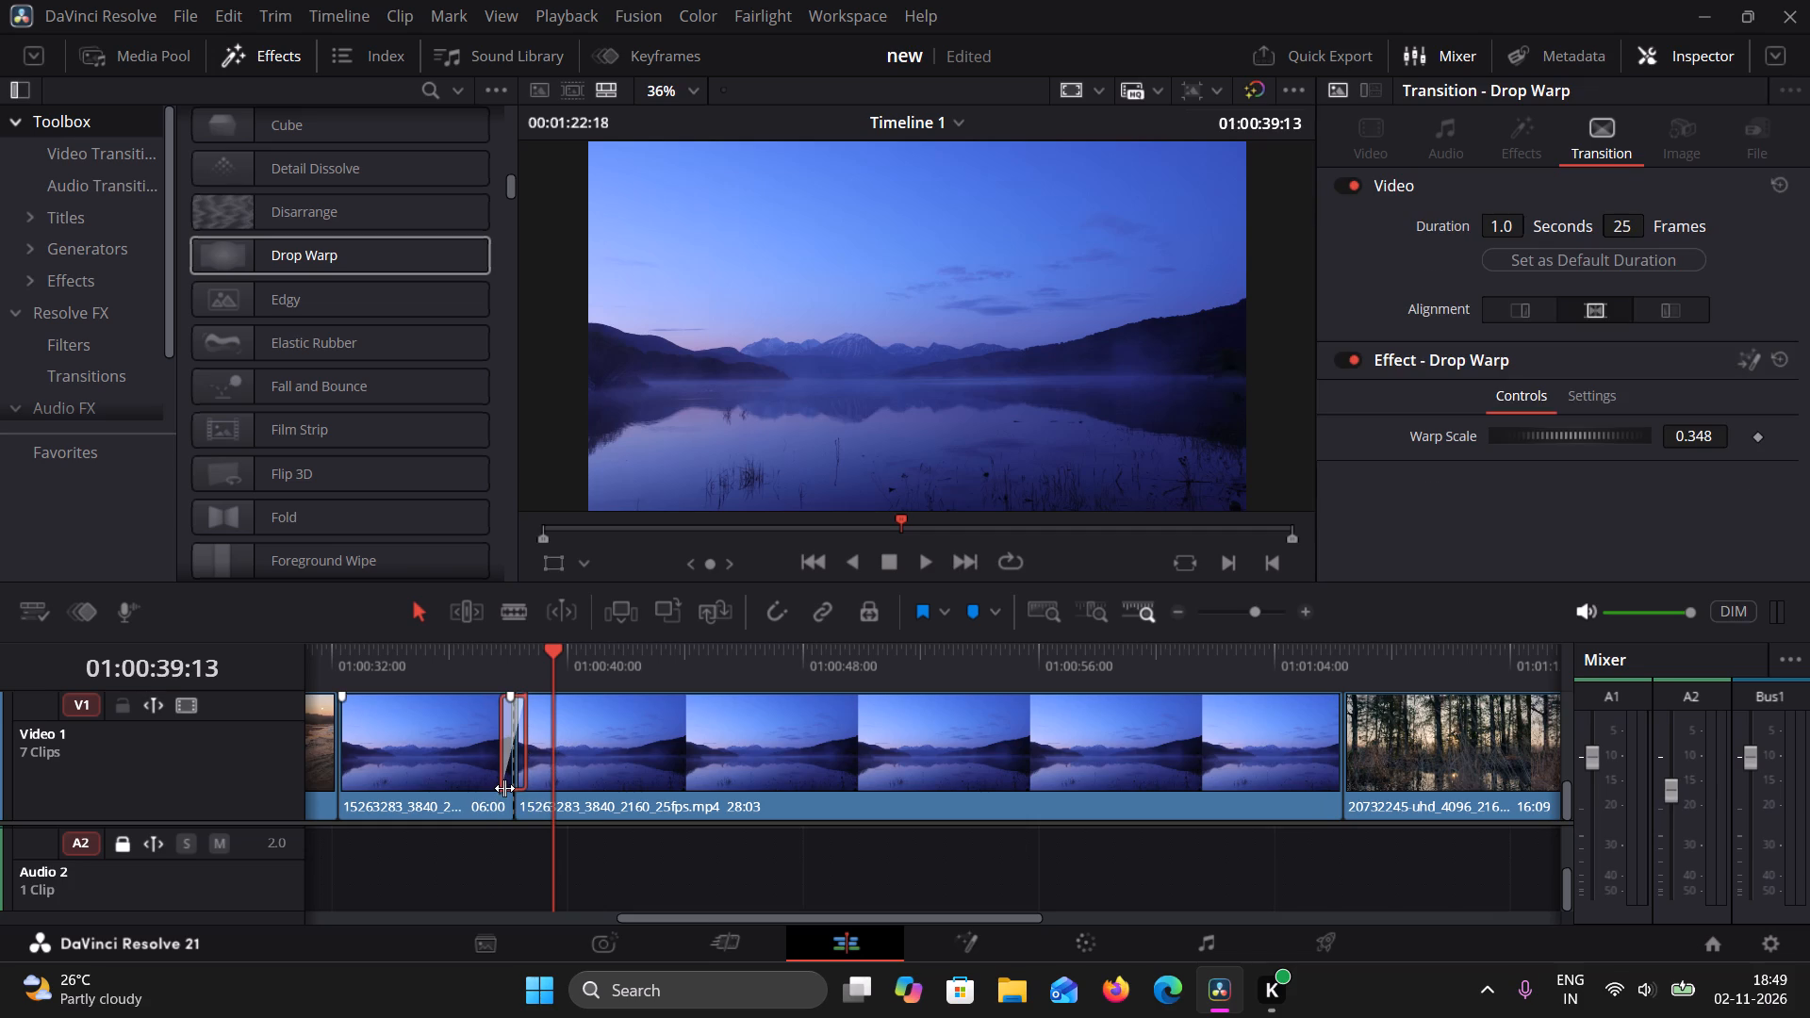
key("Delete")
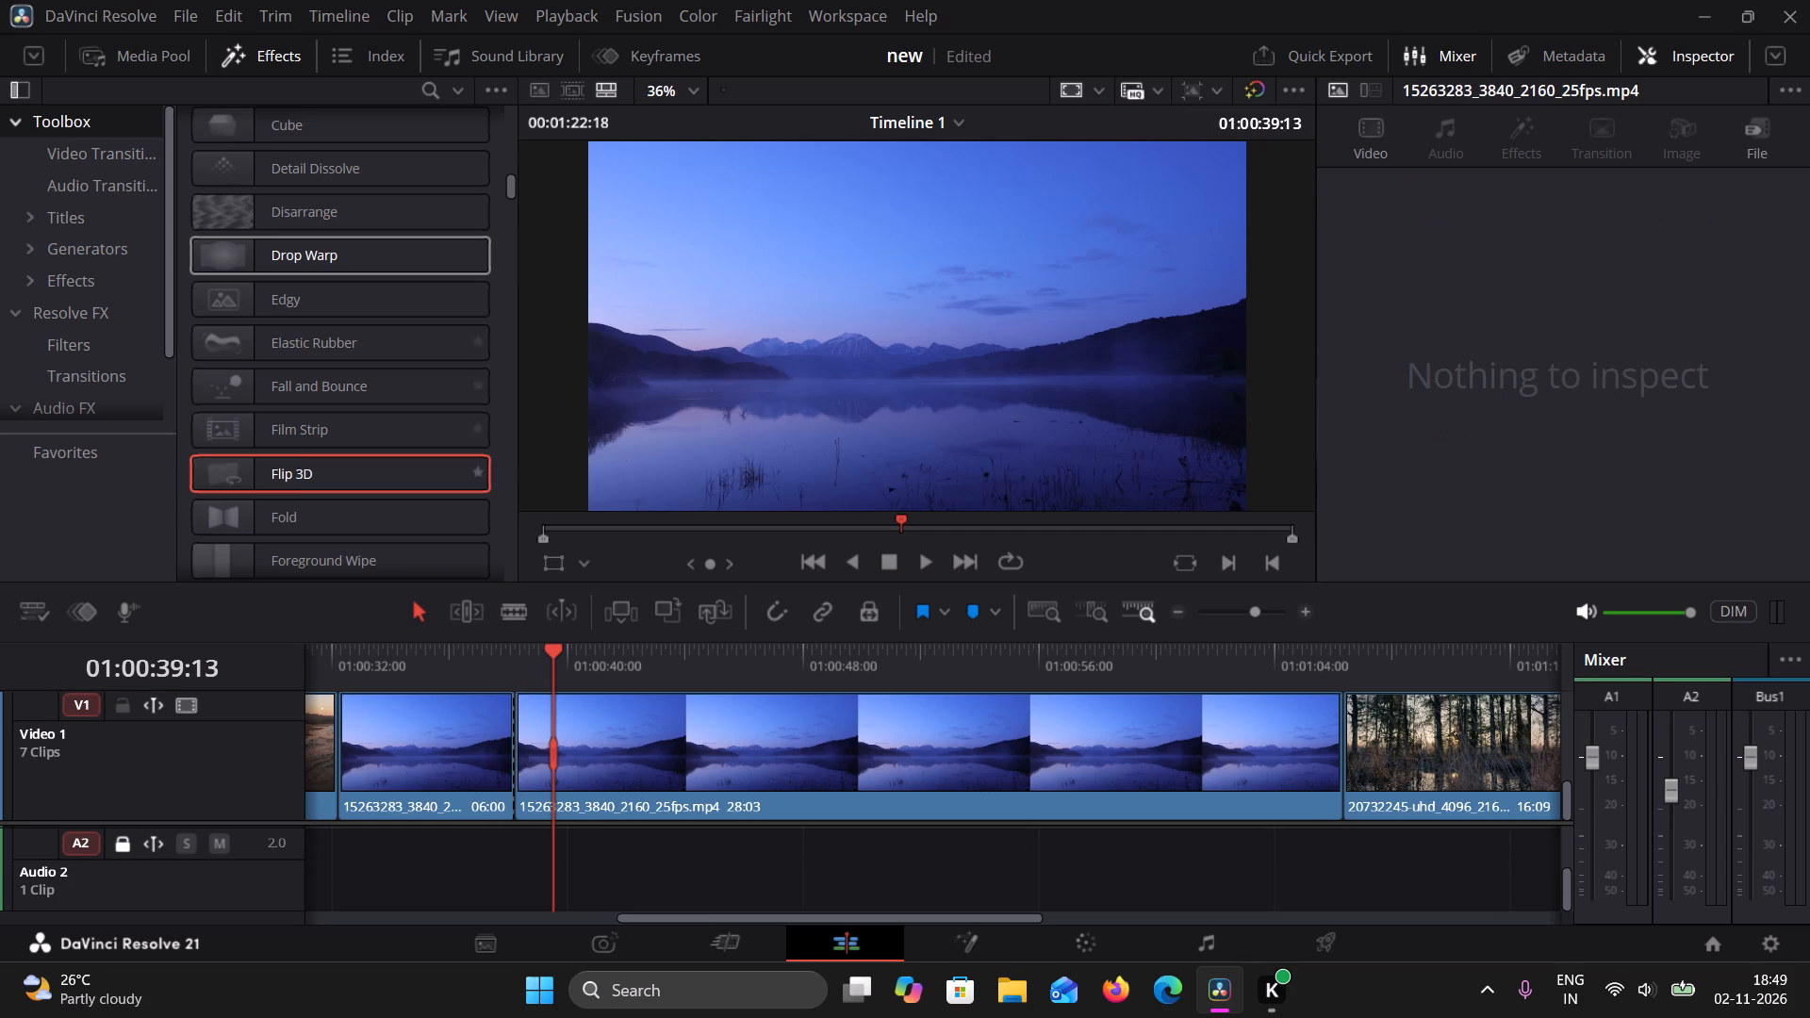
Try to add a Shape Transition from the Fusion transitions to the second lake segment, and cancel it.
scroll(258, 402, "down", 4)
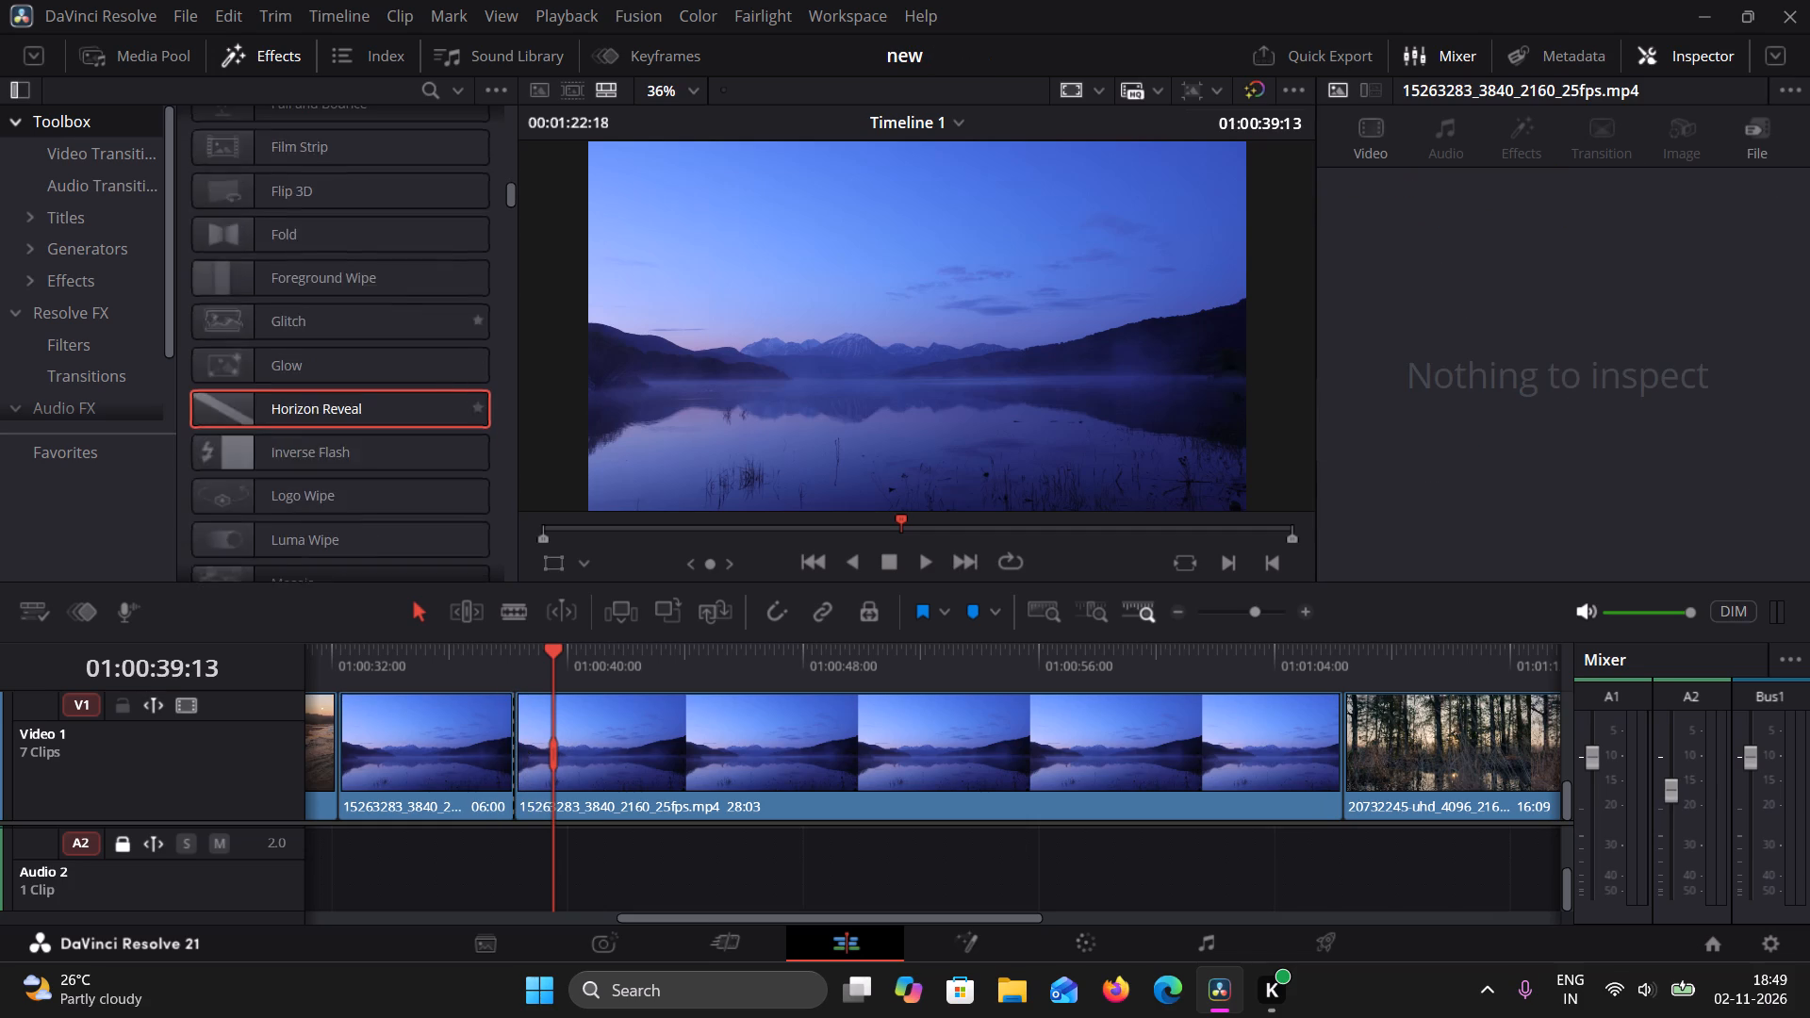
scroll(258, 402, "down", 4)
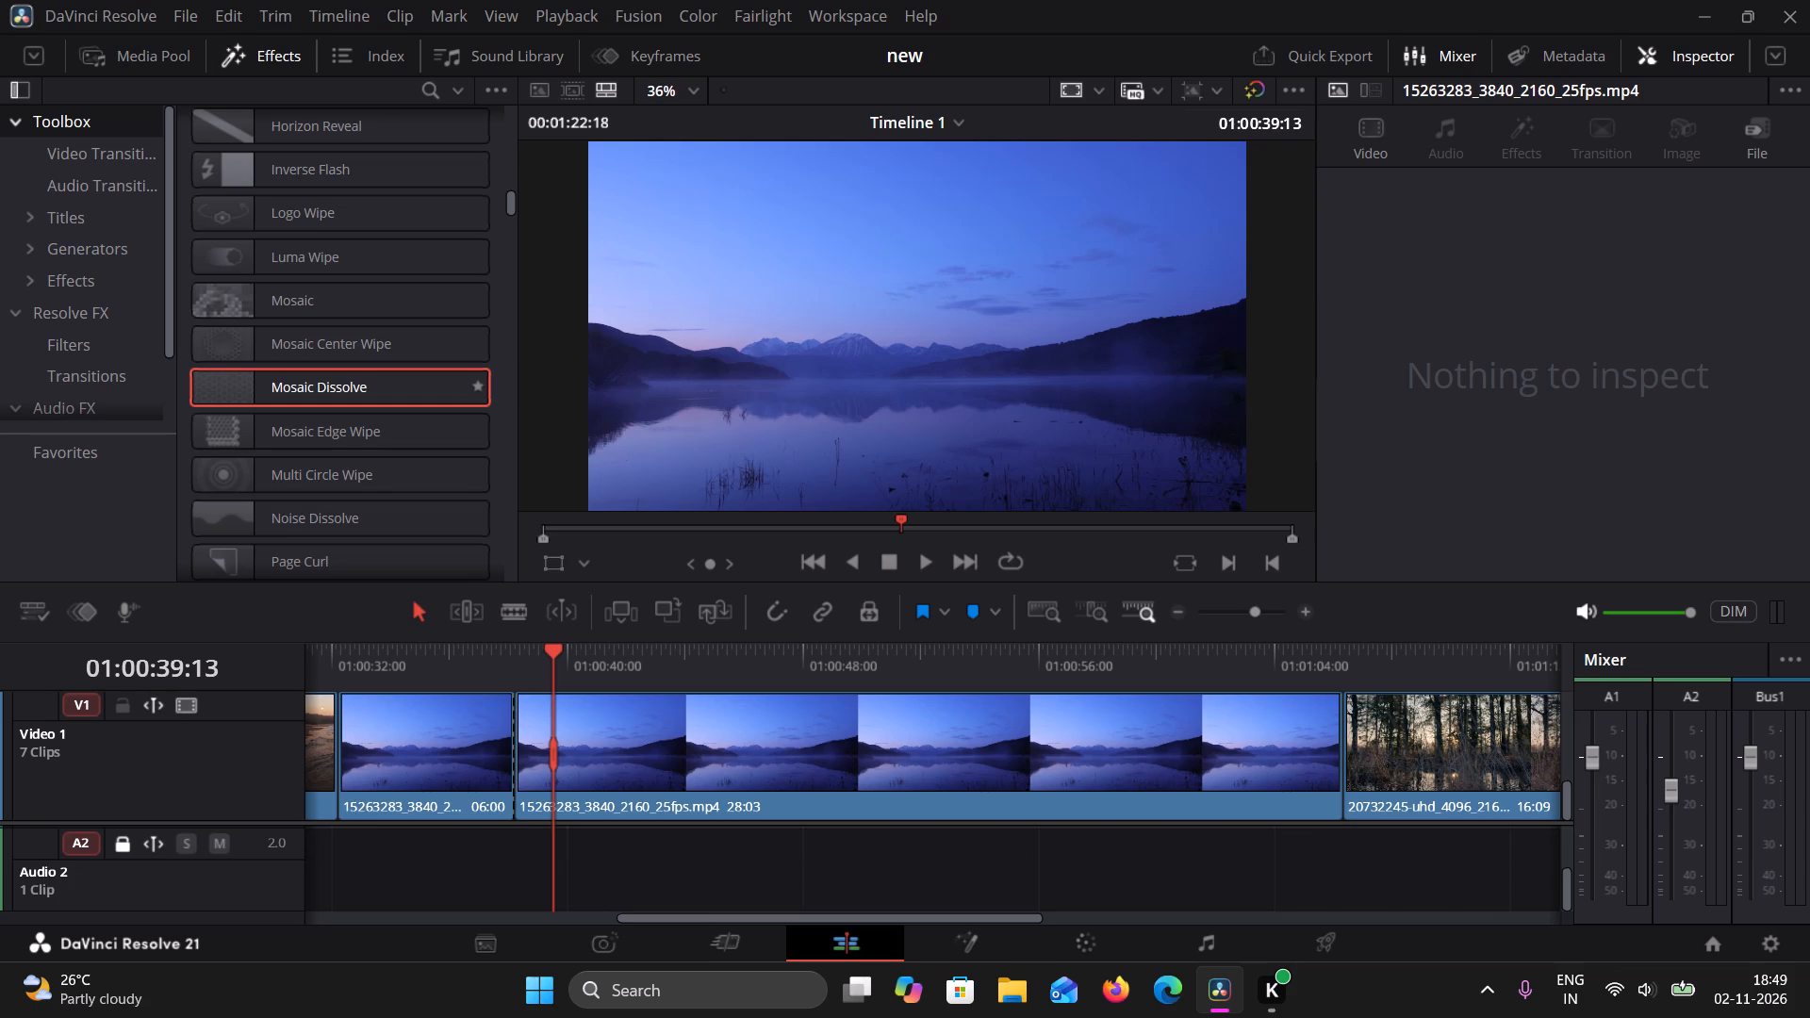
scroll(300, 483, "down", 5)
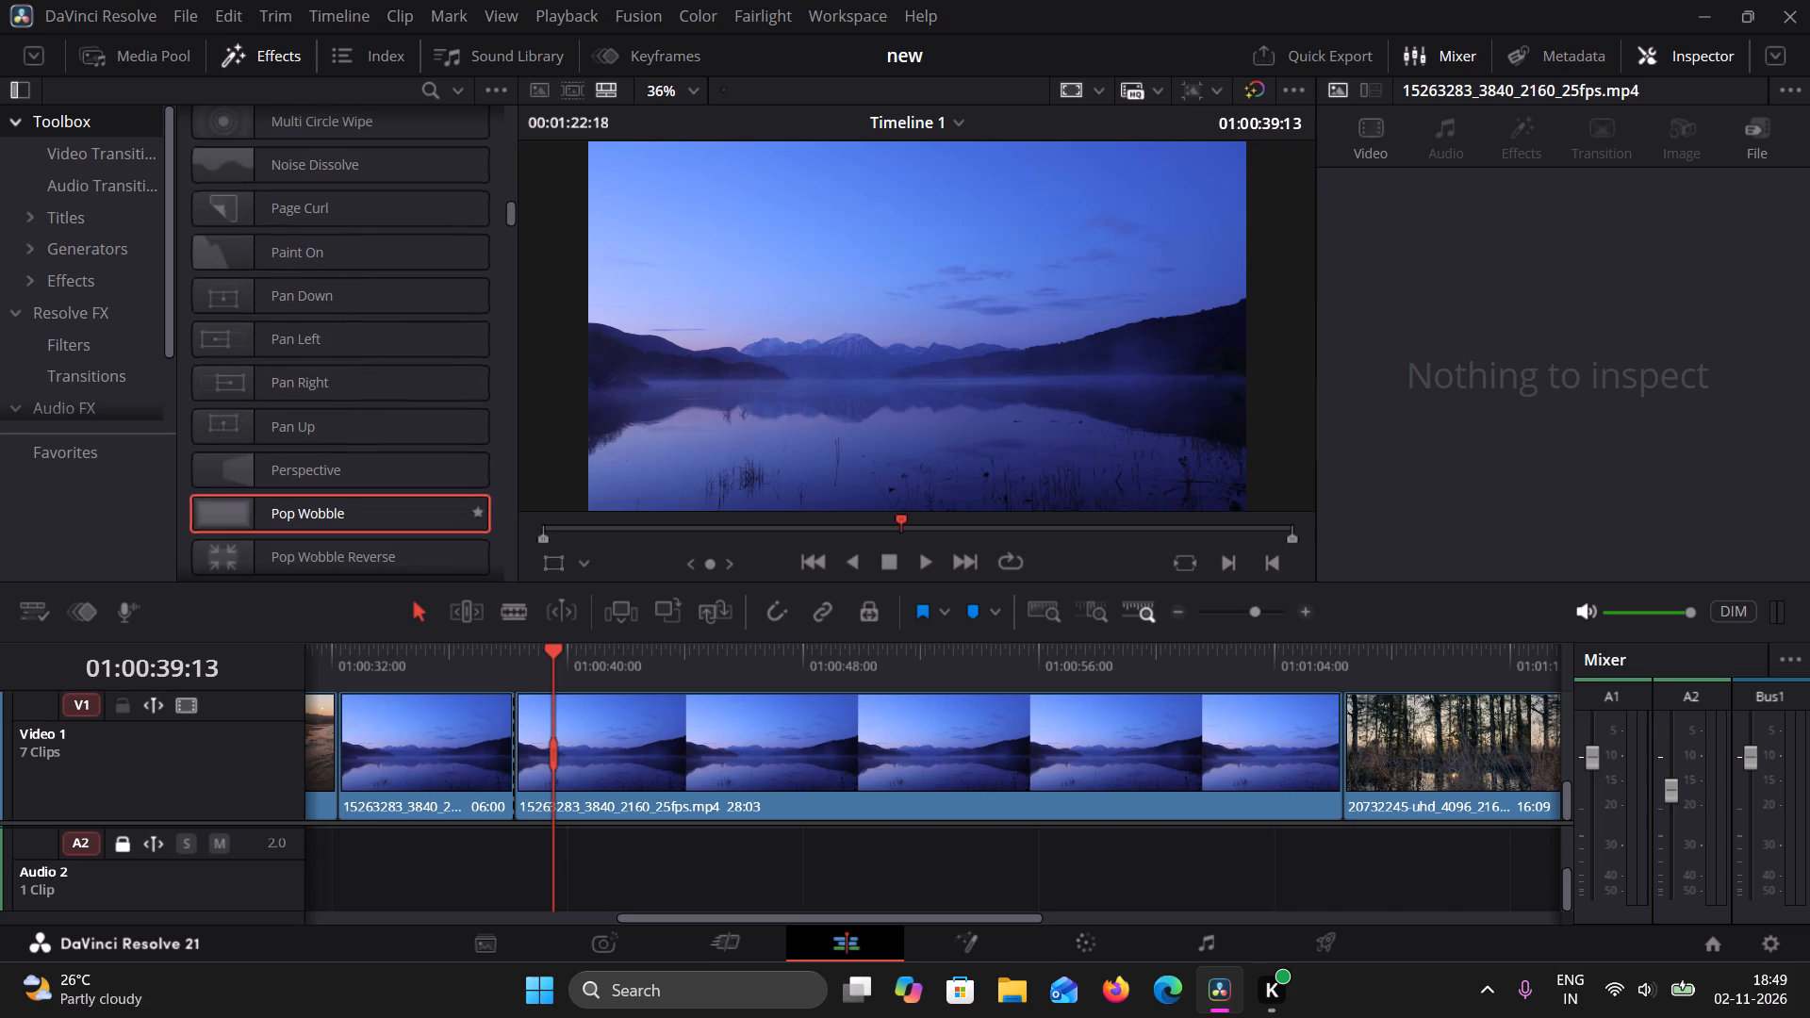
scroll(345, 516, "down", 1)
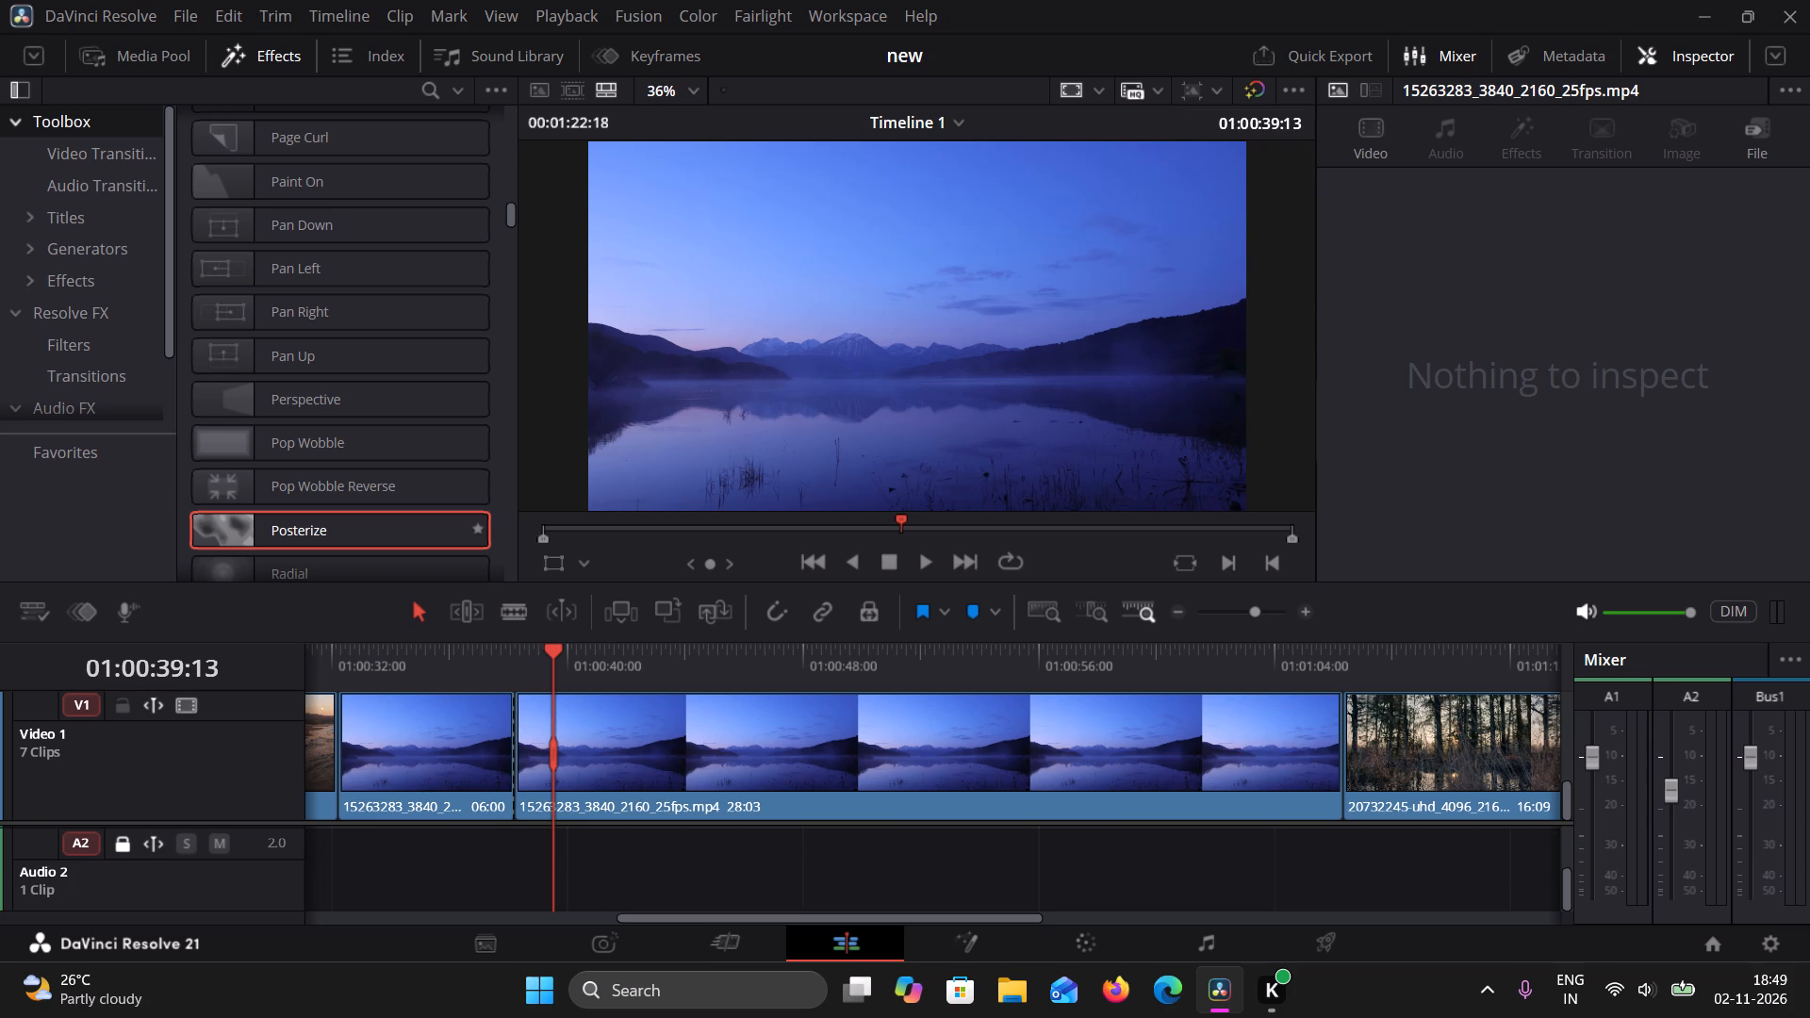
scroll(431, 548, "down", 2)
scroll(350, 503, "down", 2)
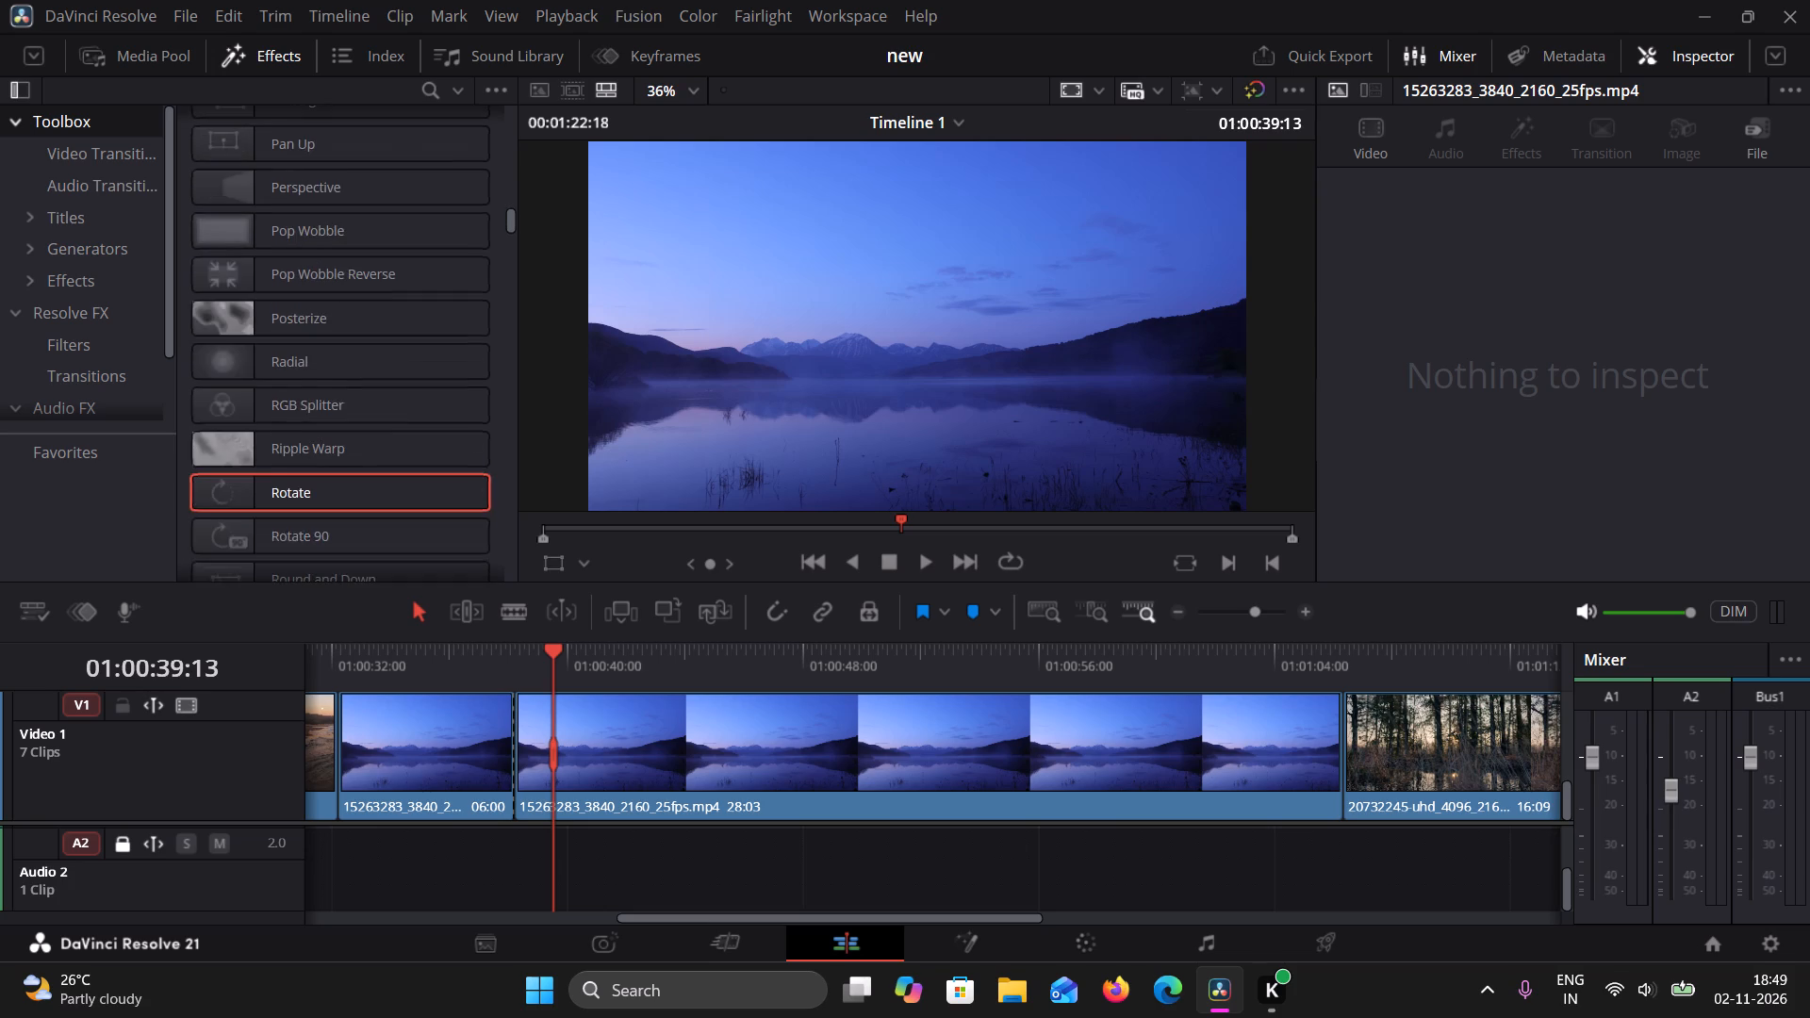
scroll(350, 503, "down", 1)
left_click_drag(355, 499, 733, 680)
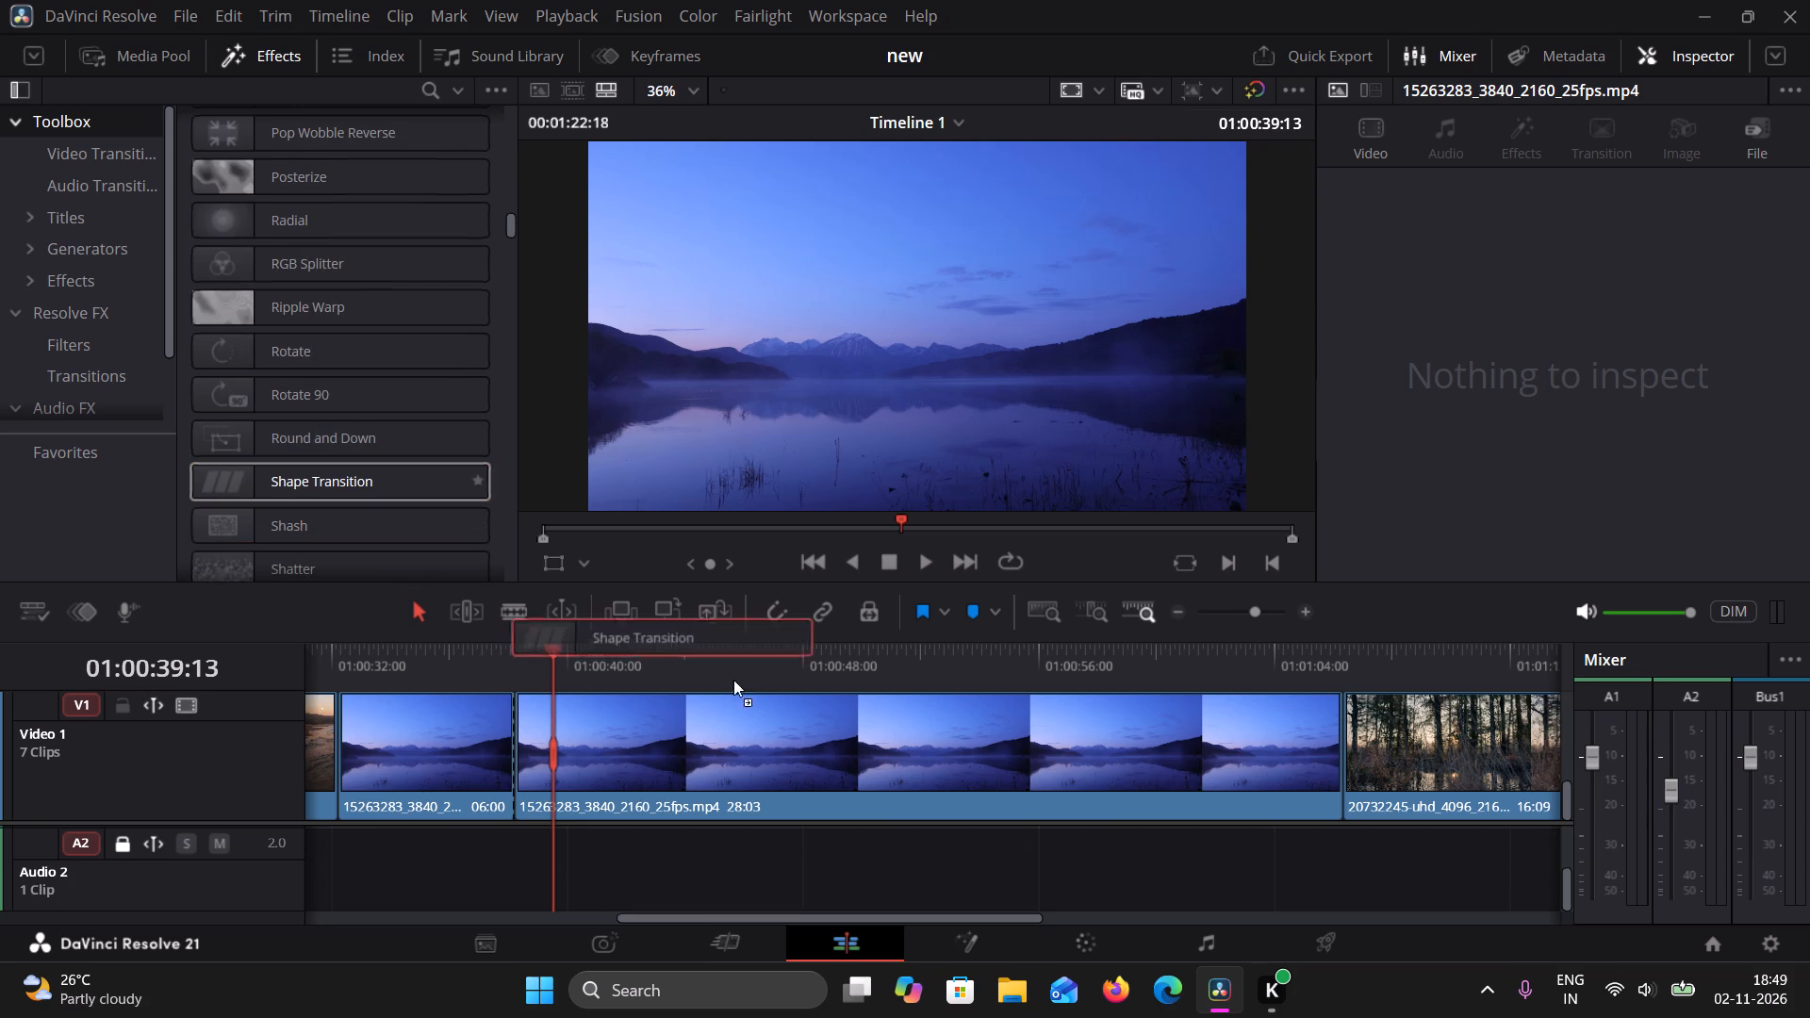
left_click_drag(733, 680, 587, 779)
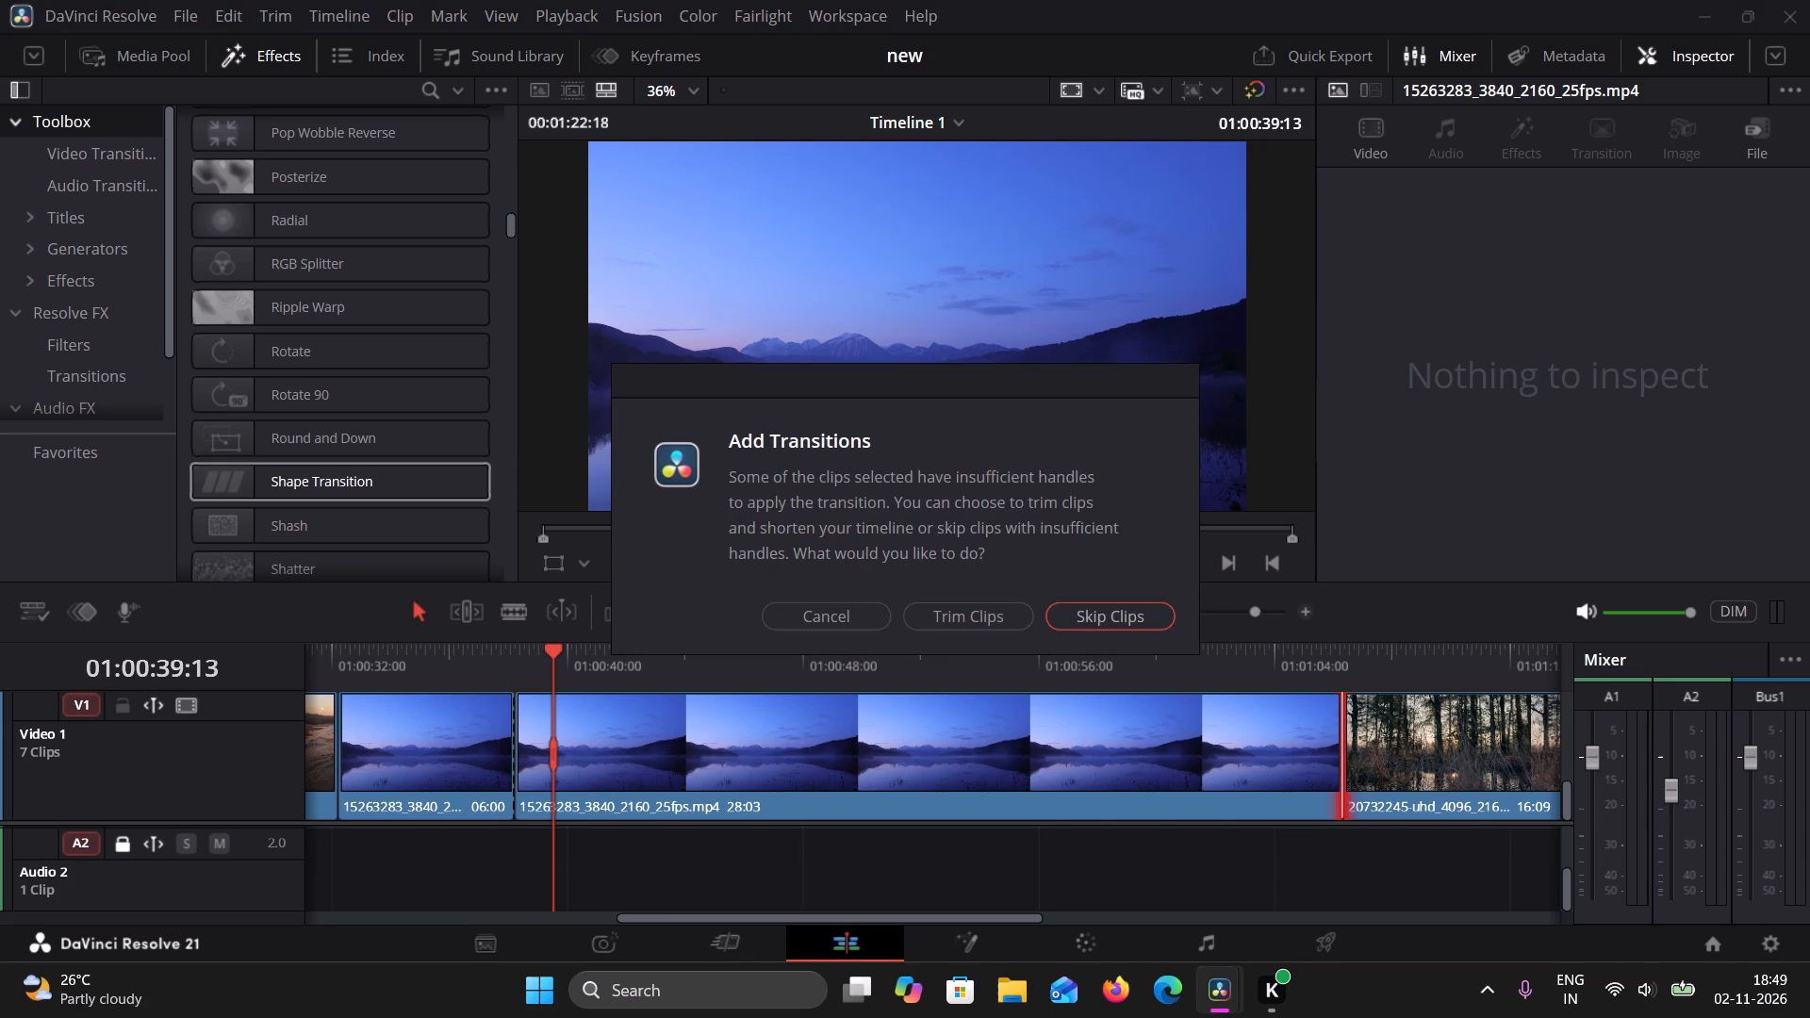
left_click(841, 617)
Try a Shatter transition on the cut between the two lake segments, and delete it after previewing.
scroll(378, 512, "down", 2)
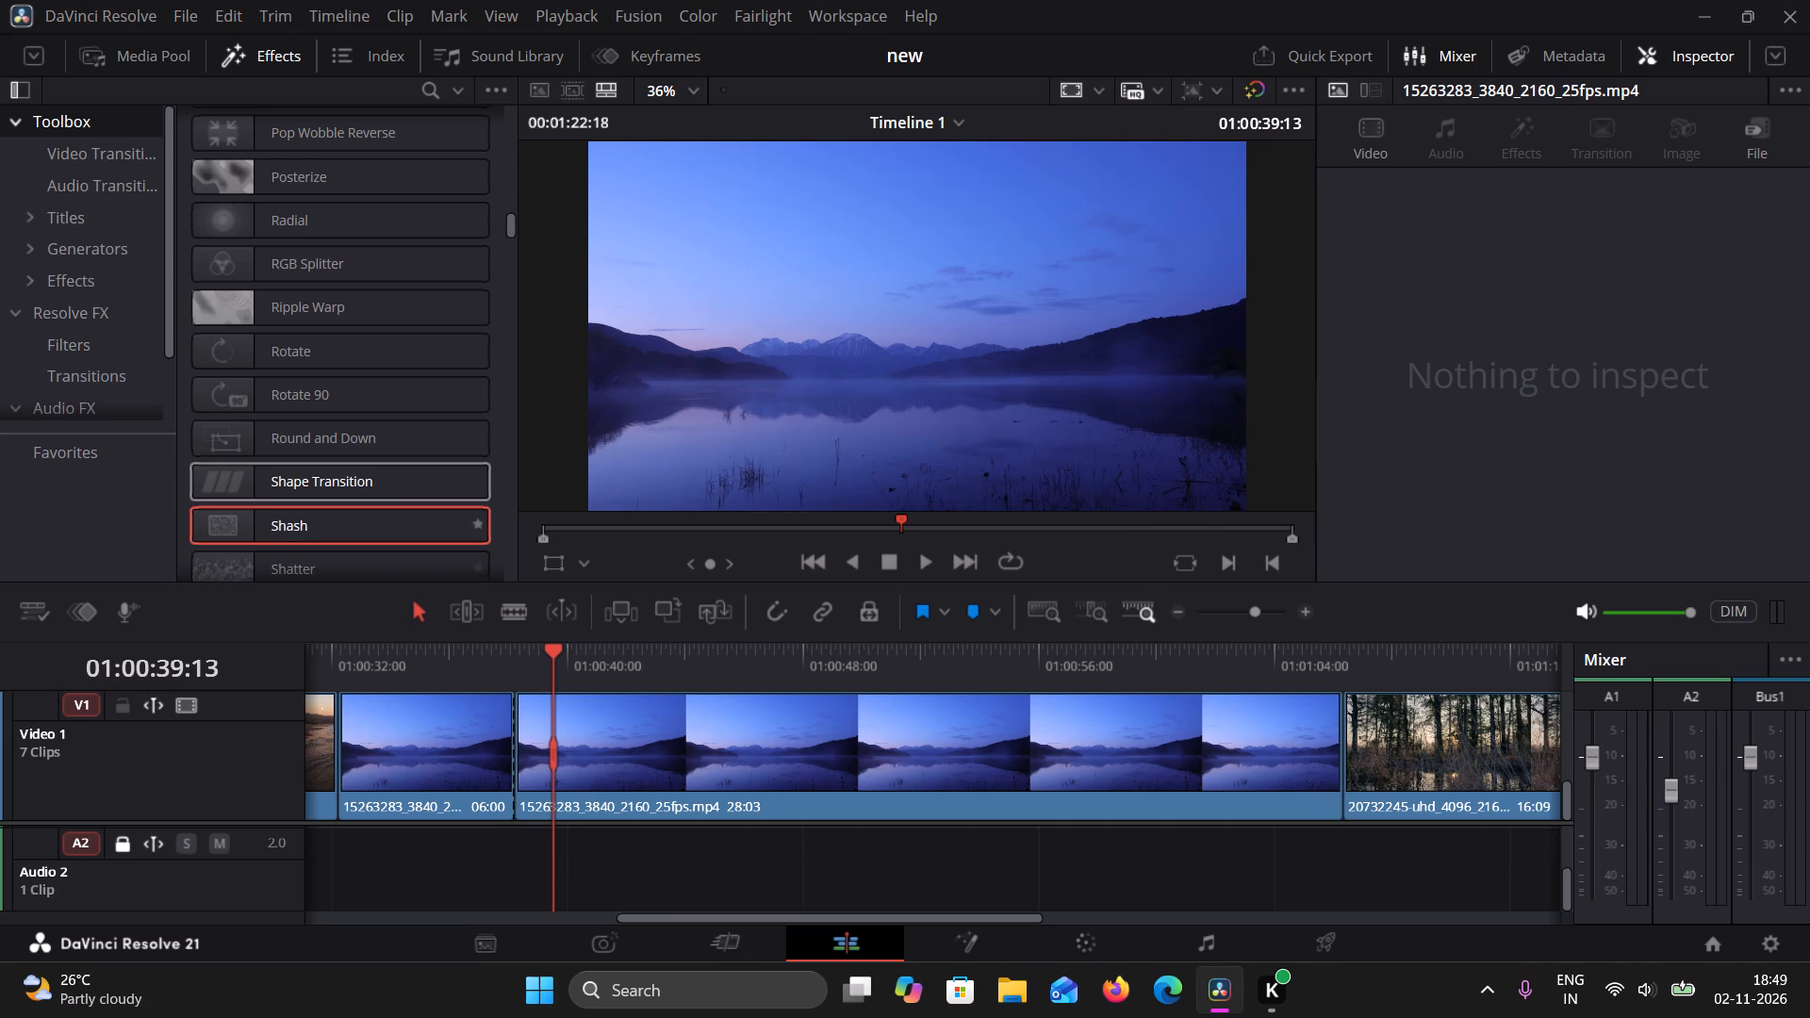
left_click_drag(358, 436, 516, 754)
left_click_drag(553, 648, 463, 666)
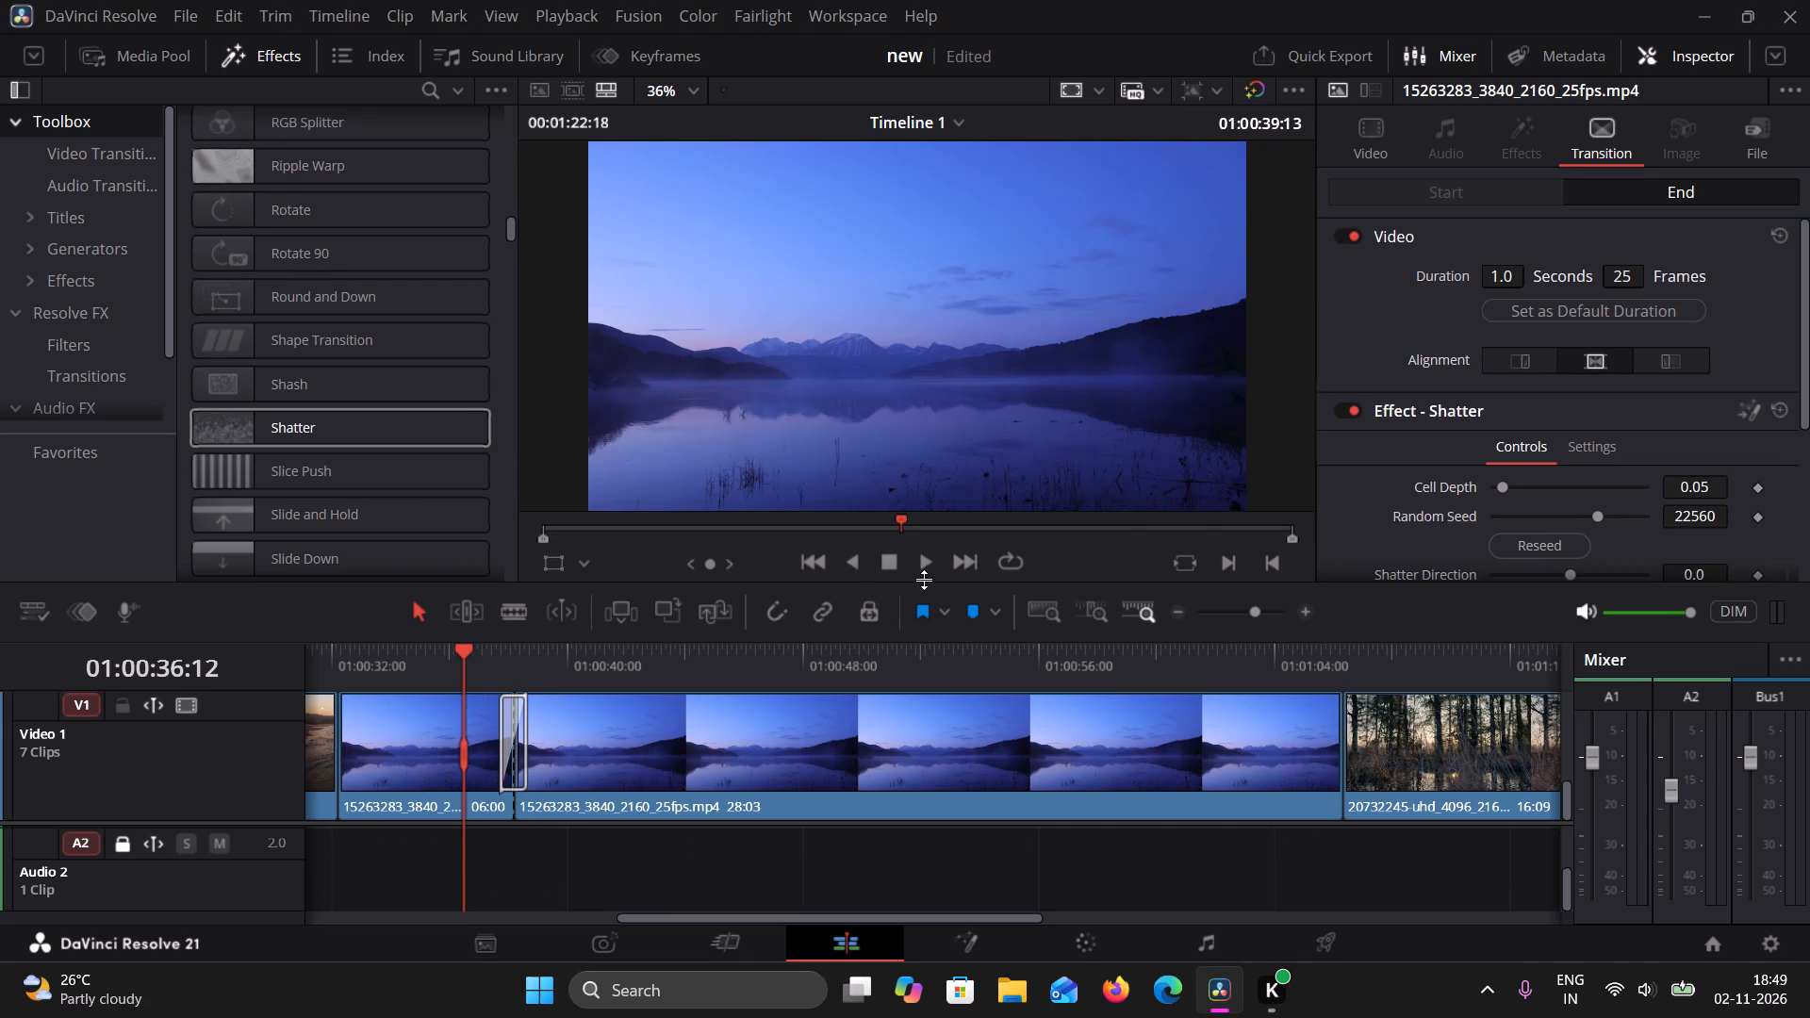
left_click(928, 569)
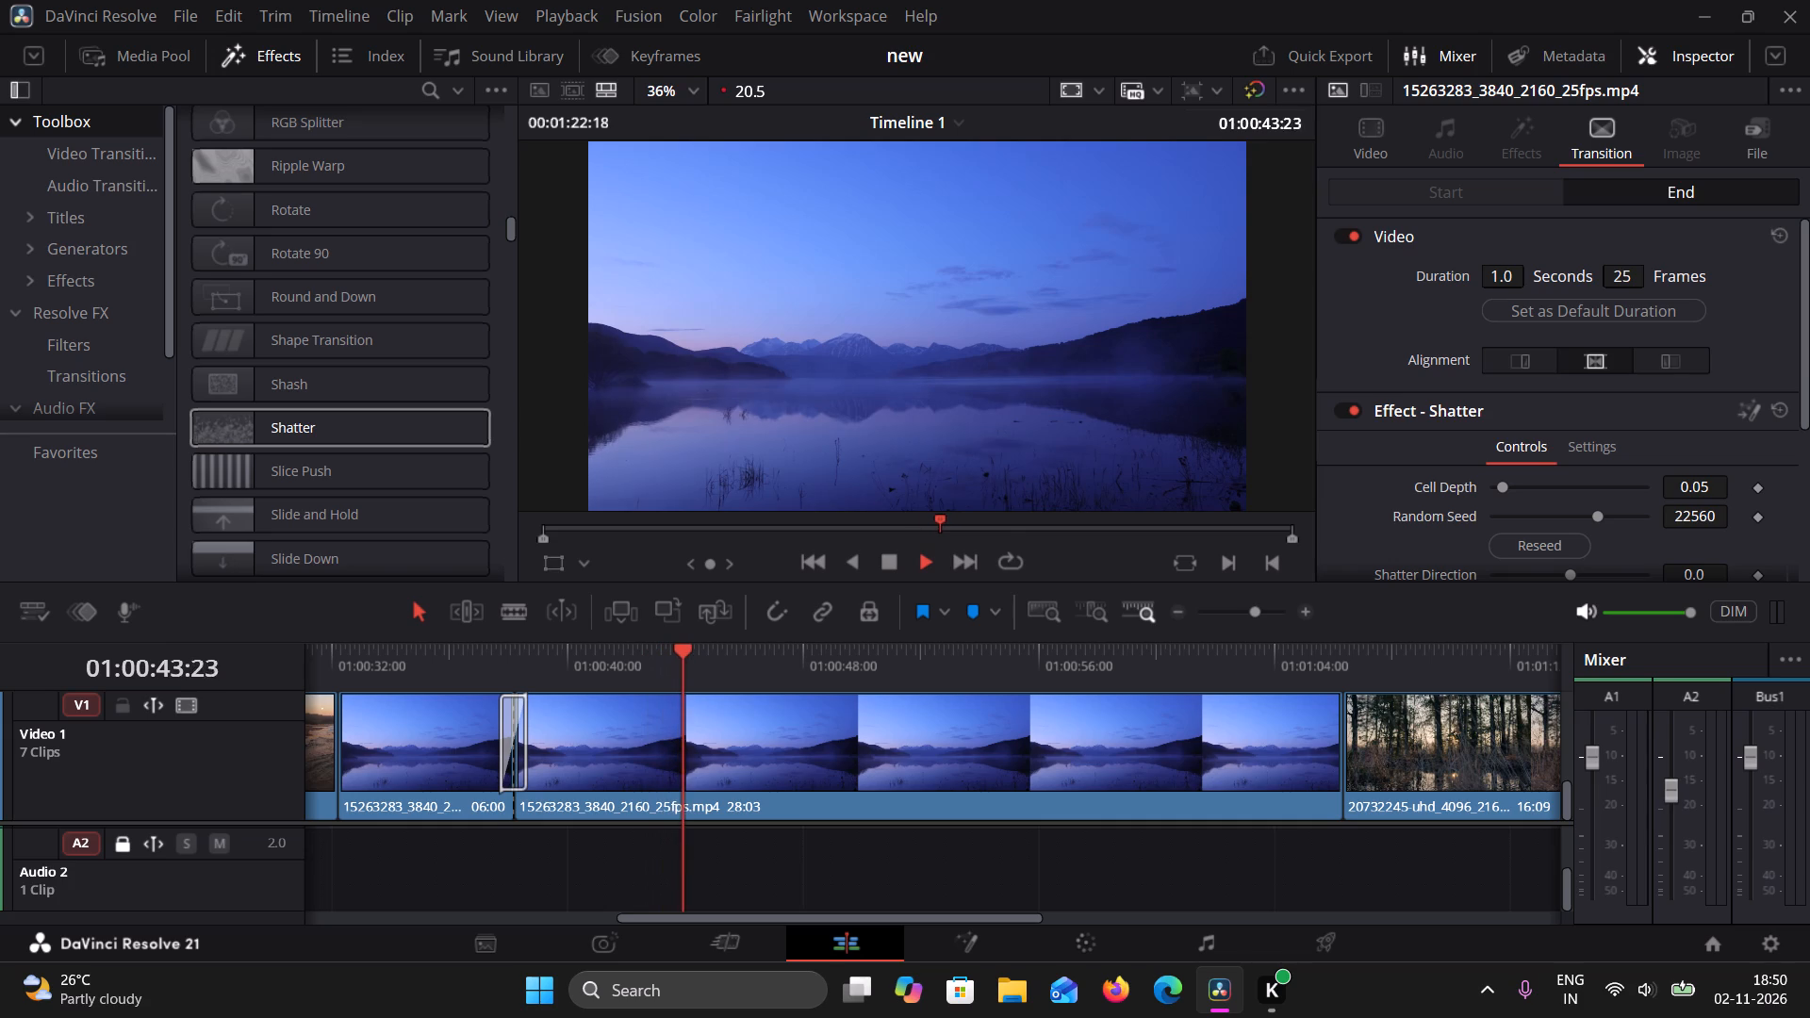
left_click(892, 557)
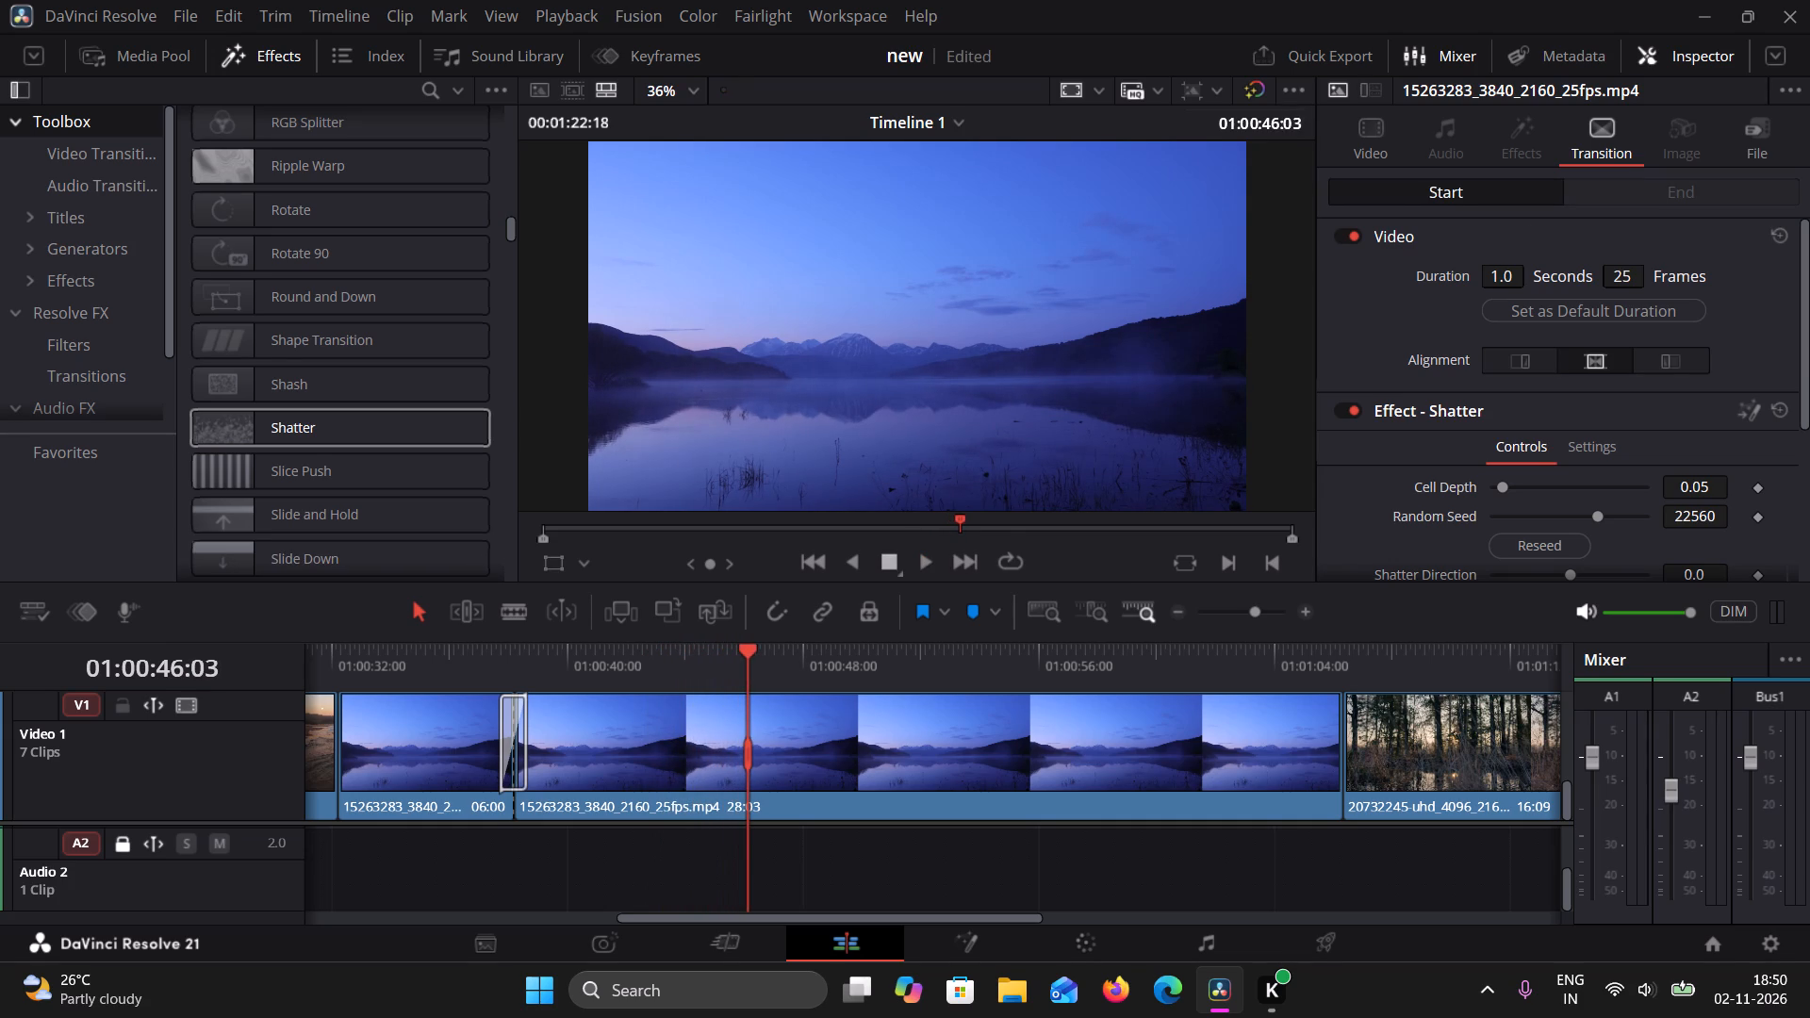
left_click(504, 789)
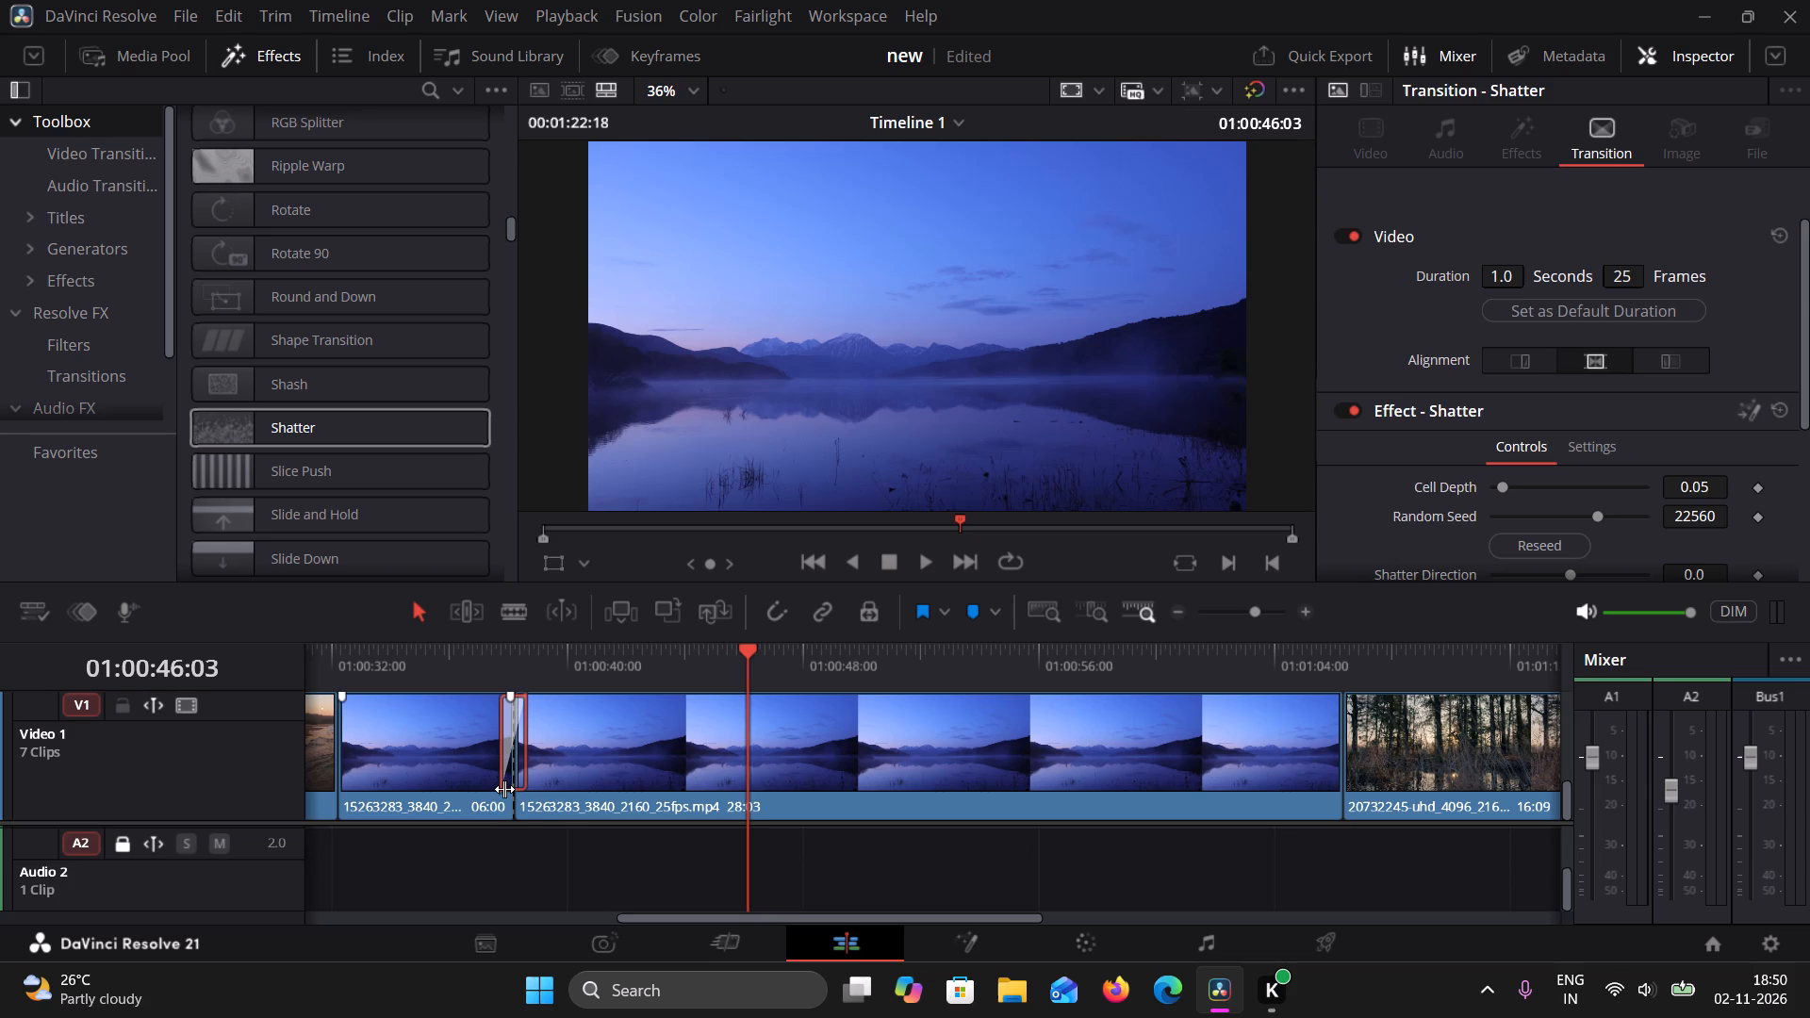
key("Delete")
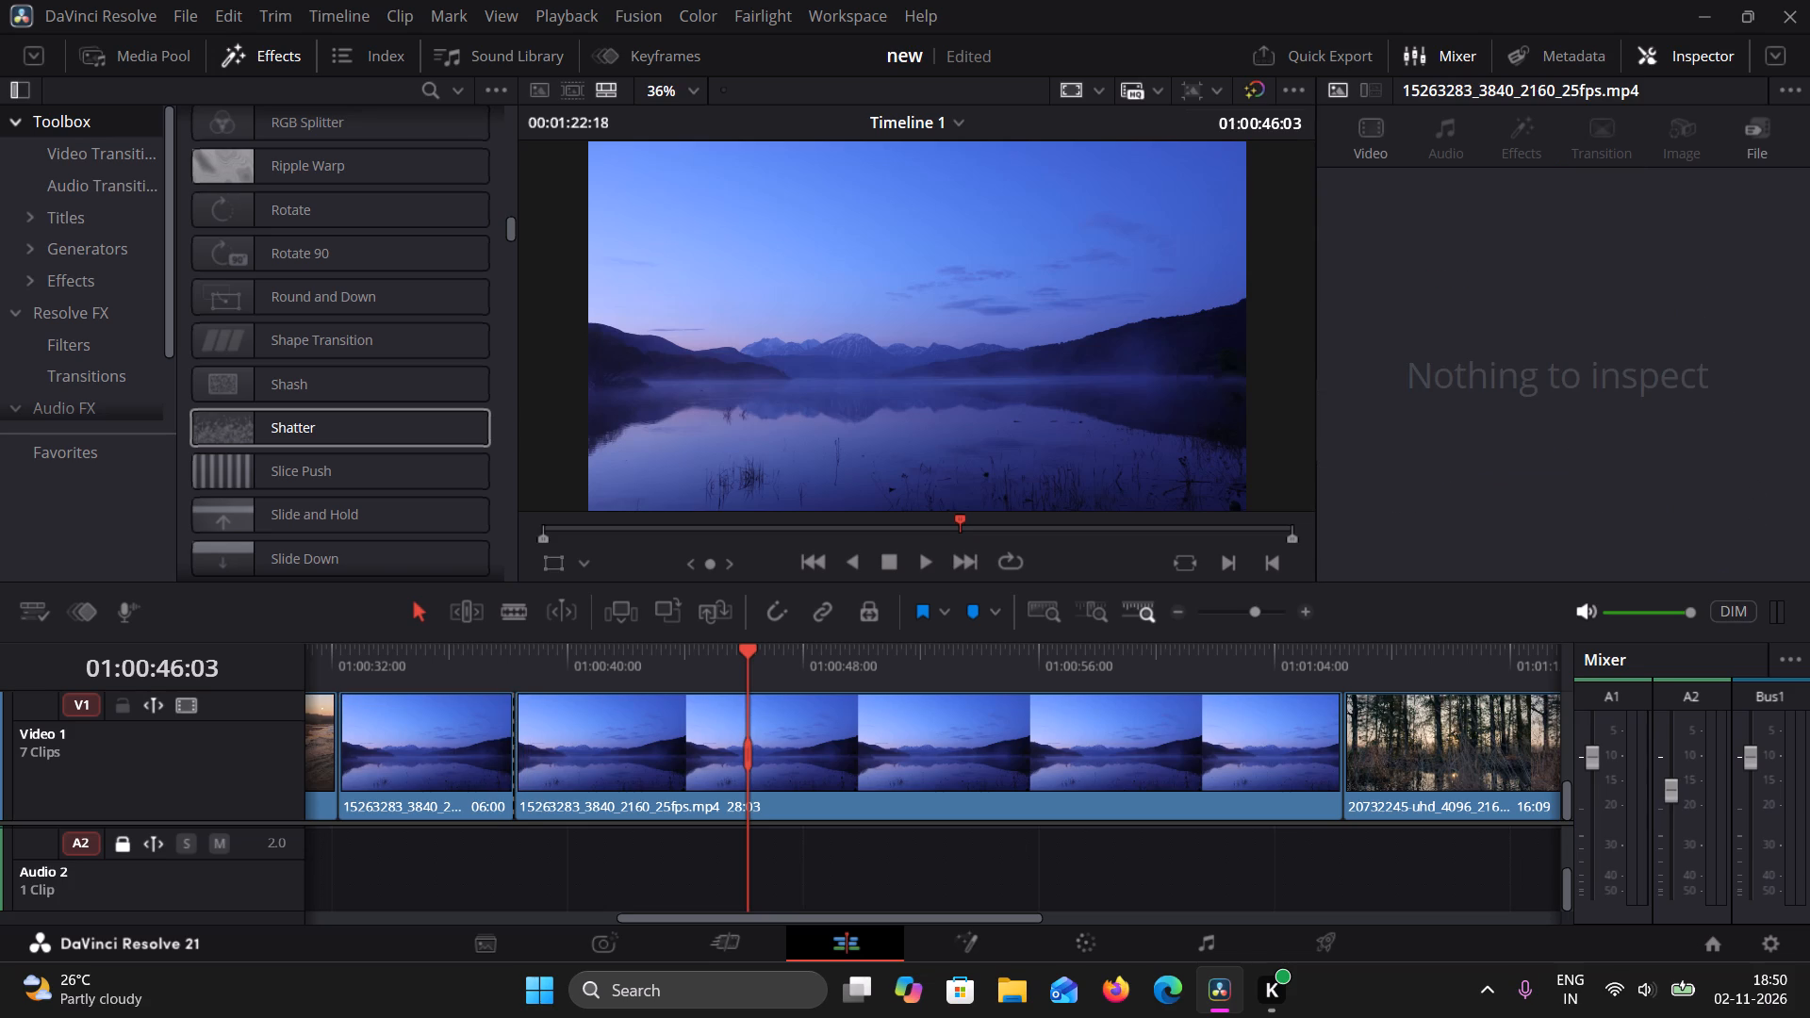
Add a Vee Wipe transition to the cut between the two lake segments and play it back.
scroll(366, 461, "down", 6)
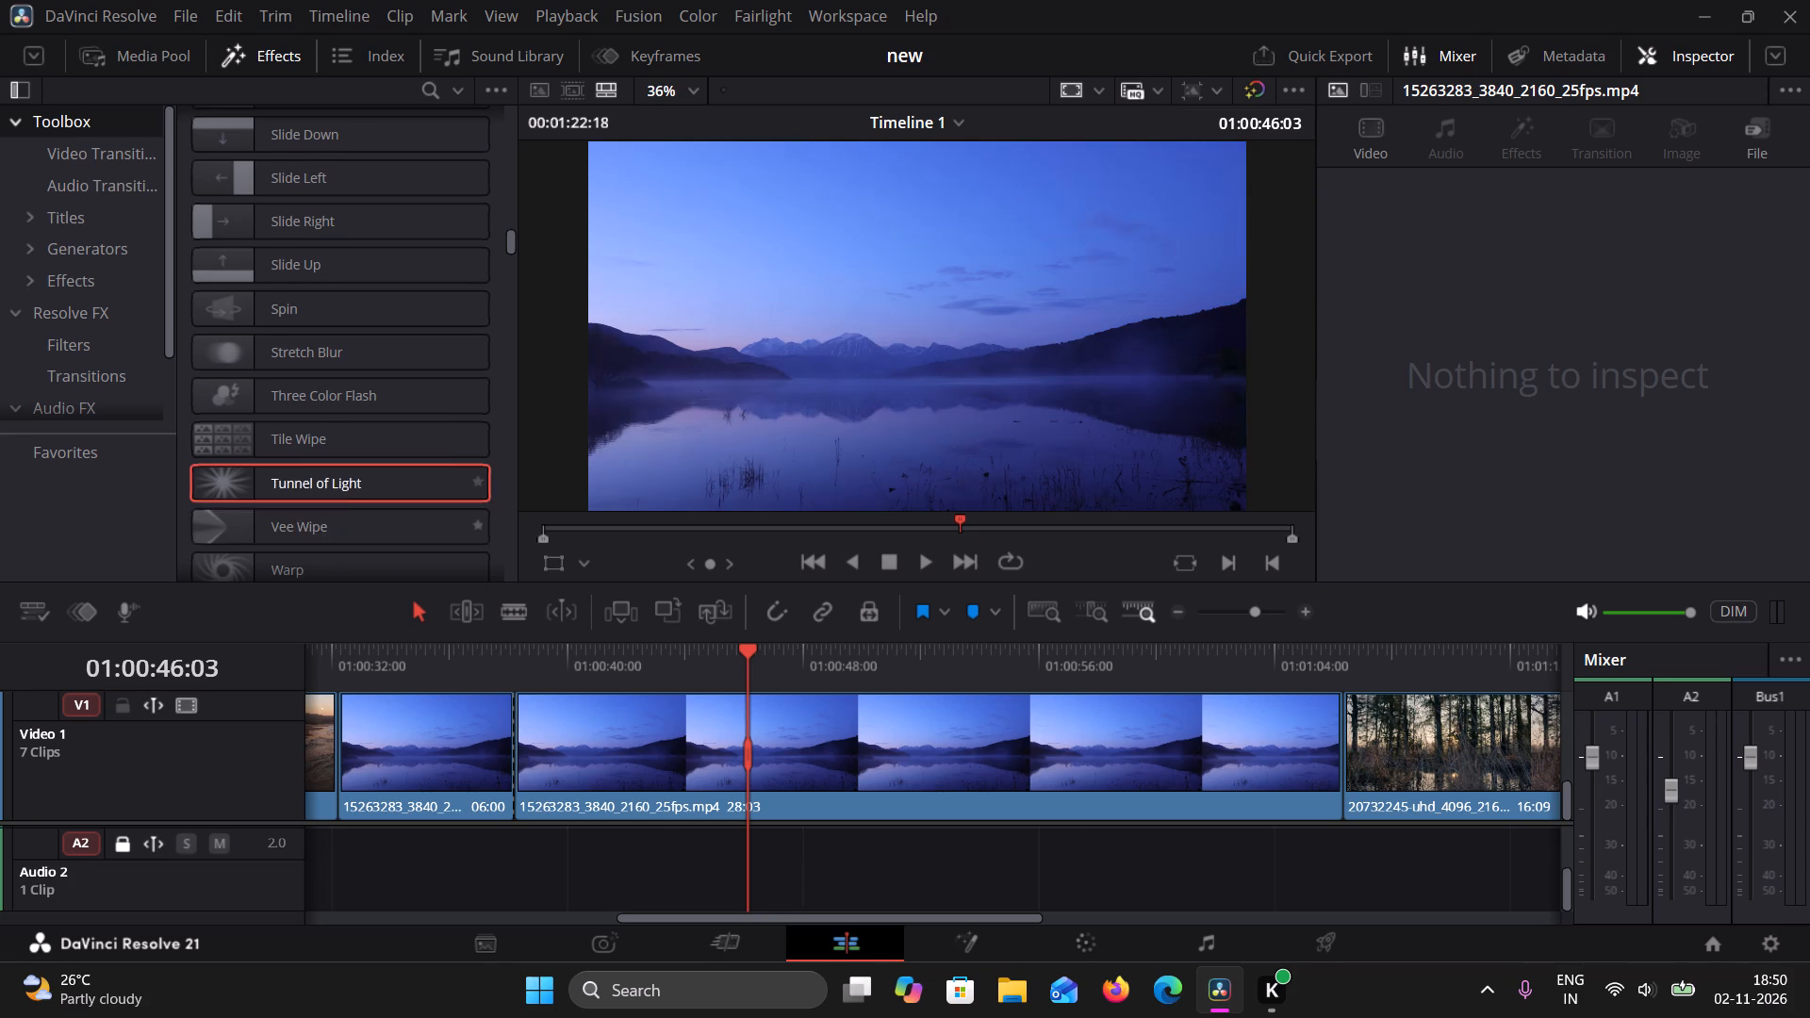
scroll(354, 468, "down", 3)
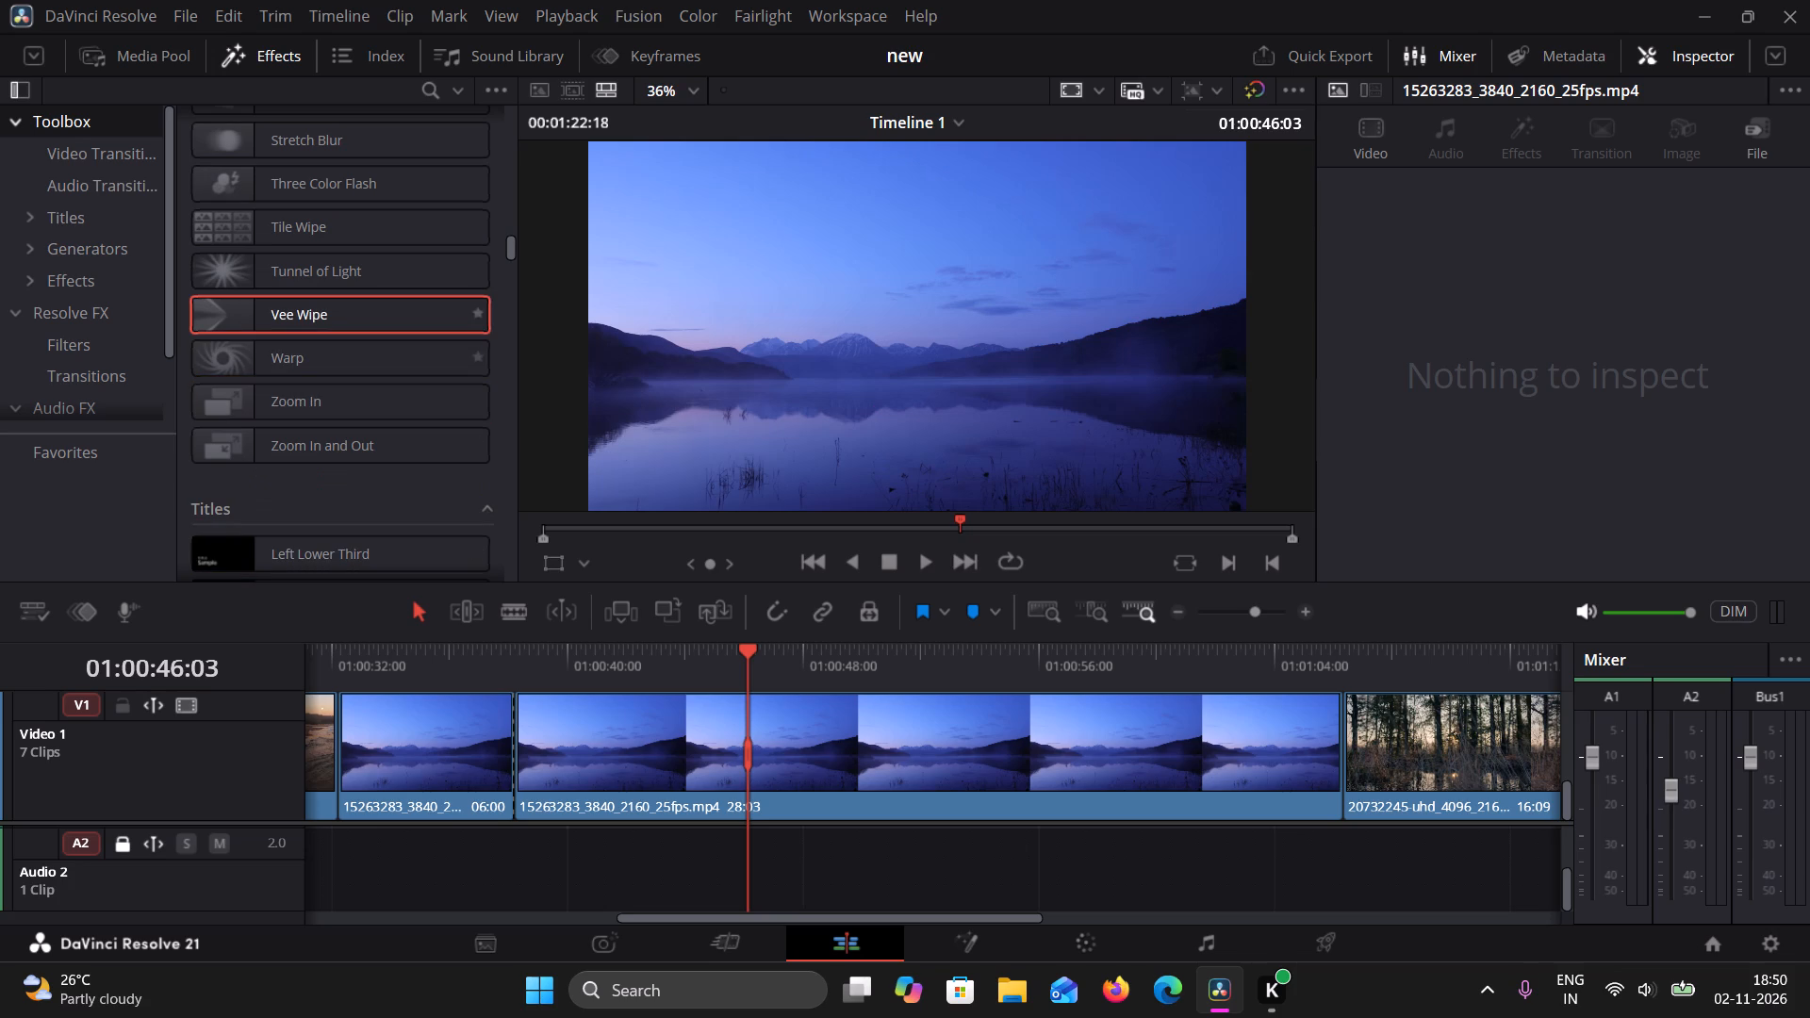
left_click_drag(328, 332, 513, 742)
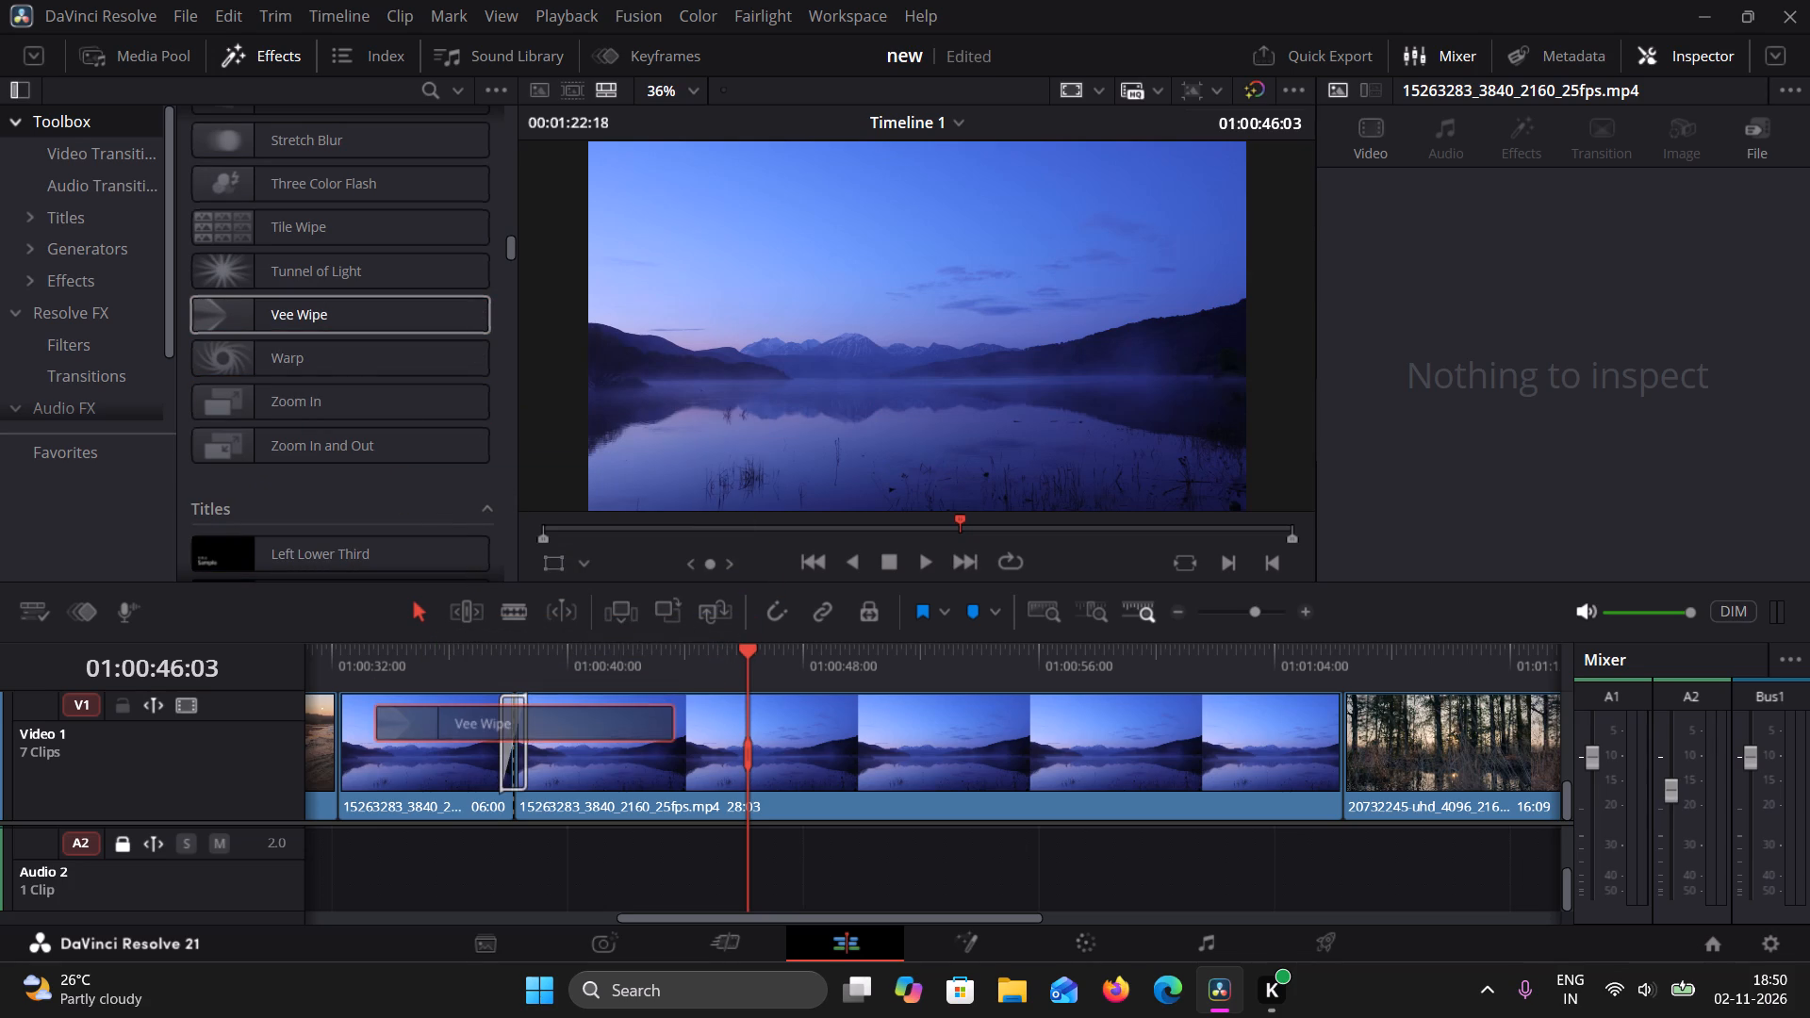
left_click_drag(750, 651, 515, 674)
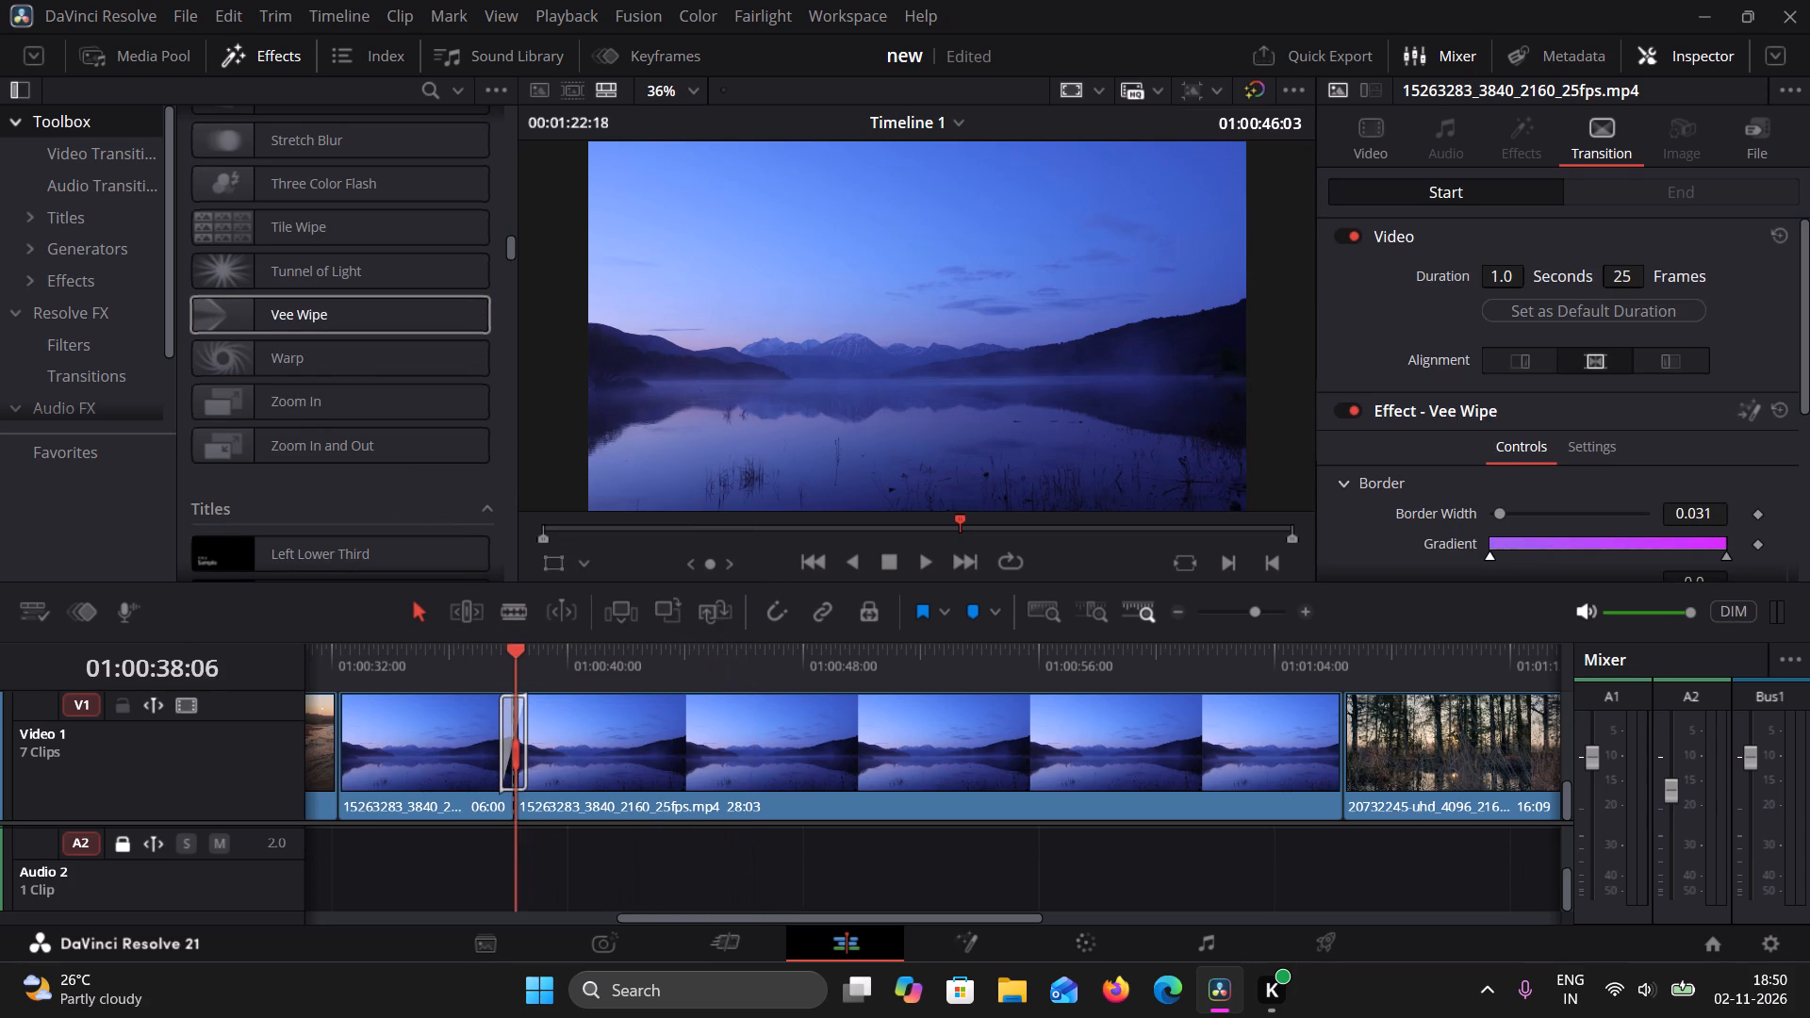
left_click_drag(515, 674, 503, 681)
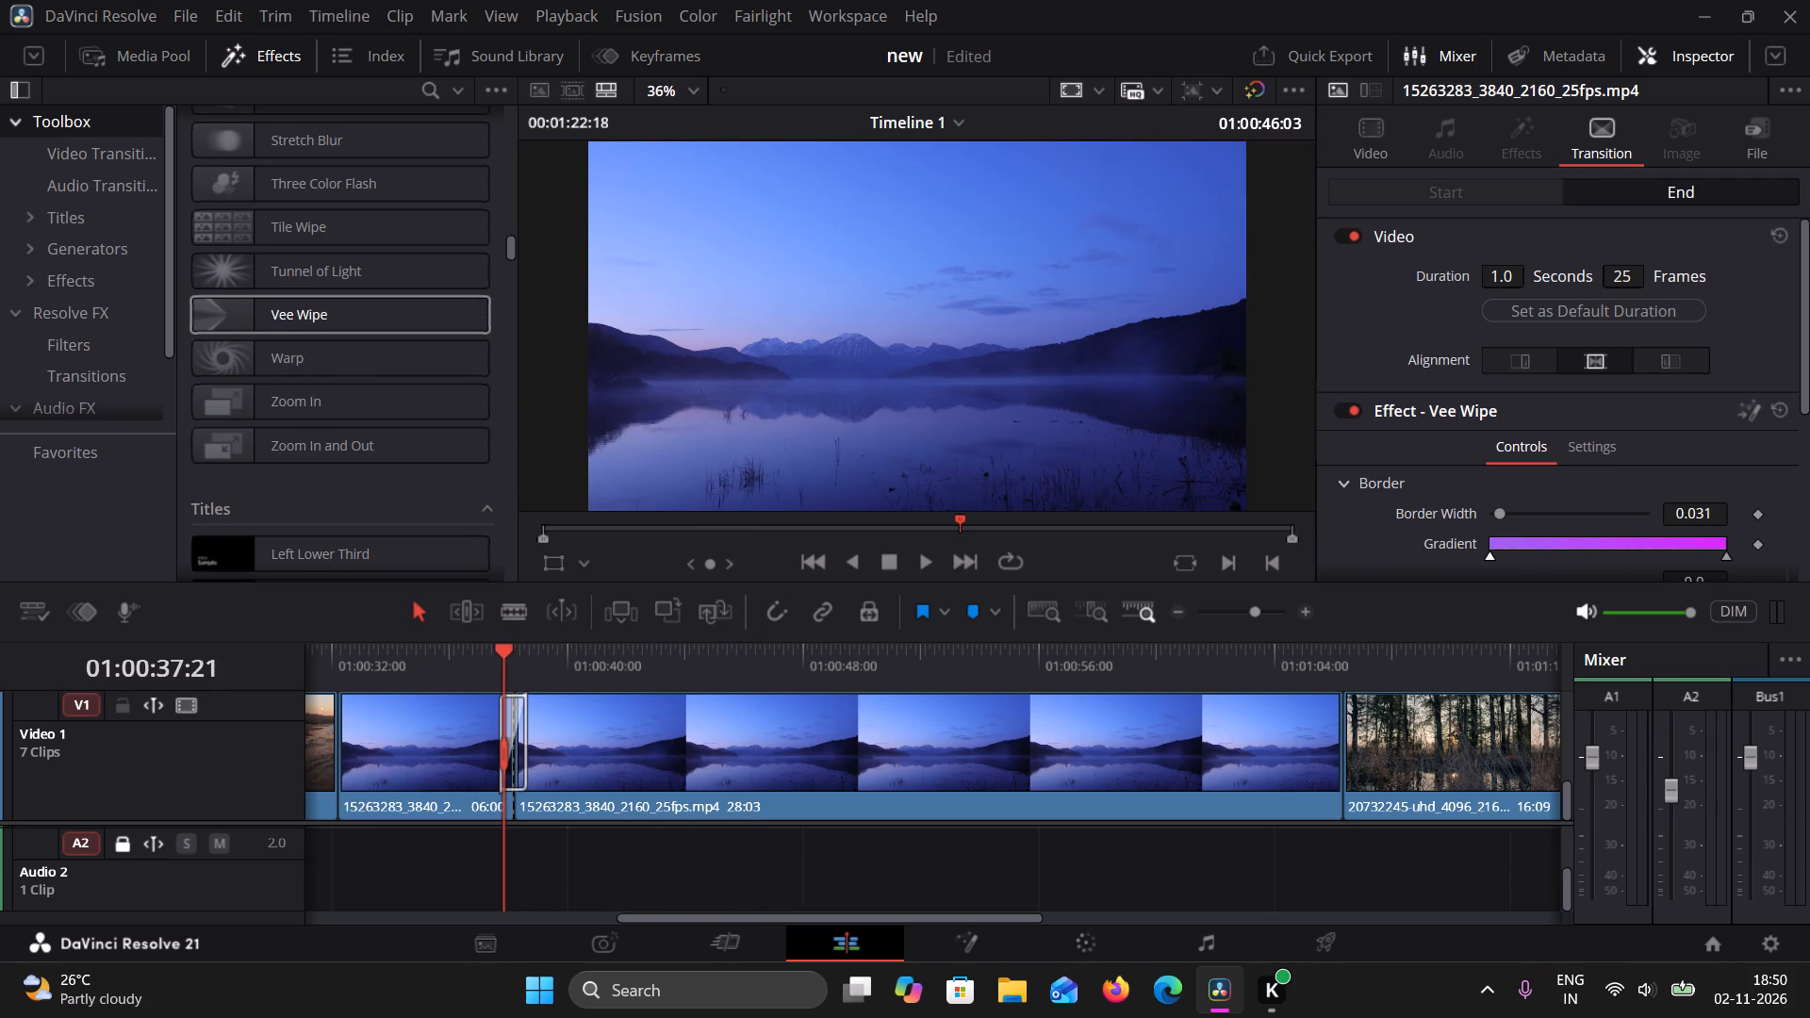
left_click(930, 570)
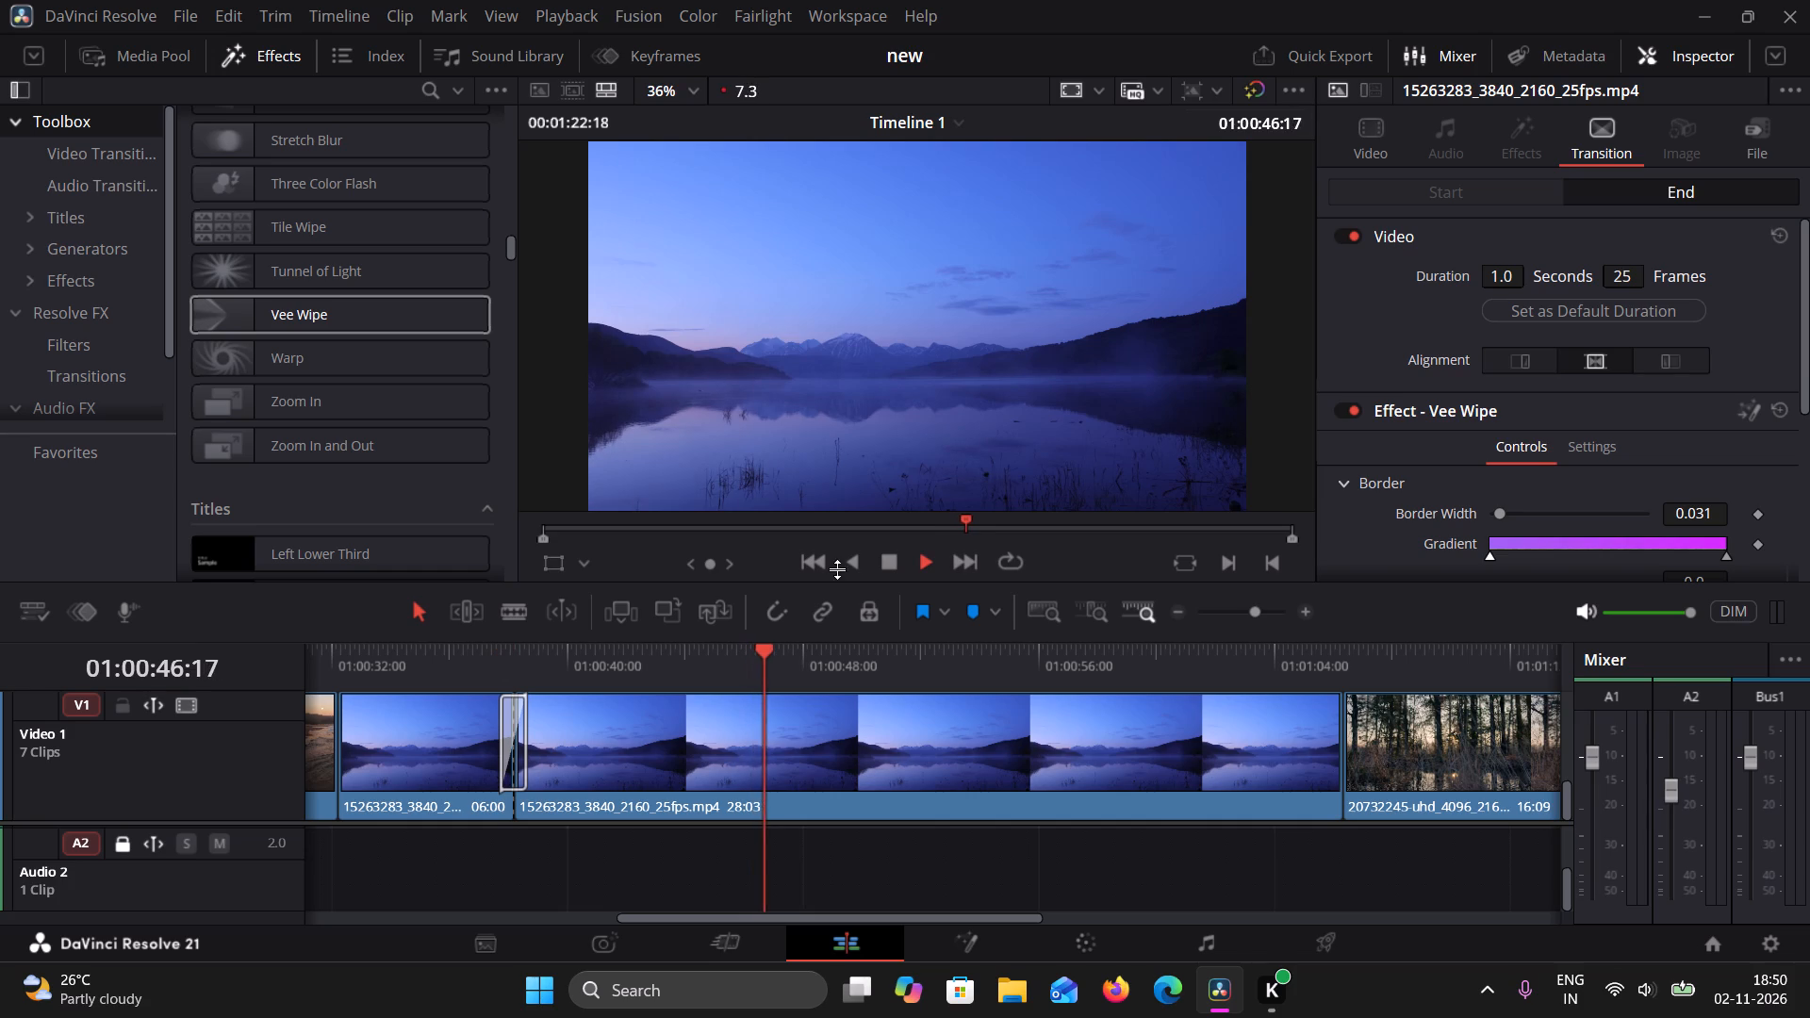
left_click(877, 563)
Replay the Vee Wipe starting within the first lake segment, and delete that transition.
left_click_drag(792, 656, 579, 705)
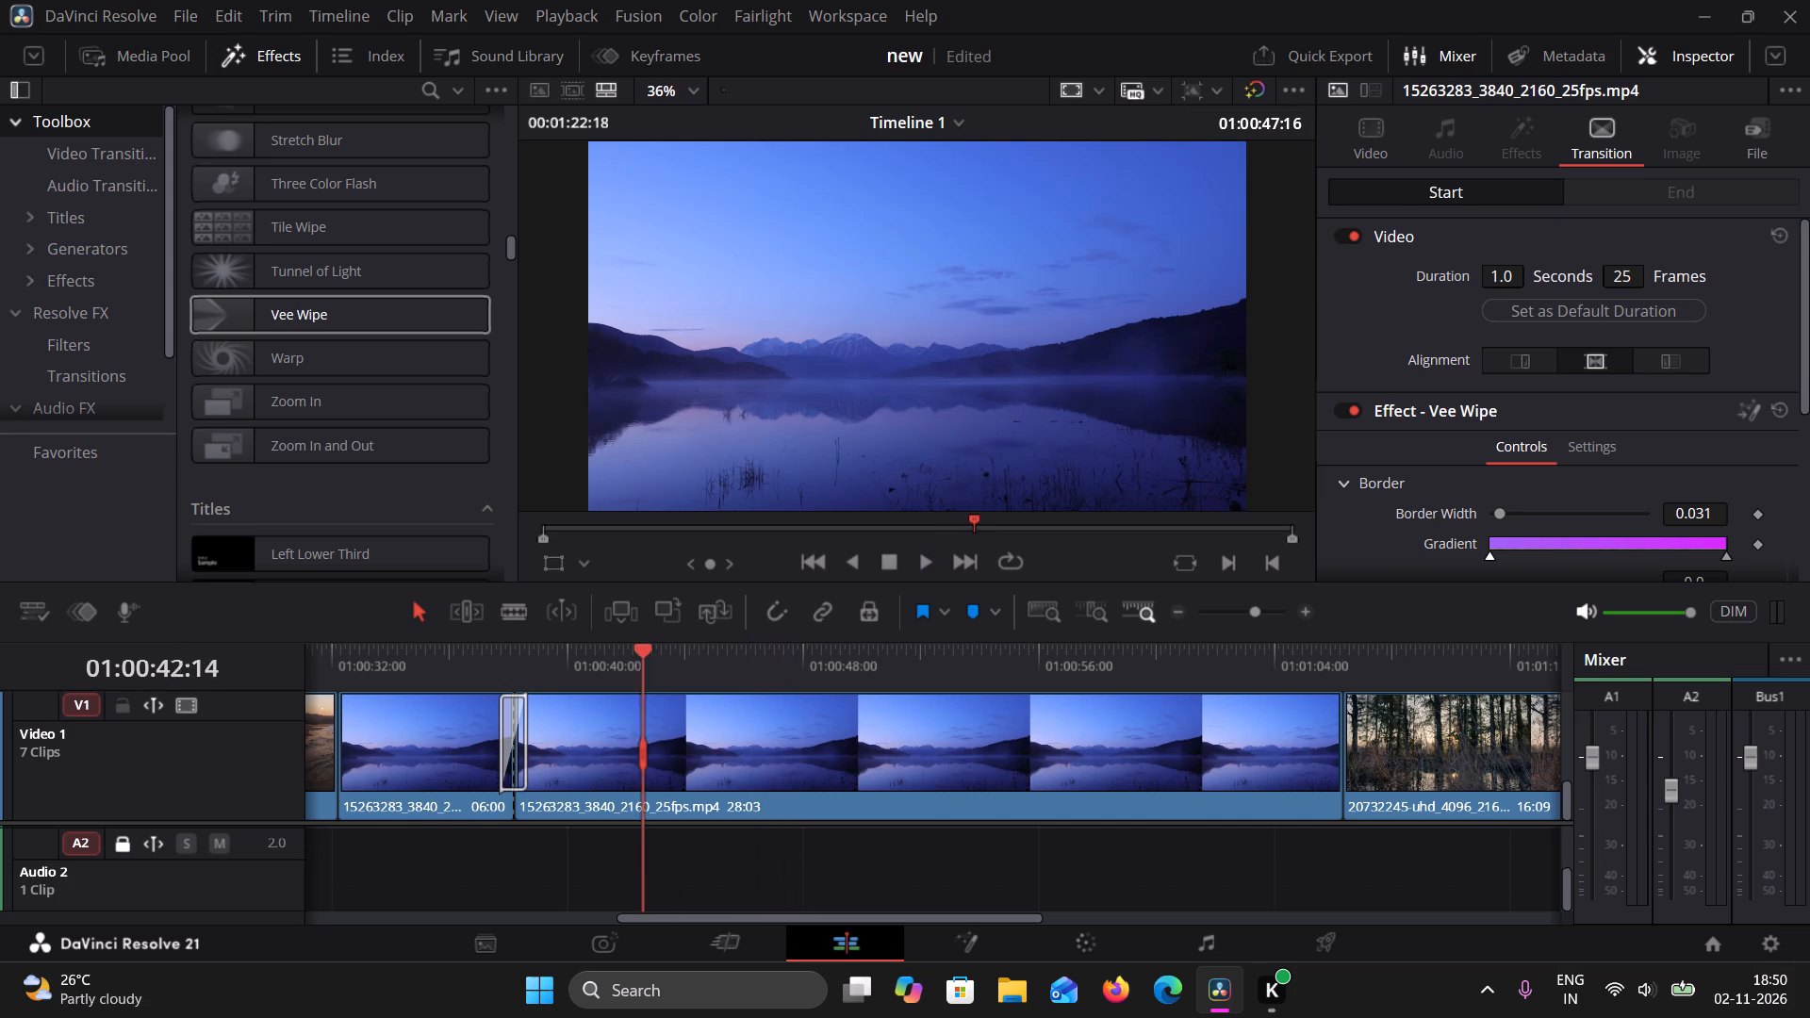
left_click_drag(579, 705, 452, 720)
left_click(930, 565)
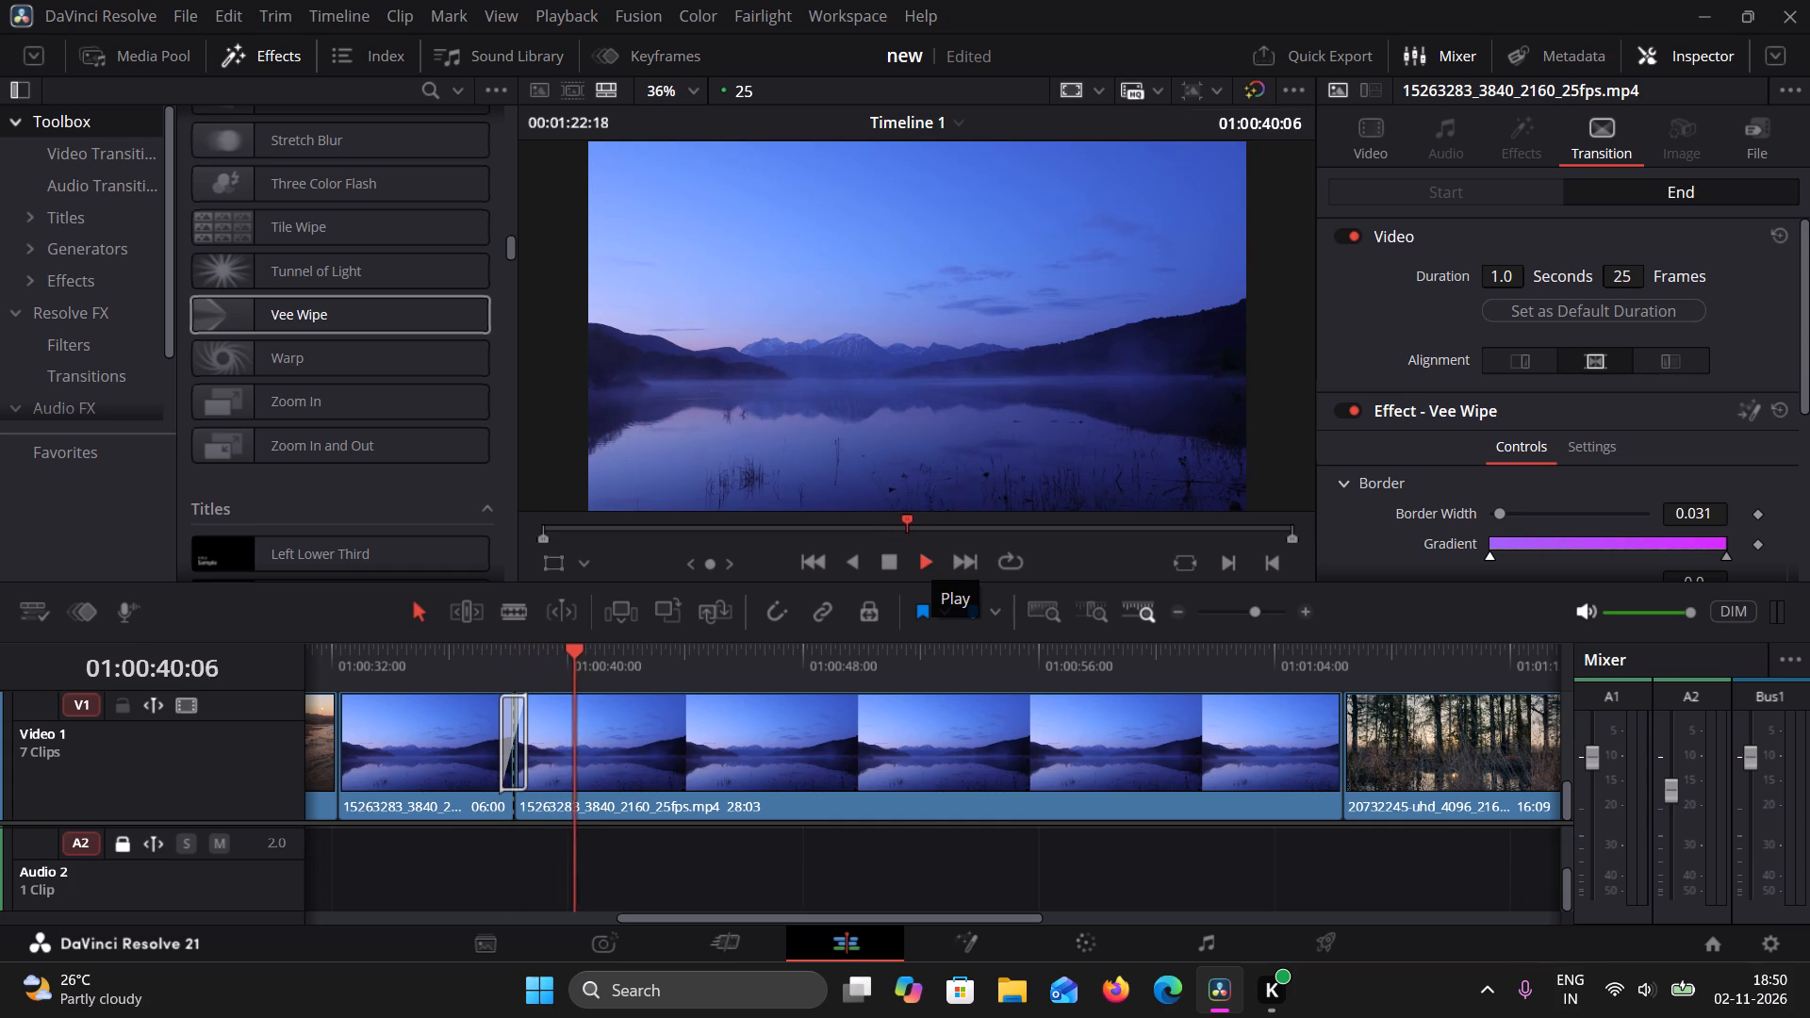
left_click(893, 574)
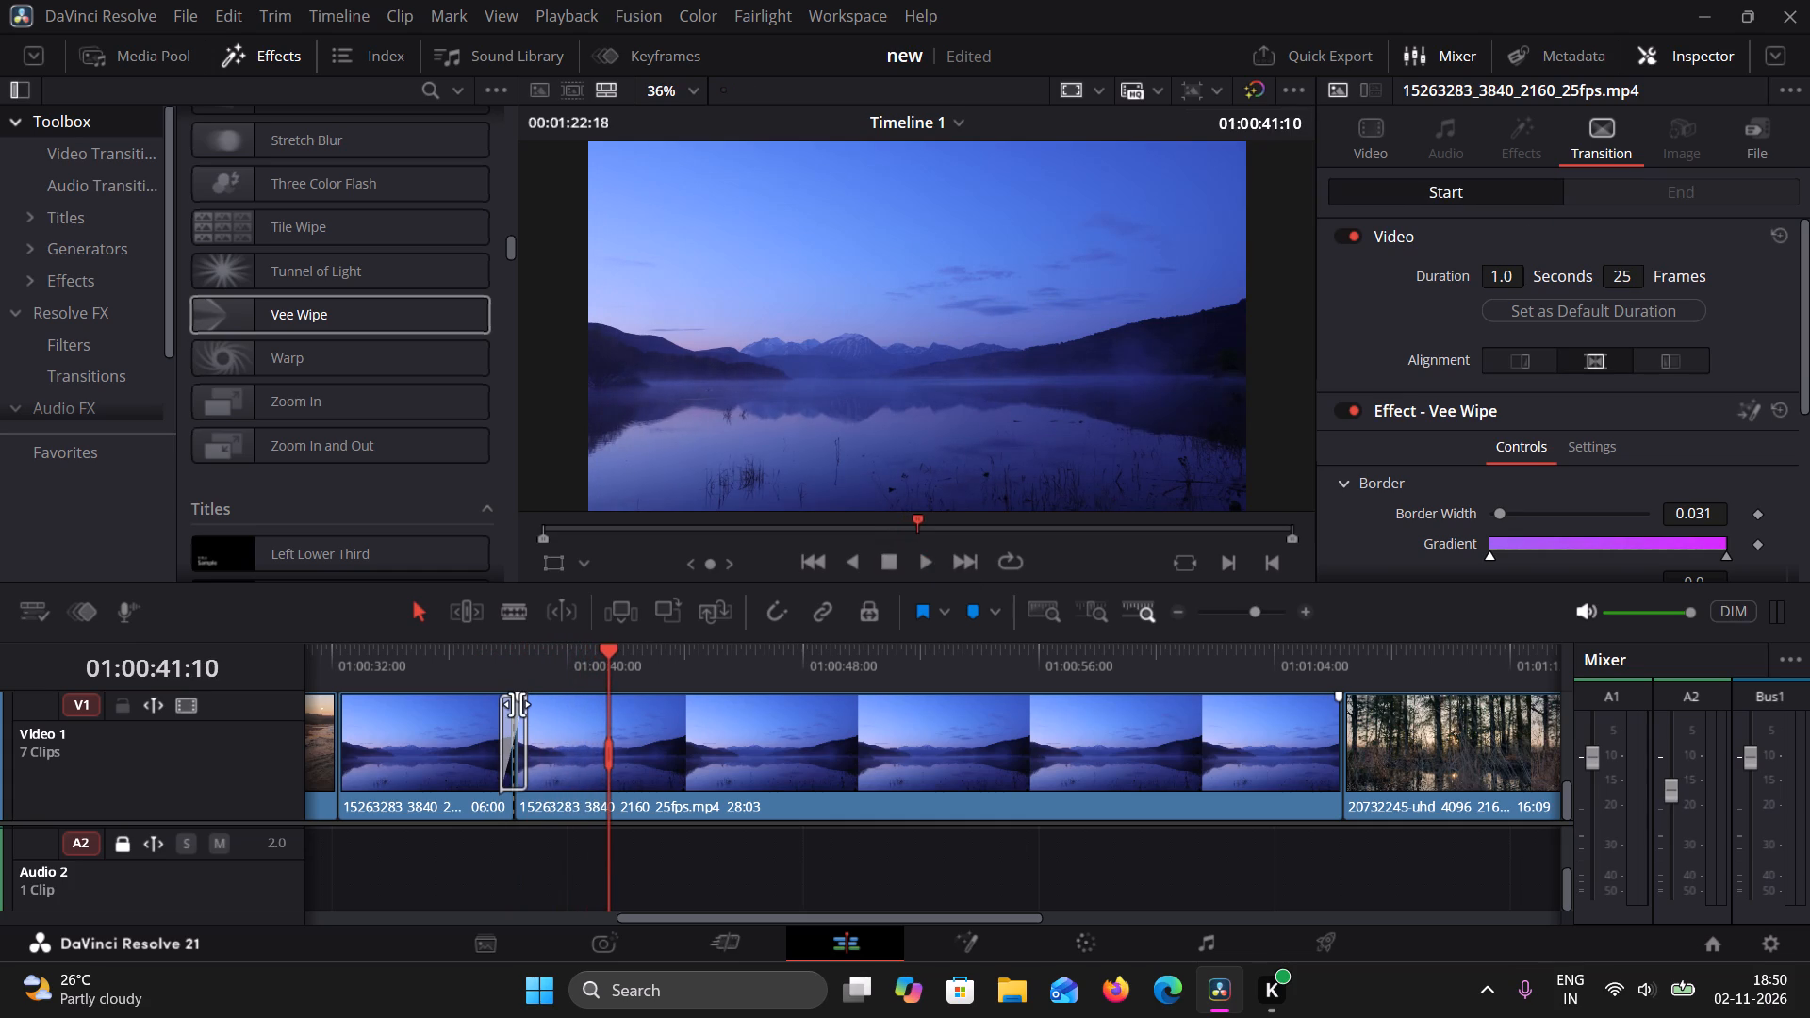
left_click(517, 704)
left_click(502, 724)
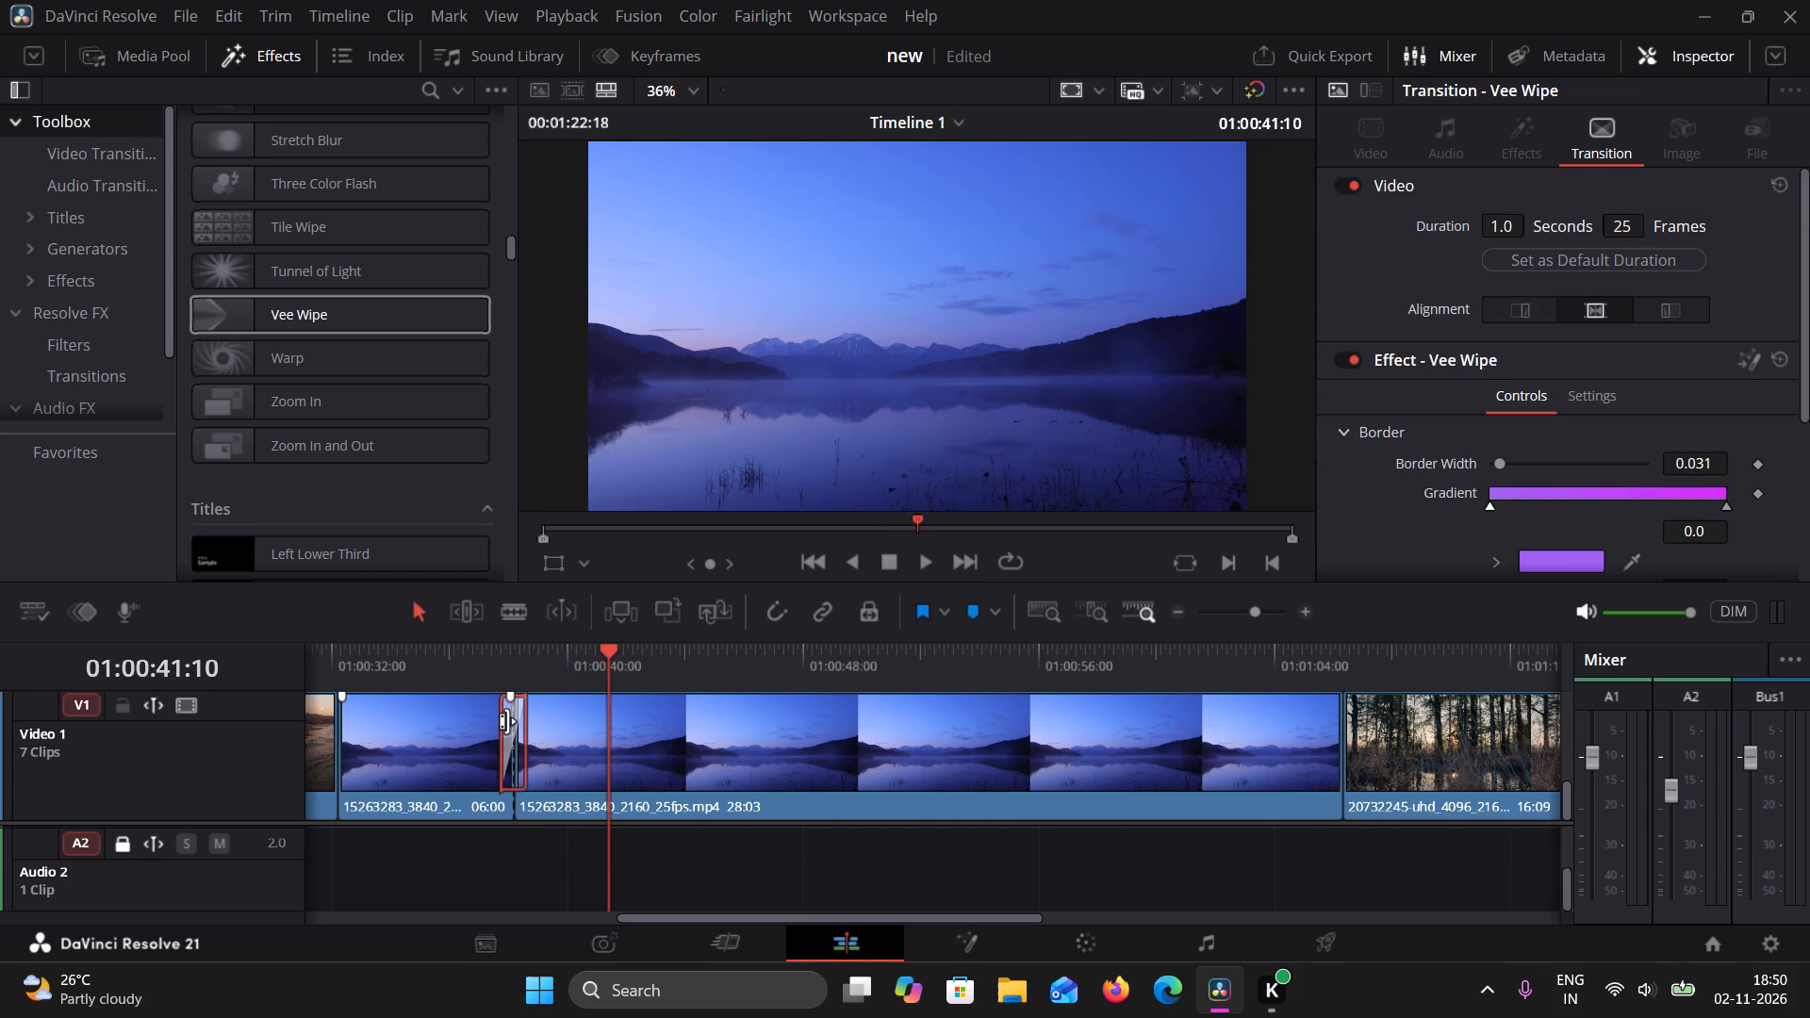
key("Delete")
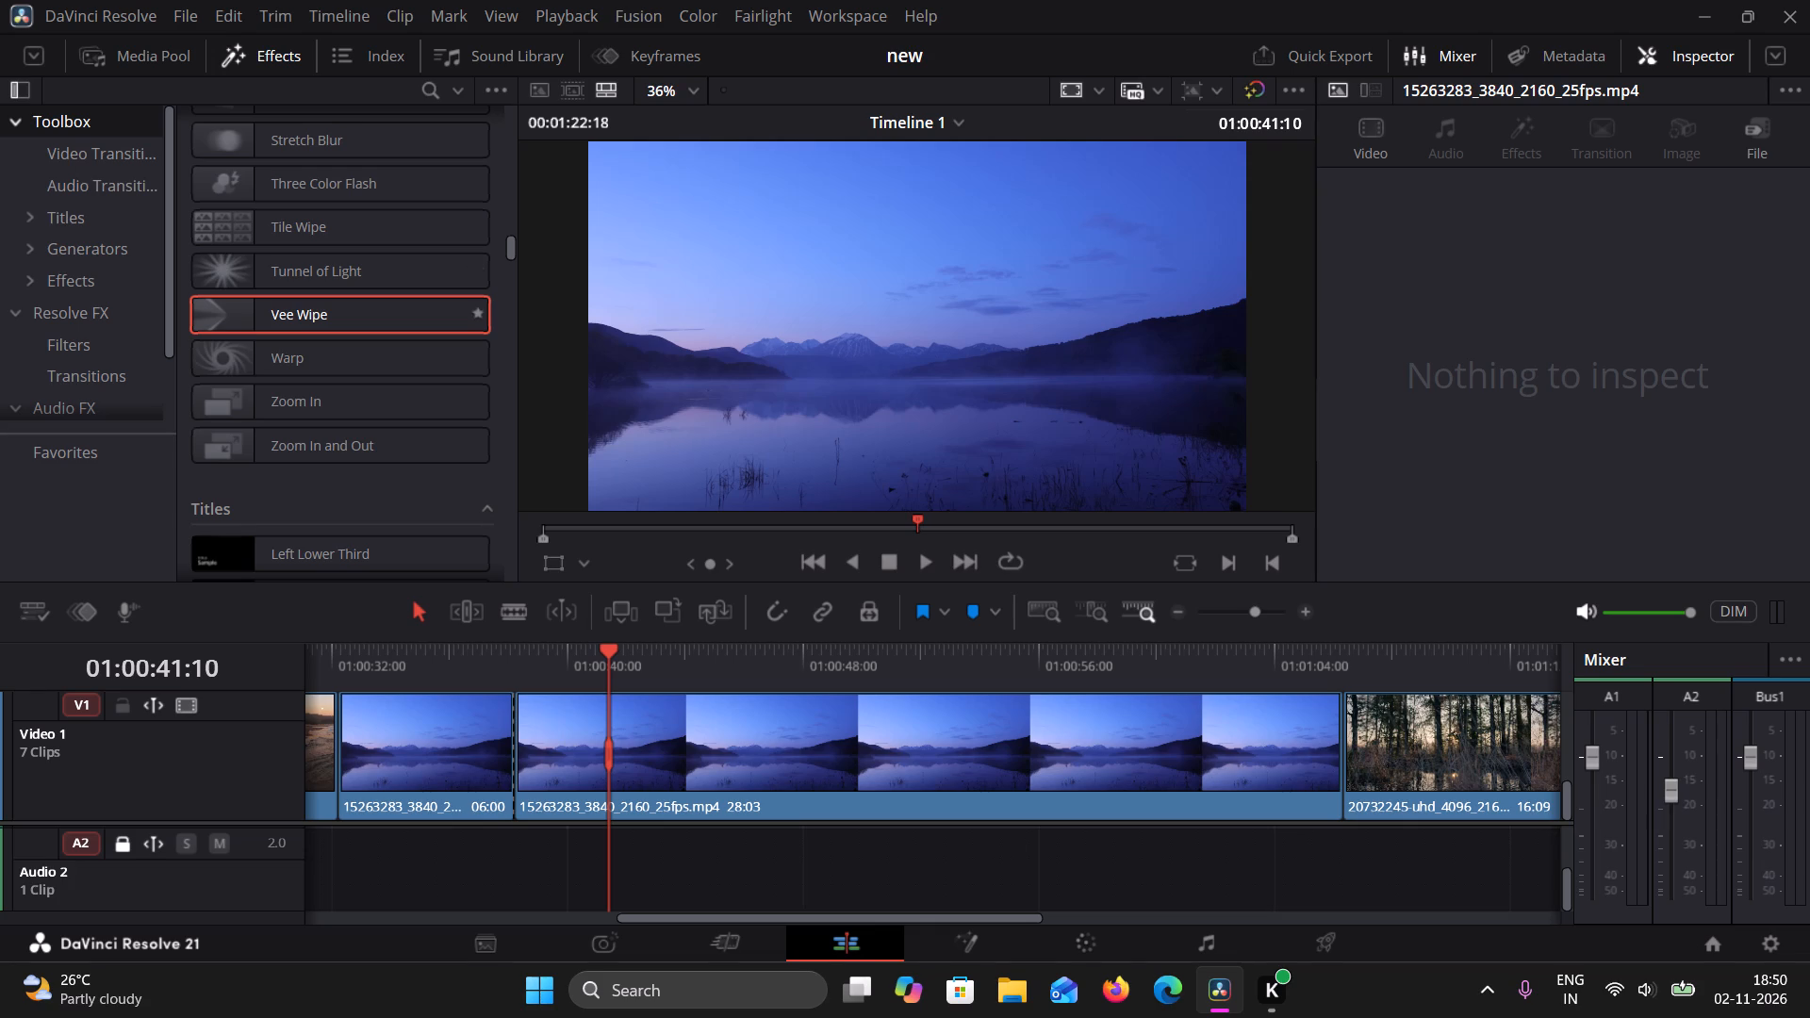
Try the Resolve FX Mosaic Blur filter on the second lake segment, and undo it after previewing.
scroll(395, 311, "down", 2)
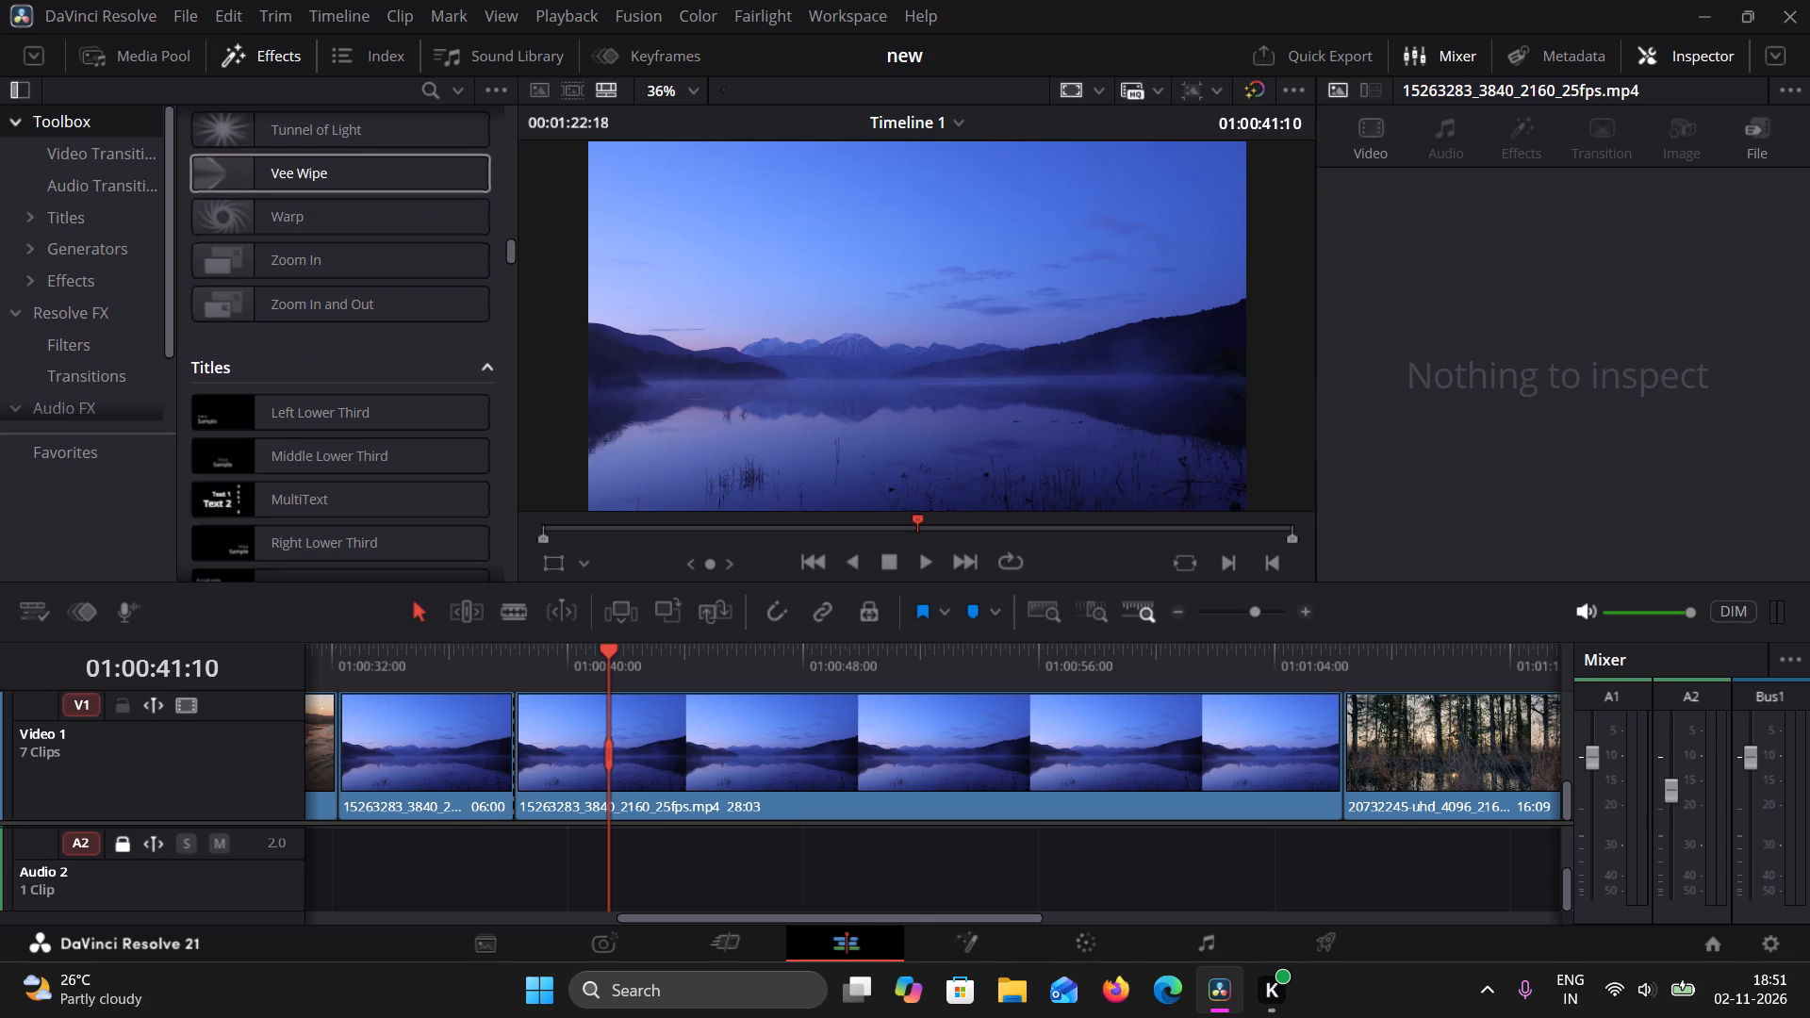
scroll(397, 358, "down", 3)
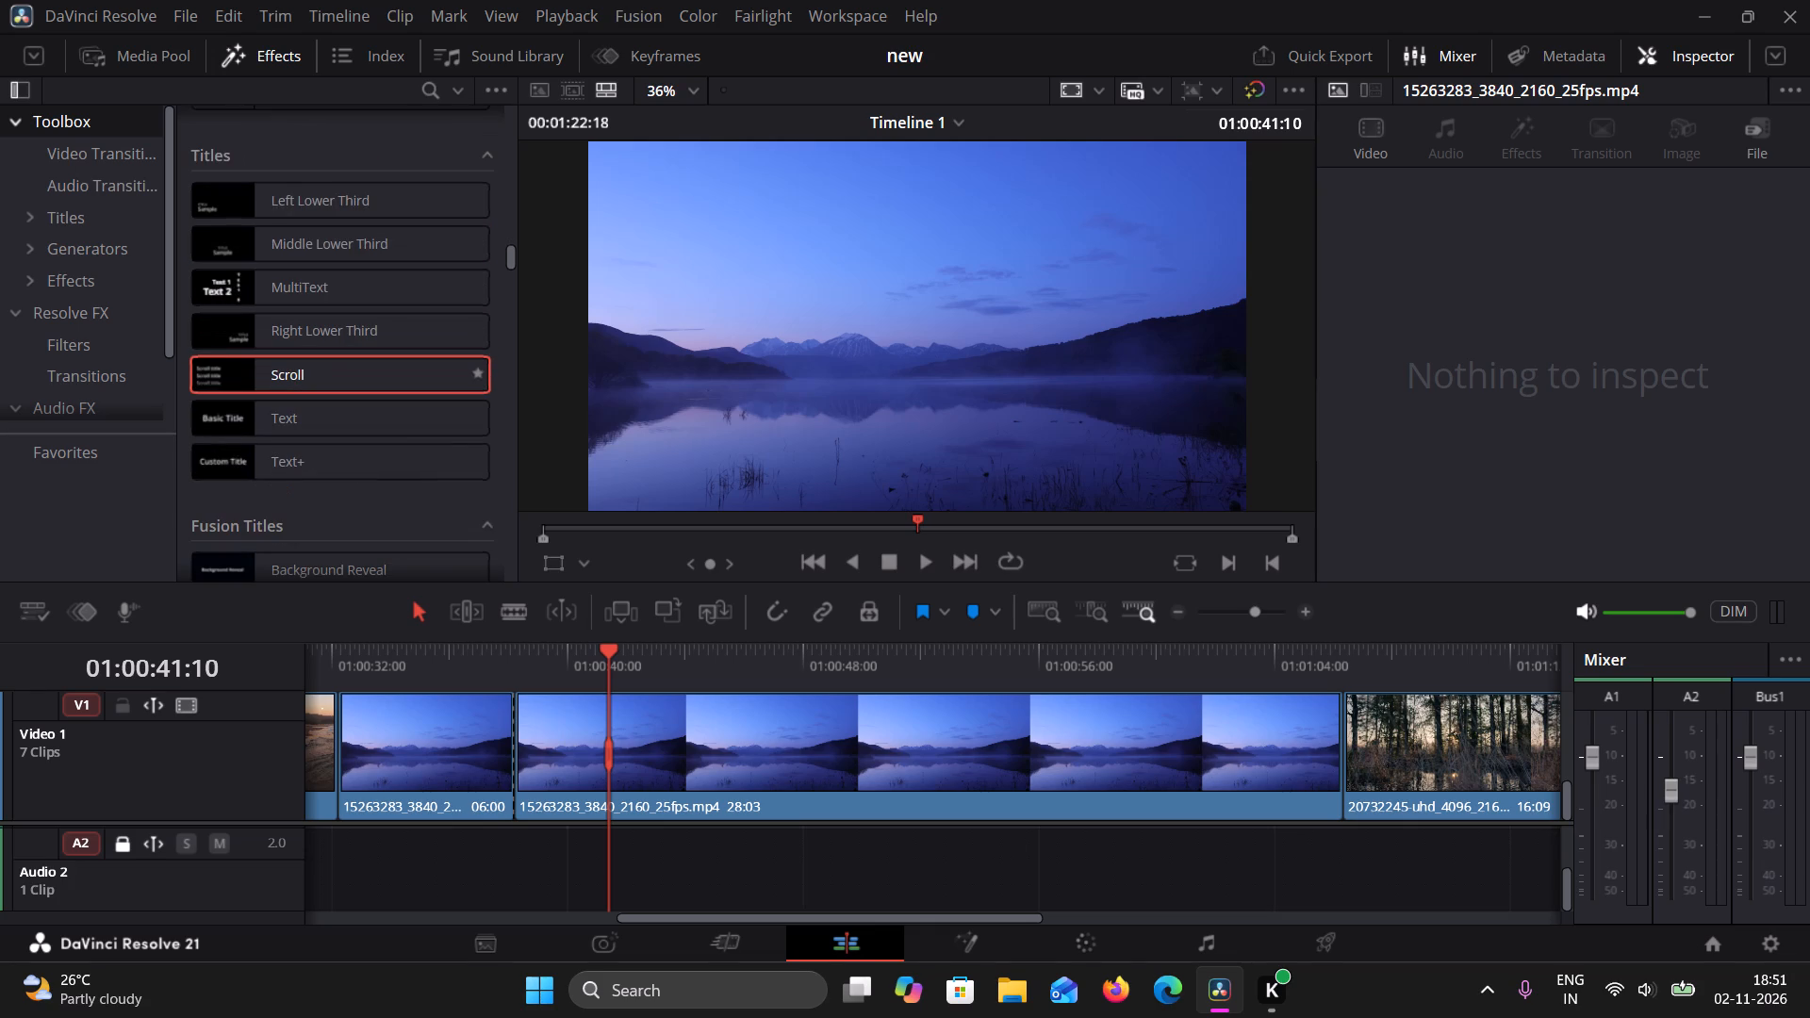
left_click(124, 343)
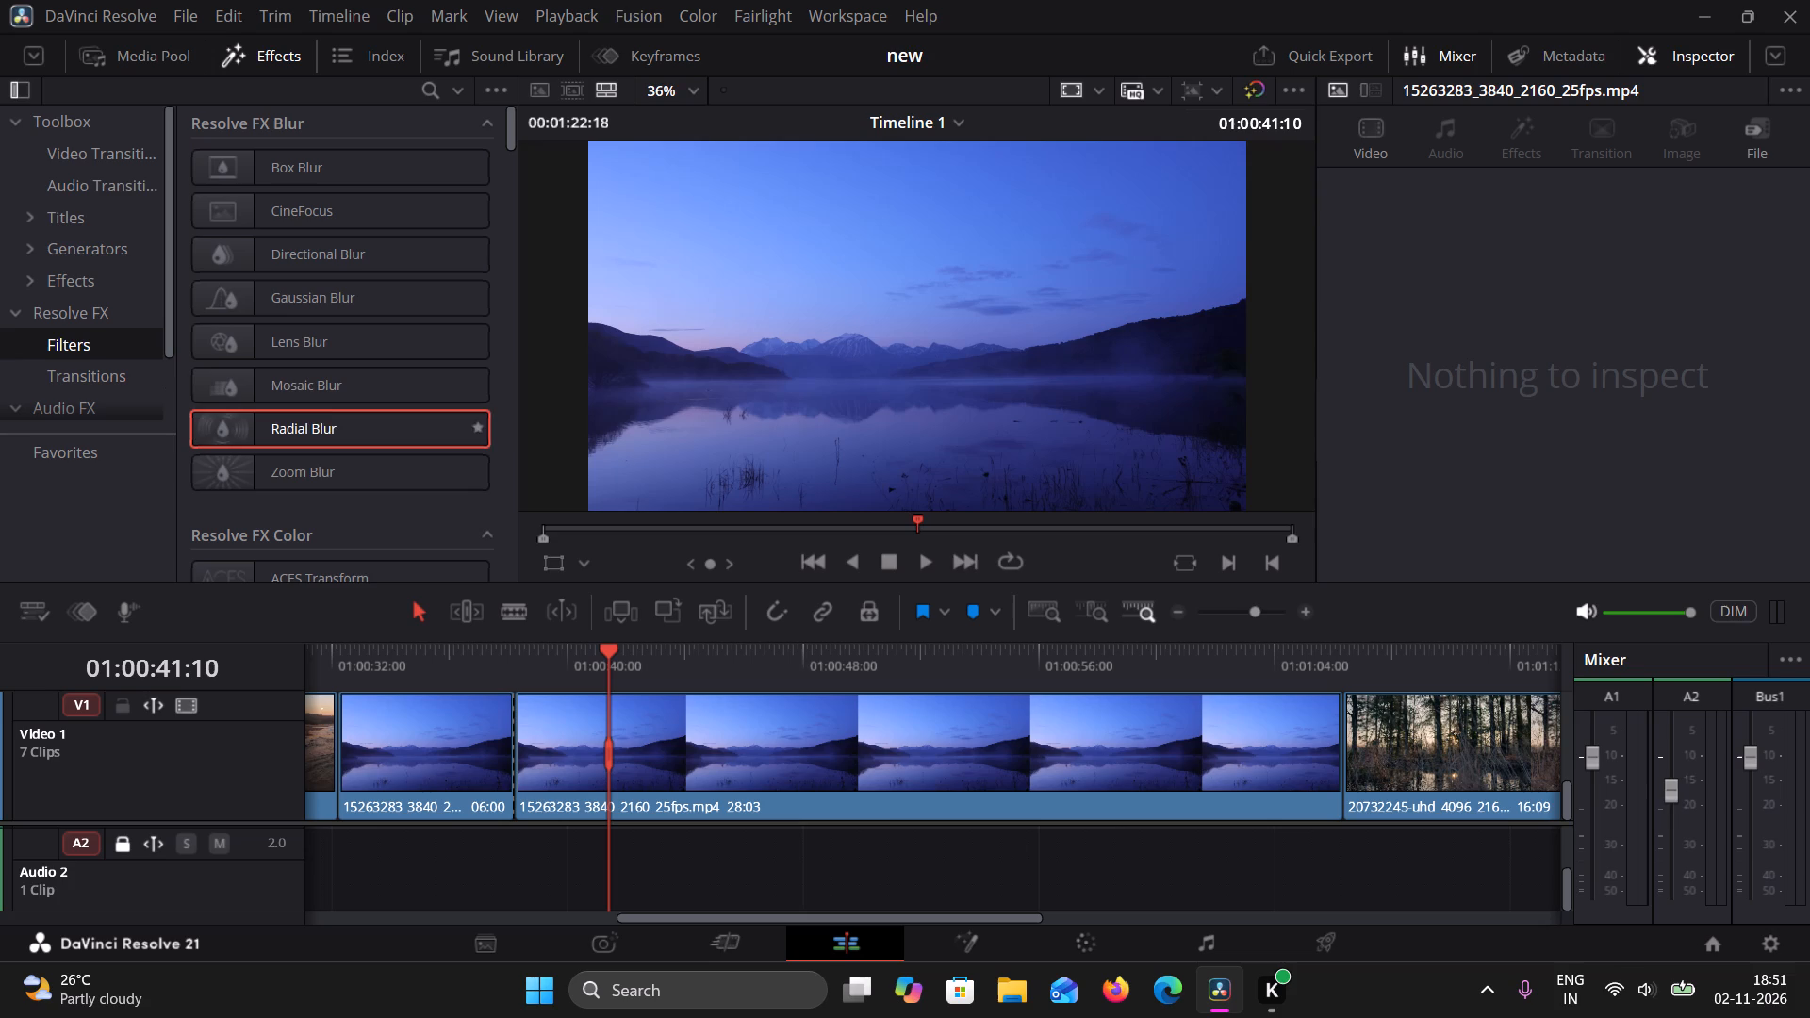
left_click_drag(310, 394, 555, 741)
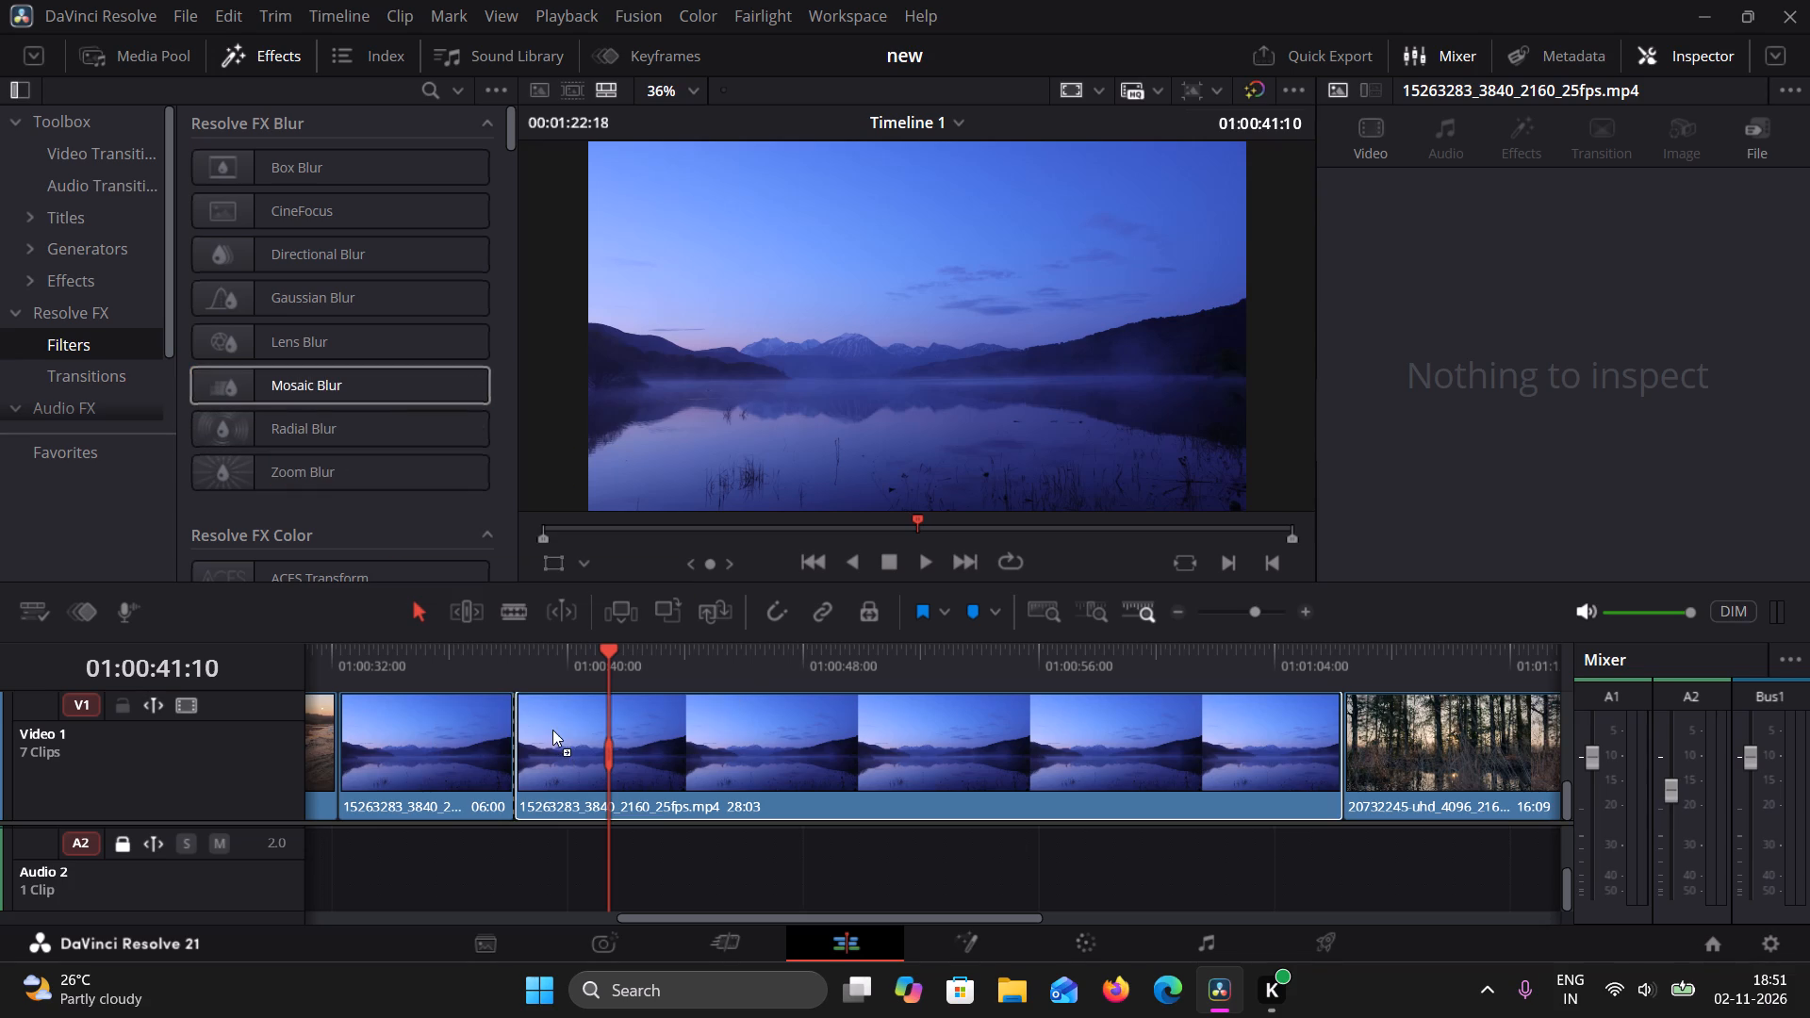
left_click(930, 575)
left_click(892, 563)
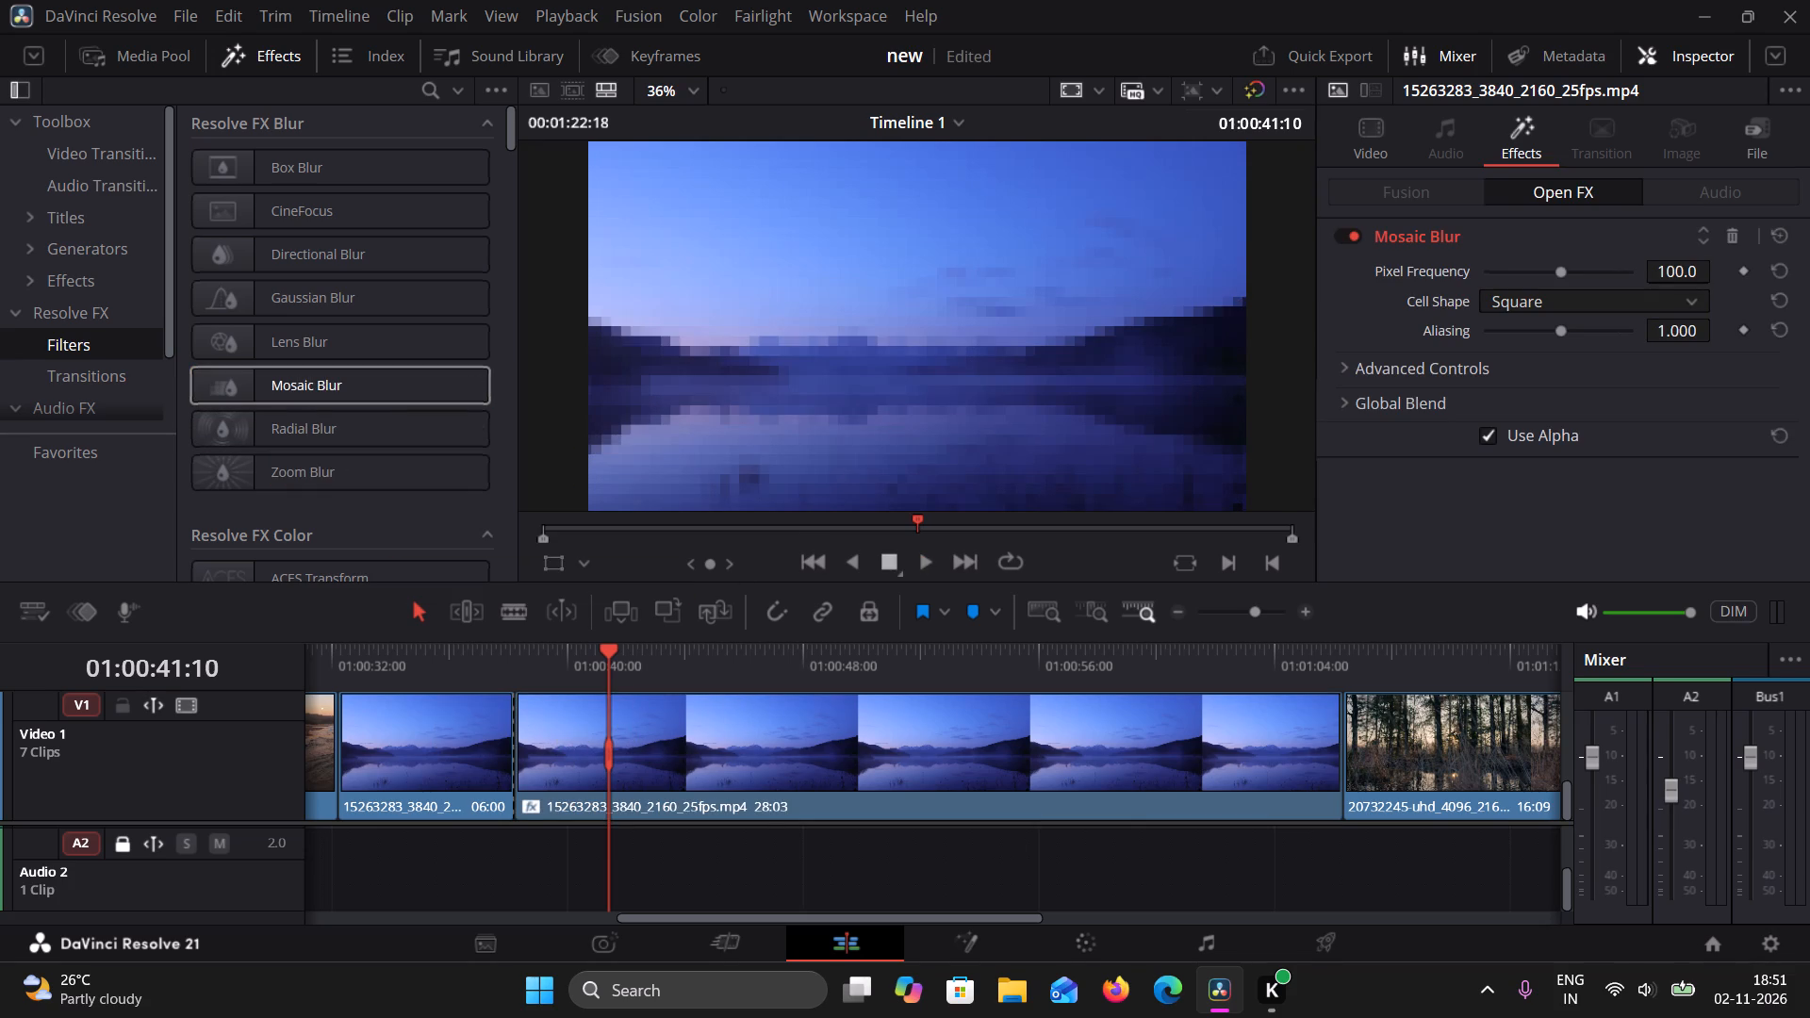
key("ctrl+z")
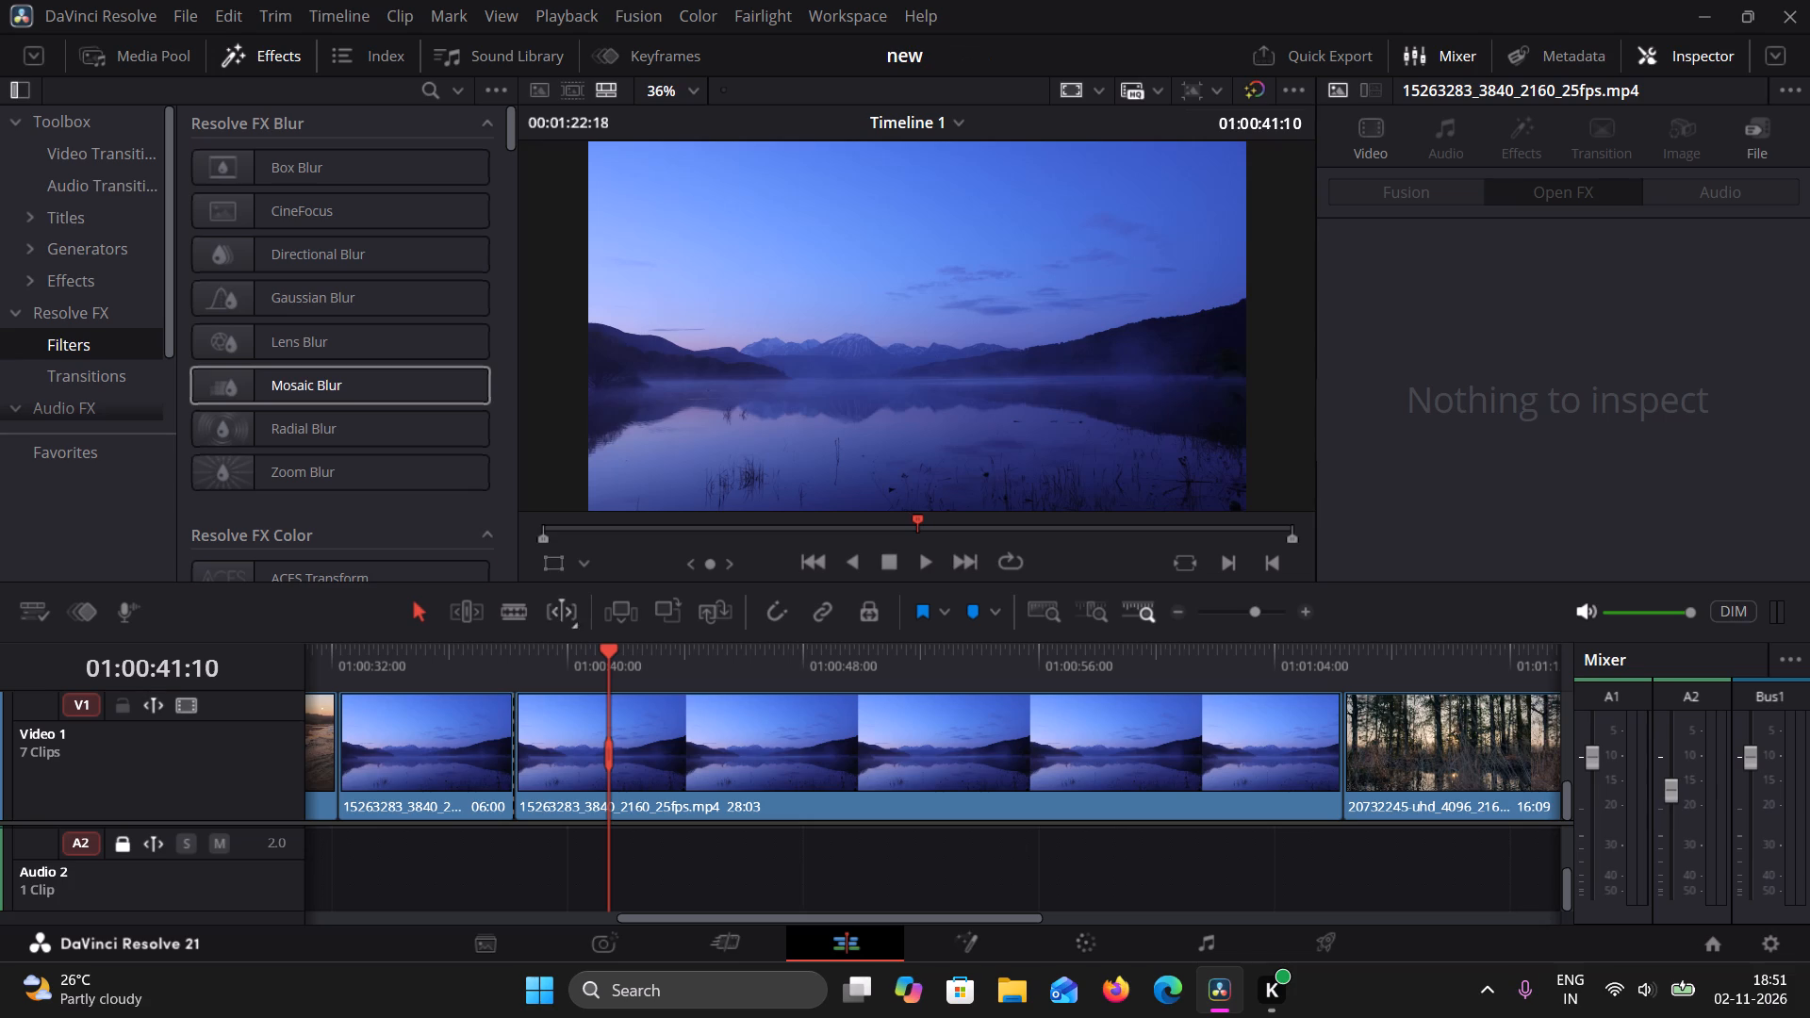
Browse the Resolve FX filters from the Blur group through the Light group for a look for the lake segment.
scroll(312, 429, "down", 3)
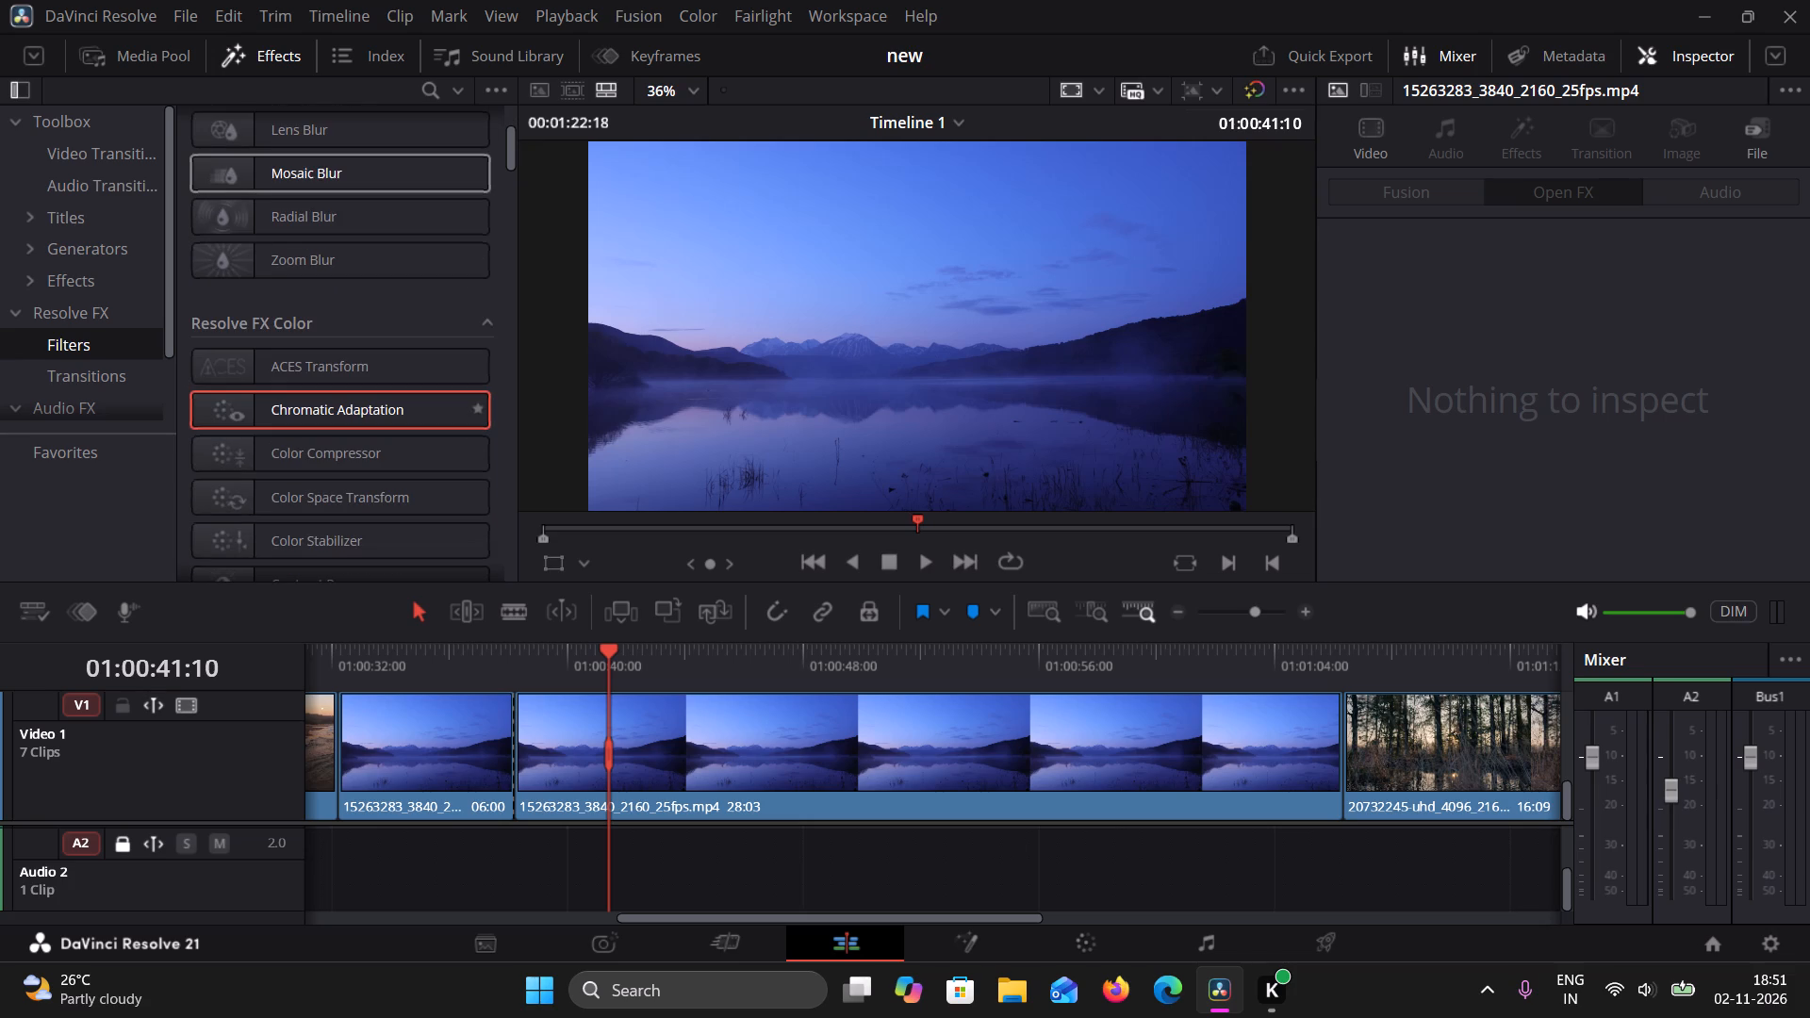
scroll(312, 429, "down", 5)
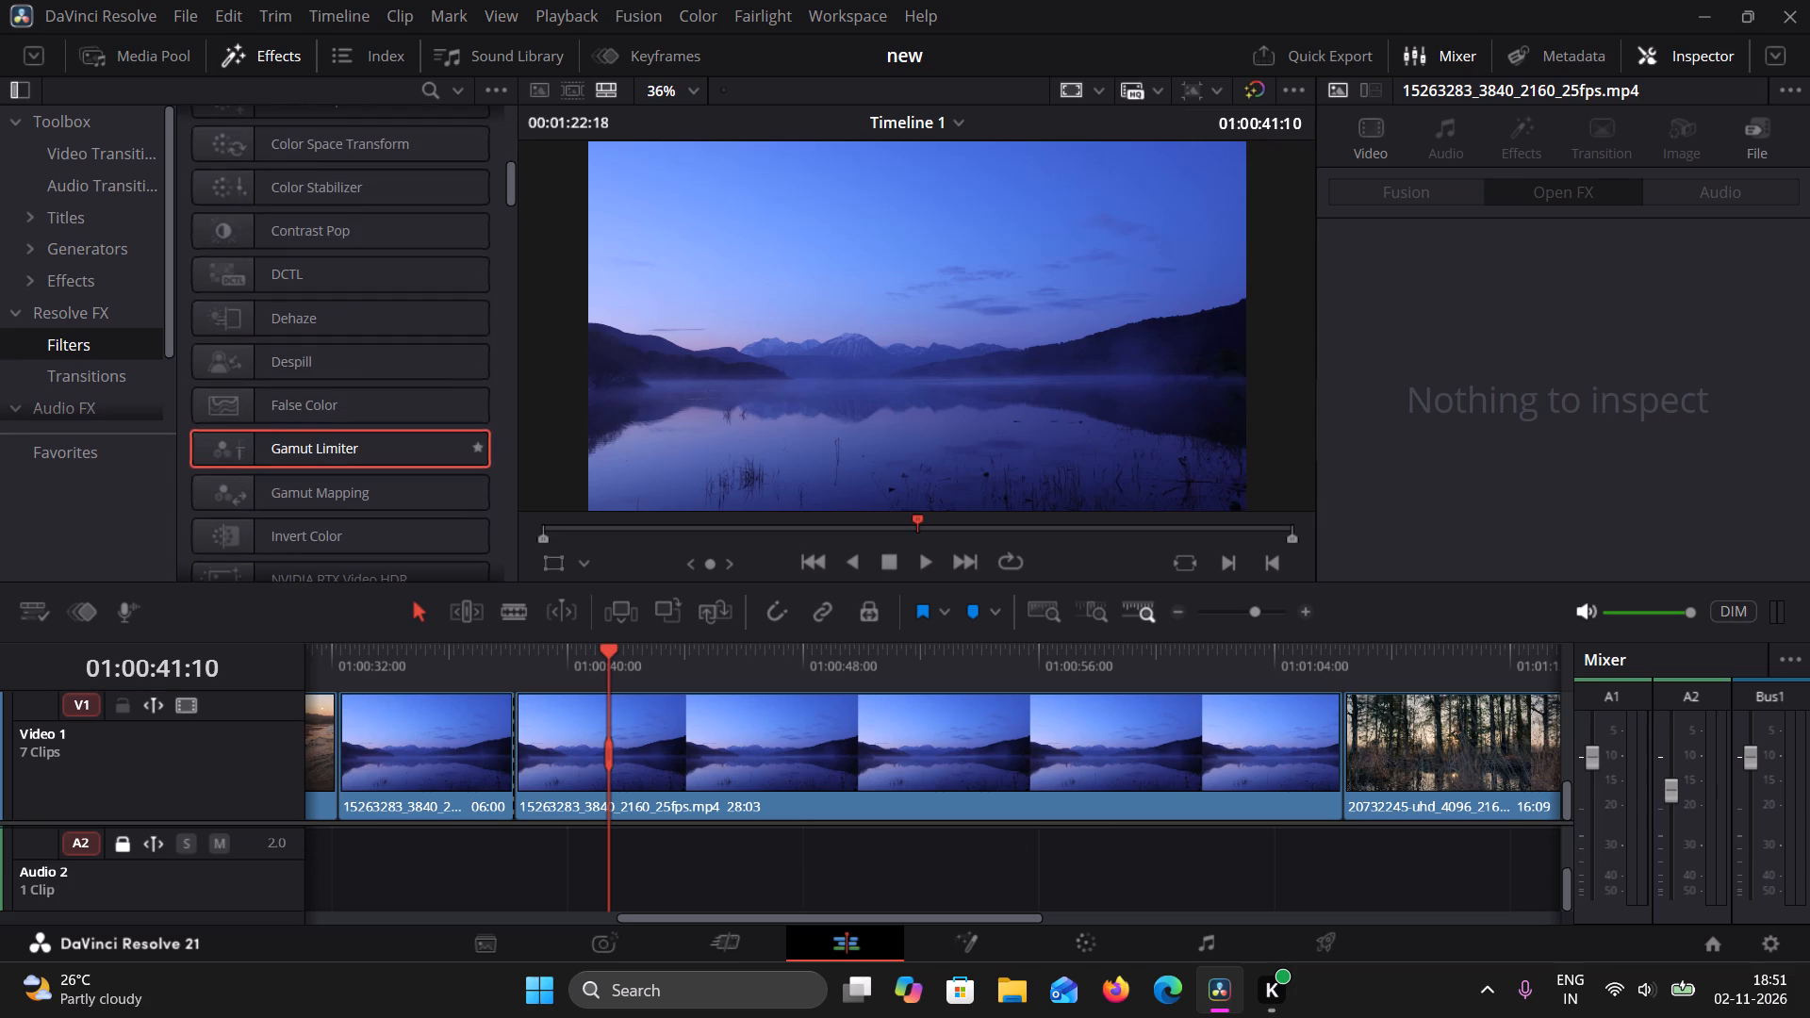
scroll(312, 429, "down", 8)
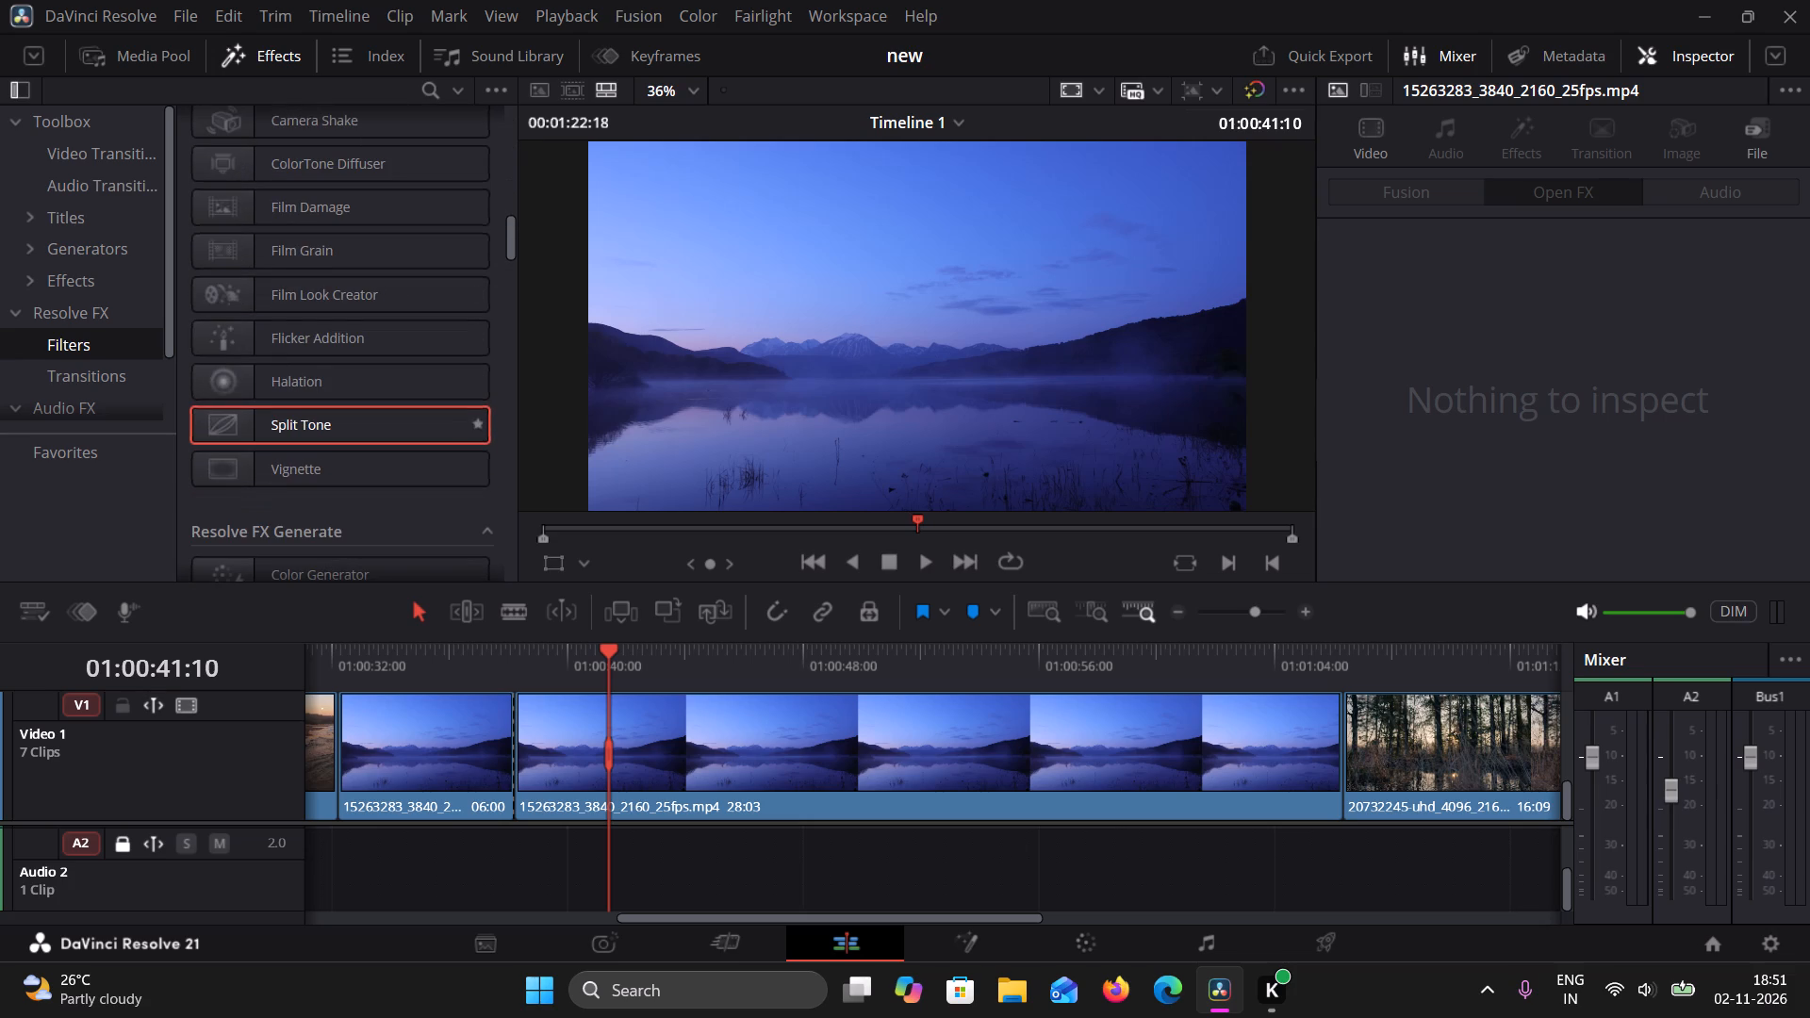
scroll(312, 428, "down", 1)
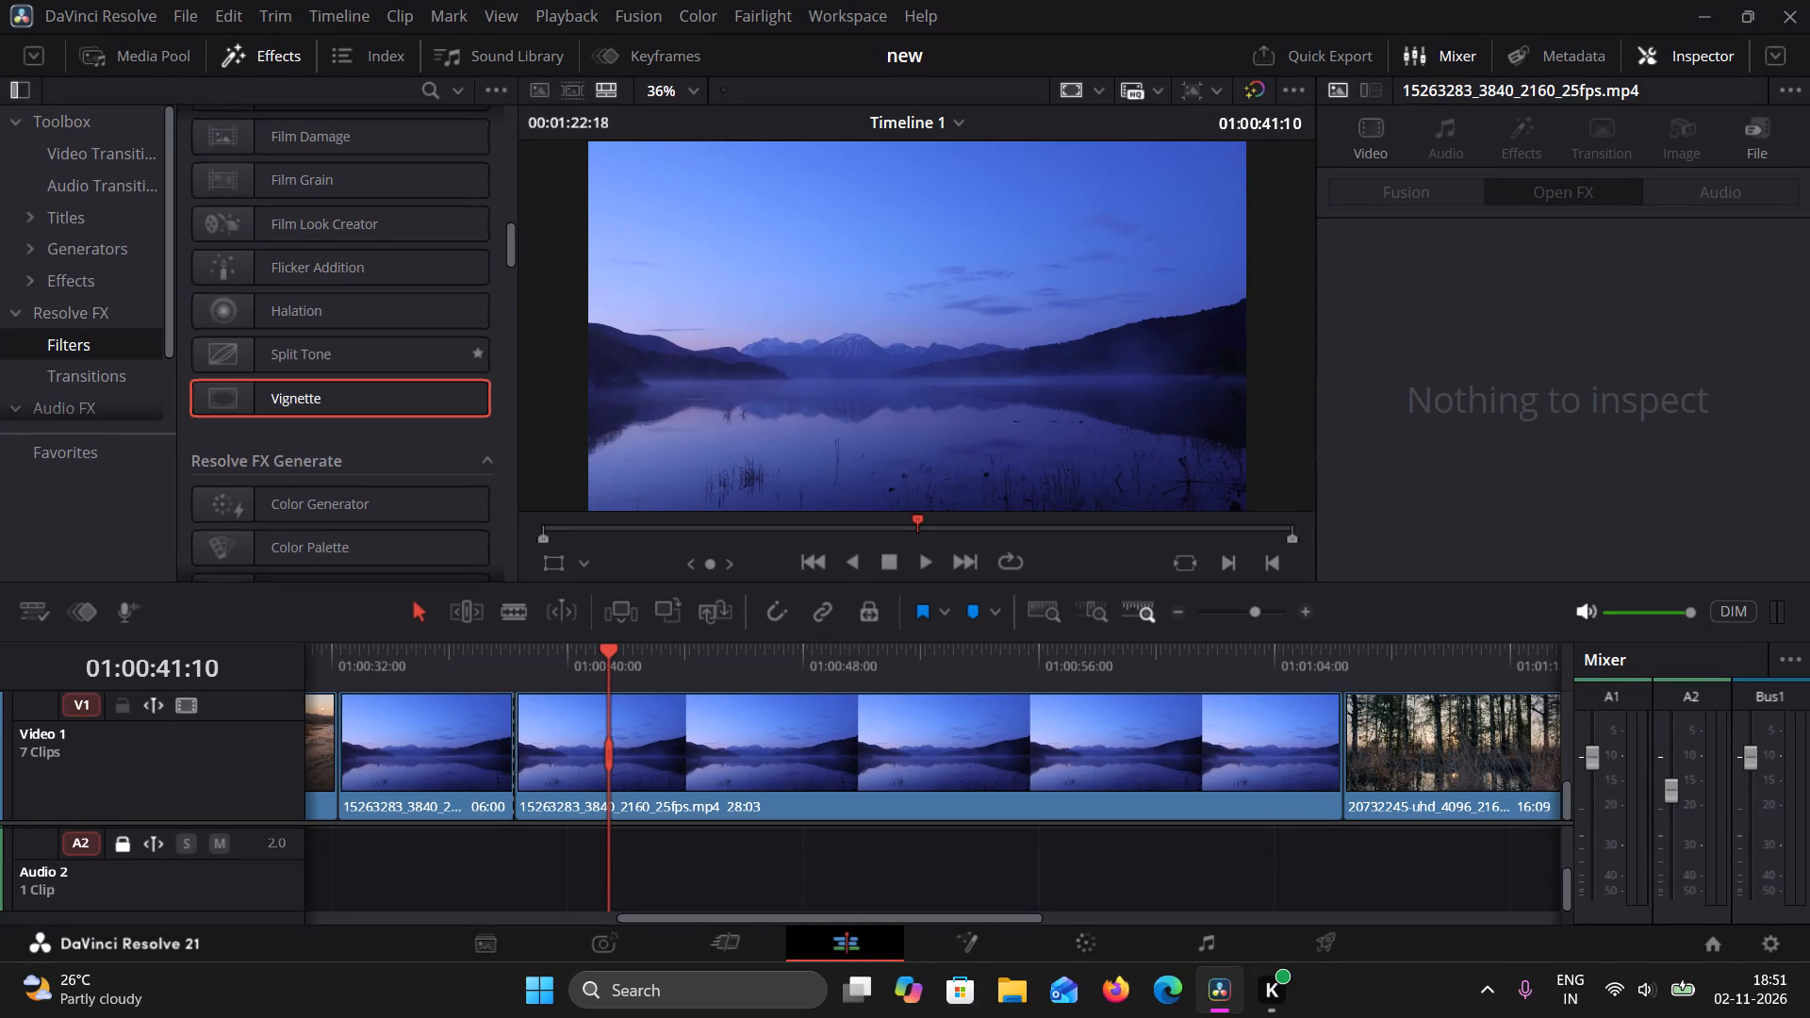
scroll(409, 388, "down", 3)
scroll(390, 346, "up", 1)
scroll(390, 346, "down", 2)
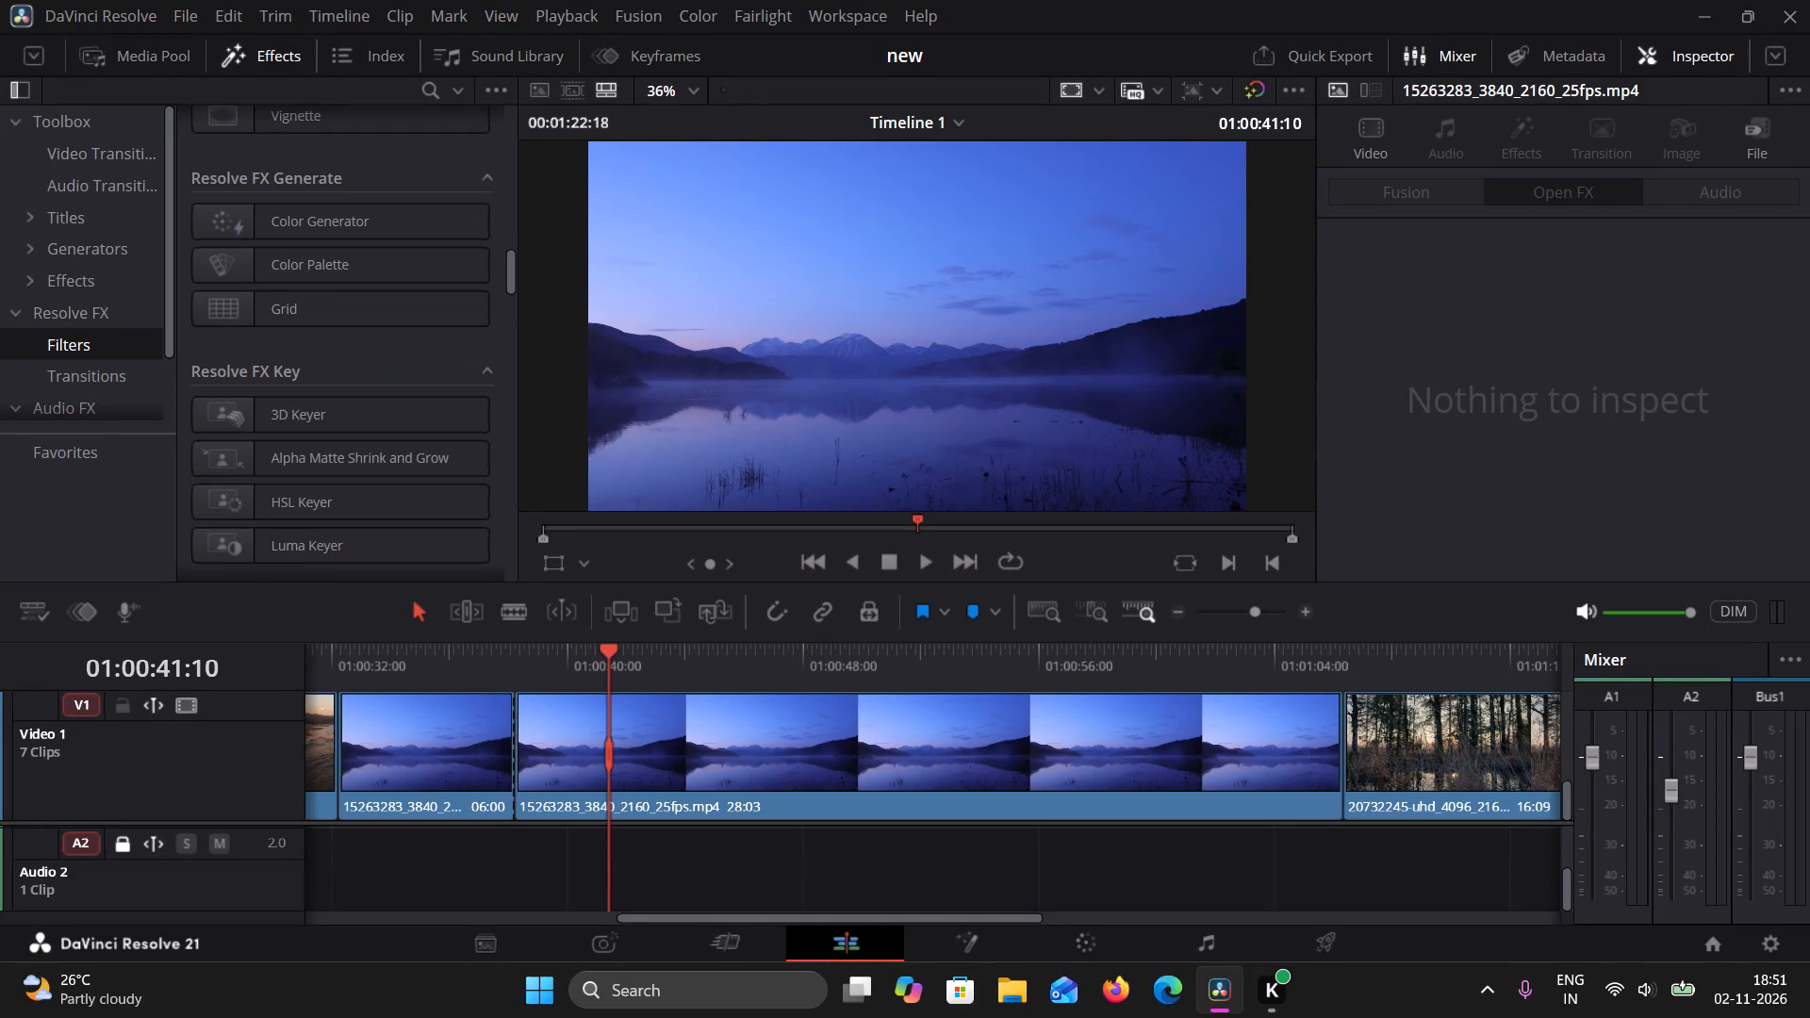
scroll(390, 346, "down", 1)
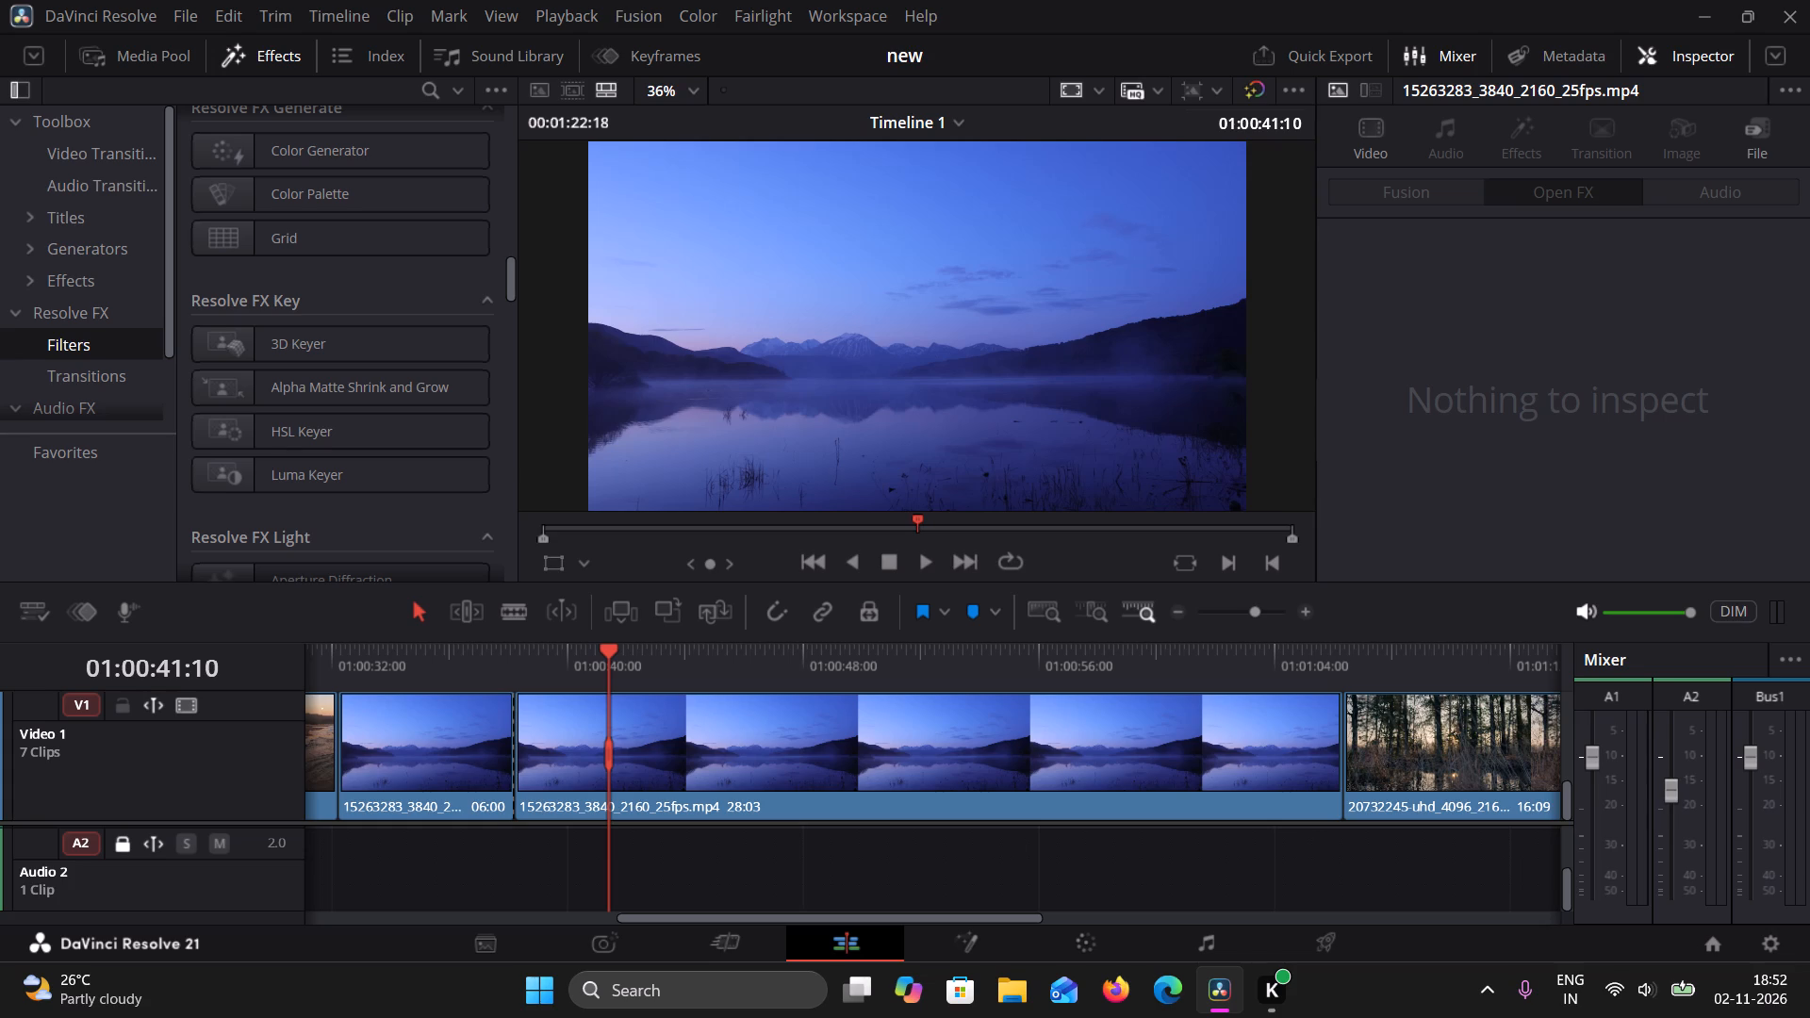
scroll(331, 453, "down", 5)
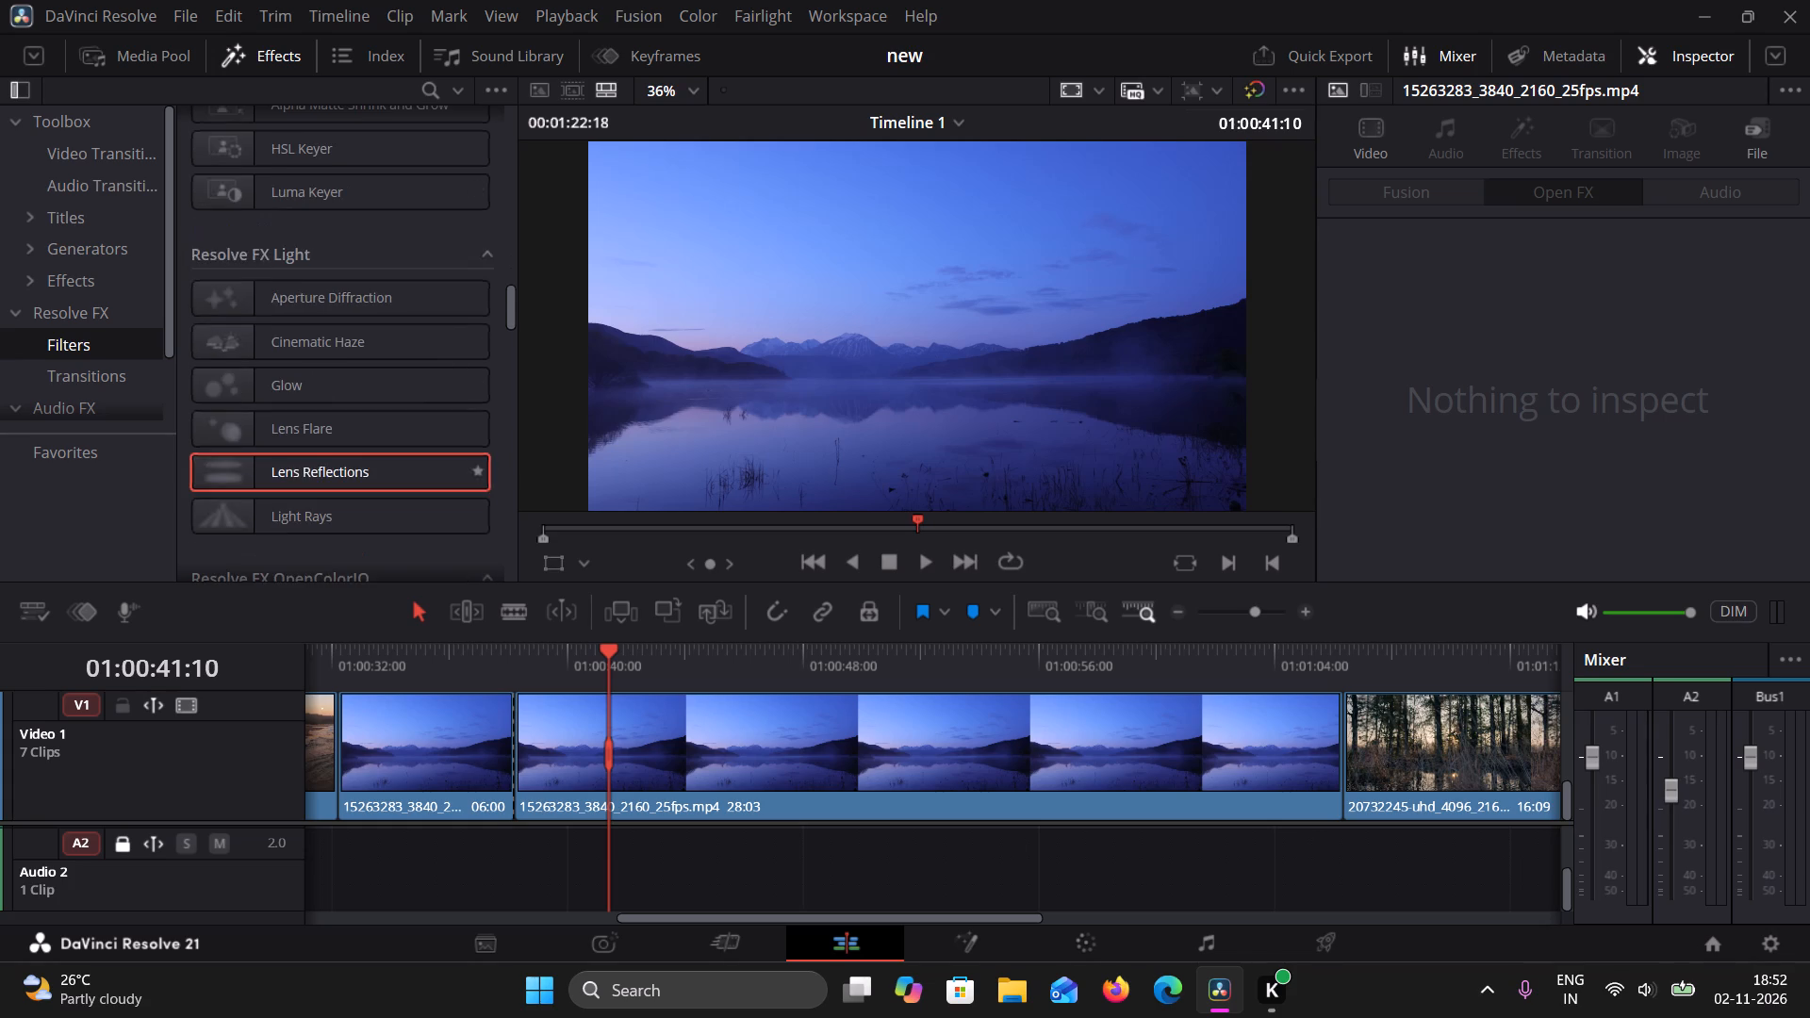
scroll(333, 453, "down", 2)
Apply the CCTV Fusion effect to the second lake segment on Video 1.
left_click(107, 292)
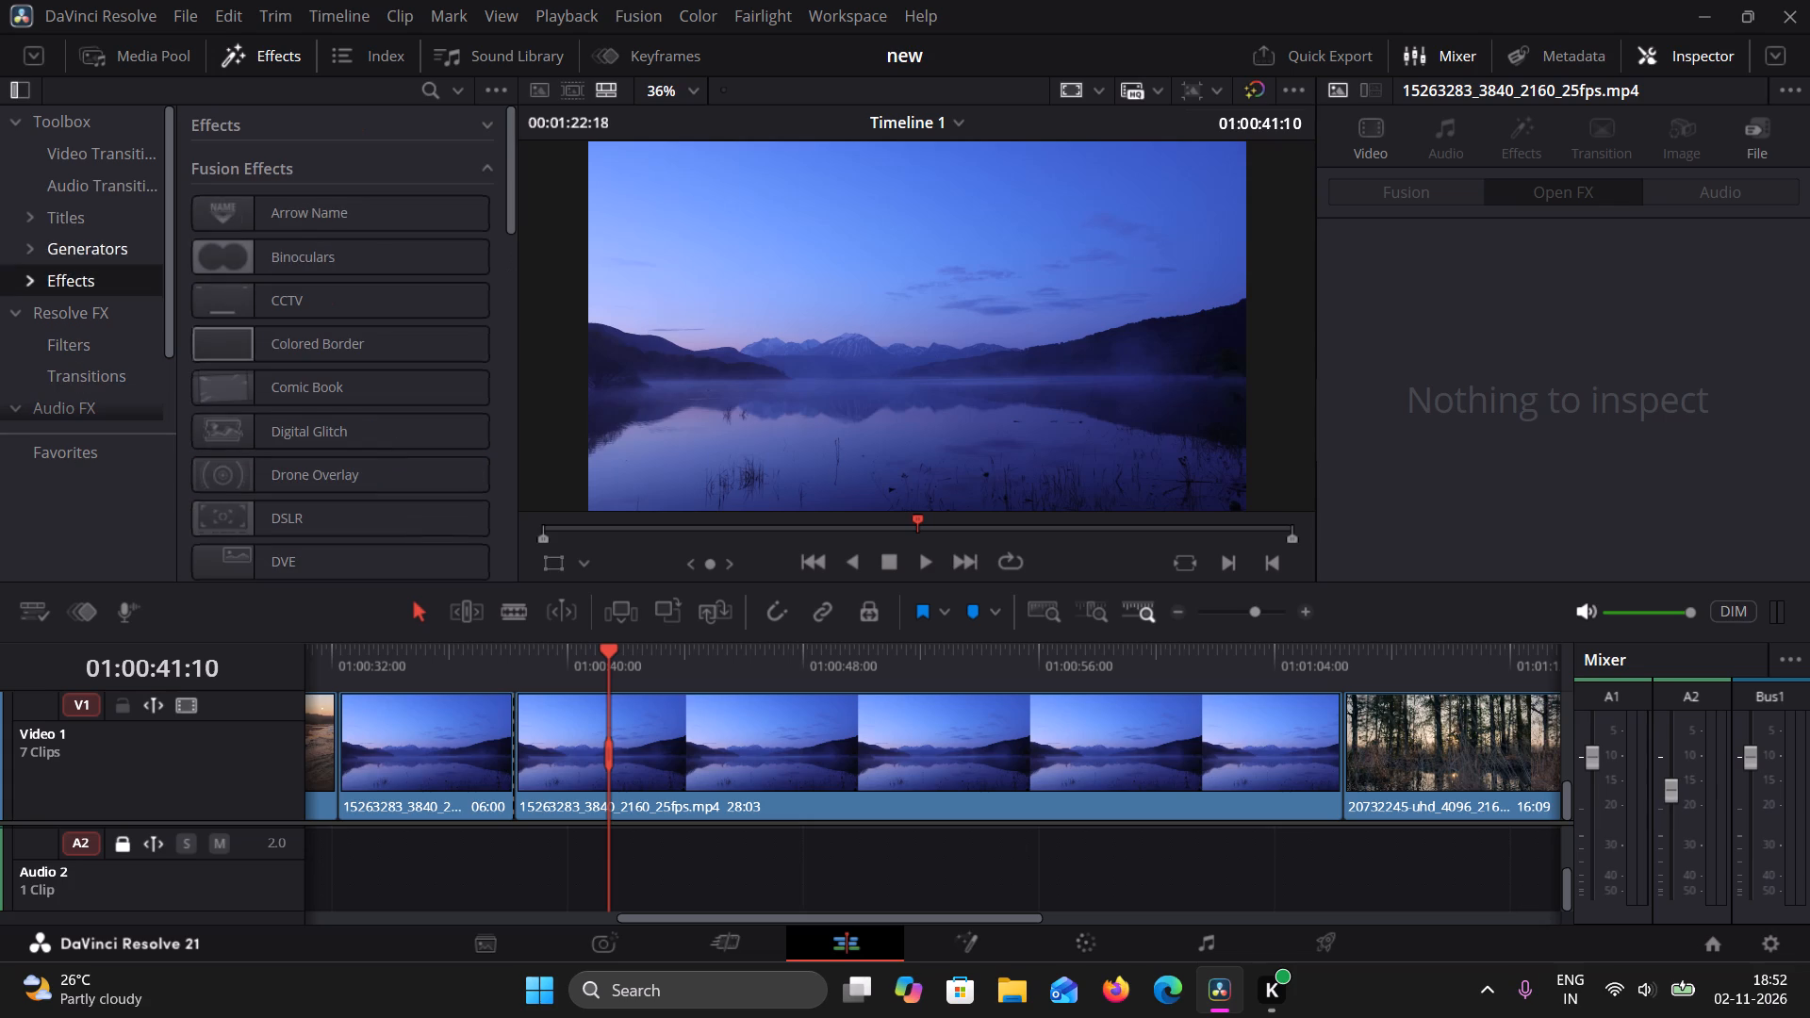
left_click_drag(331, 307, 537, 765)
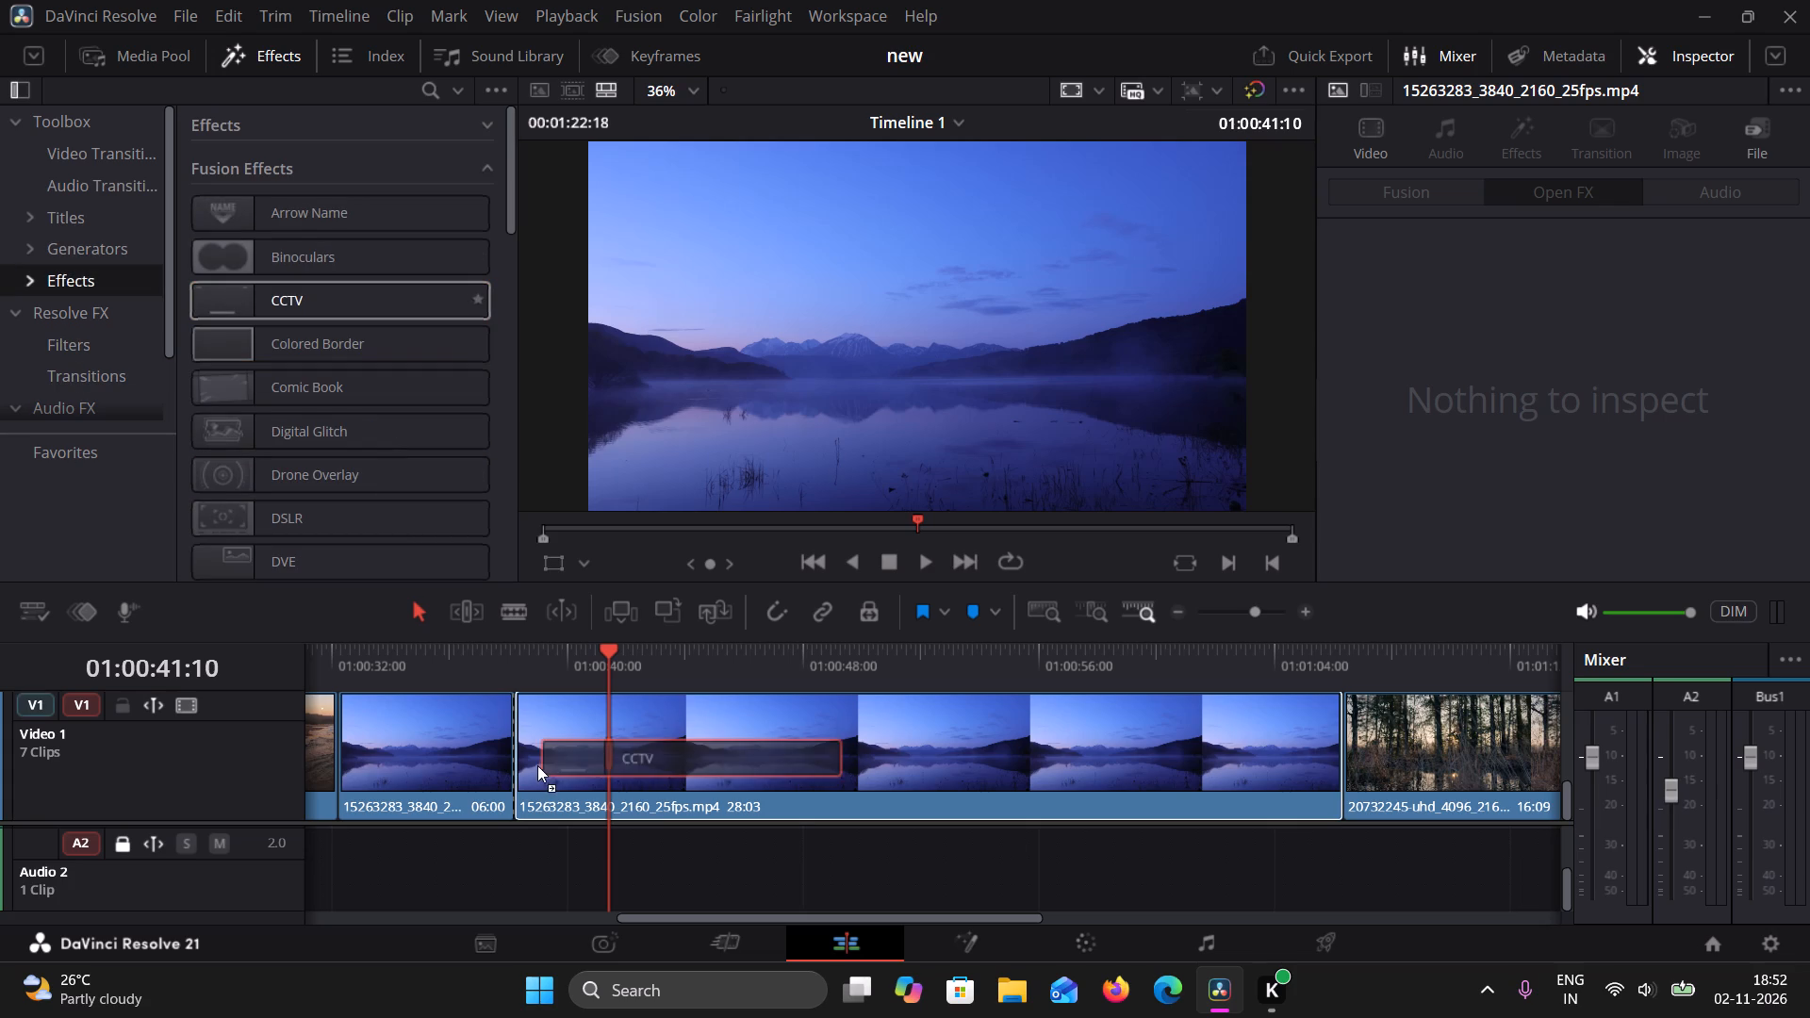
left_click_drag(537, 765, 518, 765)
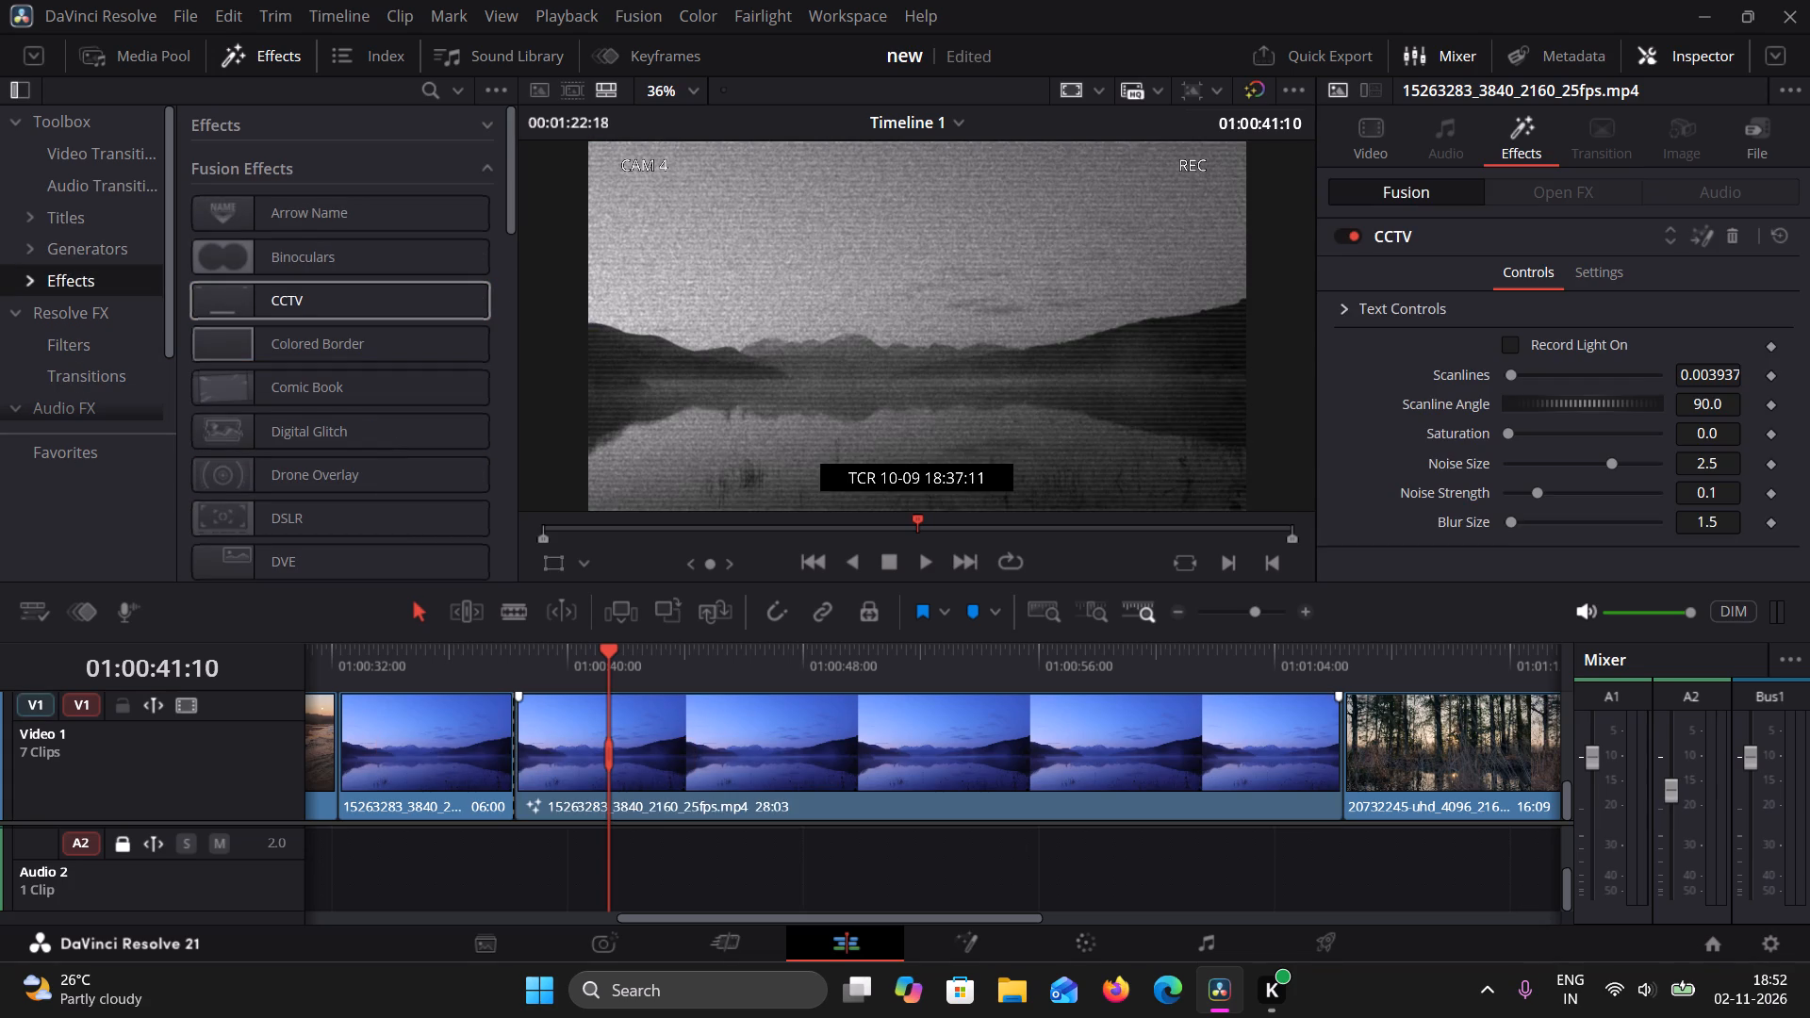
Play back the second lake segment with its CCTV effect through to the start of the following woodland clip.
left_click(919, 556)
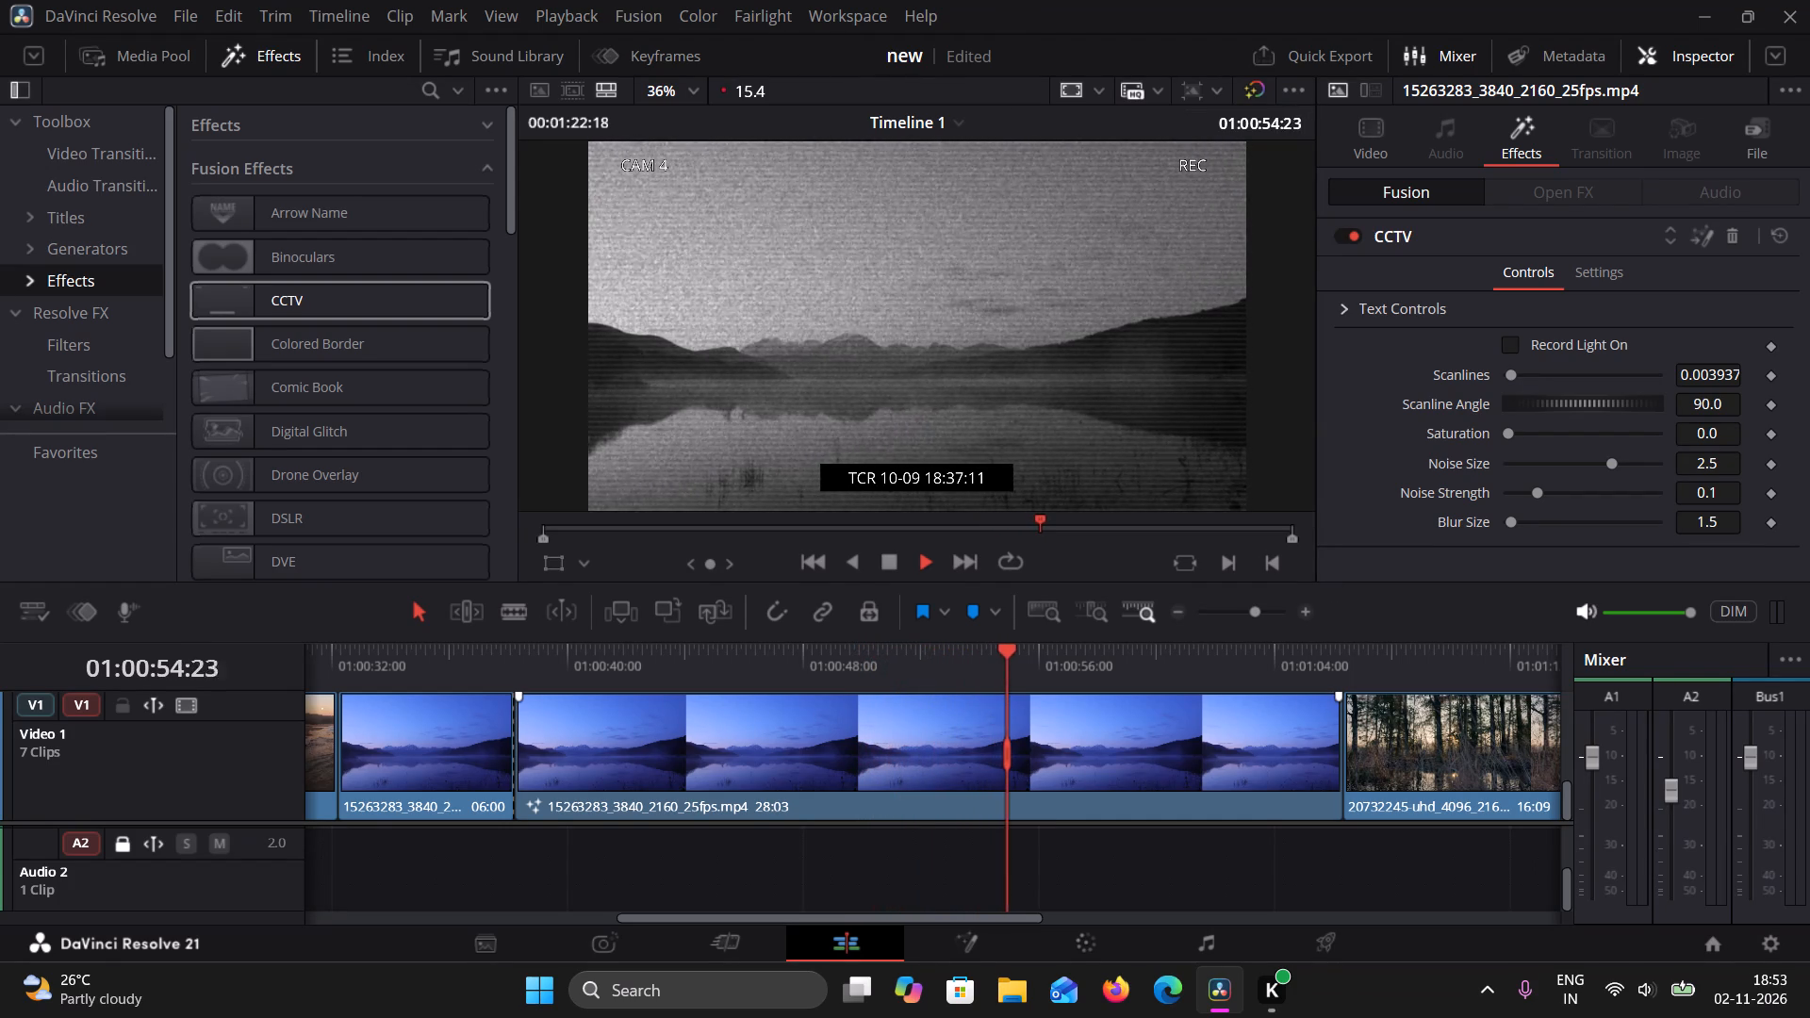
scroll(581, 721, "down", 1)
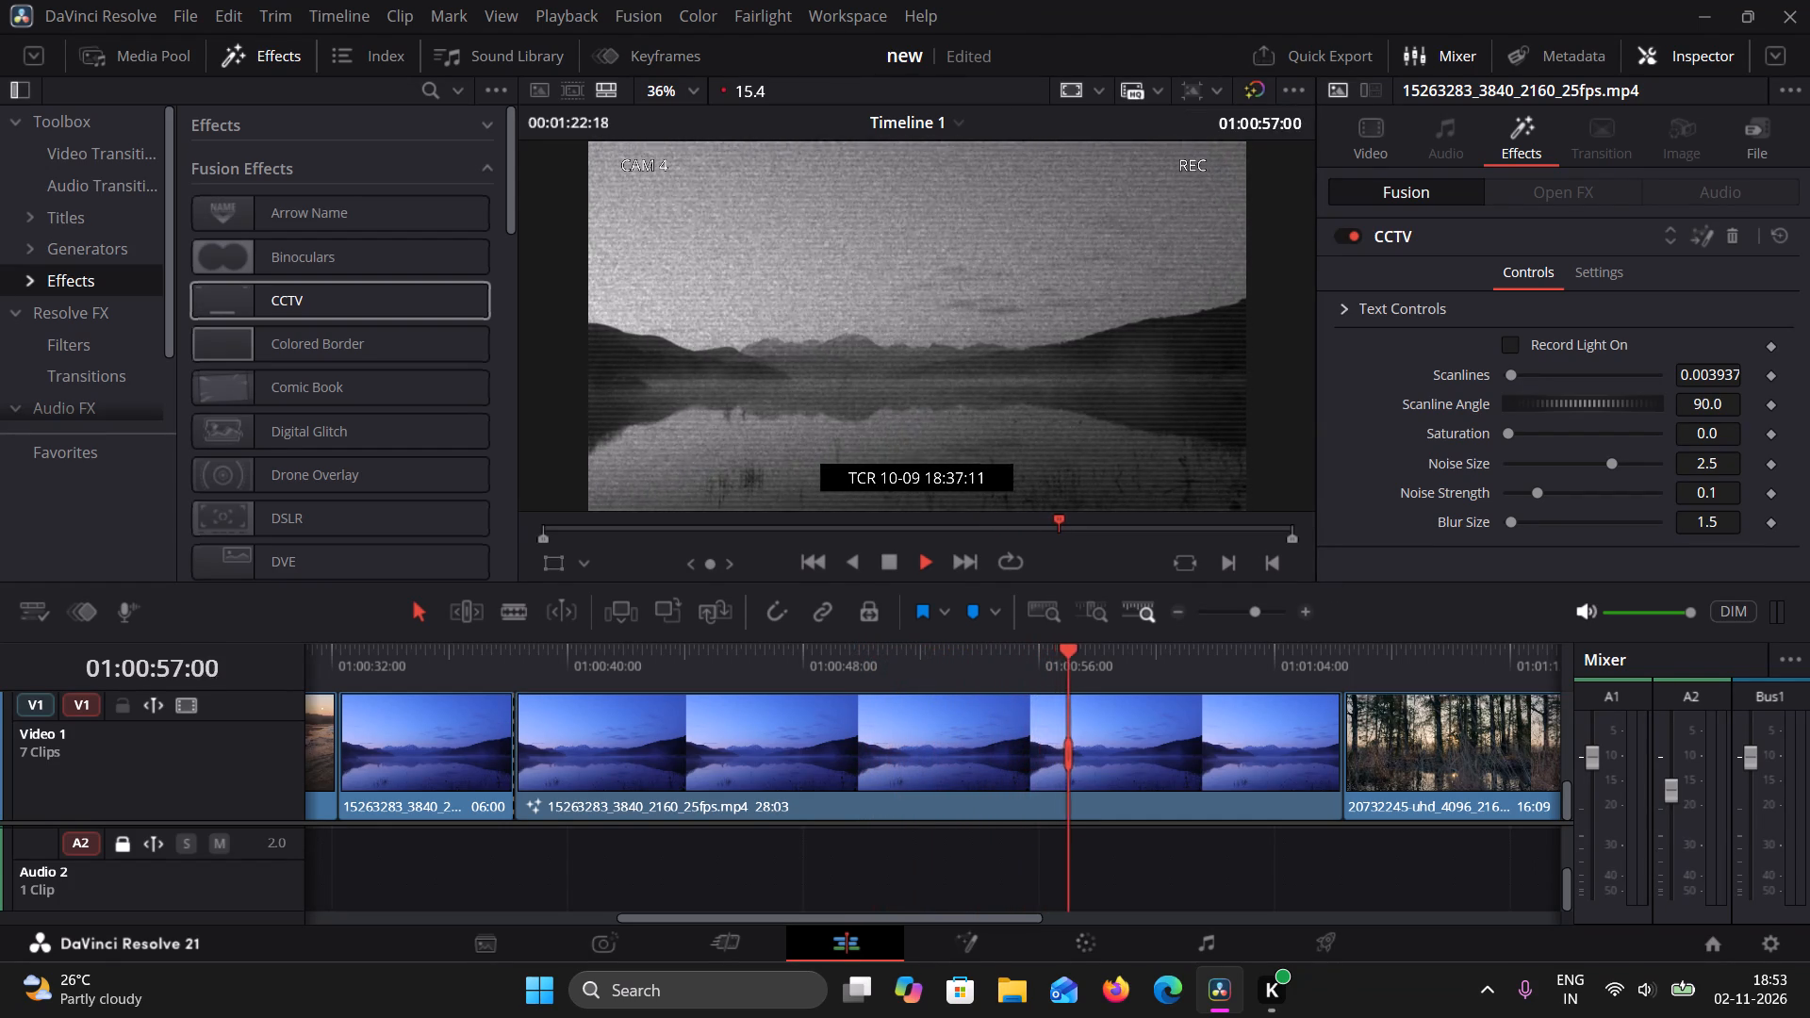
left_click(915, 566)
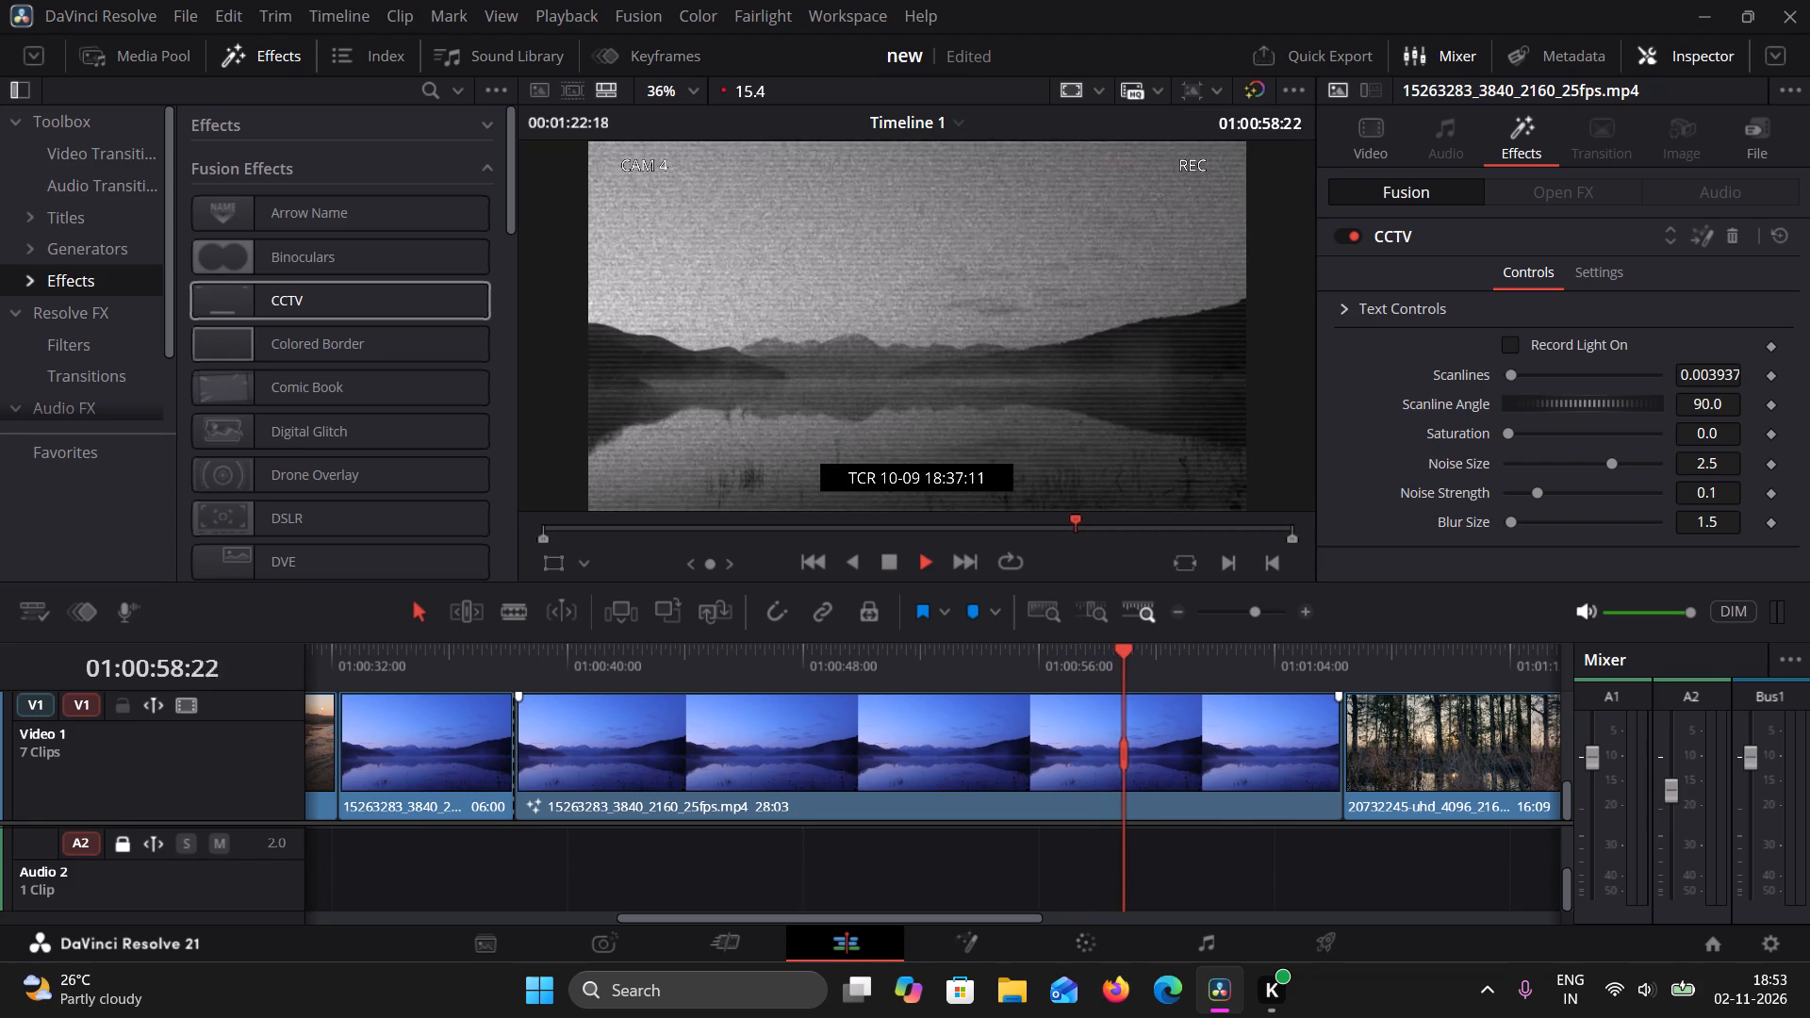
left_click(887, 566)
scroll(714, 712, "down", 1)
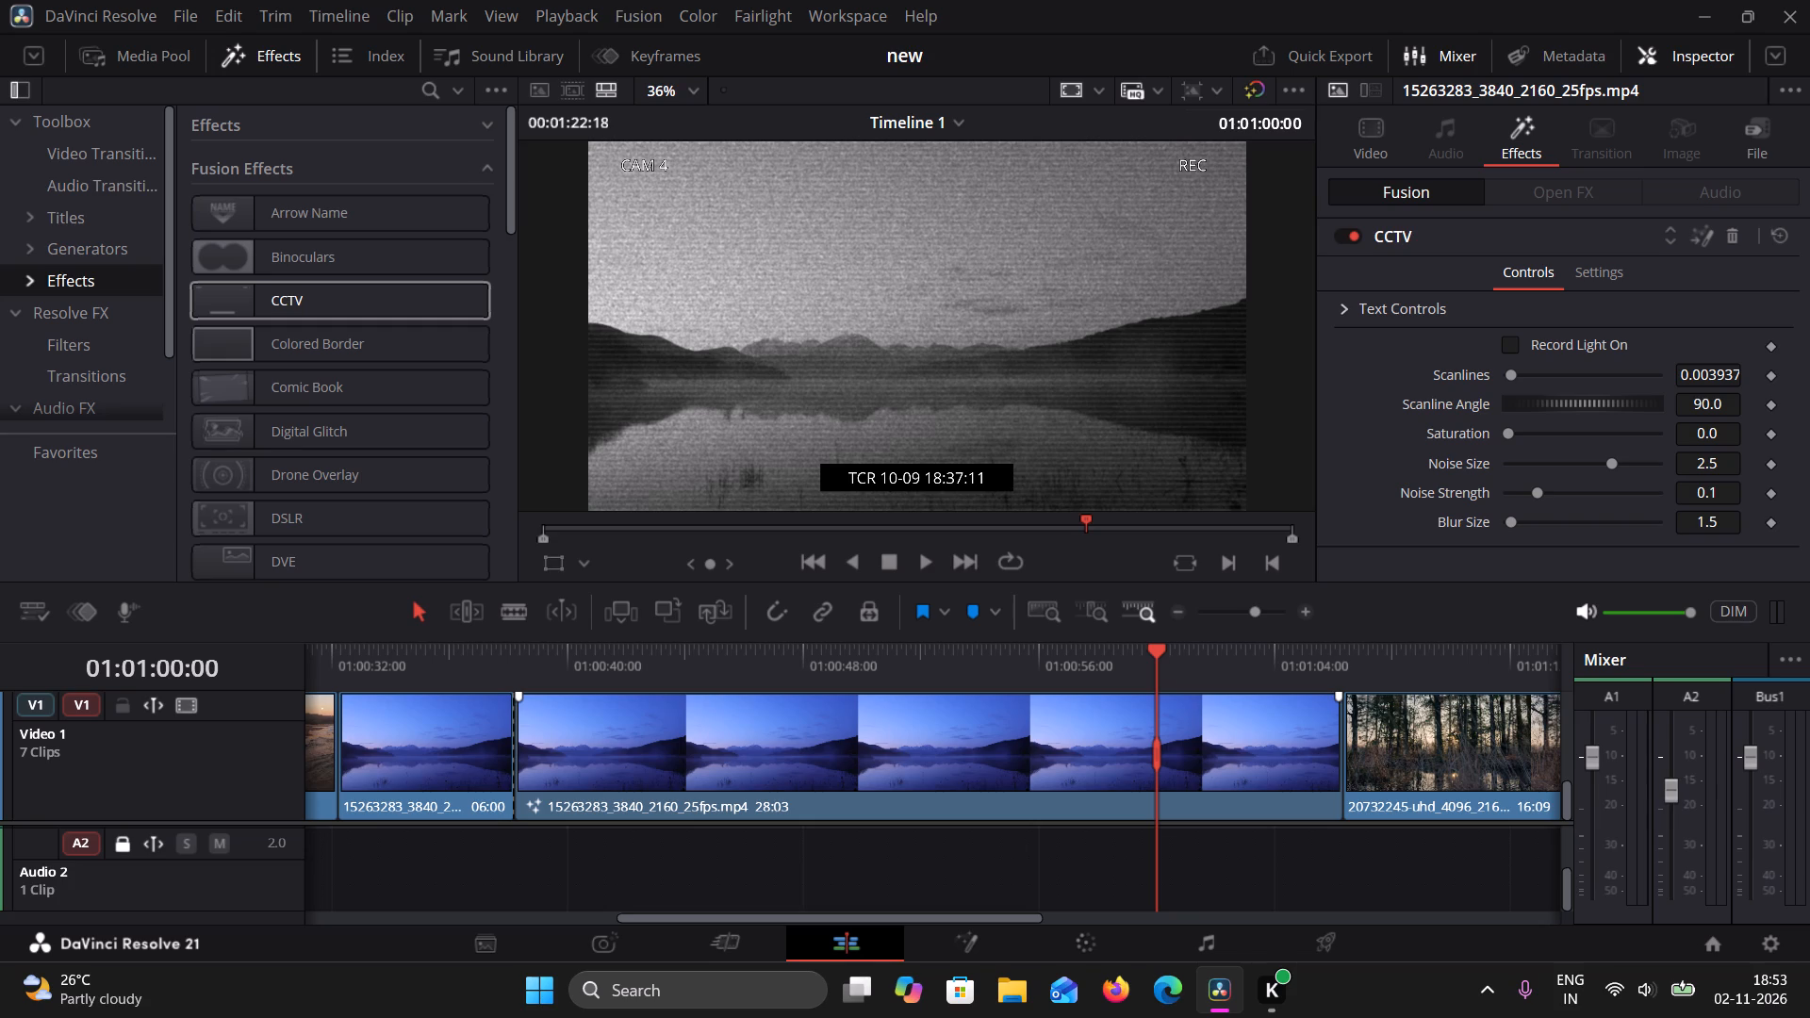
left_click(916, 566)
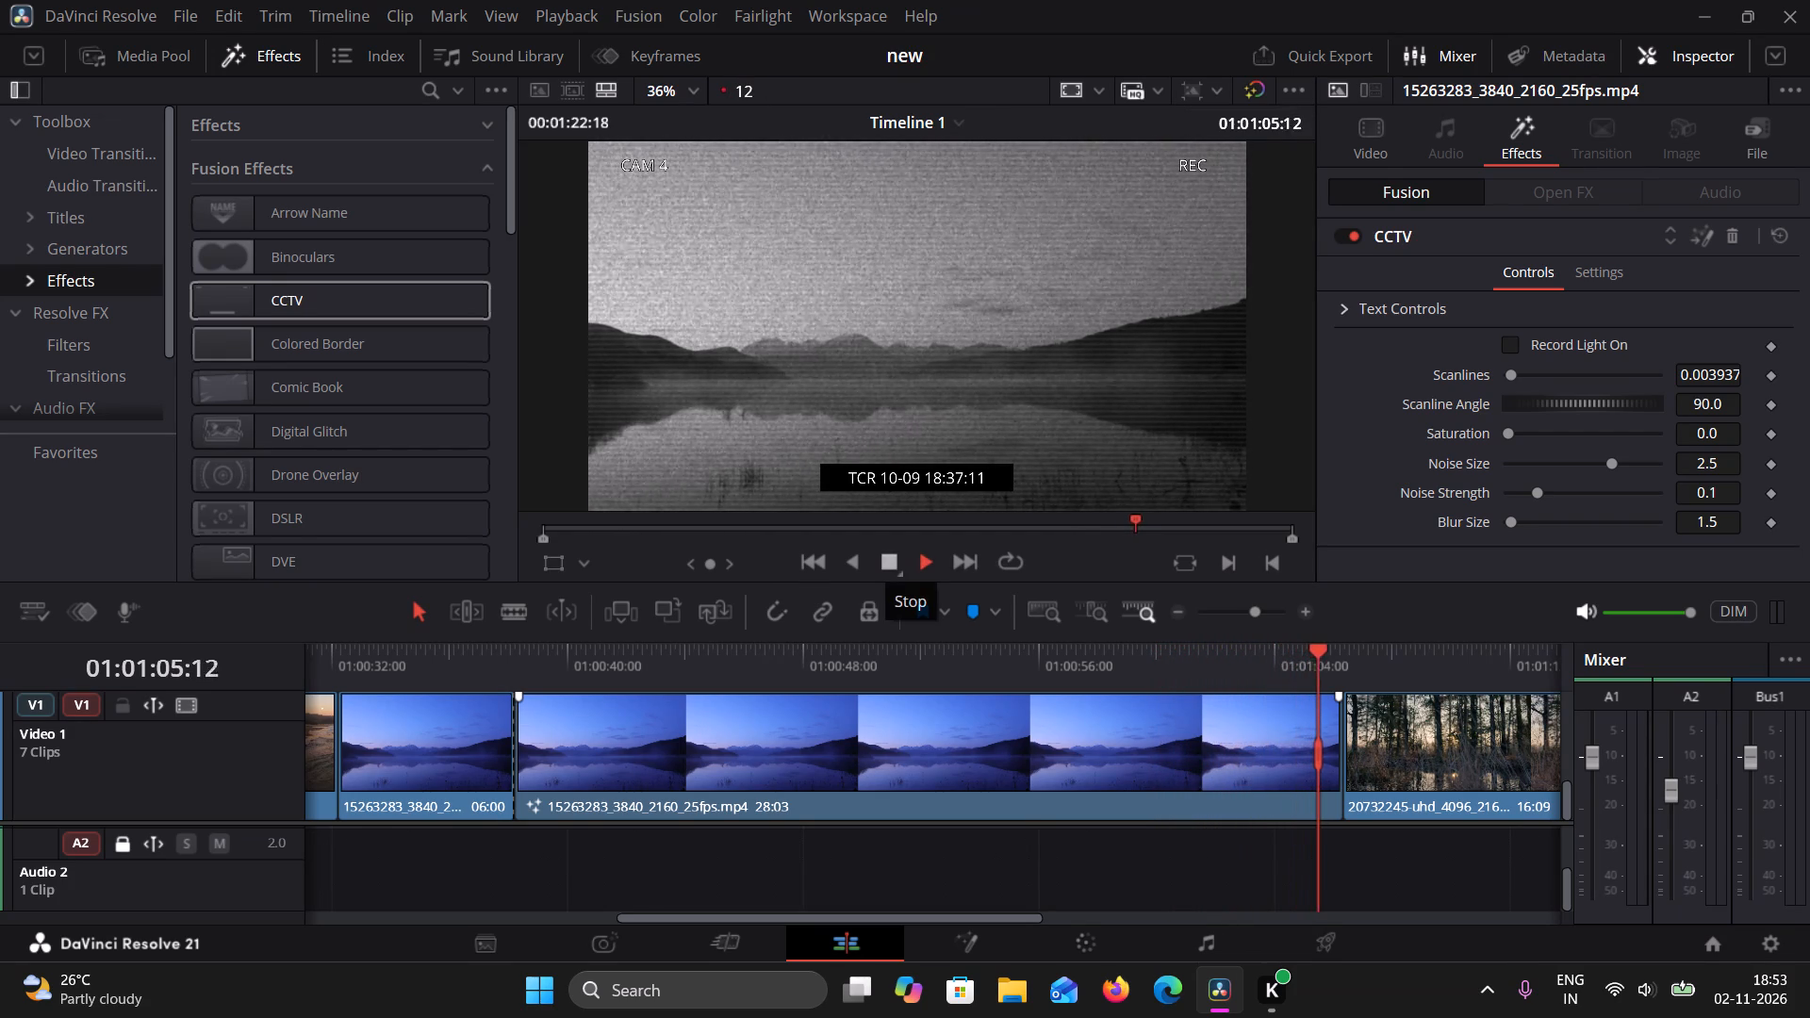
left_click(882, 566)
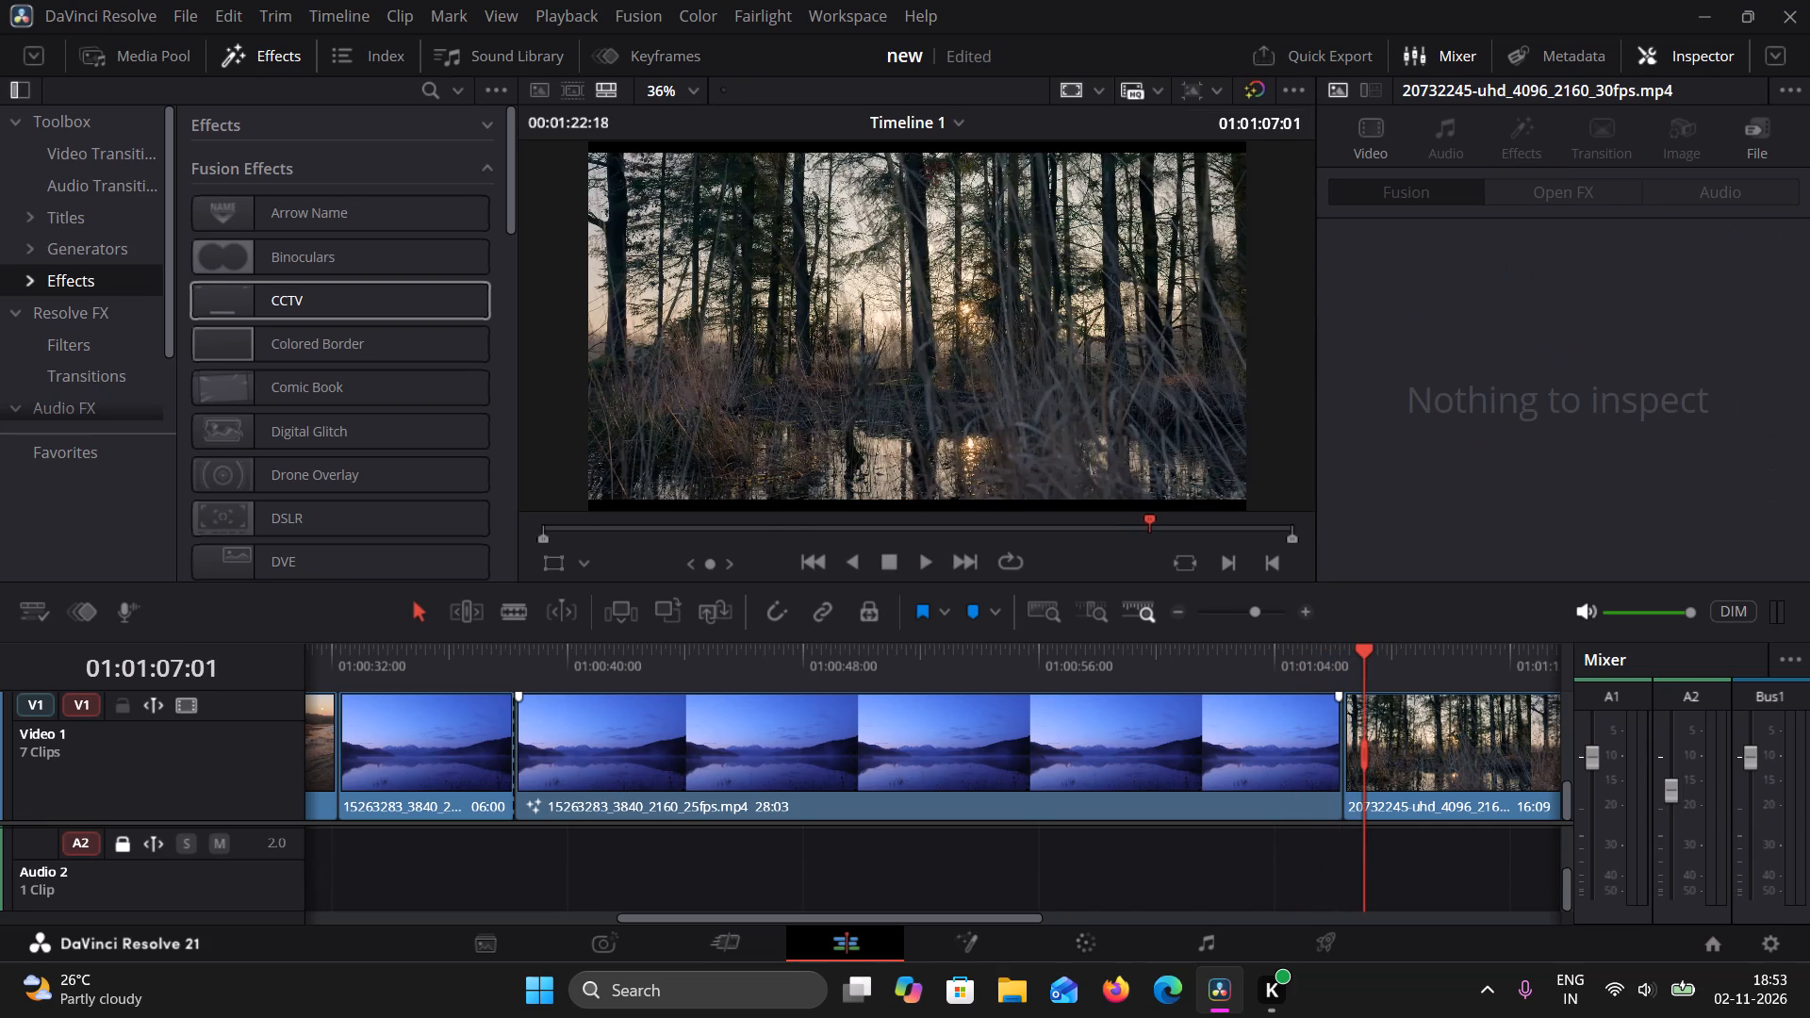
Apply the CCTV Fusion effect to the final woodland clip after the second lake segment on Video 1.
scroll(878, 705, "down", 2)
scroll(878, 705, "up", 1)
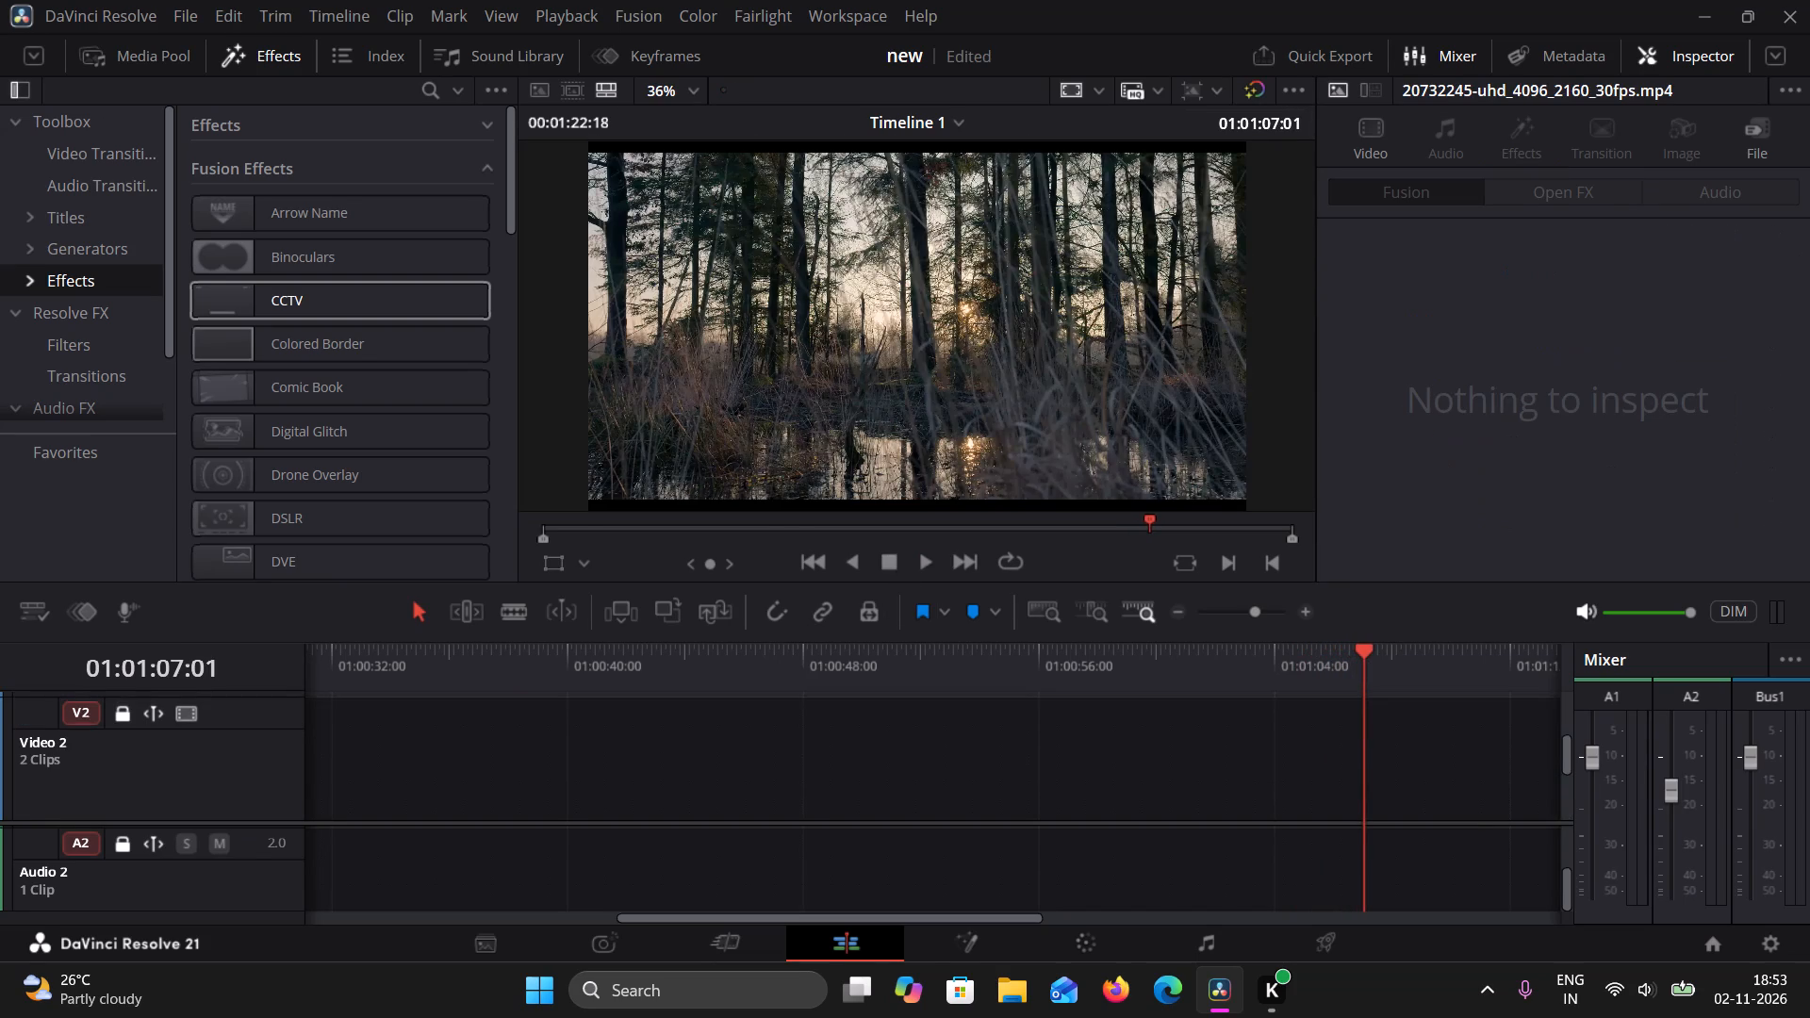
scroll(878, 705, "up", 1)
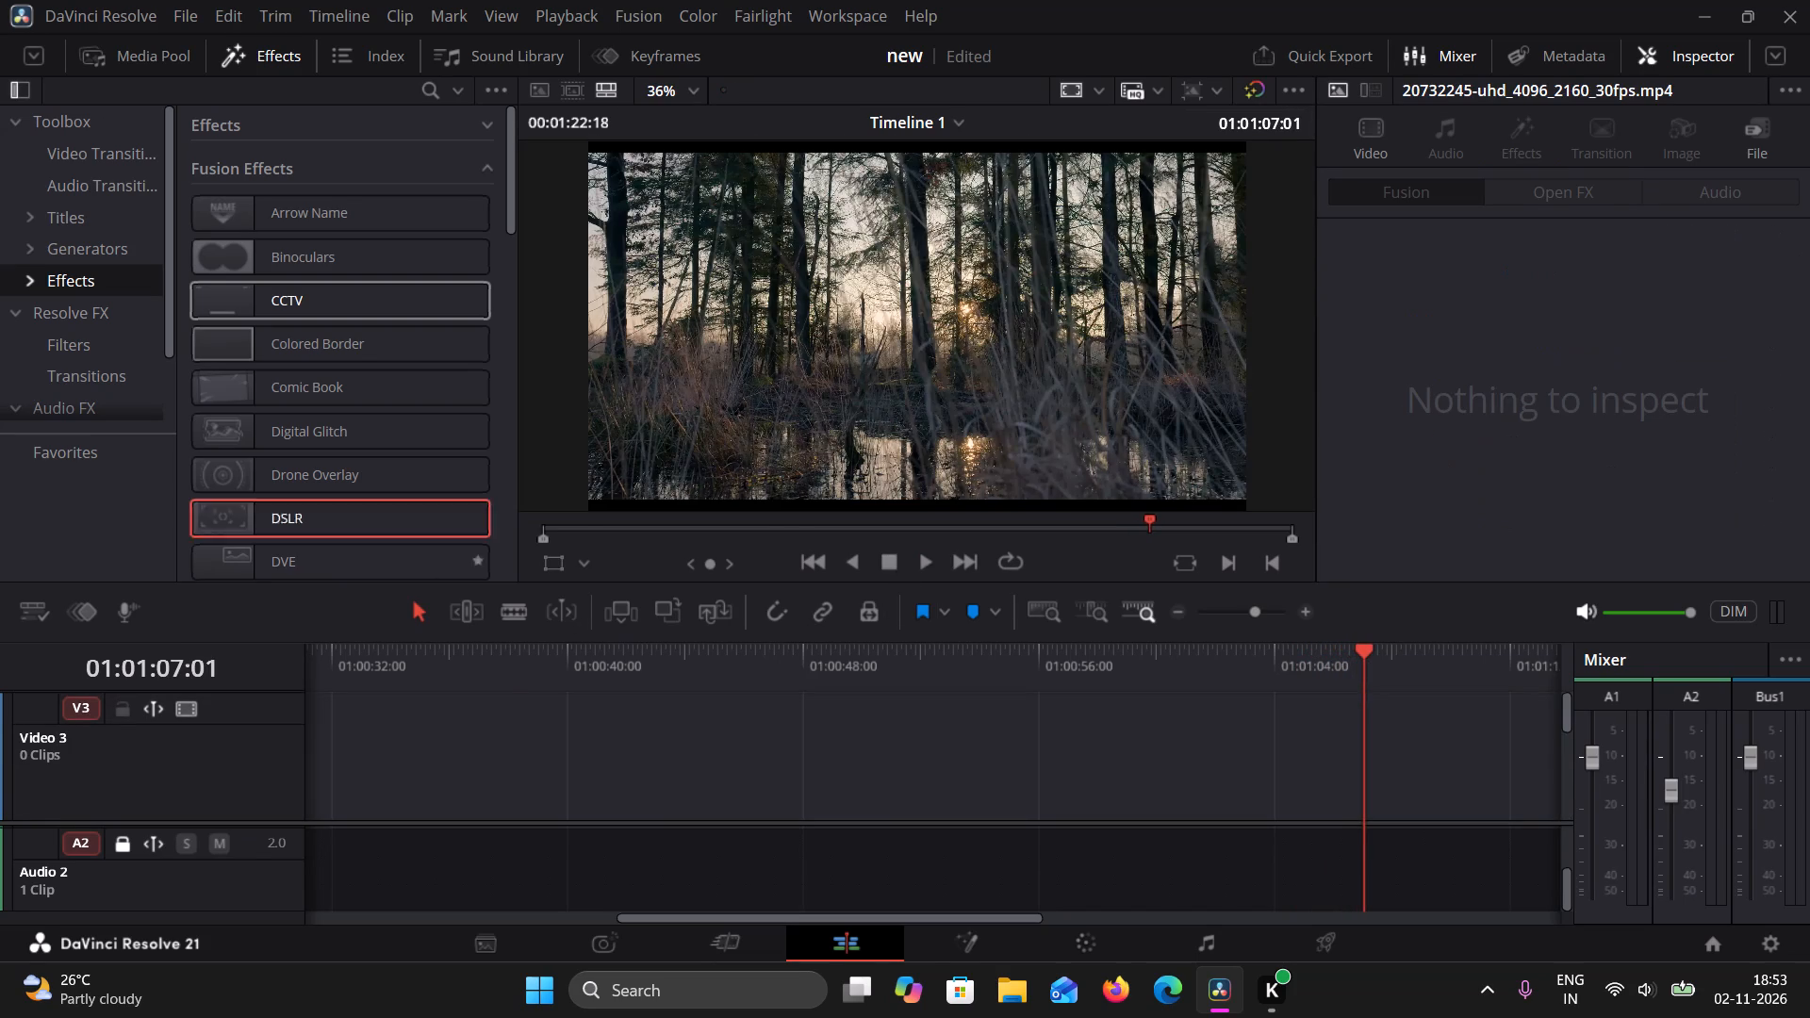
scroll(930, 708, "up", 3)
scroll(930, 708, "down", 4)
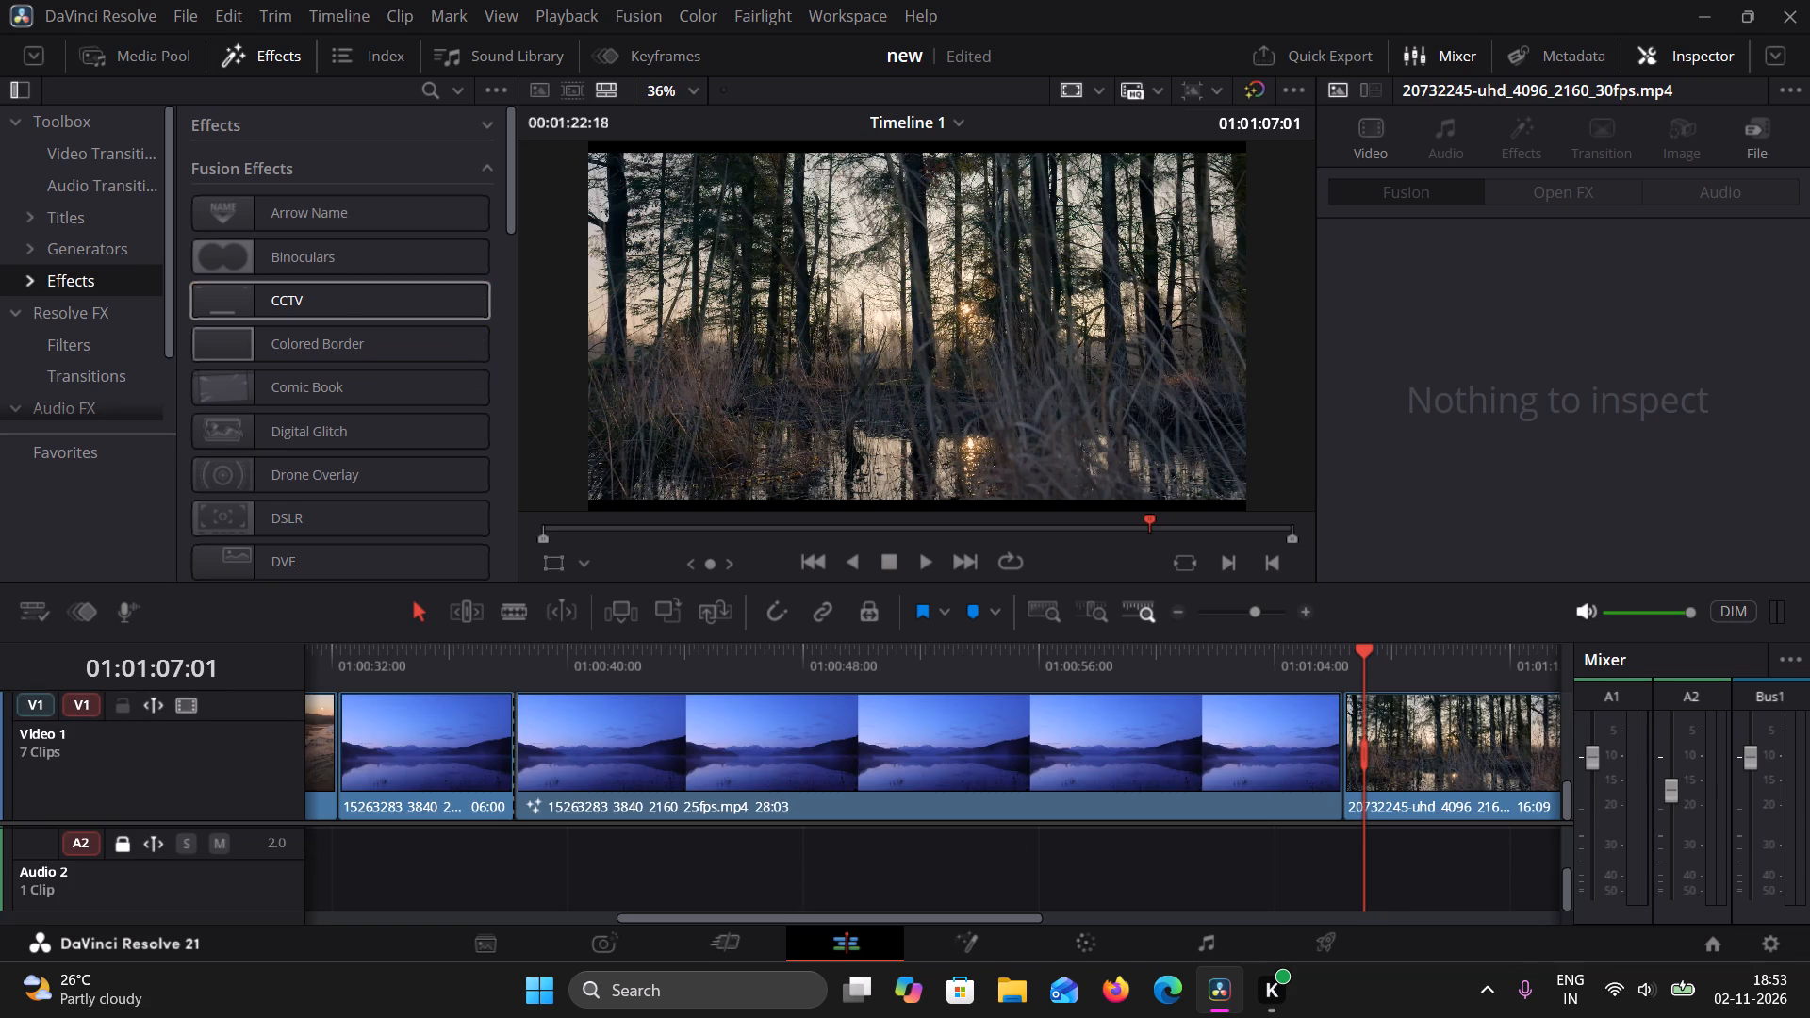
left_click_drag(981, 919, 1108, 911)
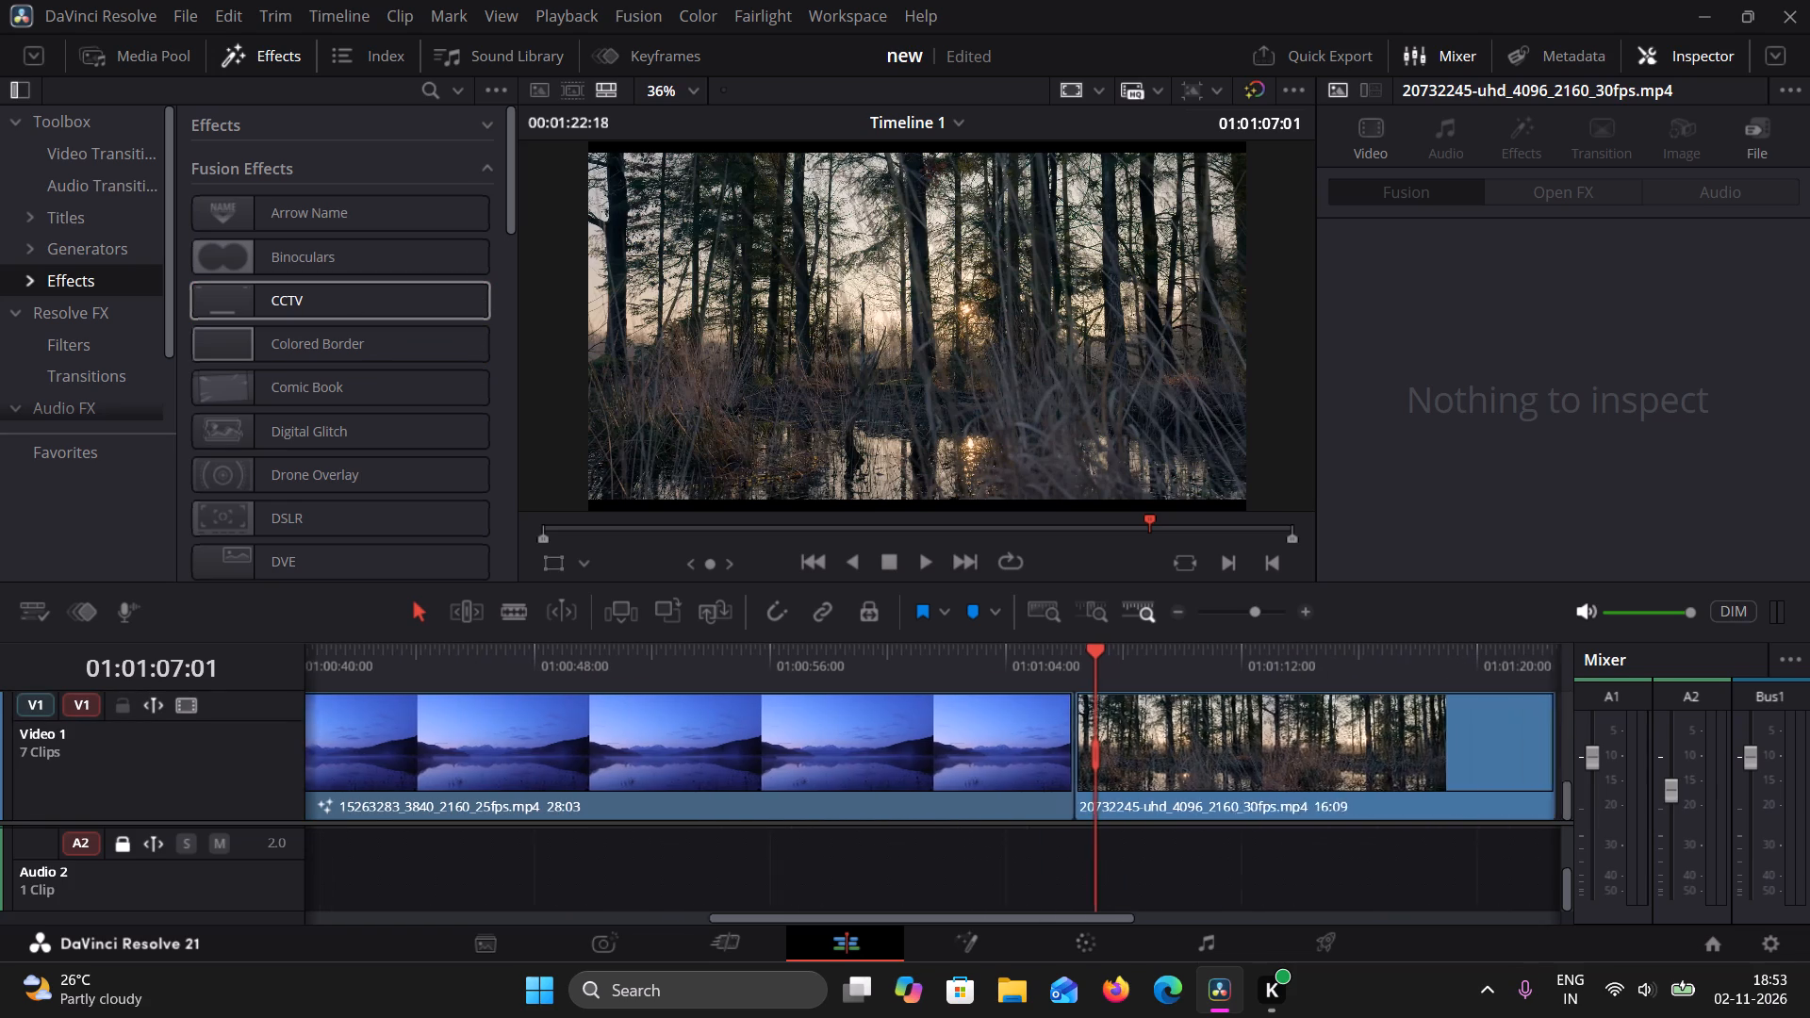
left_click_drag(1108, 911, 1127, 911)
left_click_drag(397, 307, 986, 679)
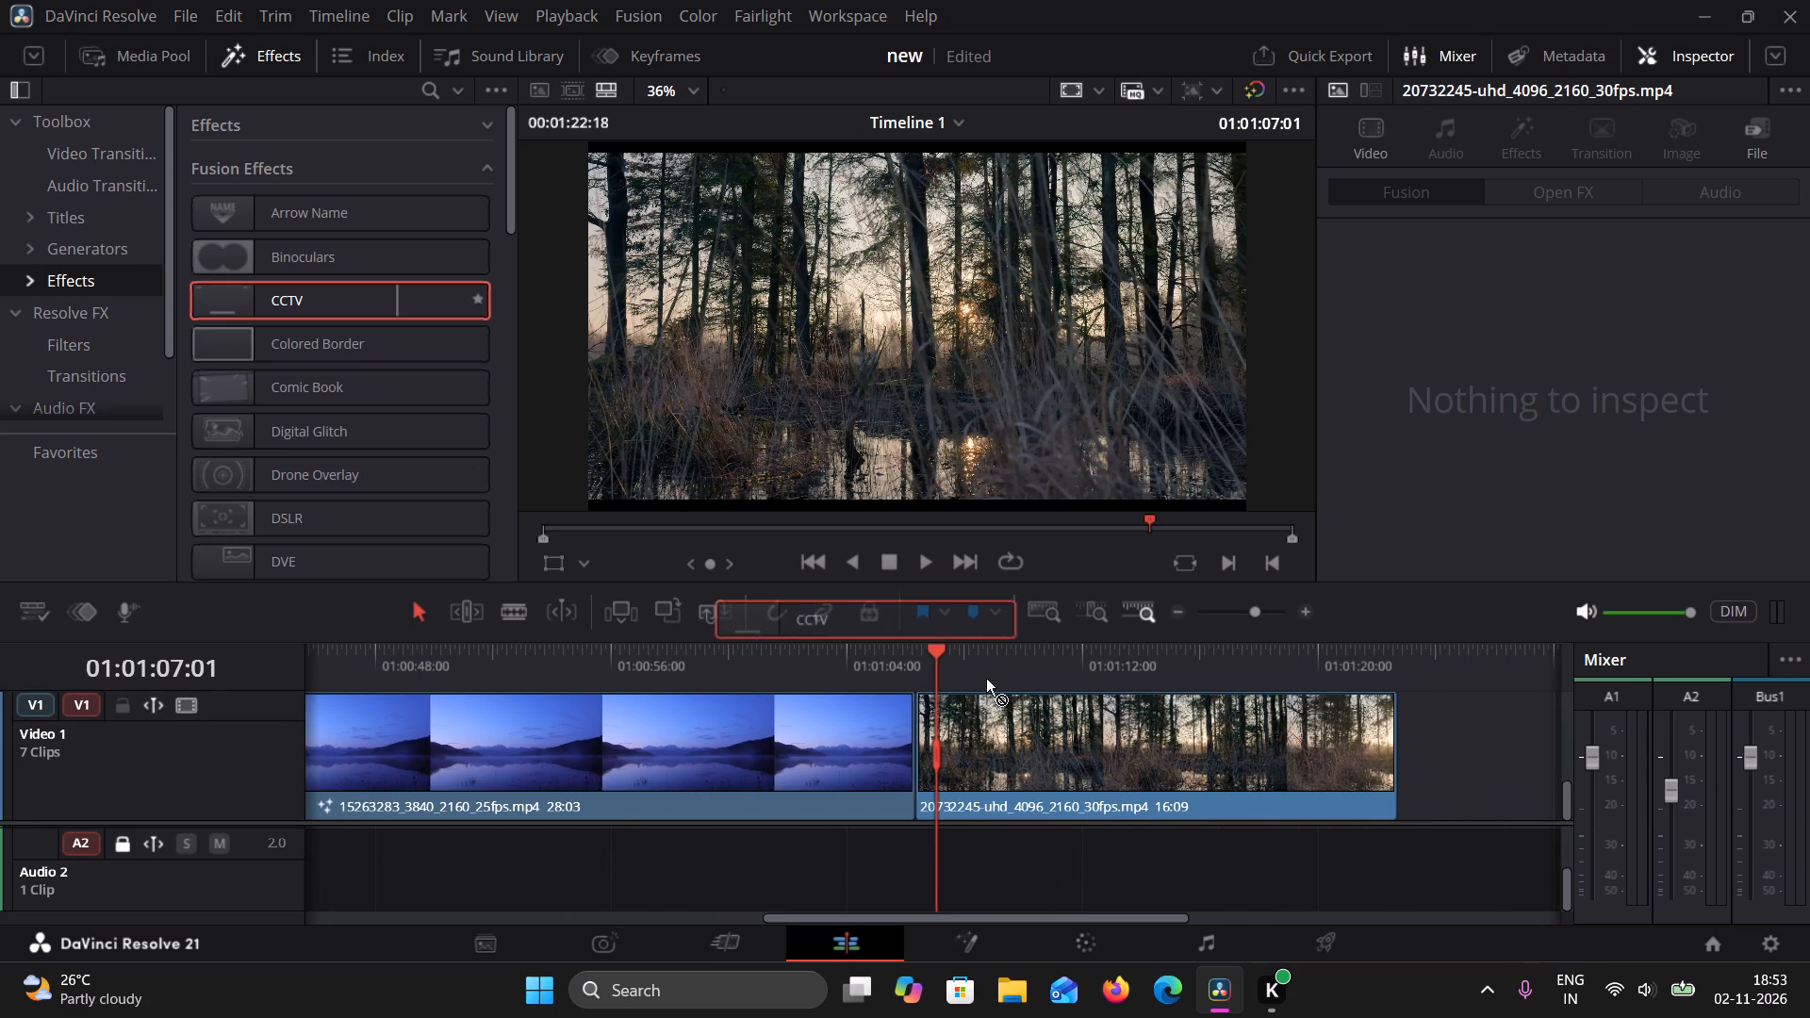
left_click_drag(986, 679, 1114, 811)
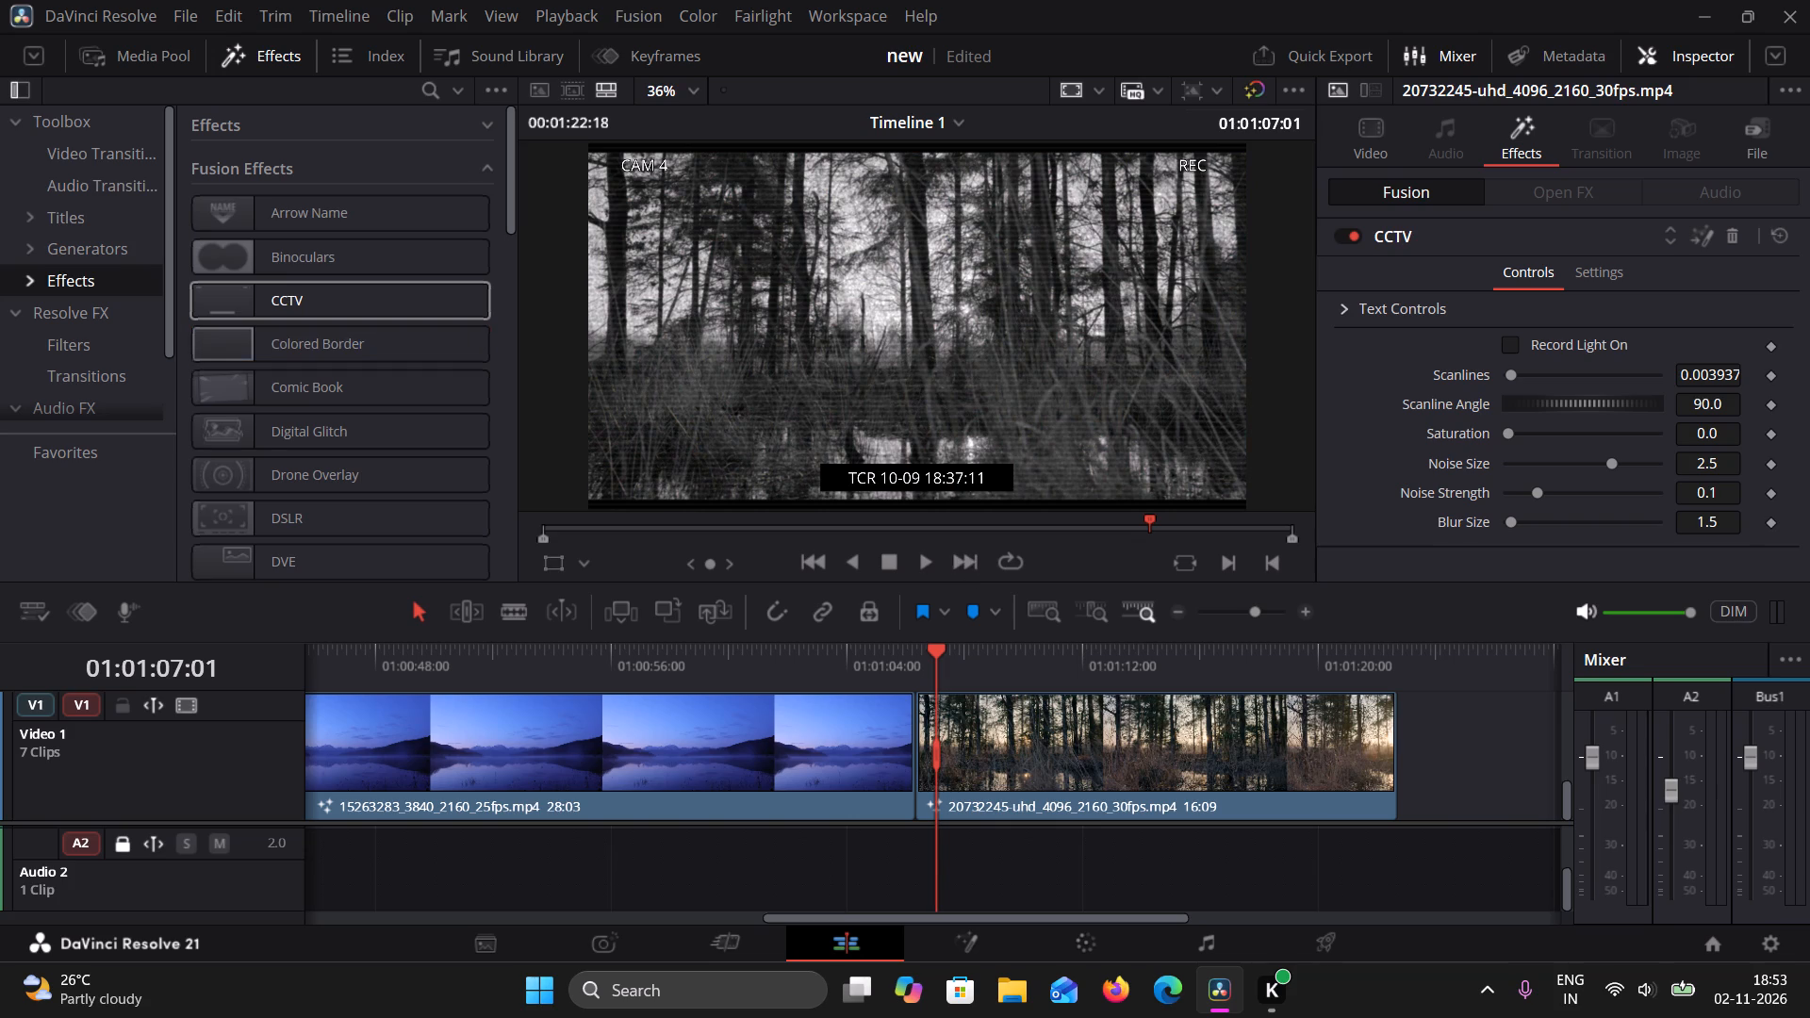
Play the final woodland clip with its CCTV effect to the end, and replay it from near its start.
left_click(918, 562)
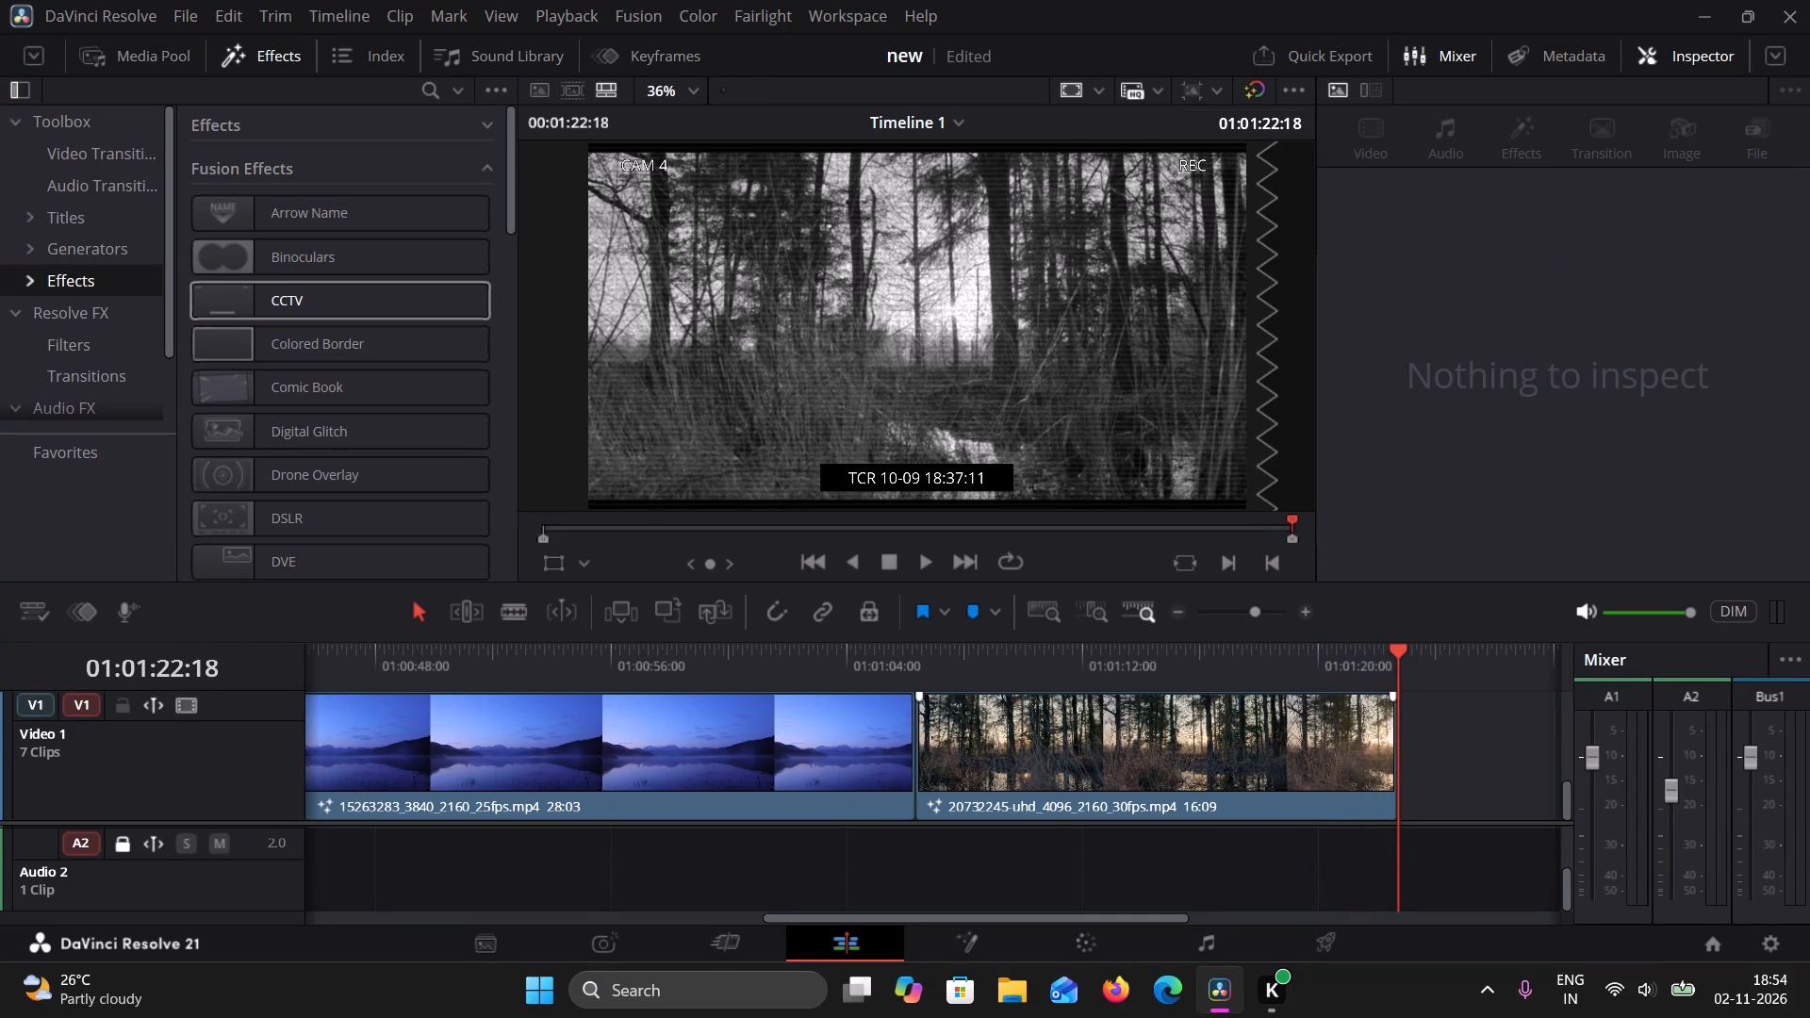
left_click_drag(1386, 658, 977, 682)
left_click(926, 560)
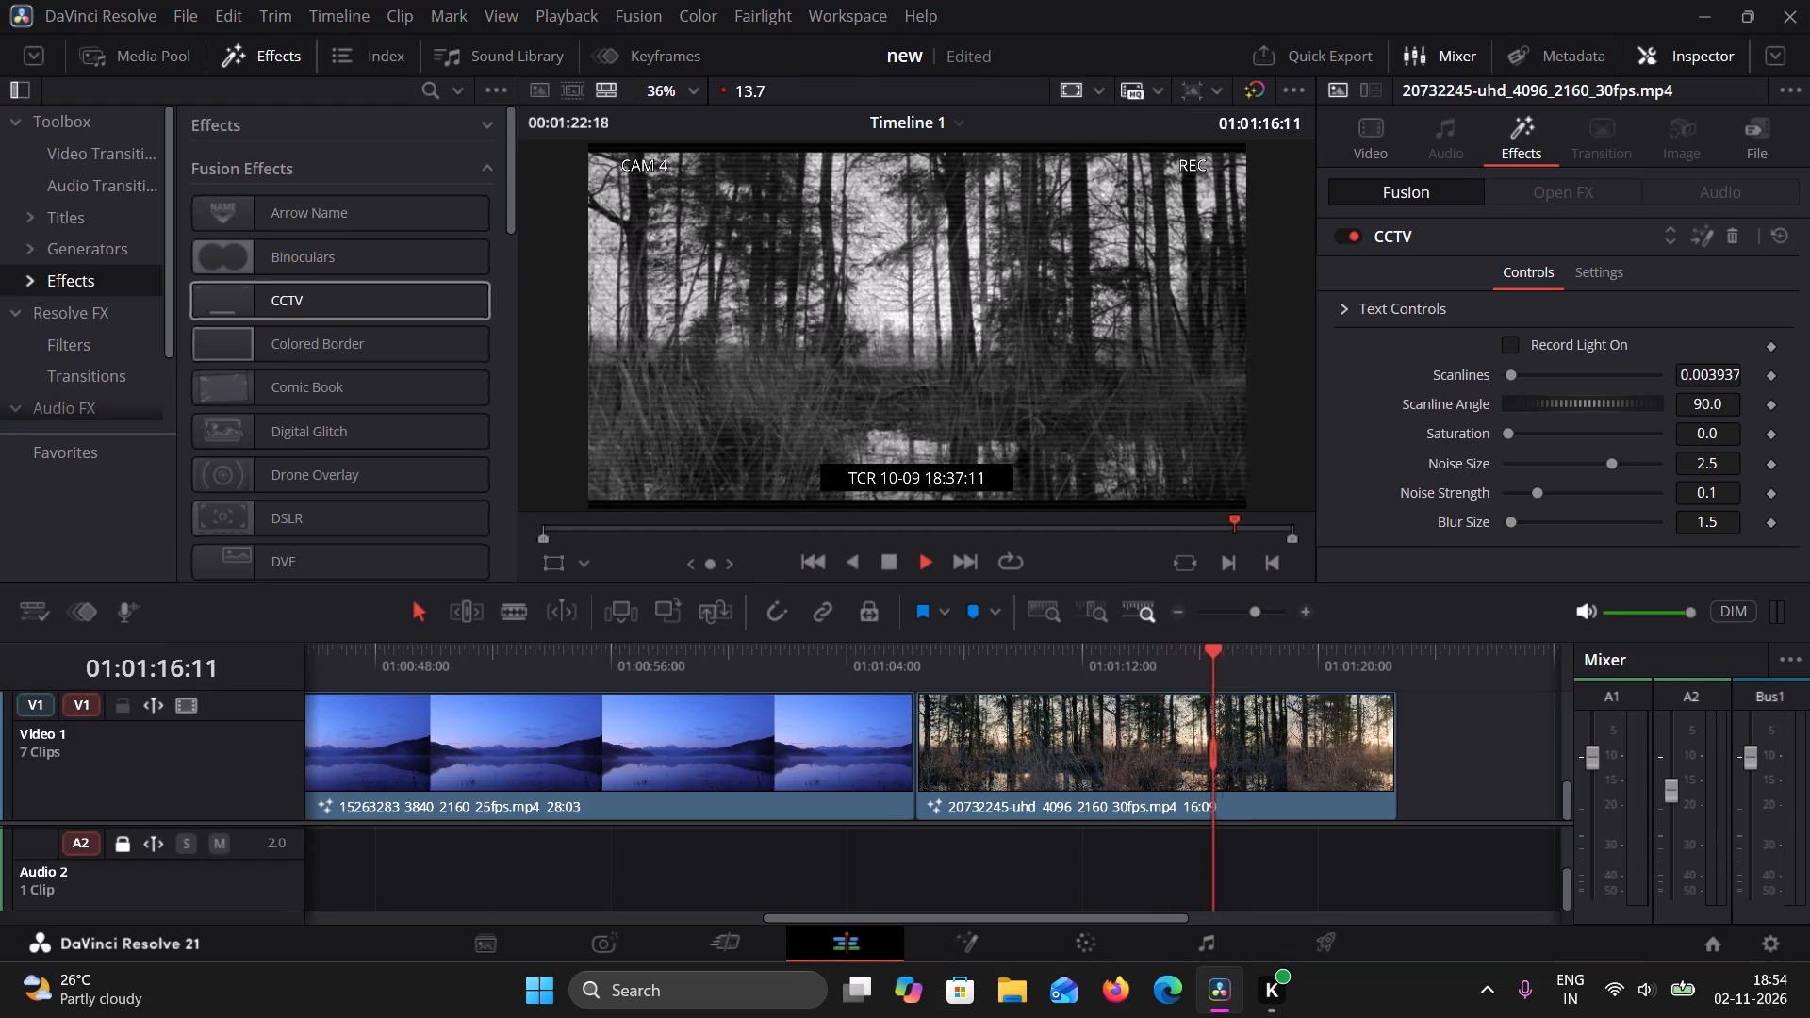
left_click(899, 565)
Play back across the cut between the second lake segment and the woodland clip to compare their CCTV looks.
left_click_drag(1283, 653, 860, 688)
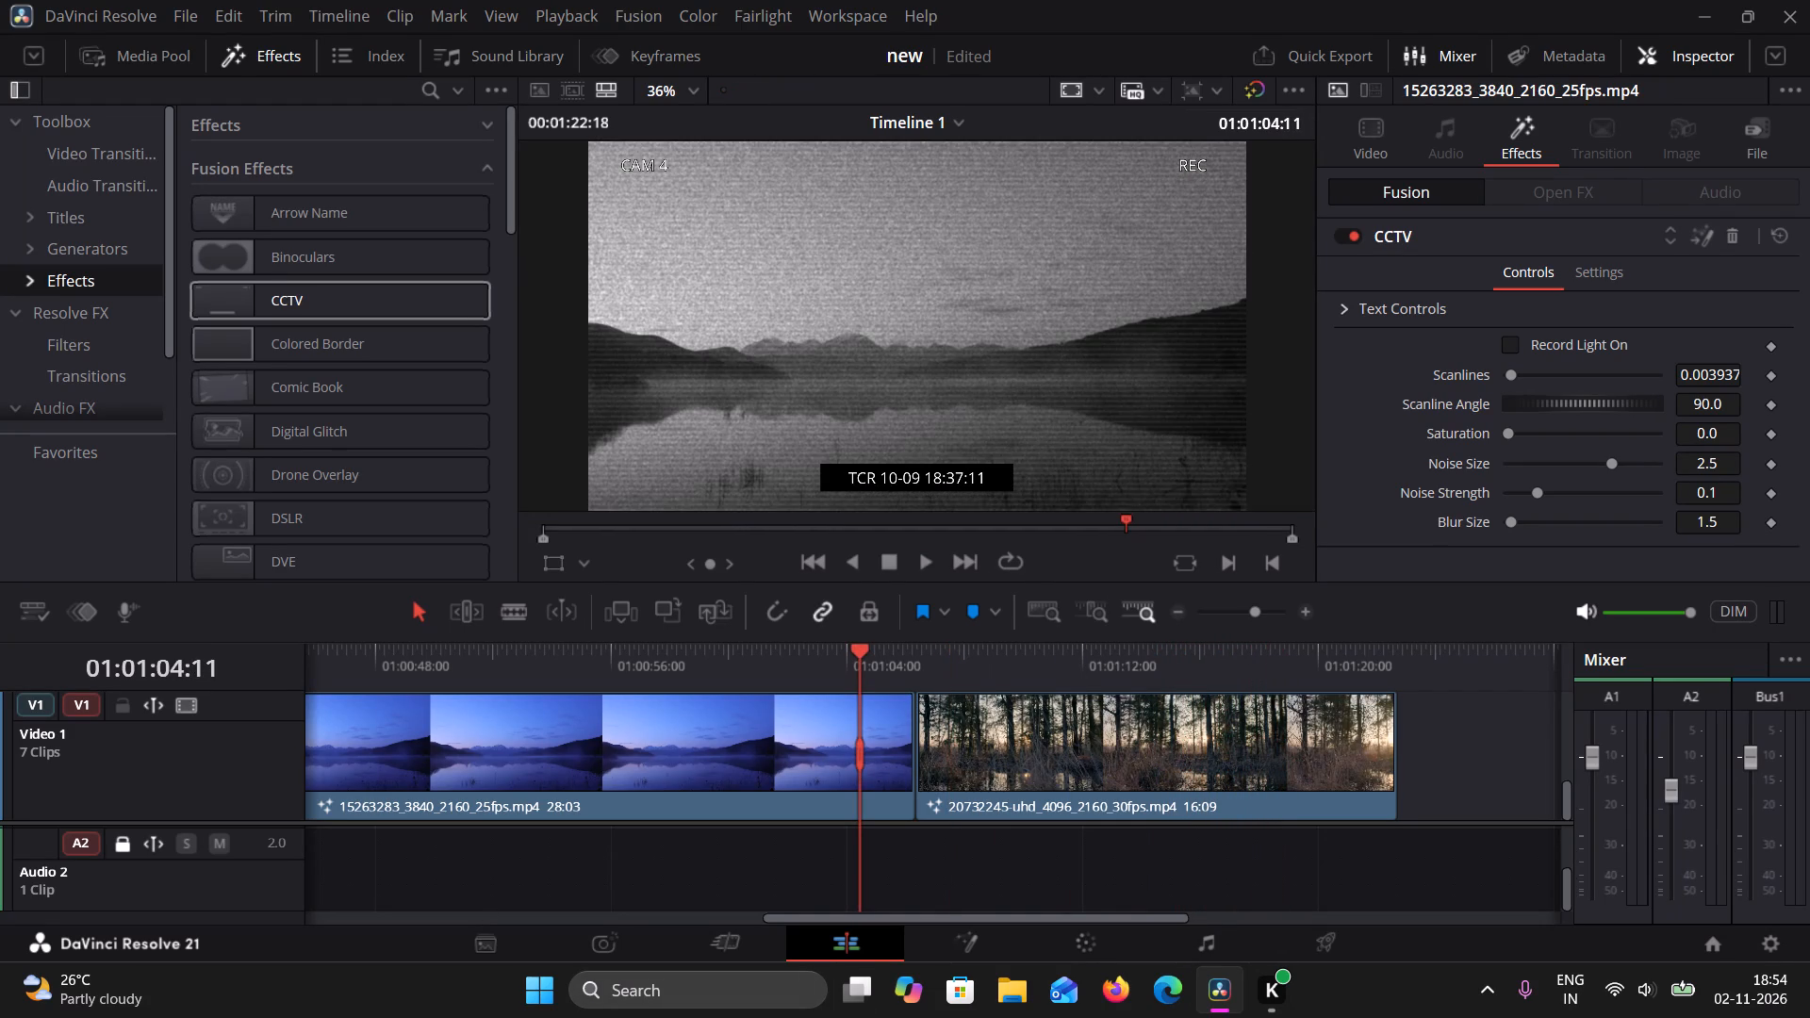
left_click(921, 556)
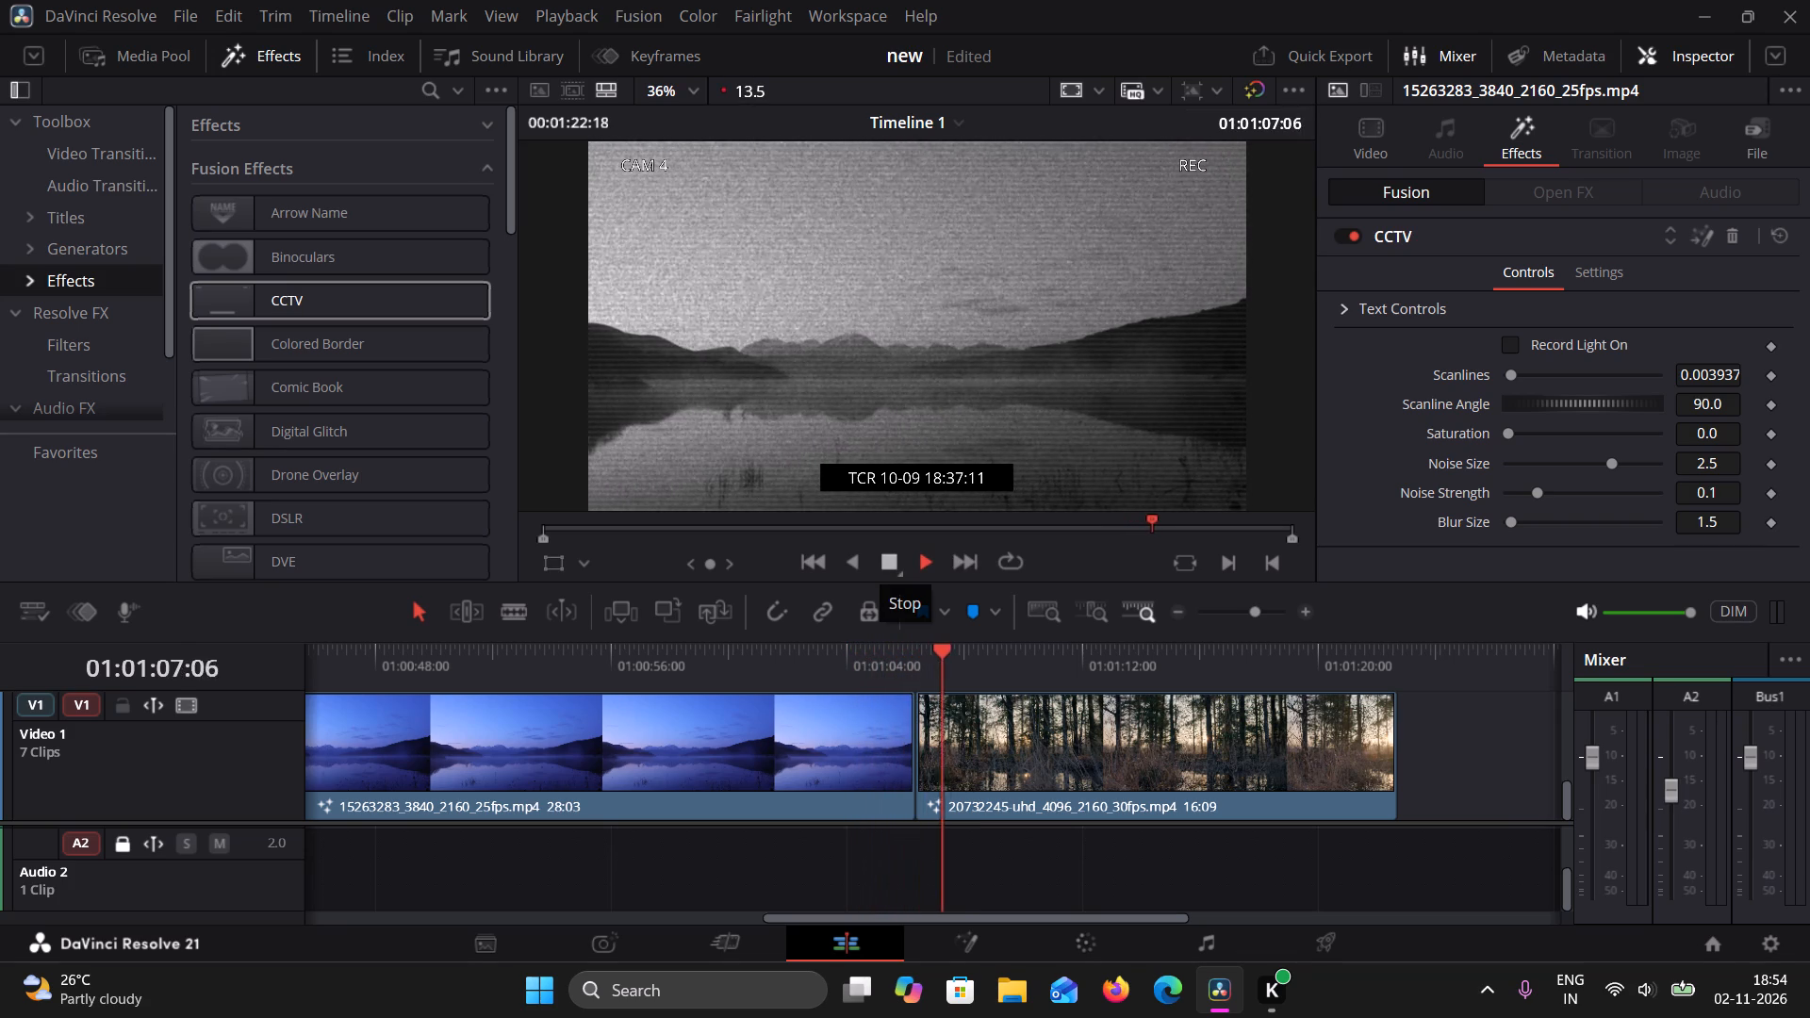
left_click(895, 553)
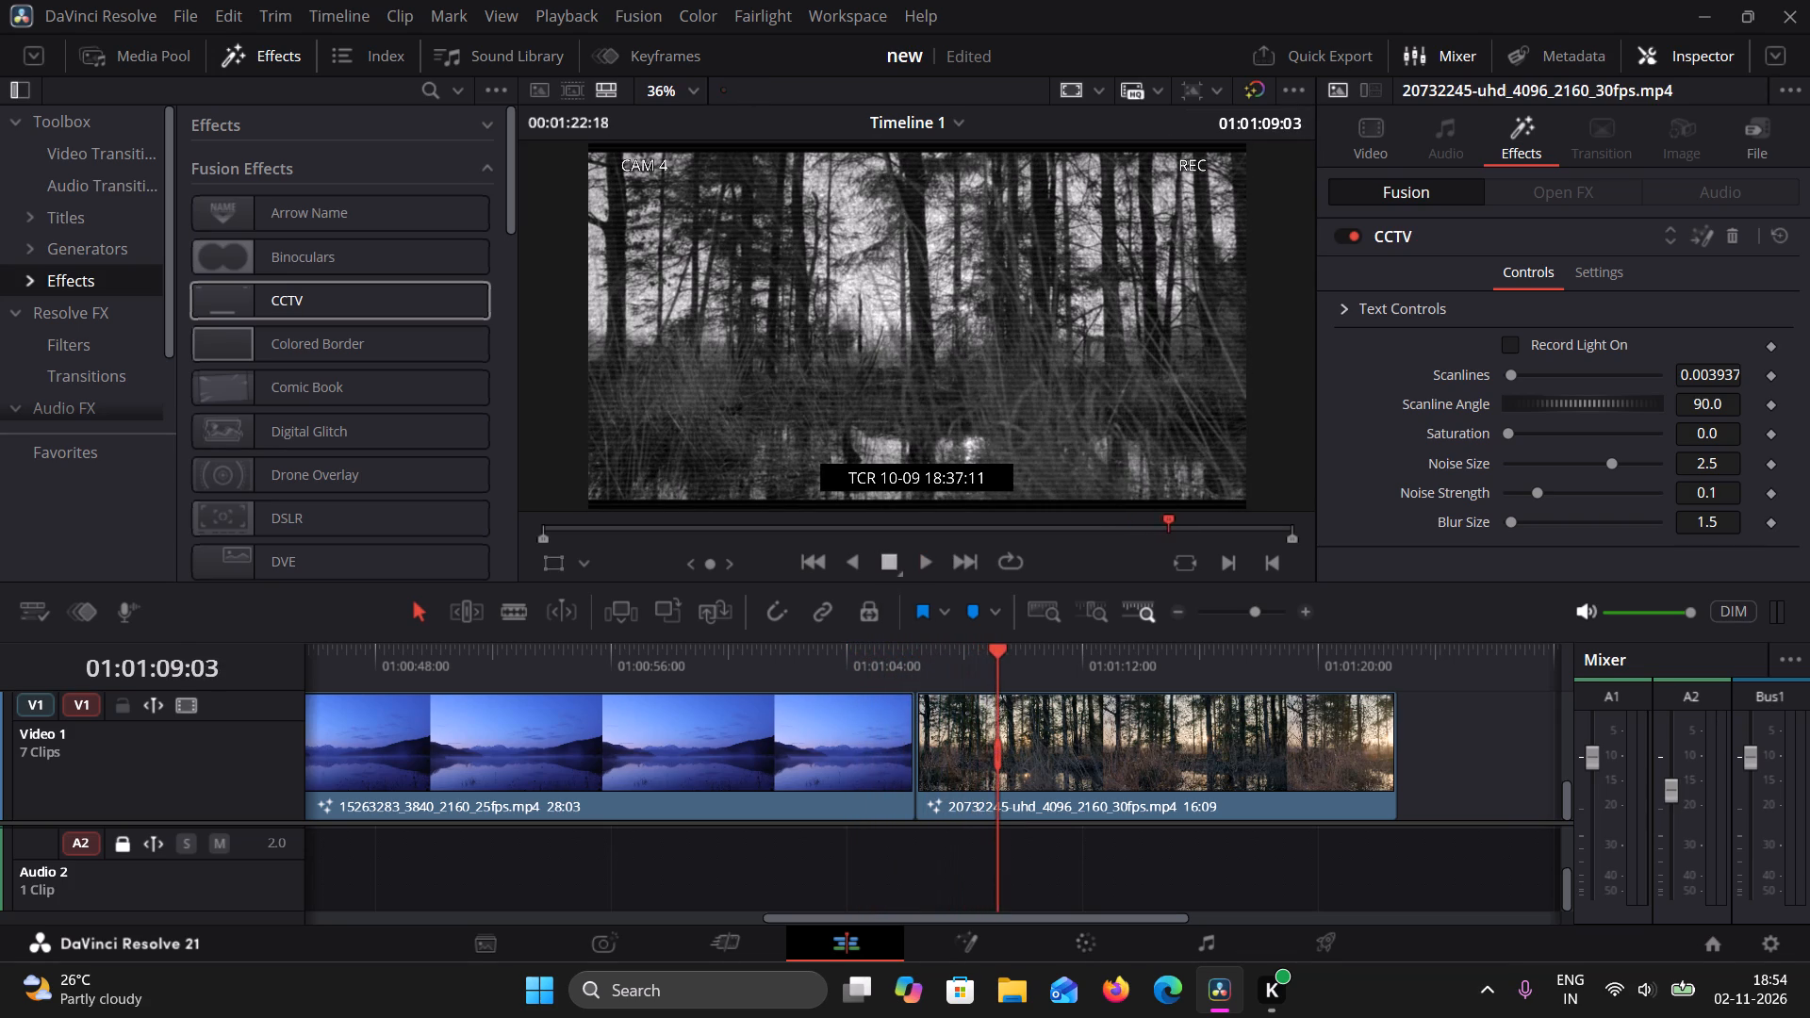
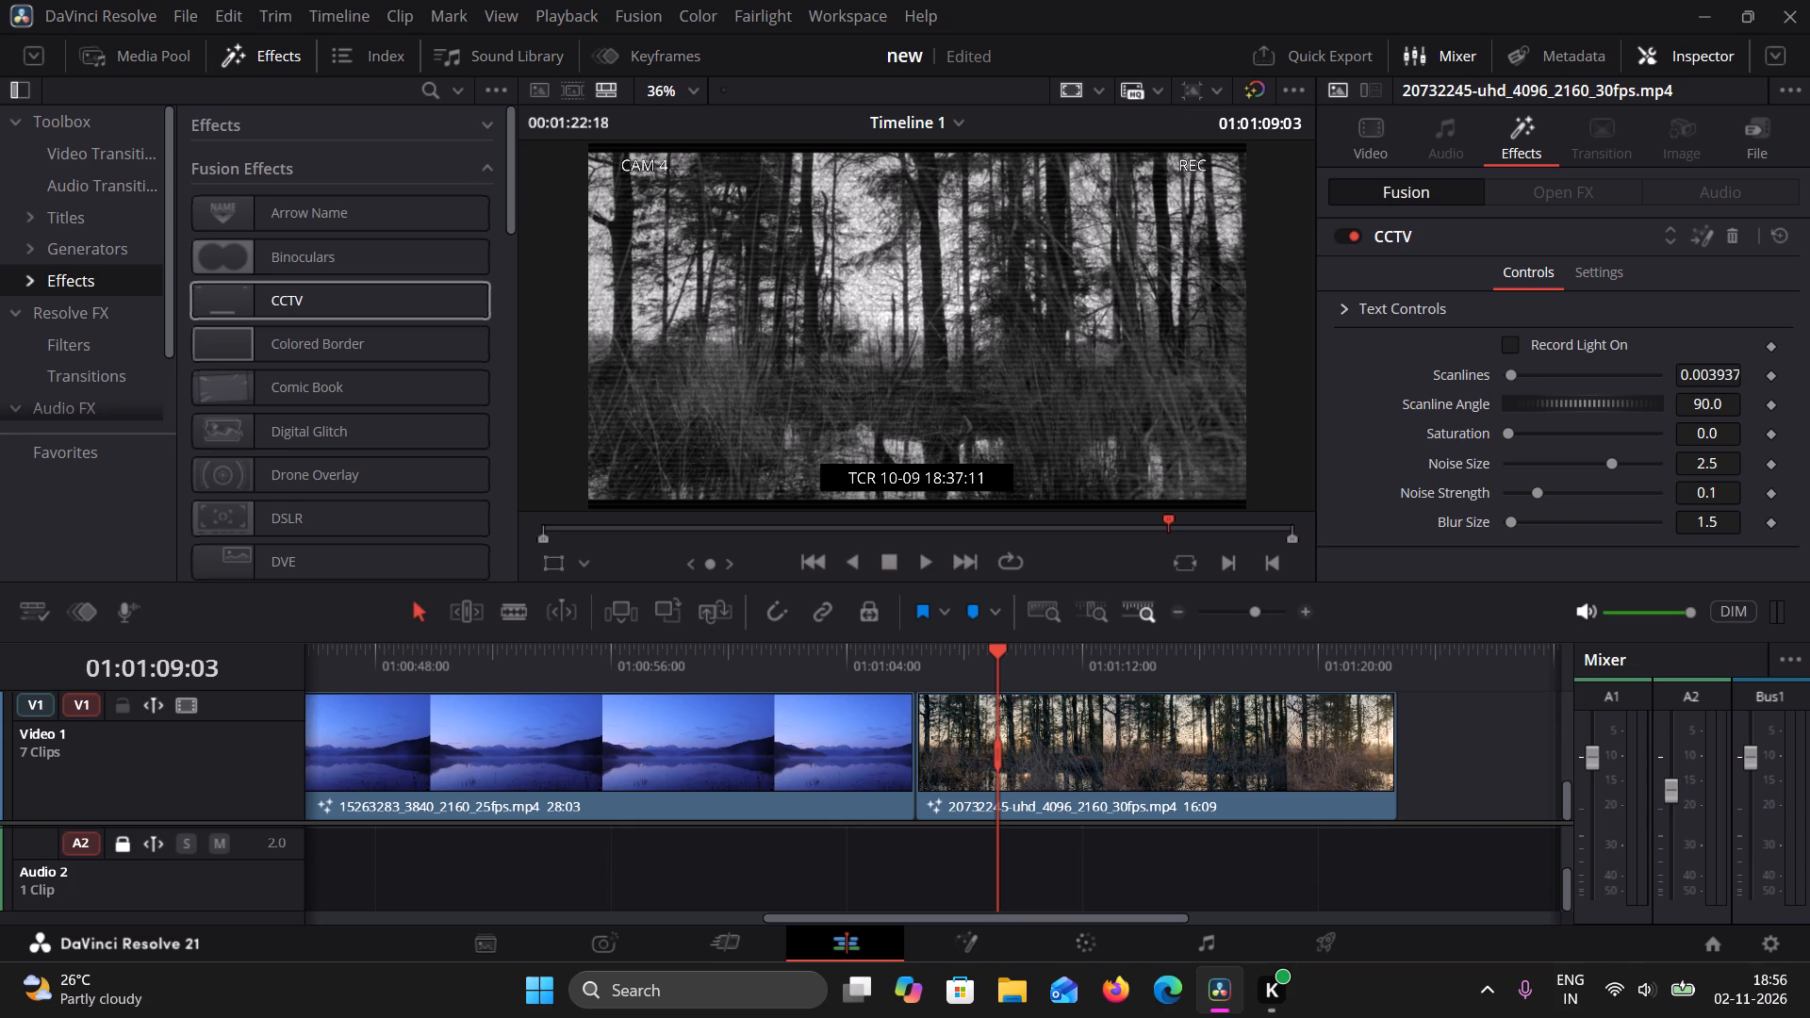
Play back the middle of the final woodland clip to check its CCTV effect.
left_click(922, 559)
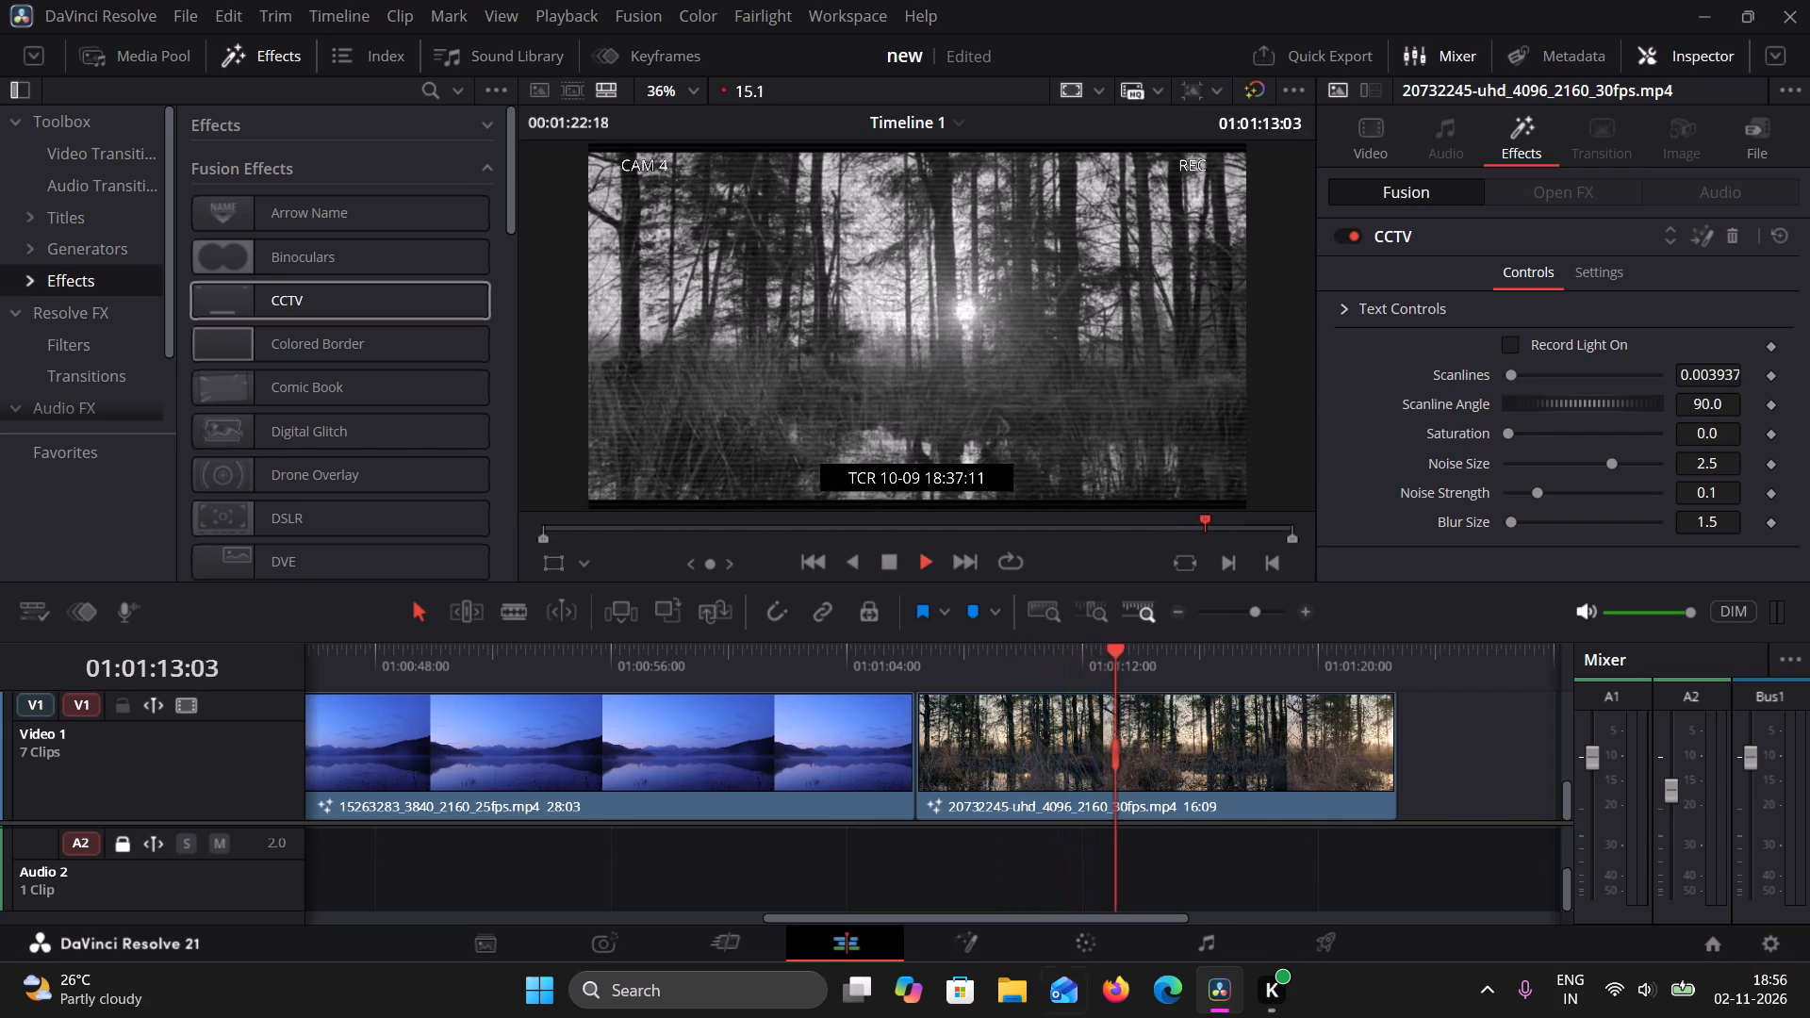
left_click(897, 560)
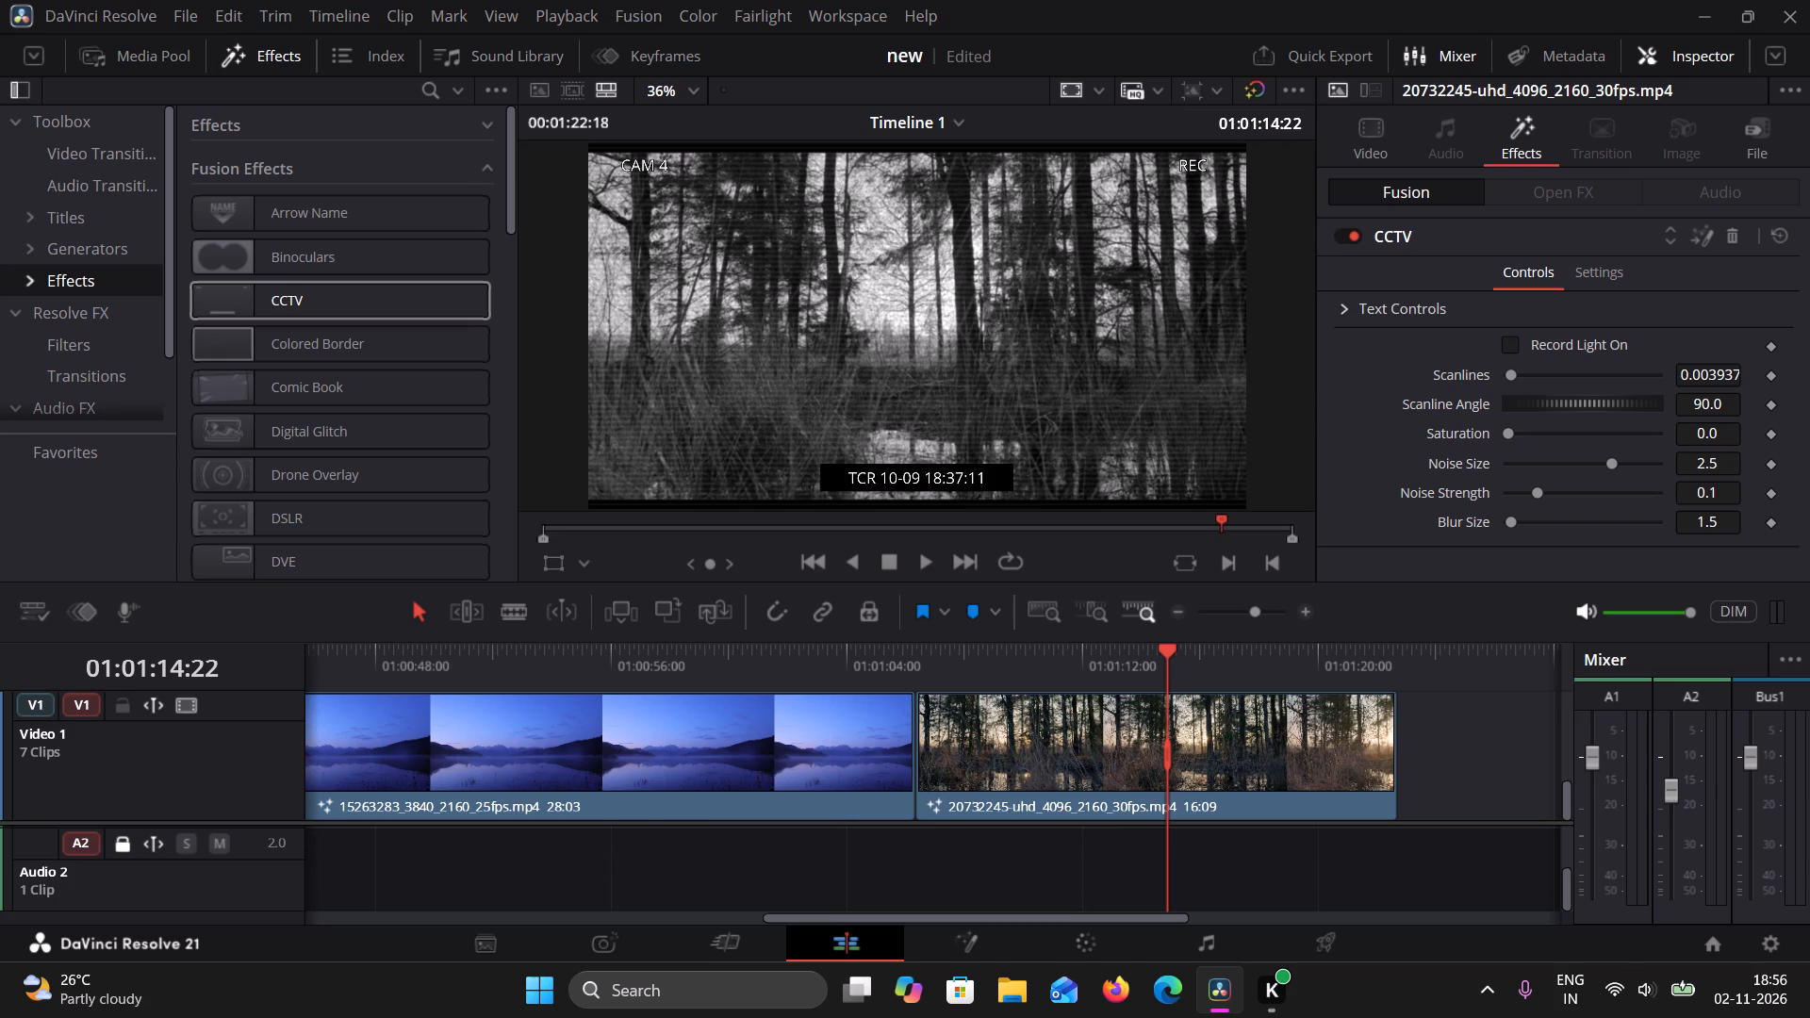
Return to the opening forest section and browse the title templates, previewing several for use in the gap before the beach clips.
left_click_drag(1170, 652, 514, 735)
left_click_drag(860, 752, 1132, 767)
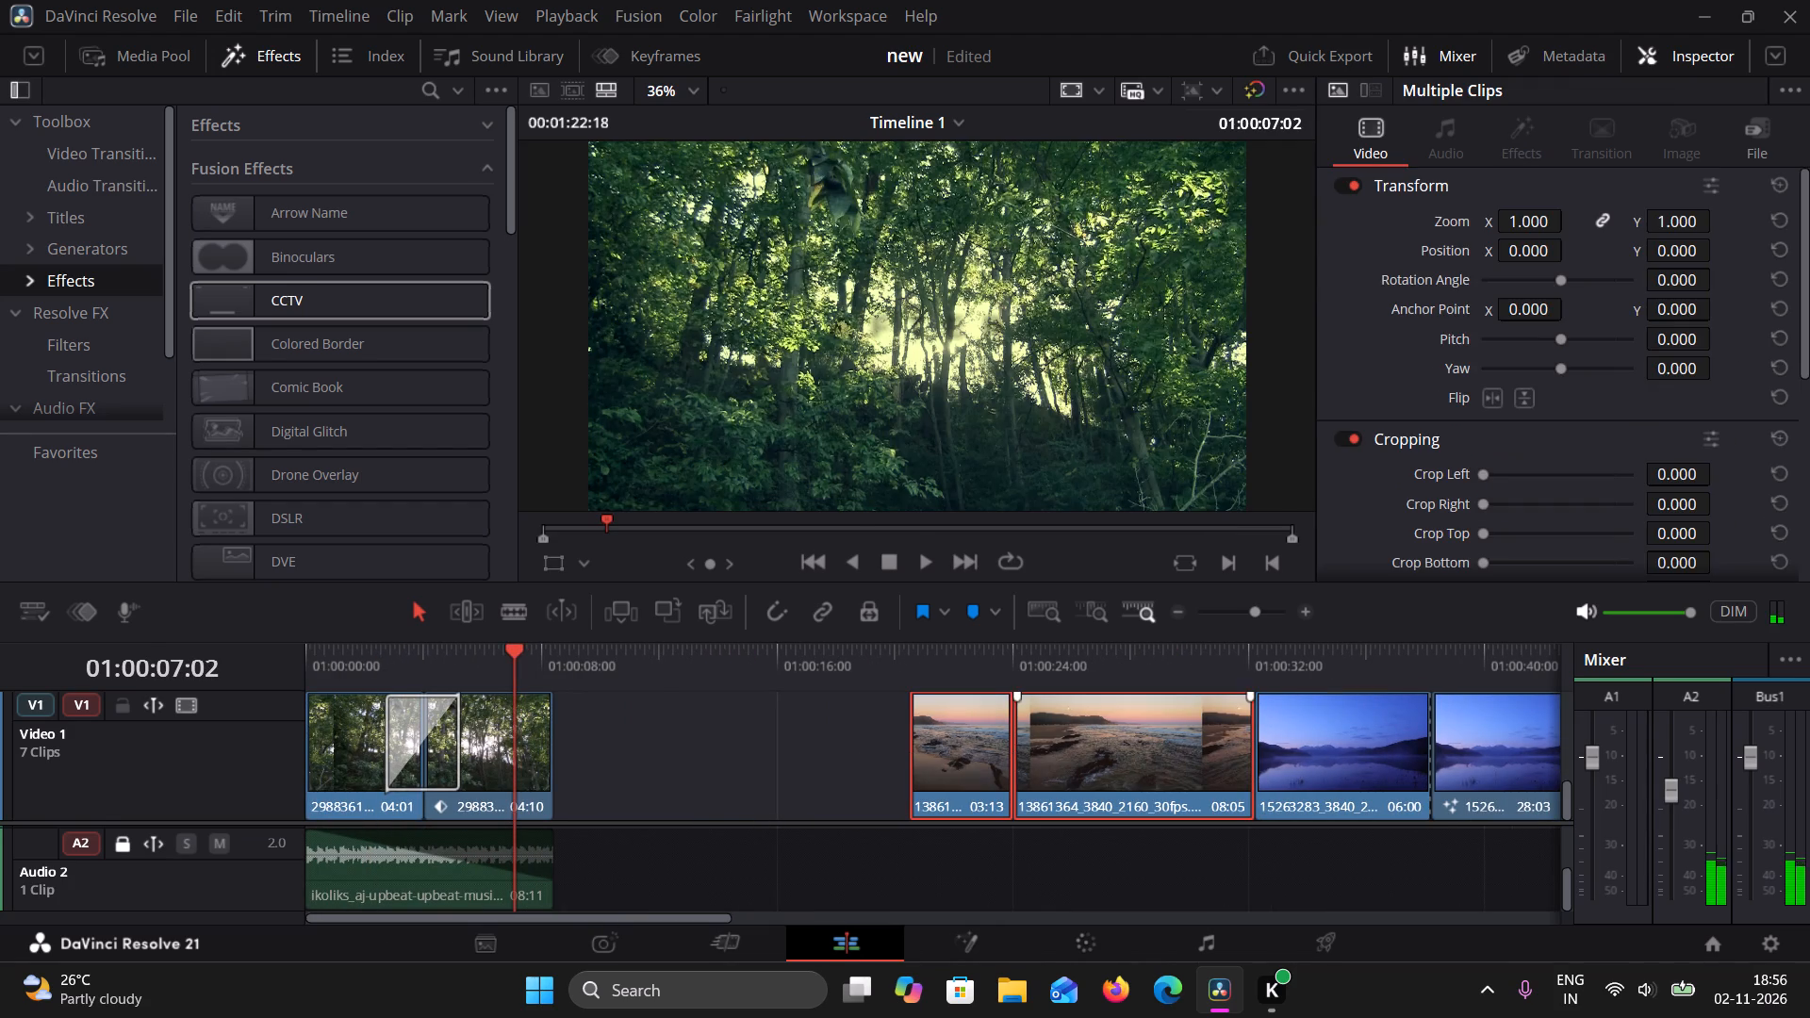
scroll(332, 403, "up", 2)
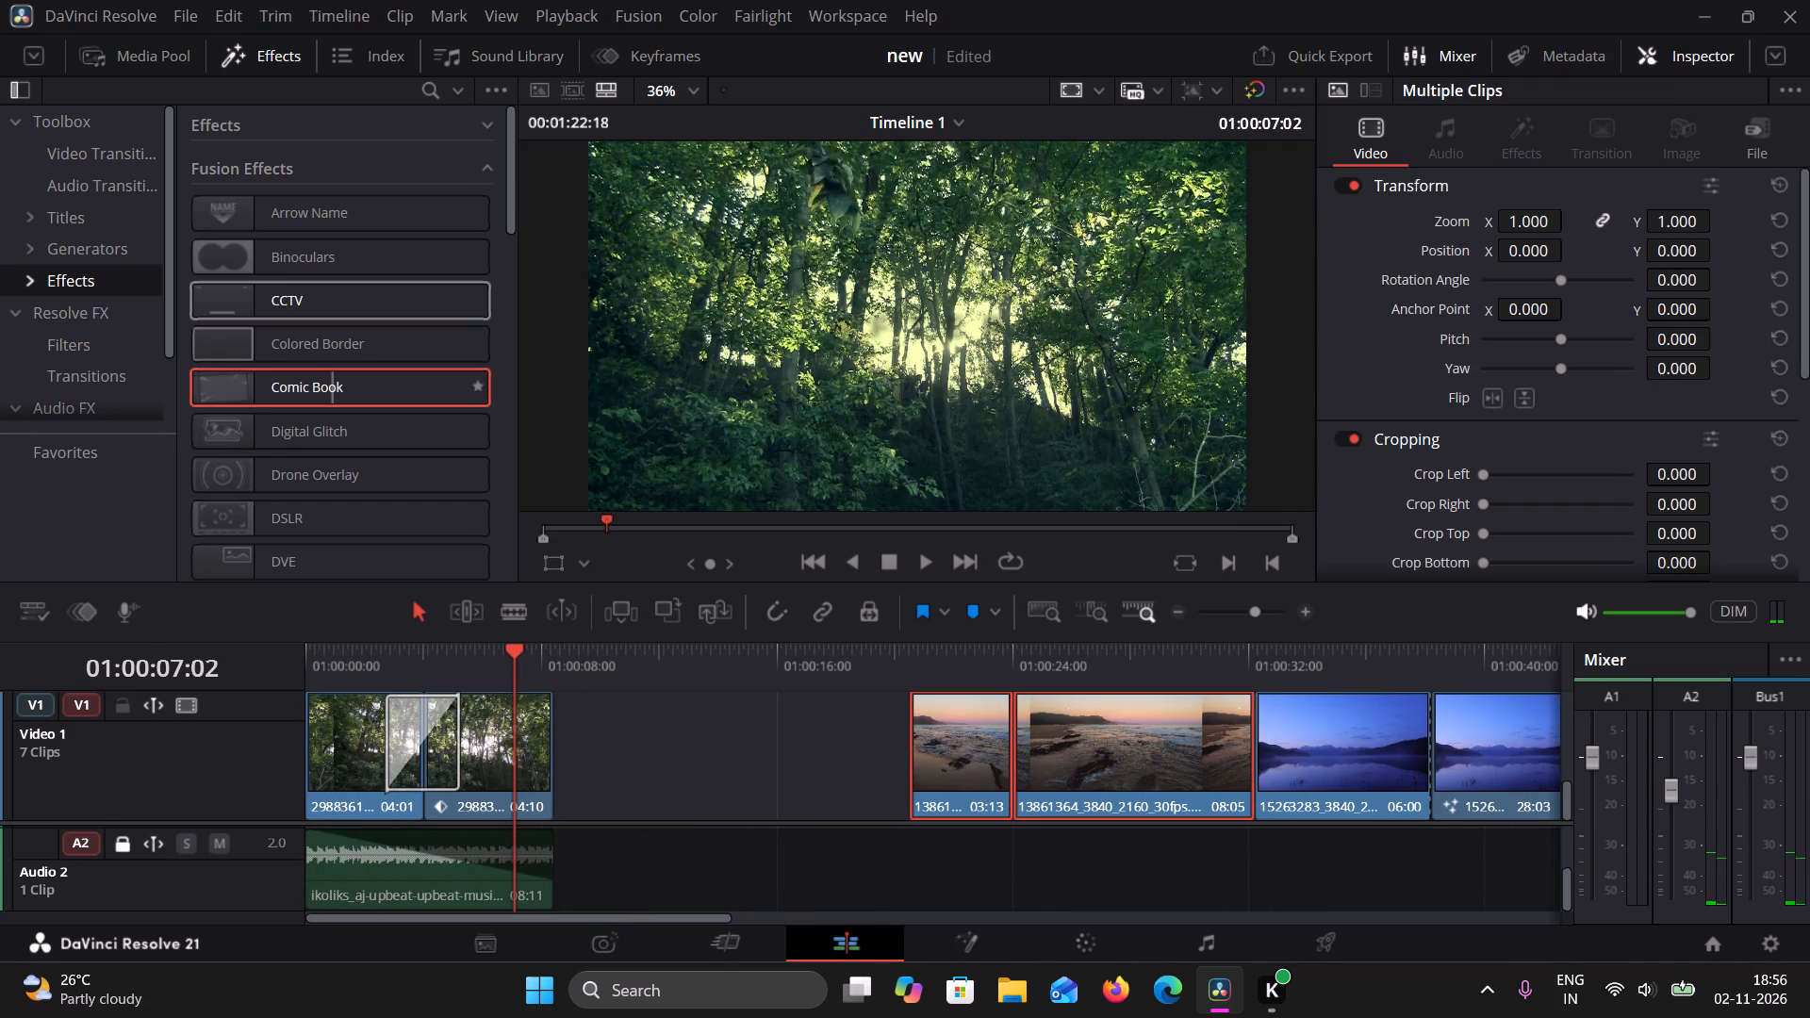
scroll(332, 403, "up", 4)
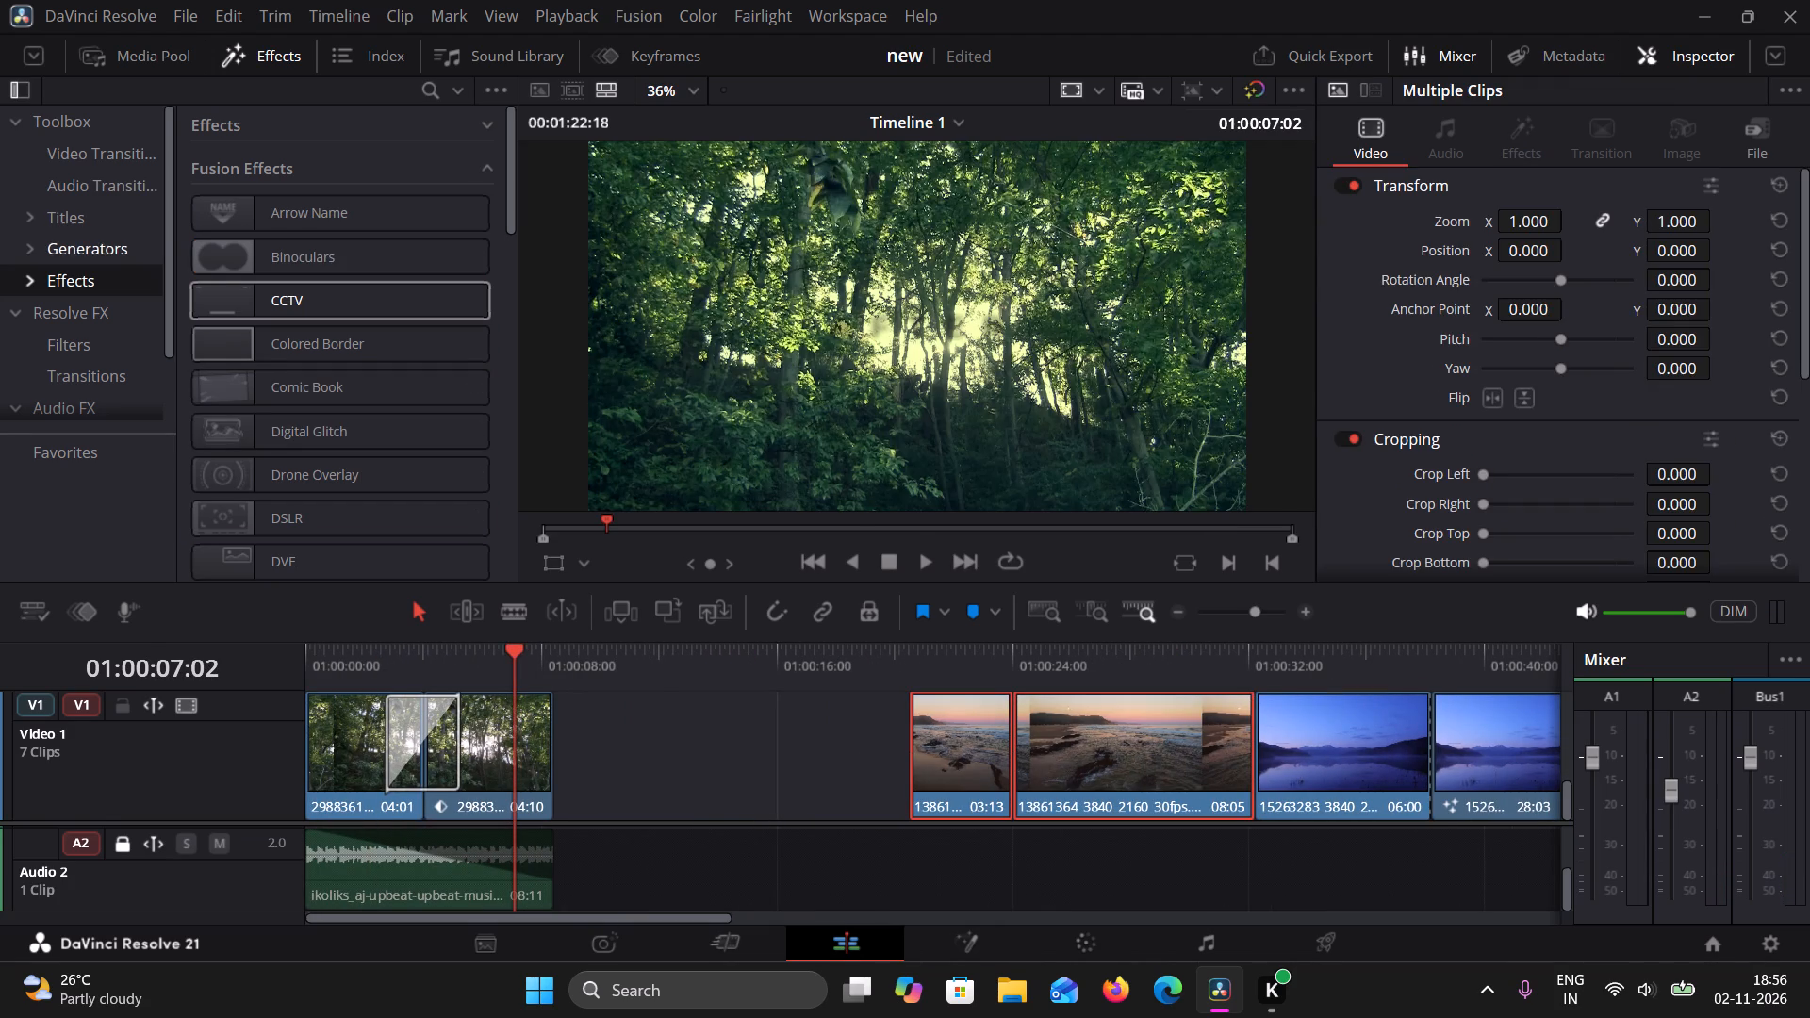
left_click(83, 227)
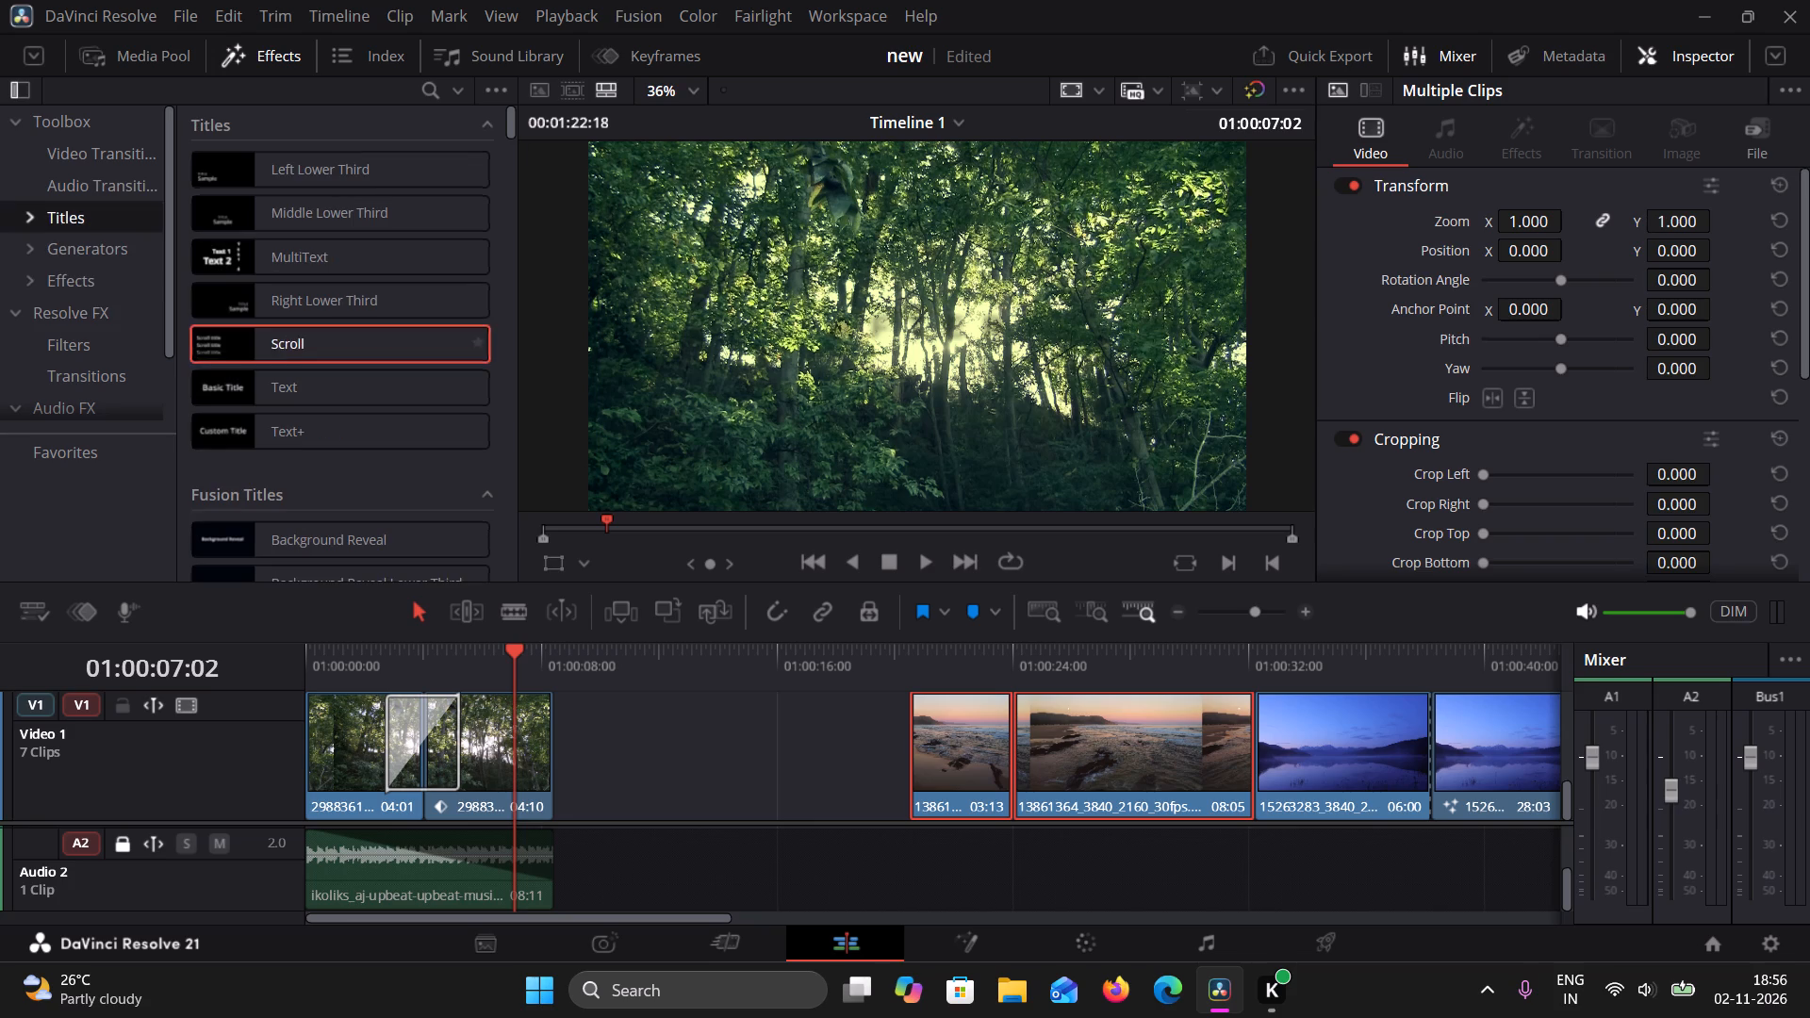
scroll(354, 334, "down", 6)
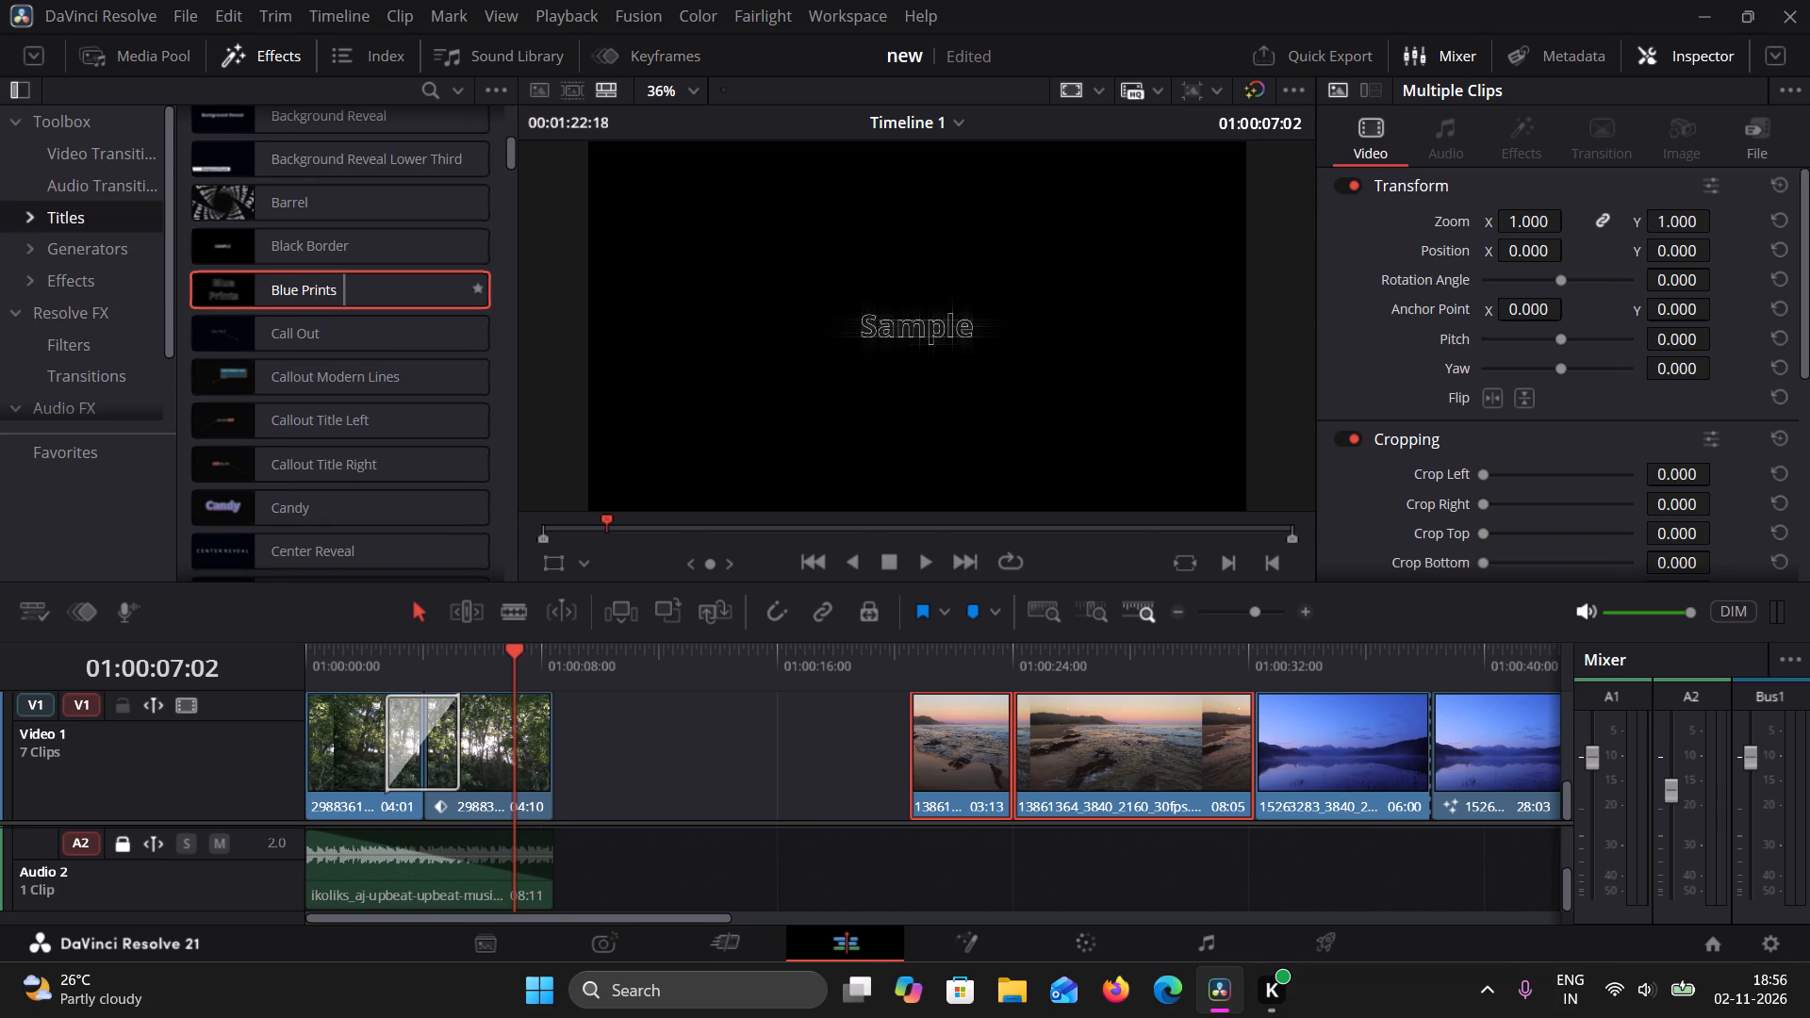
scroll(341, 350, "down", 5)
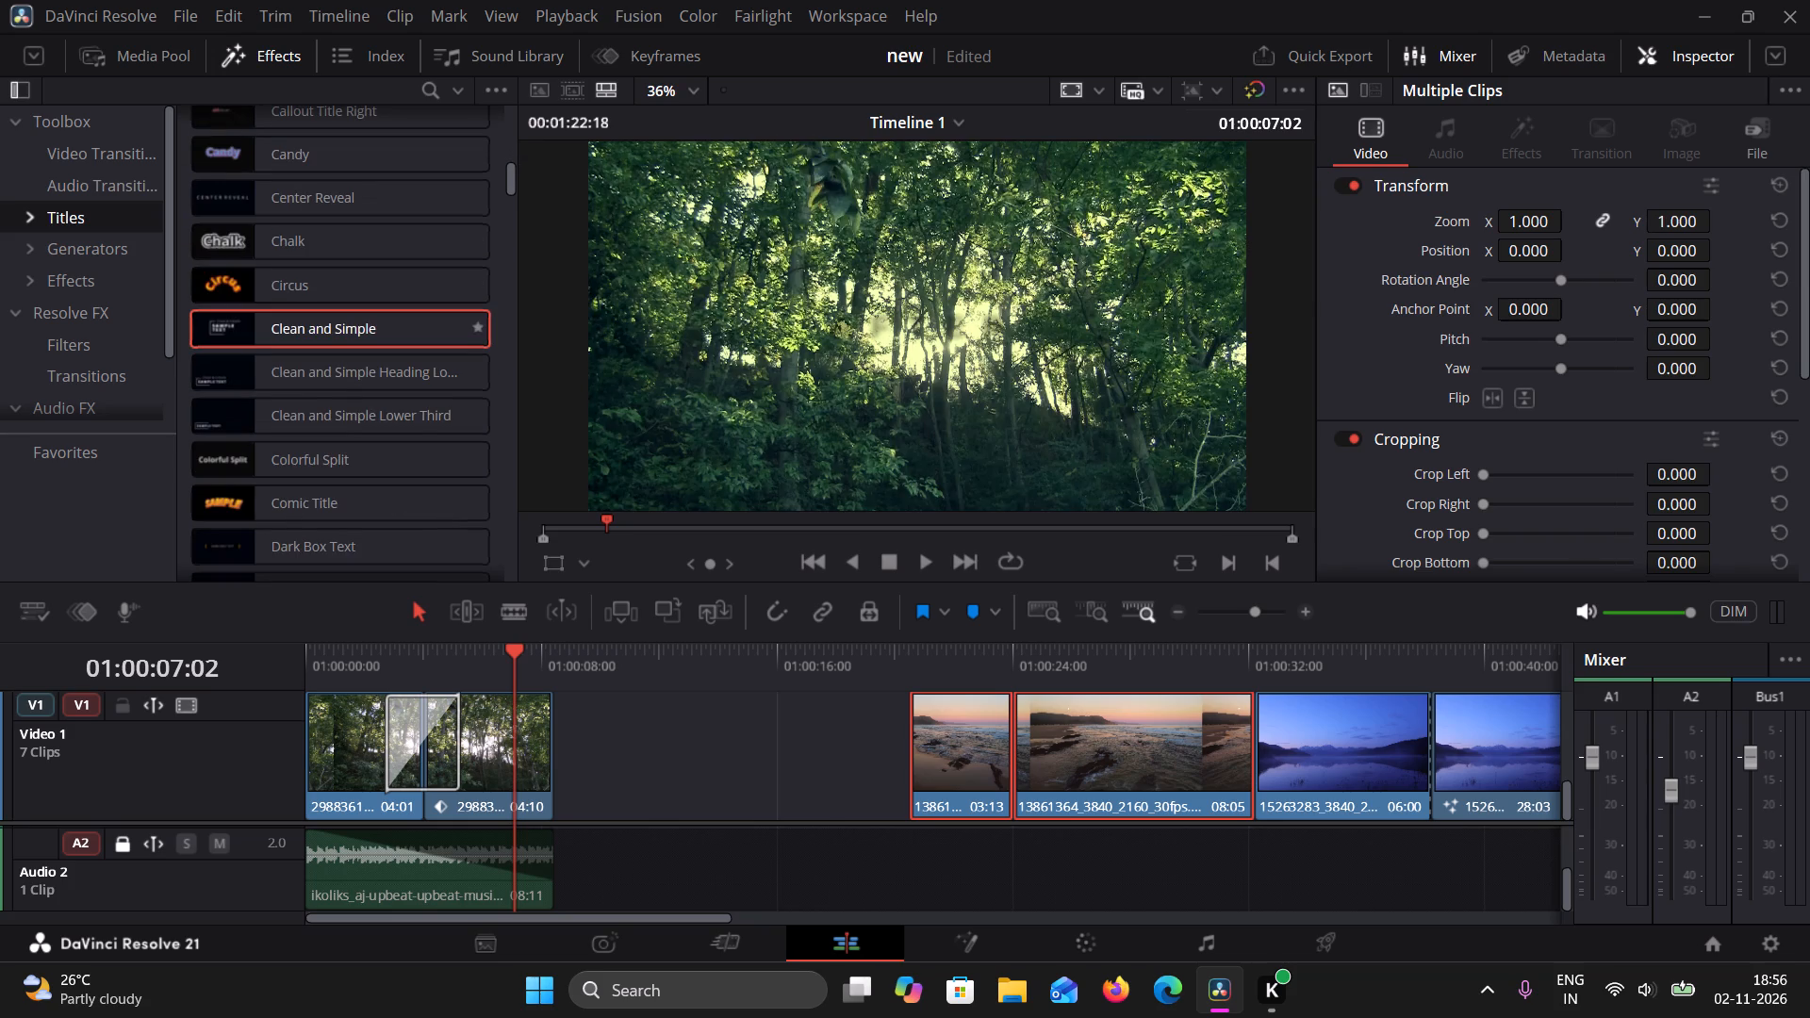
scroll(354, 247, "down", 3)
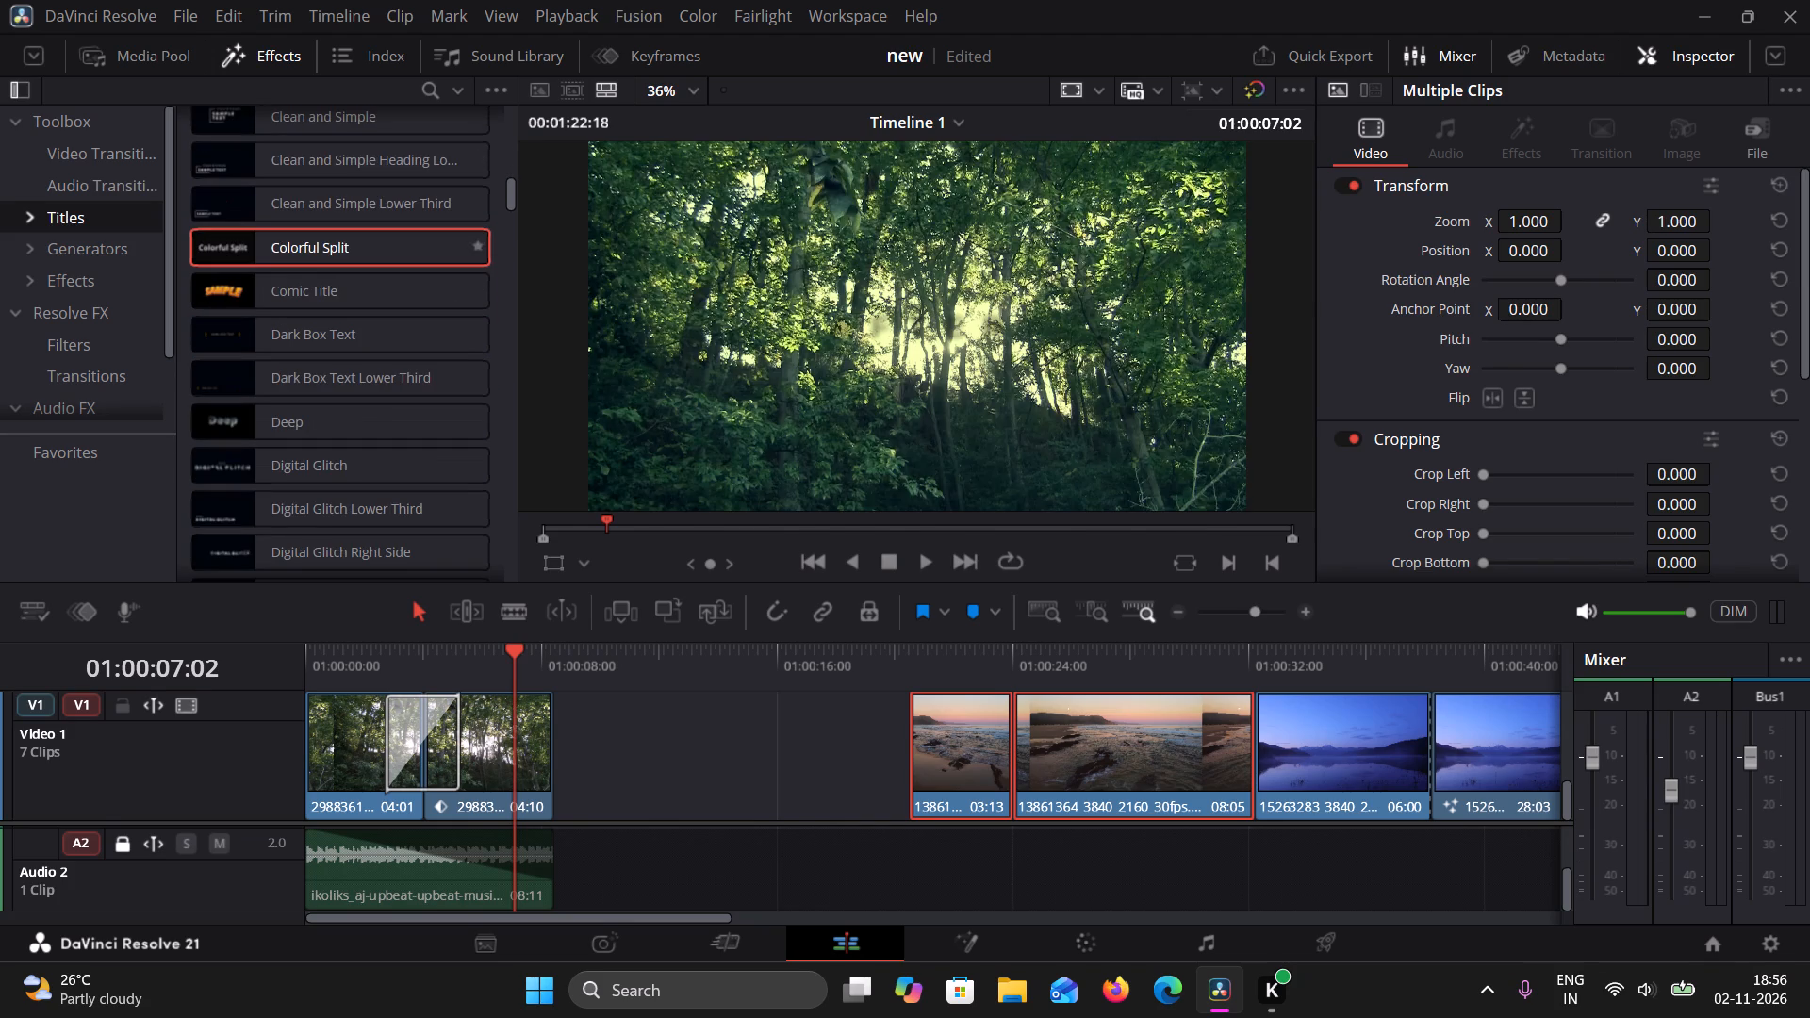
left_click(305, 482)
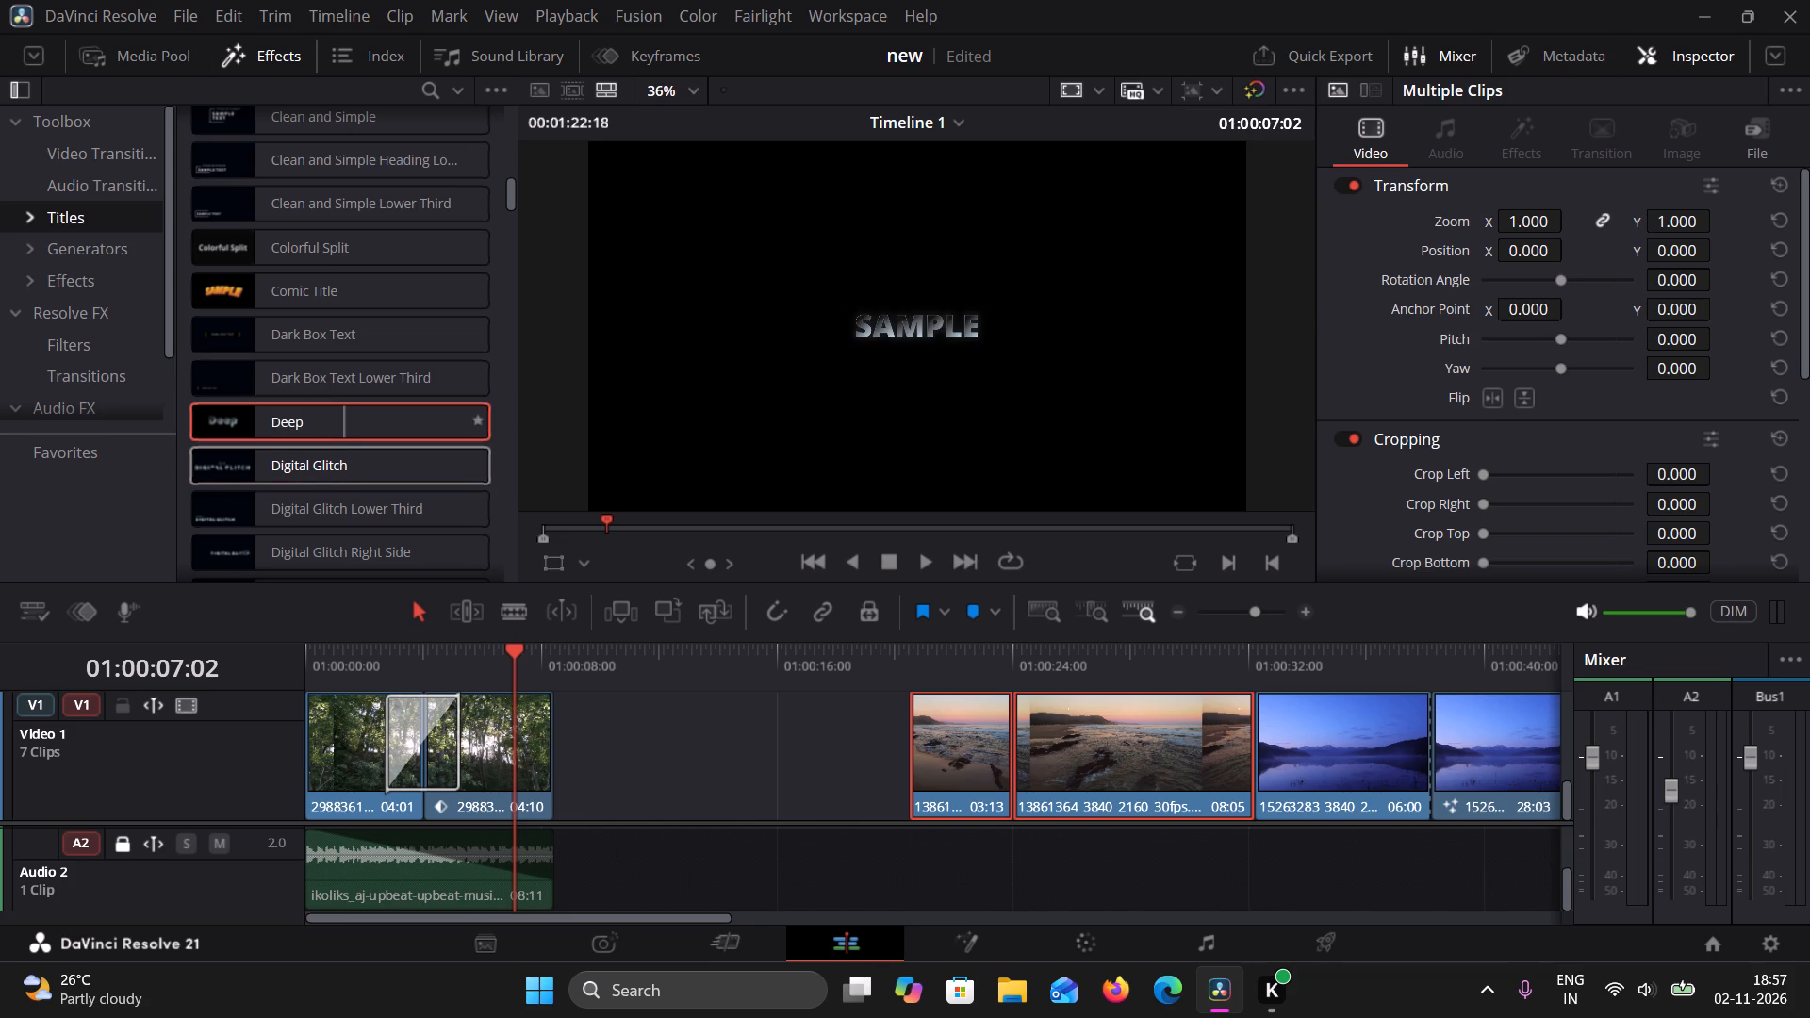
scroll(344, 430, "down", 8)
scroll(344, 430, "up", 1)
scroll(344, 430, "down", 1)
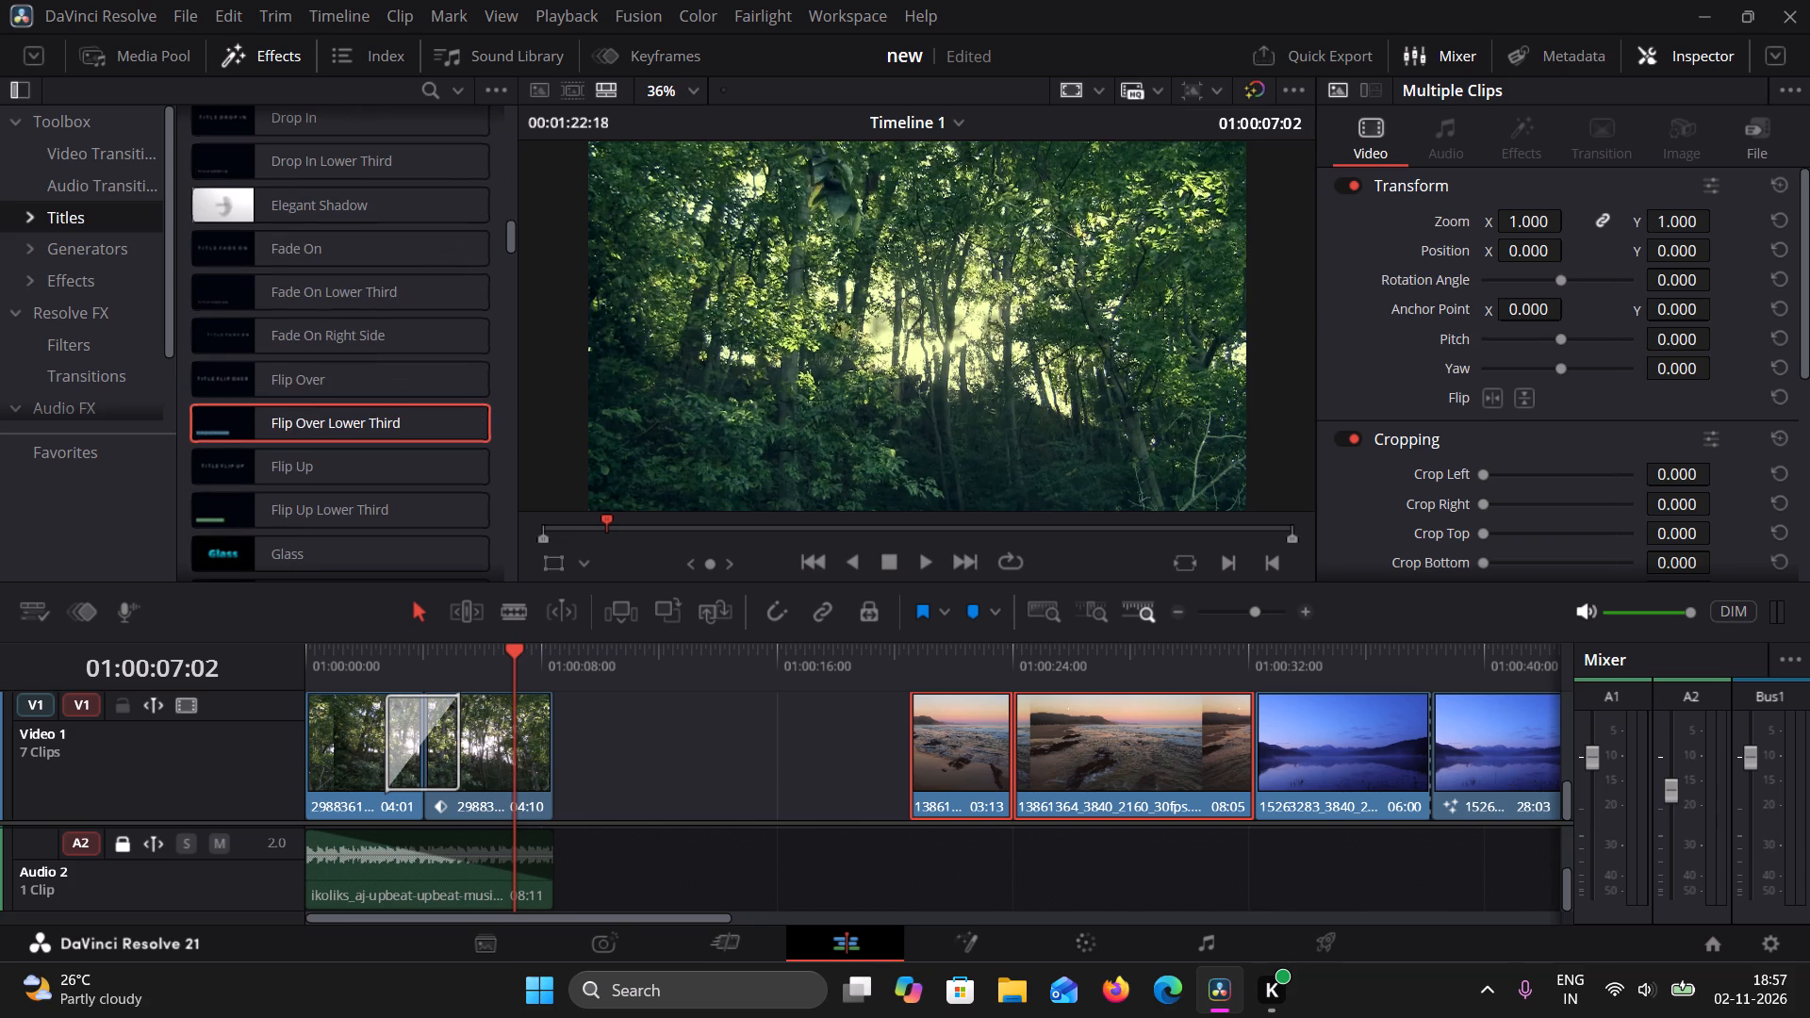
scroll(344, 430, "down", 6)
scroll(344, 430, "up", 1)
scroll(344, 430, "down", 2)
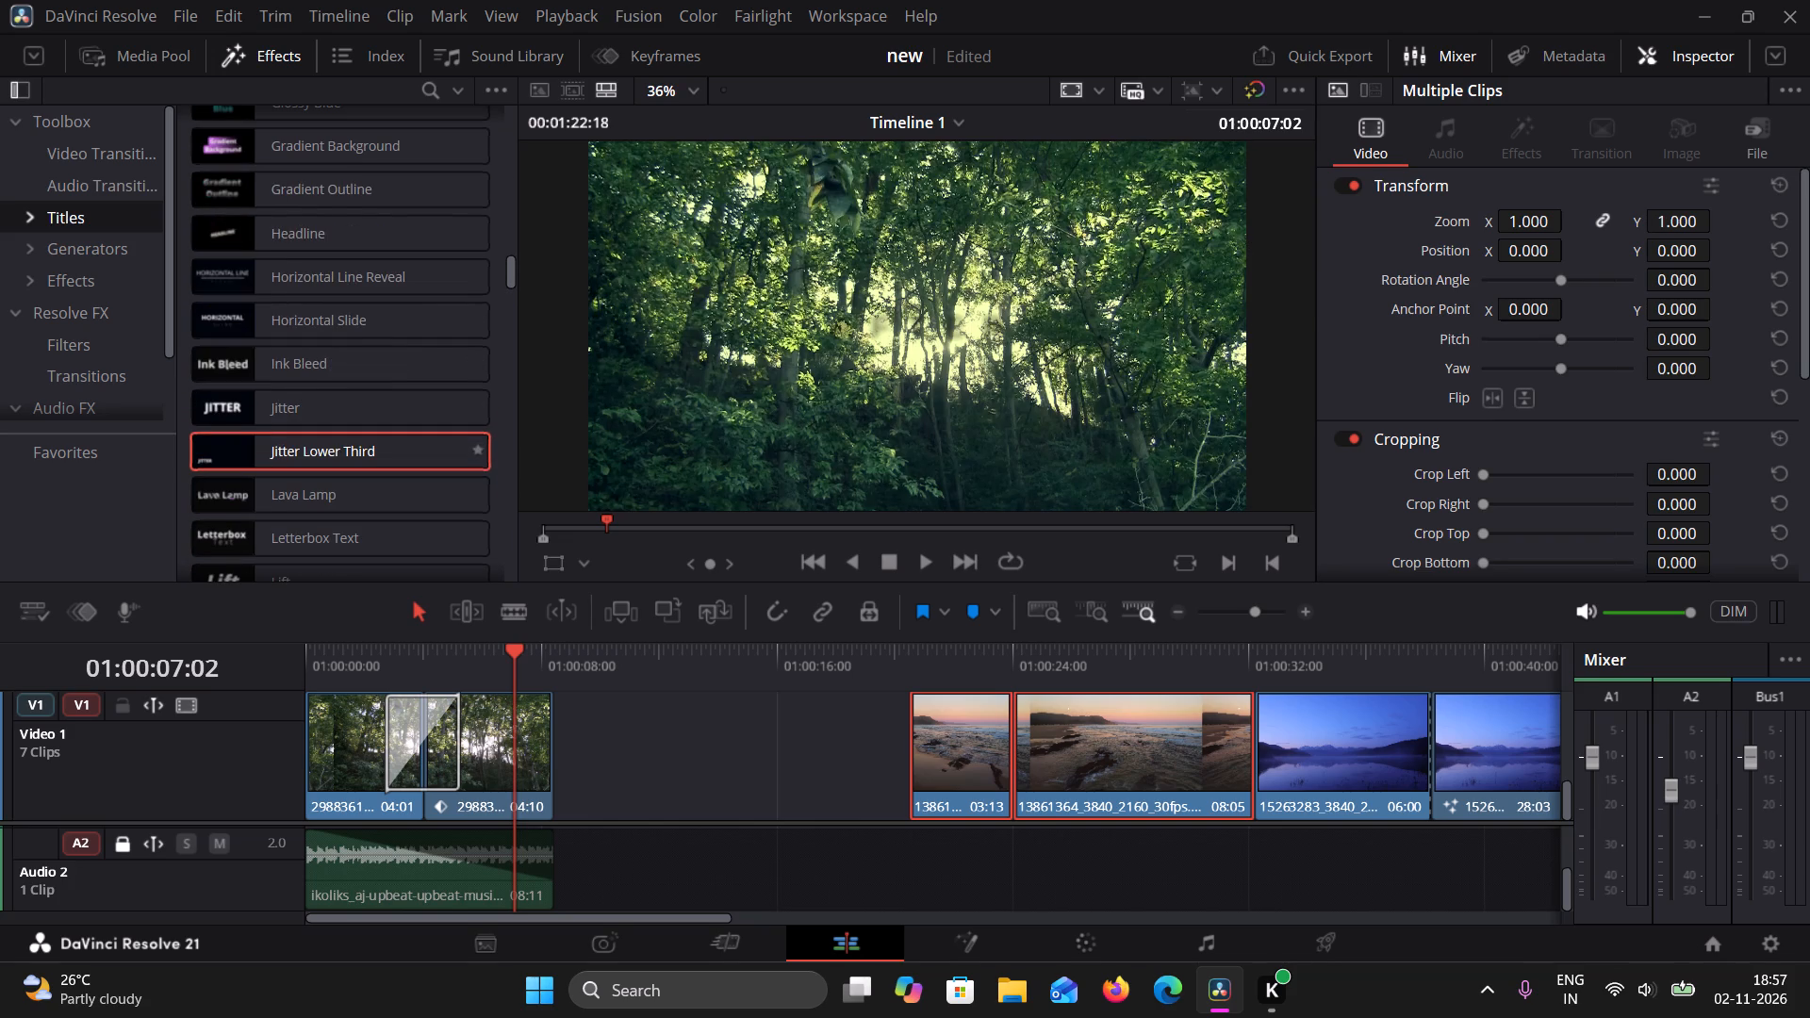
scroll(354, 413, "down", 1)
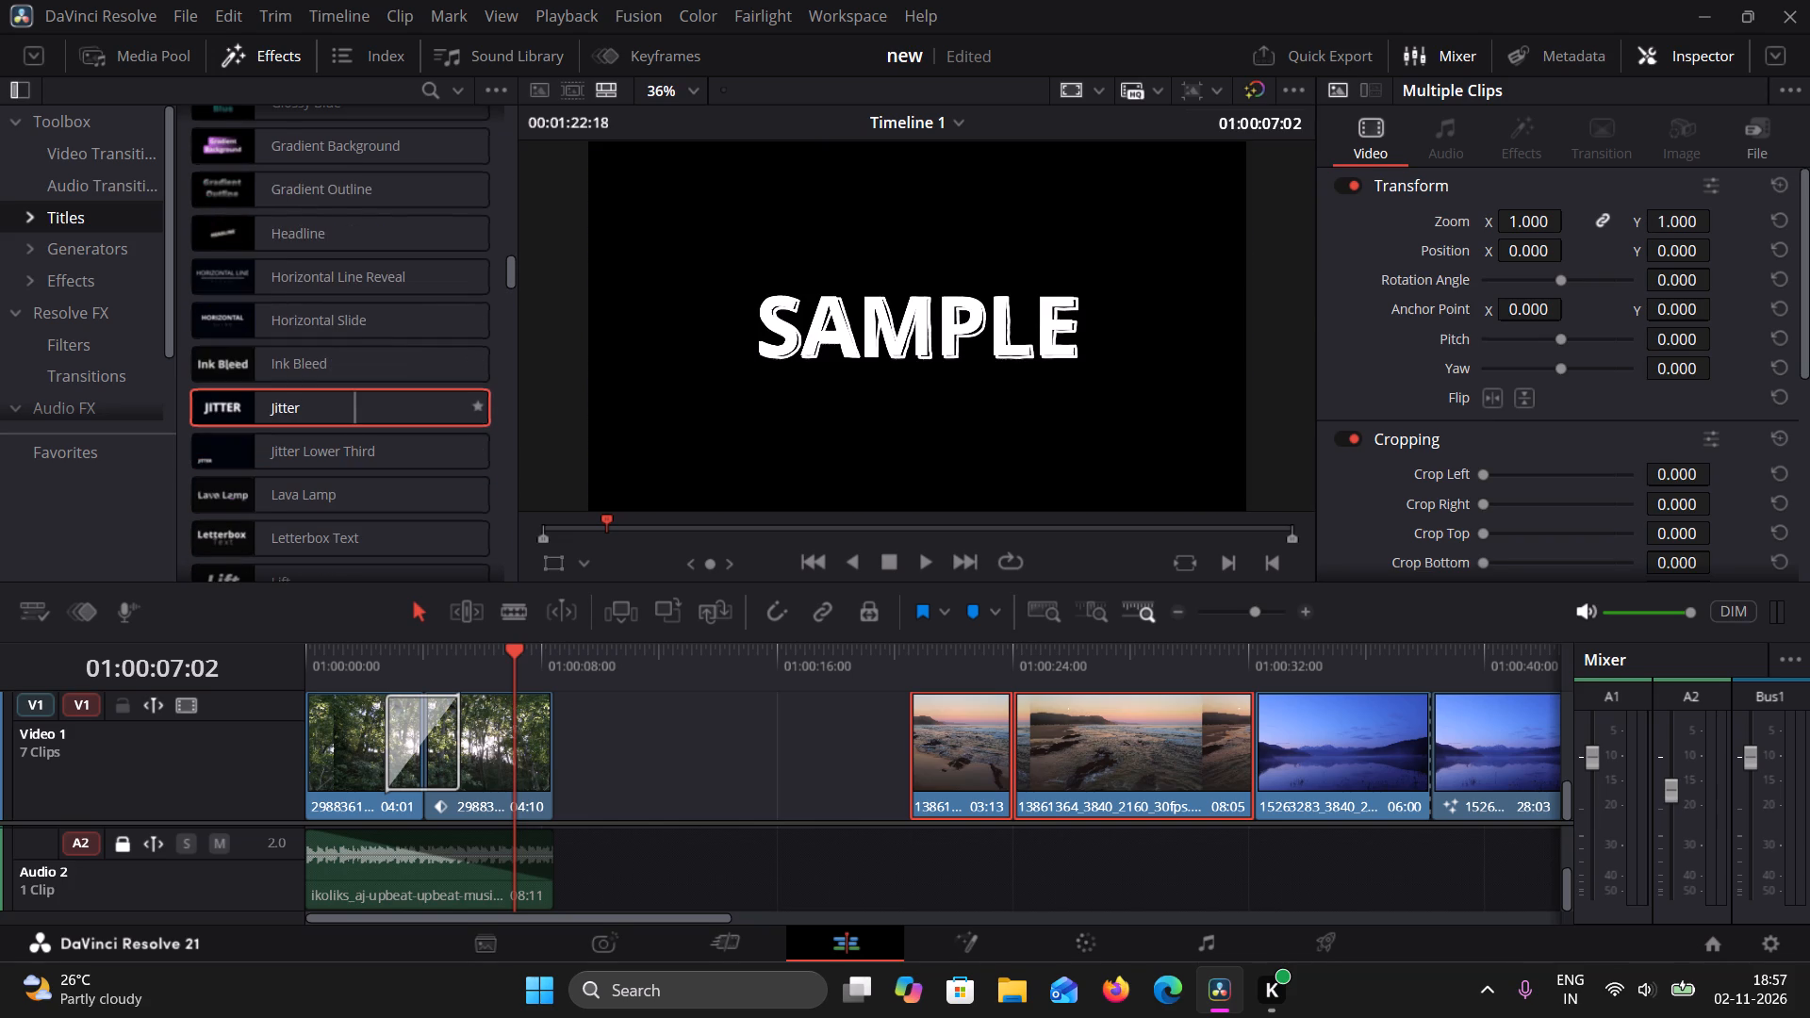
scroll(355, 412, "down", 2)
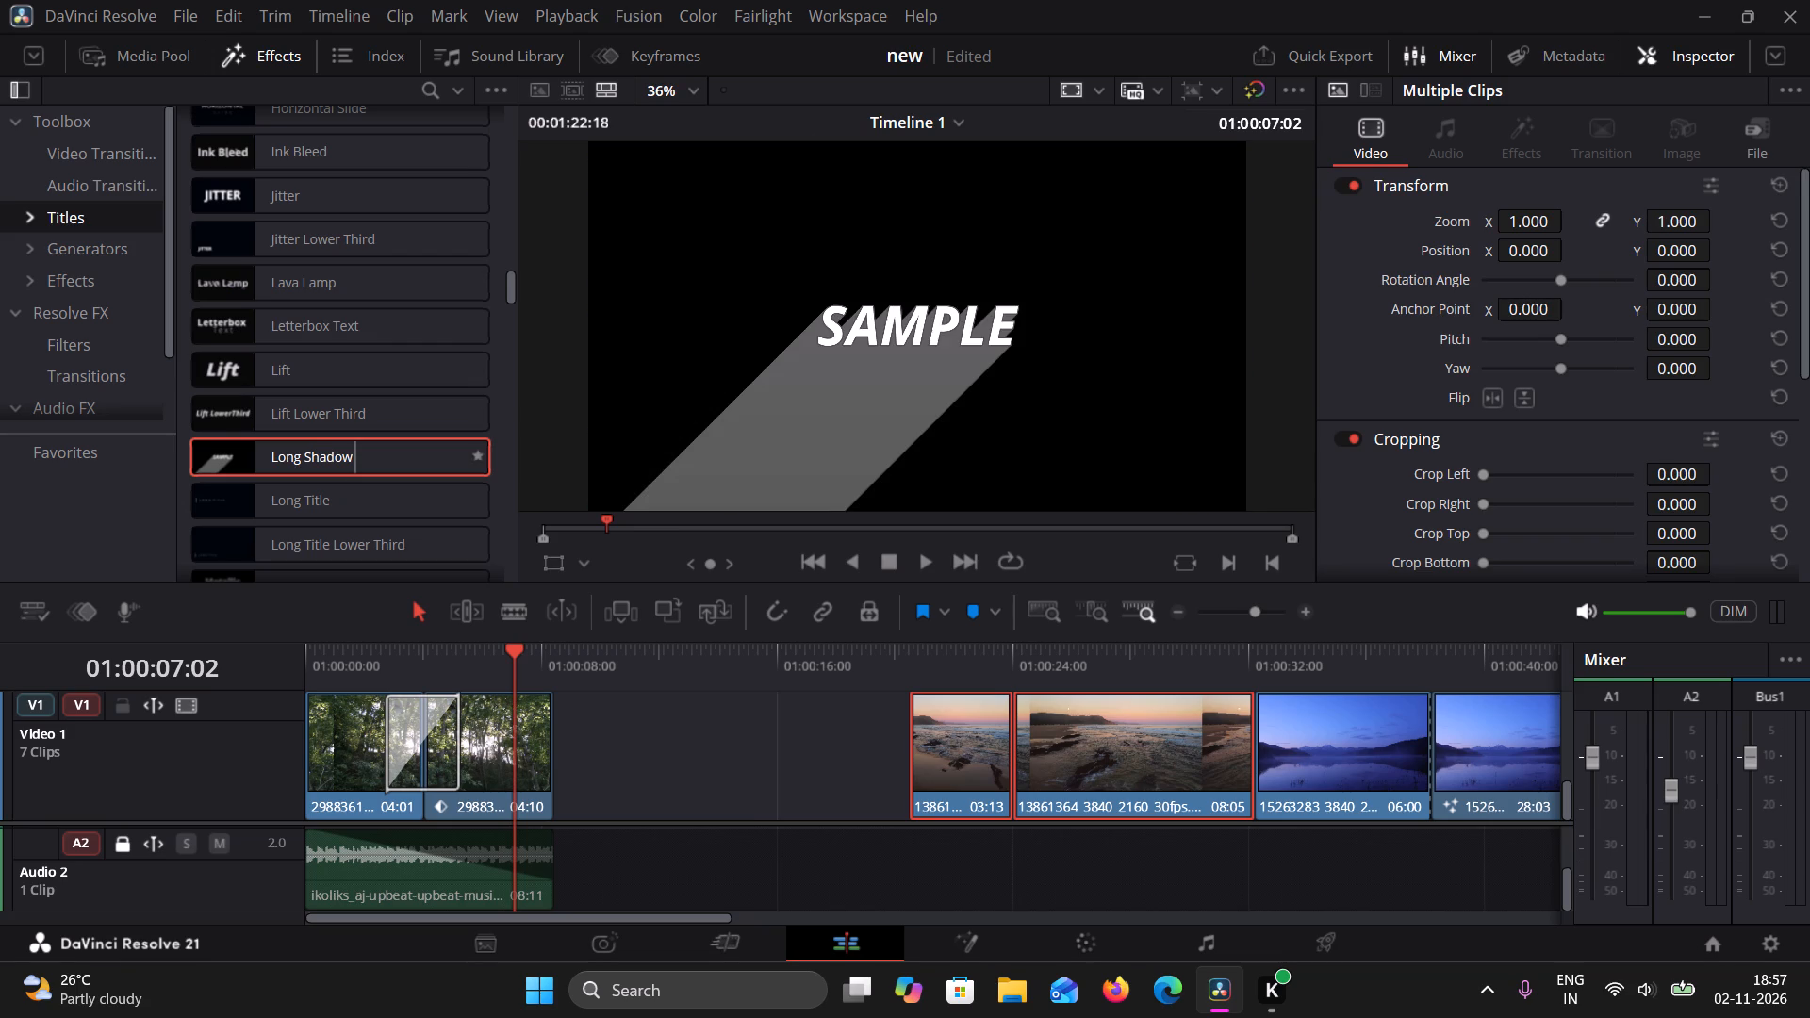
scroll(354, 453, "down", 6)
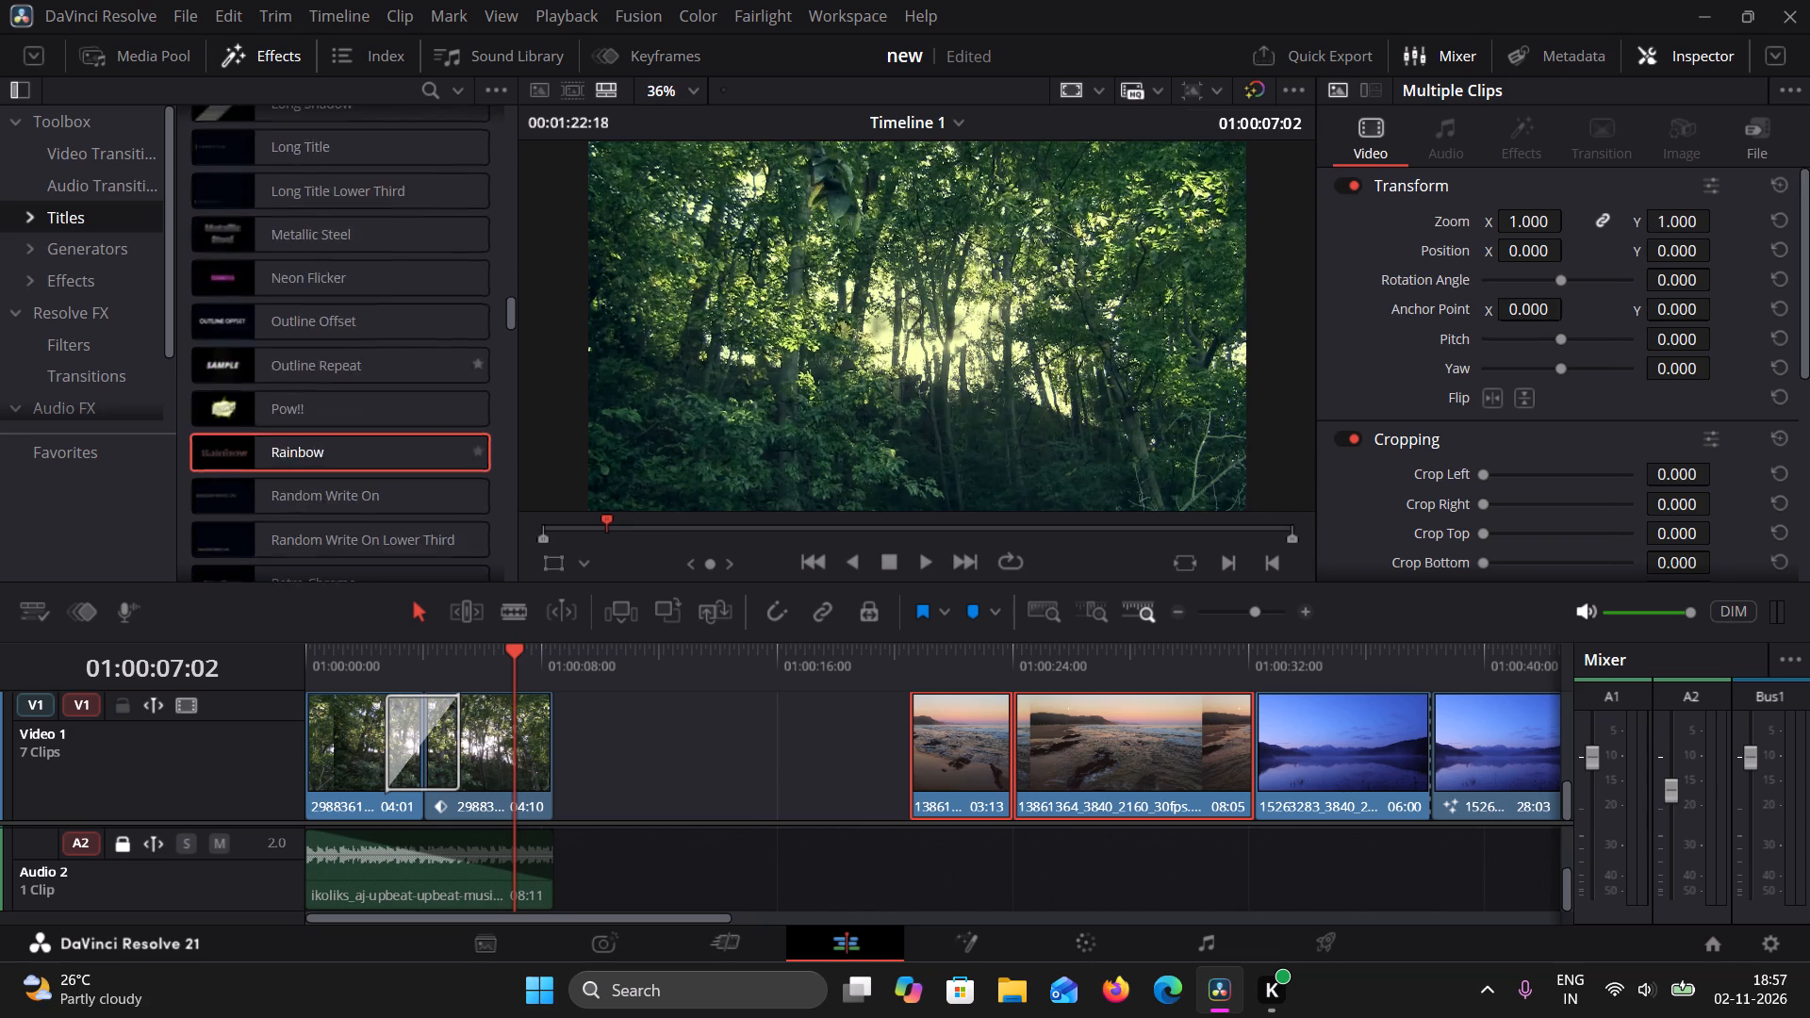
scroll(354, 453, "down", 1)
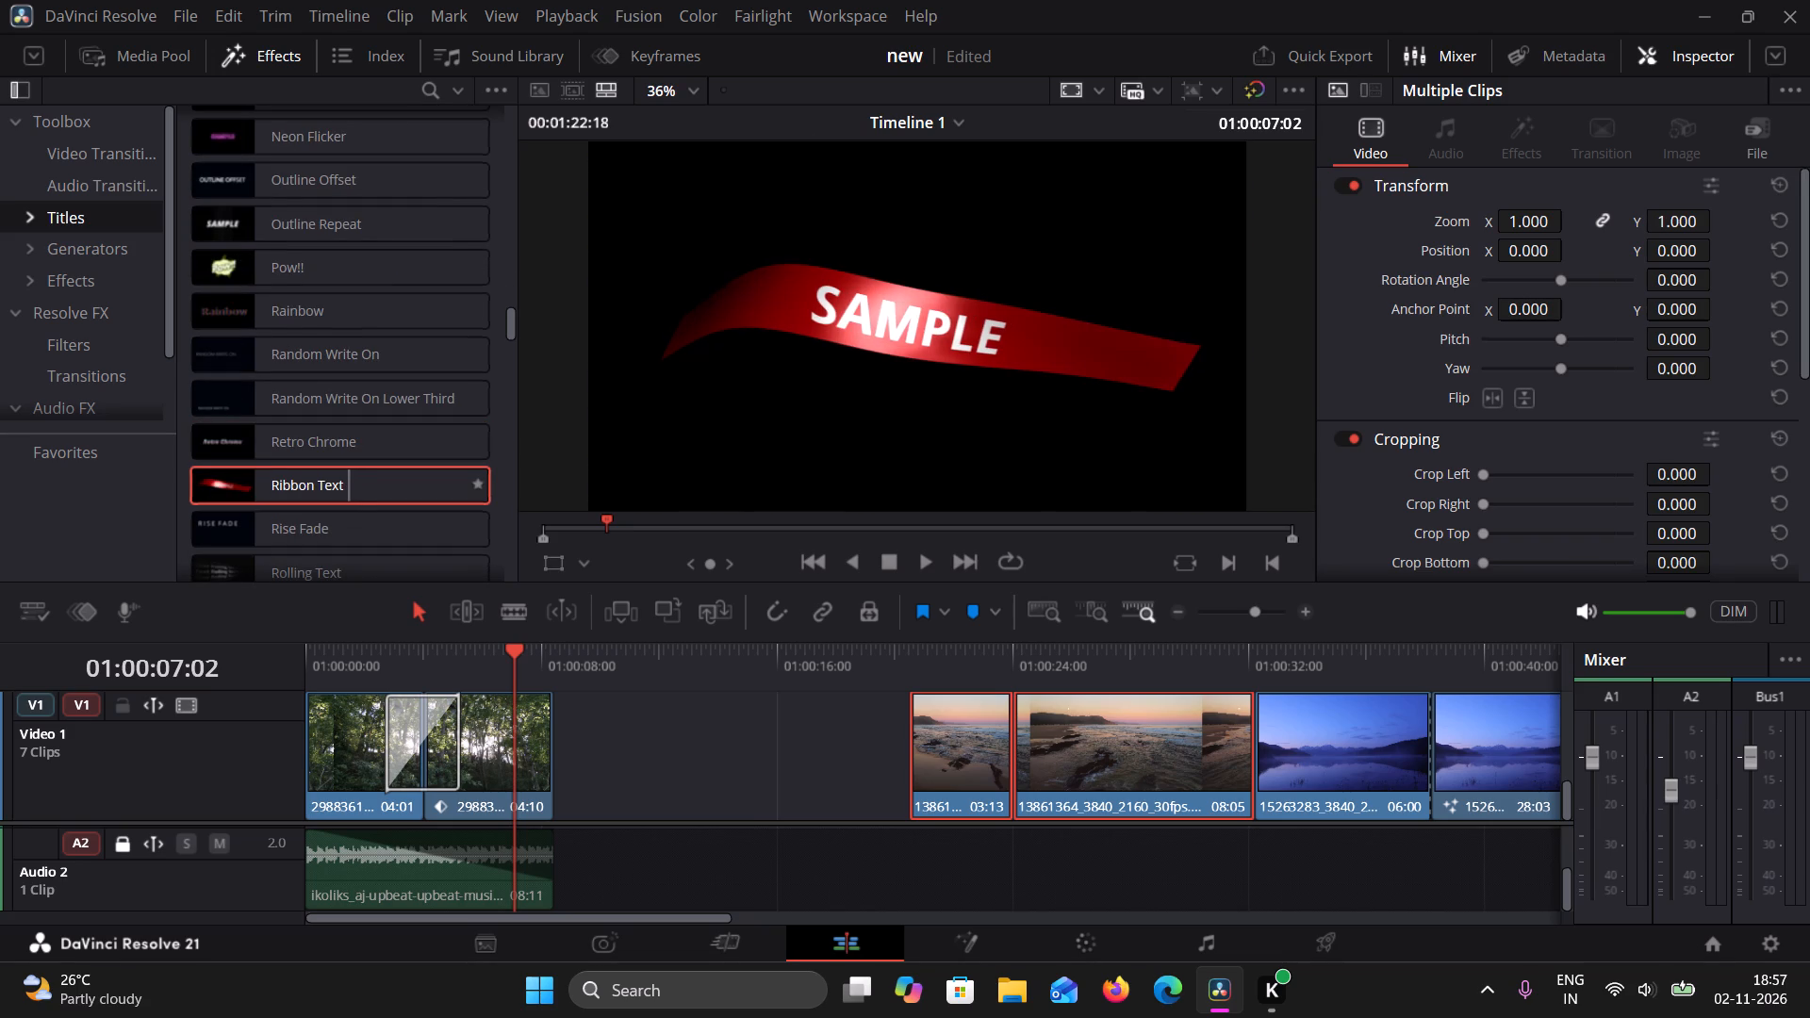
scroll(350, 514, "down", 3)
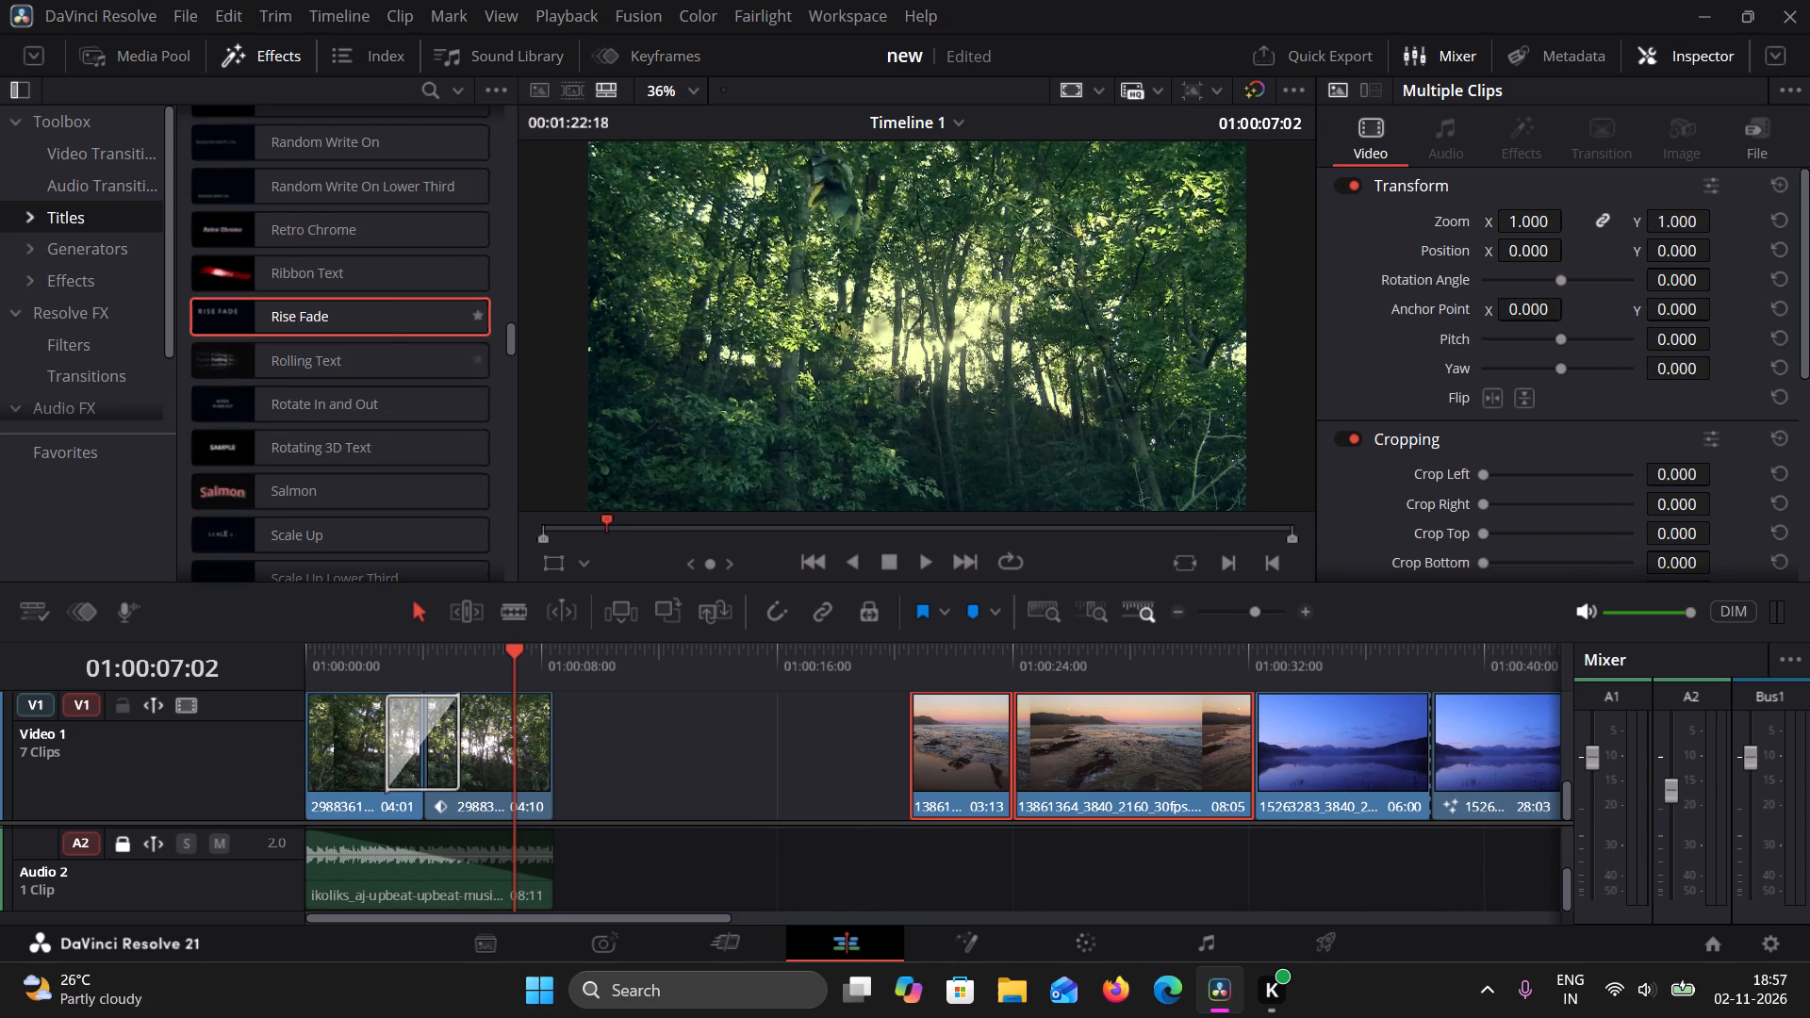
scroll(391, 315, "down", 4)
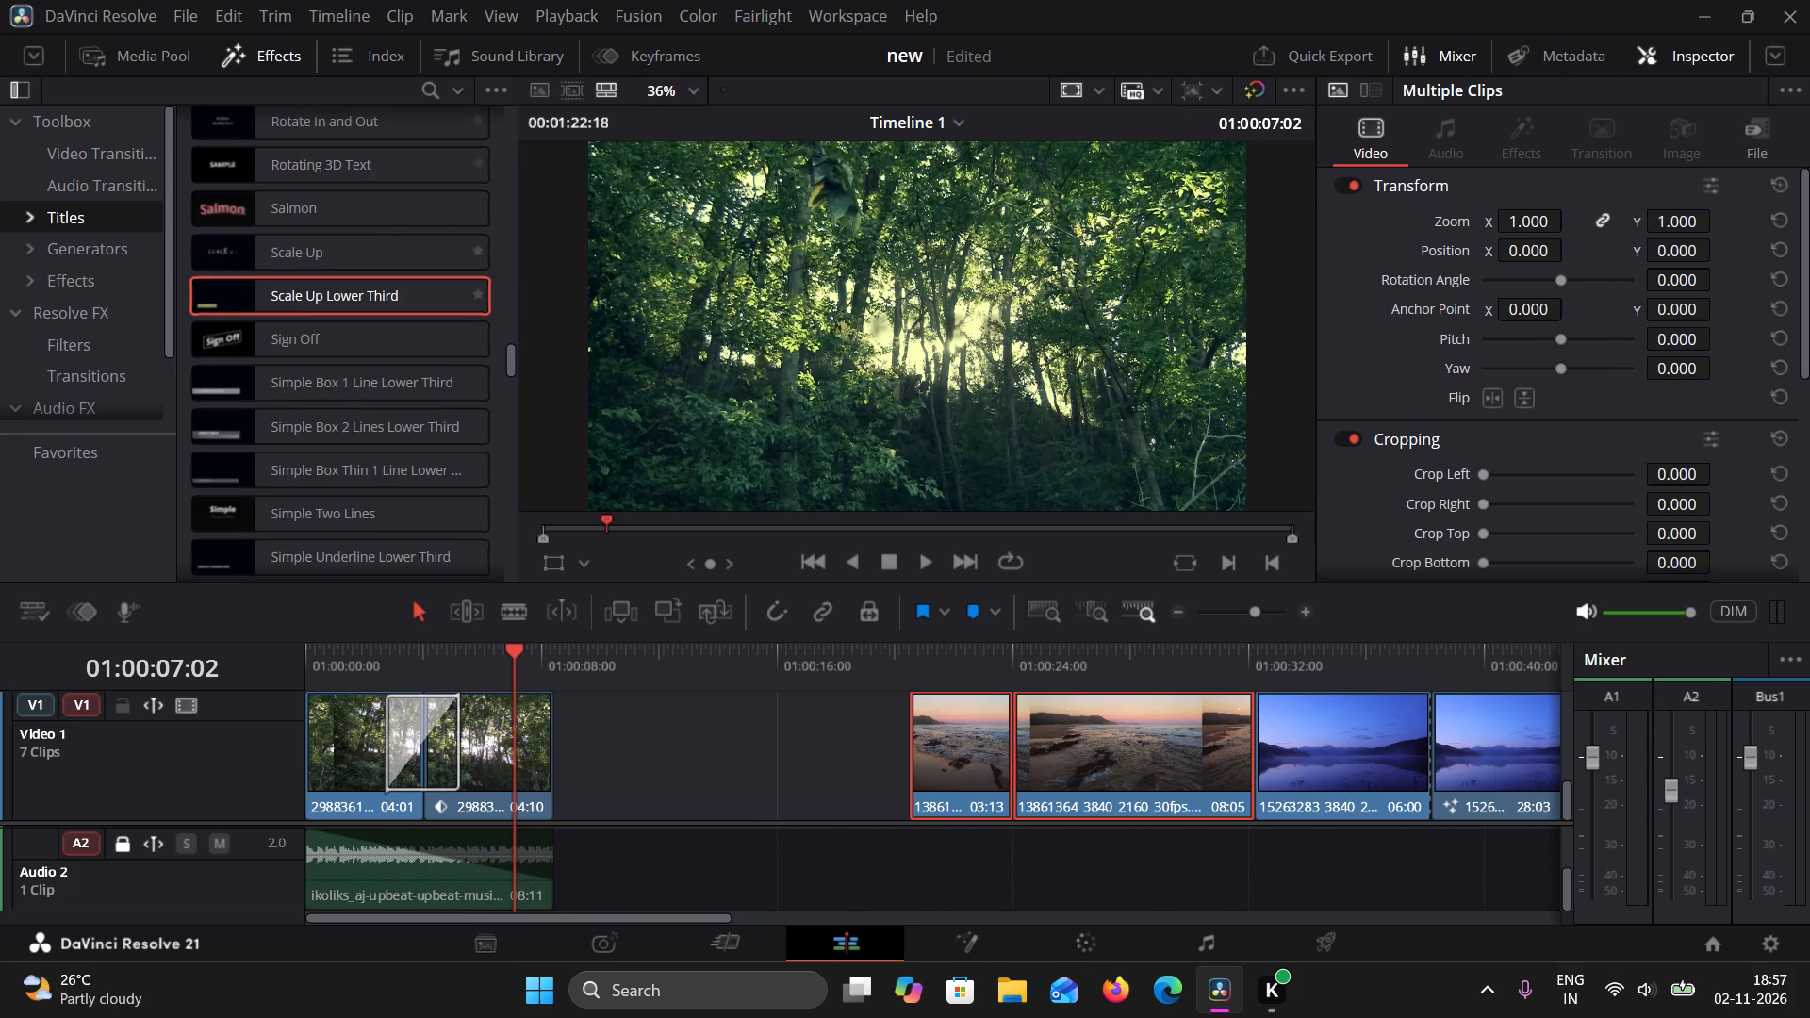
scroll(391, 315, "down", 2)
scroll(297, 448, "down", 5)
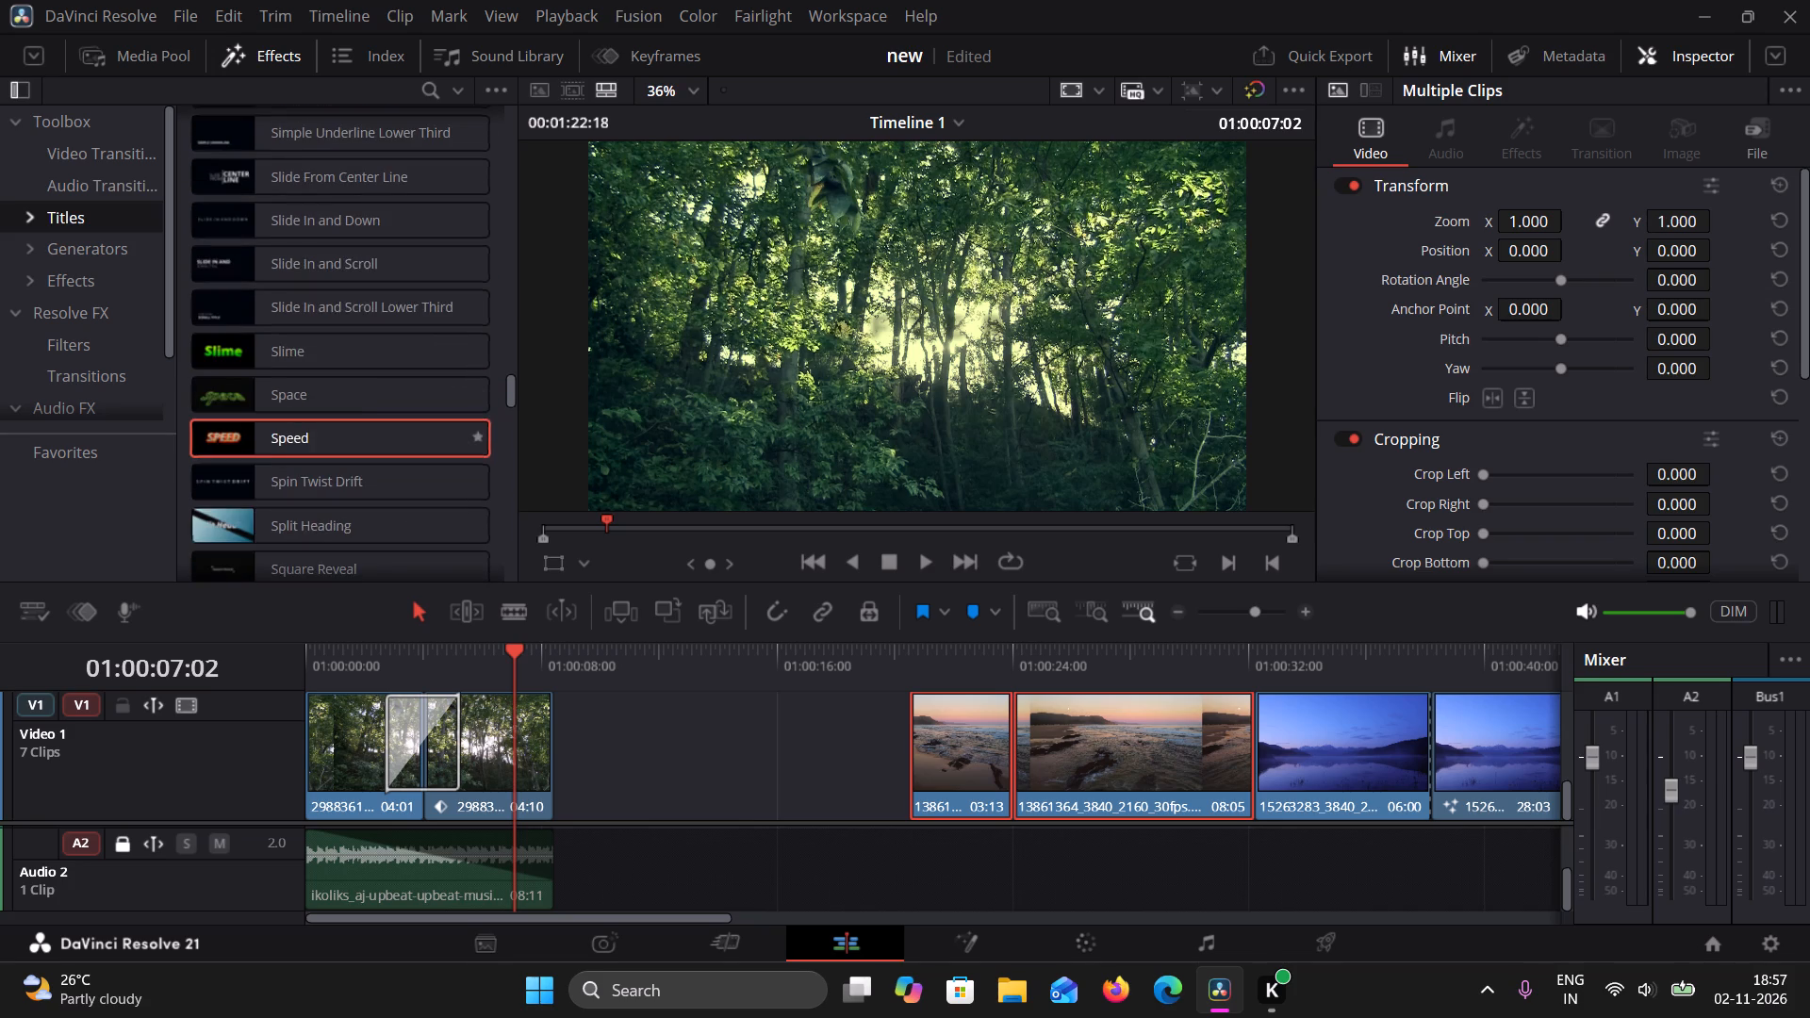
scroll(297, 448, "down", 1)
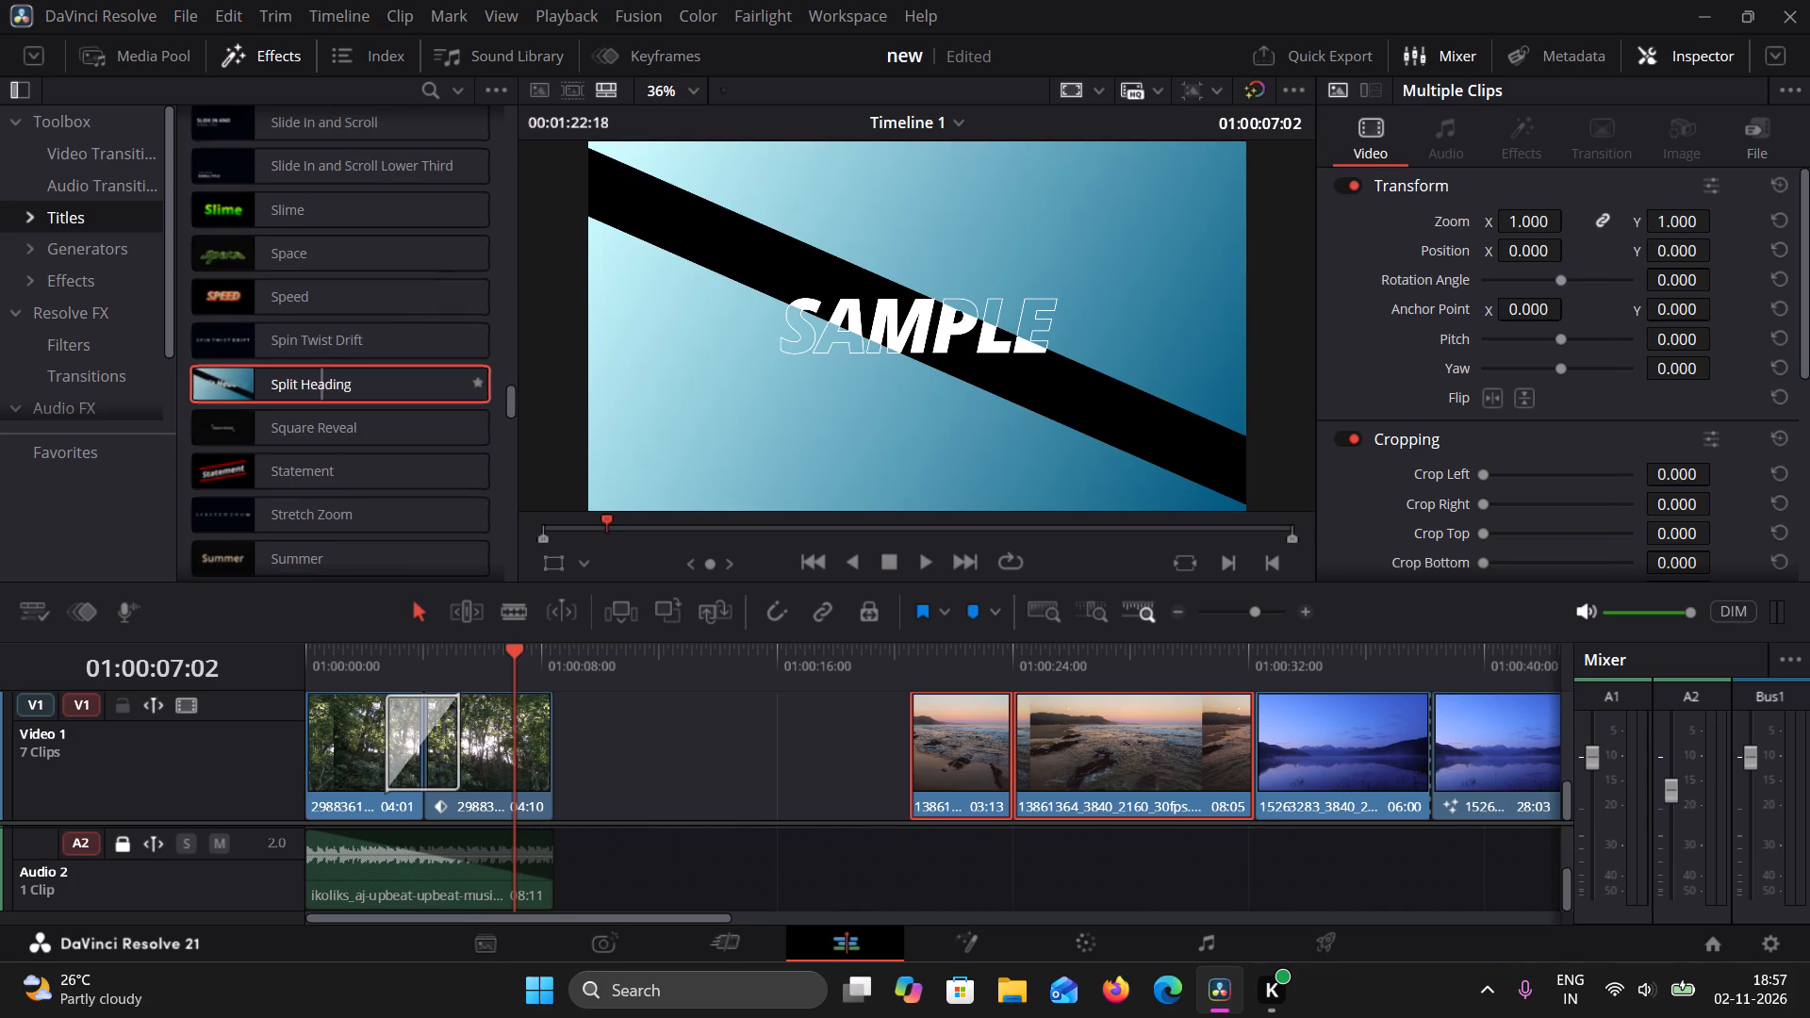
Place the Split Heading title on Video 1 in the gap between the forest clips and the first beach clip.
left_click(321, 398)
left_click_drag(312, 392, 805, 720)
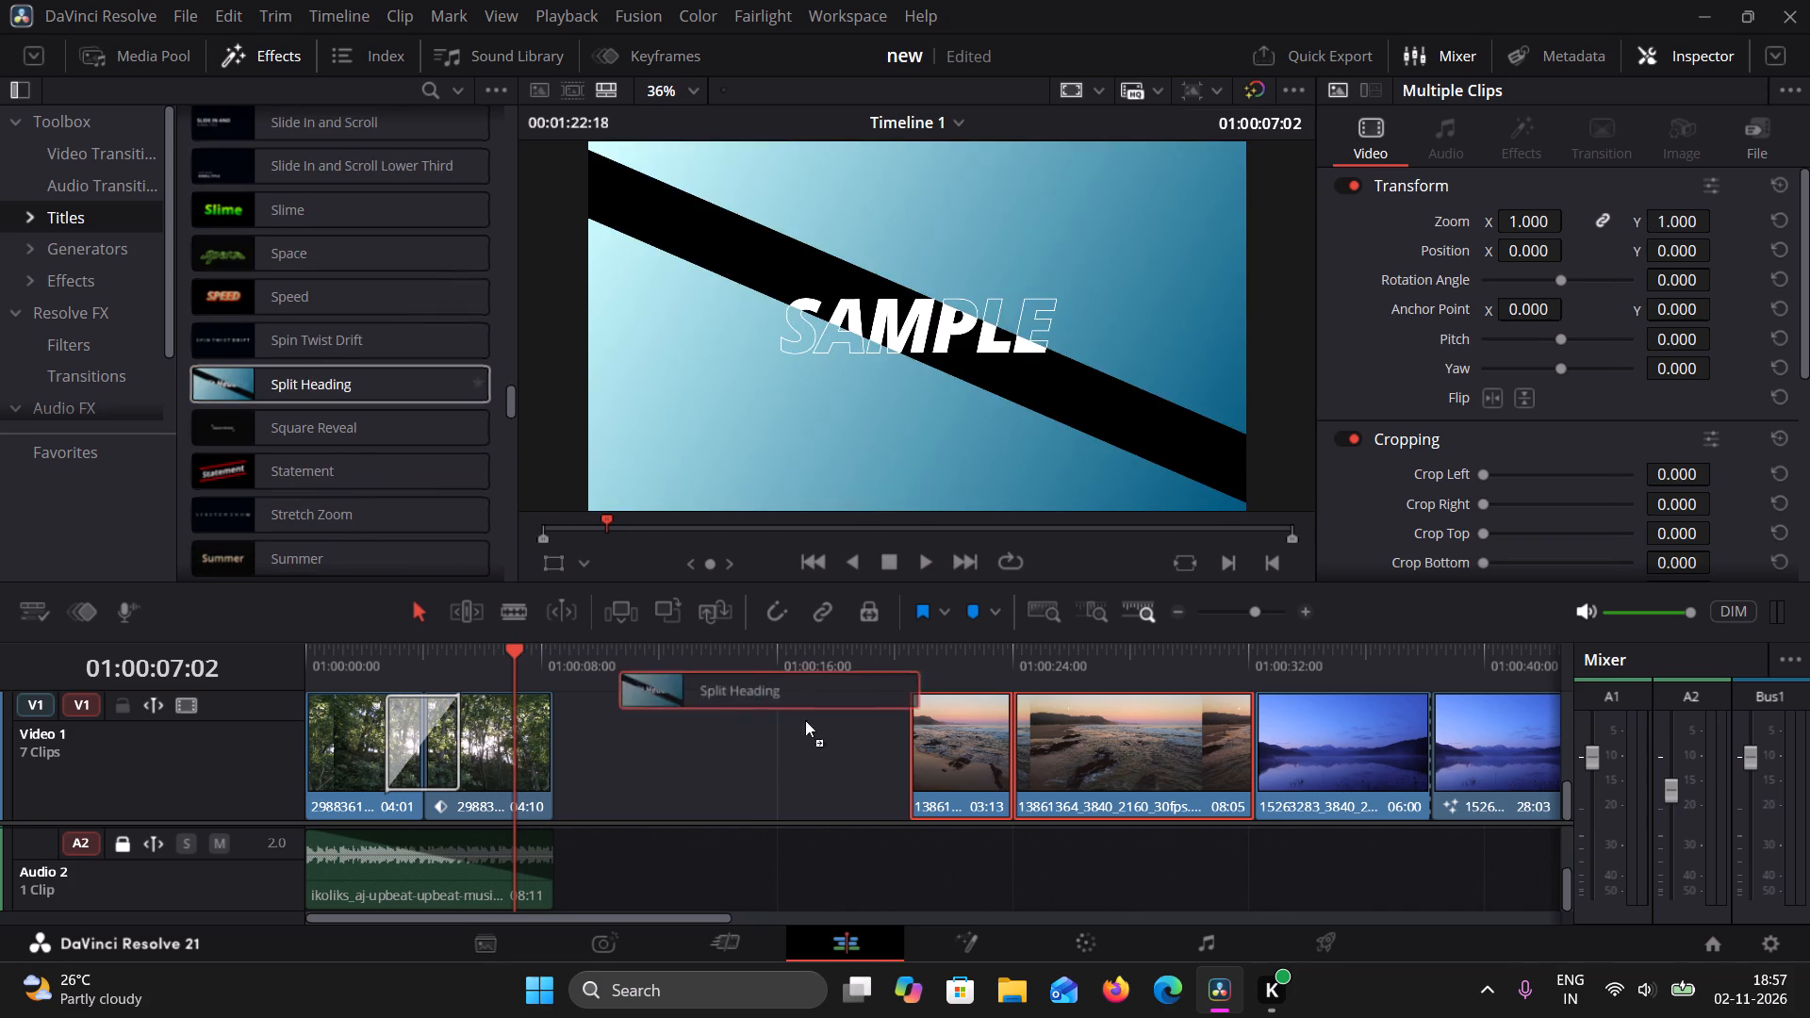
left_click_drag(805, 720, 745, 737)
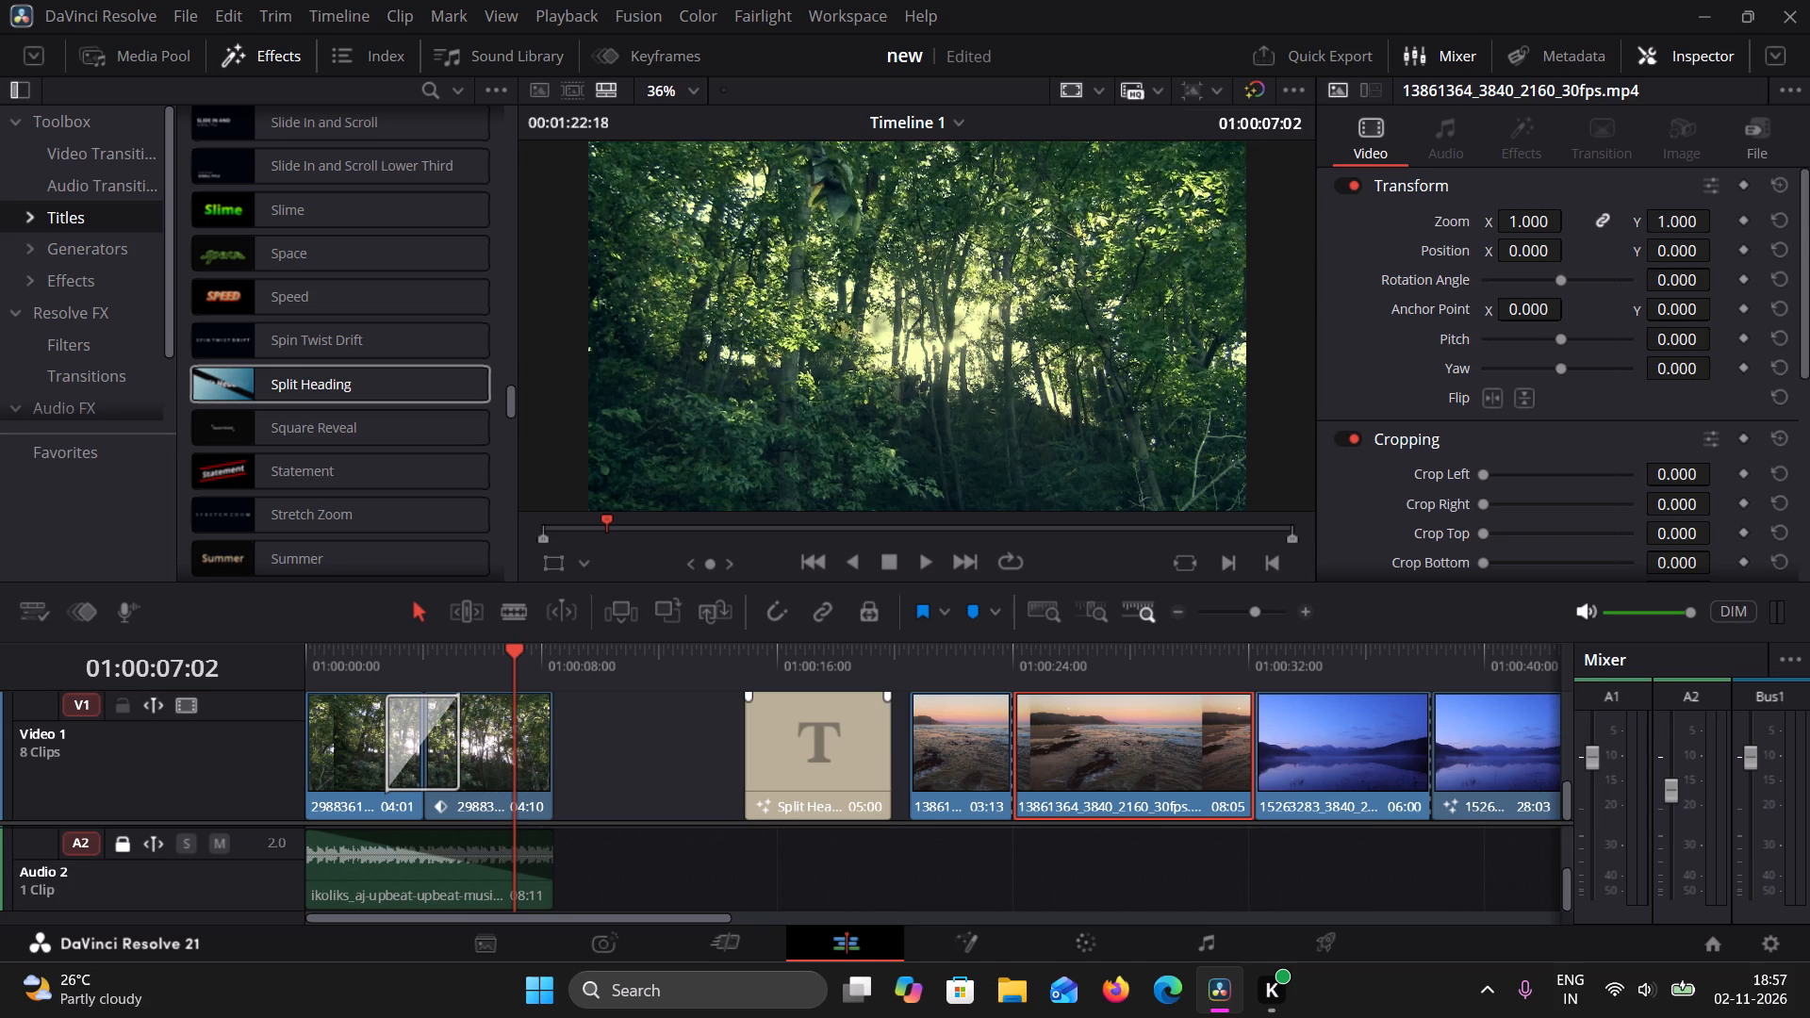
Select the Split Heading title and play it back from just before its start to past its end.
double_click(791, 756)
left_click_drag(511, 654, 629, 700)
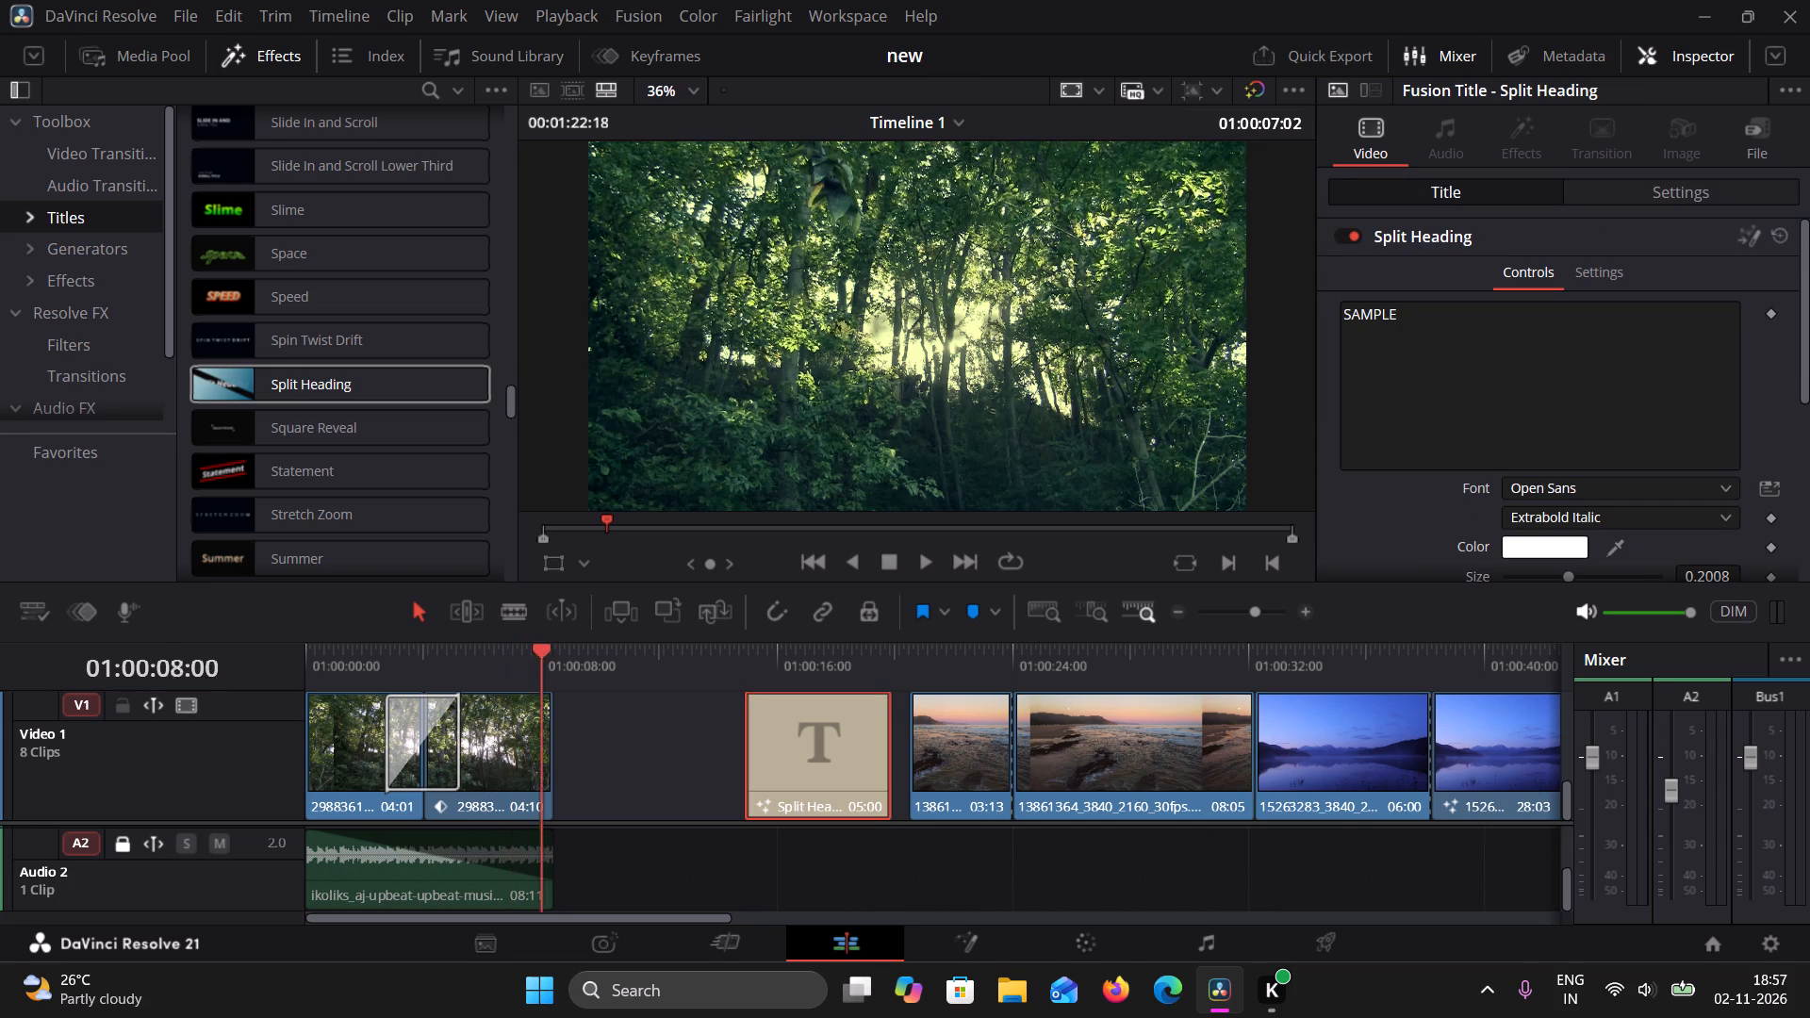
left_click_drag(629, 700, 726, 733)
left_click(922, 573)
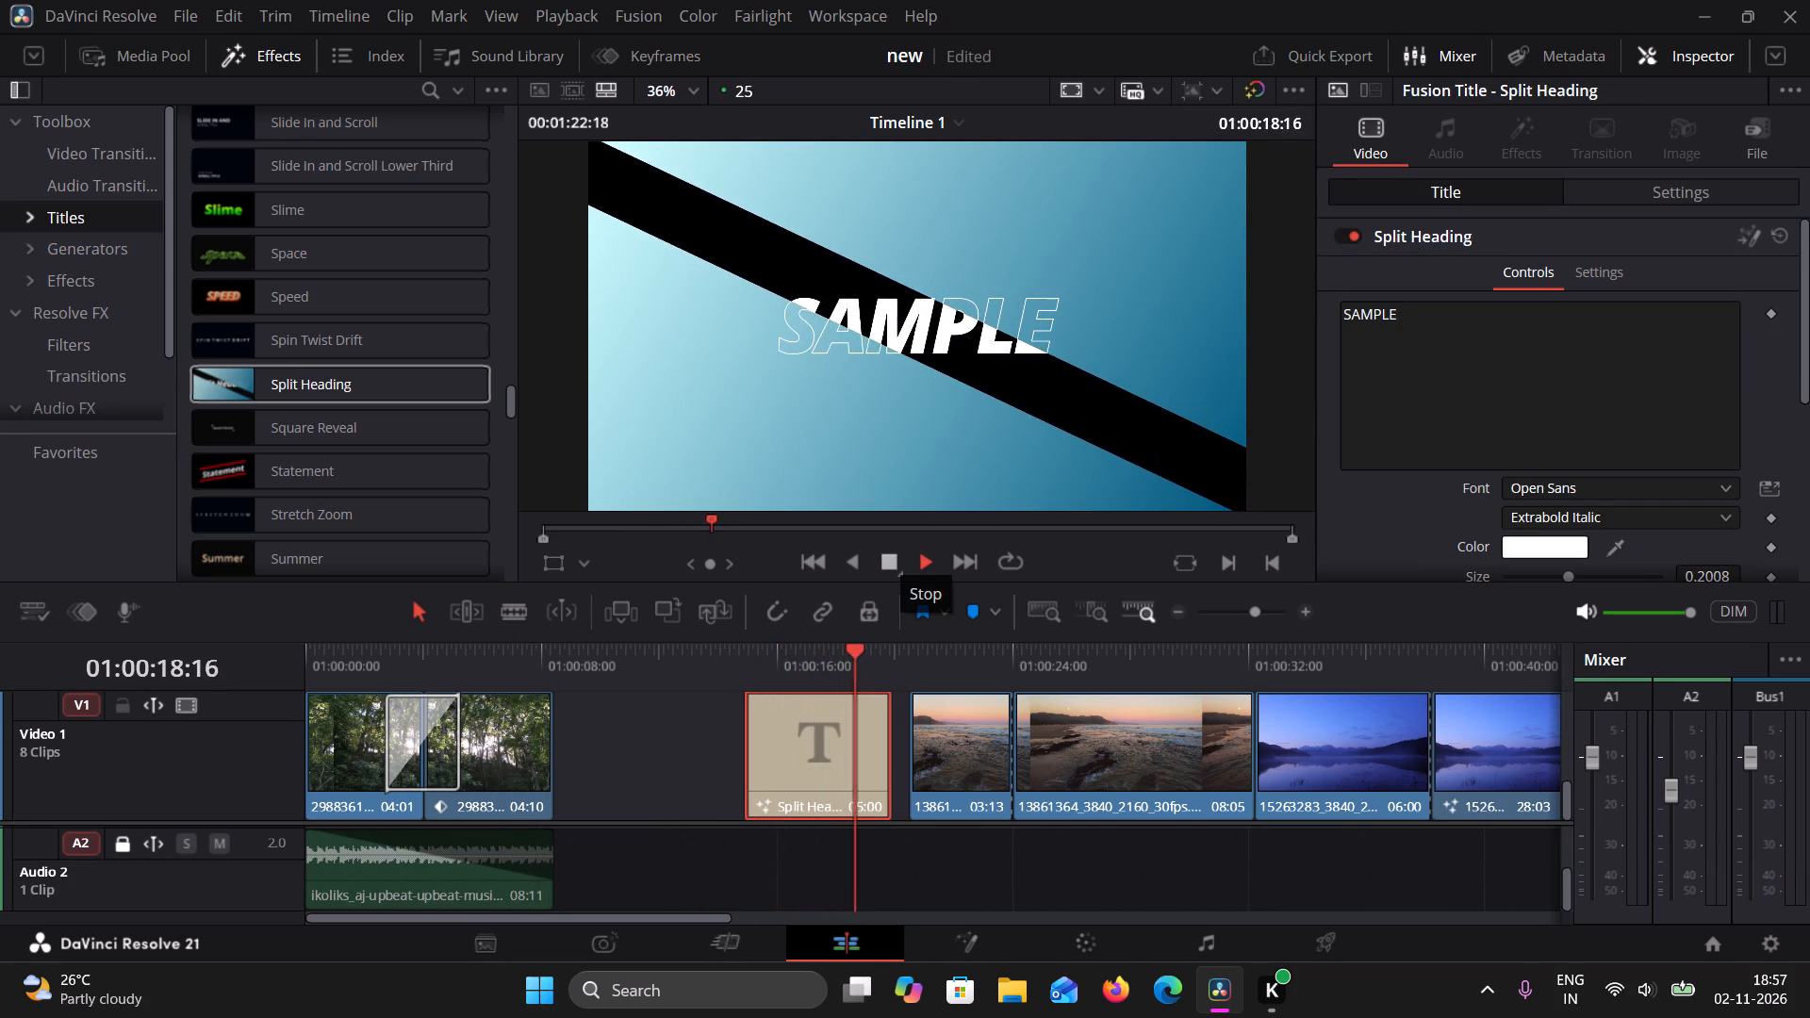
left_click(897, 560)
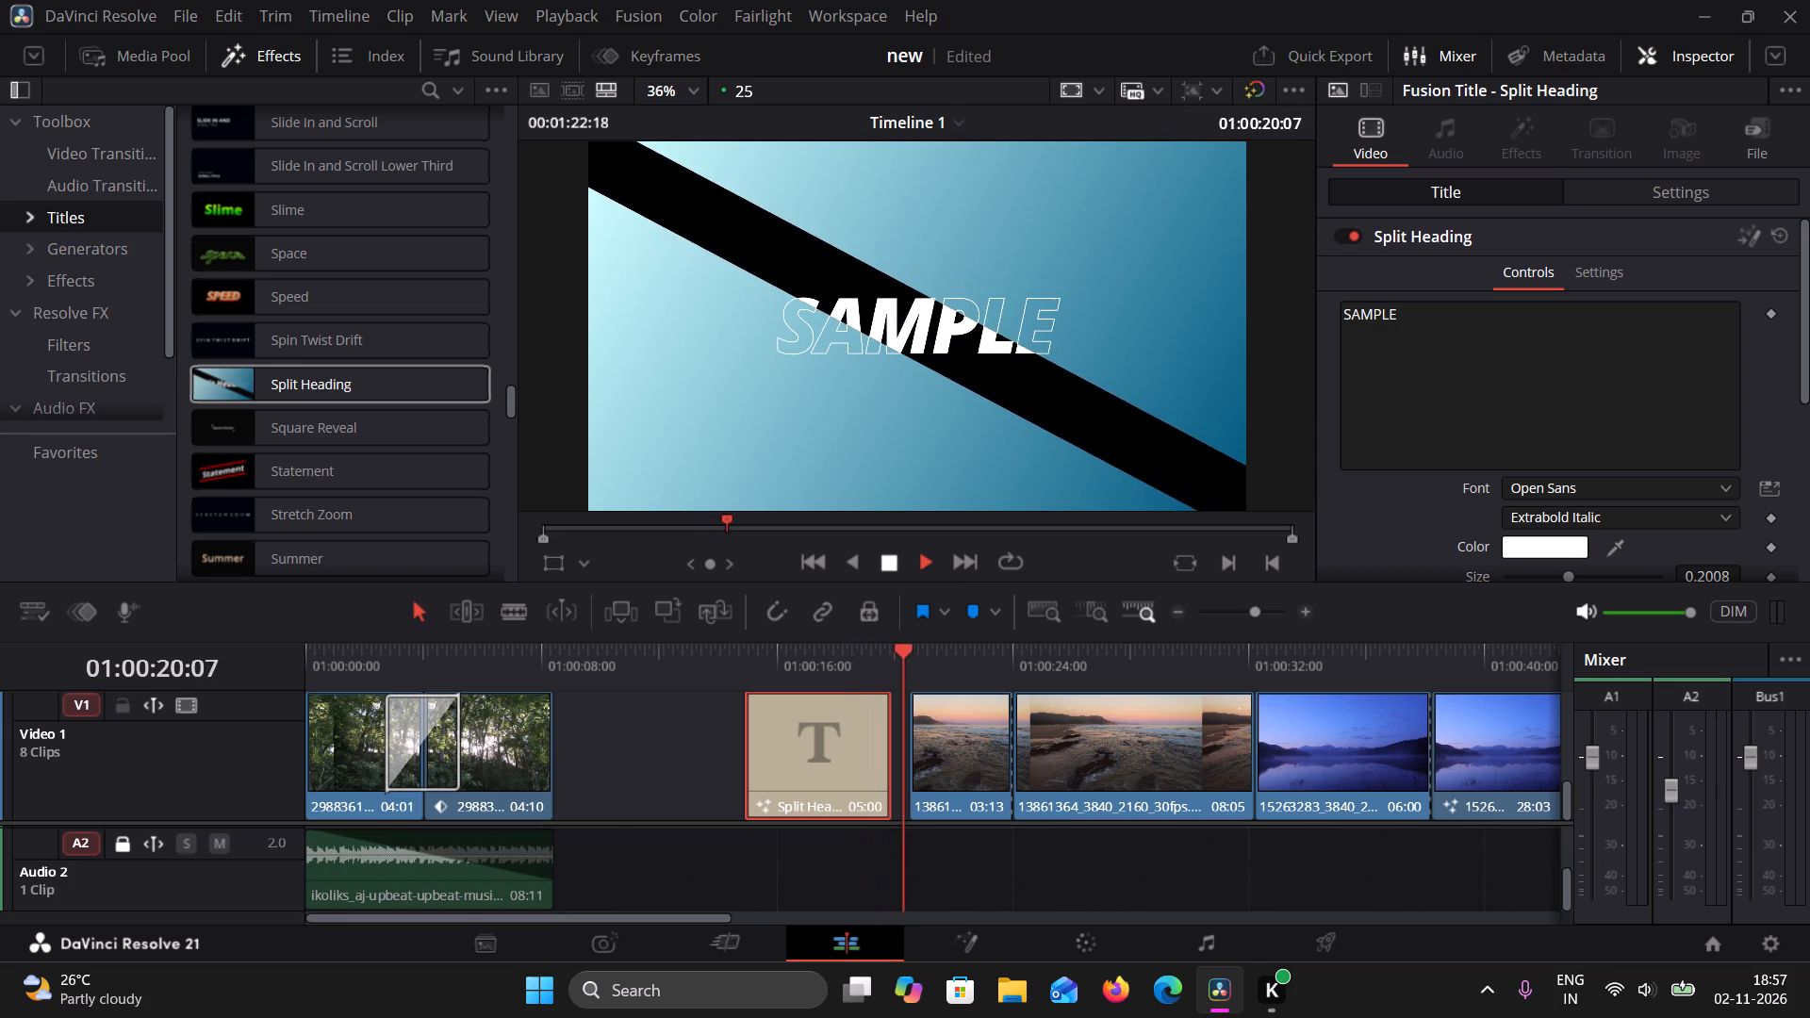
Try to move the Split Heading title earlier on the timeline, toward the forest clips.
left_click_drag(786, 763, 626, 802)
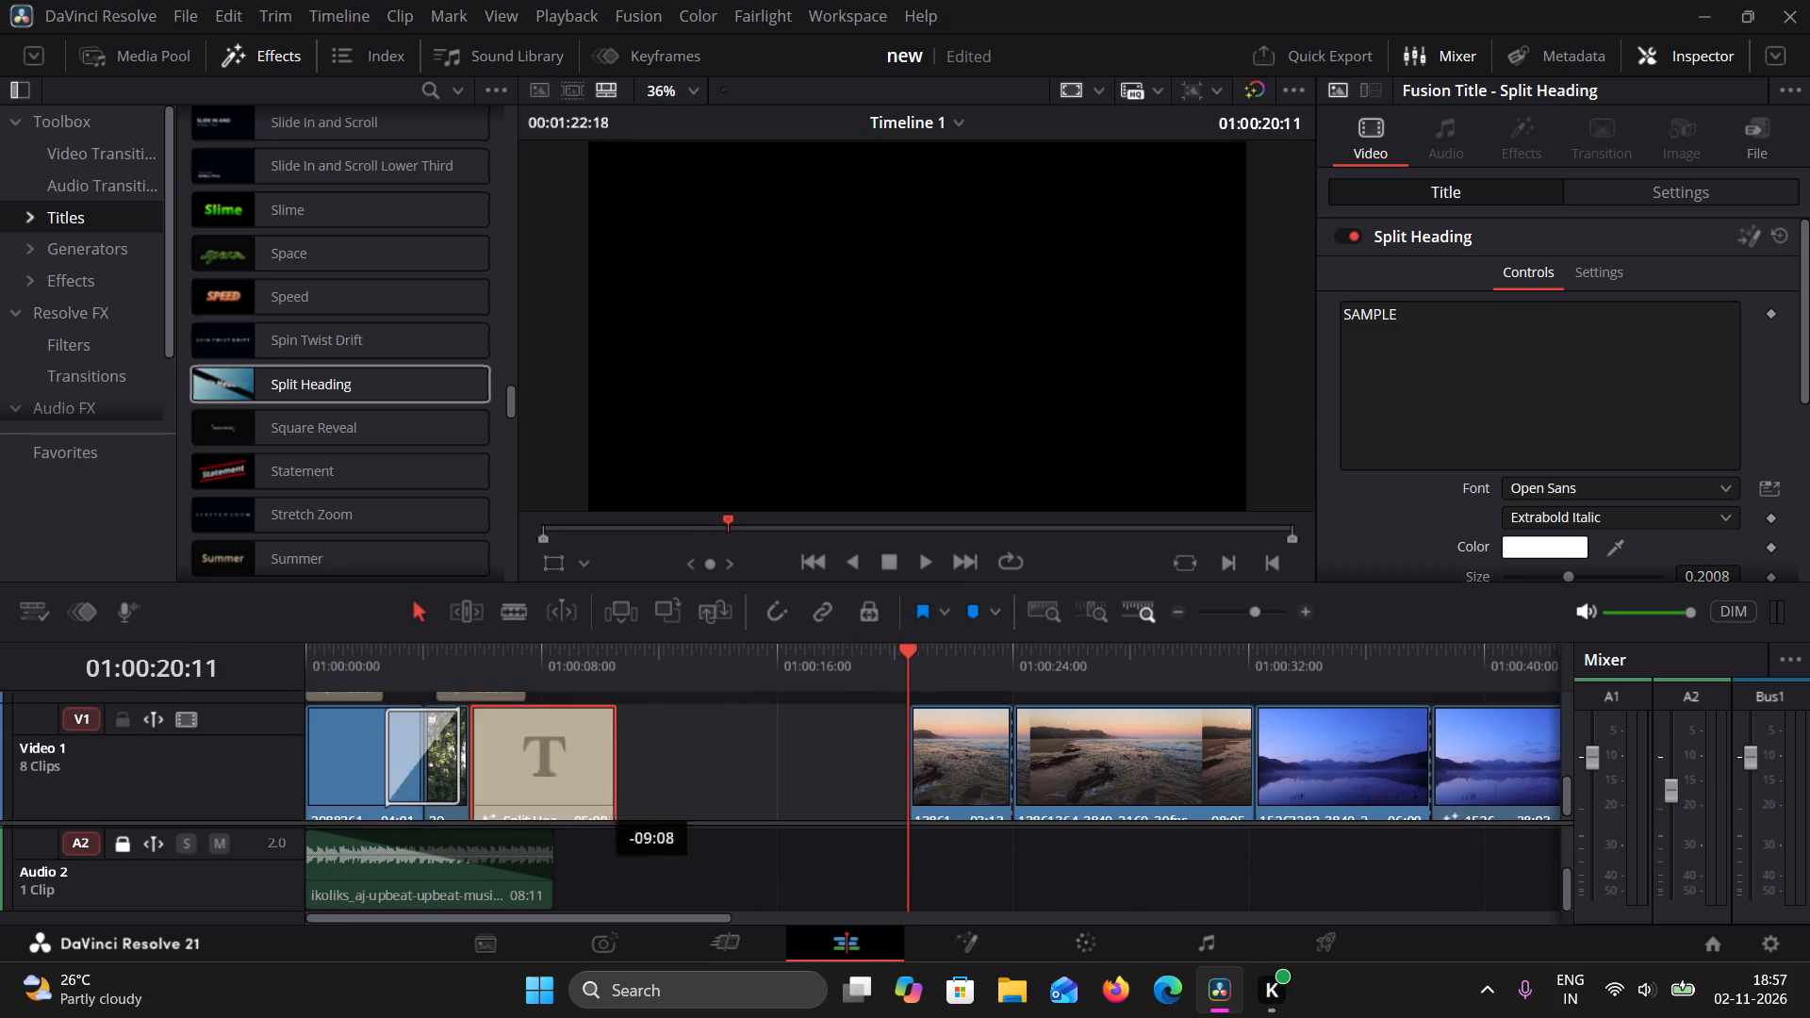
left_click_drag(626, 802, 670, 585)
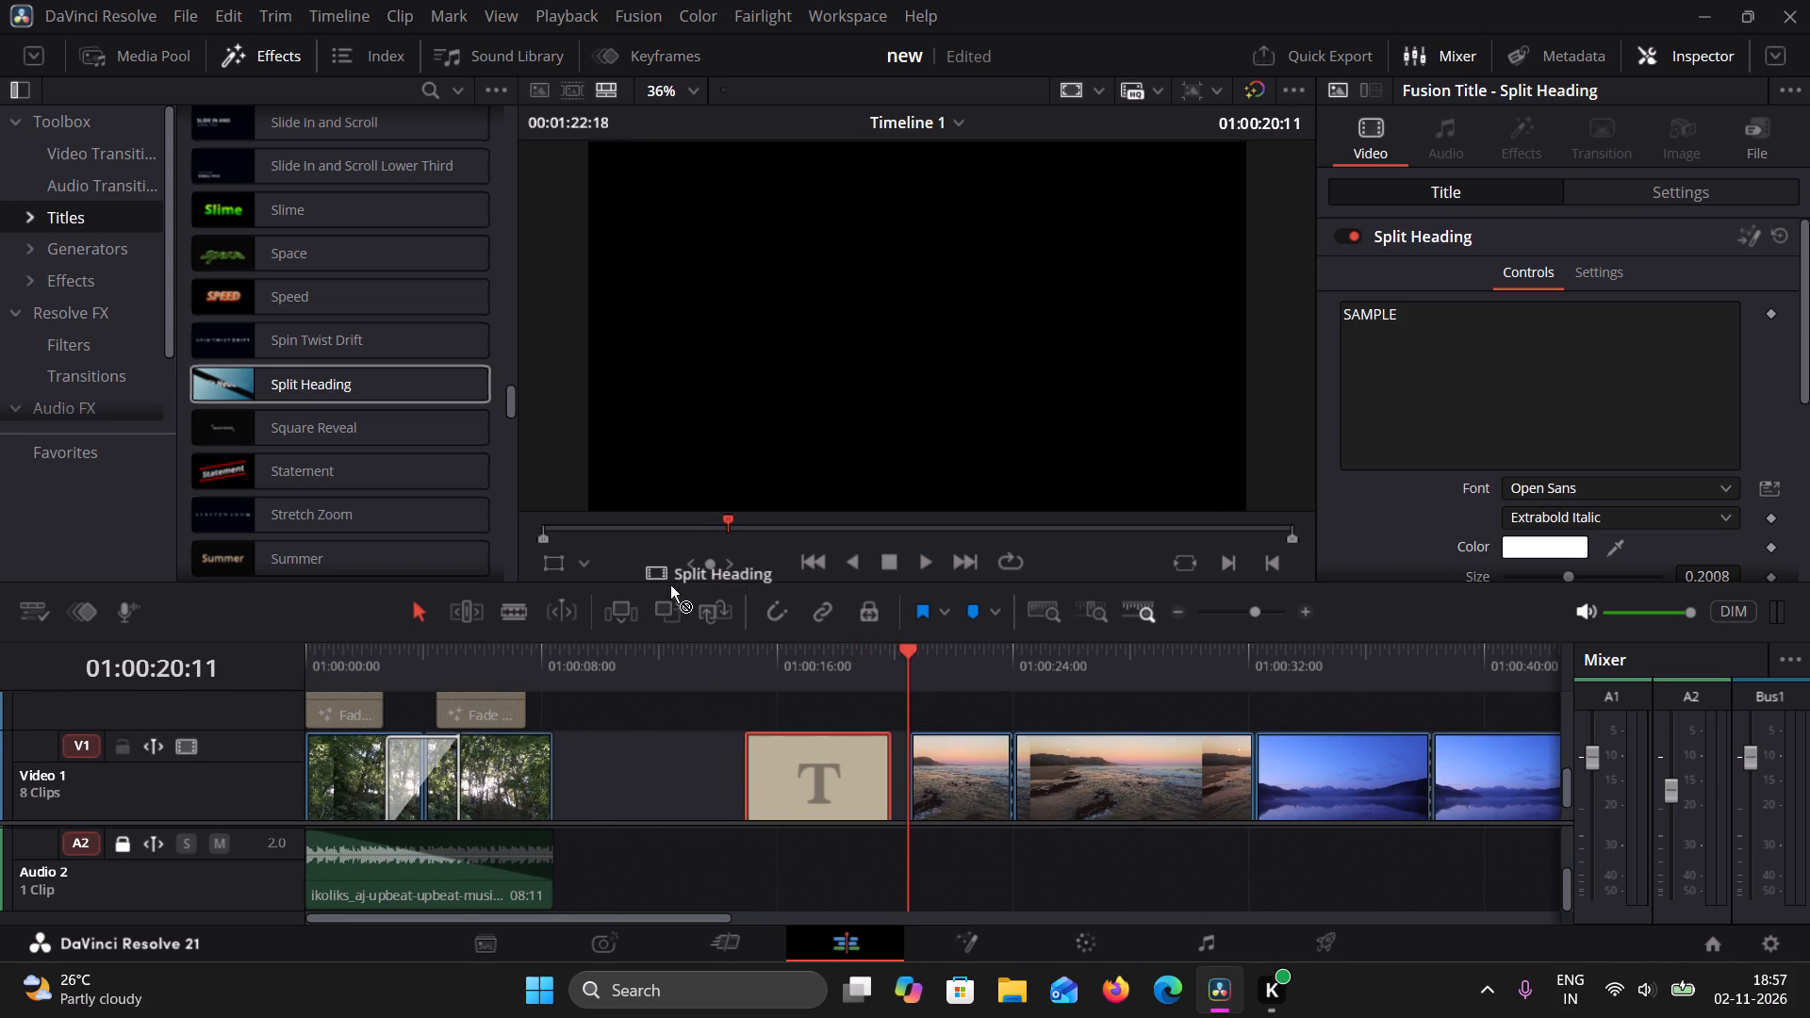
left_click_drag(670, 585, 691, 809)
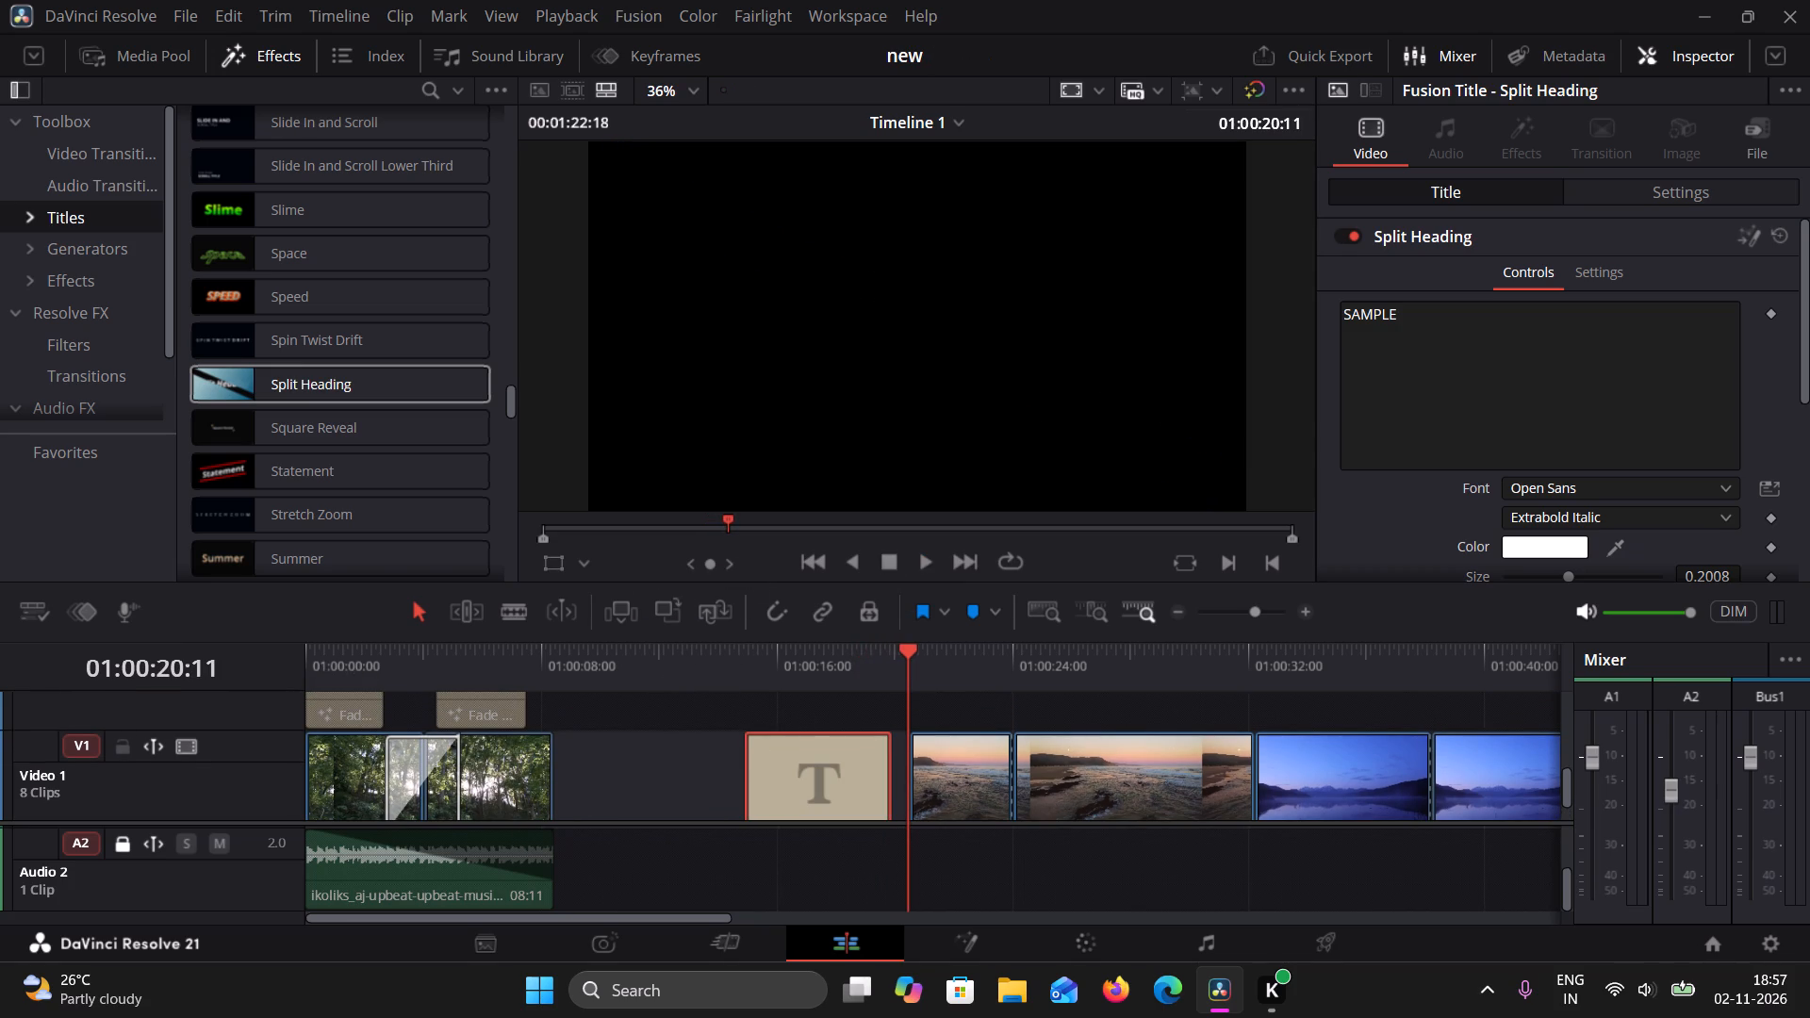
Lock the Video 1 track.
left_click(118, 747)
Enlarge the timeline area and unlock the Video 2 track that holds the two Fade titles.
scroll(180, 763, "up", 3)
scroll(180, 763, "down", 1)
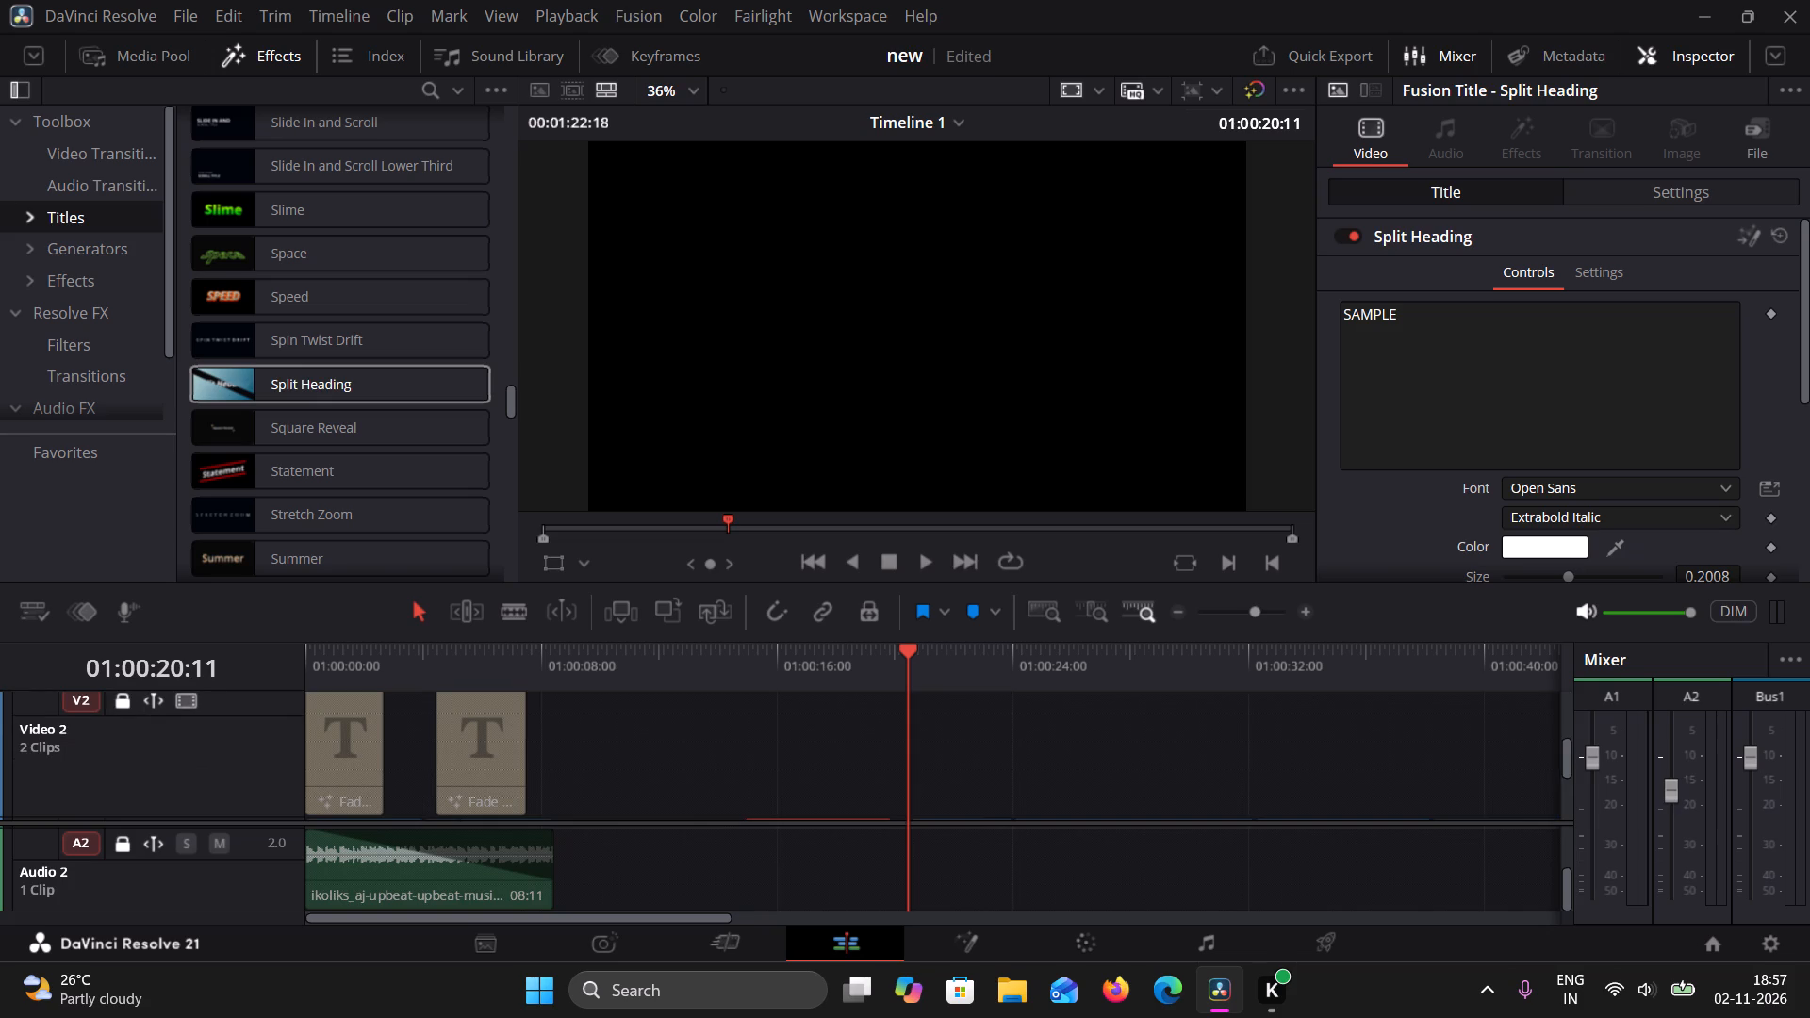
left_click(119, 712)
scroll(646, 759, "down", 1)
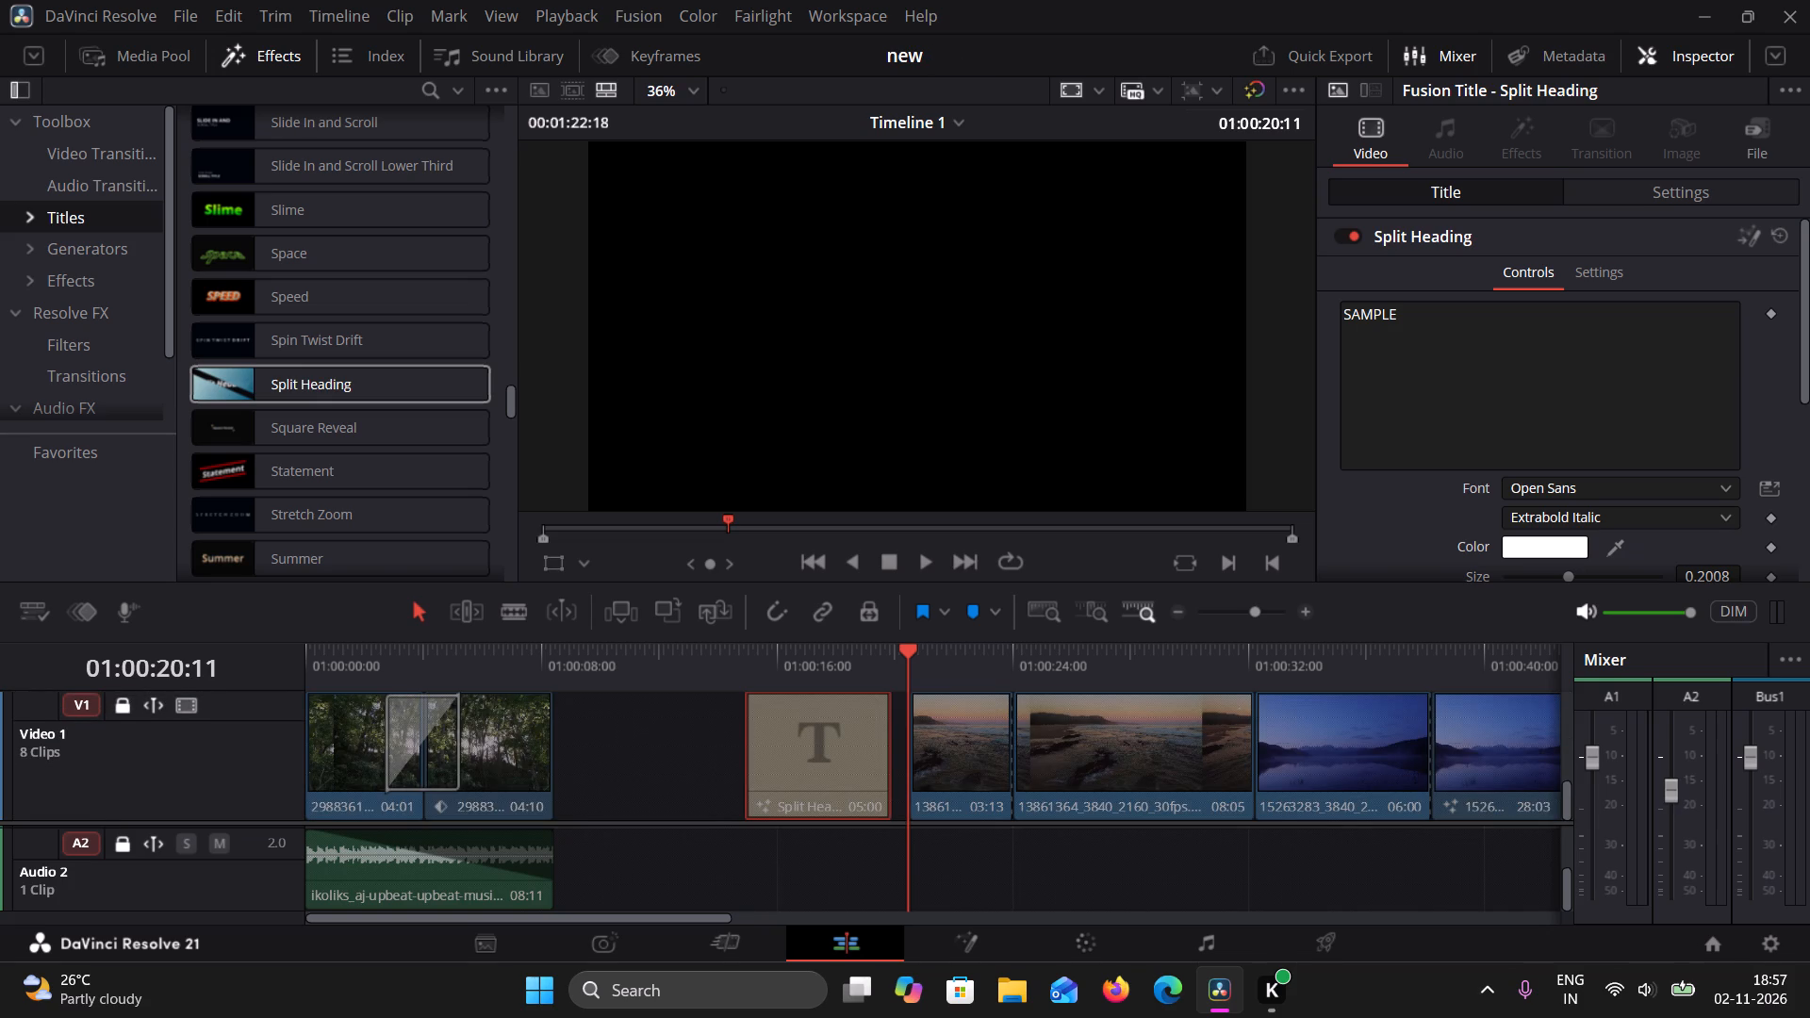
scroll(674, 780, "down", 1)
scroll(674, 780, "up", 2)
scroll(674, 780, "down", 2)
left_click_drag(950, 637, 964, 493)
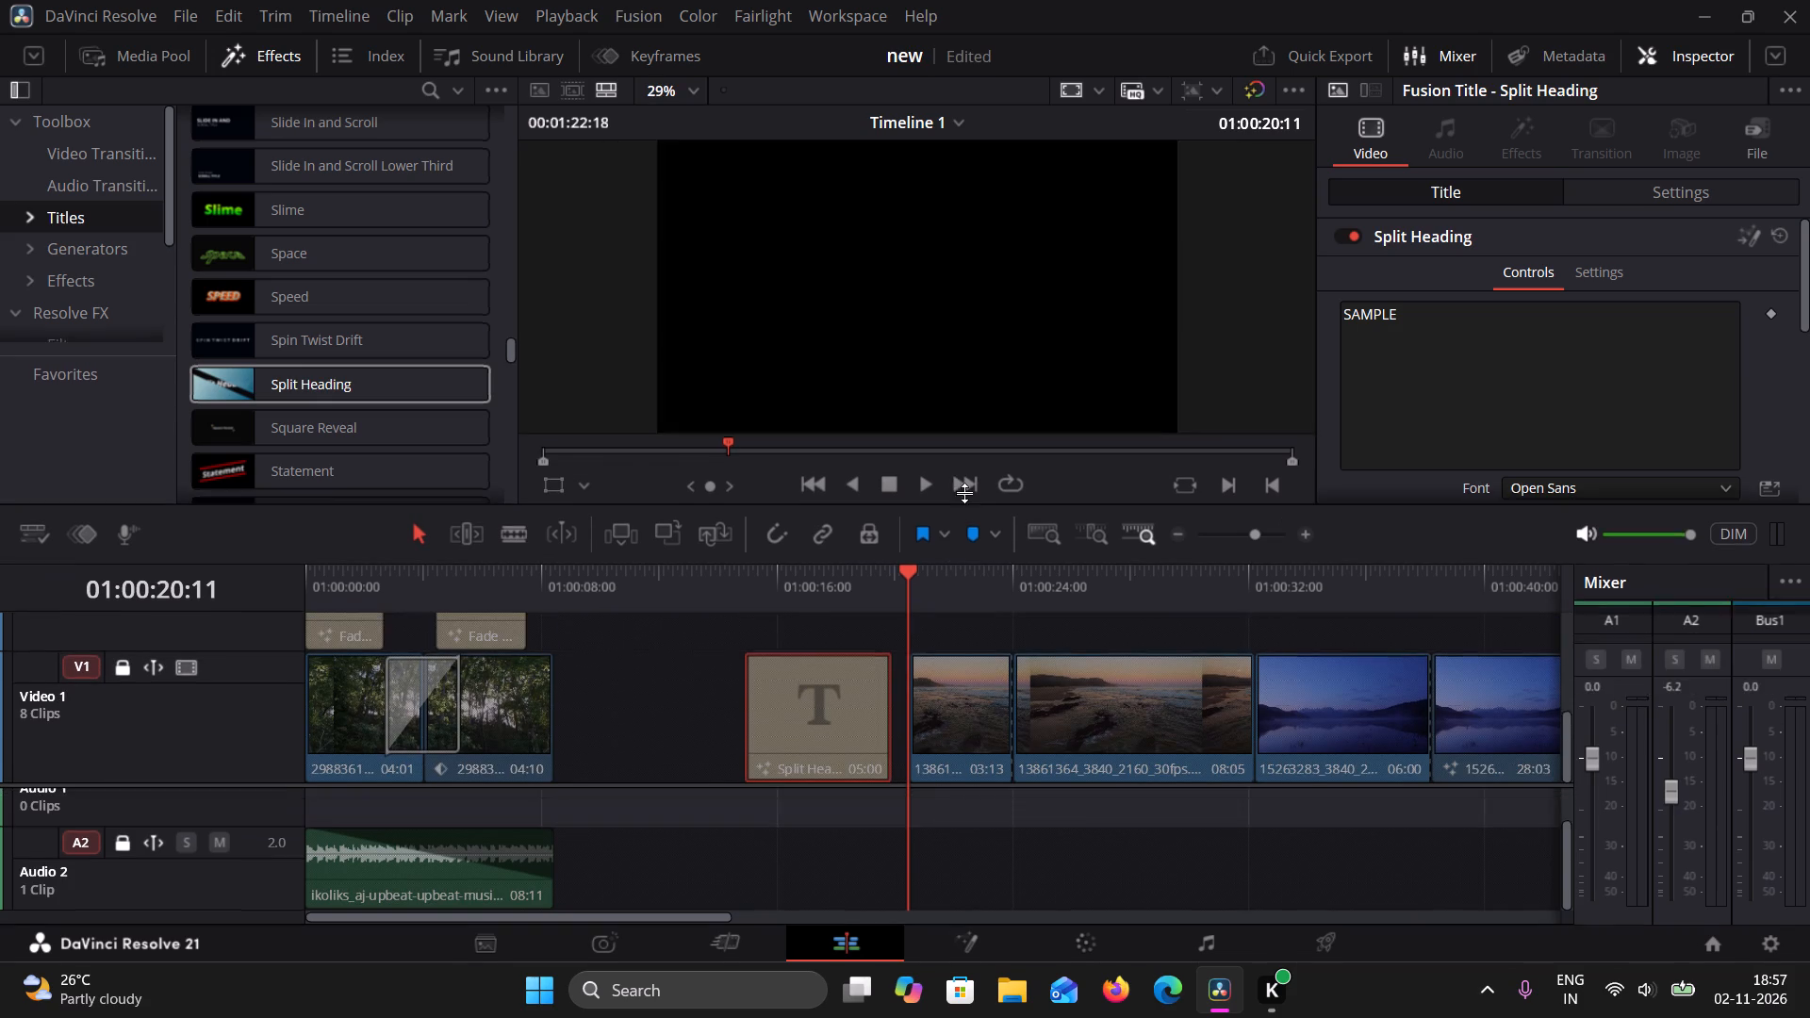
left_click_drag(964, 493, 971, 463)
scroll(196, 586, "up", 1)
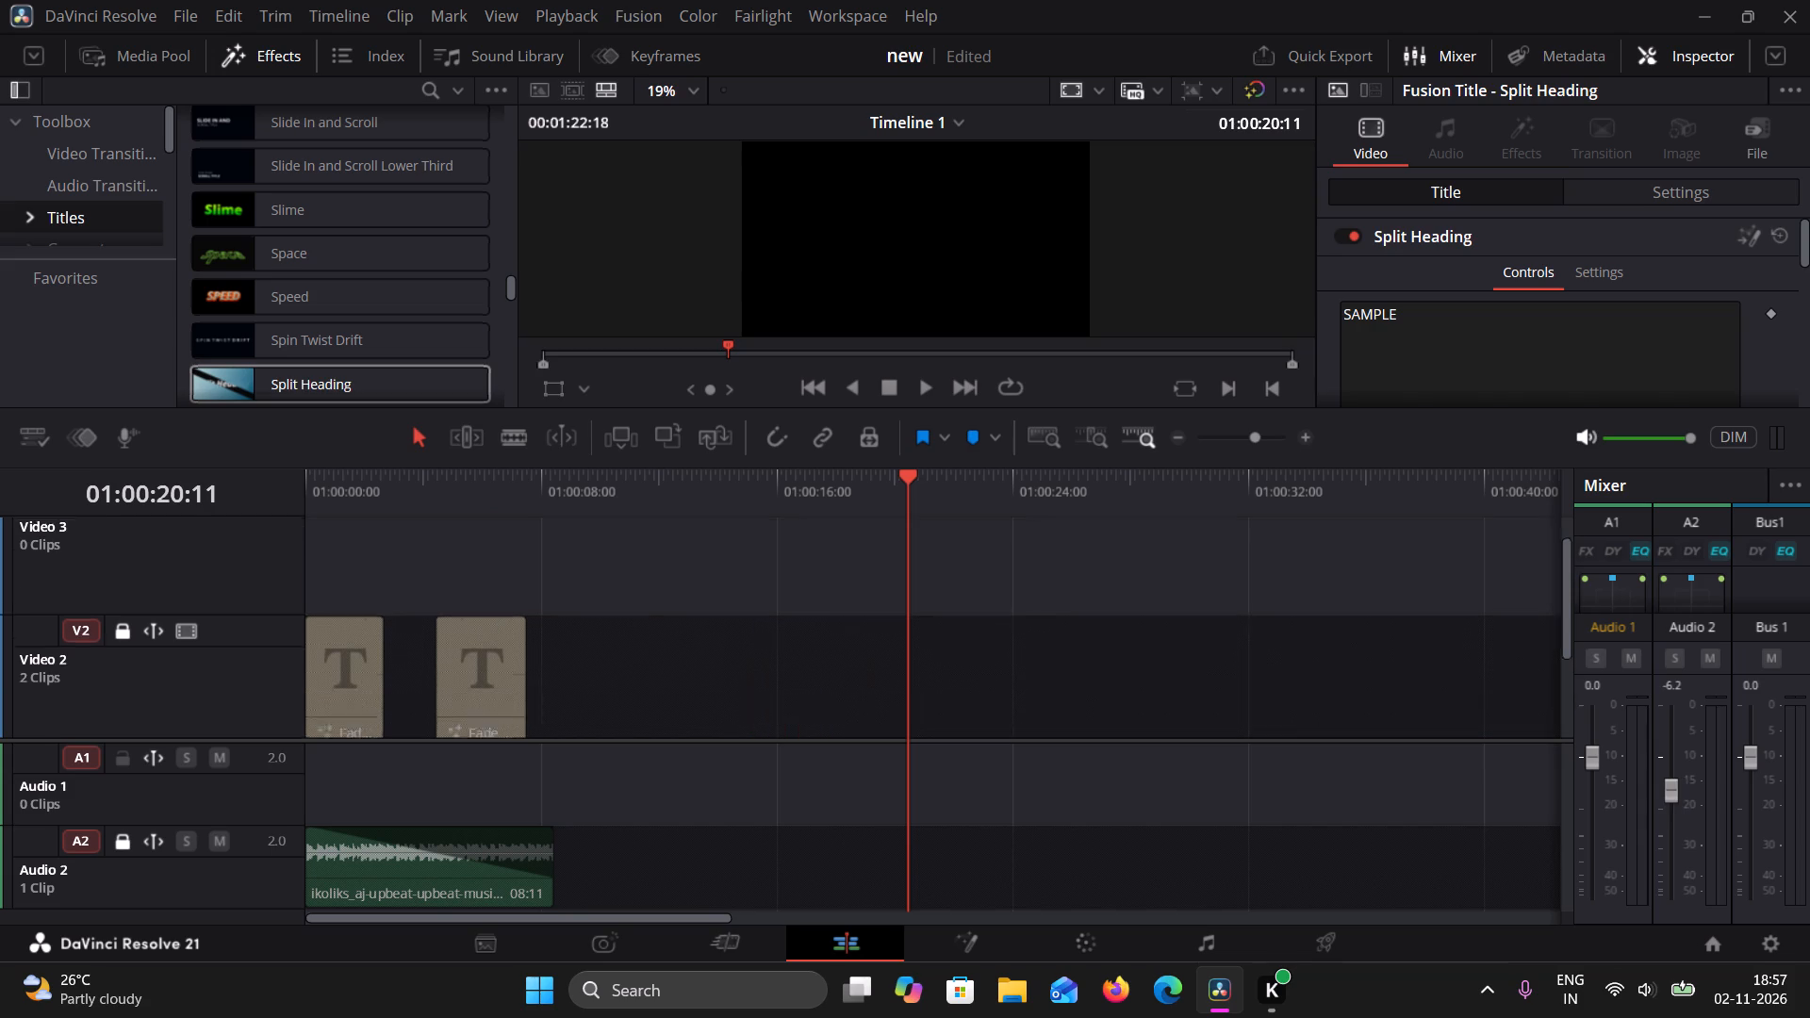
scroll(196, 586, "up", 1)
scroll(196, 586, "down", 1)
left_click(122, 518)
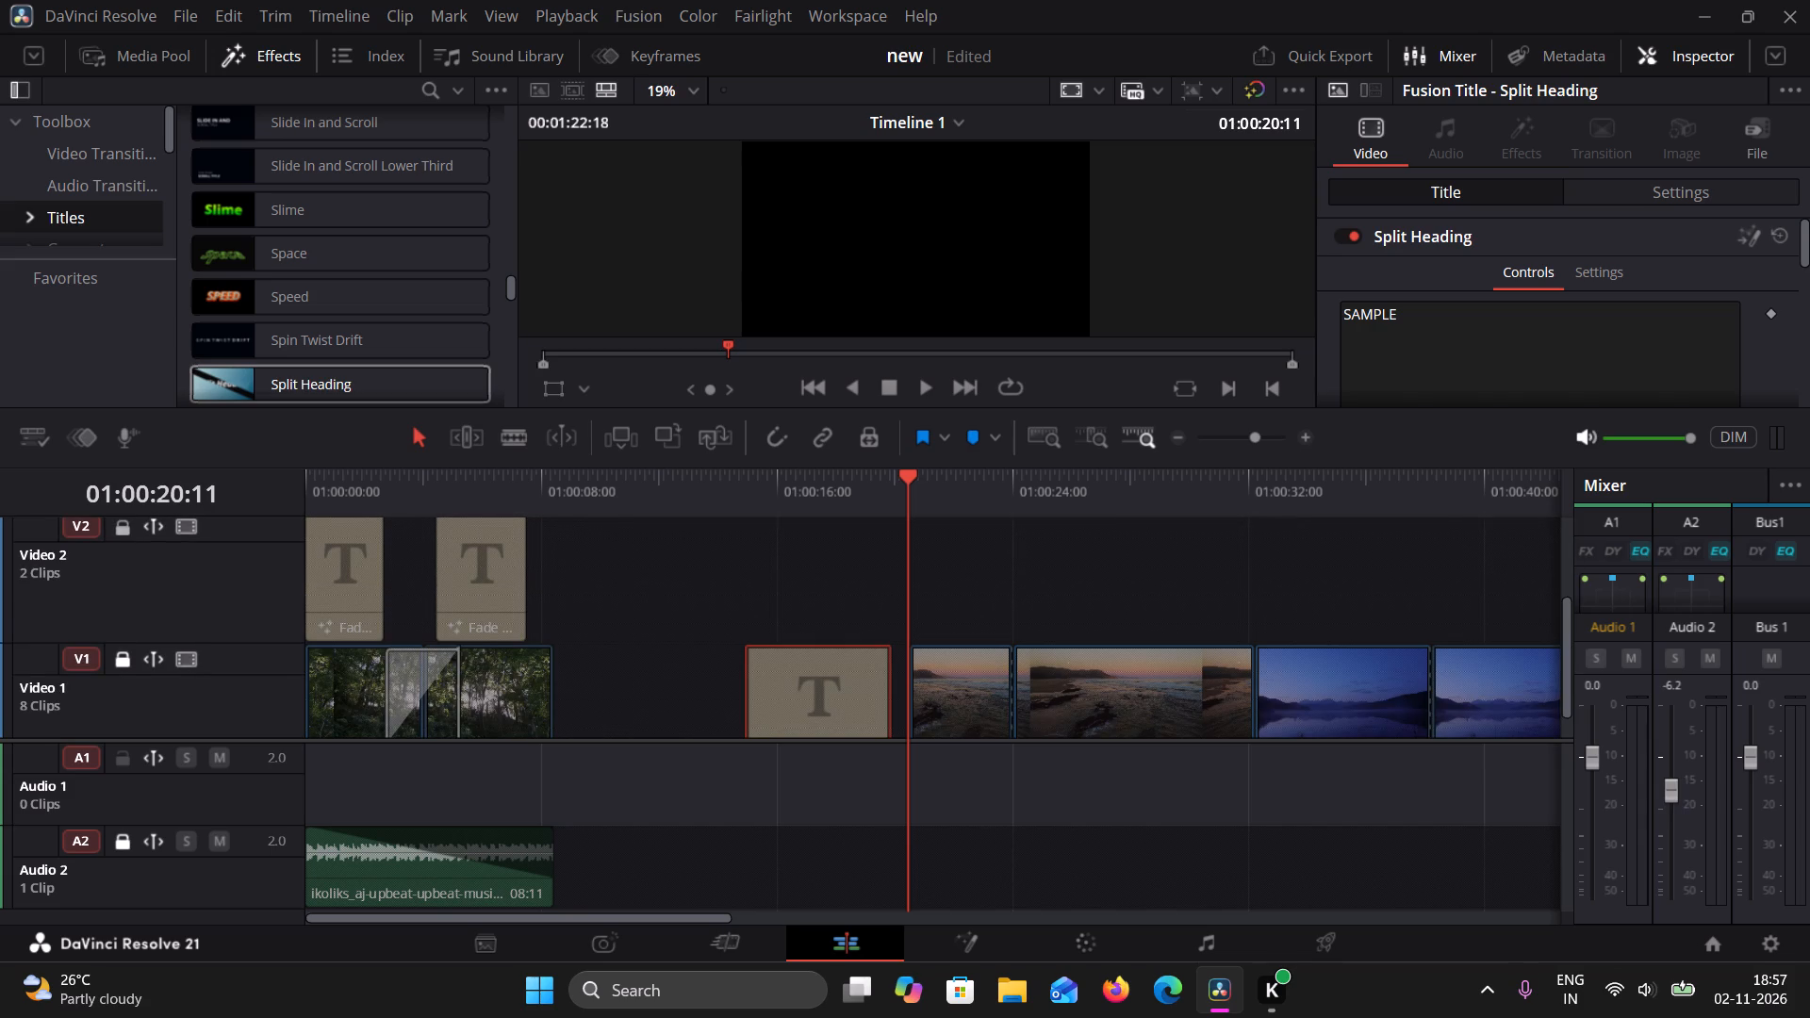
Unlock Video 1 and move the forest clips with both Fade titles about 8 seconds later, freeing space at the timeline's start.
left_click_drag(548, 603, 411, 603)
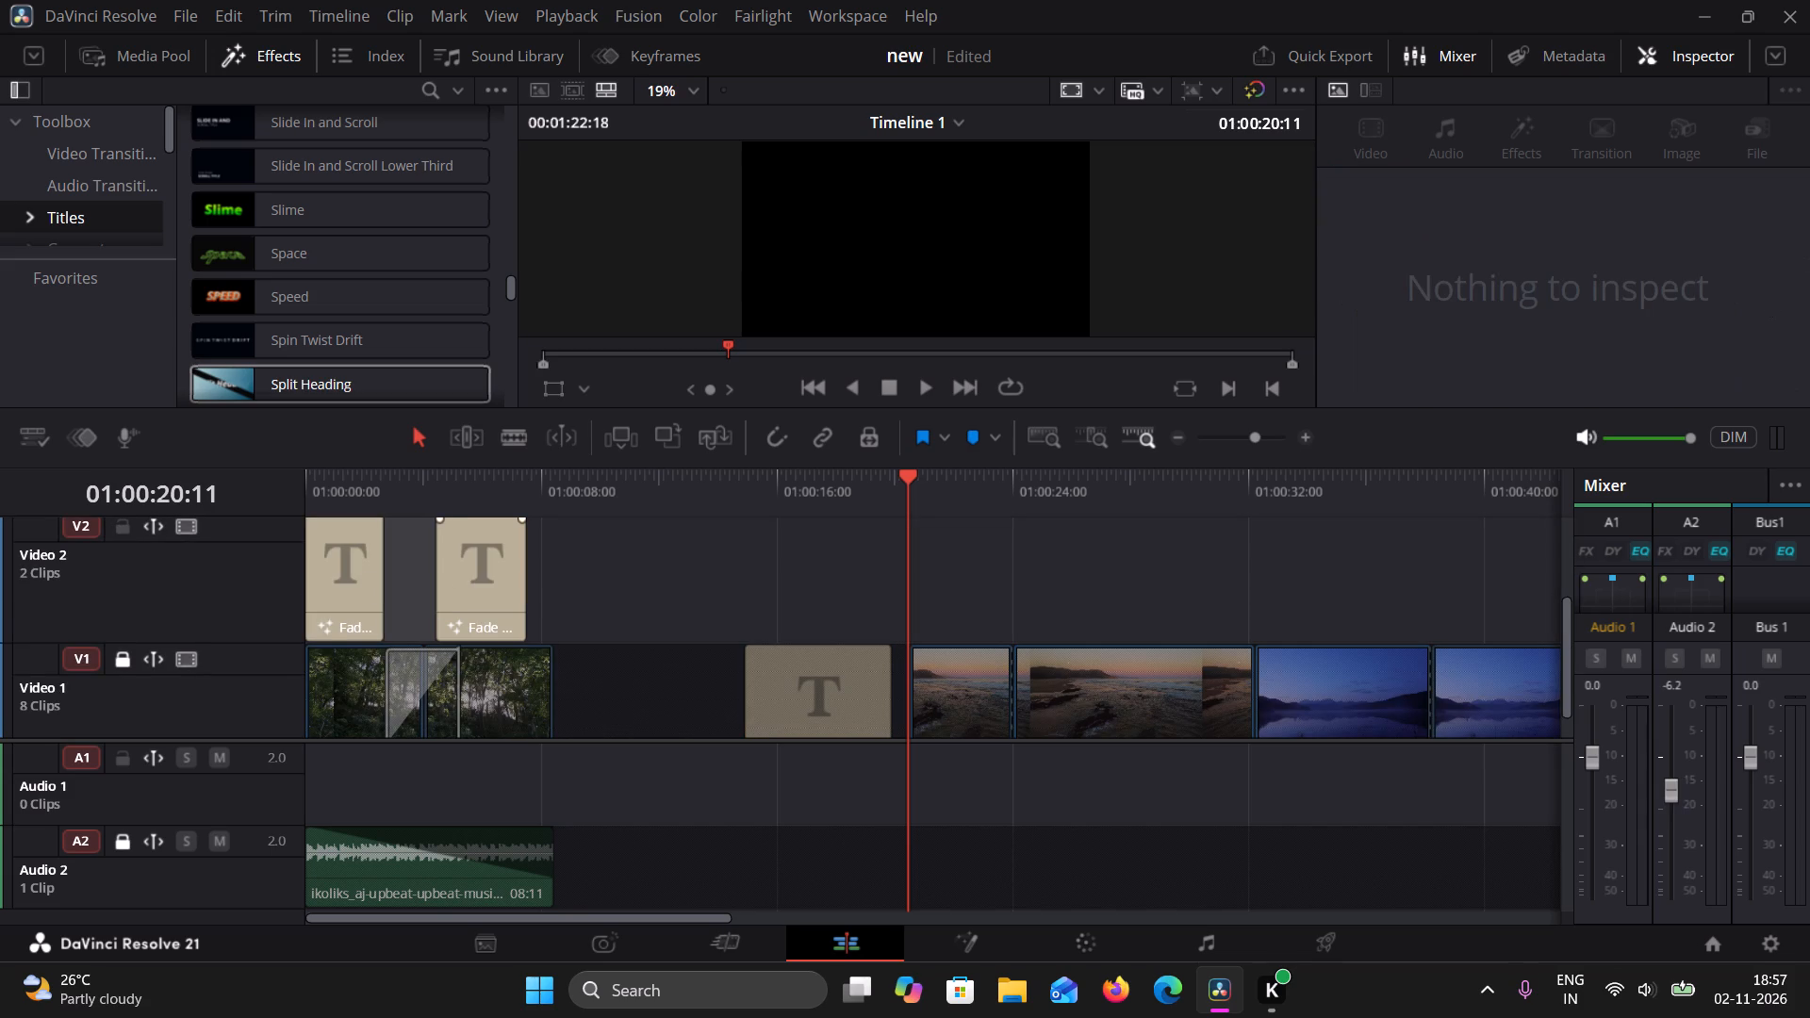
left_click(114, 657)
left_click_drag(663, 556, 296, 695)
left_click_drag(339, 616, 433, 623)
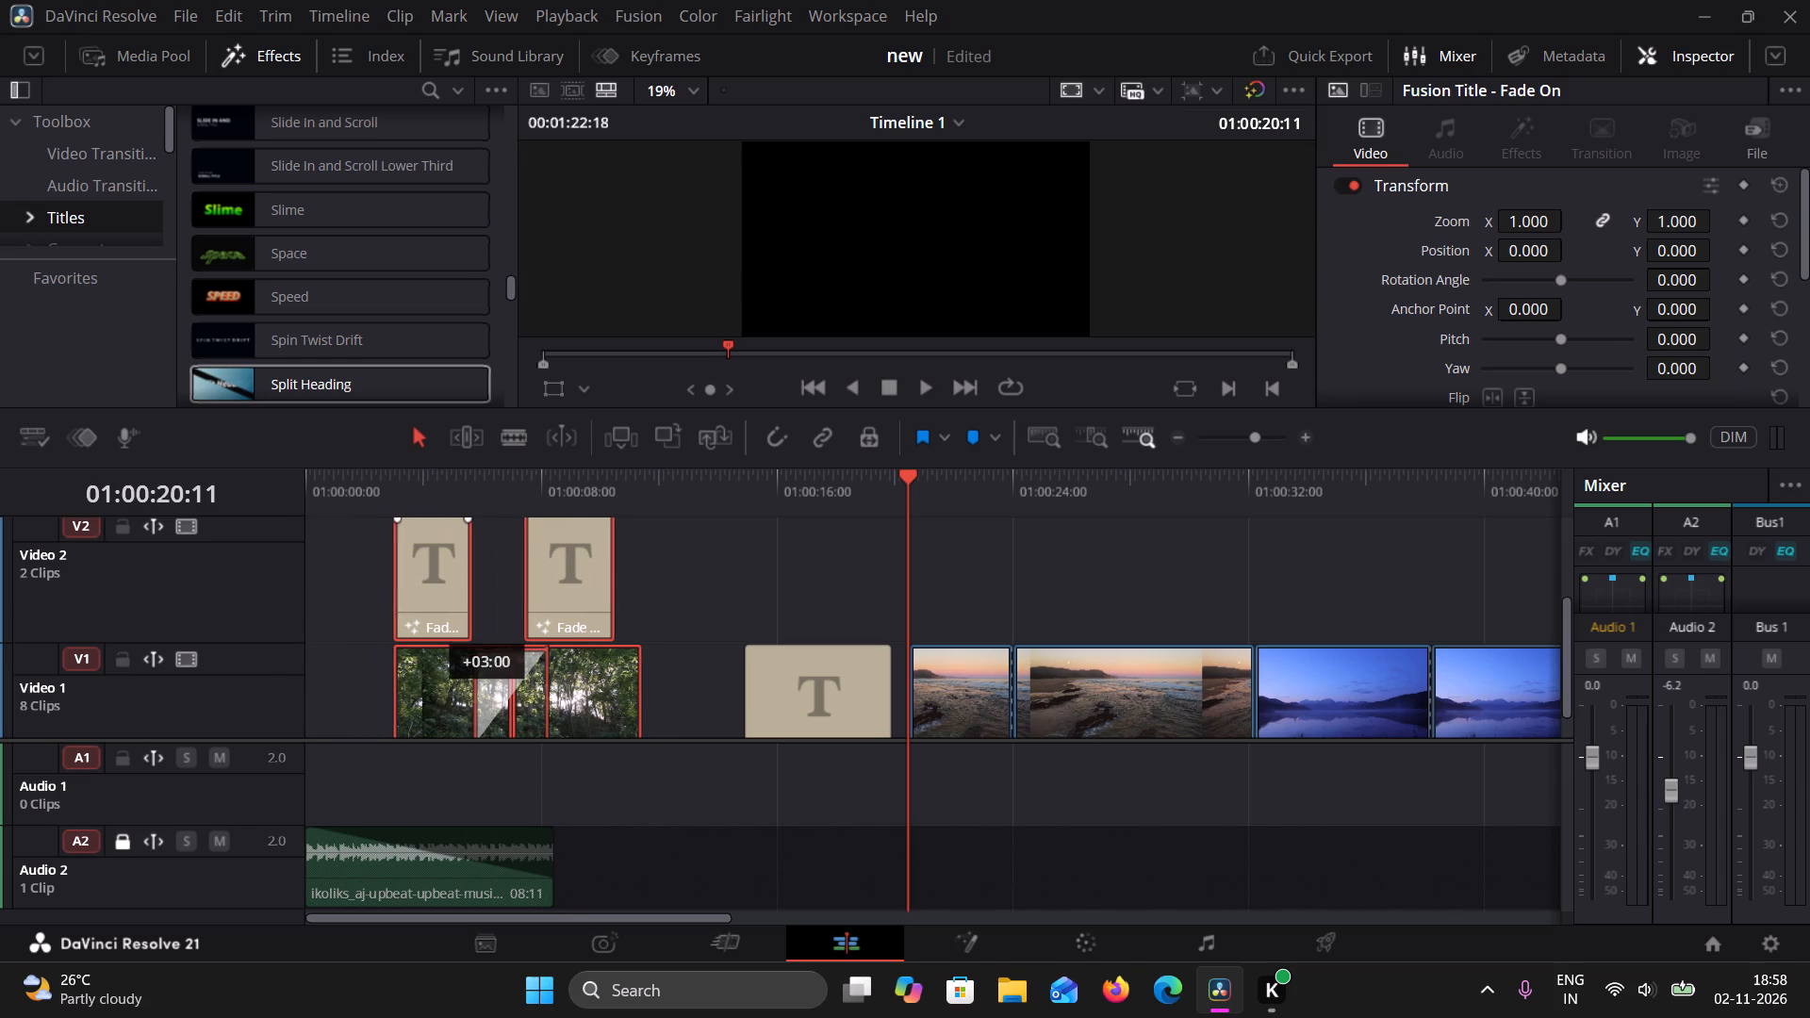
left_click_drag(433, 623, 444, 623)
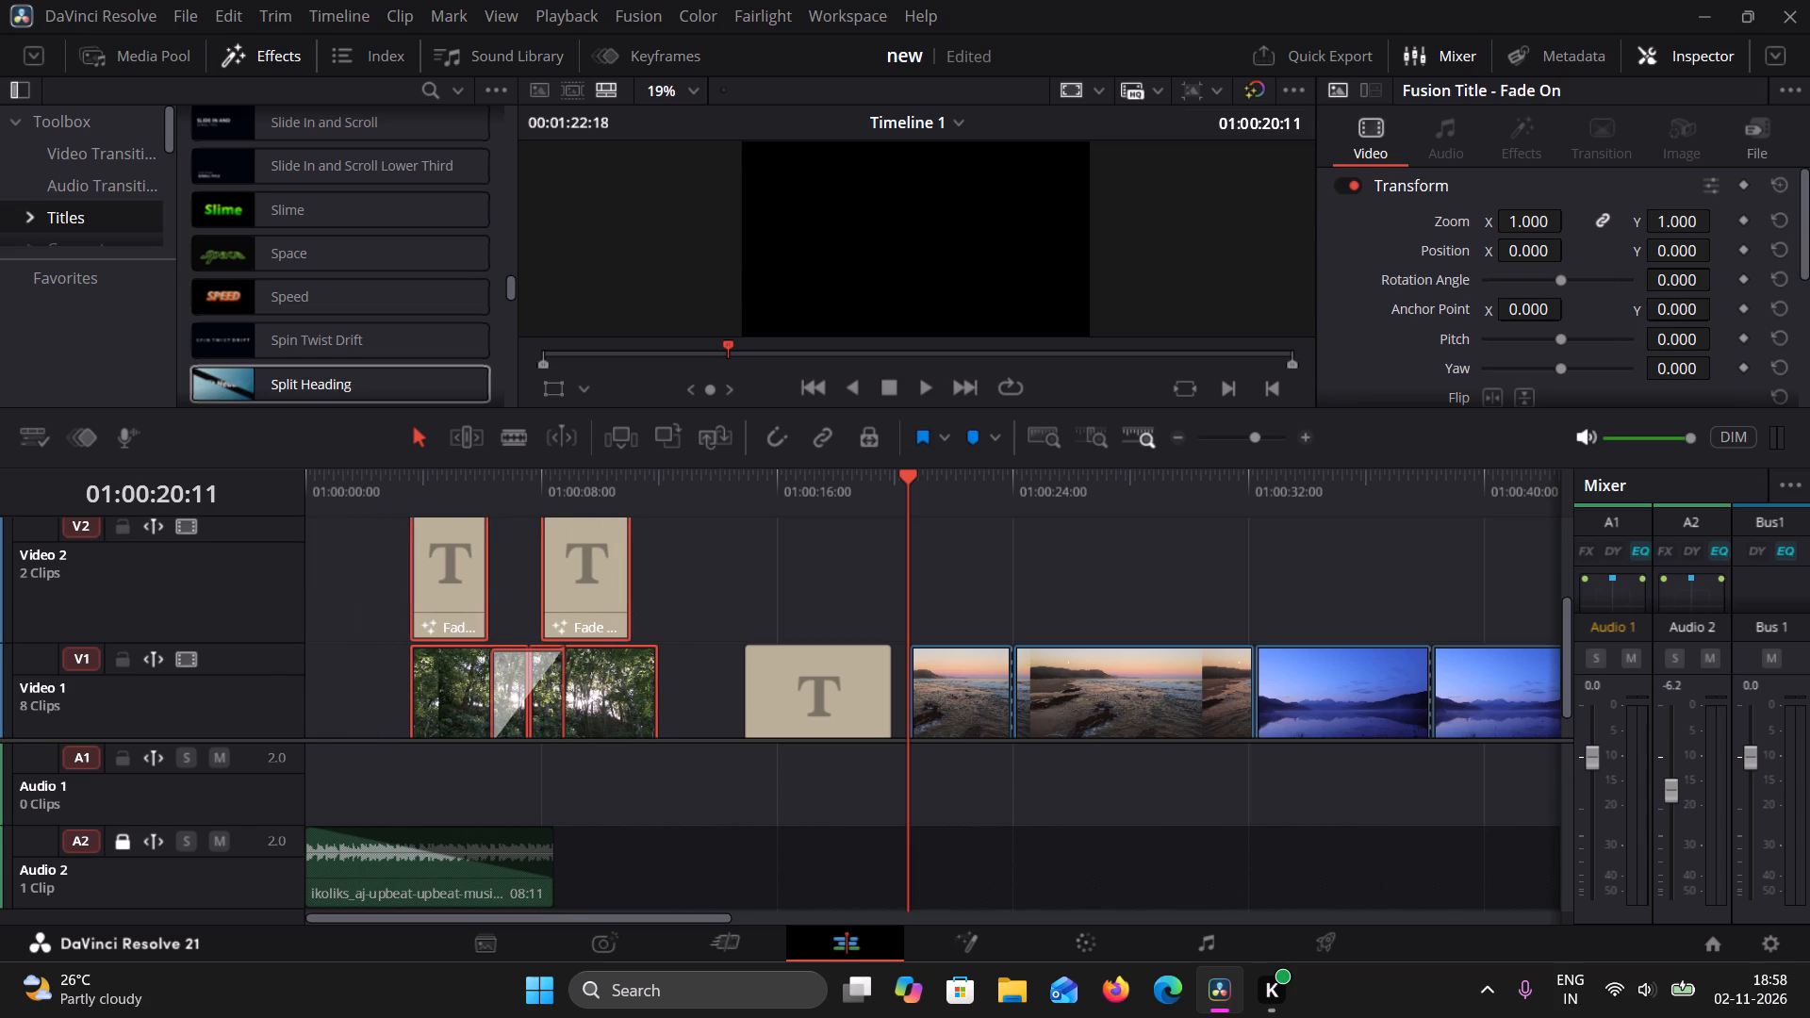
left_click_drag(439, 592, 565, 618)
Move the Split Heading title to the very start of the timeline on Video 2.
left_click_drag(824, 684, 360, 567)
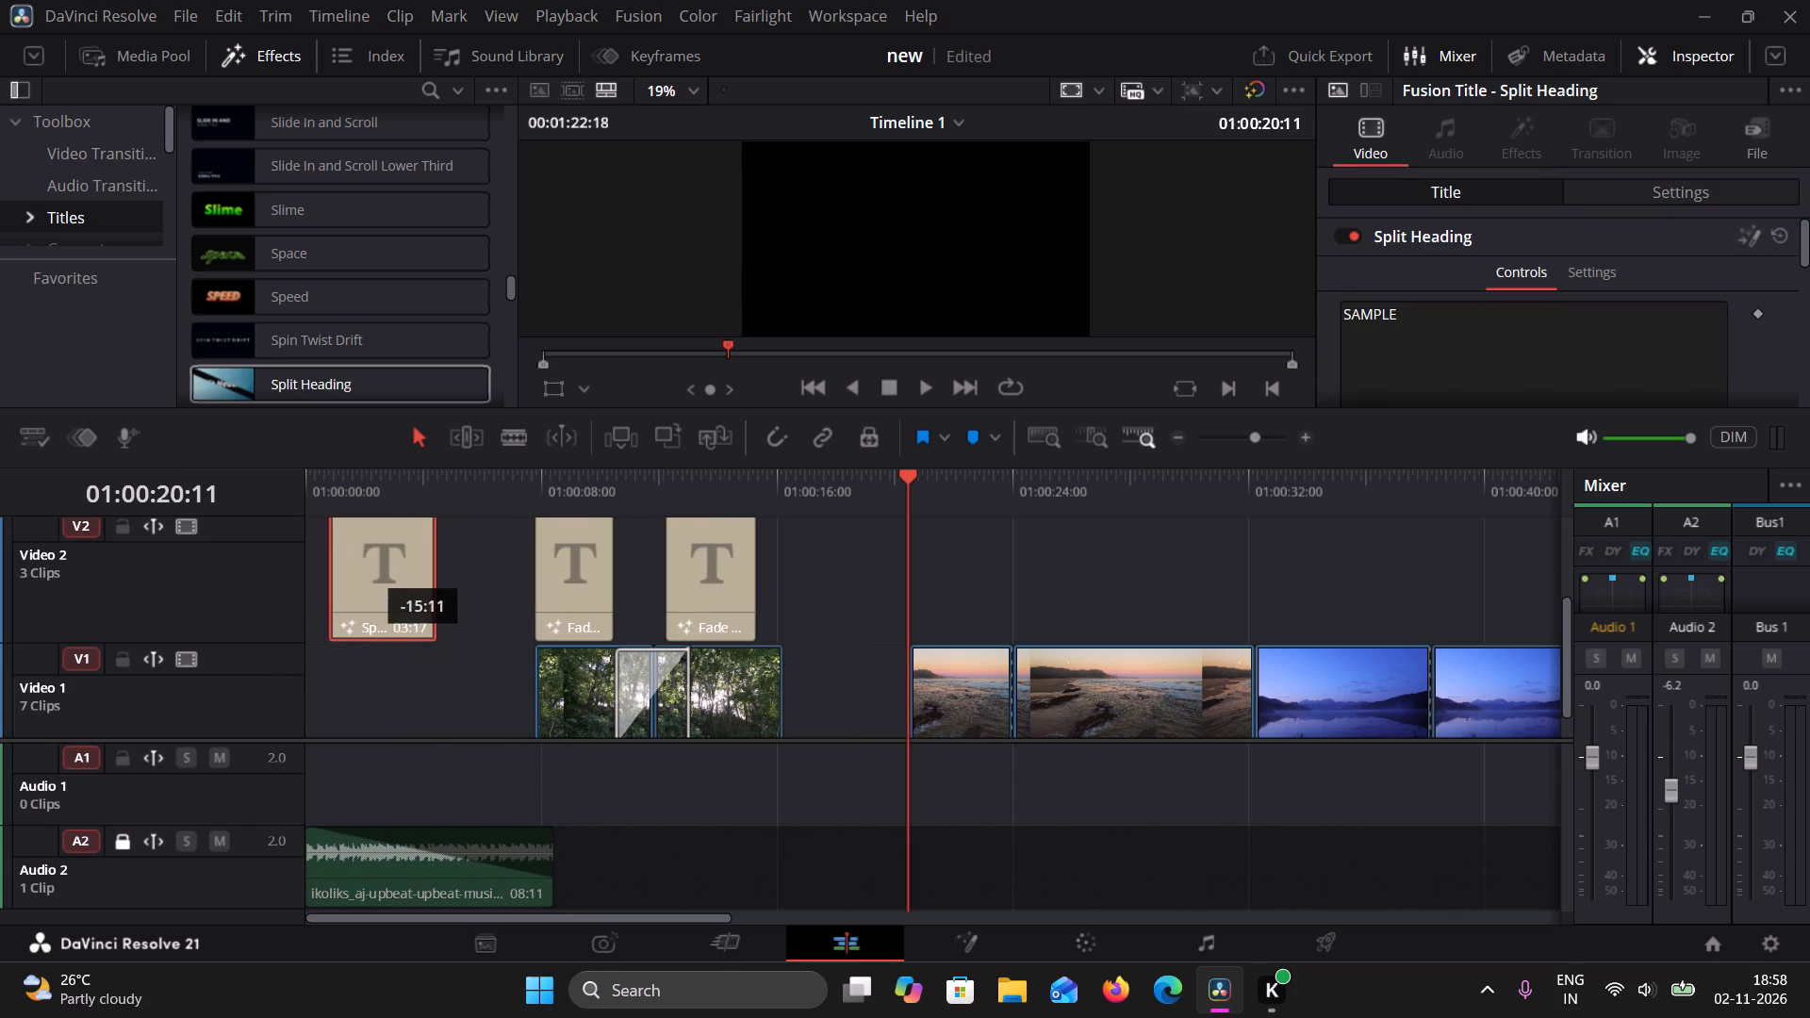
left_click_drag(360, 567, 344, 567)
Replace the Split Heading title's SAMPLE text with COLOUR GRADING.
double_click(345, 575)
left_click_drag(1420, 322, 1383, 325)
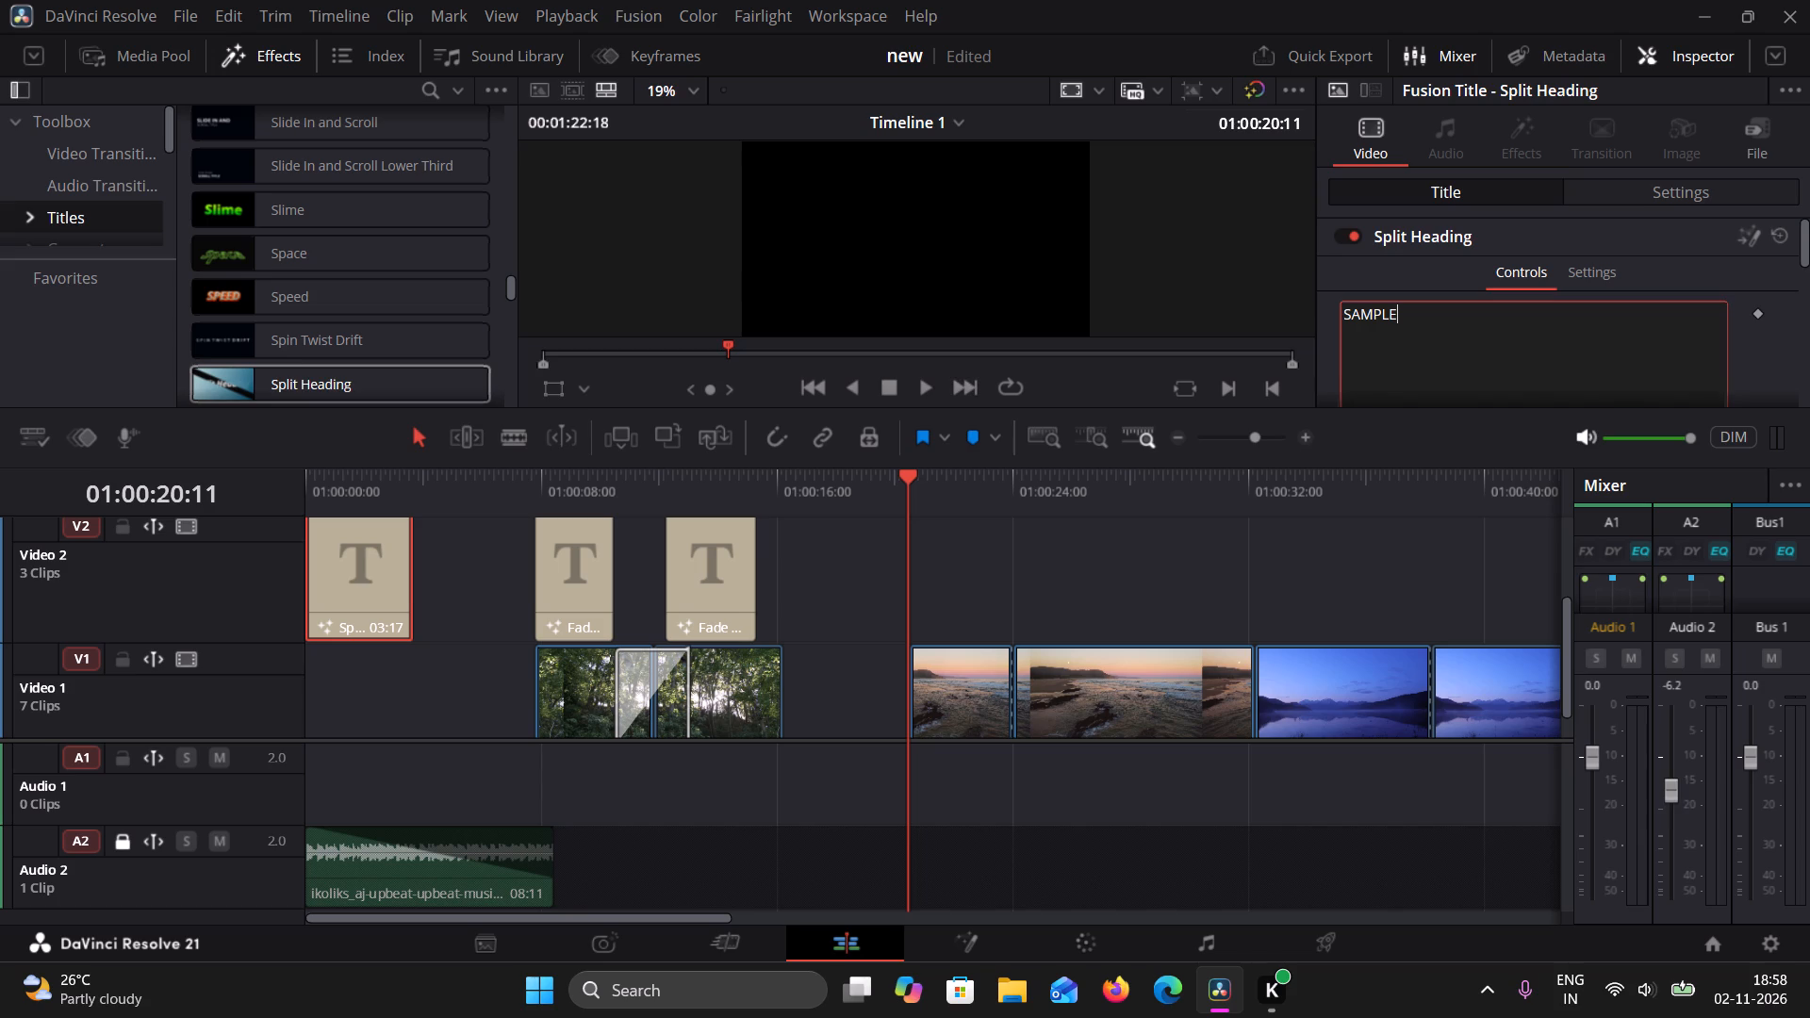
left_click_drag(1383, 325, 1262, 327)
double_click(1458, 326)
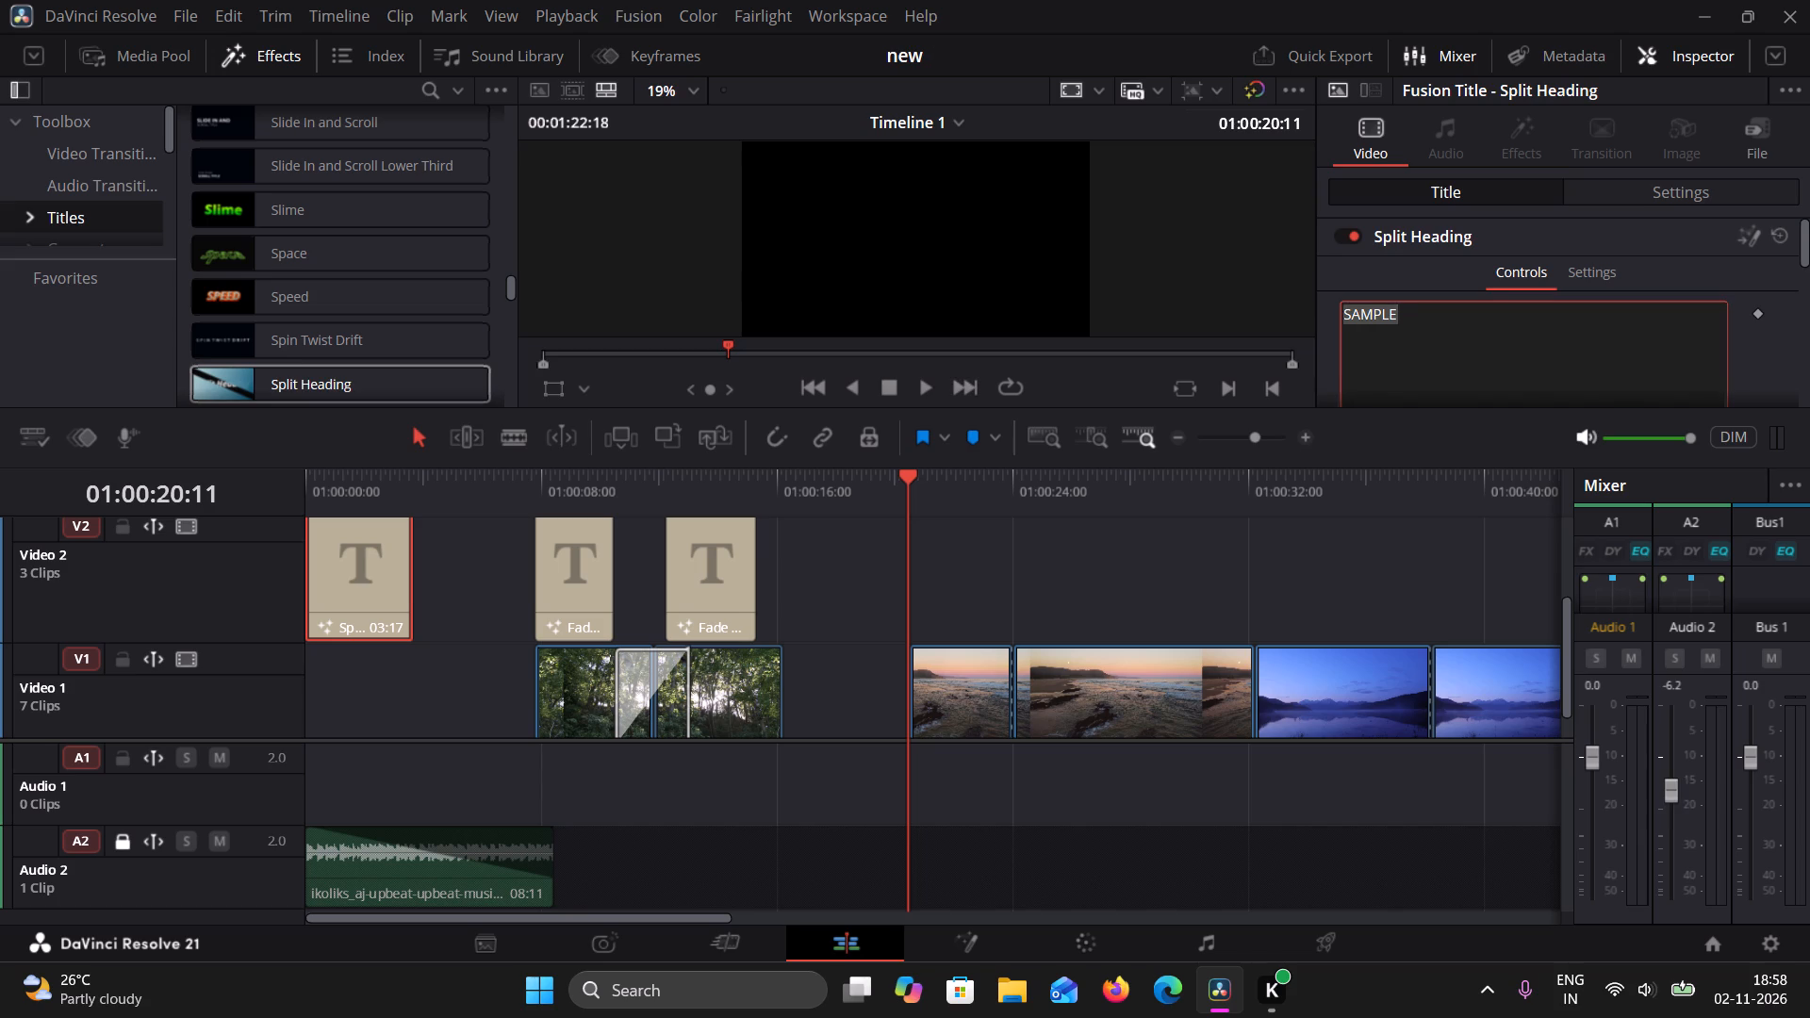
type("COLOUR")
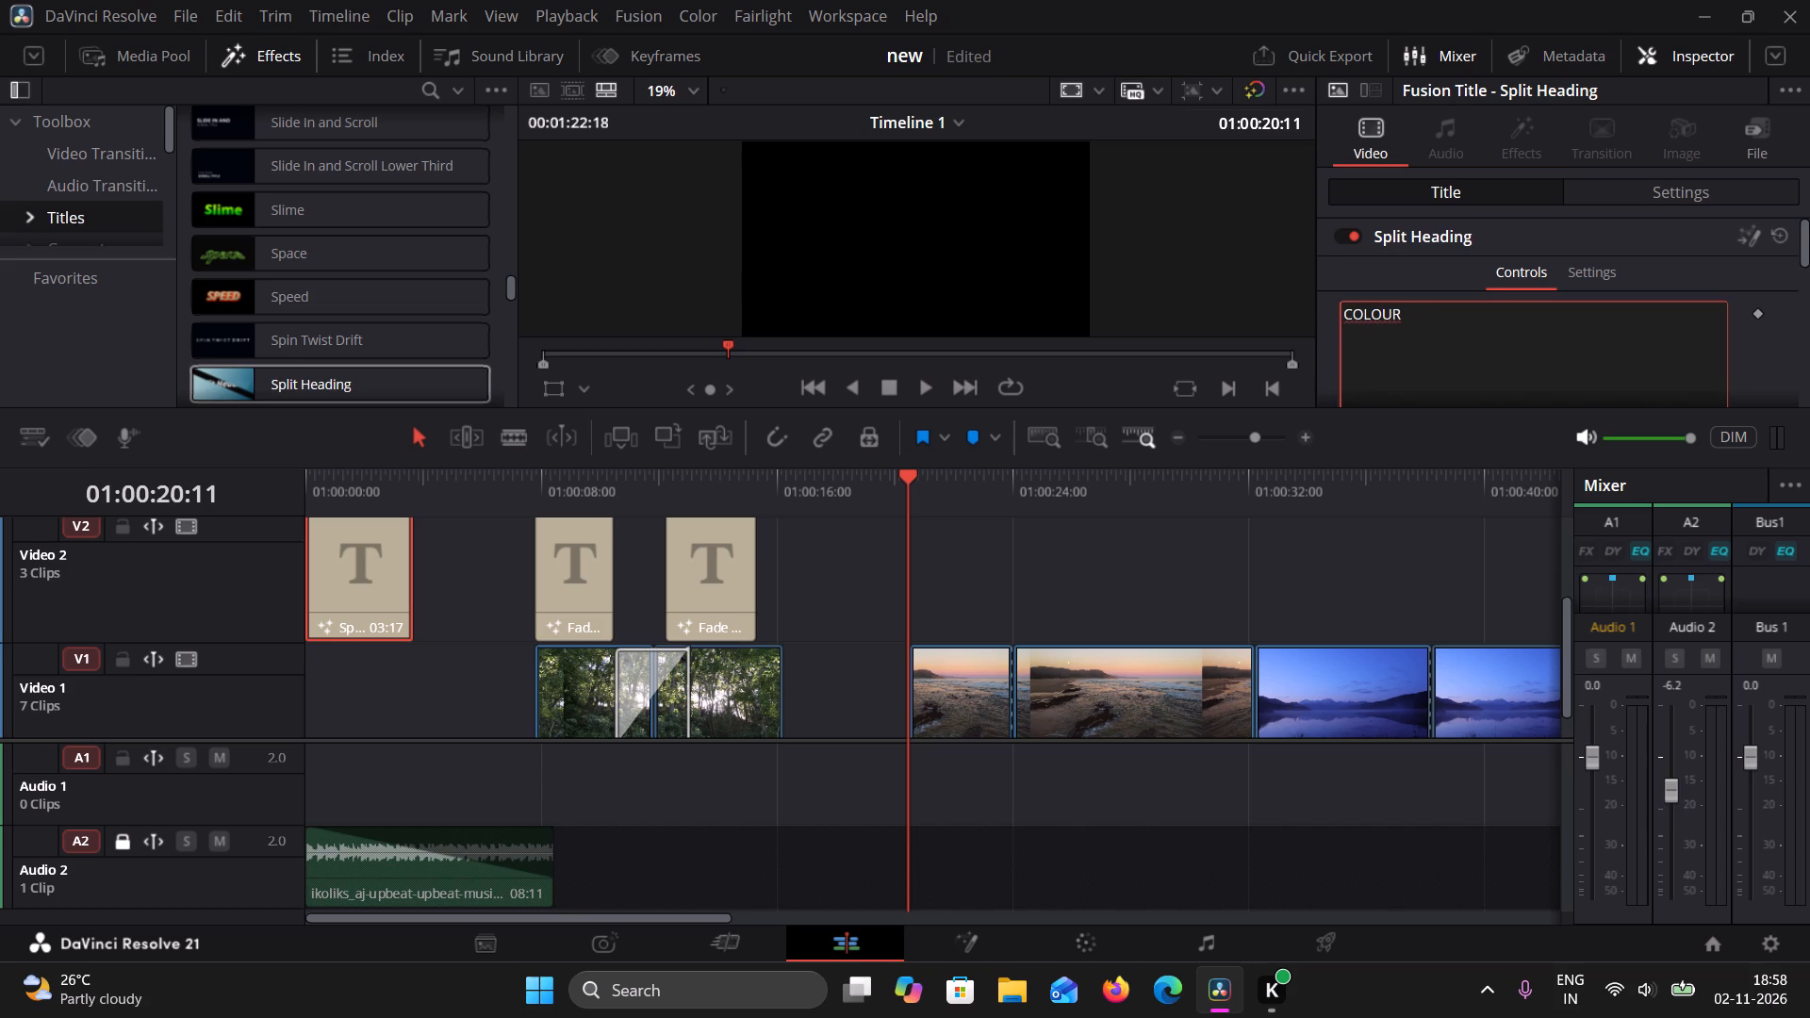
key("space")
type("GRADU")
key("BackSpace")
type("ING")
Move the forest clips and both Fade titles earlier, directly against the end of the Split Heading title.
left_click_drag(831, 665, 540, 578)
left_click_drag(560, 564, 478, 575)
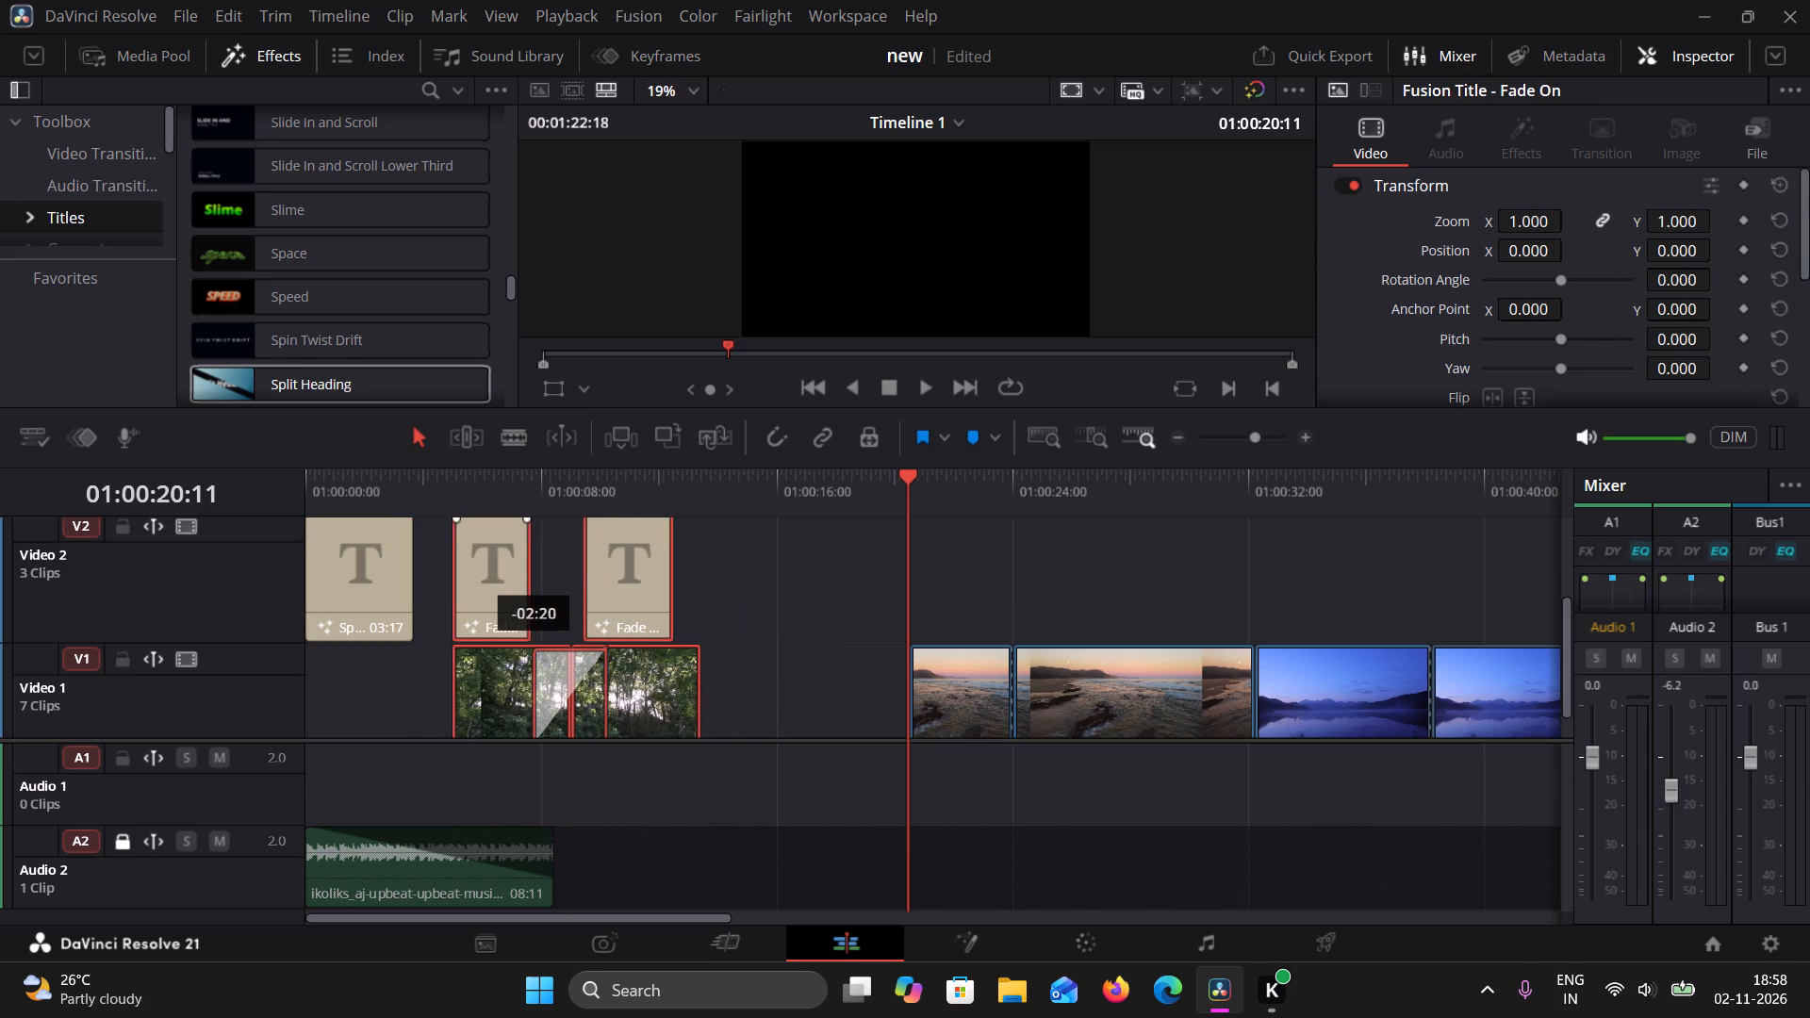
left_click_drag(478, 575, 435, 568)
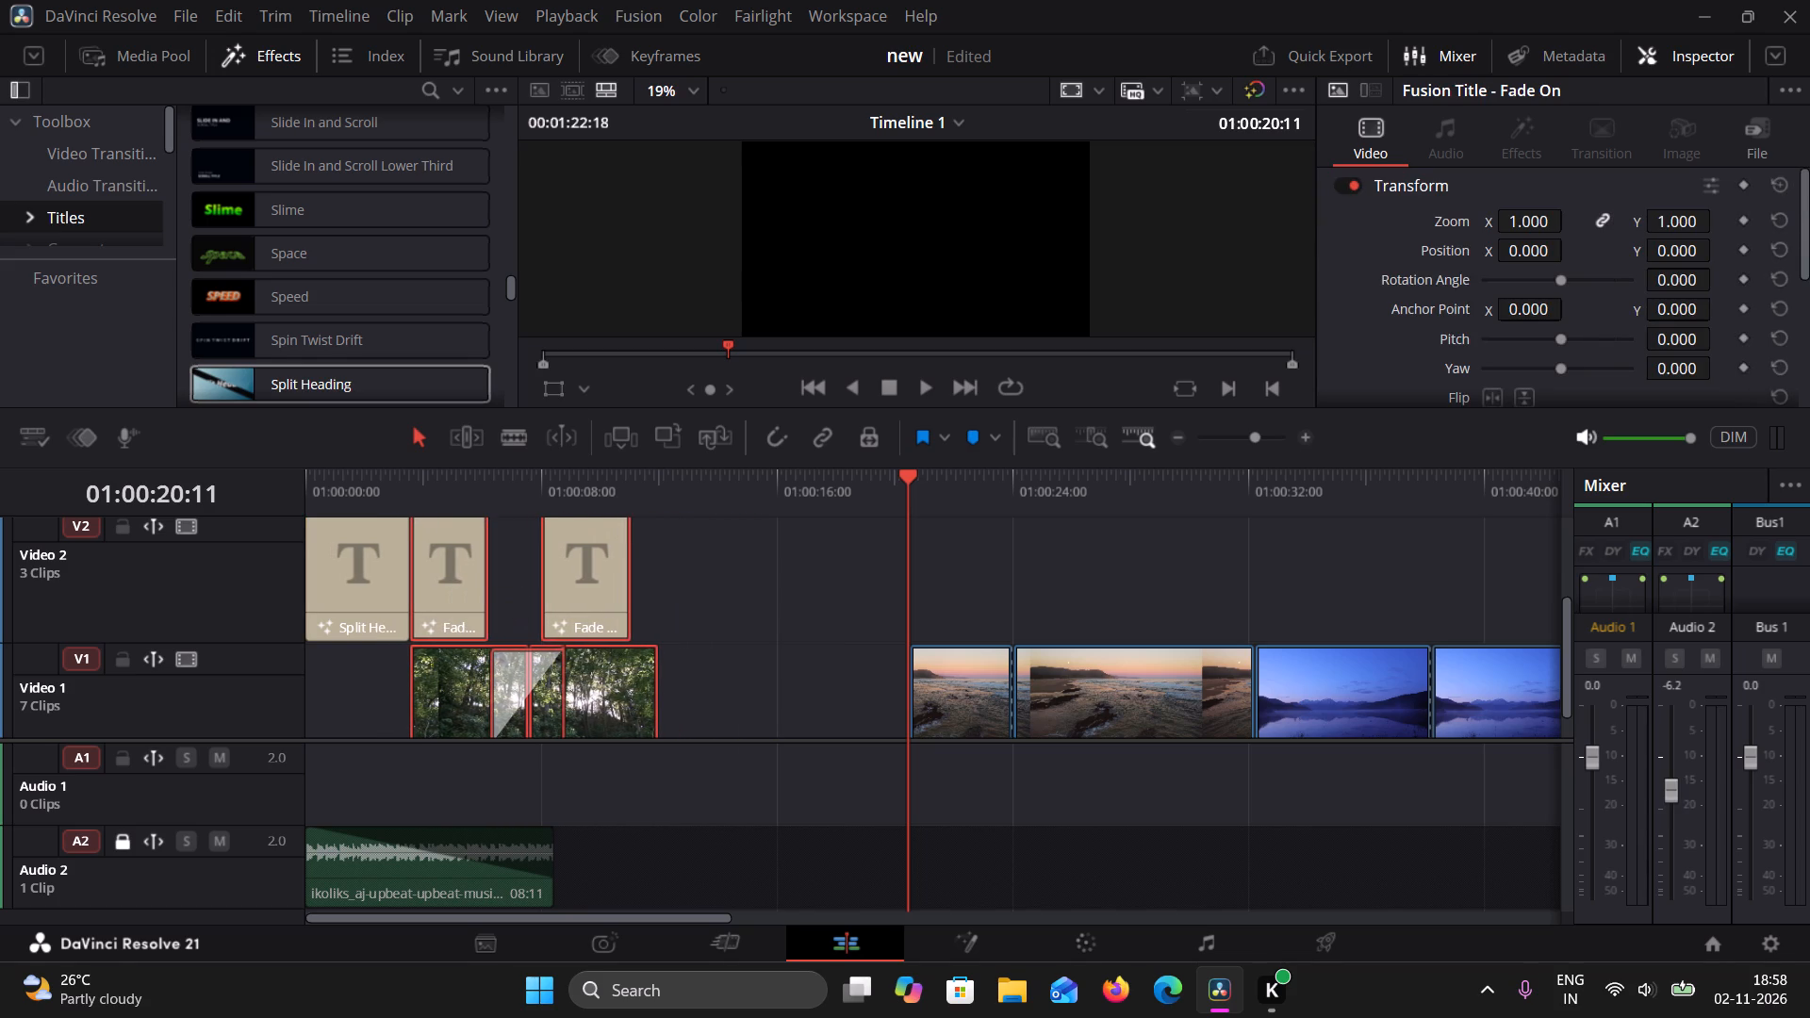
Play back from the timeline's start through the heading title into the first forest clip.
left_click_drag(915, 478, 195, 491)
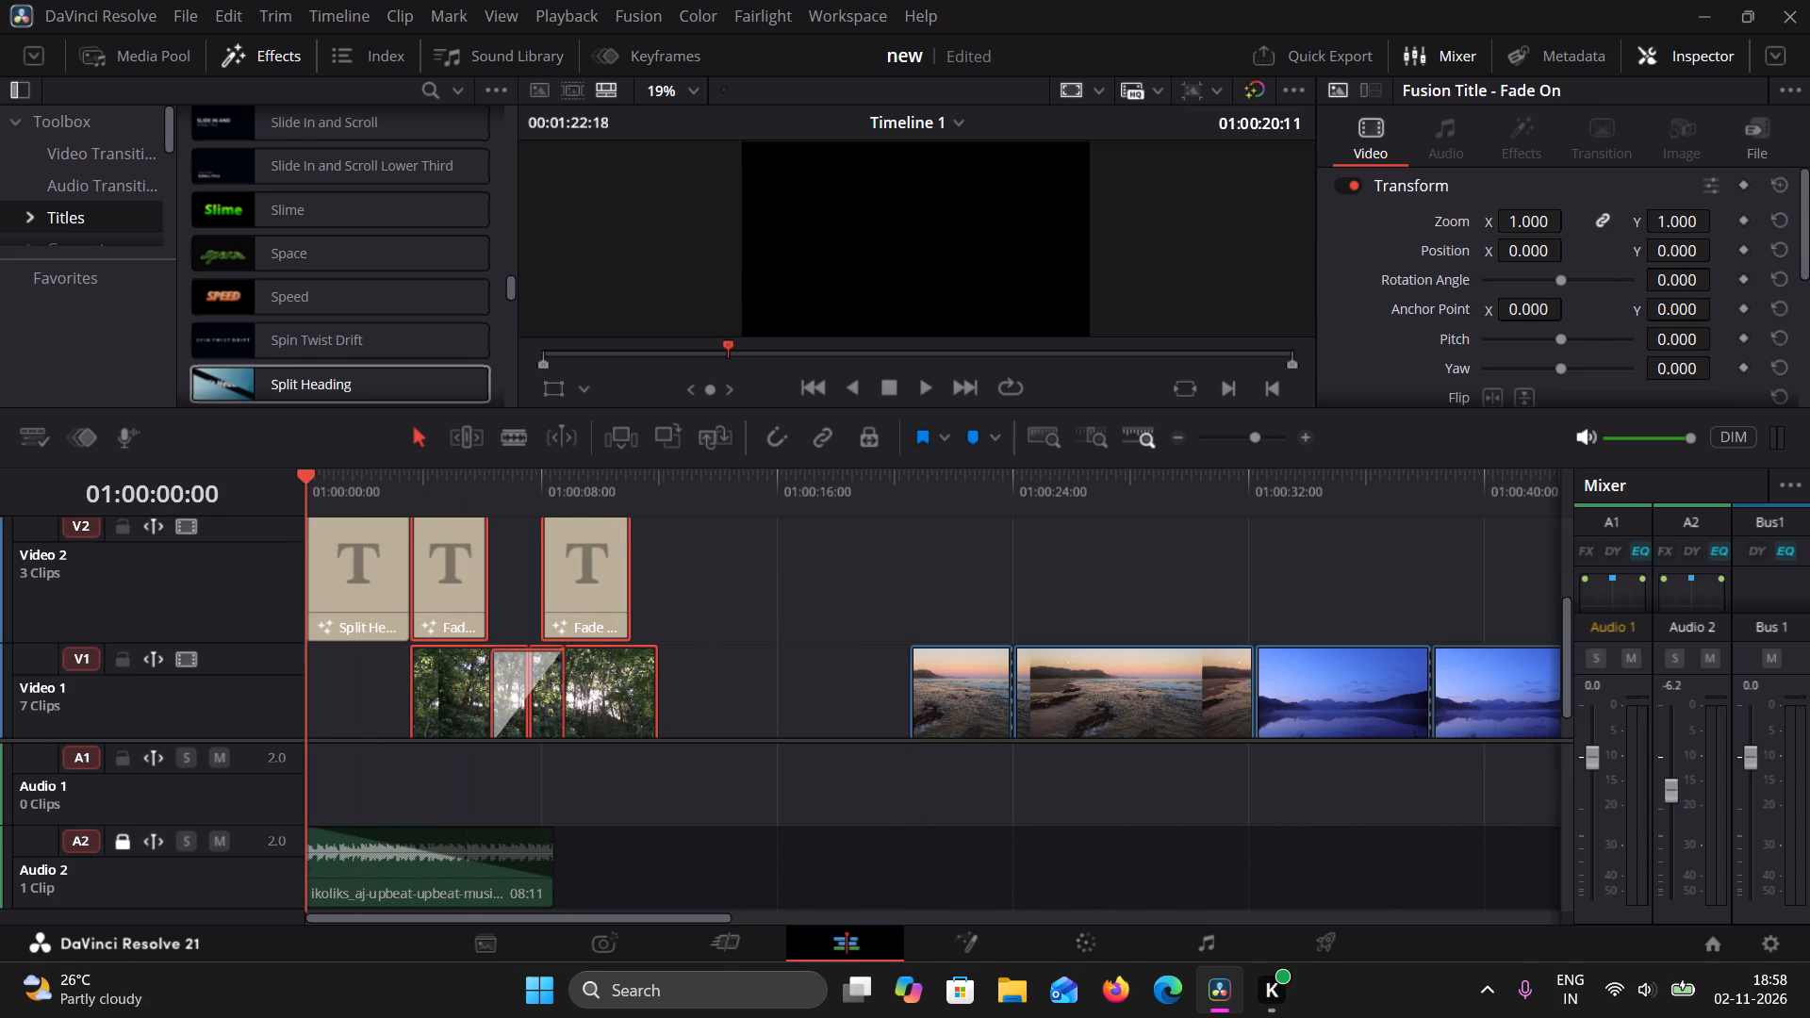
left_click_drag(195, 491, 189, 490)
left_click(923, 384)
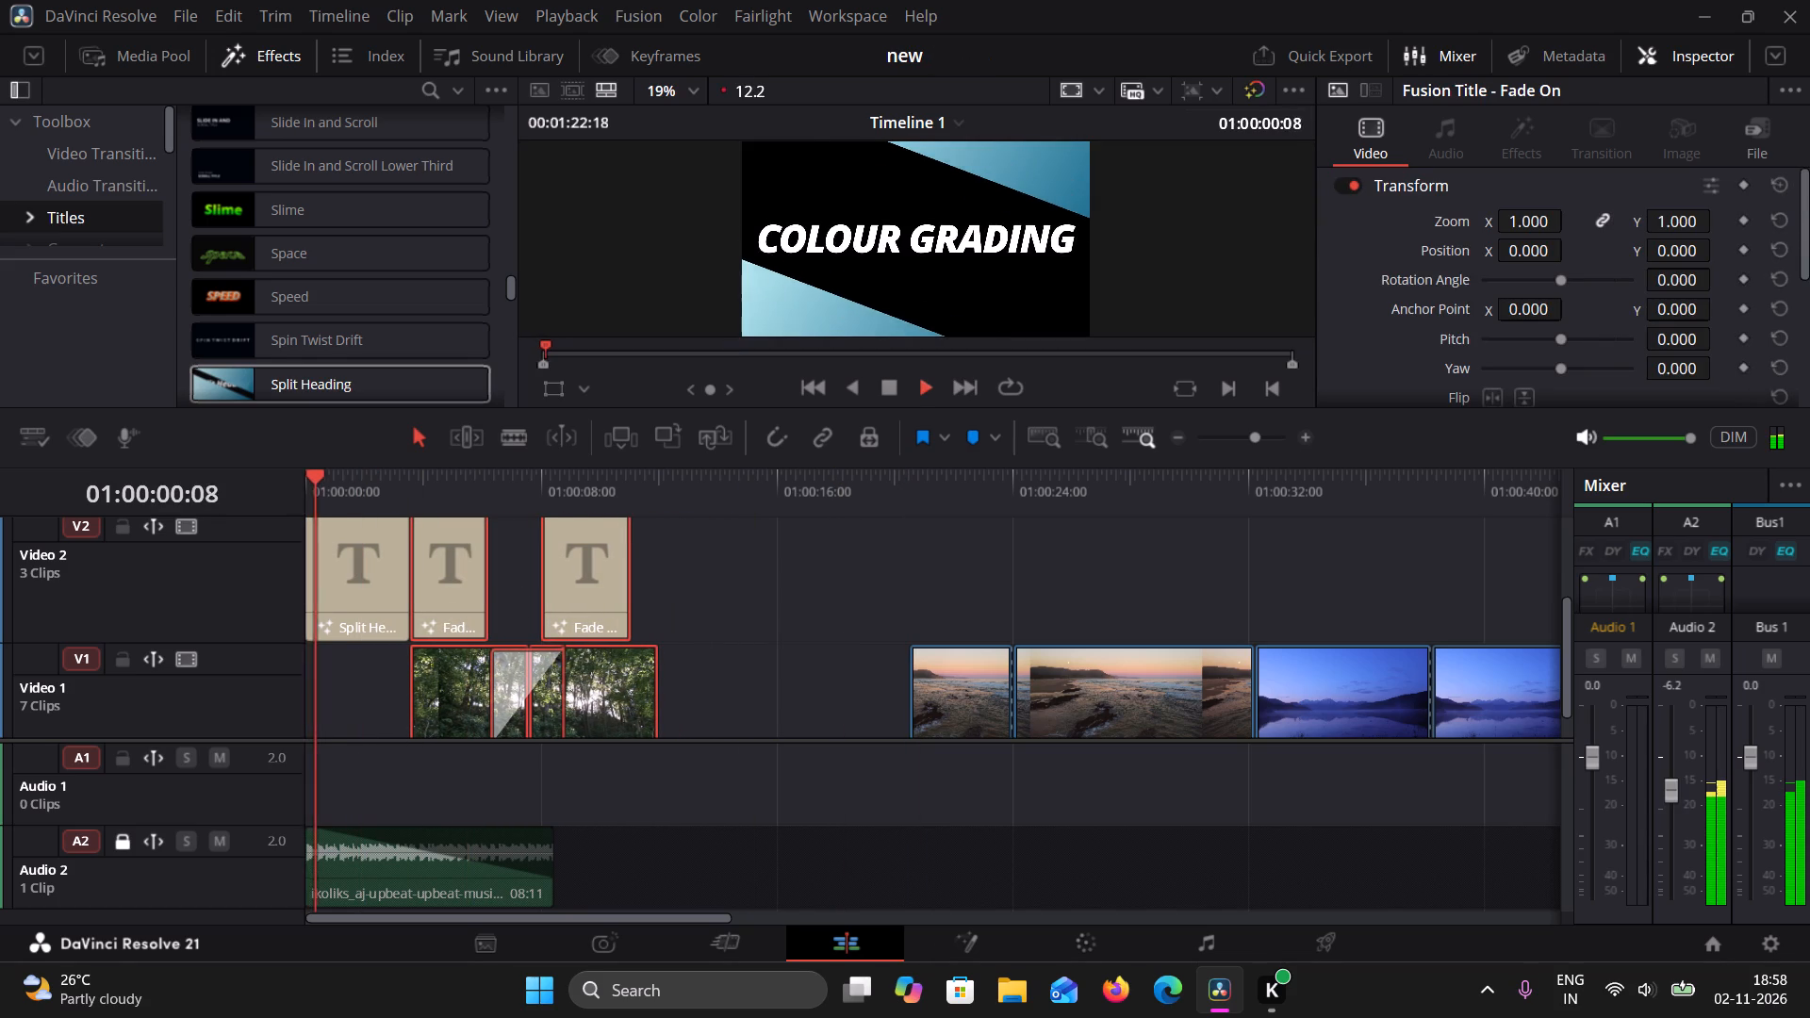
left_click(909, 387)
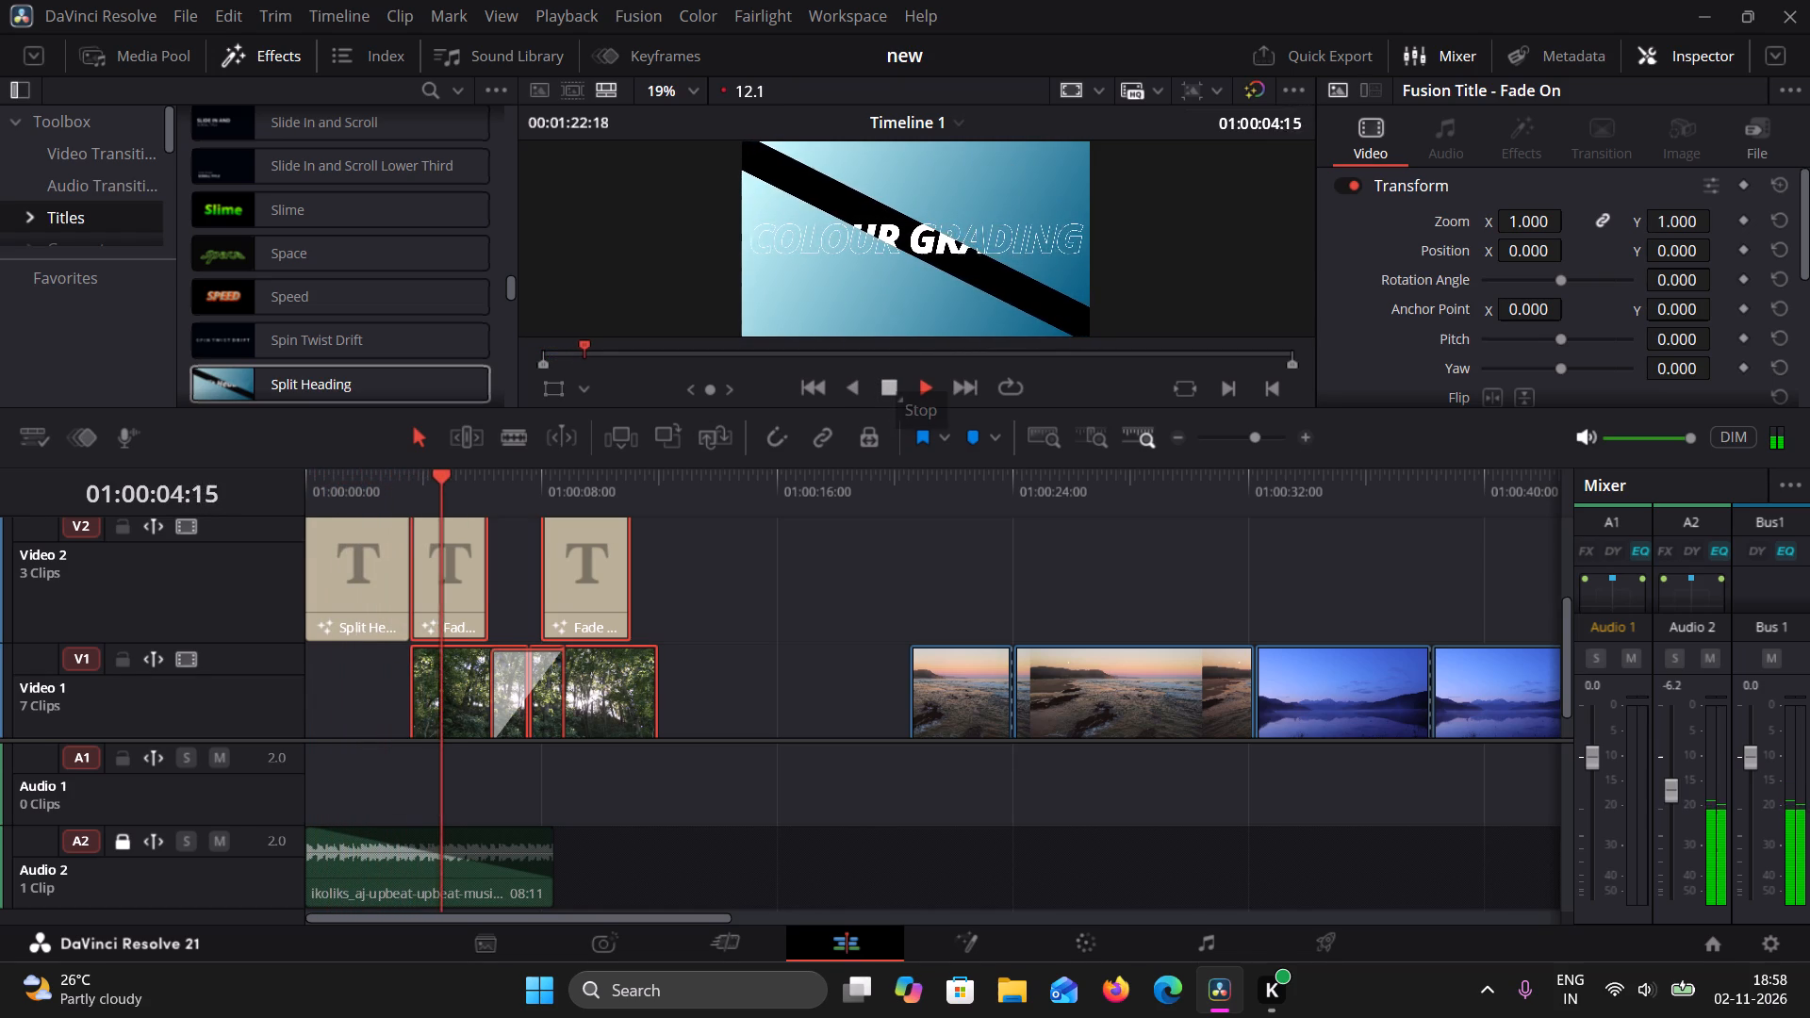
left_click(889, 392)
Shift the forest clips and both Fade titles later to make room, and lengthen the Split Heading title to 07:08.
left_click(363, 562)
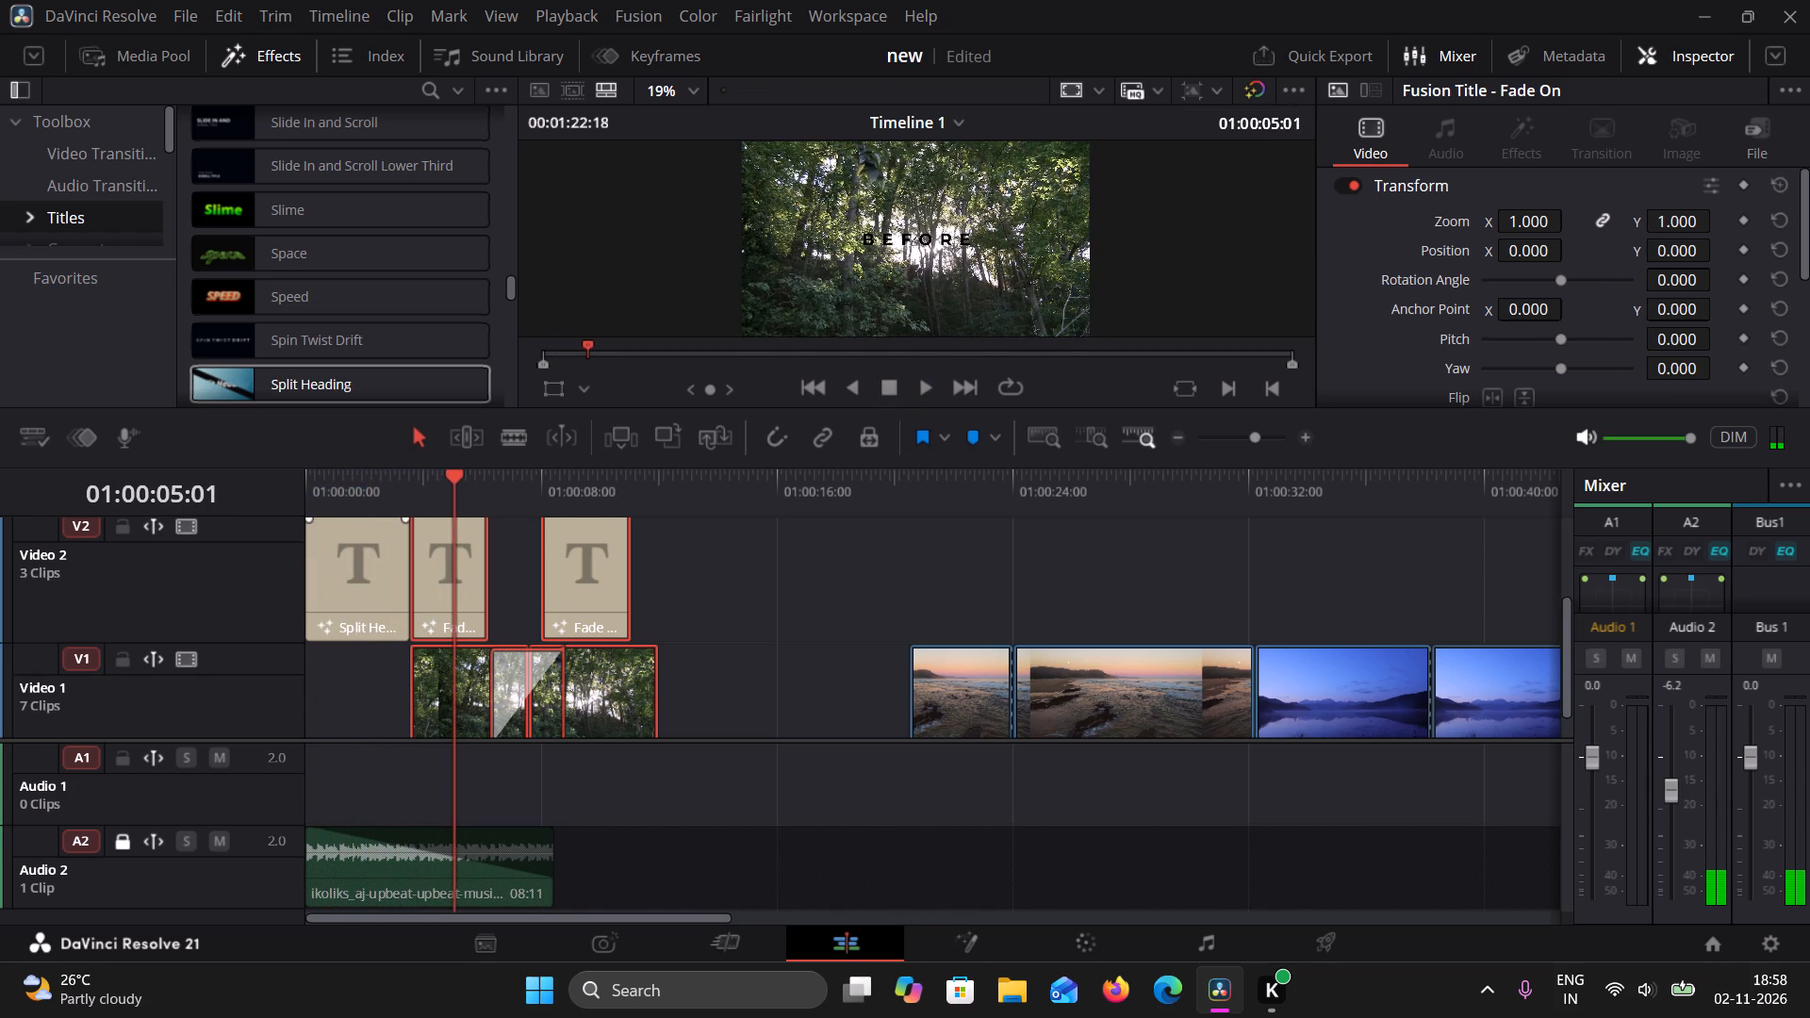
left_click_drag(708, 572, 465, 701)
left_click_drag(470, 566, 542, 581)
left_click(394, 584)
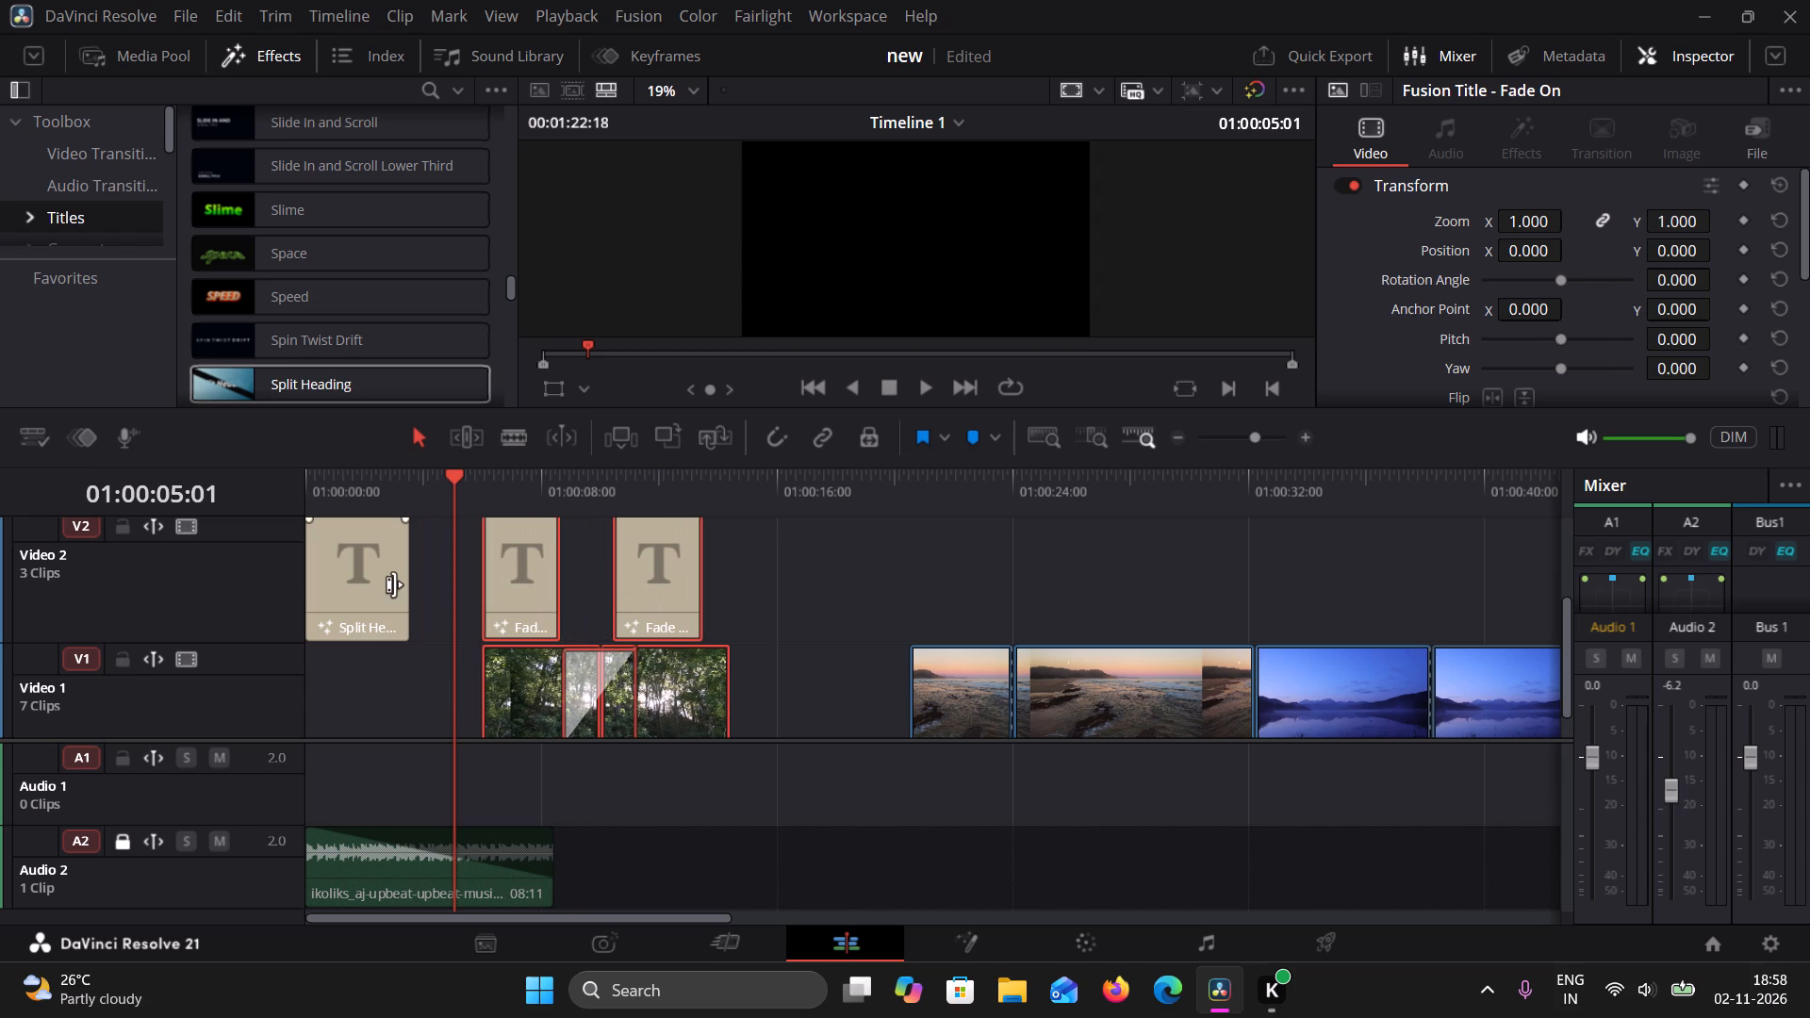
left_click_drag(406, 594, 629, 605)
left_click_drag(776, 574, 531, 681)
left_click_drag(516, 568, 647, 596)
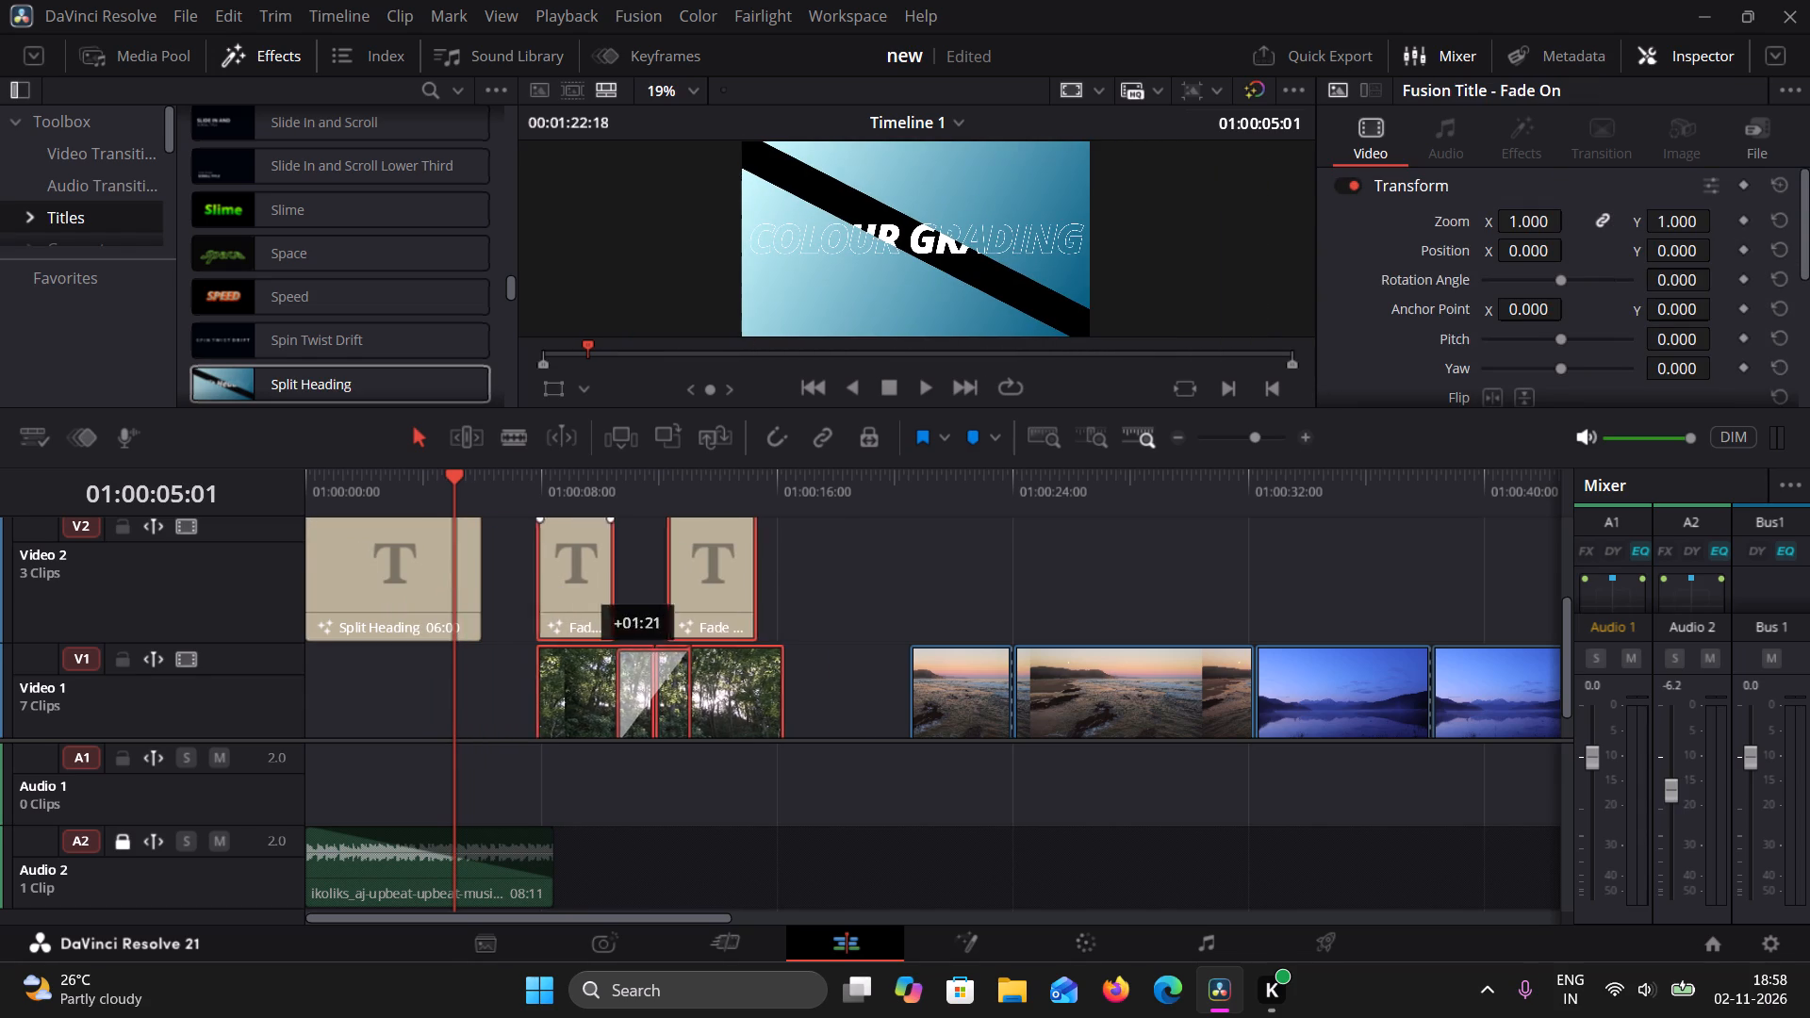
left_click_drag(647, 596, 656, 596)
left_click(469, 616)
left_click(491, 599)
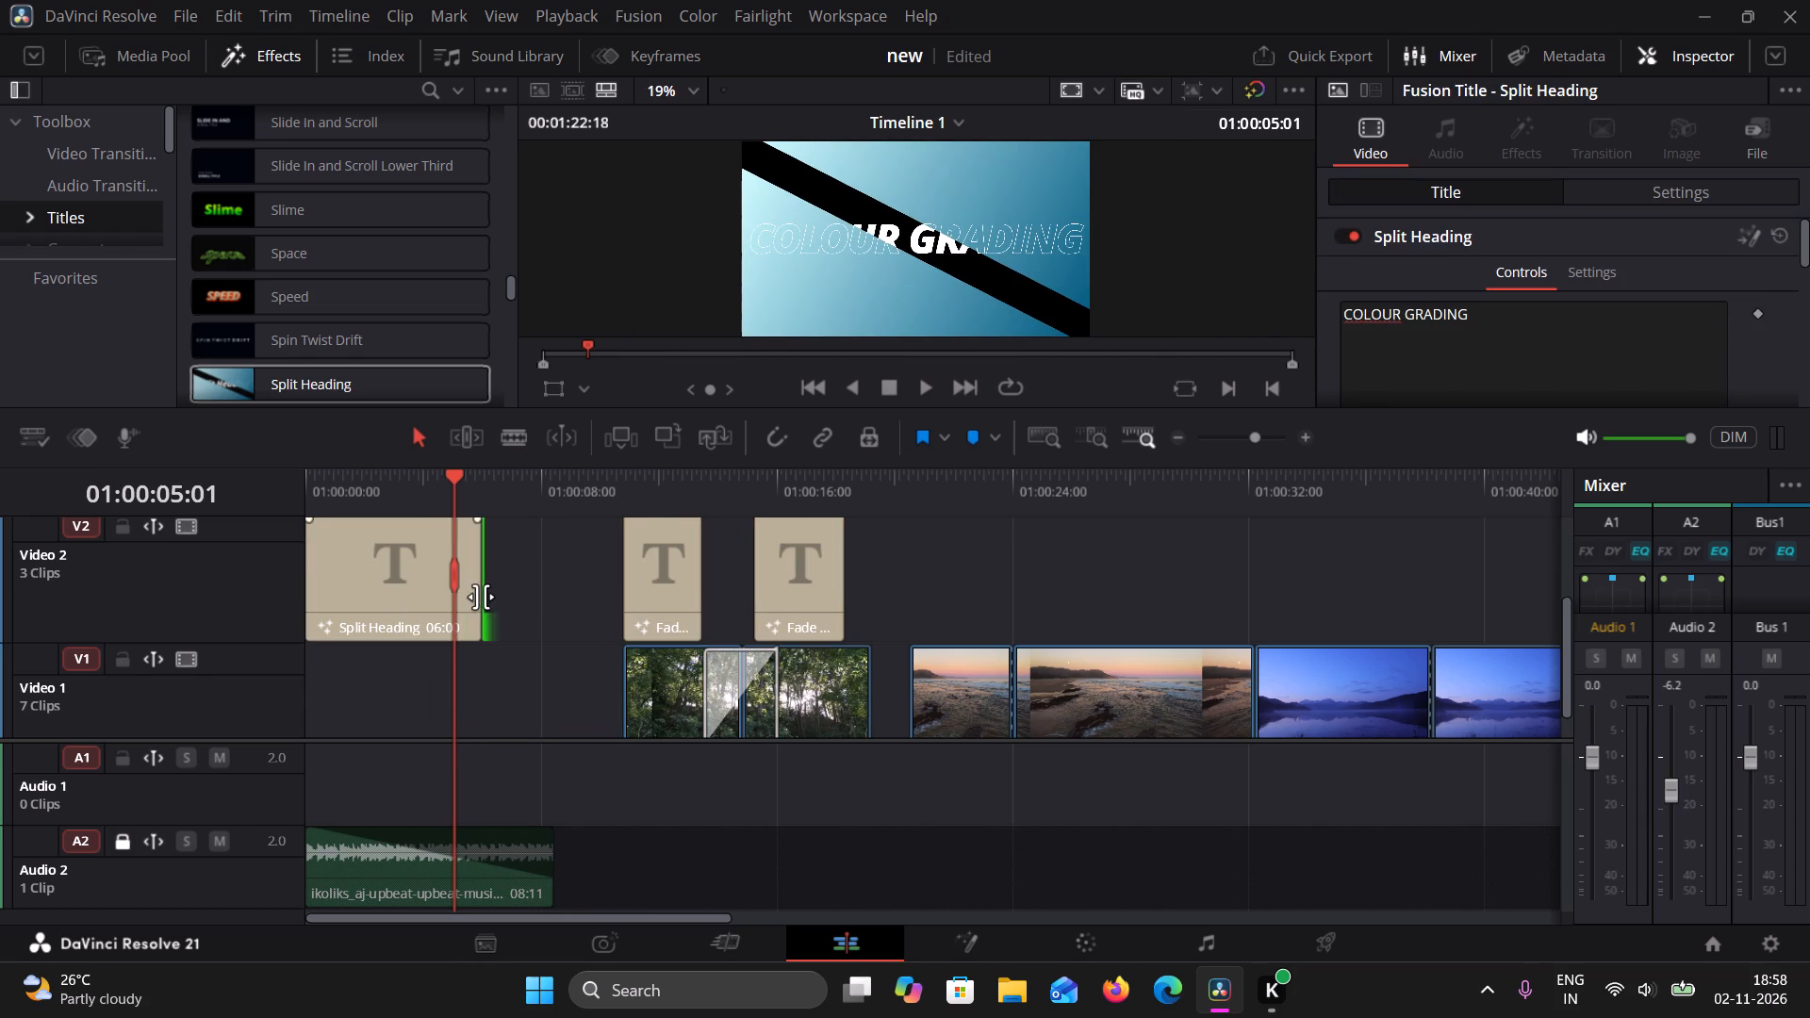
left_click_drag(481, 597, 520, 614)
Play back the lengthened heading title from the timeline's start.
left_click_drag(460, 479, 269, 497)
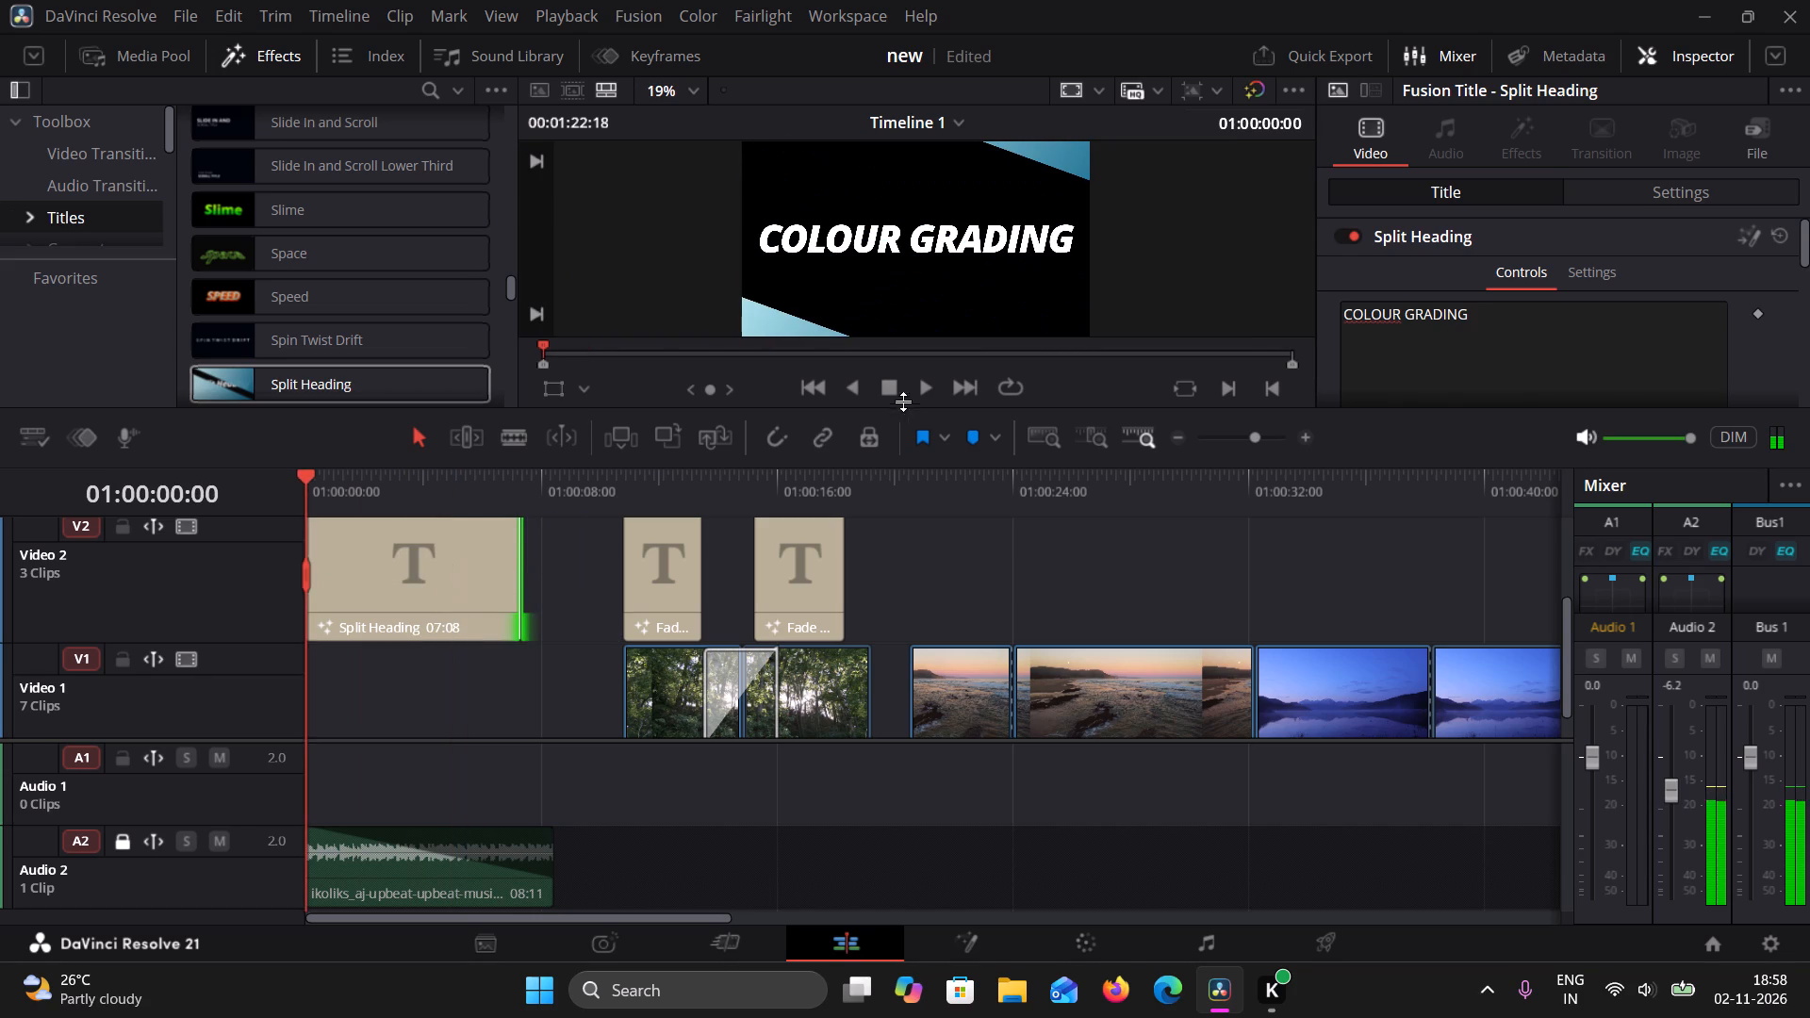
left_click(933, 392)
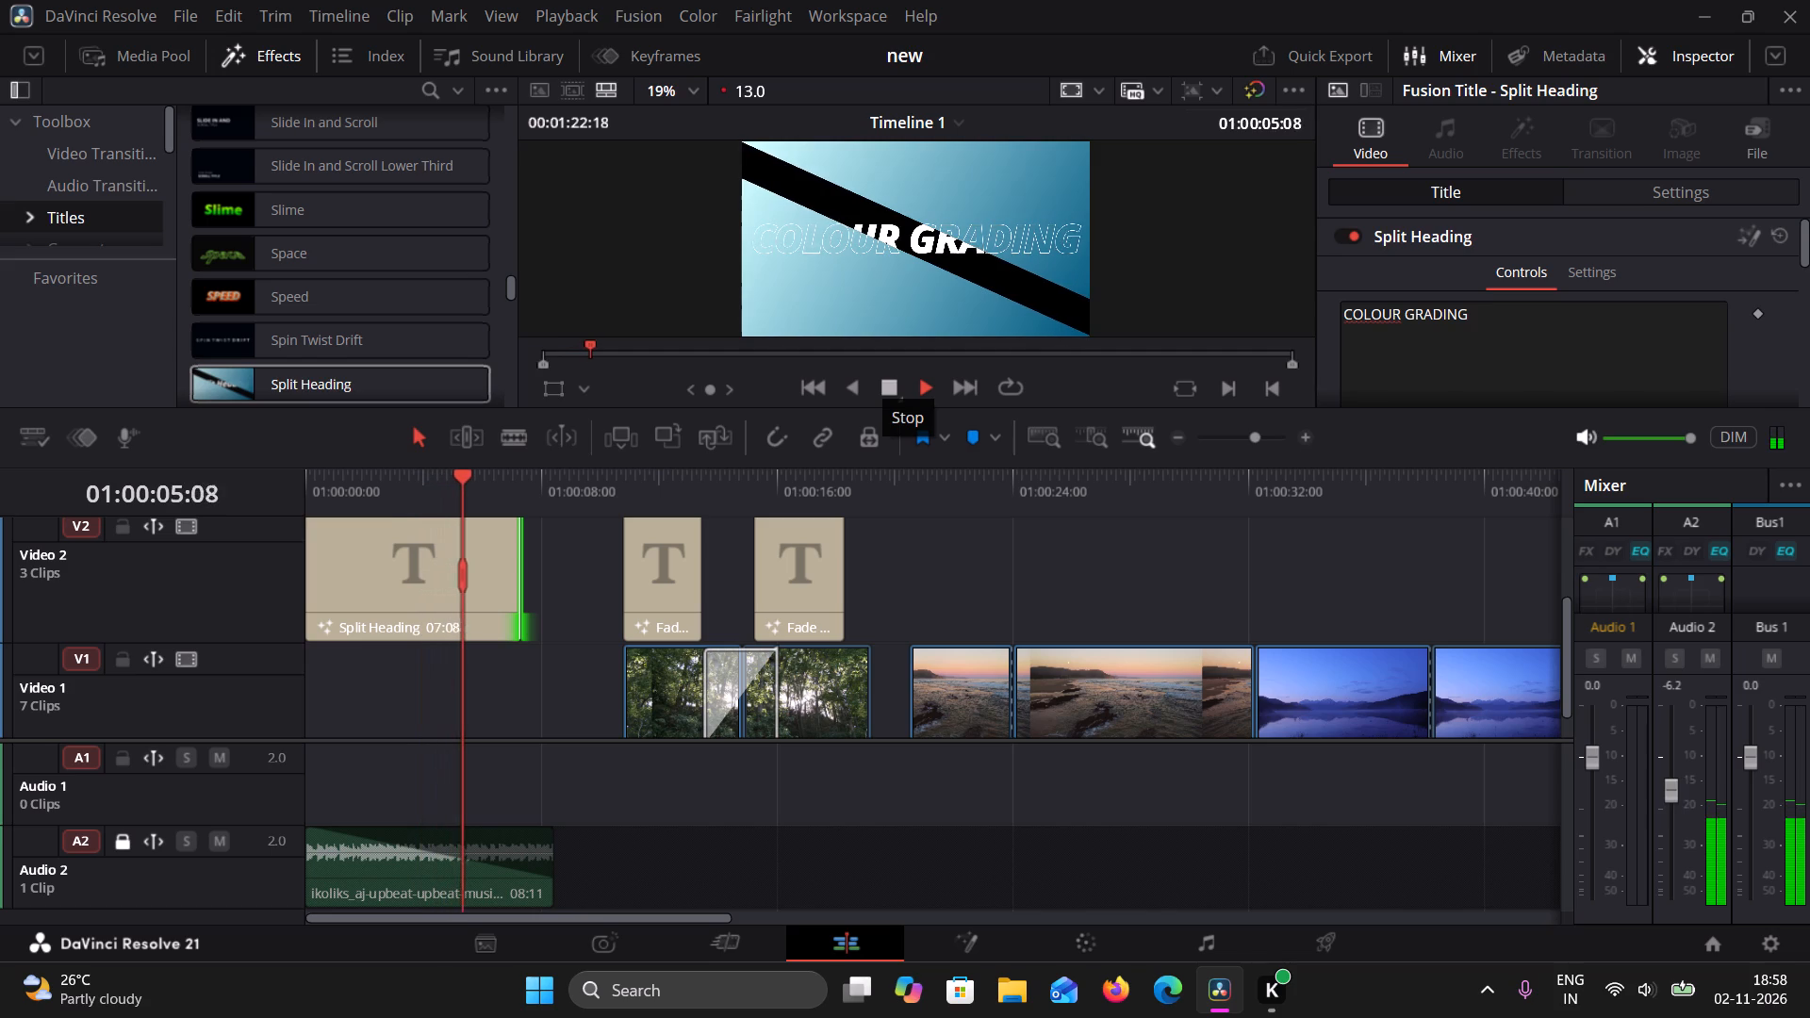
left_click(880, 384)
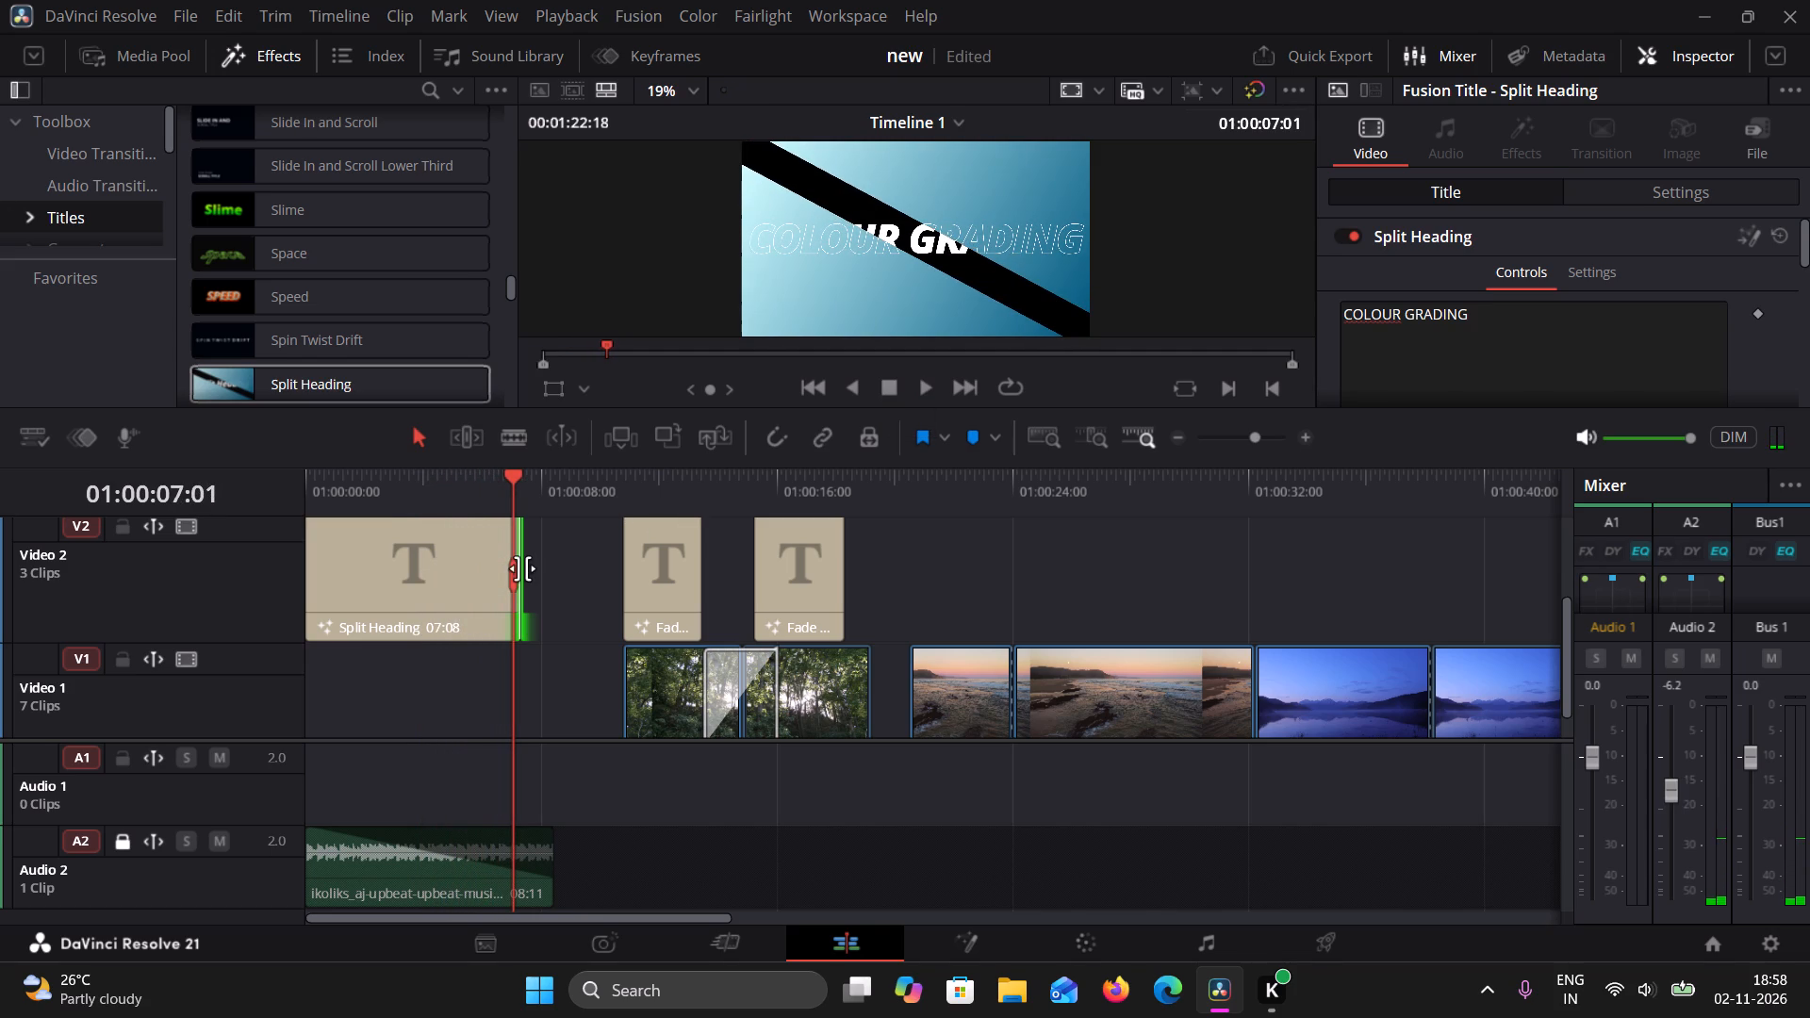
Move the forest clips and both Fade titles earlier to close the gap, starting at 07:04 where the heading title ends.
left_click_drag(867, 570, 625, 706)
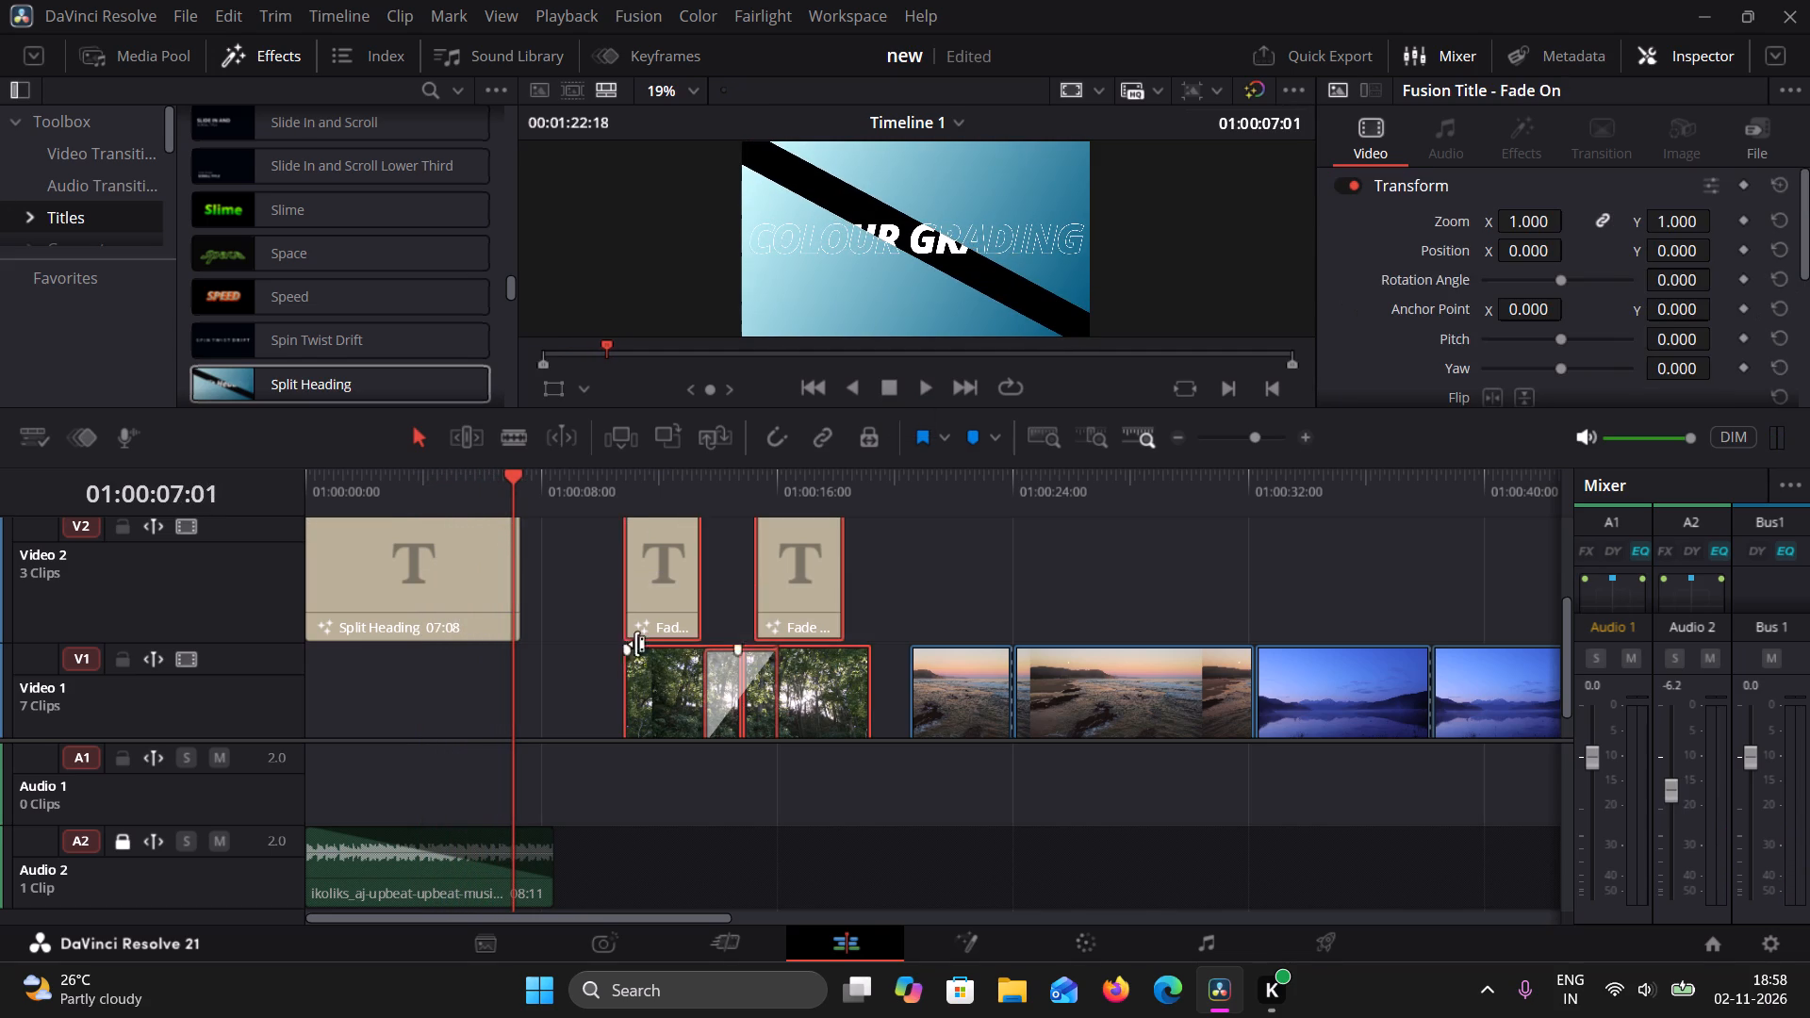
left_click_drag(675, 599, 568, 630)
Play back from the end of the heading title through the forest before/after section.
left_click(924, 386)
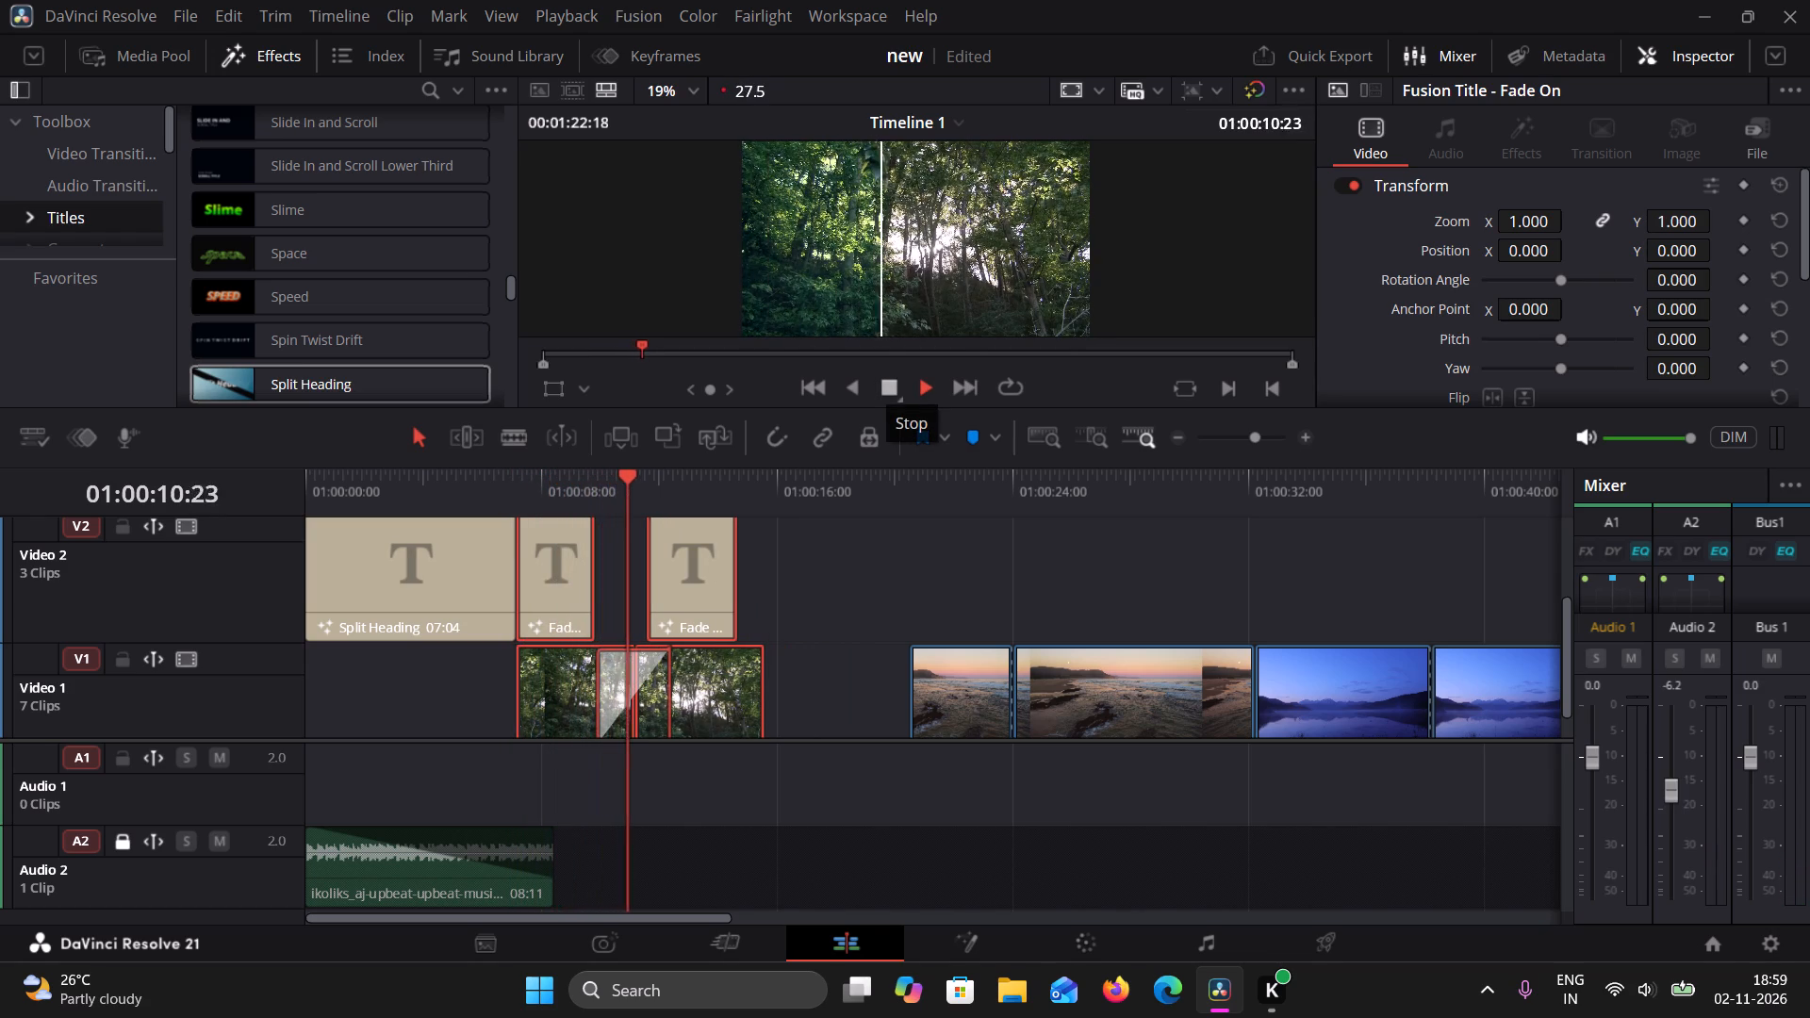
left_click(884, 388)
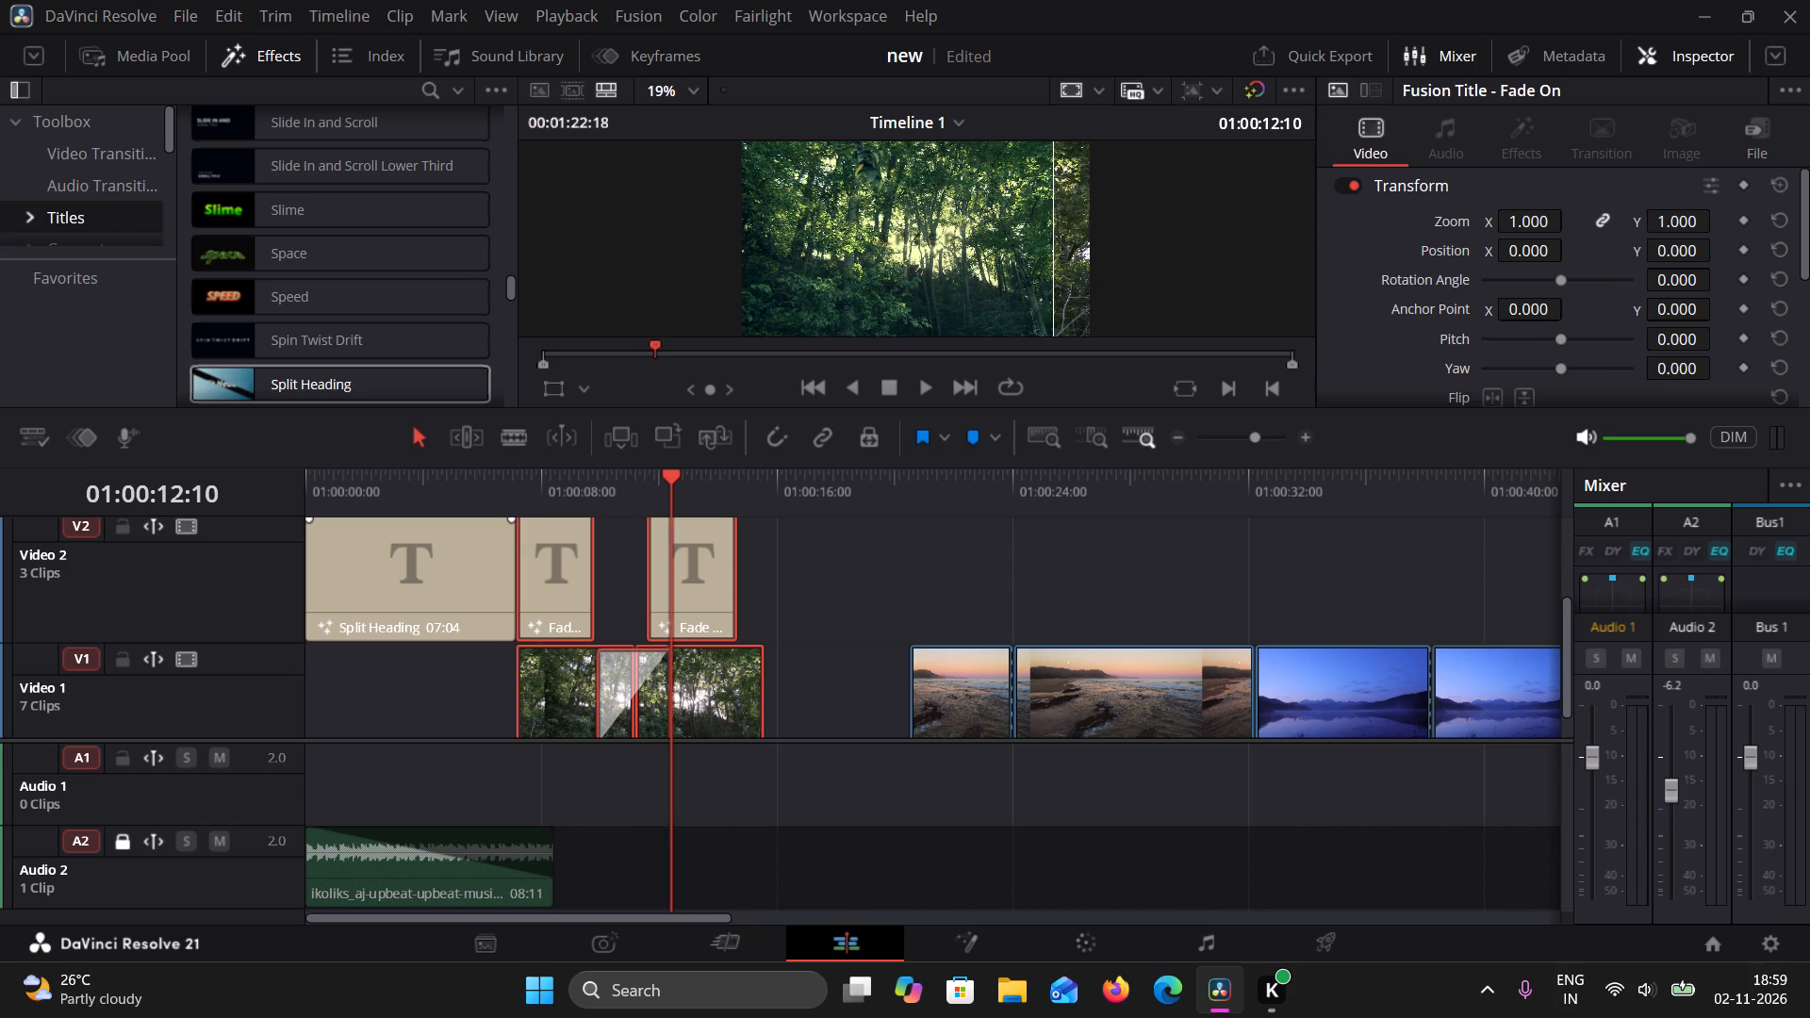
left_click(930, 388)
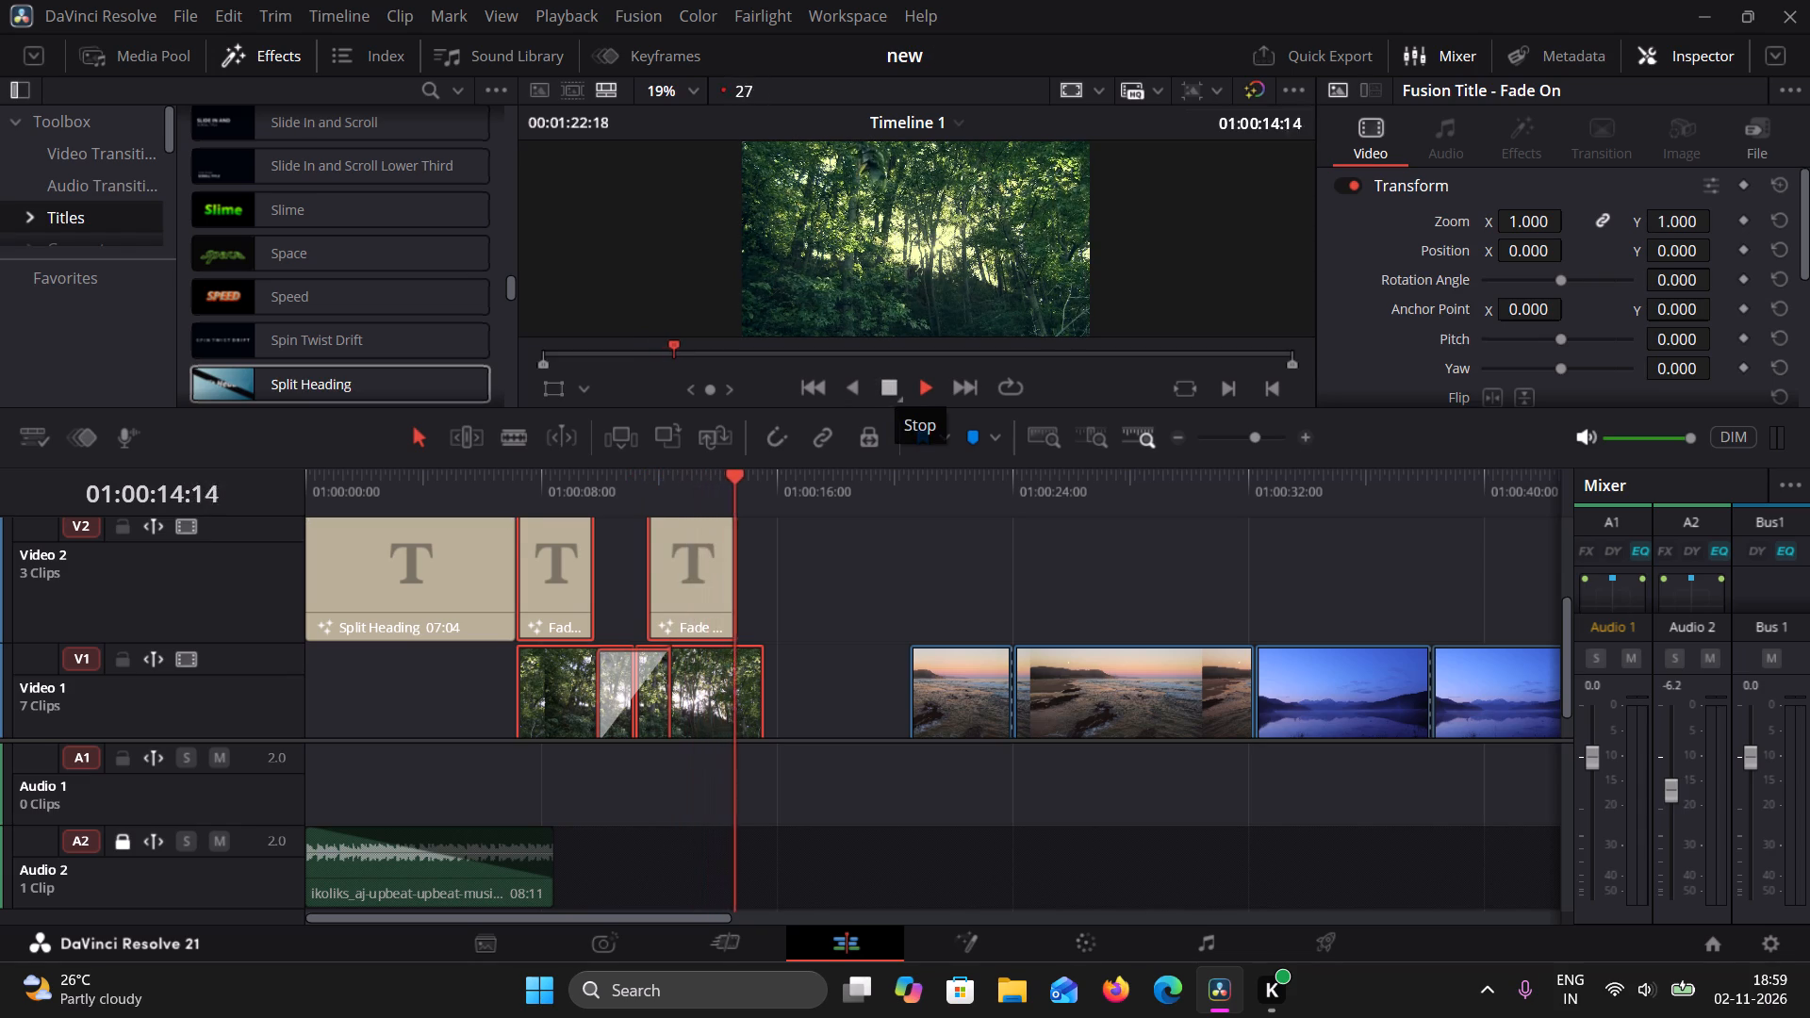
left_click(892, 391)
Split the Split Heading title's text onto two lines, COLOUR above GRADING.
double_click(352, 573)
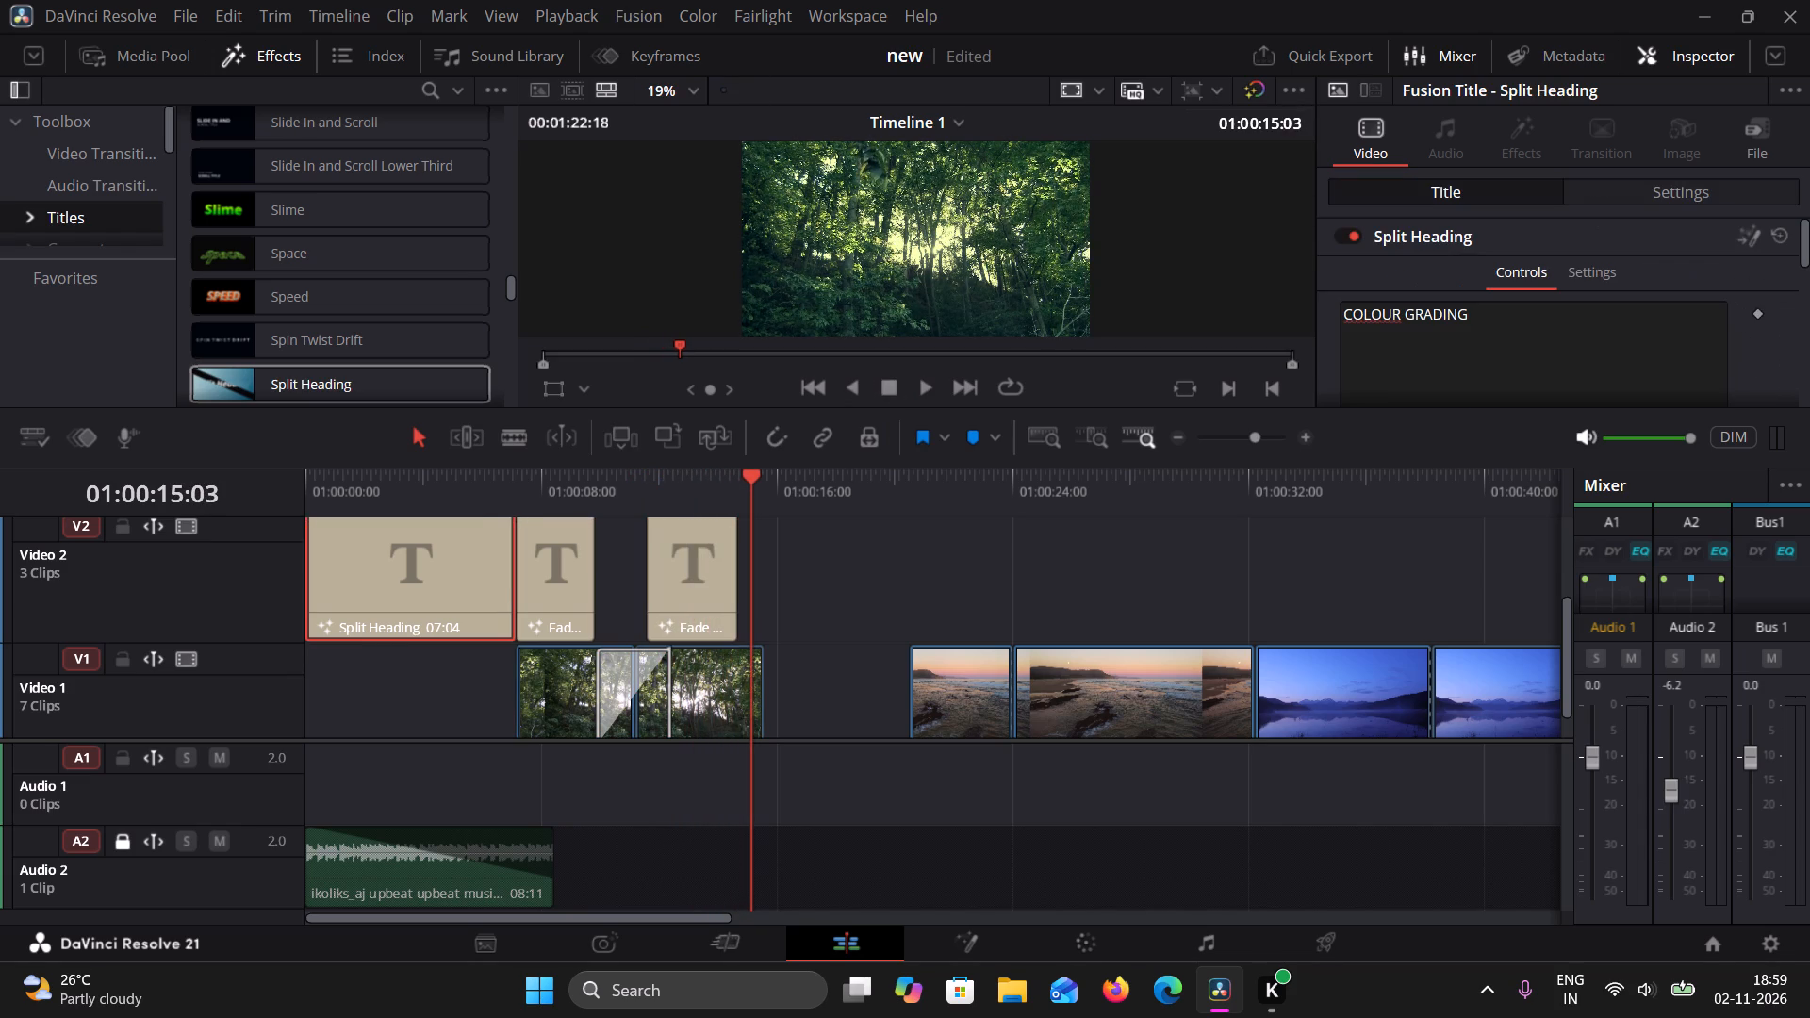
left_click(1404, 319)
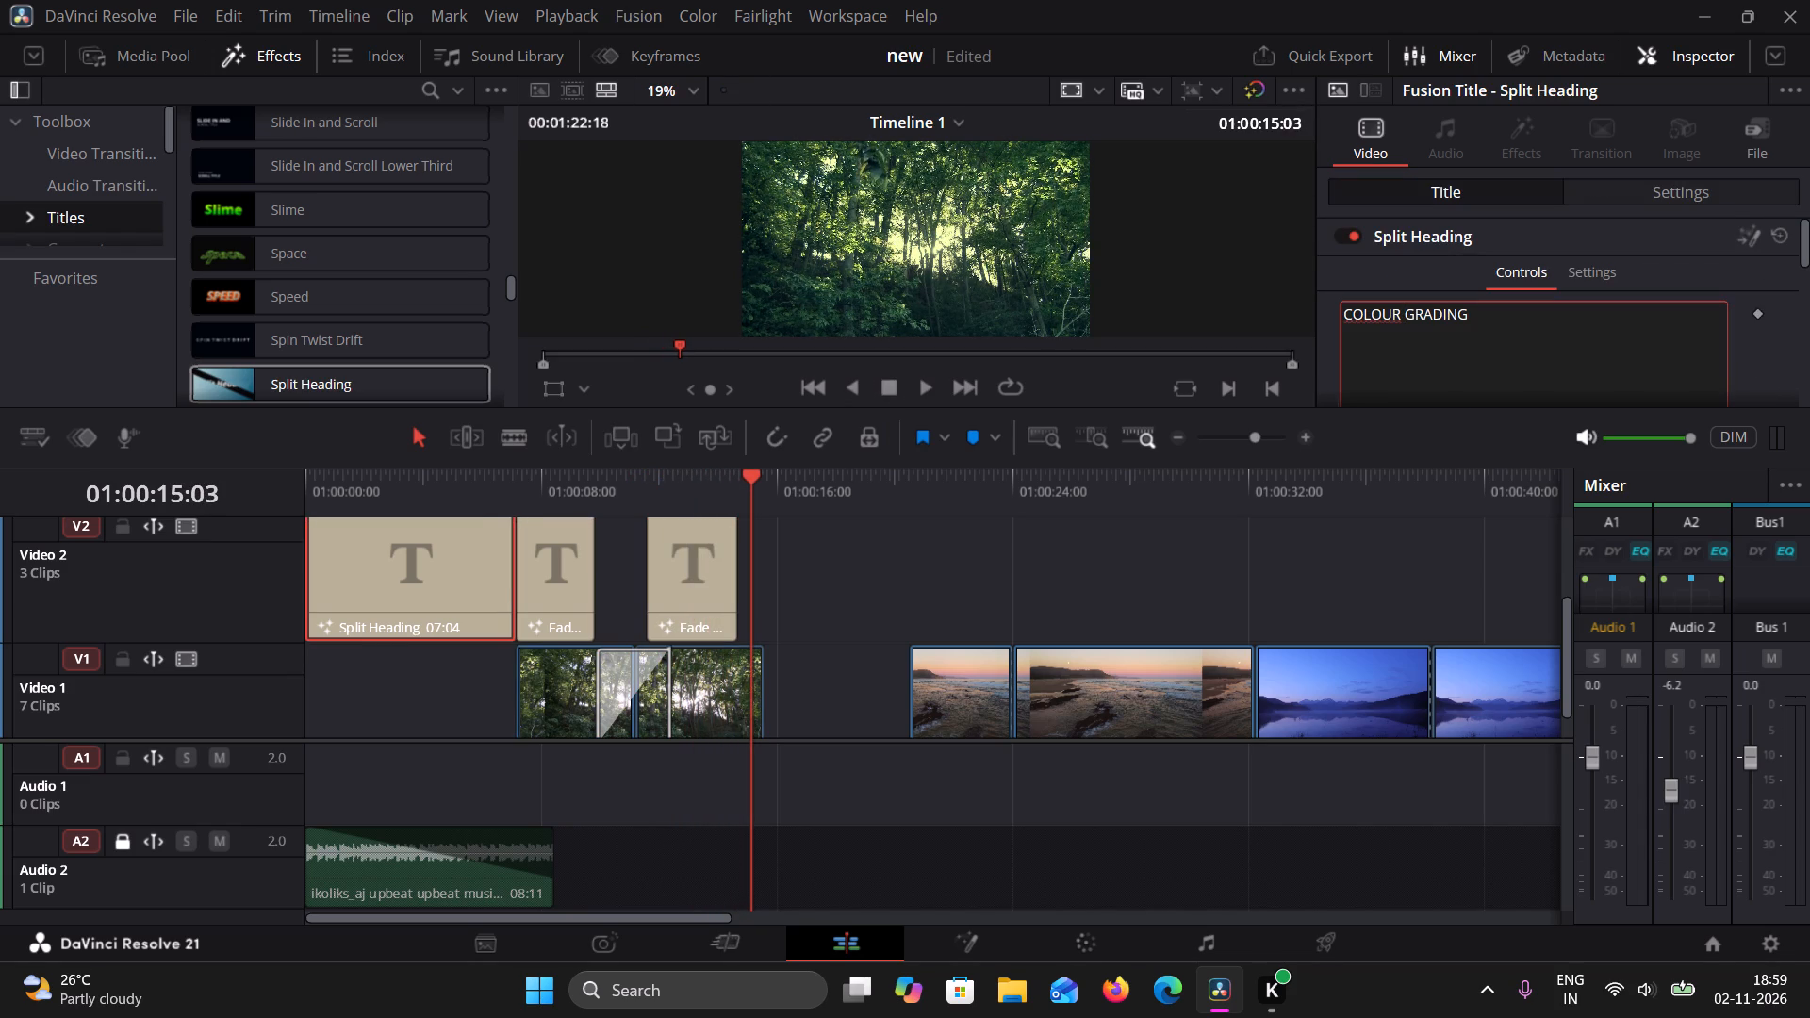
key("Return")
scroll(1404, 319, "down", 1)
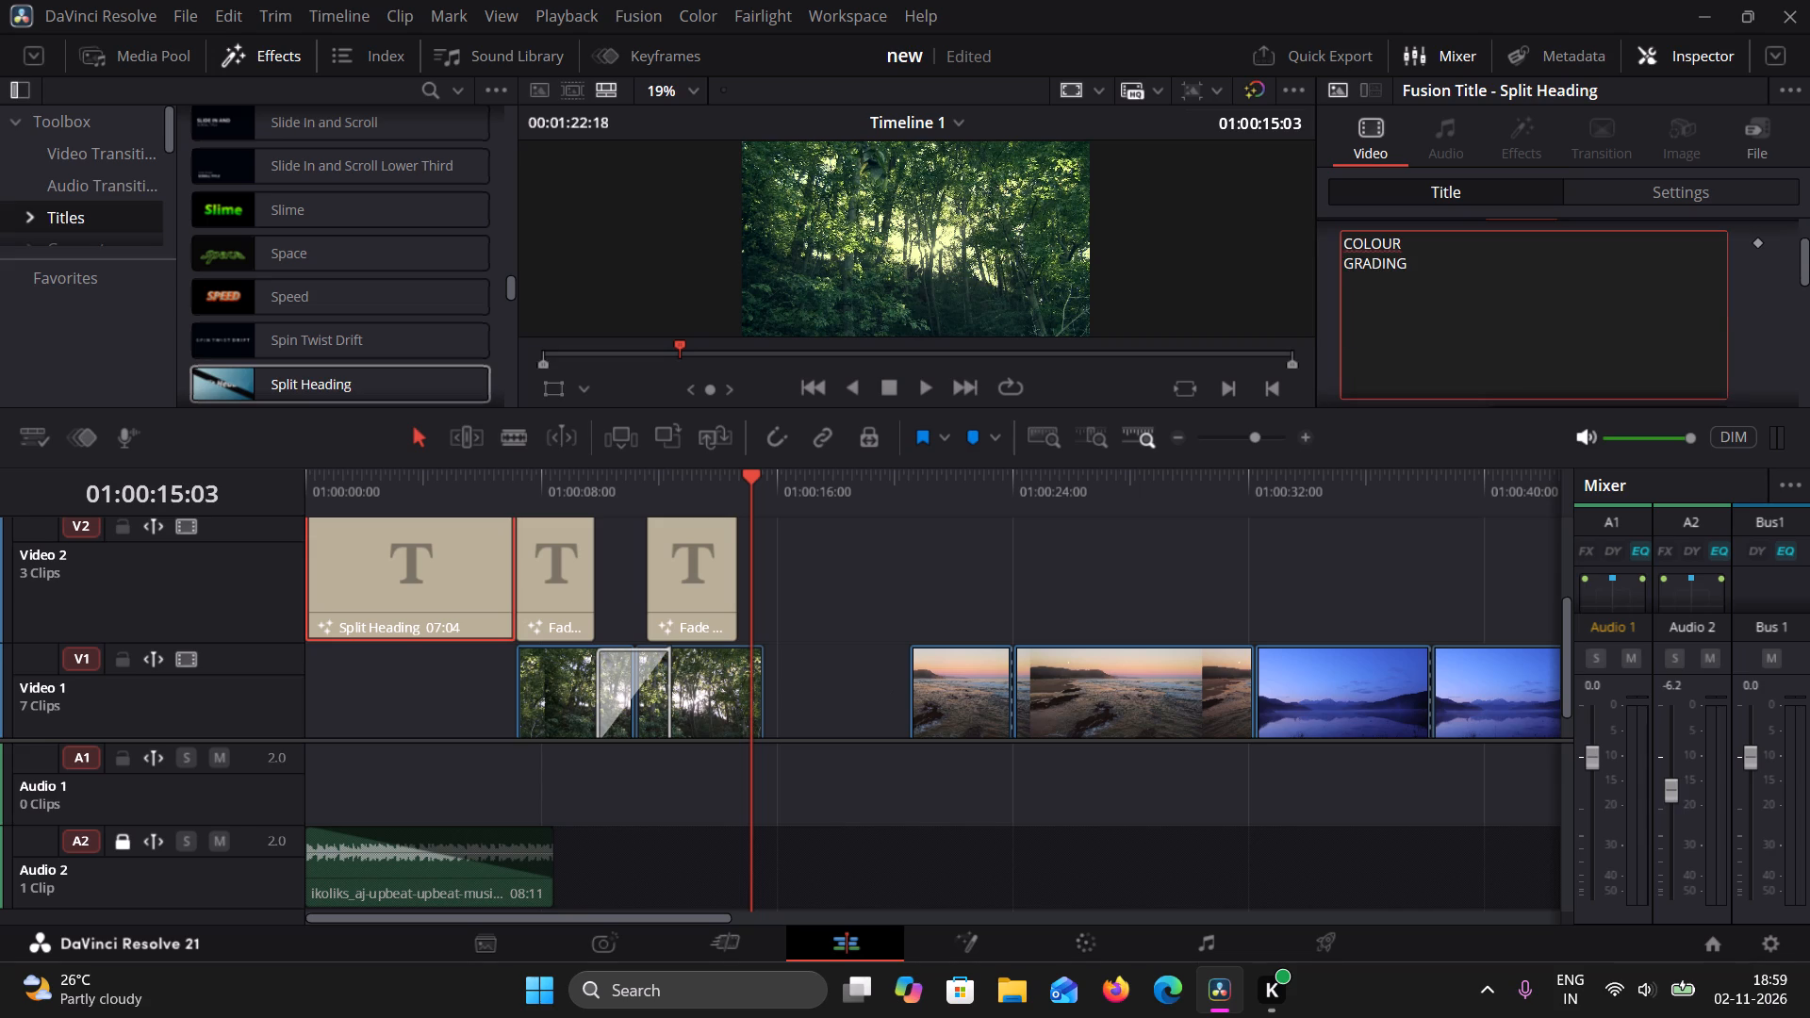
Unlock Audio 2 and extend the upbeat music clip to 15:10, reaching the end of the forest clips.
left_click(529, 865)
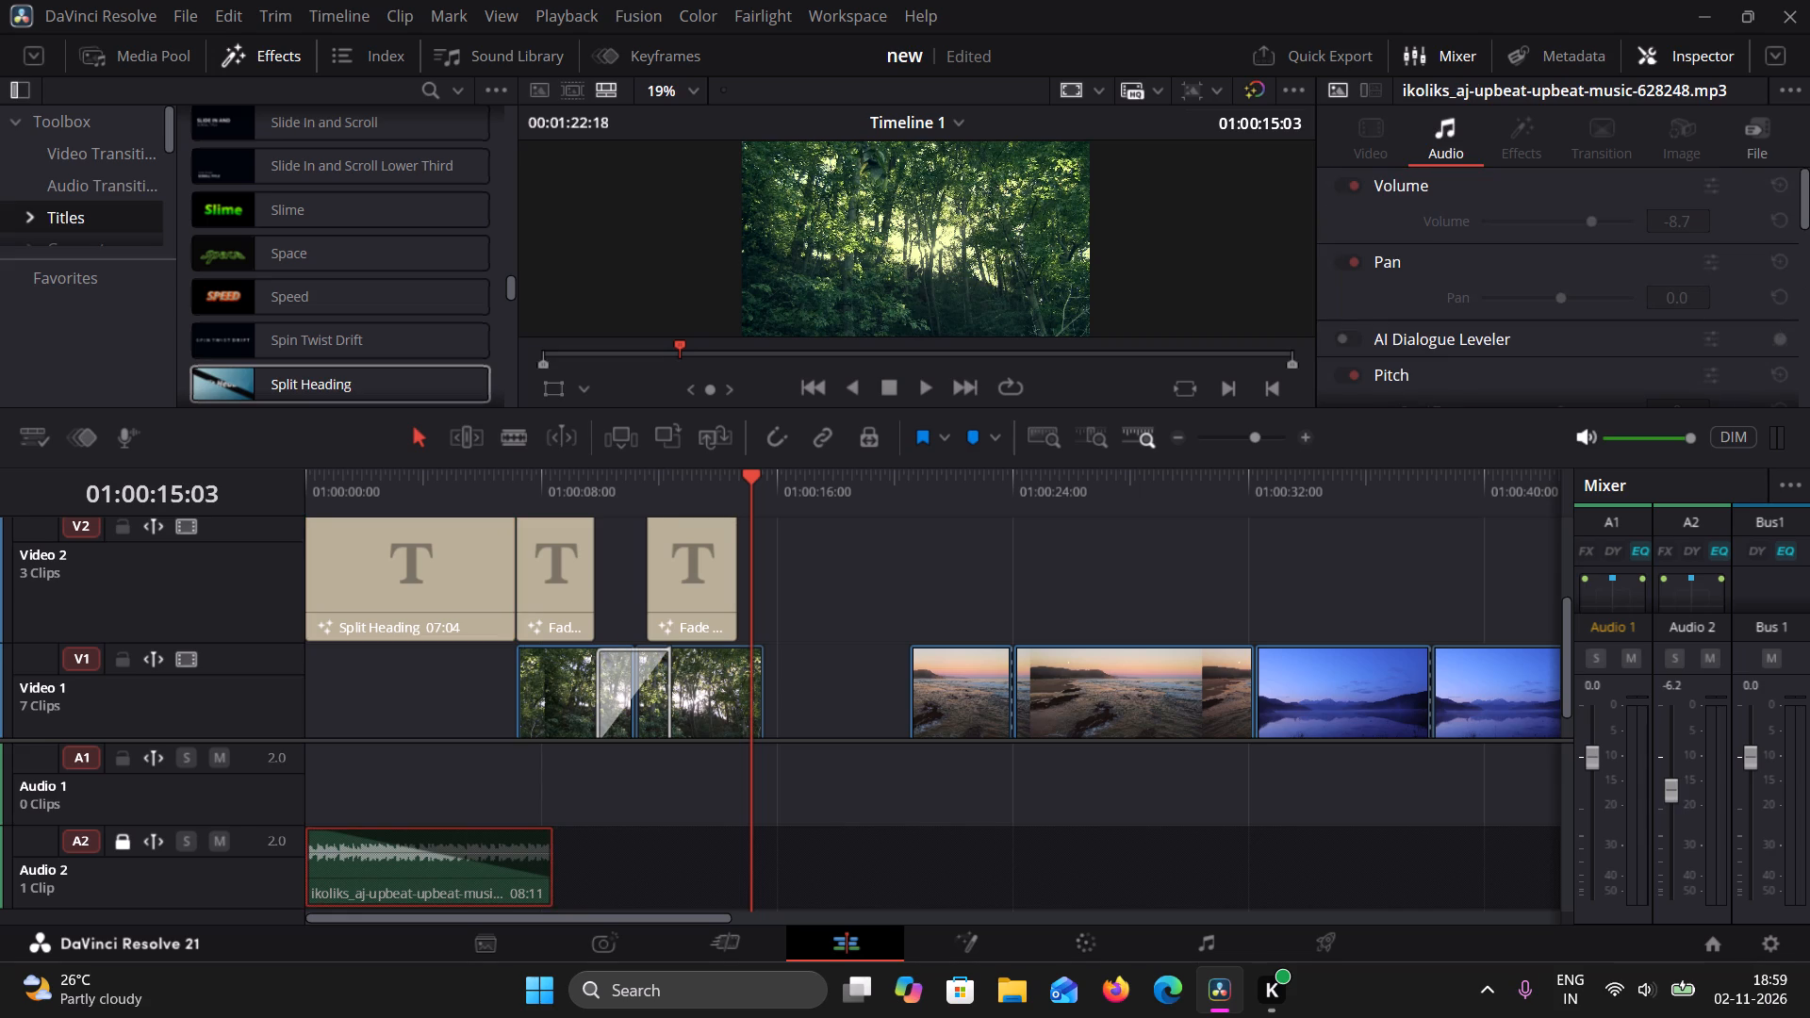
left_click(107, 837)
left_click(114, 840)
left_click_drag(552, 873, 699, 872)
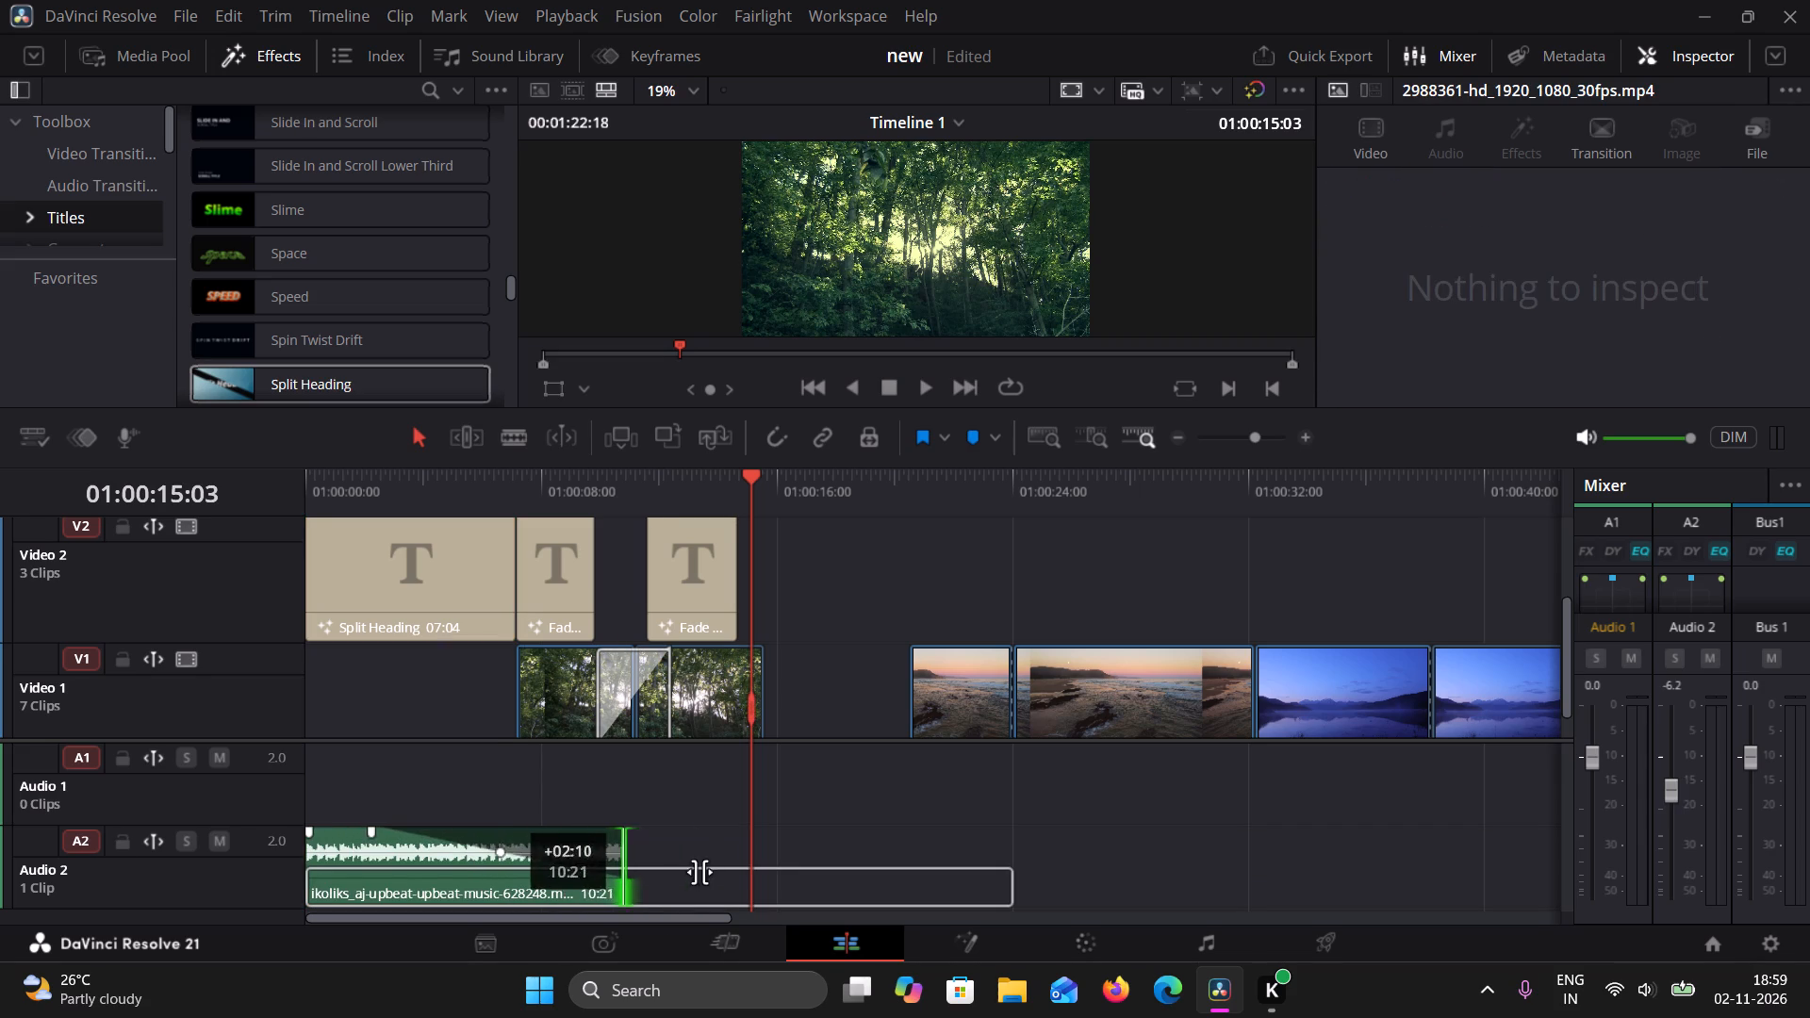
left_click_drag(699, 872, 758, 864)
Play back the edit from the start through the COLOUR GRADING heading and the forest before/after section, replaying its opening.
left_click_drag(752, 485, 105, 532)
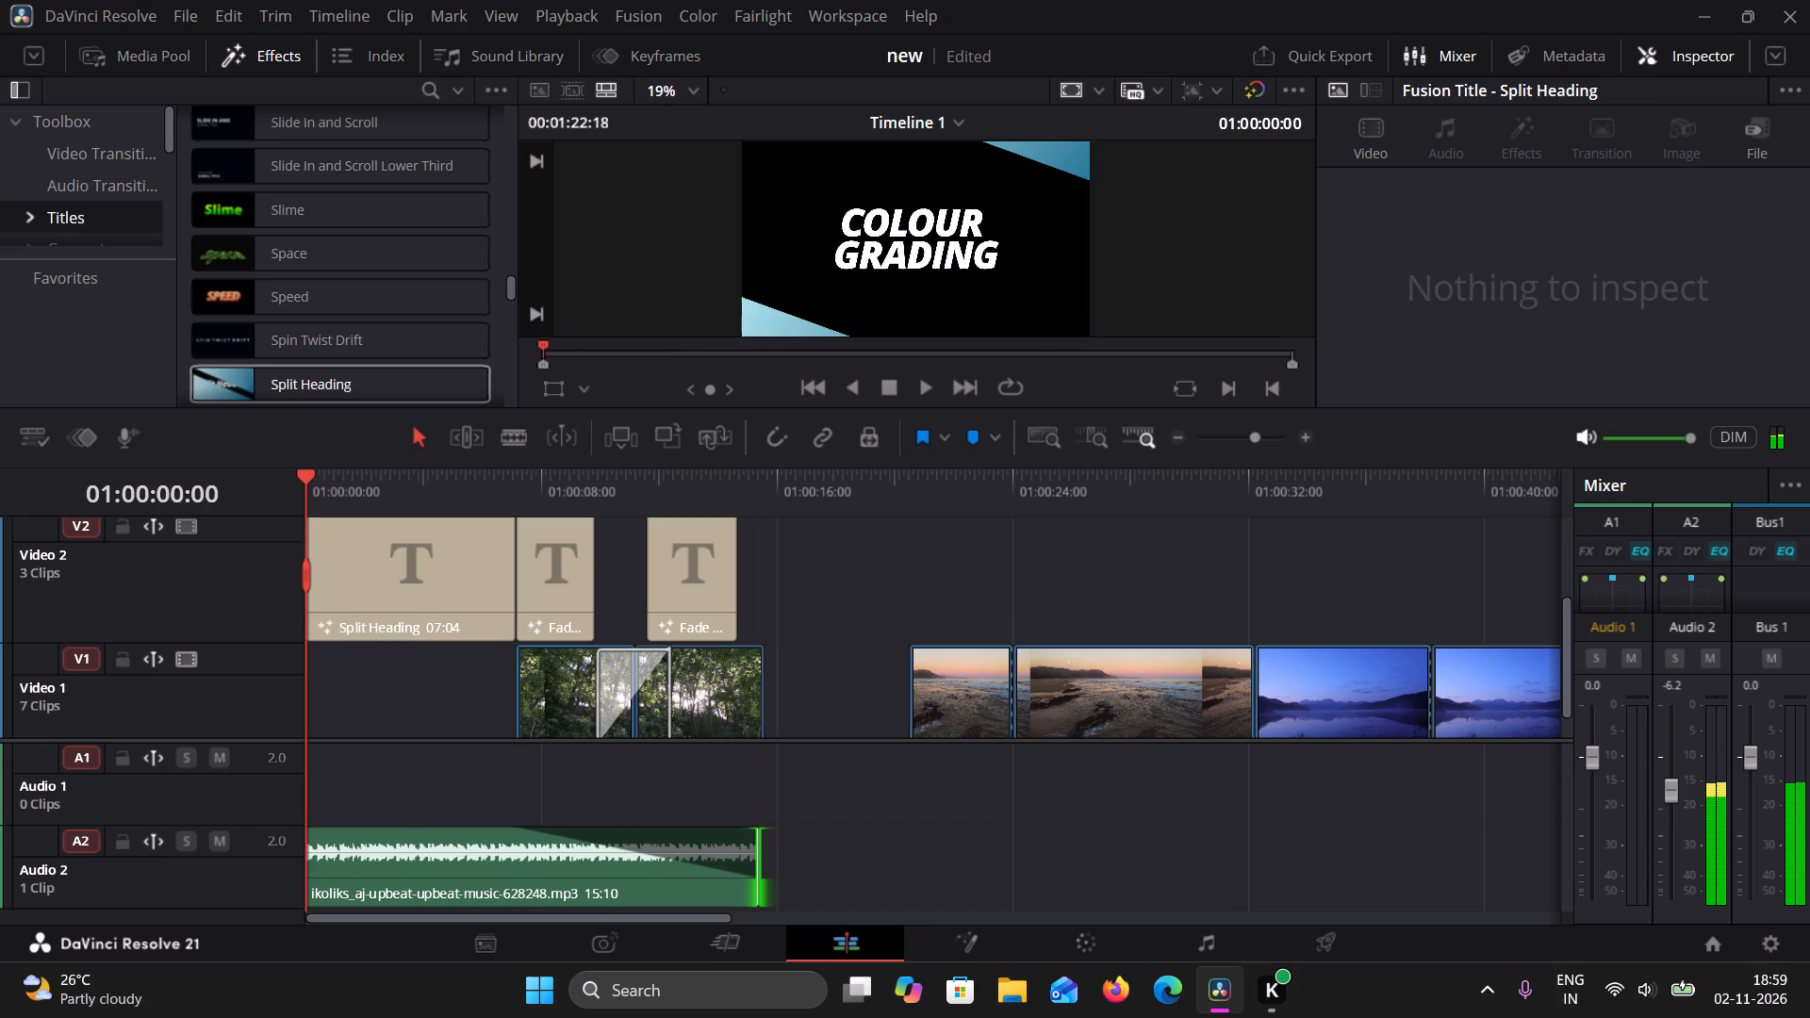
left_click(916, 381)
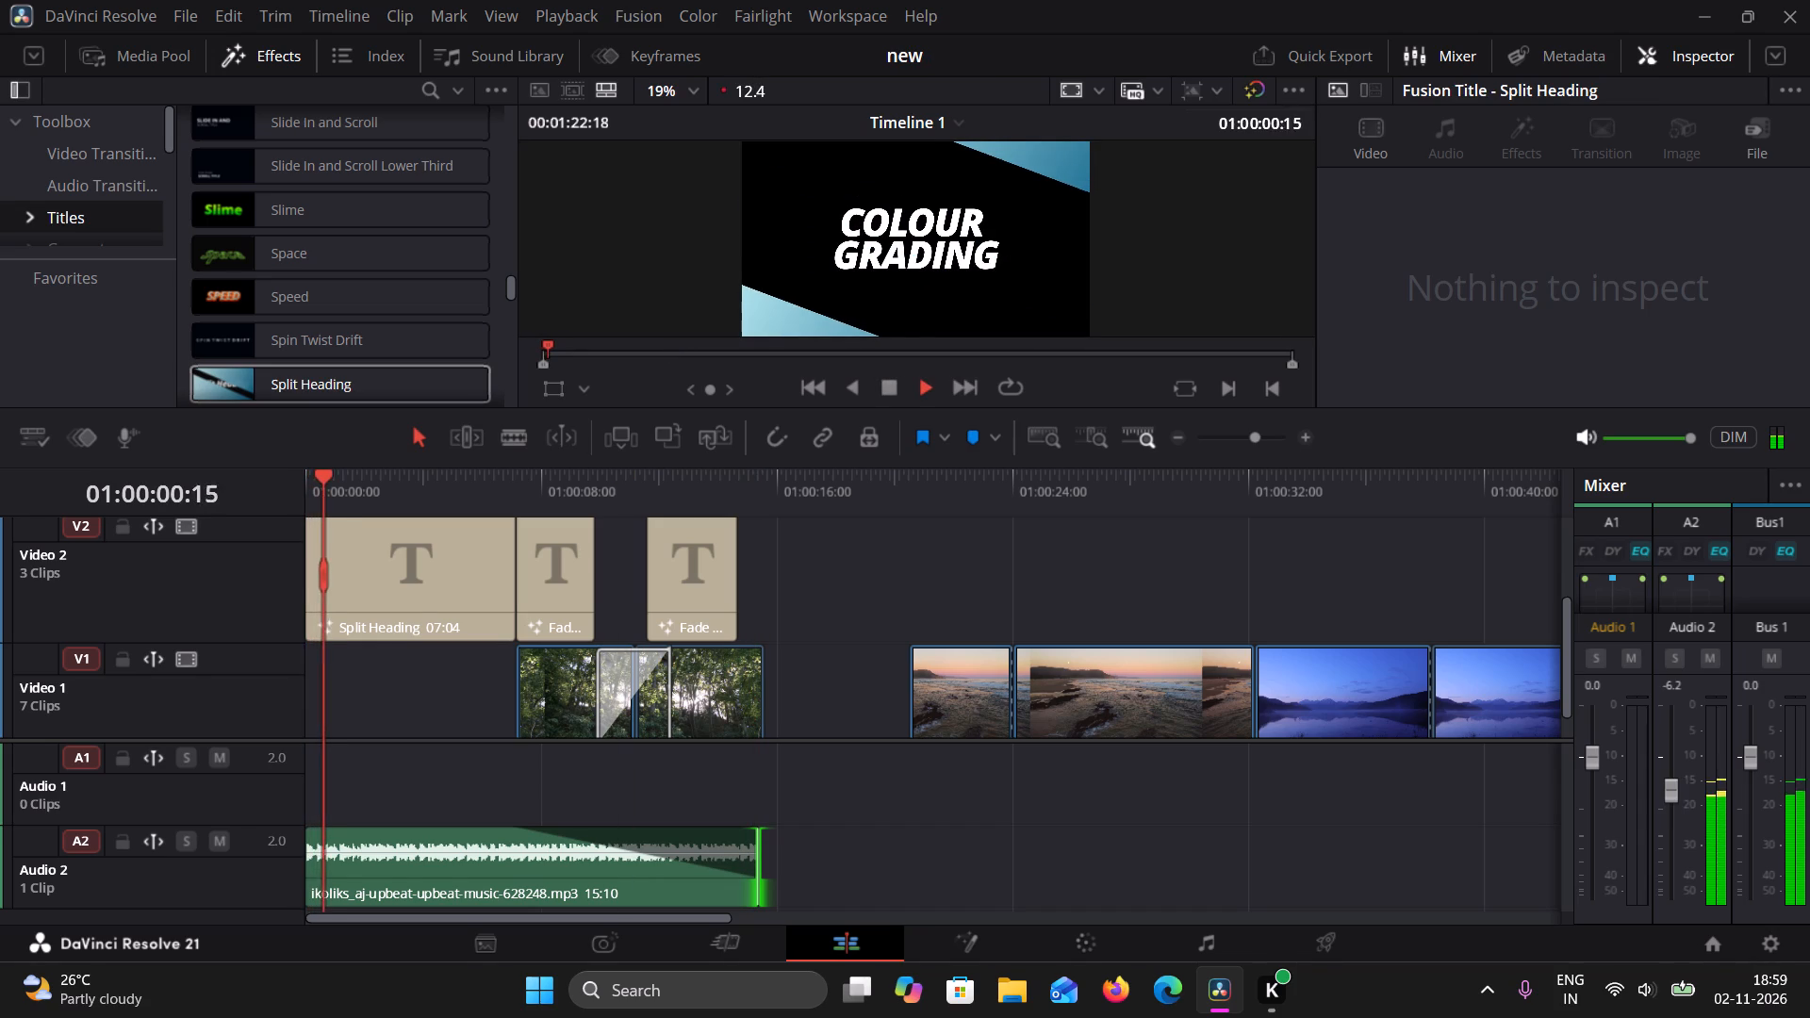
left_click_drag(1029, 406, 1030, 535)
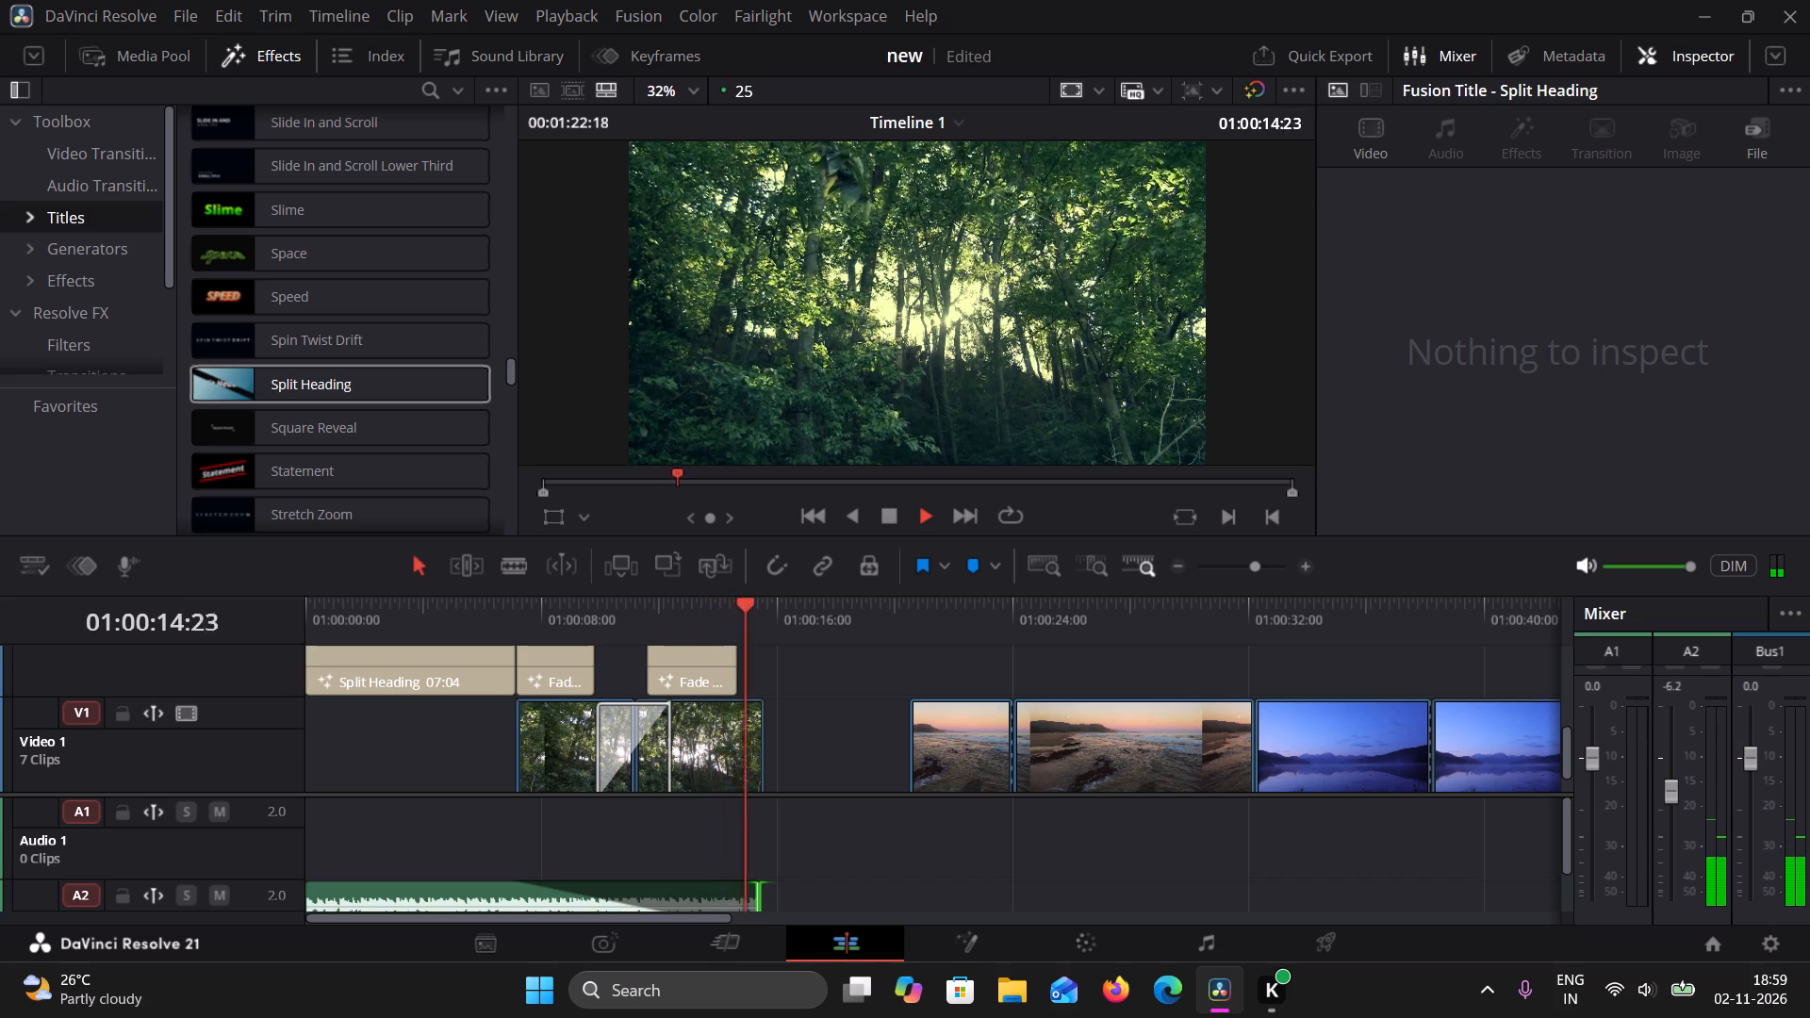
left_click(881, 515)
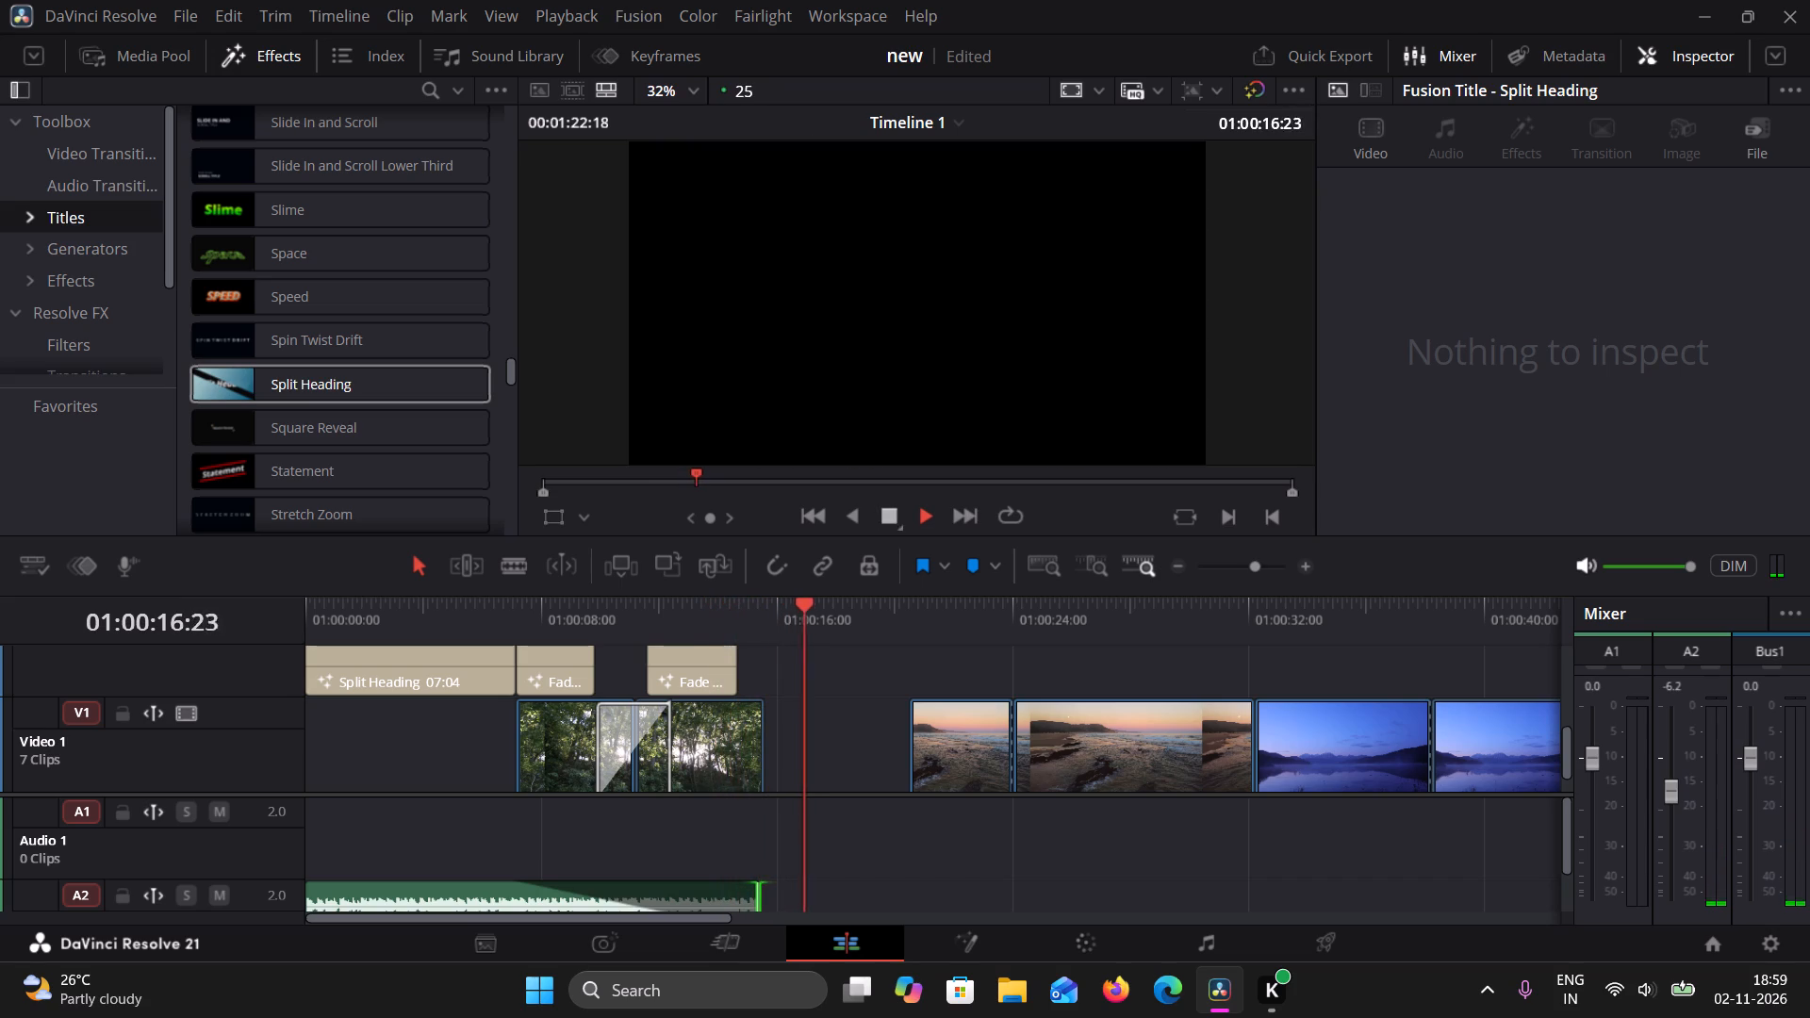
left_click_drag(814, 605, 31, 671)
left_click(924, 516)
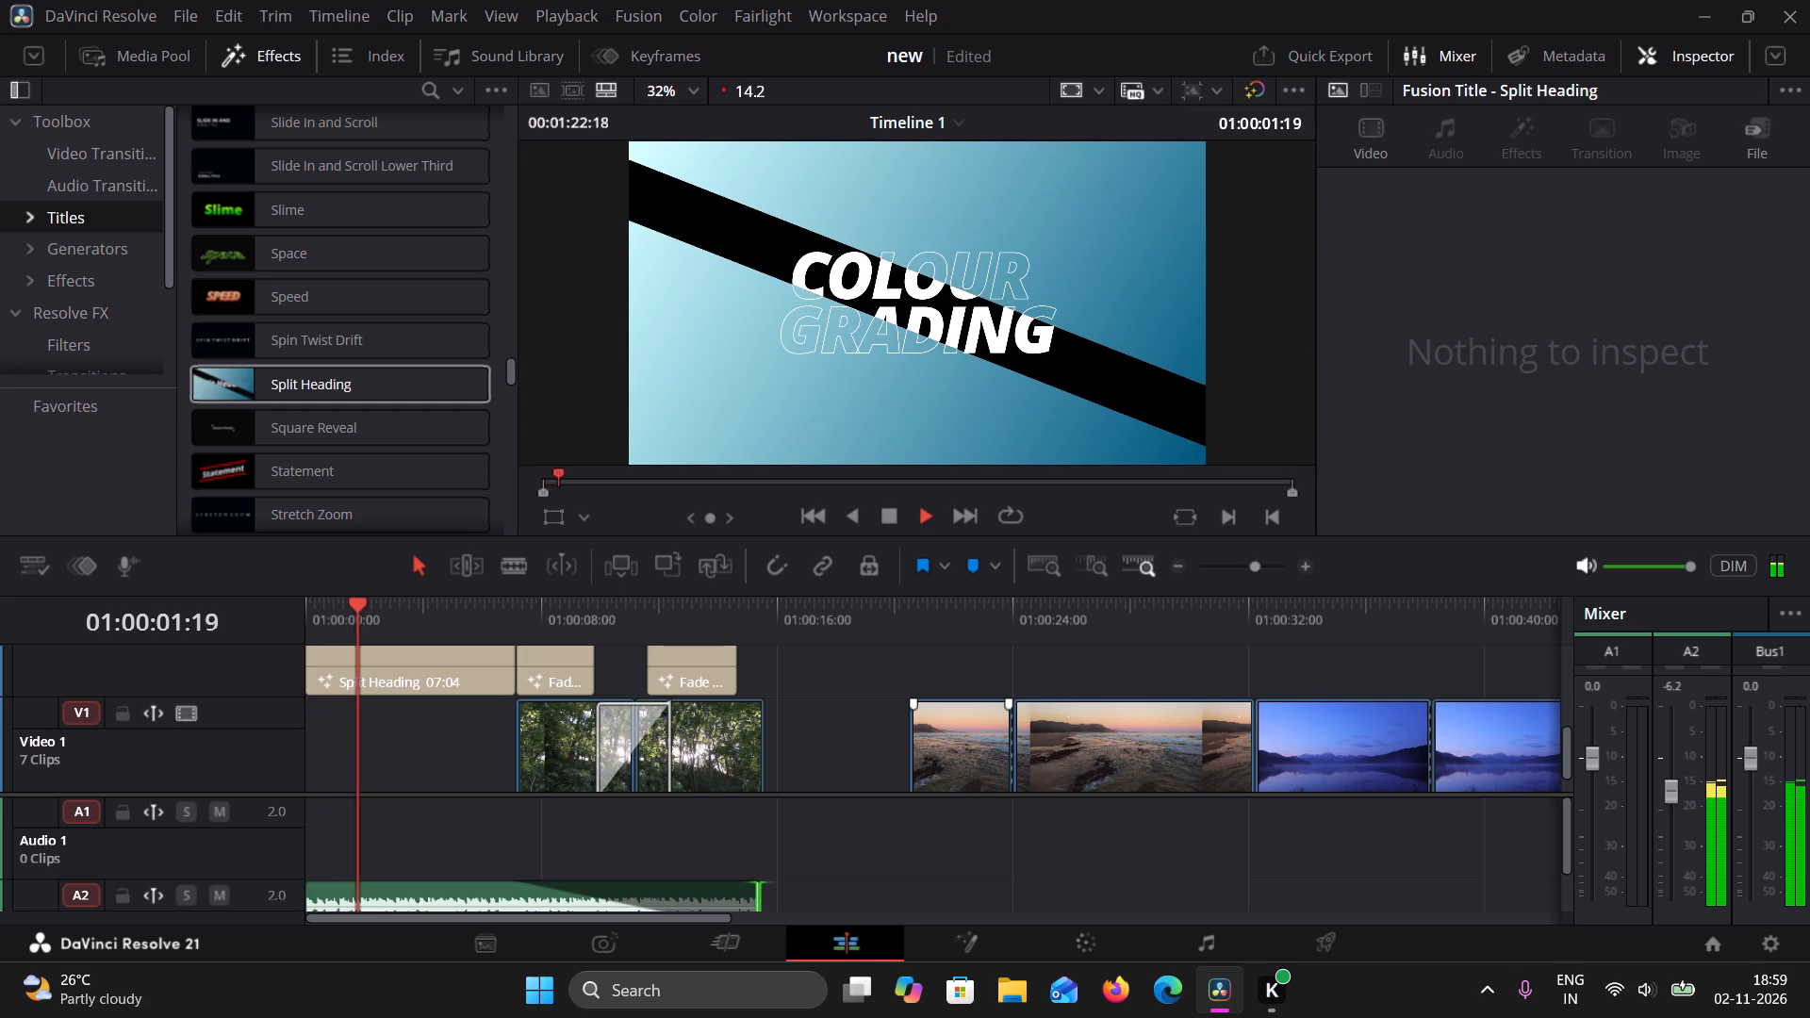
left_click(892, 521)
Select the heading, both Fade titles, forest clips and music, and export with the H.264 Master preset to drive E: as colour.
left_click_drag(817, 641, 395, 902)
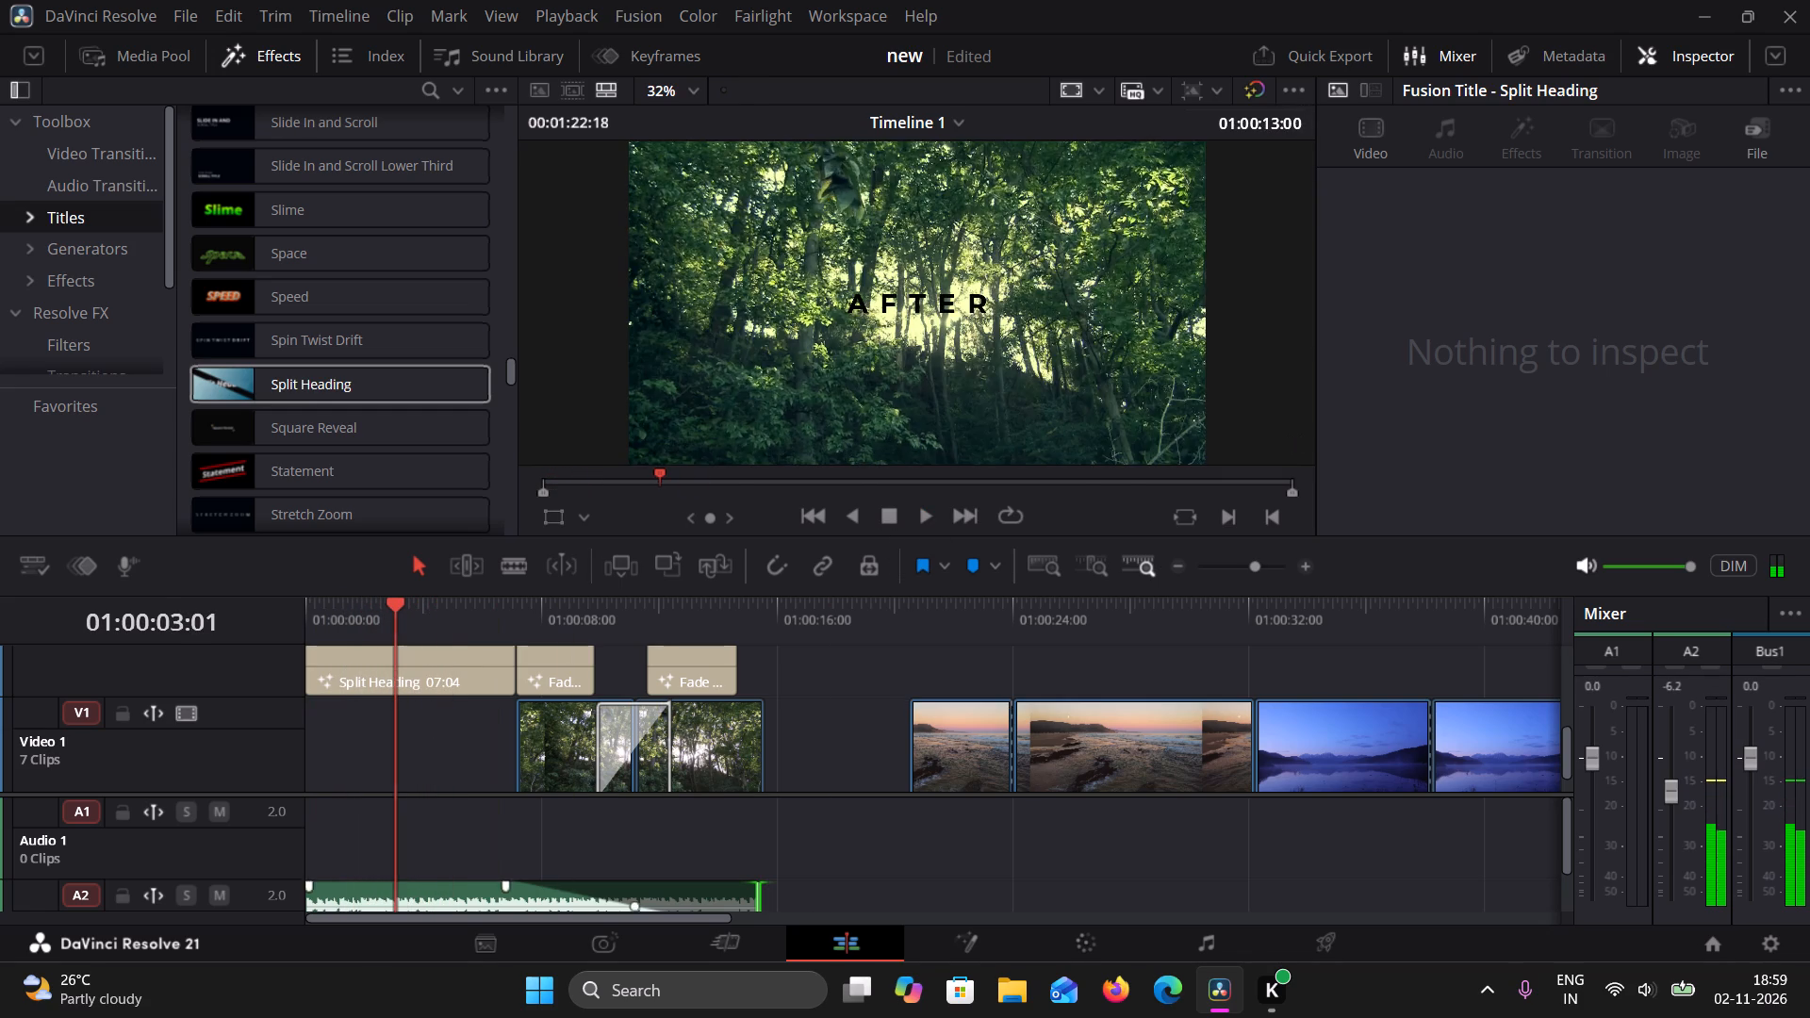
left_click_drag(850, 874, 330, 621)
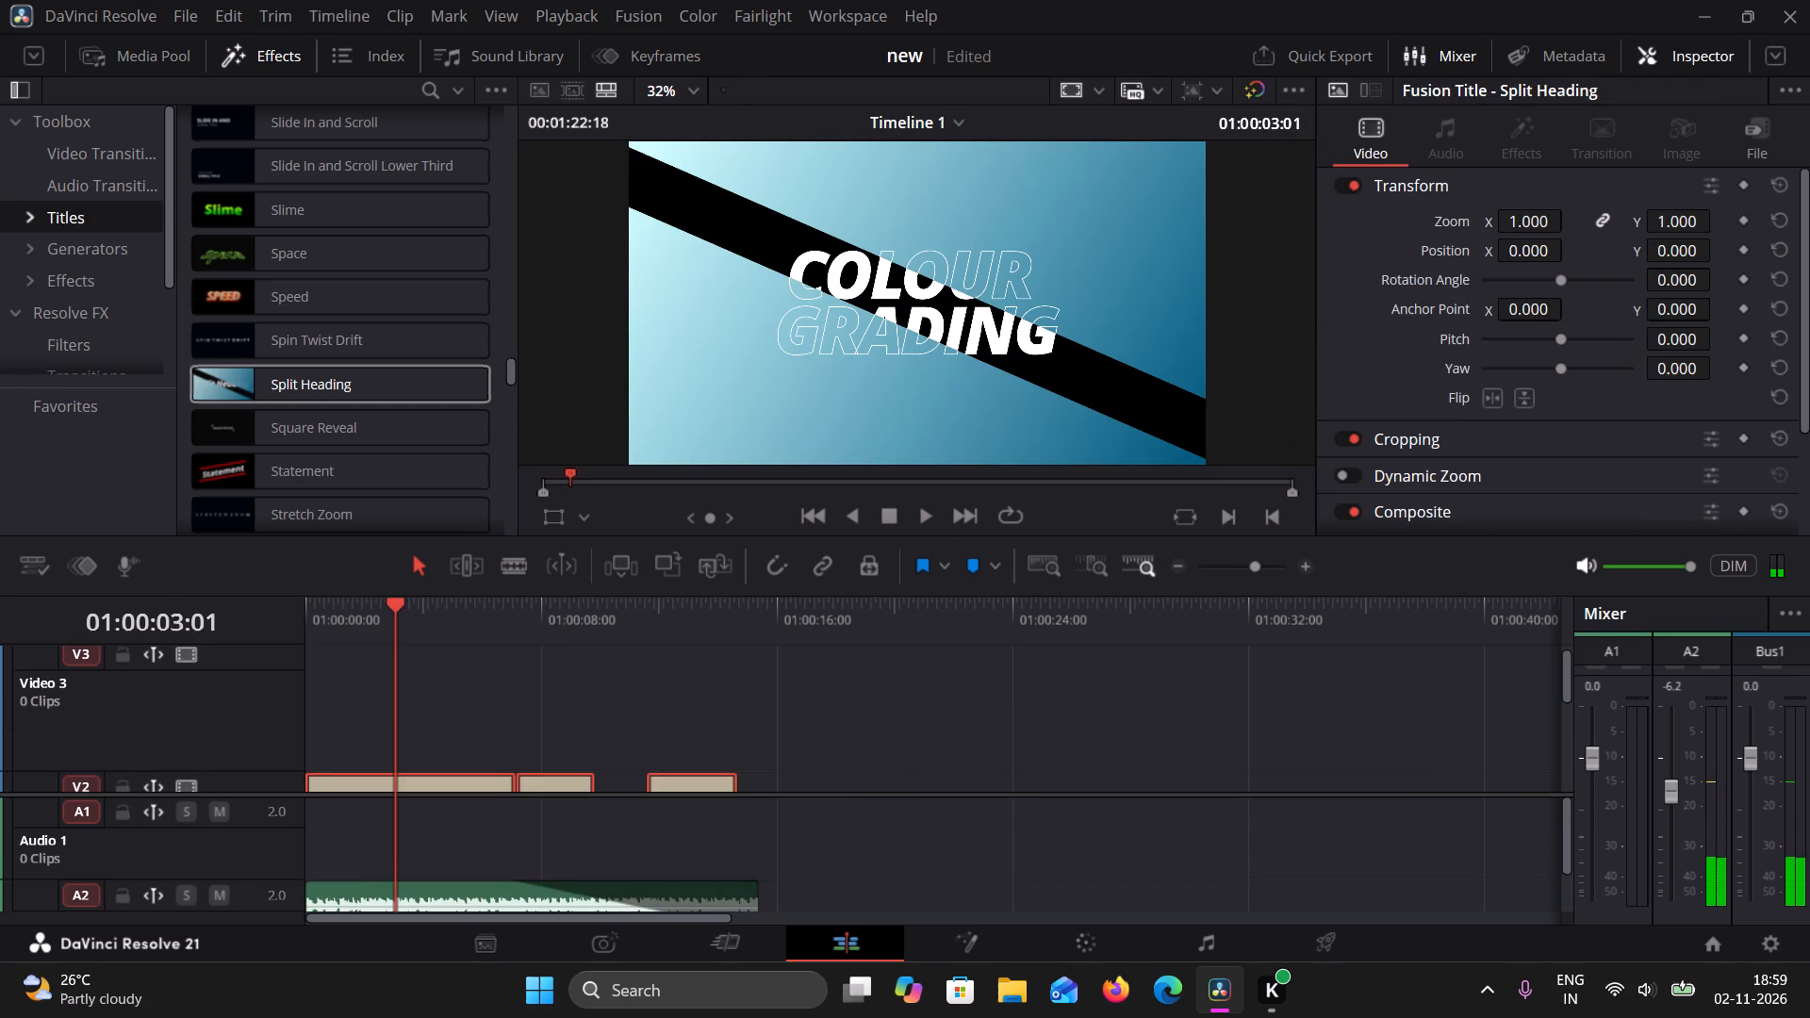
left_click(839, 694)
scroll(839, 694, "down", 1)
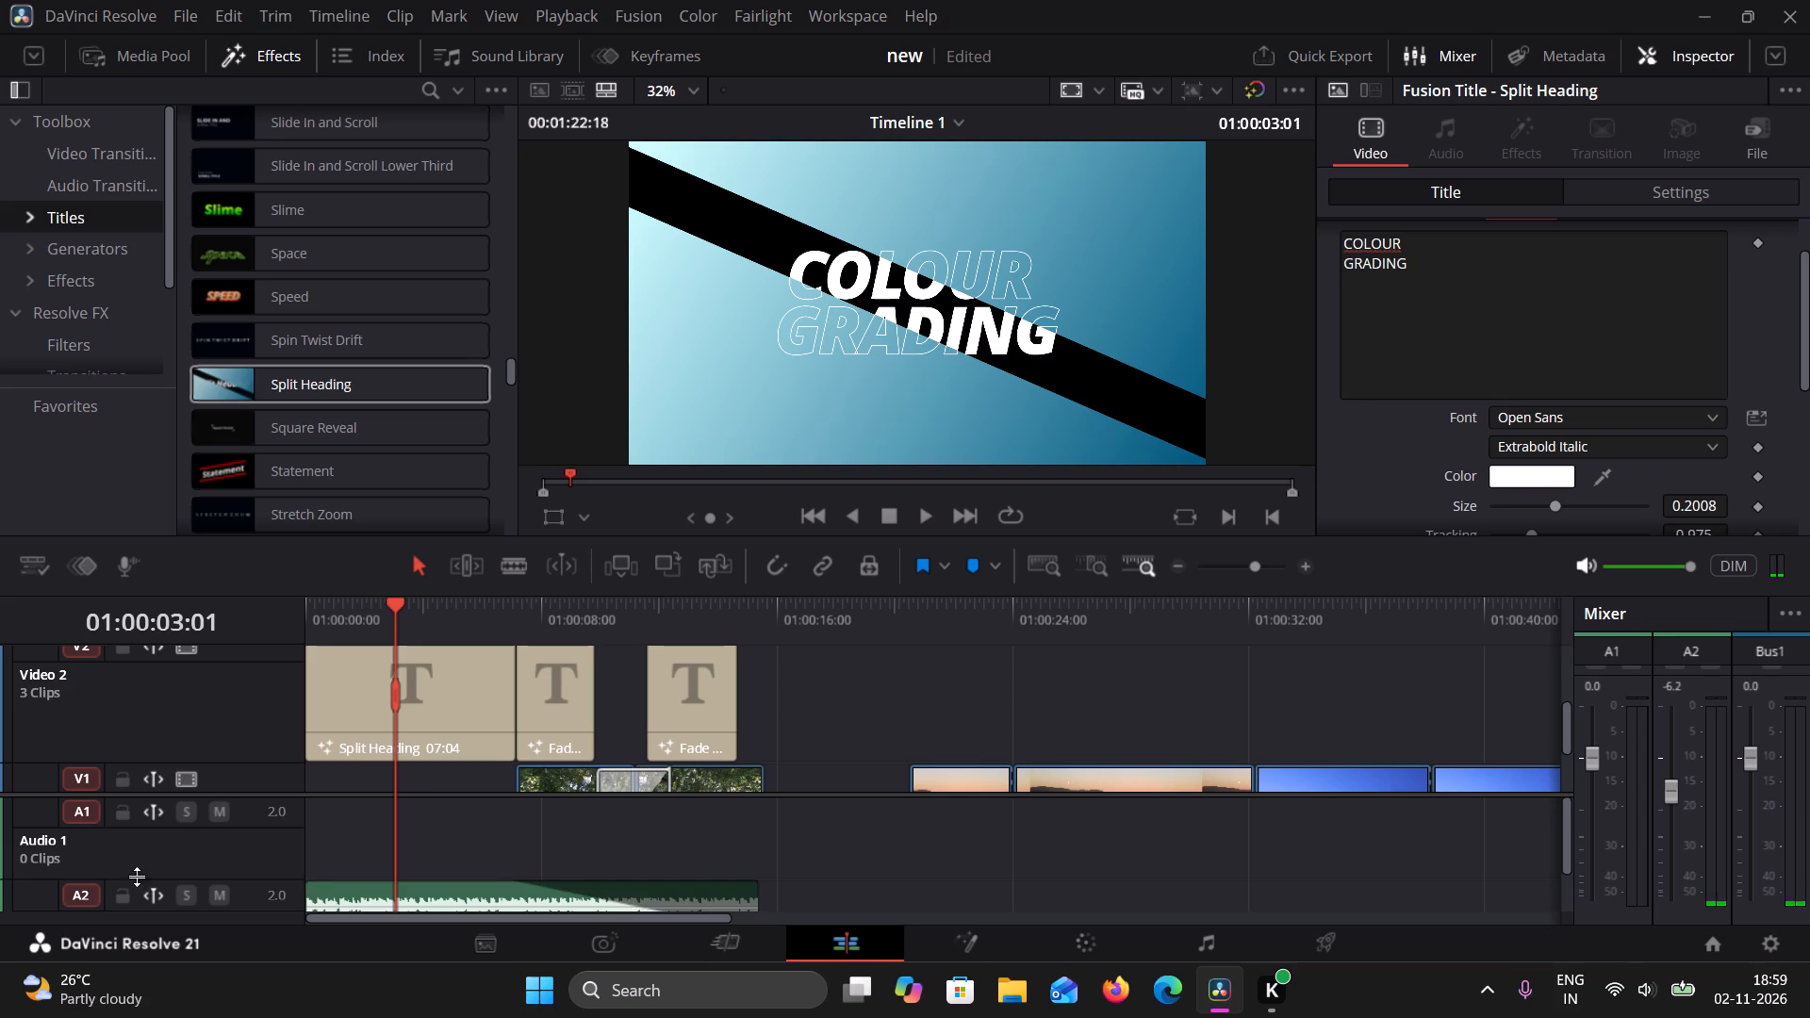
left_click(120, 903)
left_click(120, 903)
left_click_drag(769, 681, 289, 924)
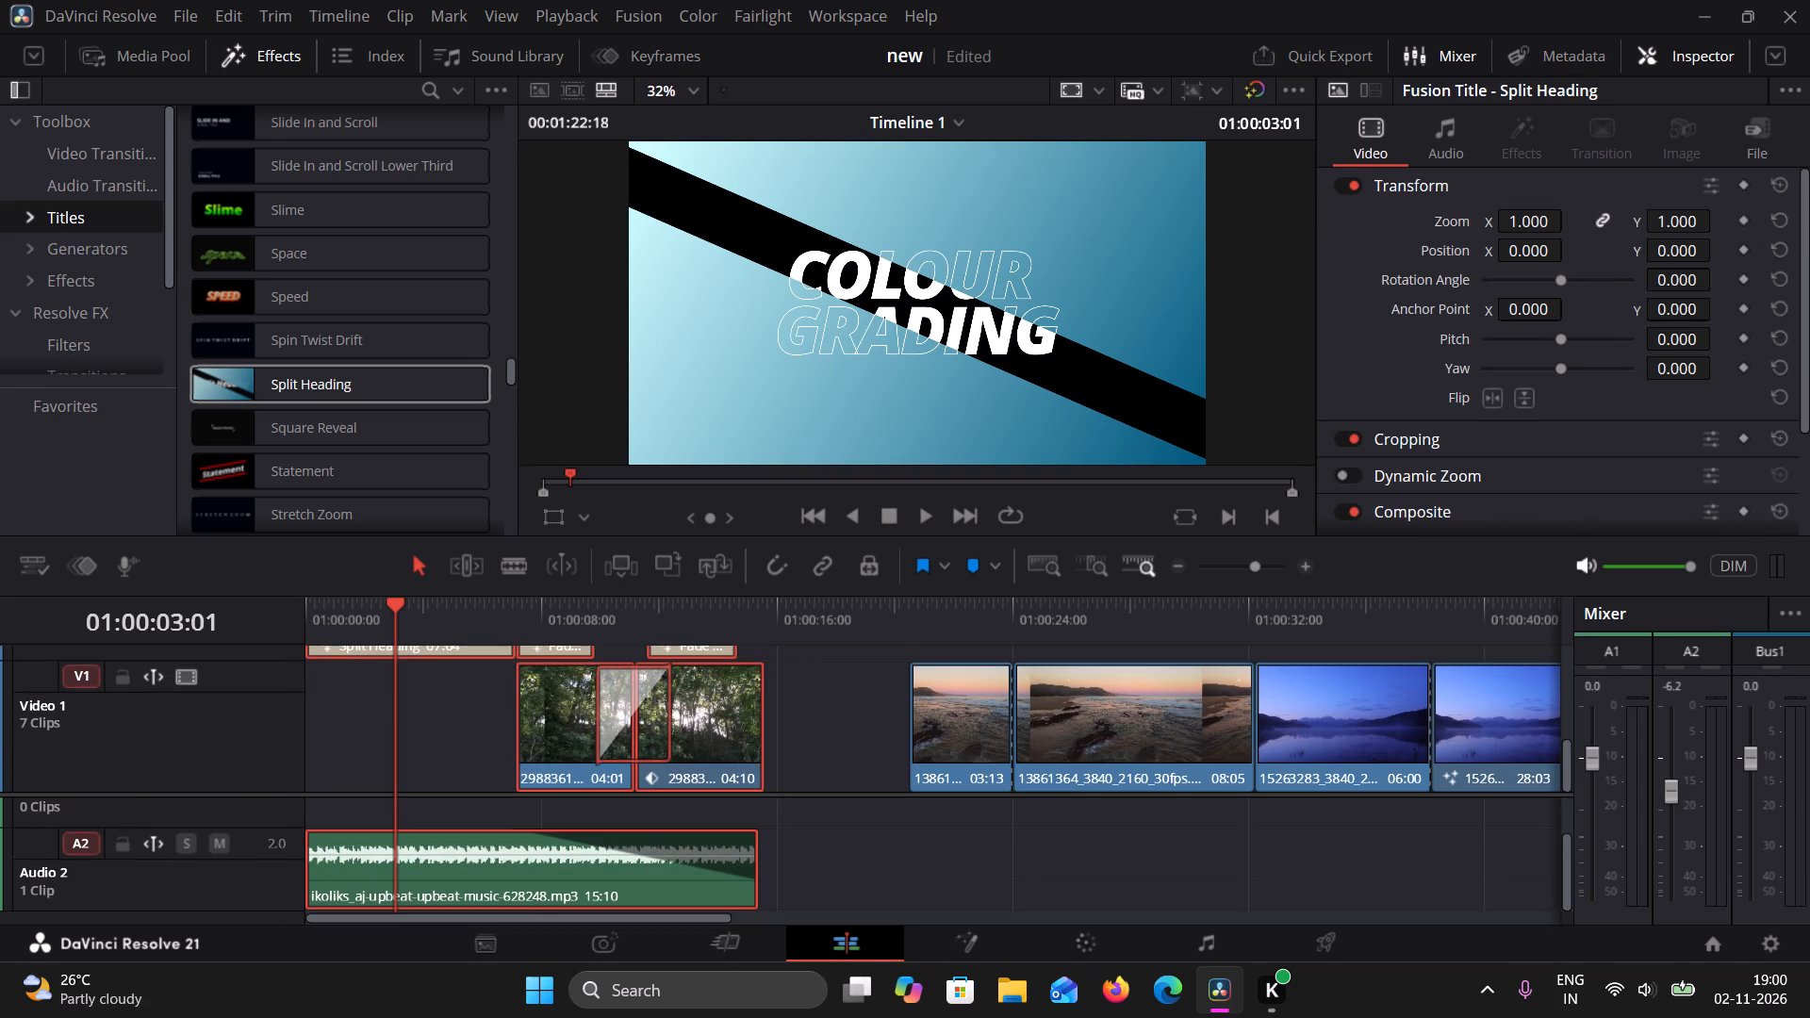
left_click(1349, 65)
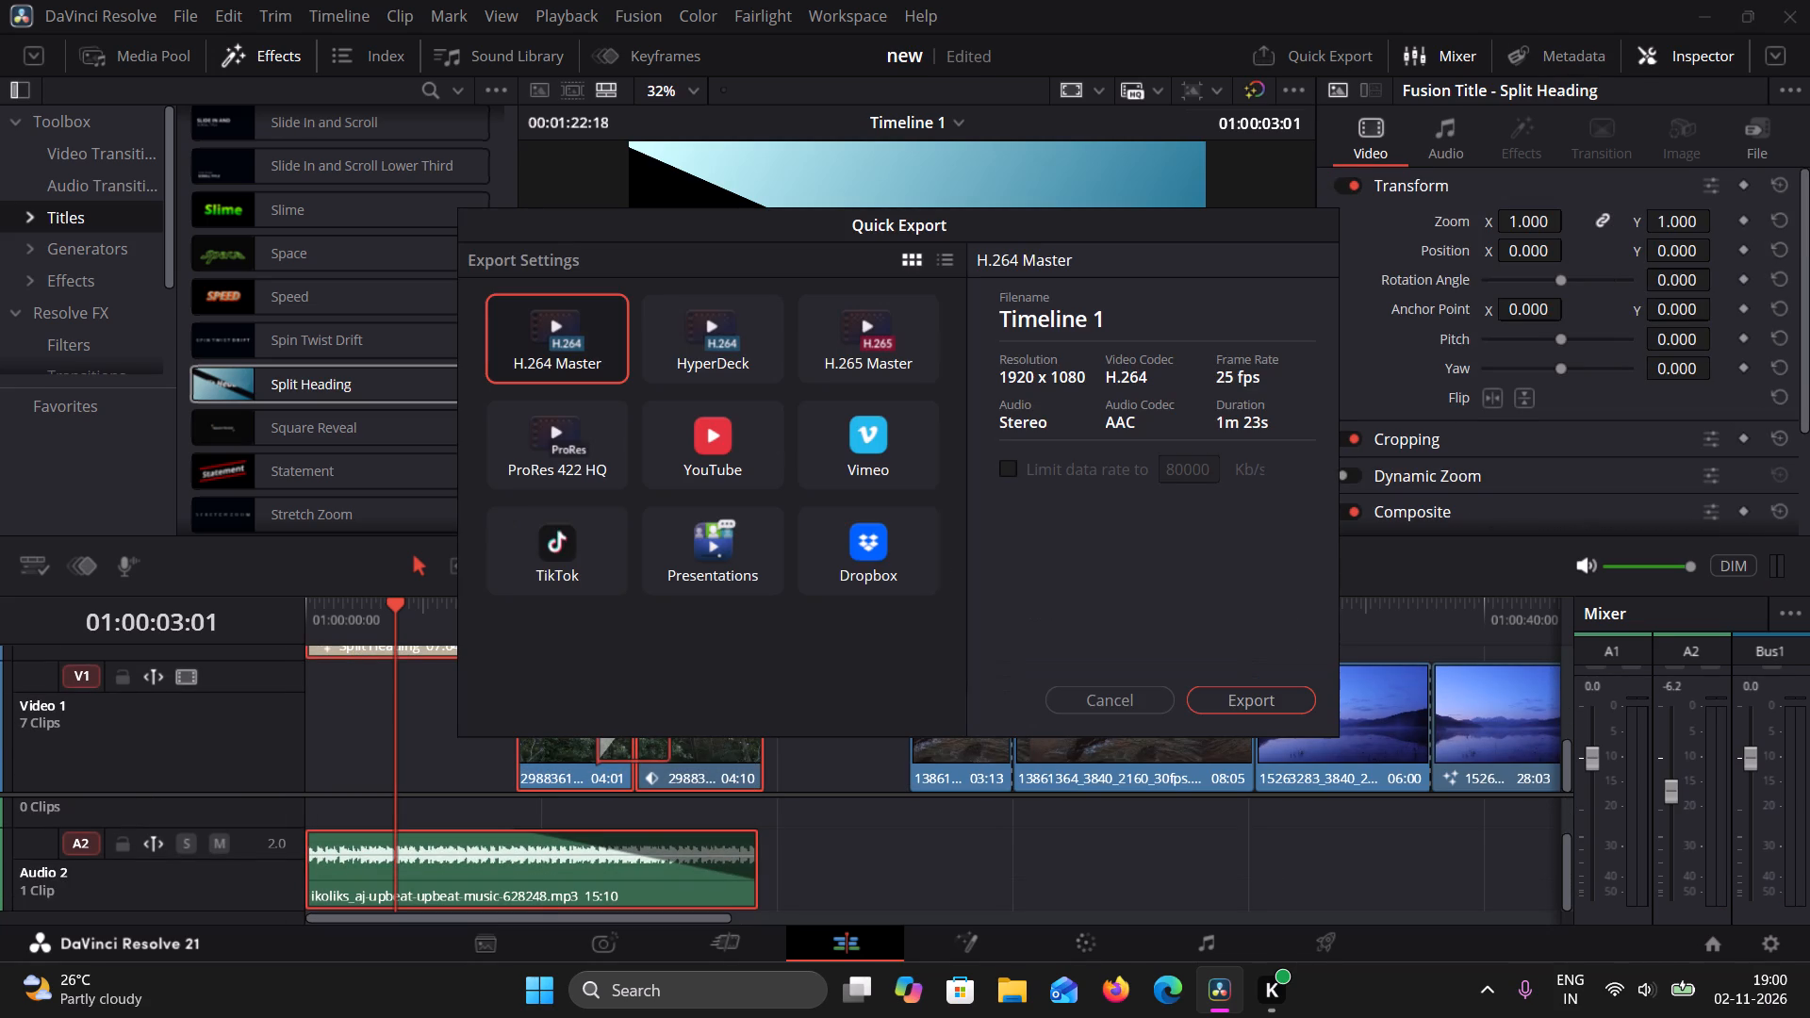
left_click(1252, 698)
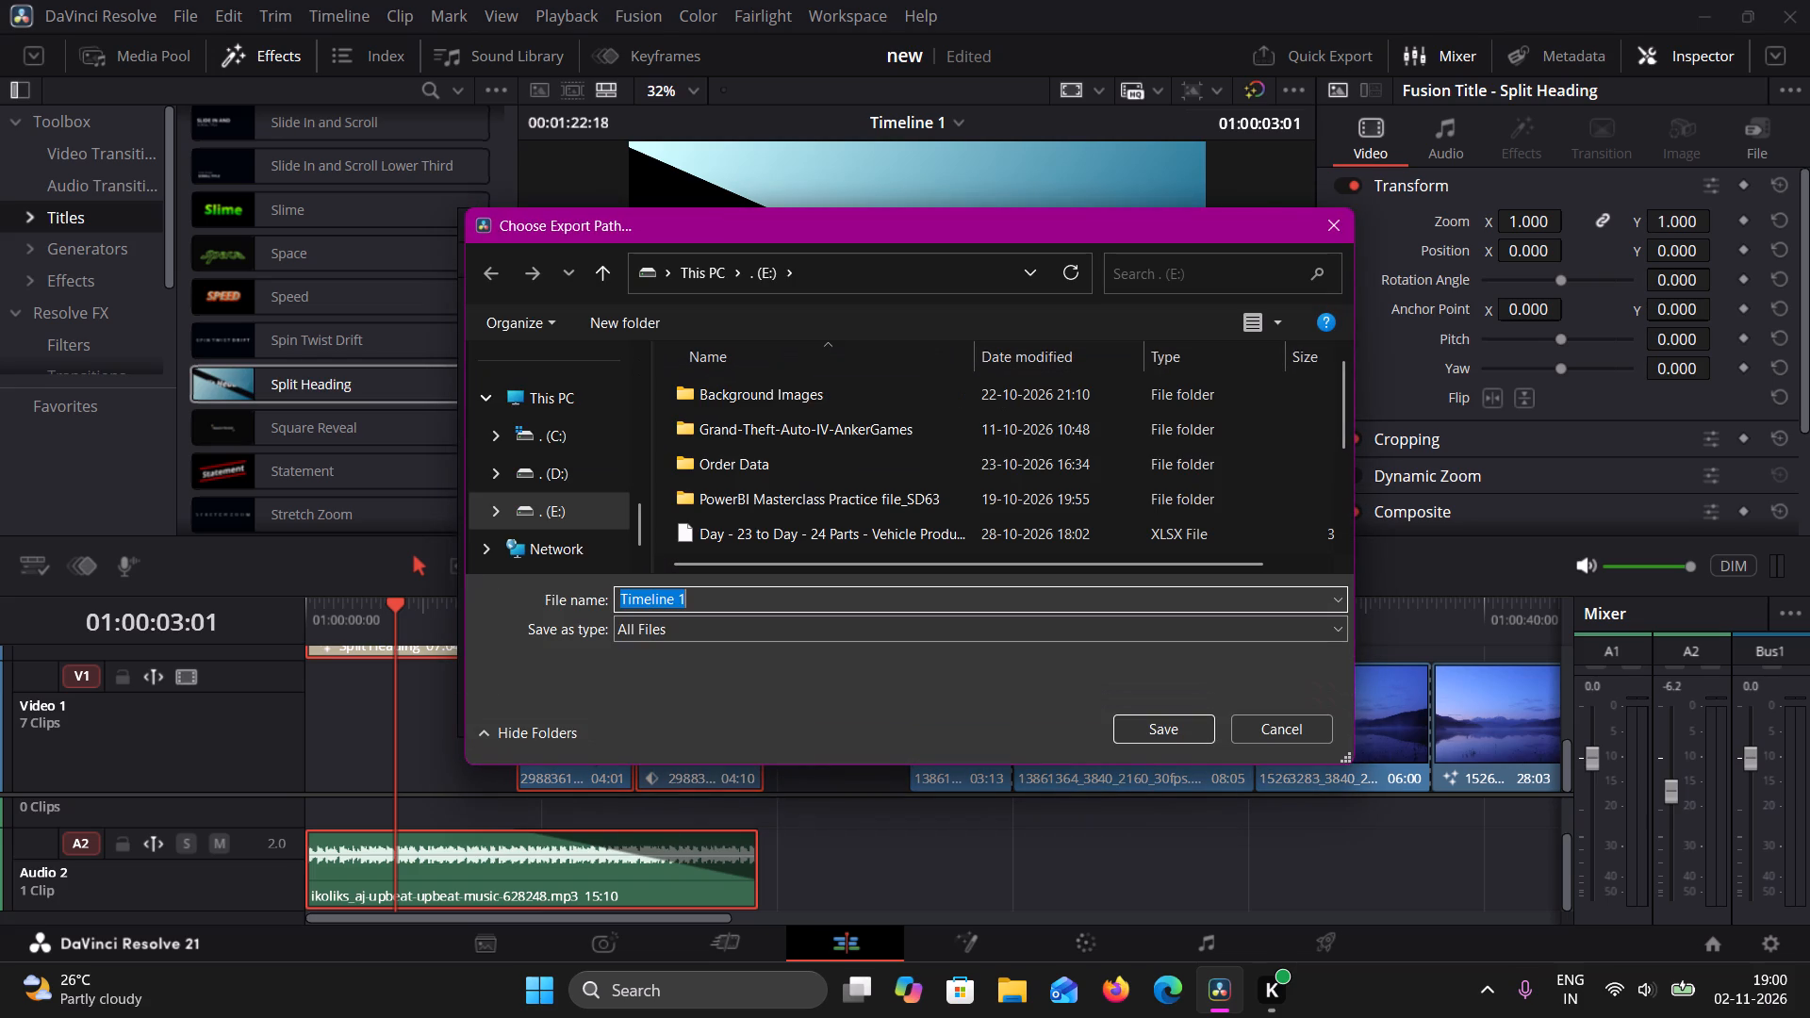
type("VD")
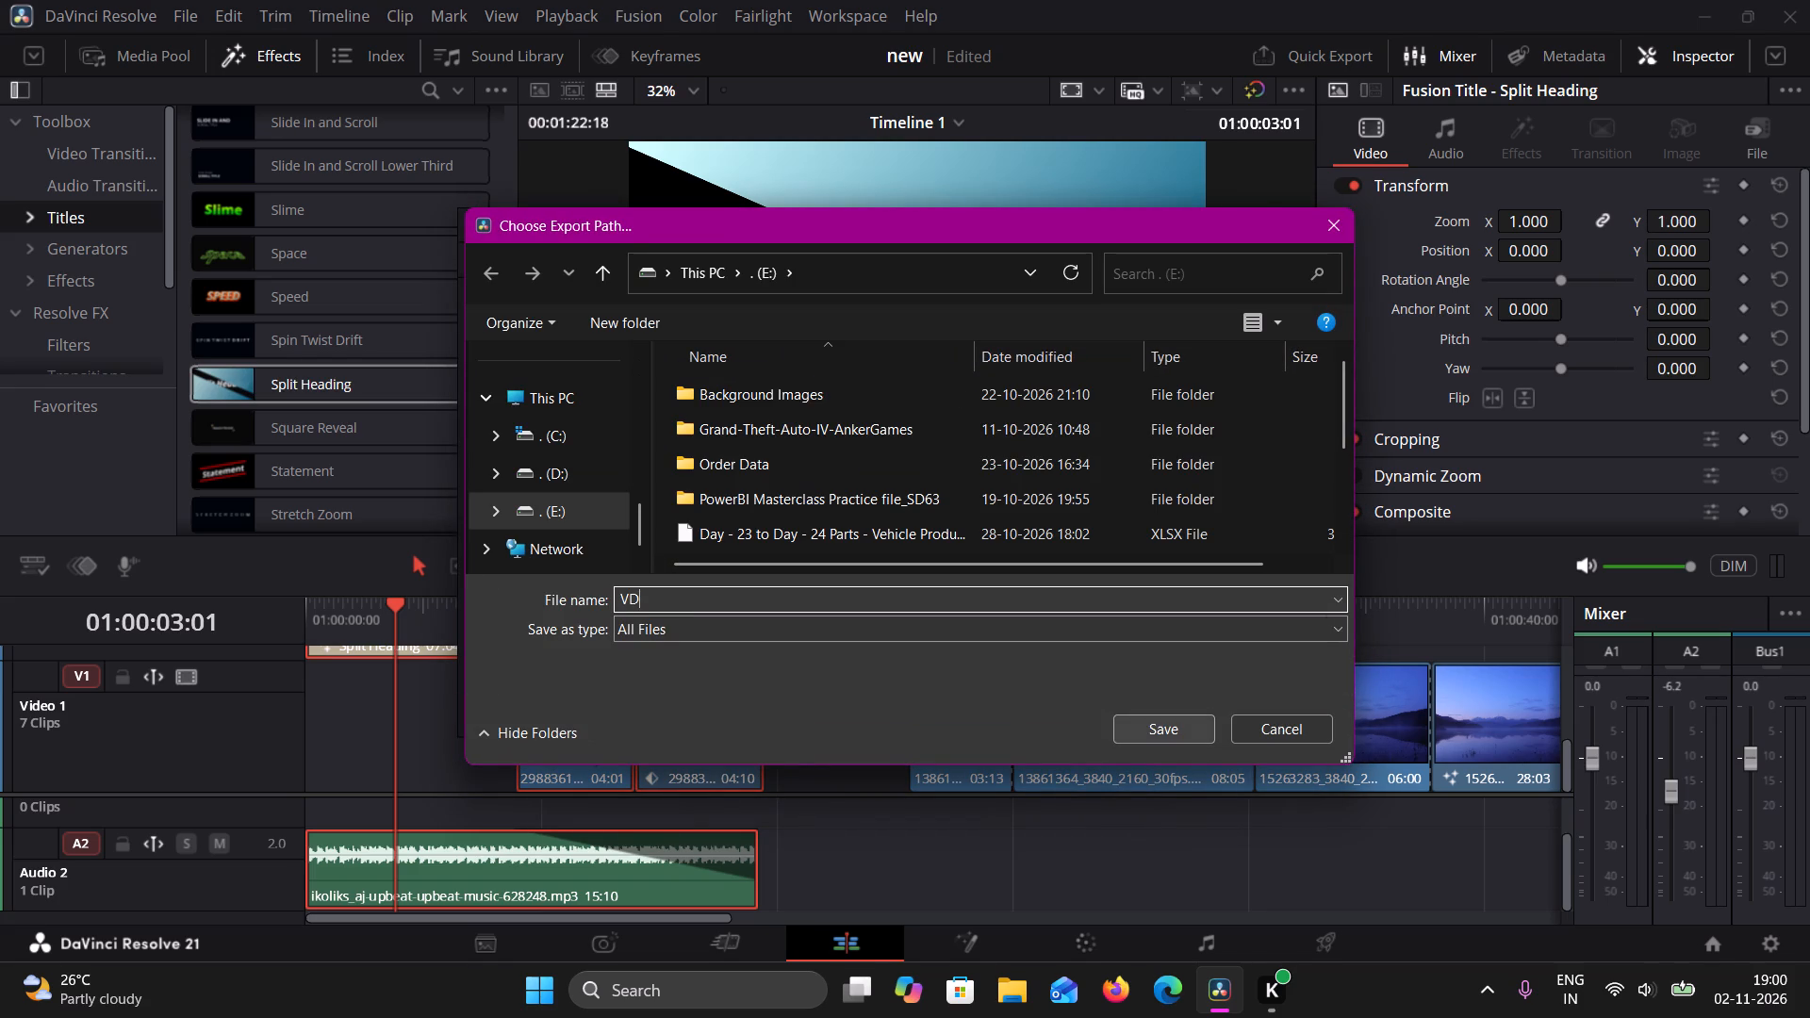
key("BackSpace")
key("BackSpace")
key("BackSpace")
type("colour")
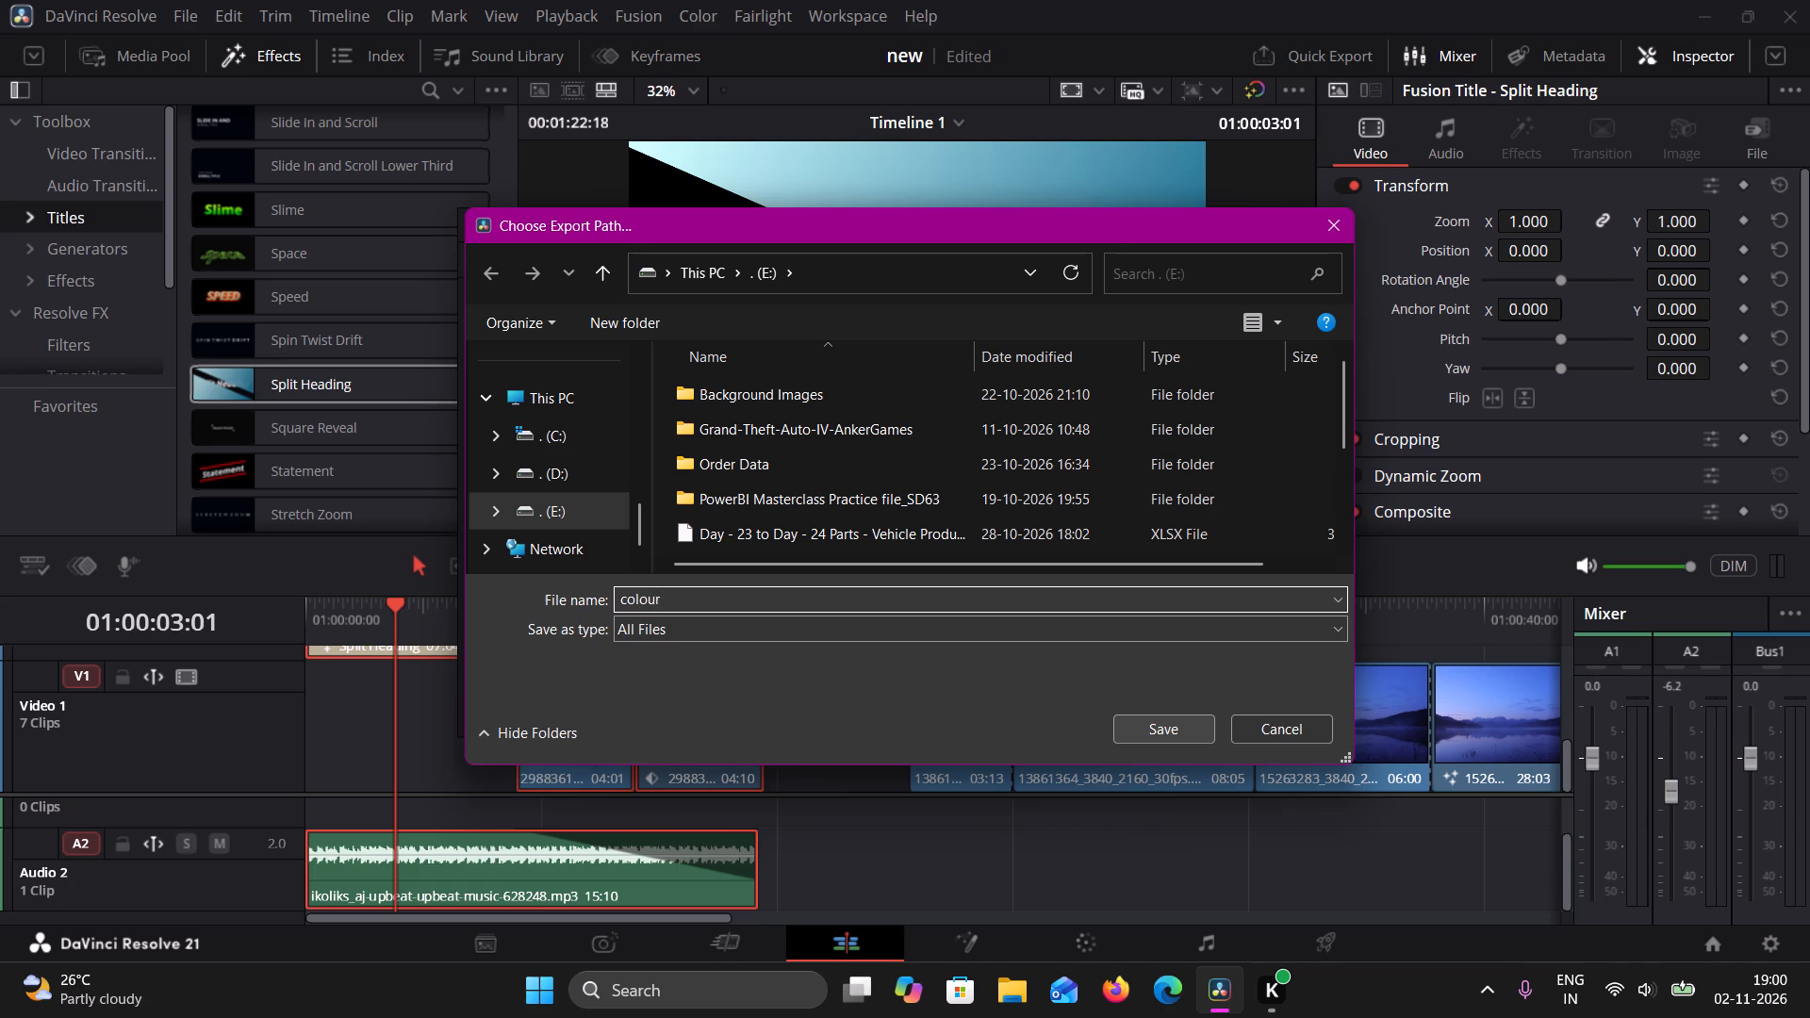
left_click(1171, 731)
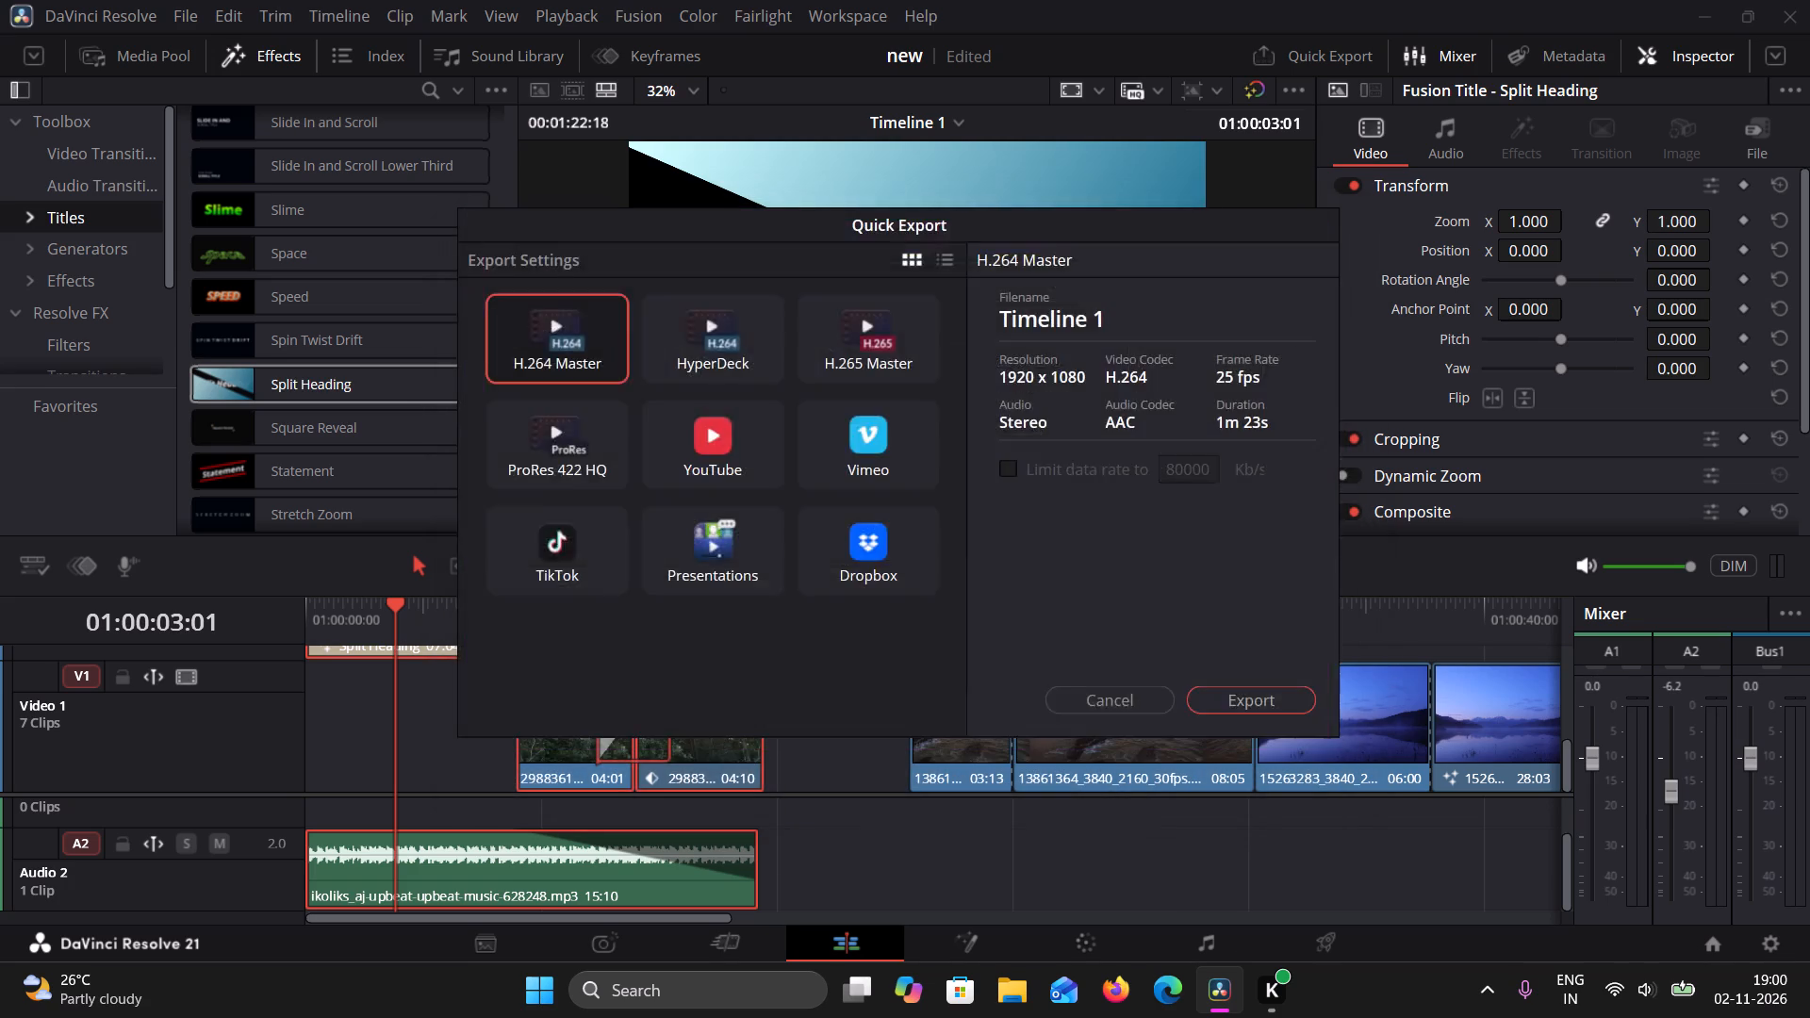
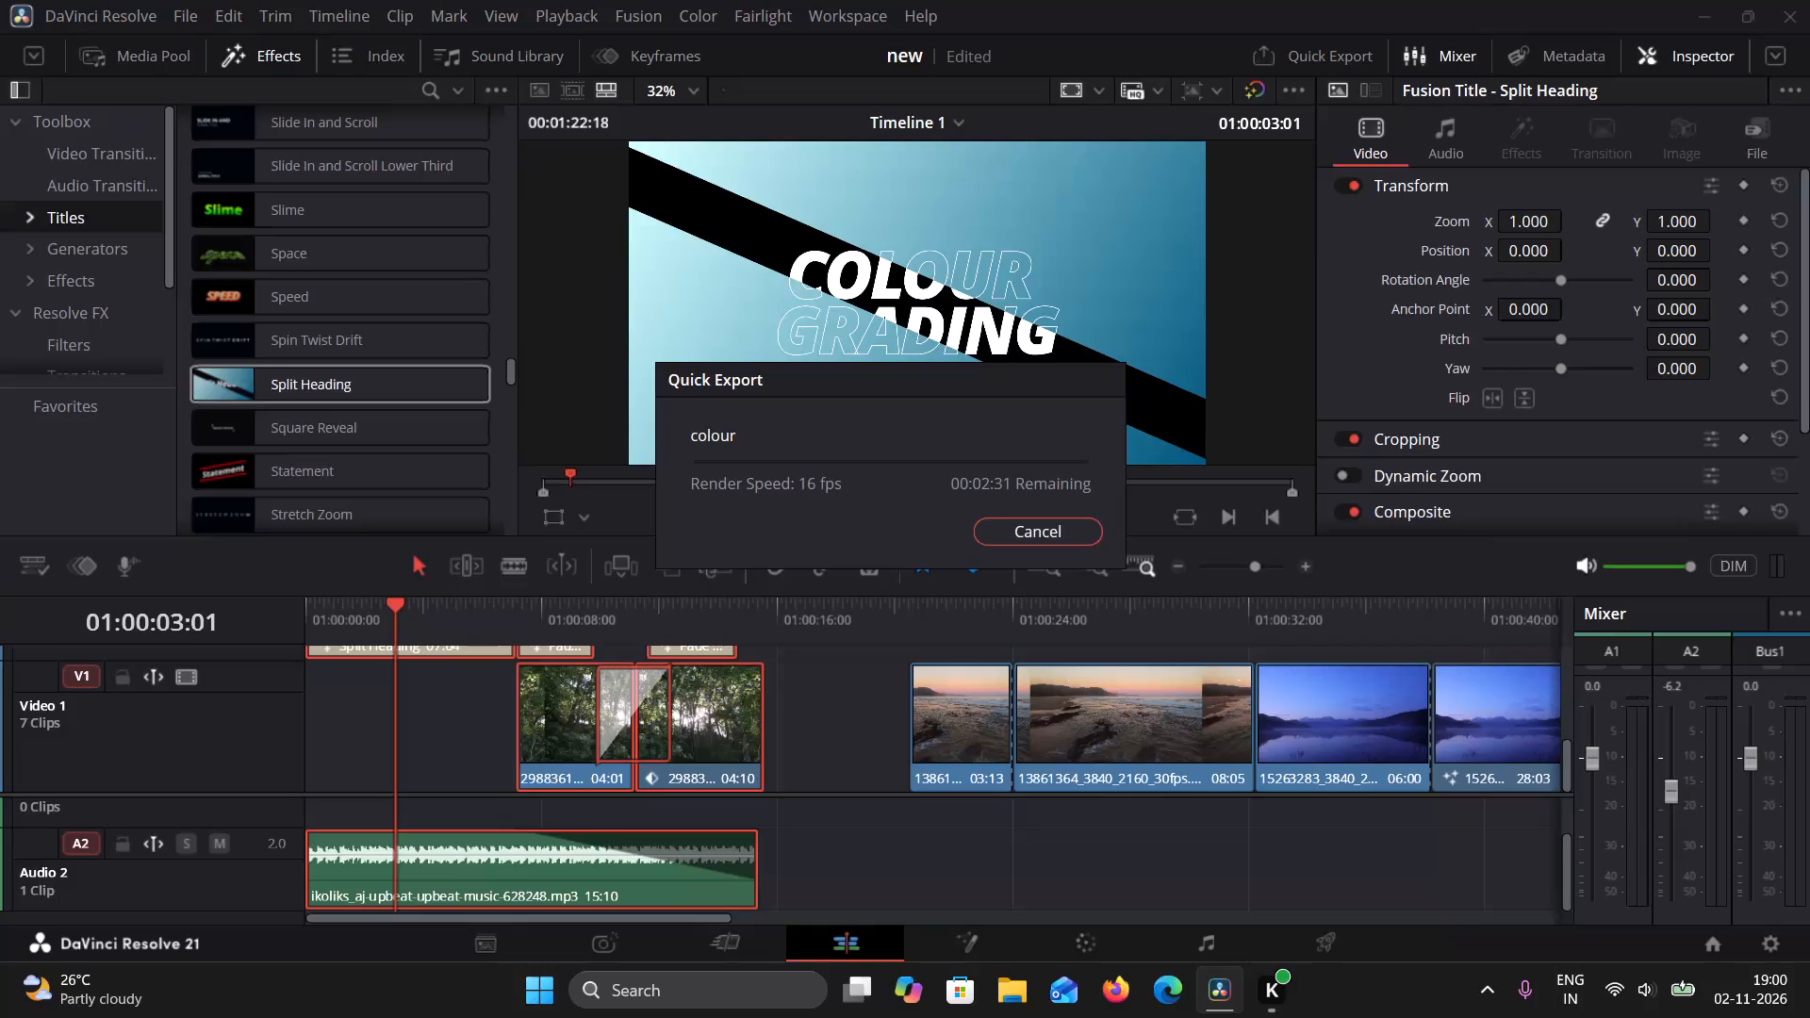
Cancel the running export of colour.
left_click(1035, 527)
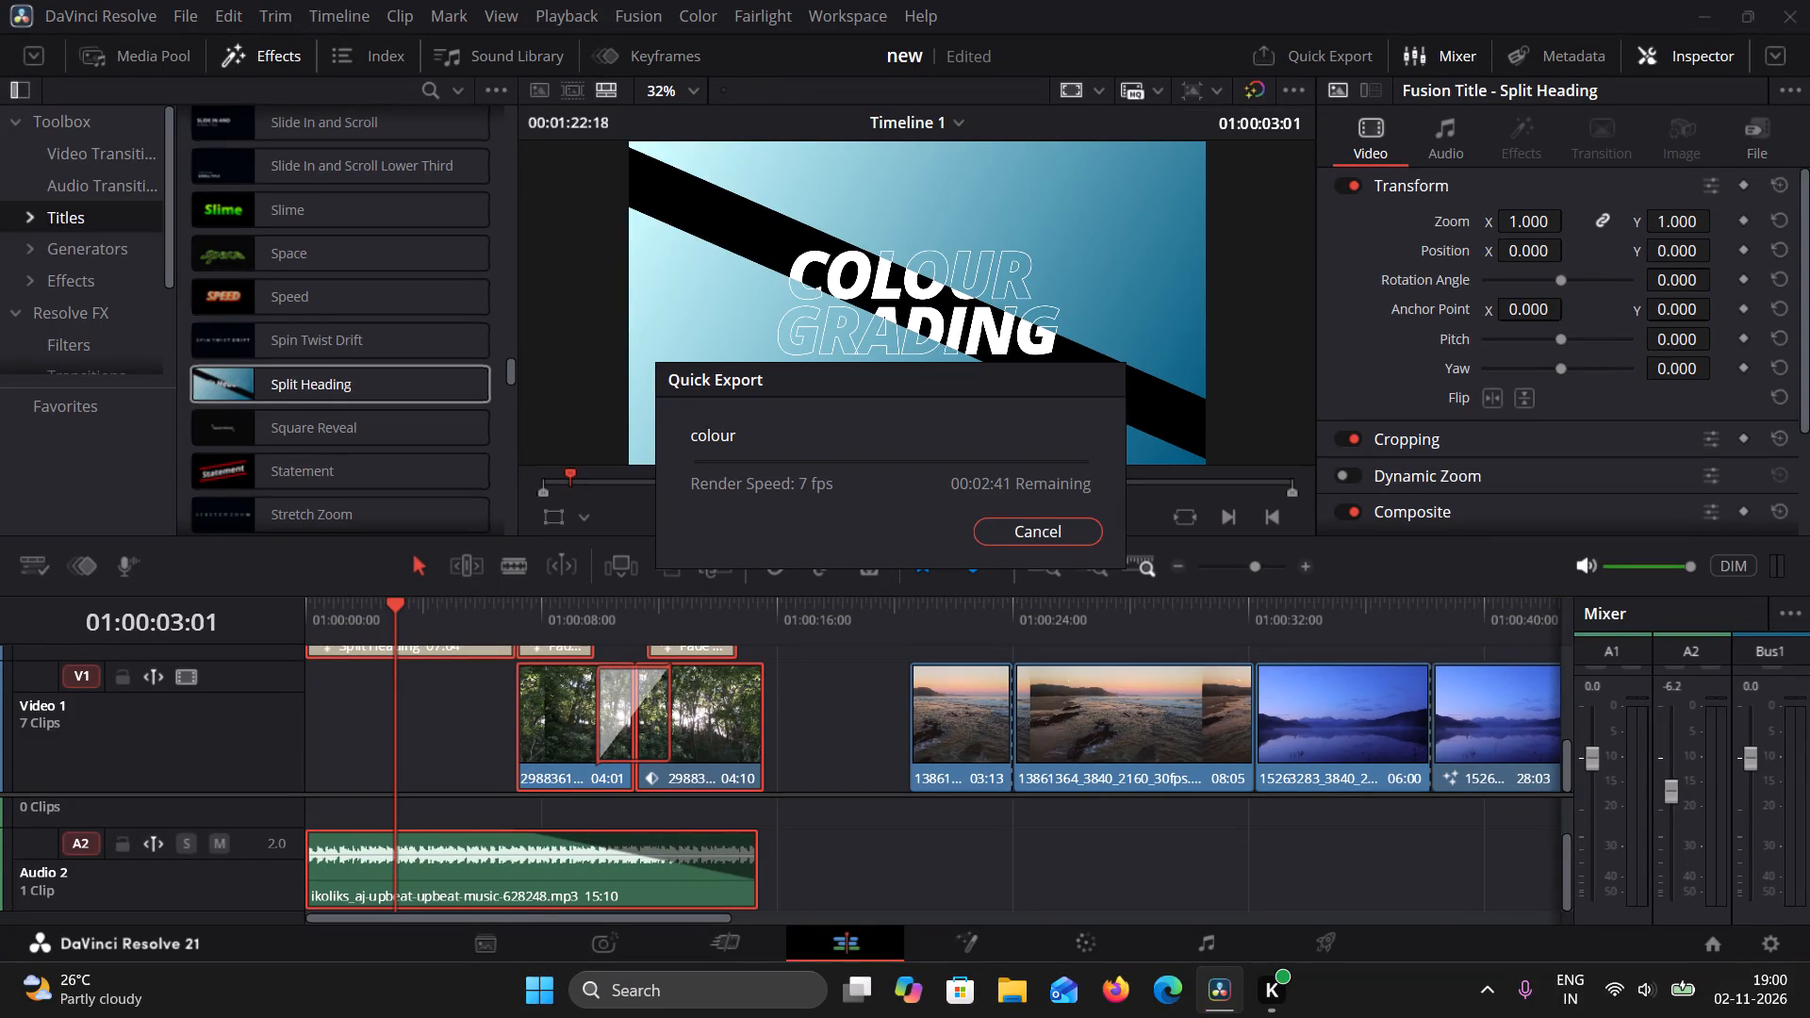
left_click(1021, 541)
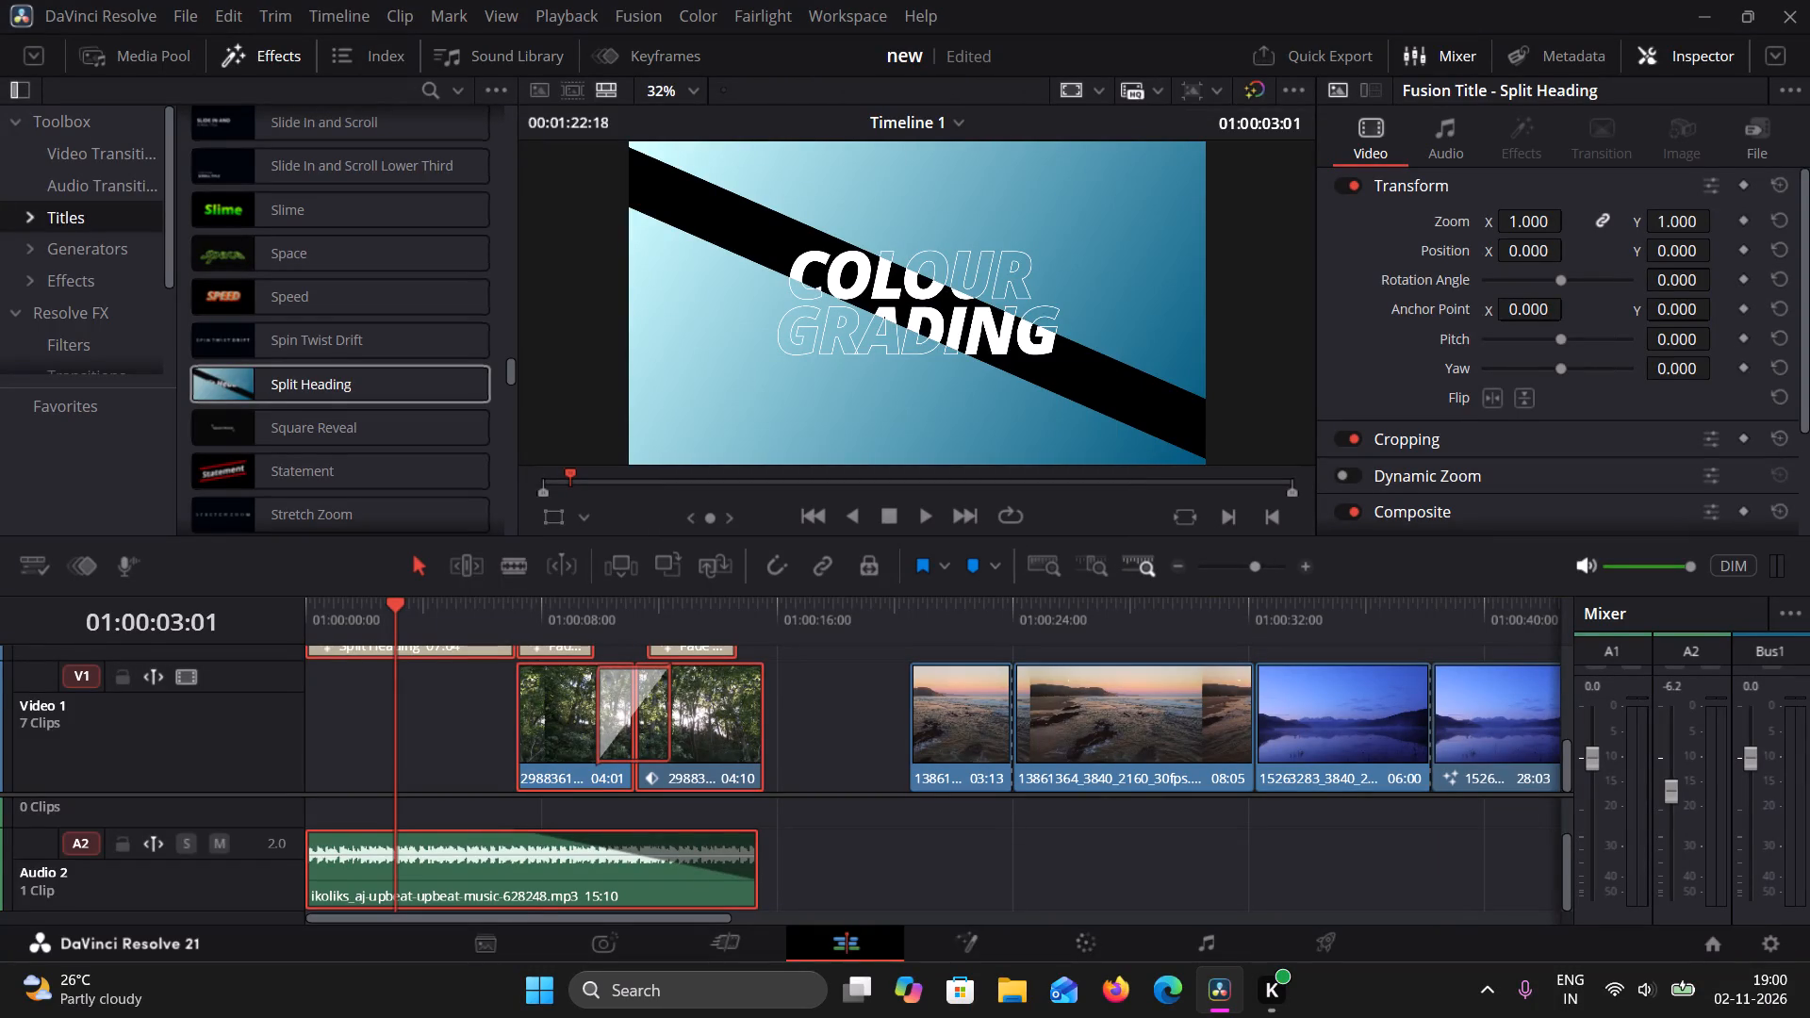
Play back the edit from the COLOUR GRADING heading through the end of the forest before/after clips.
left_click(927, 518)
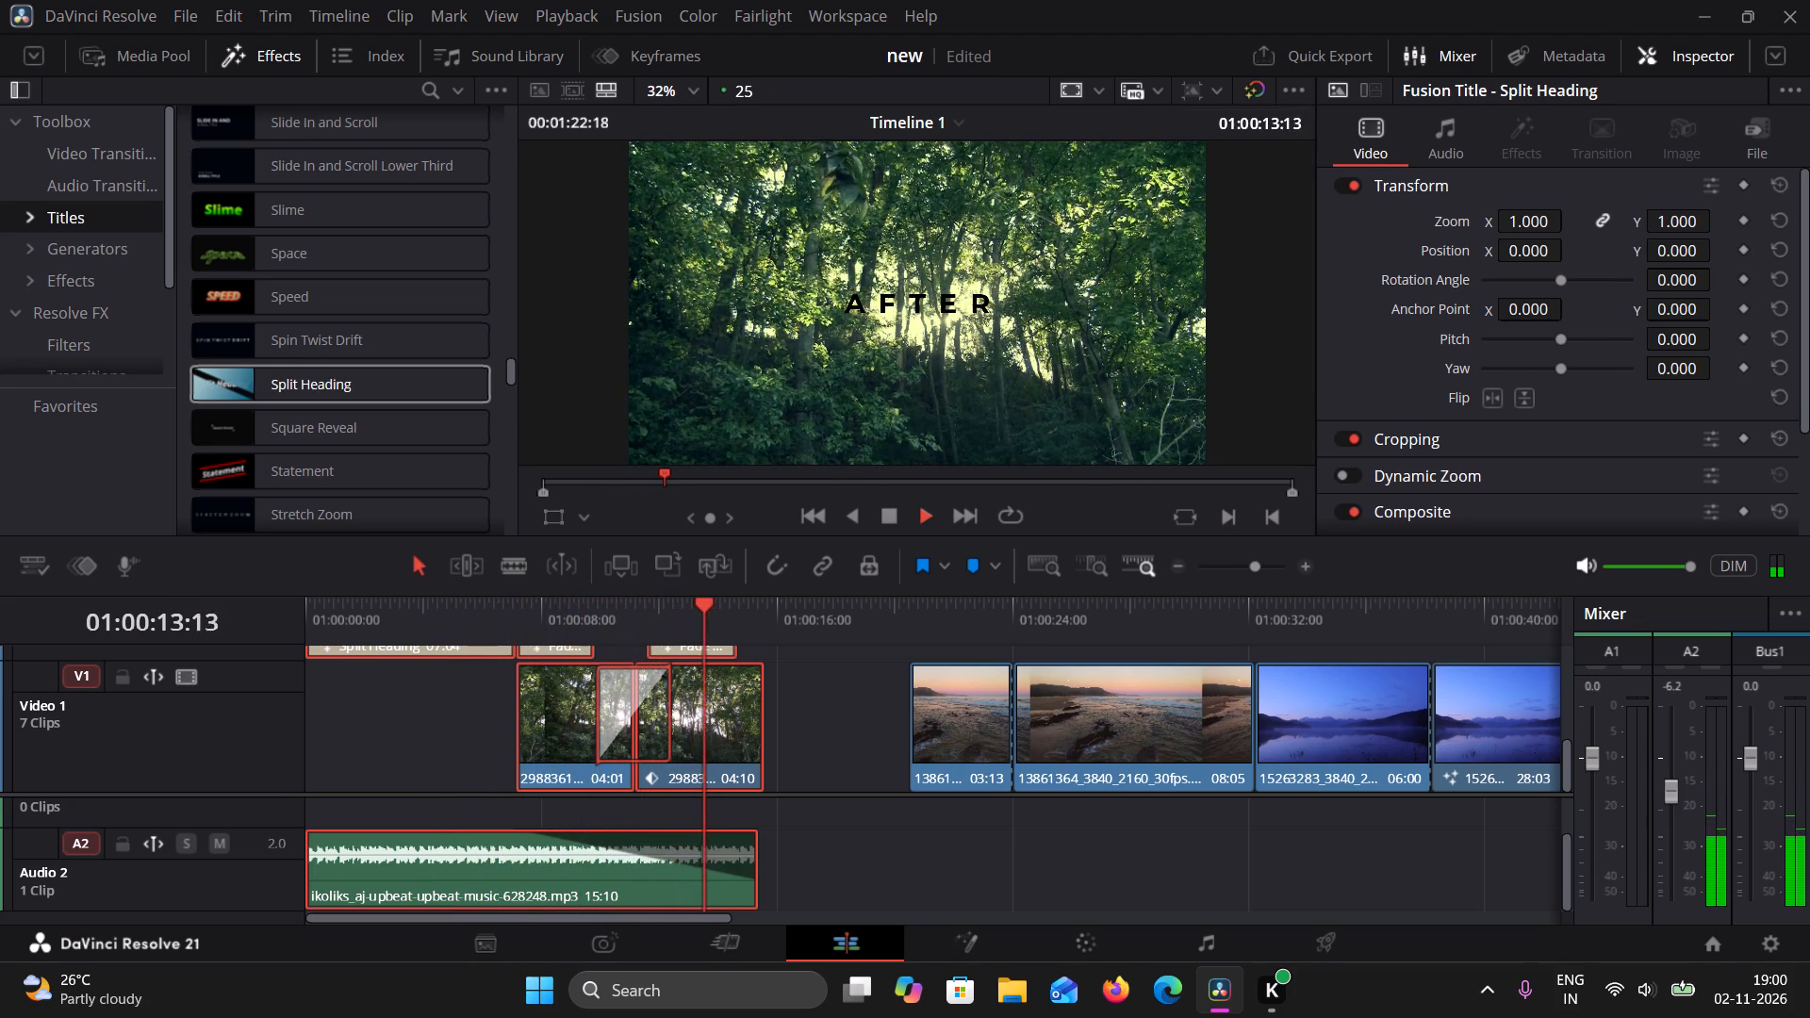
left_click(895, 515)
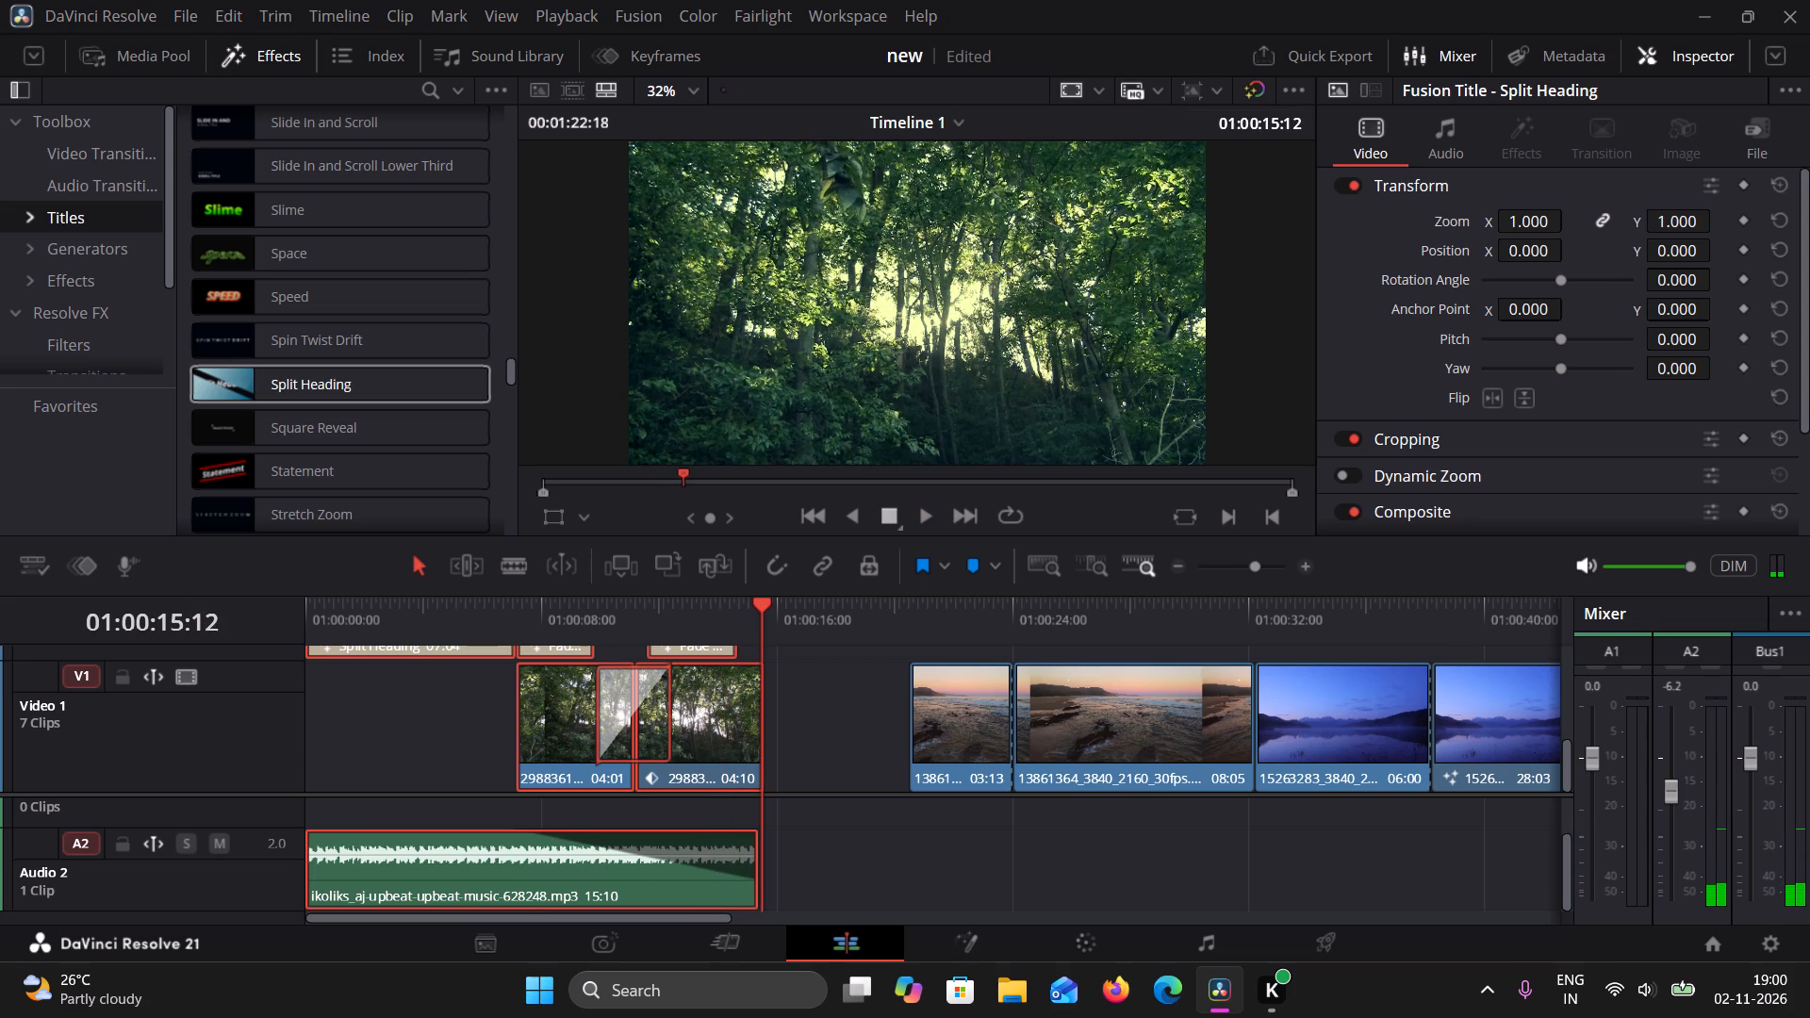
Ripple delete the two beach clips and the two blue lake clips after the forest section on Video 1.
left_click(386, 699)
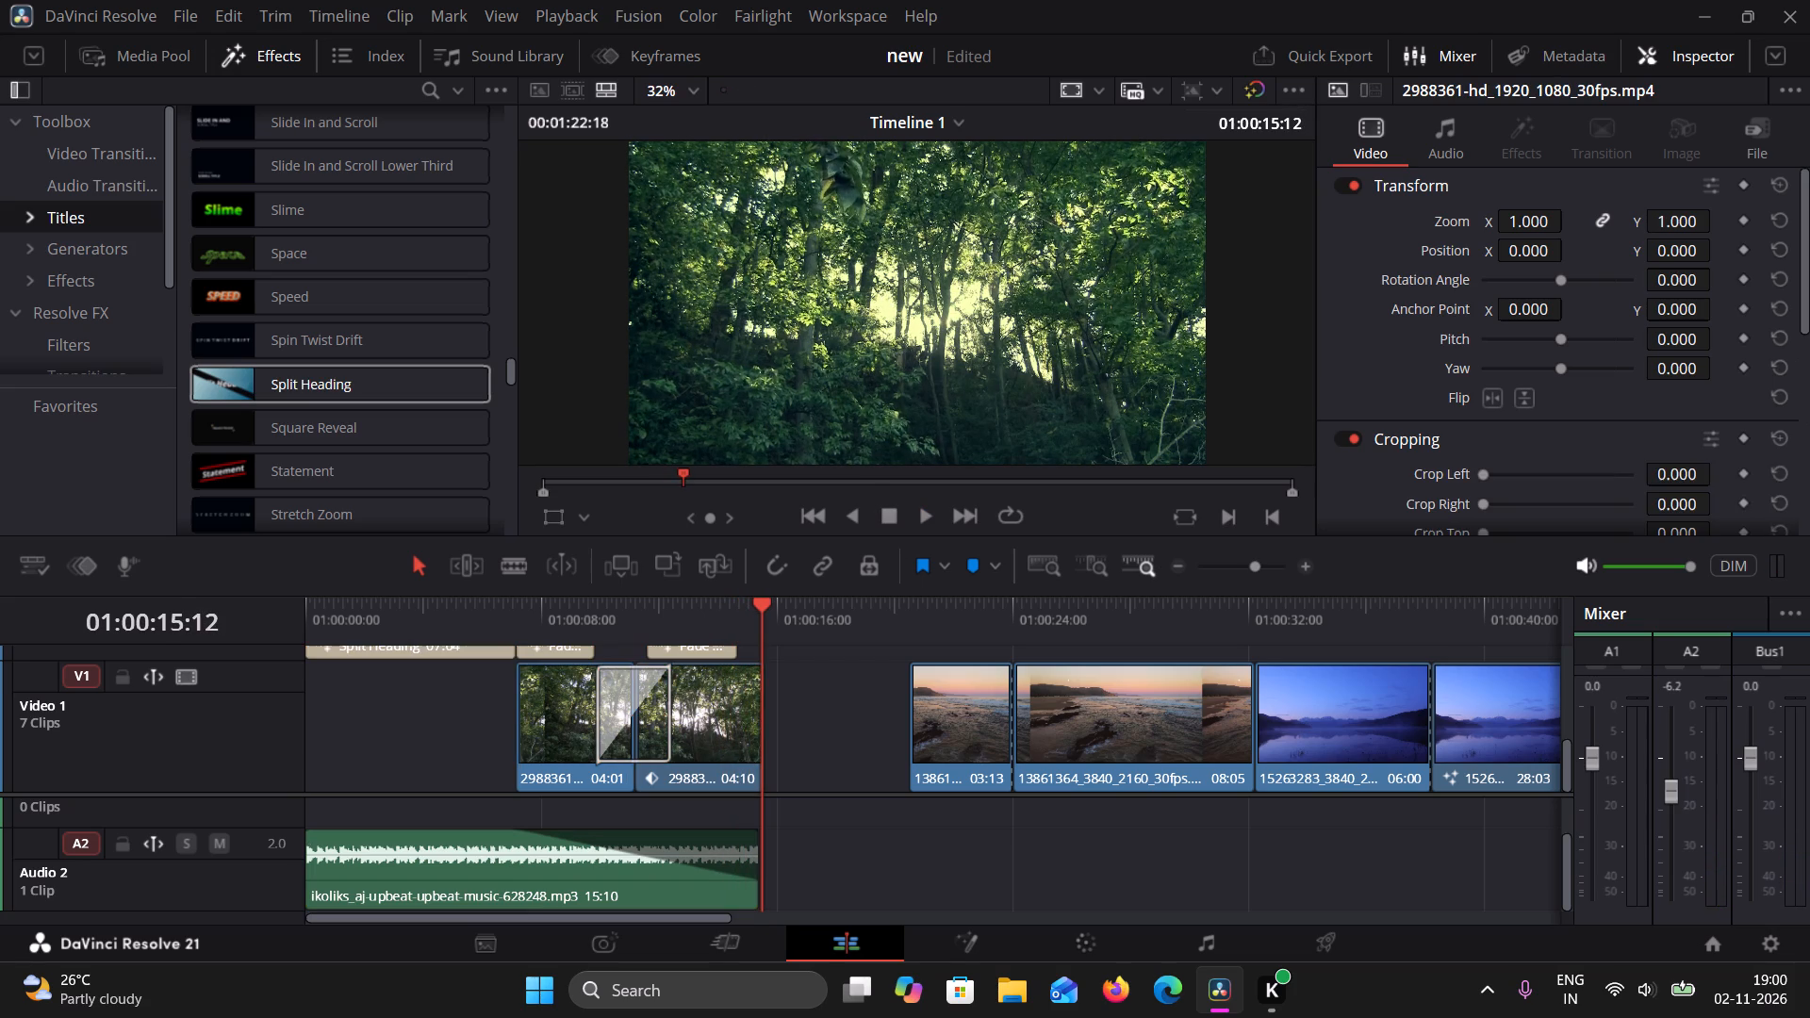
left_click_drag(763, 604, 924, 603)
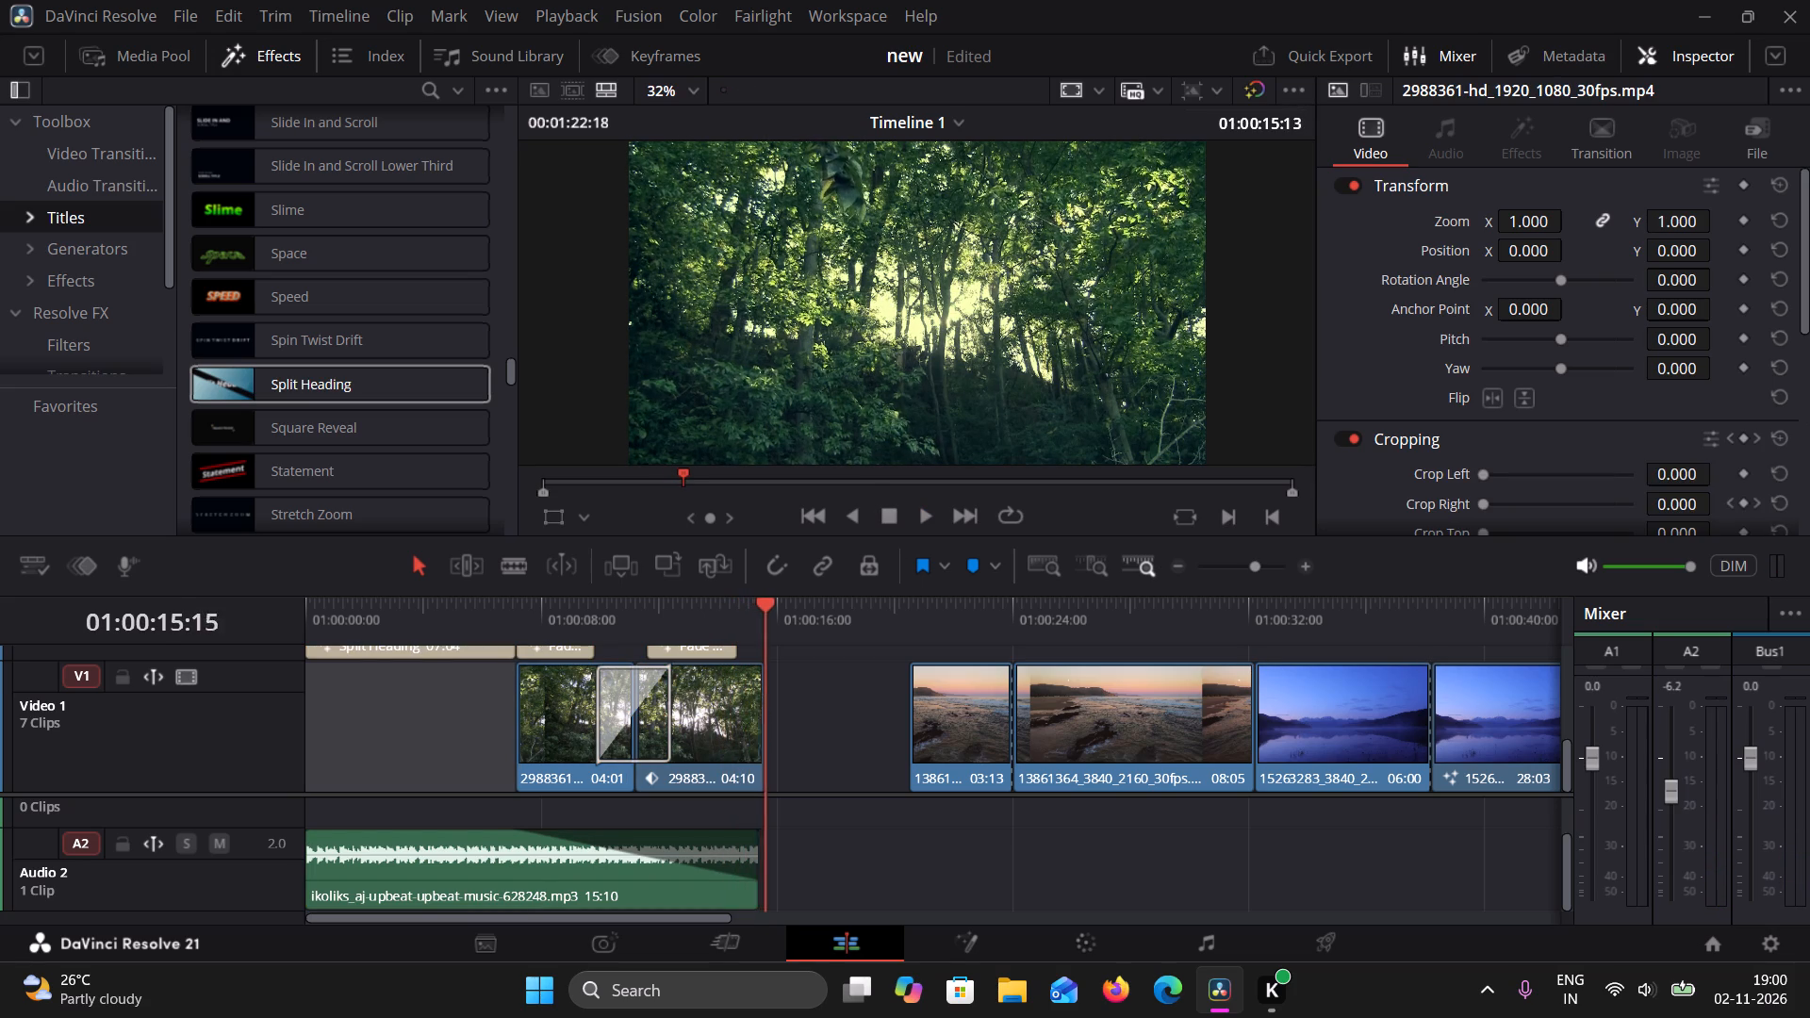
left_click_drag(924, 603, 1057, 686)
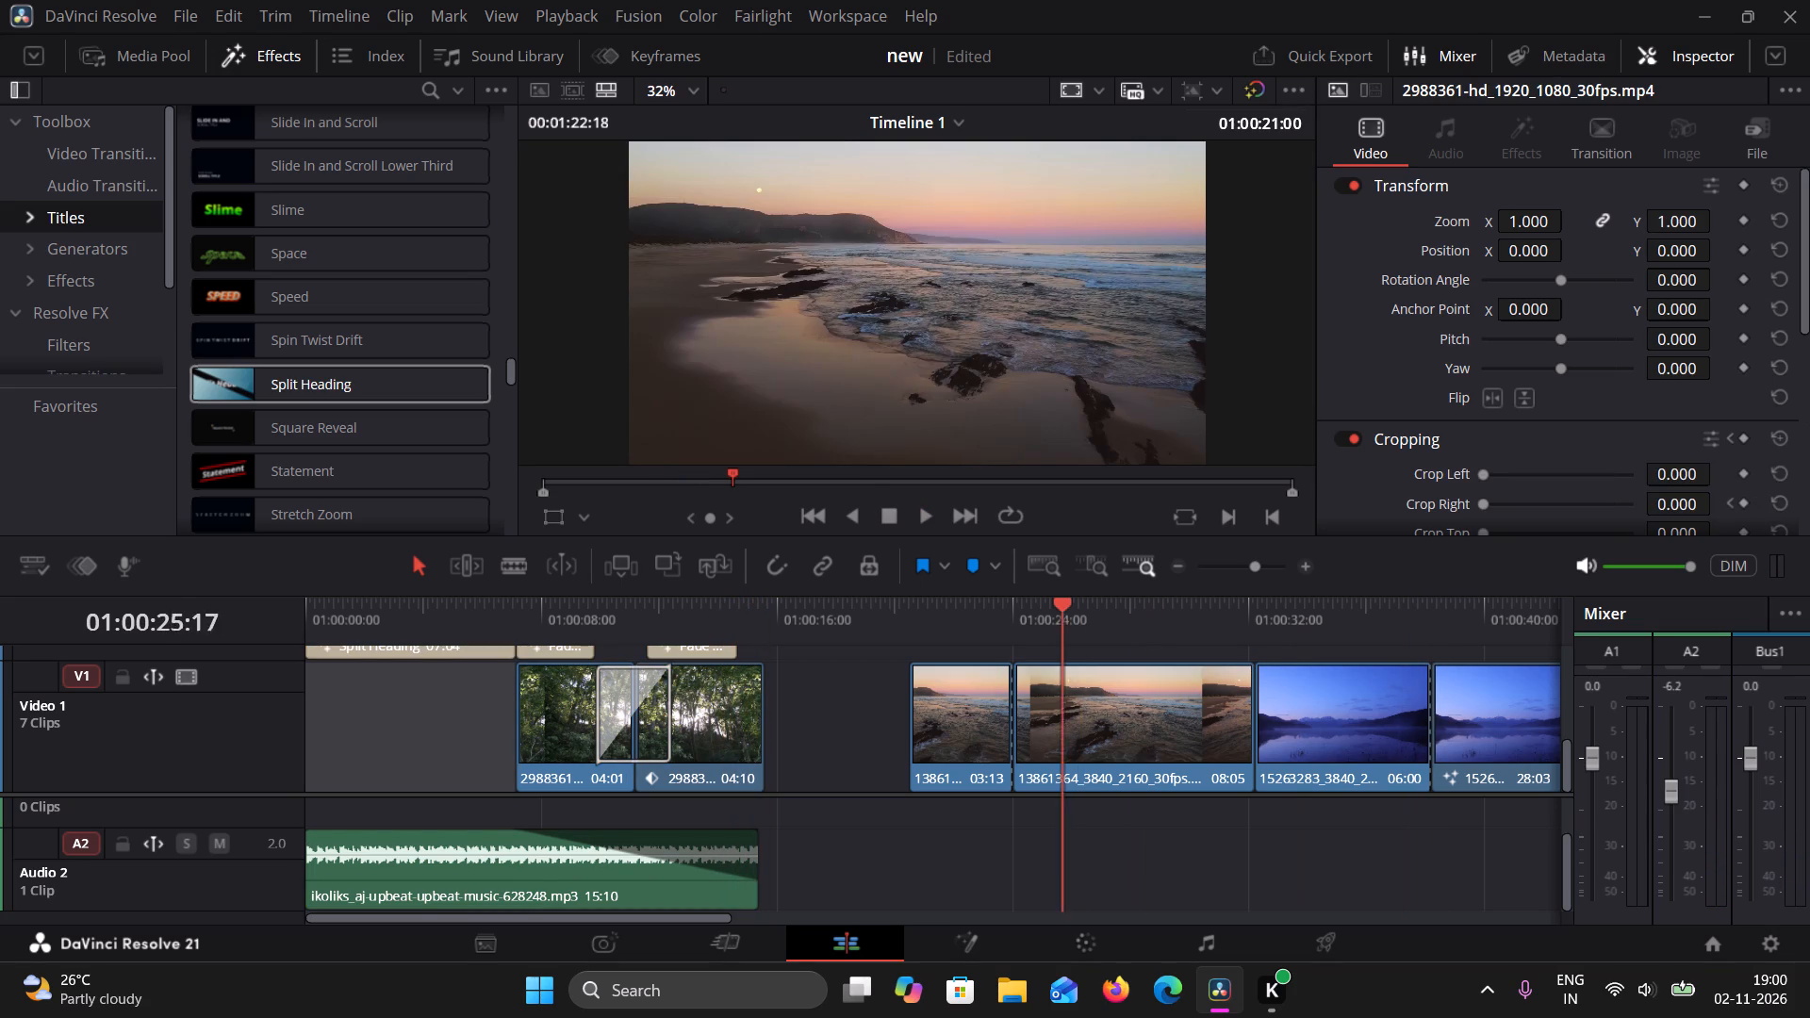
left_click_drag(1057, 686, 987, 657)
left_click_drag(881, 743, 1048, 769)
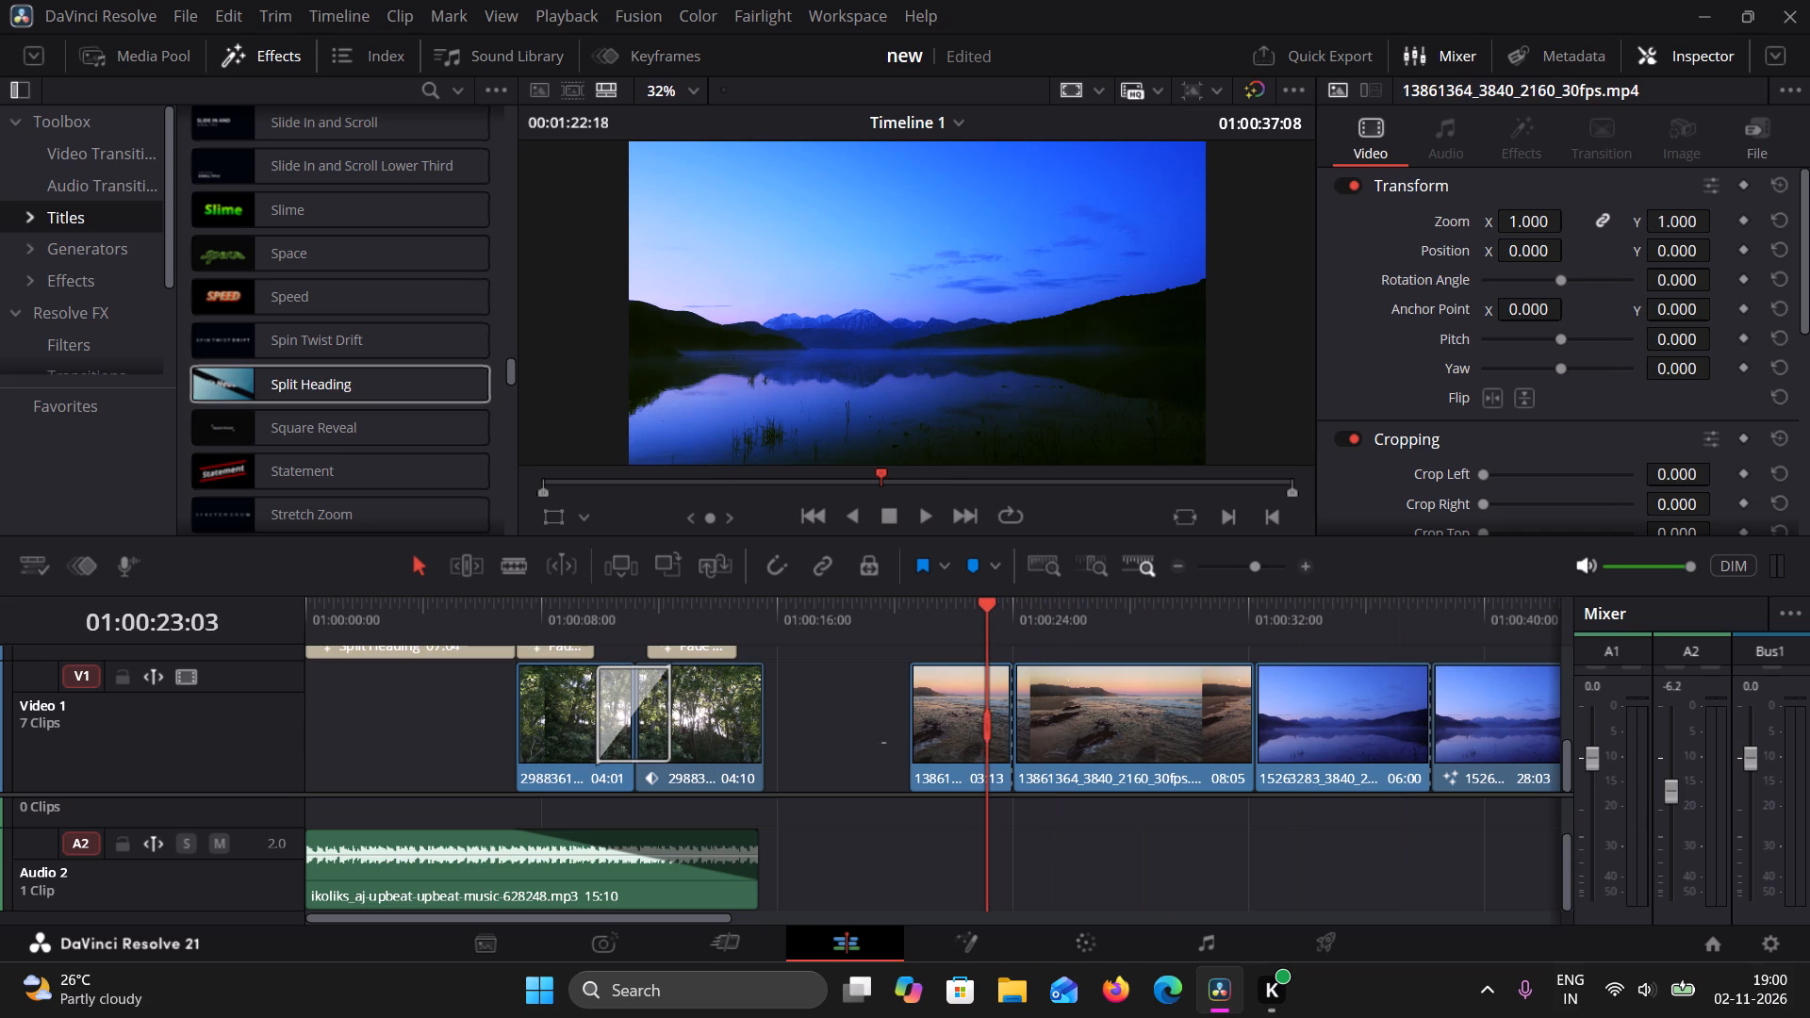
left_click_drag(1048, 769, 1138, 782)
key("Delete")
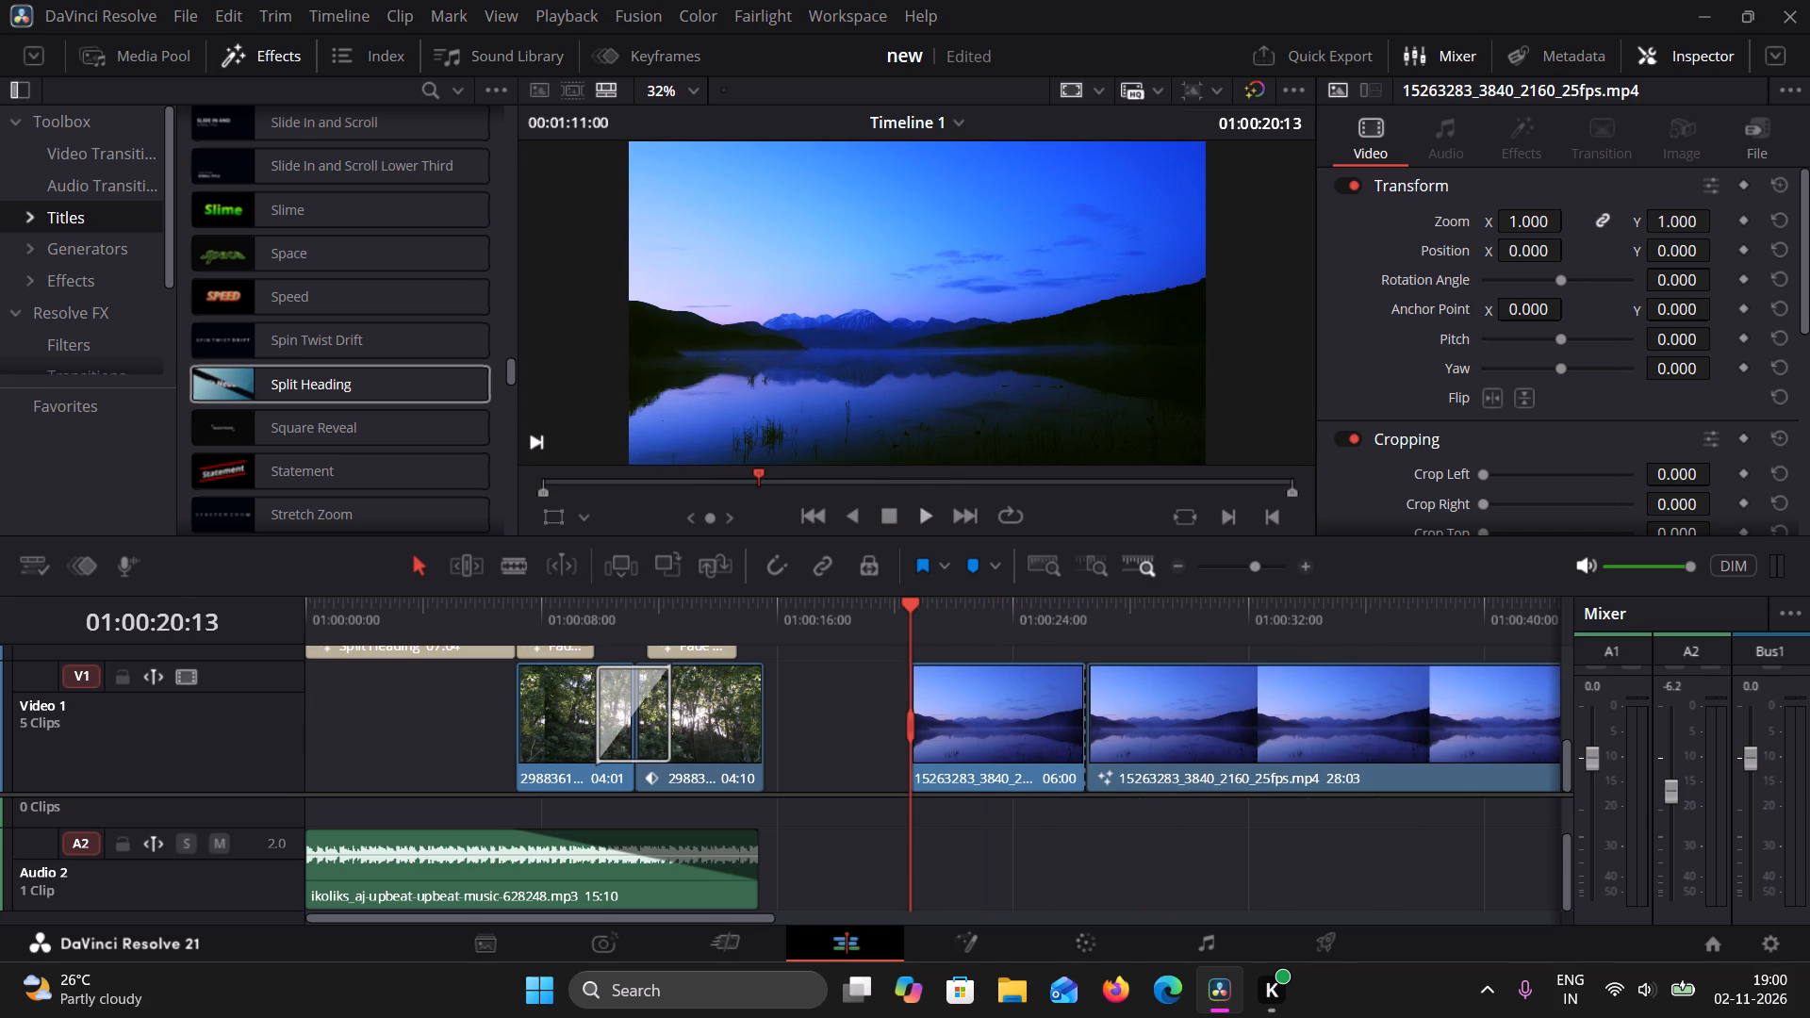
left_click_drag(854, 687, 1075, 714)
key("Delete")
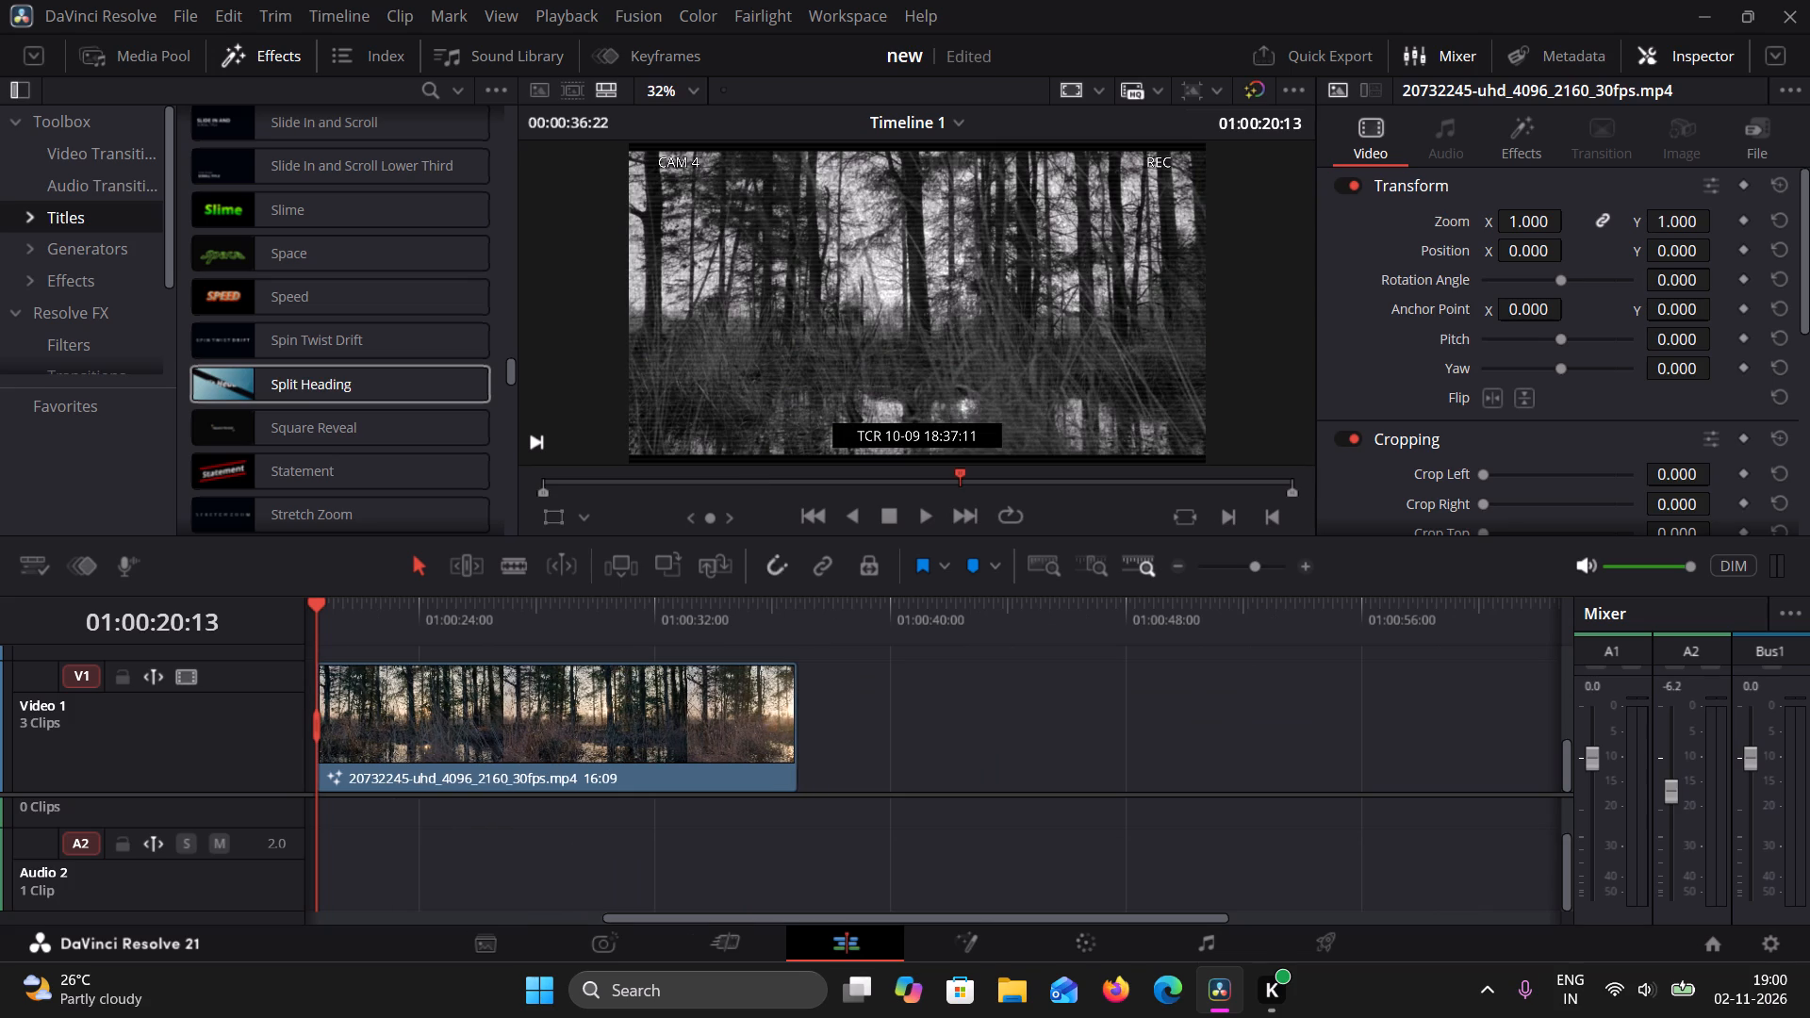
Delete the leftover 20732245-uhd_4096_2160_30fps.mp4 woodland clip after the forest section, leaving only the two forest clips on Video 1.
left_click_drag(934, 917, 818, 912)
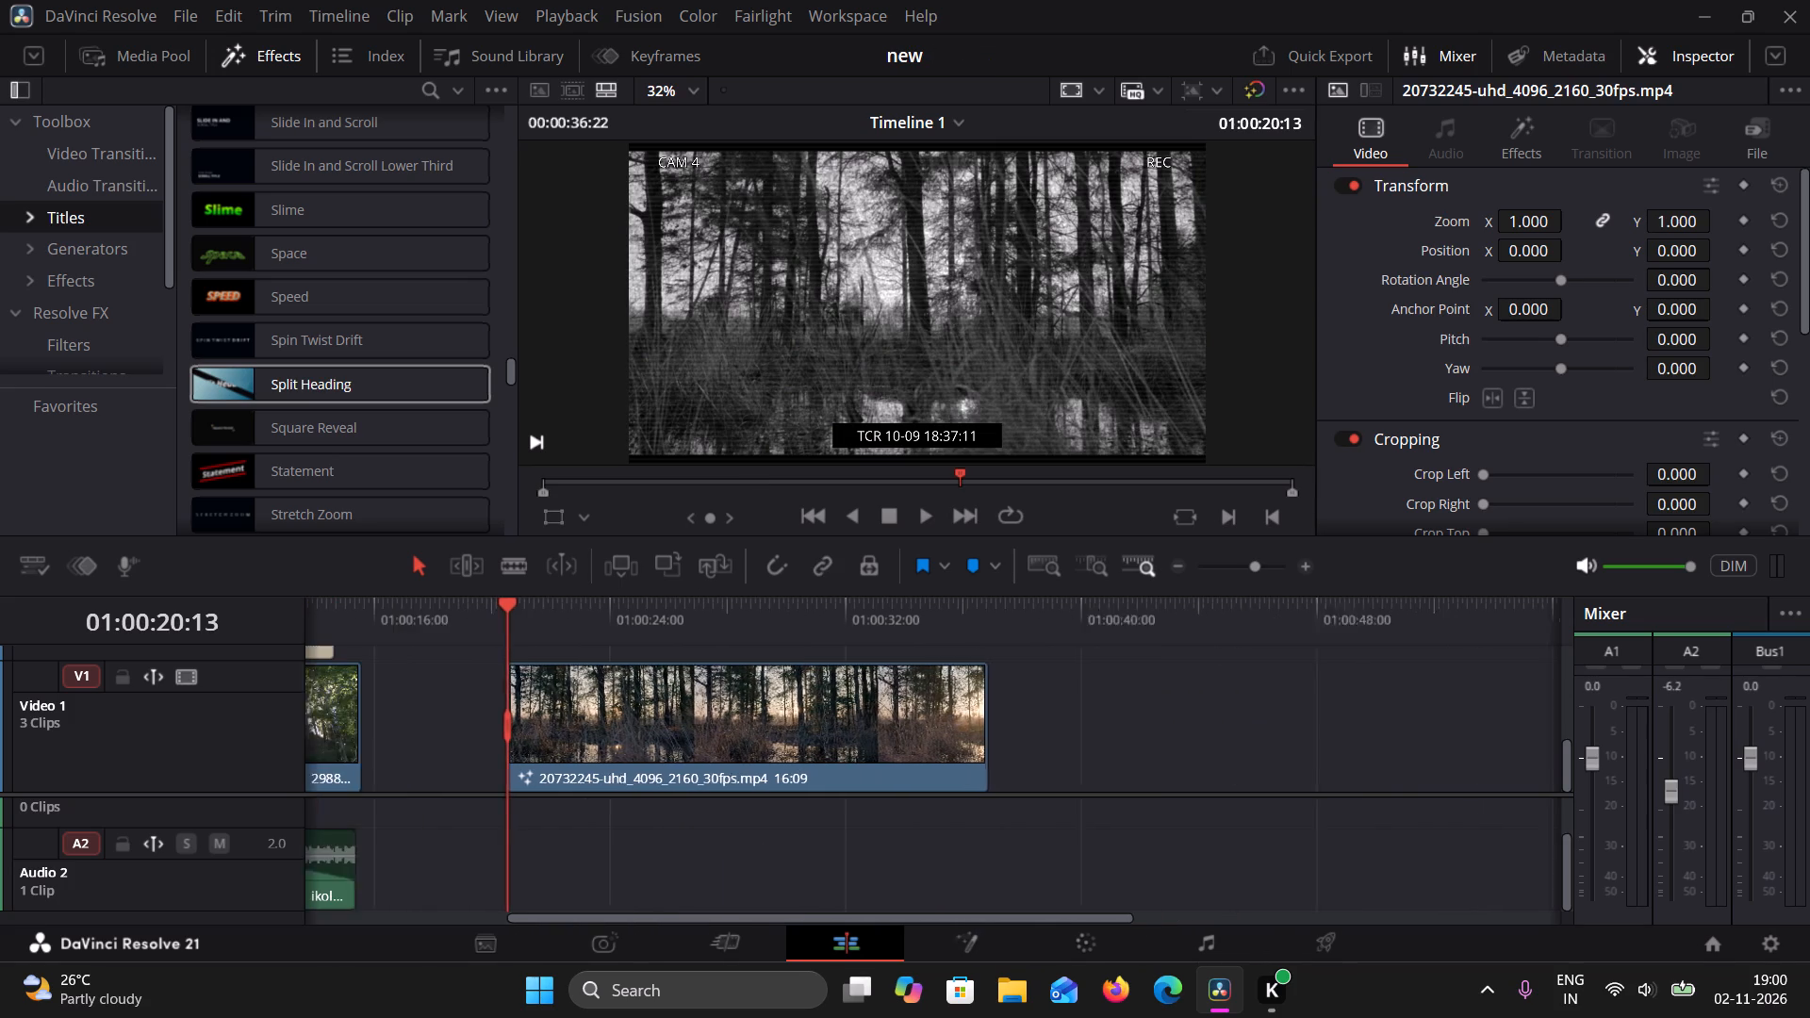
left_click_drag(818, 912, 535, 899)
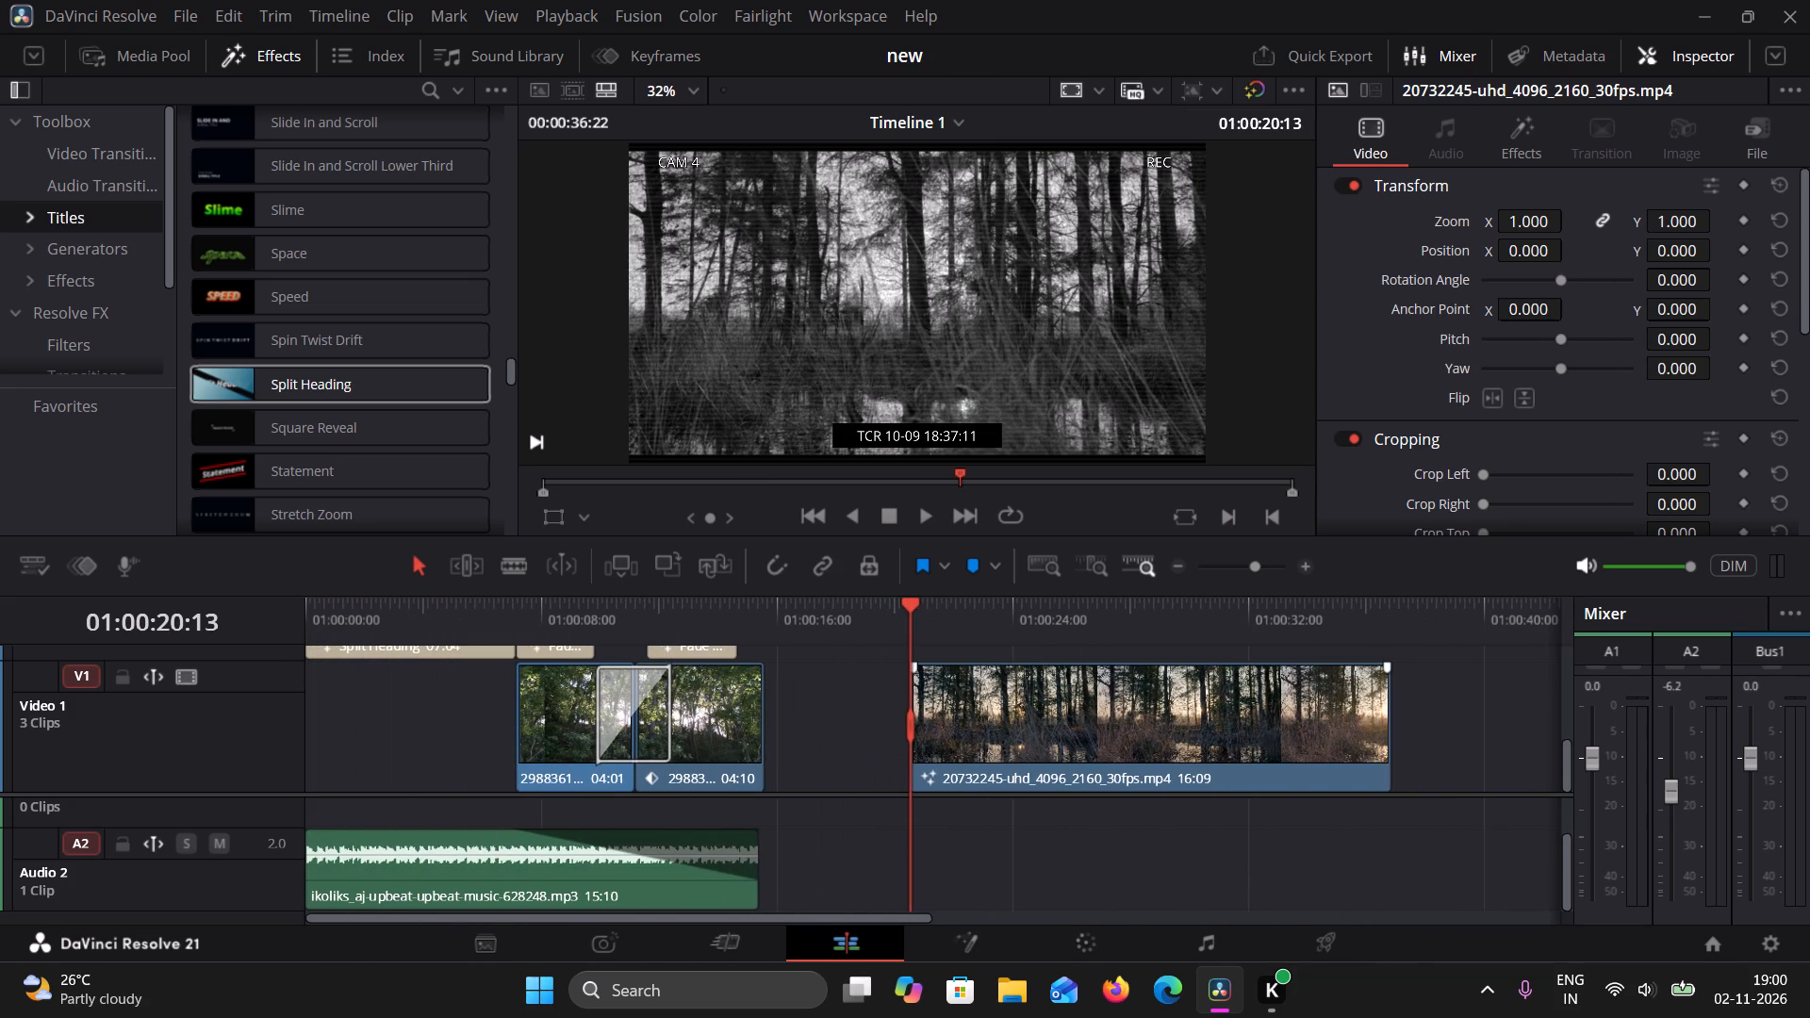
left_click_drag(1140, 701, 1000, 712)
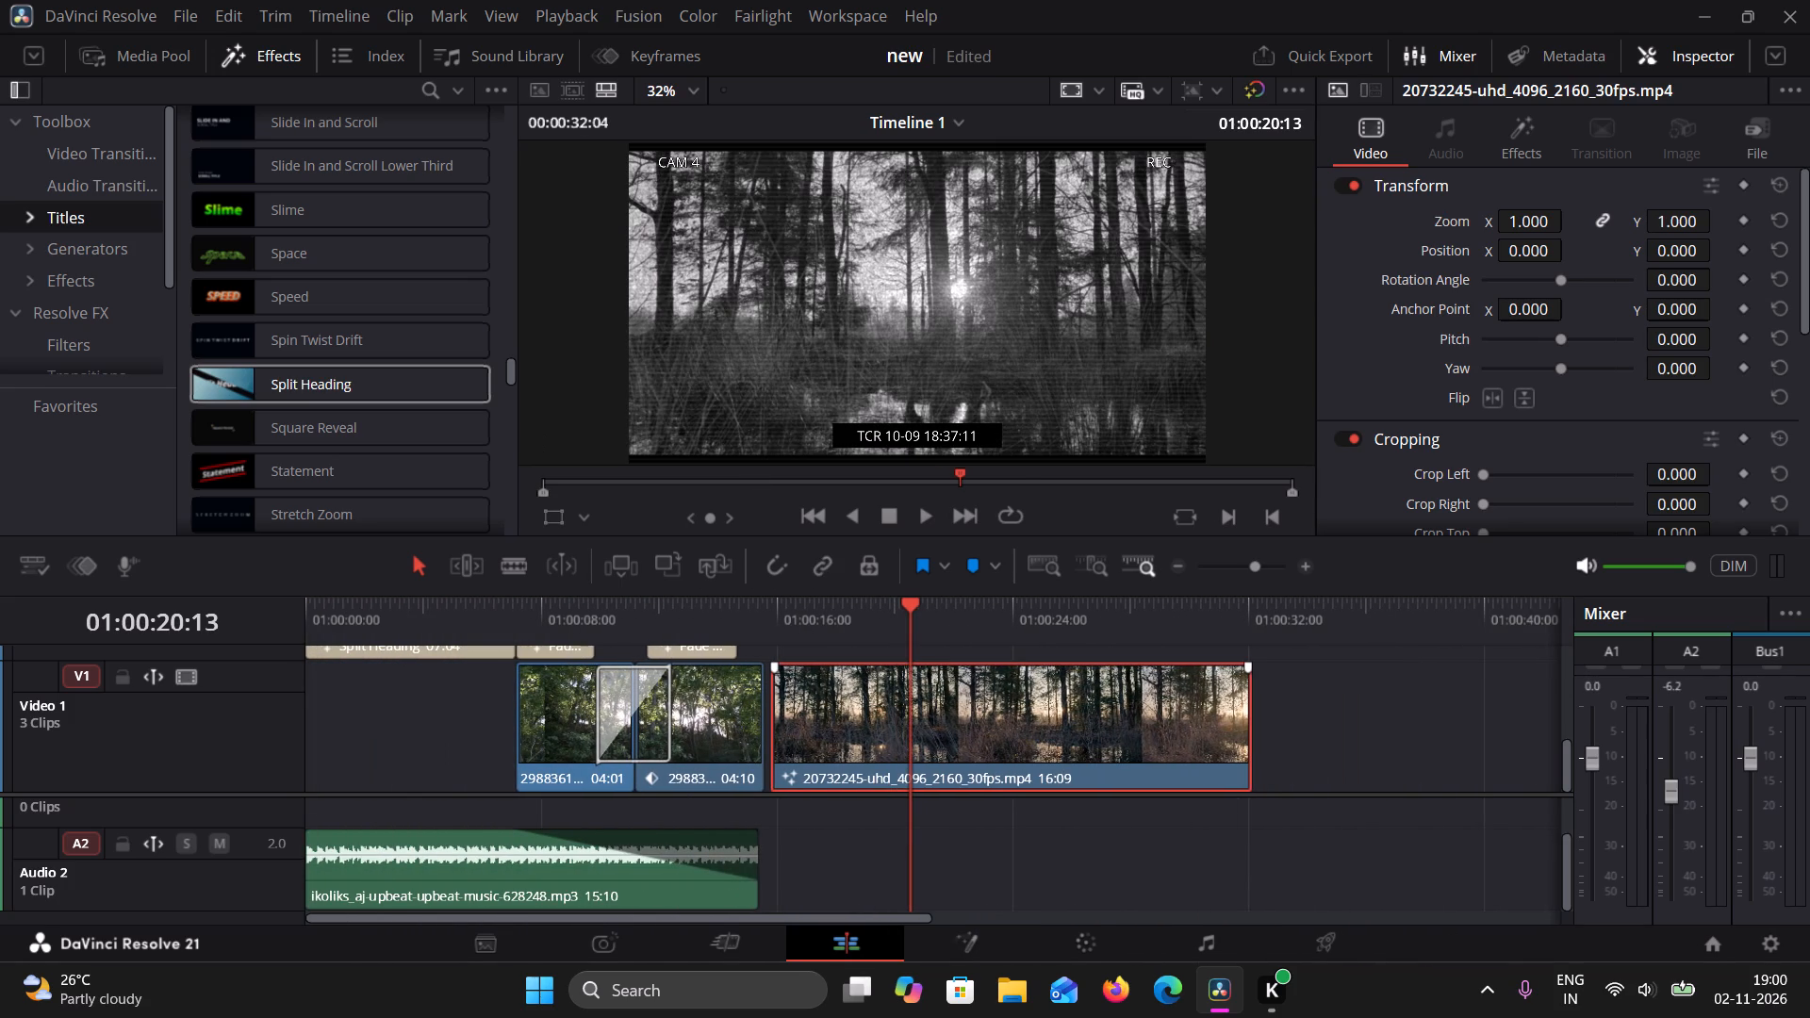
left_click_drag(913, 610, 846, 617)
left_click_drag(846, 617, 724, 646)
left_click(928, 692)
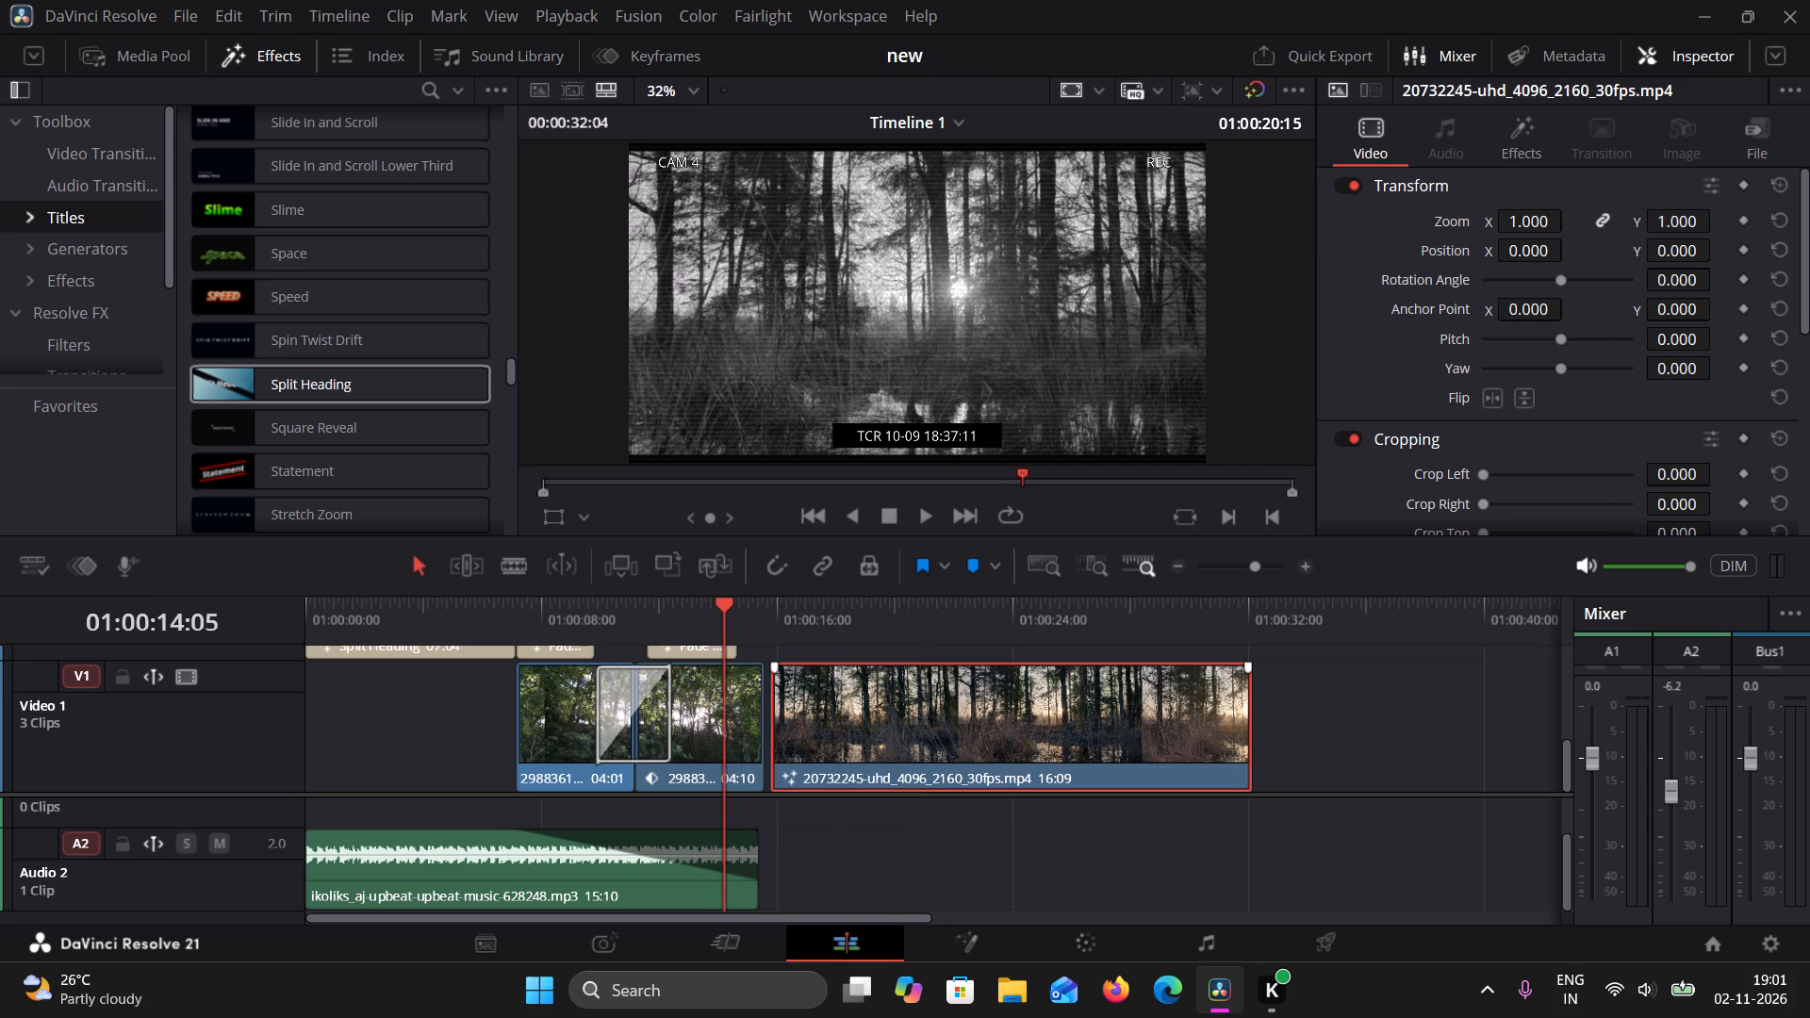
key("Delete")
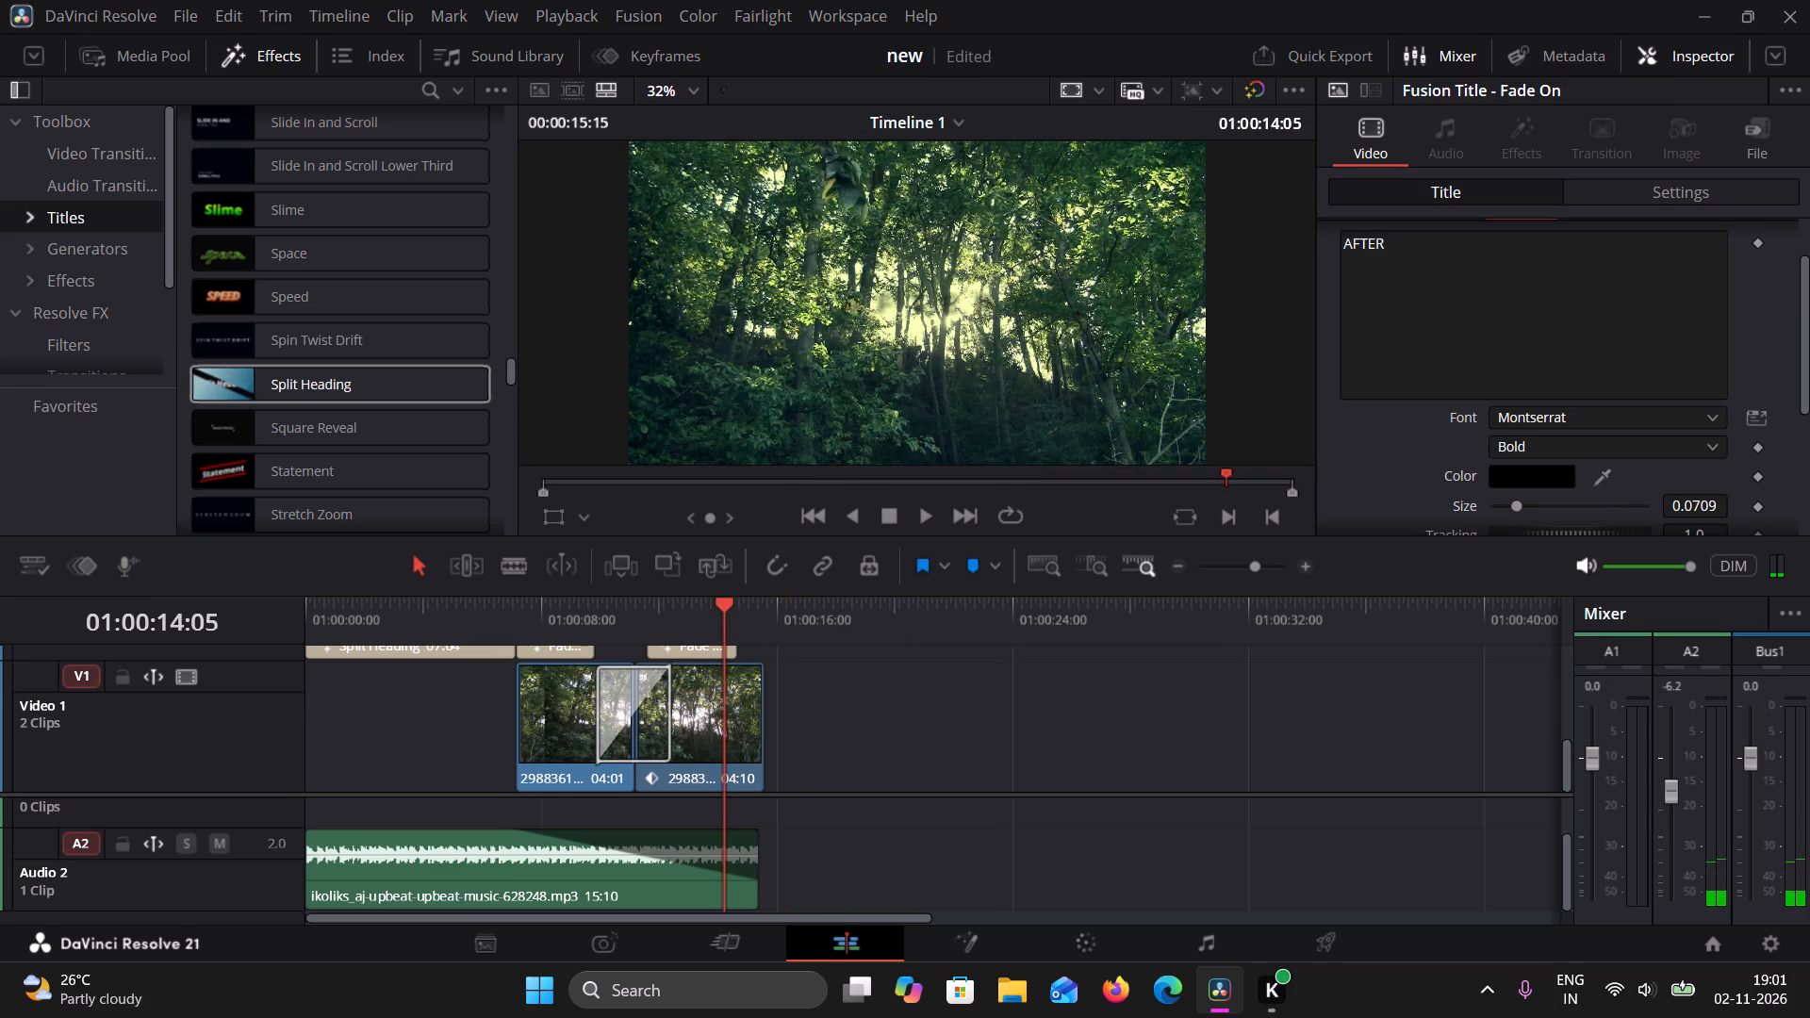
Export the trimmed timeline with the H.264 Master preset to drive E: as colourgrading.
left_click(1292, 52)
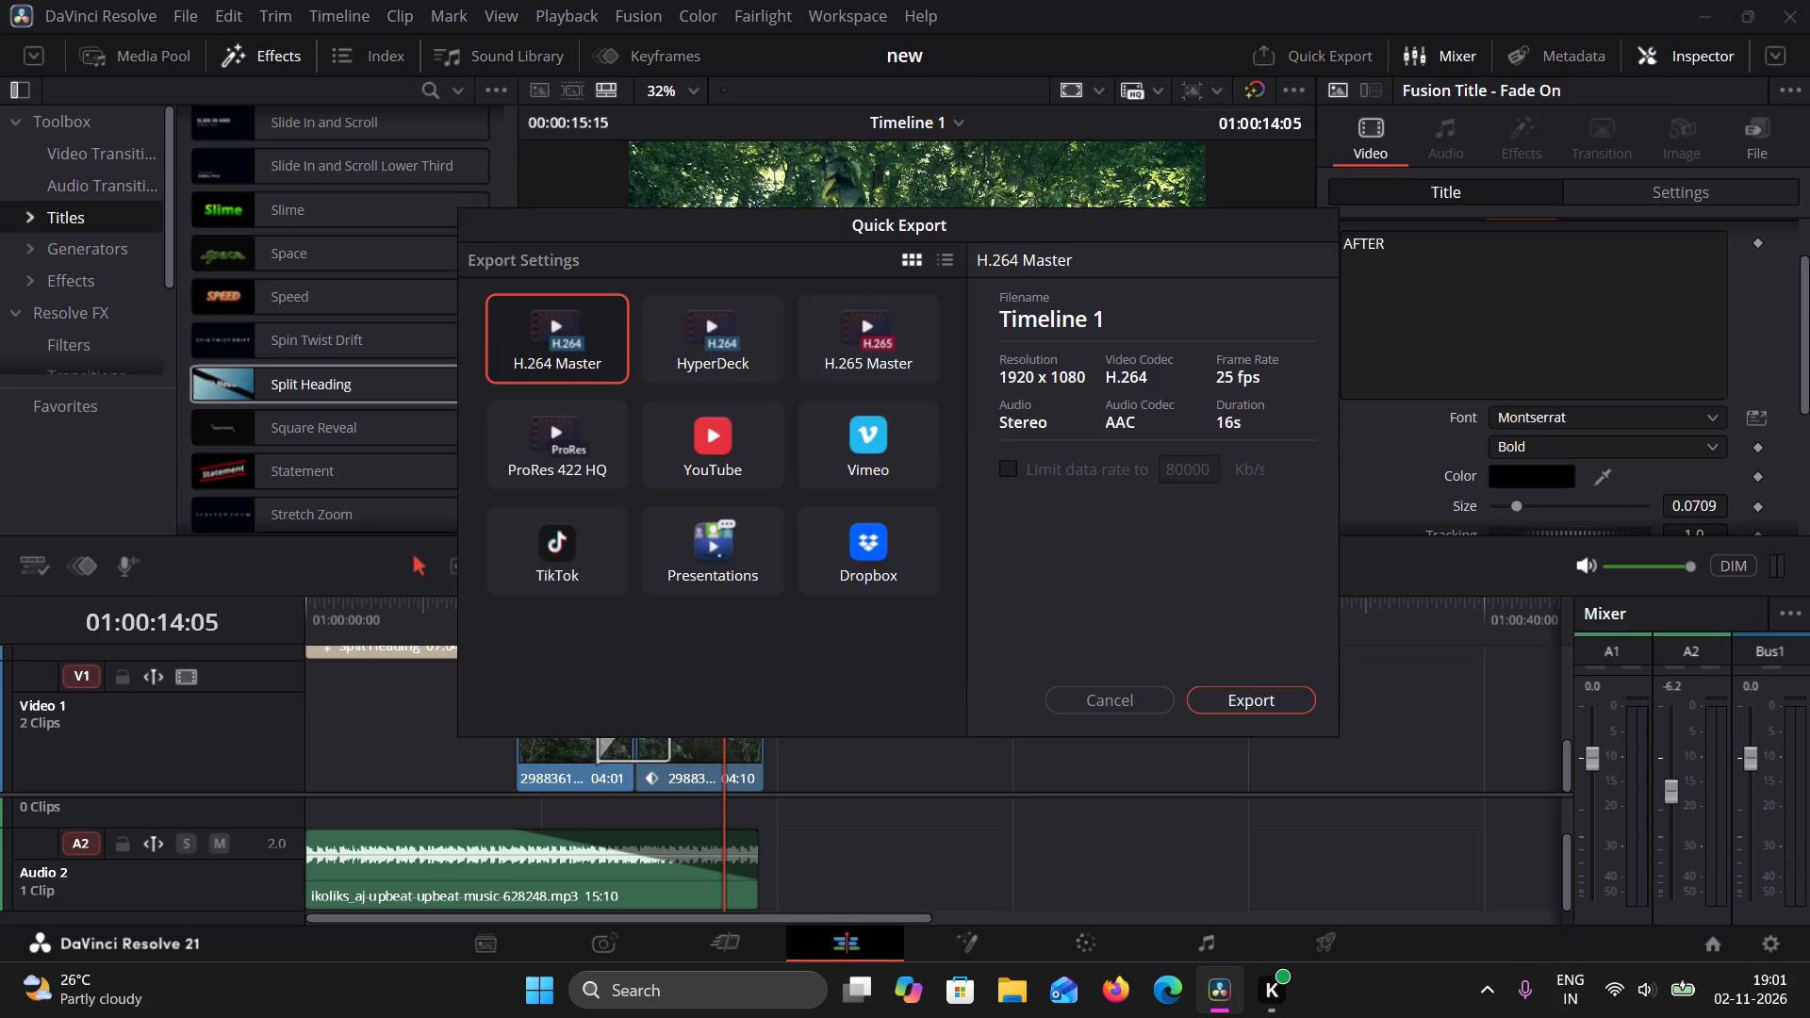
left_click(1204, 694)
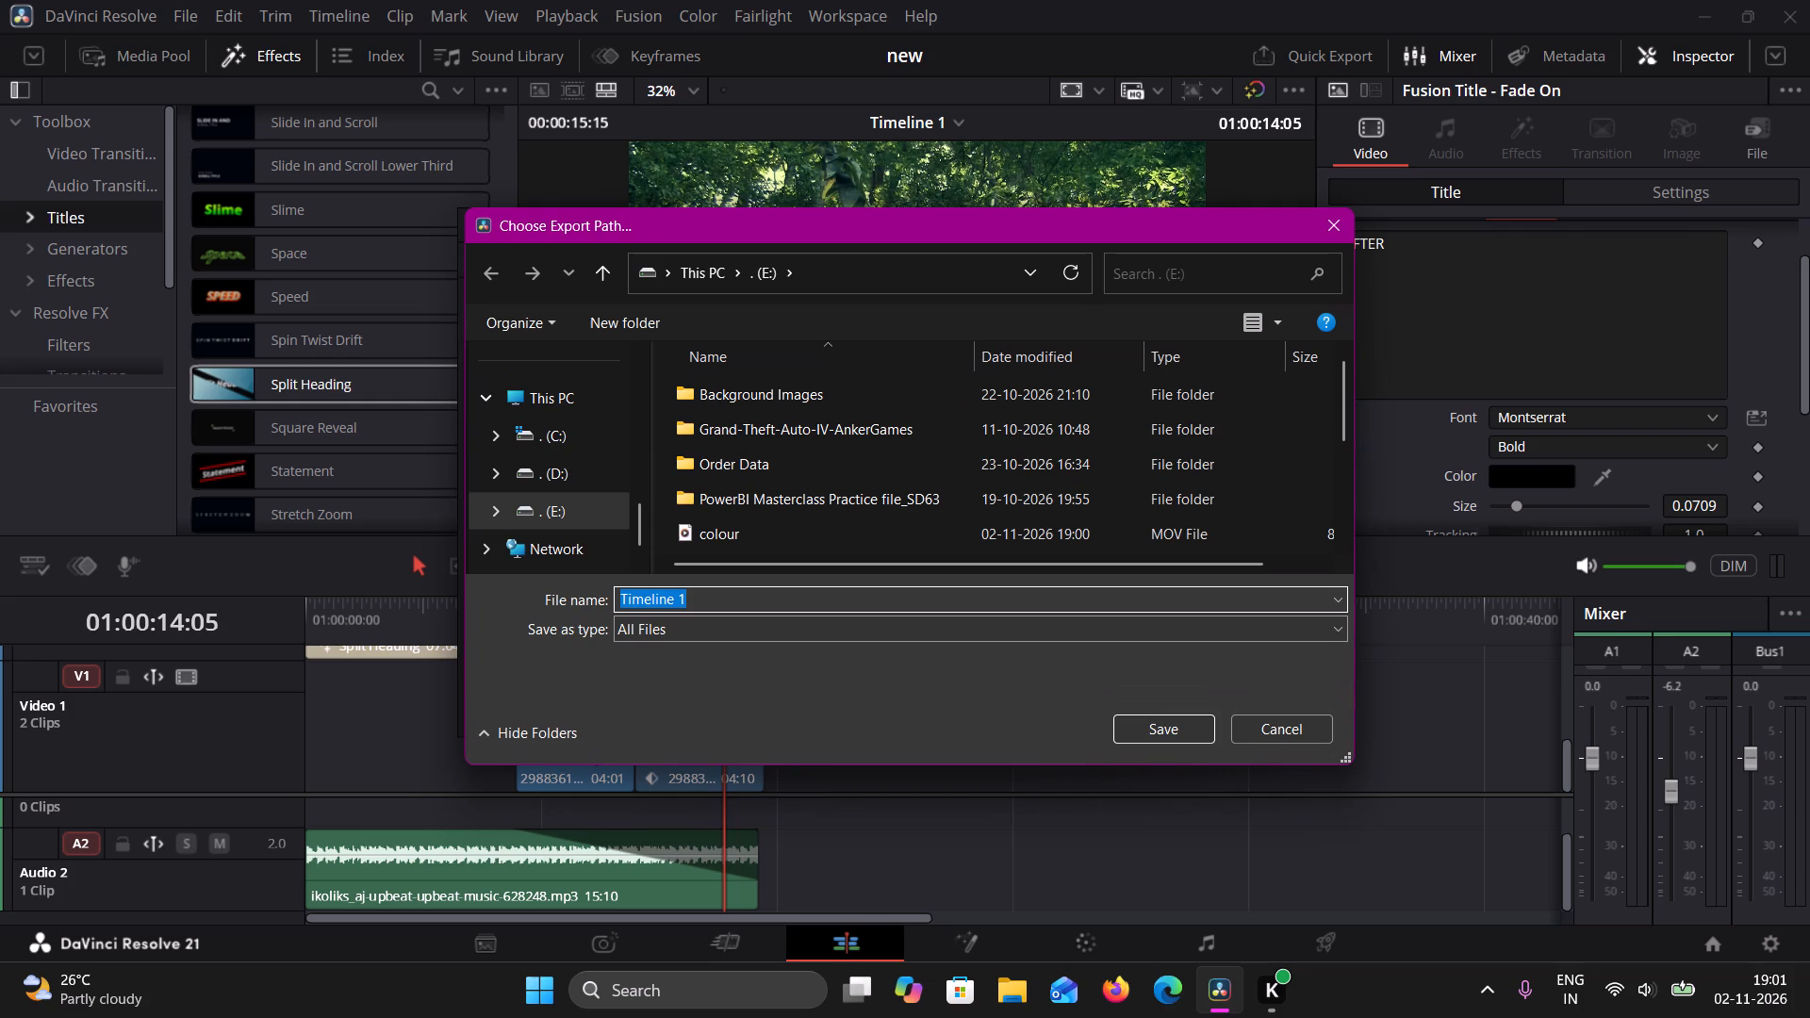
type("vid")
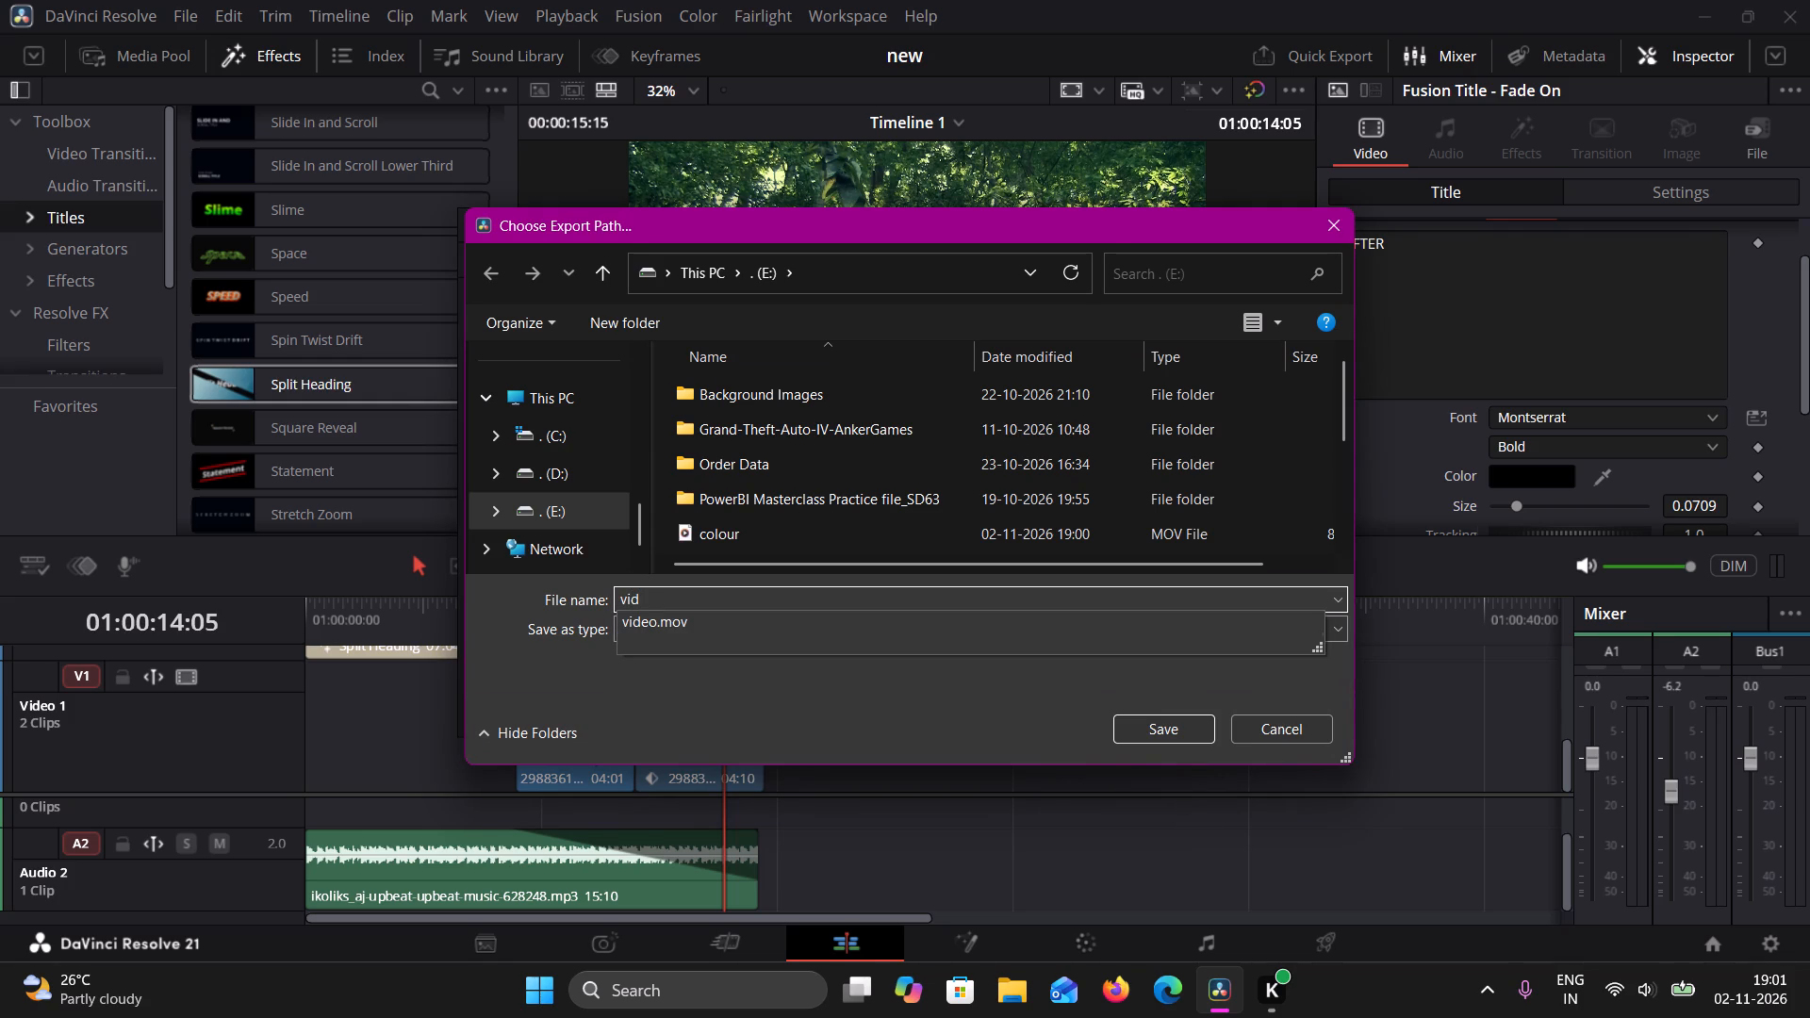
type("eo")
key("BackSpace")
key("BackSpace")
key("BackSpace")
key("BackSpace")
key("BackSpace")
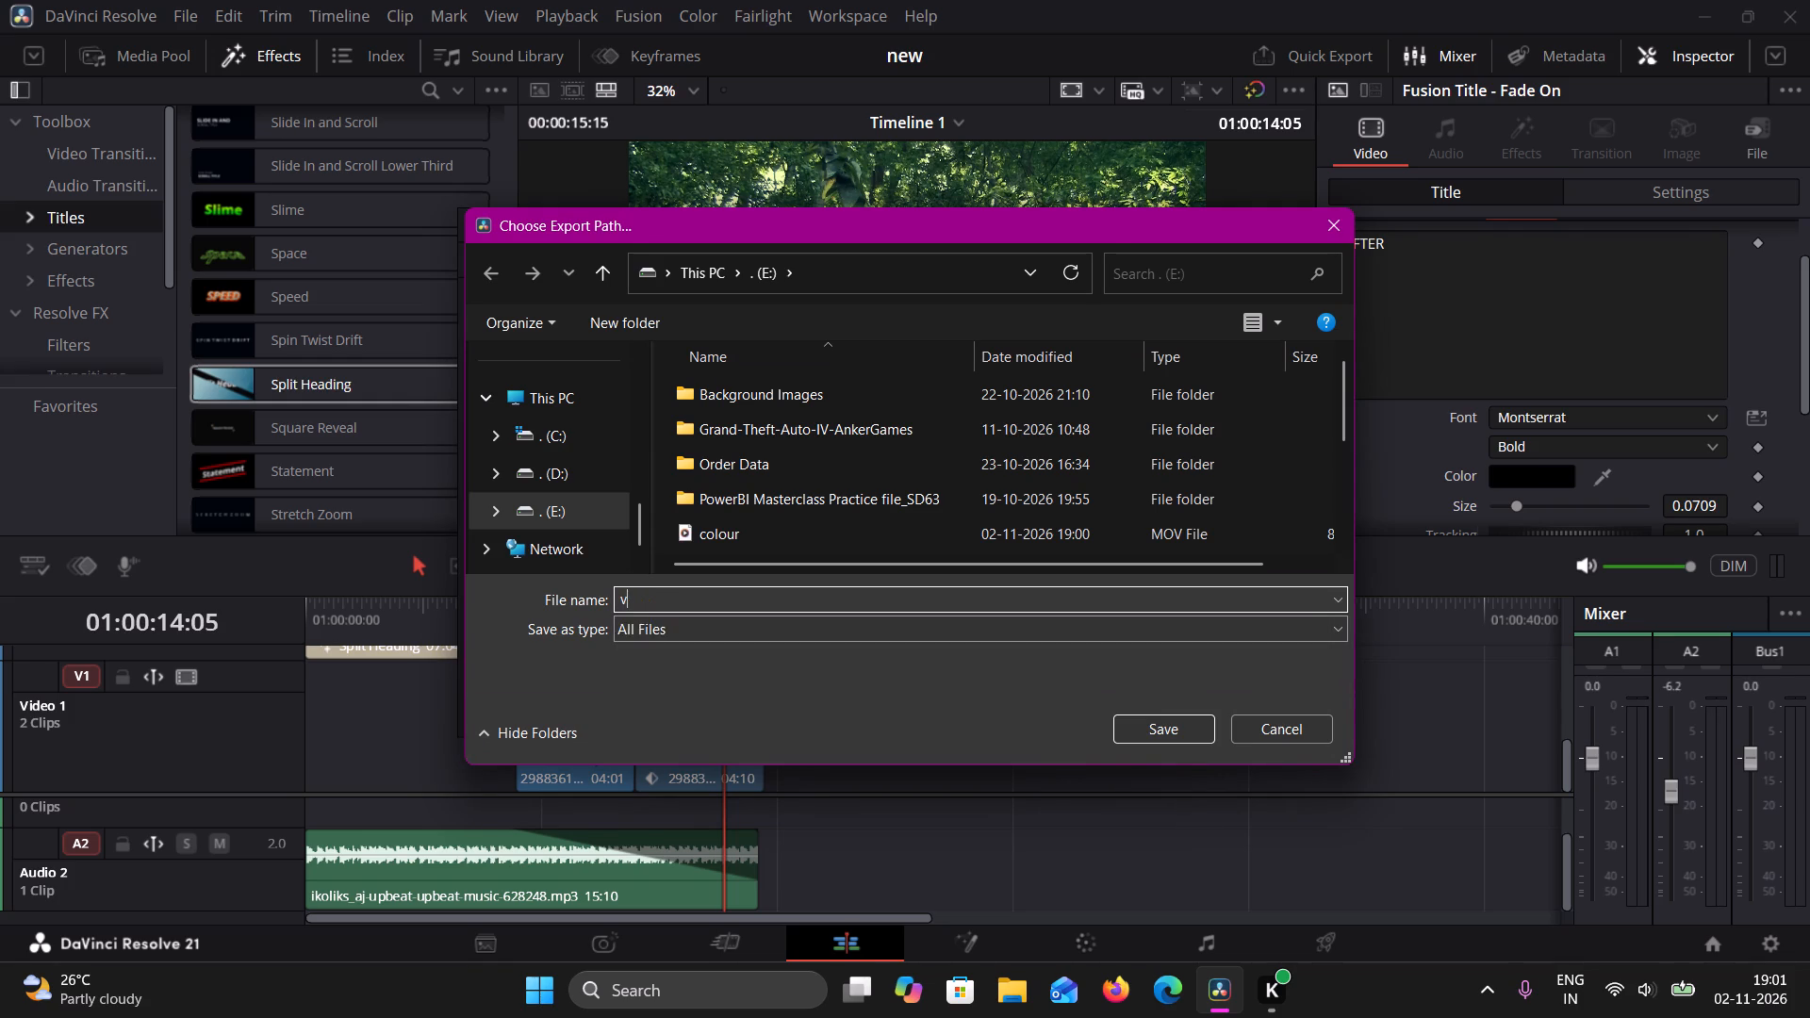
type("colour")
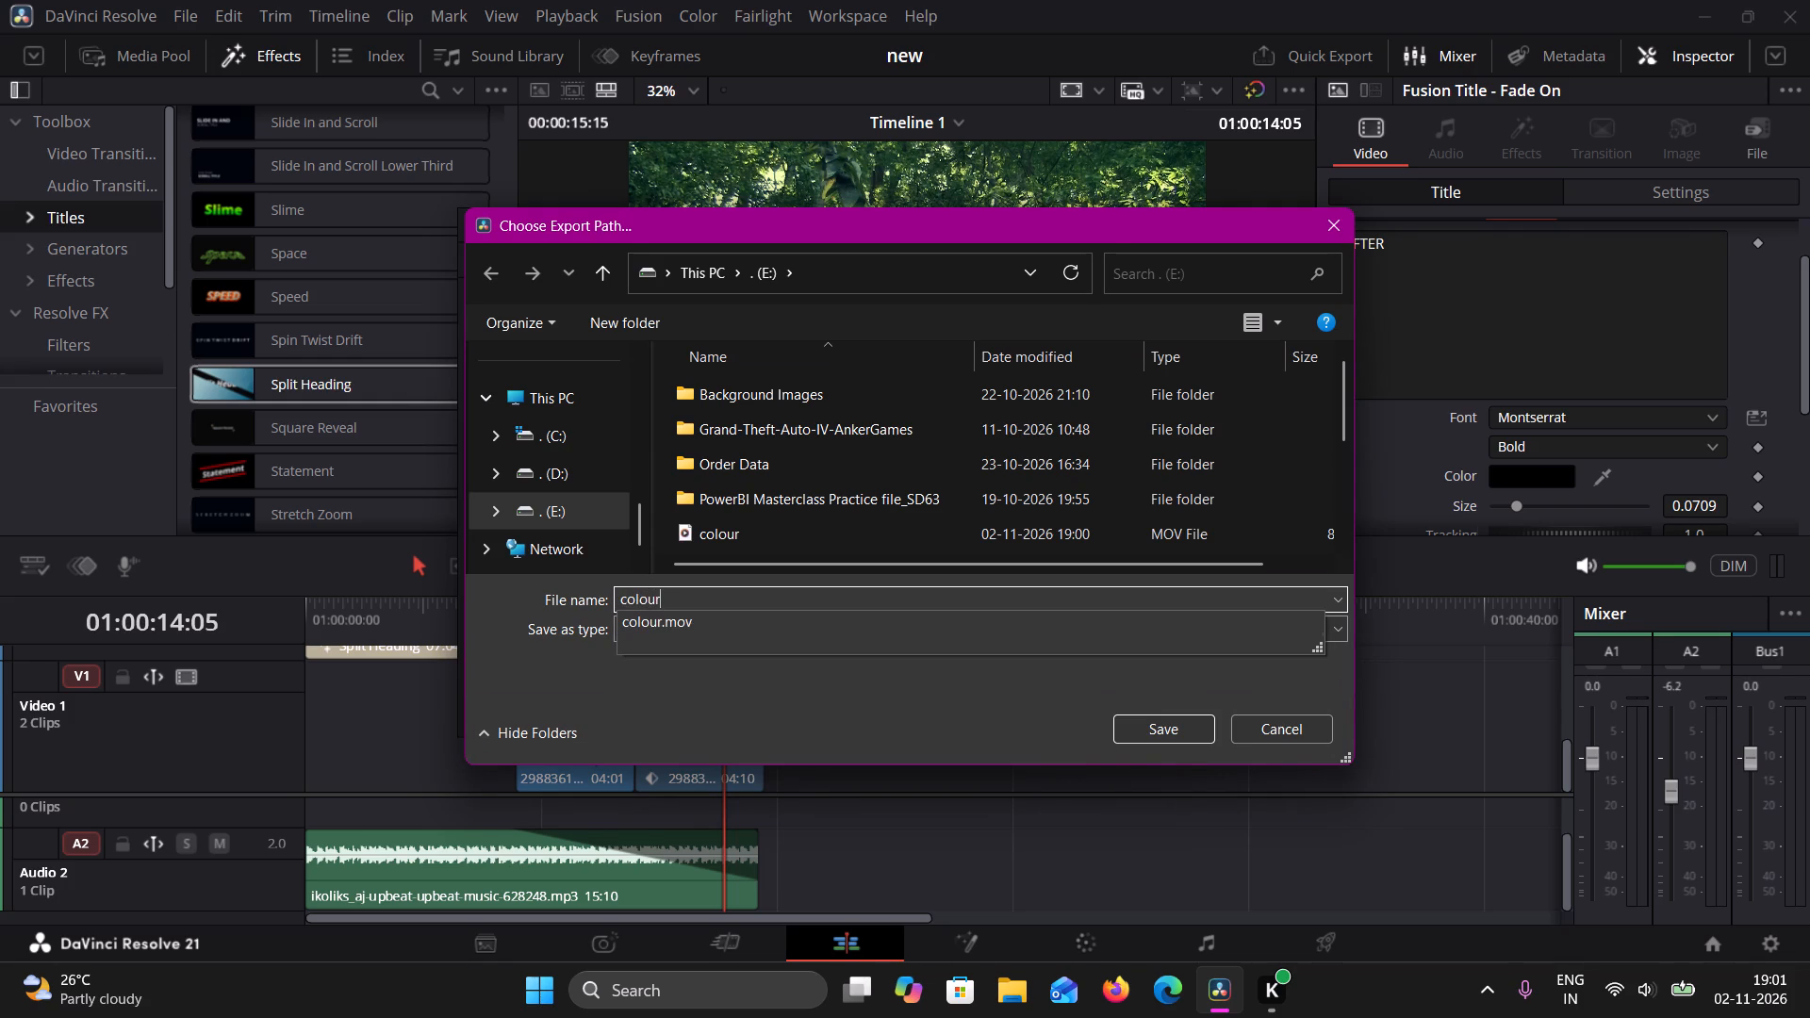
type("grading")
scroll(1068, 704, "down", 1)
left_click(1174, 731)
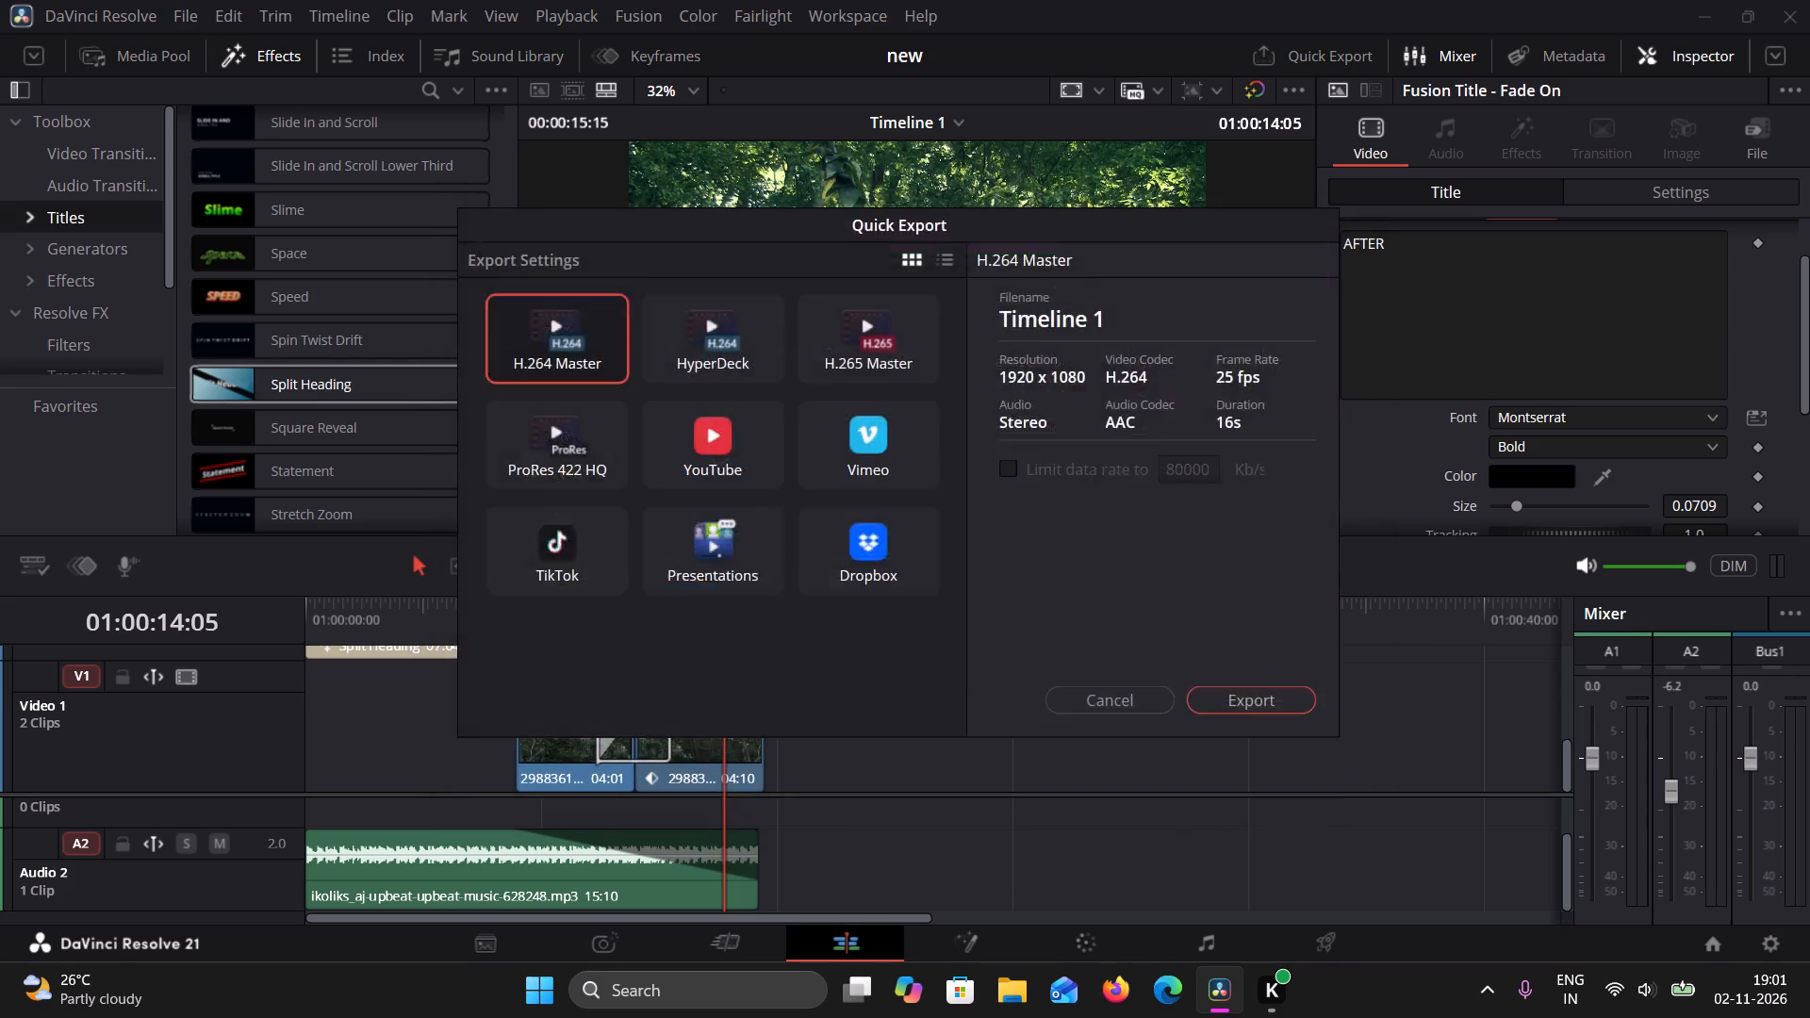
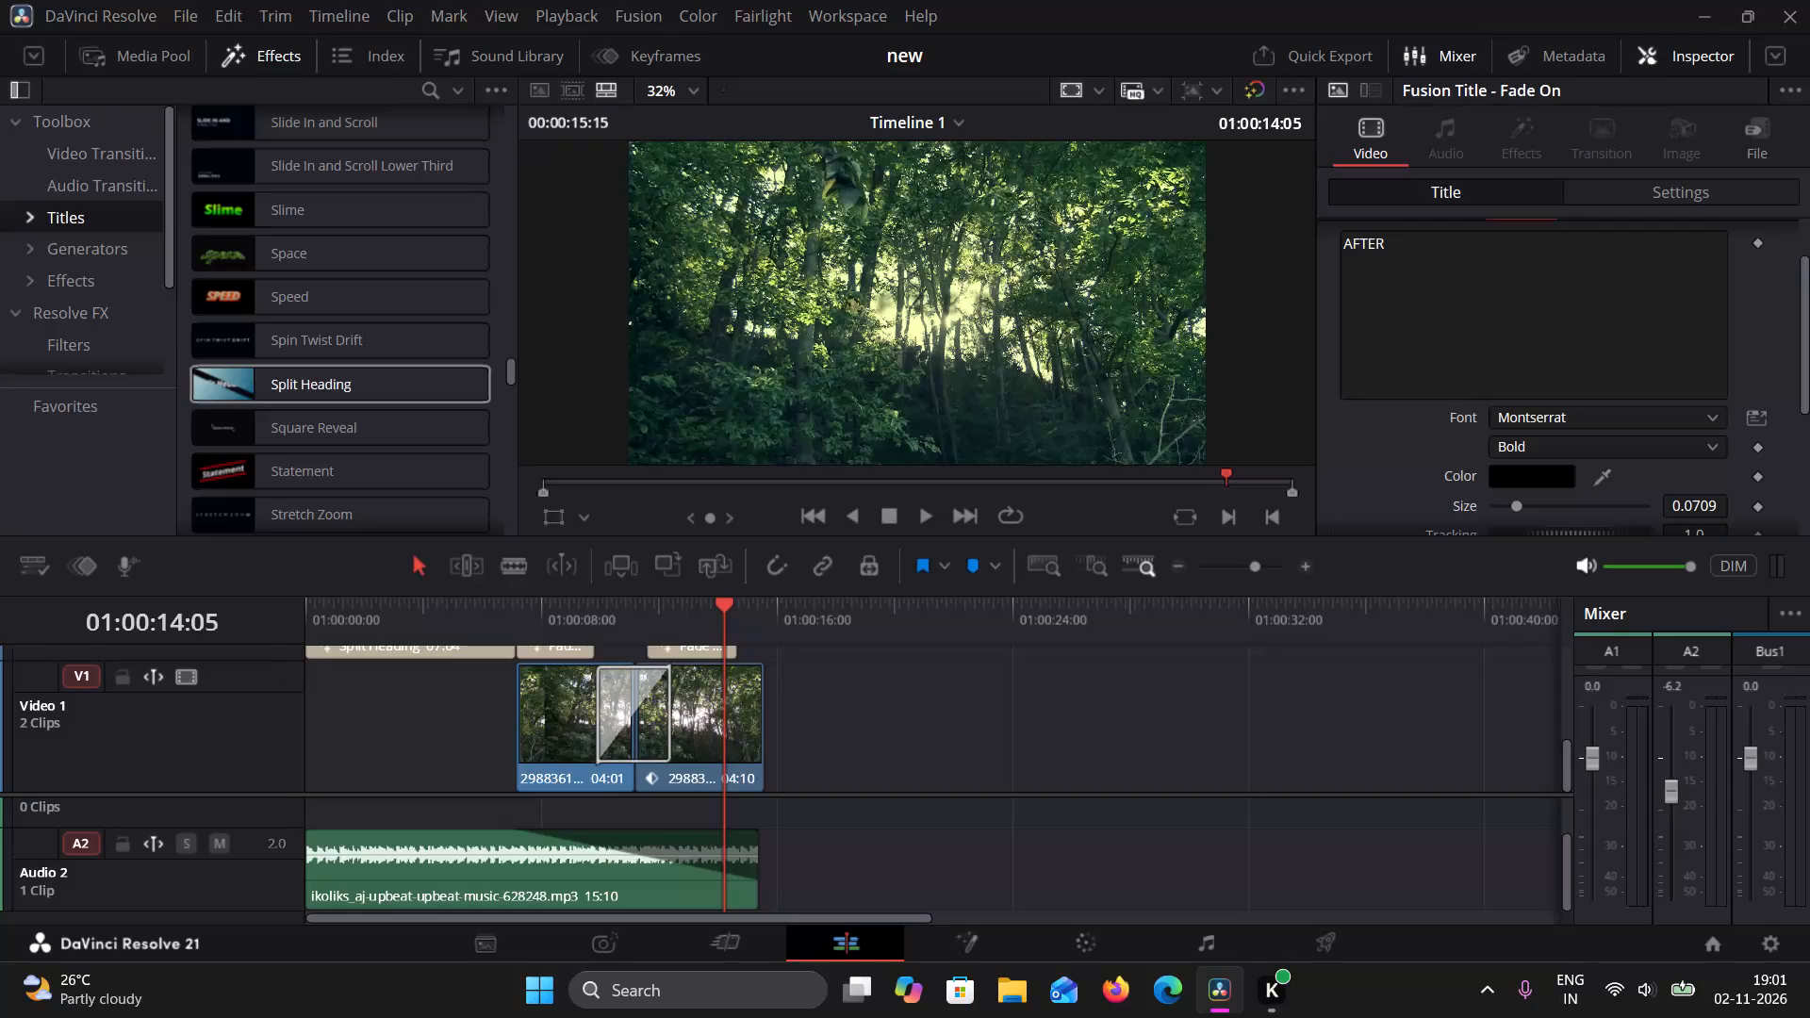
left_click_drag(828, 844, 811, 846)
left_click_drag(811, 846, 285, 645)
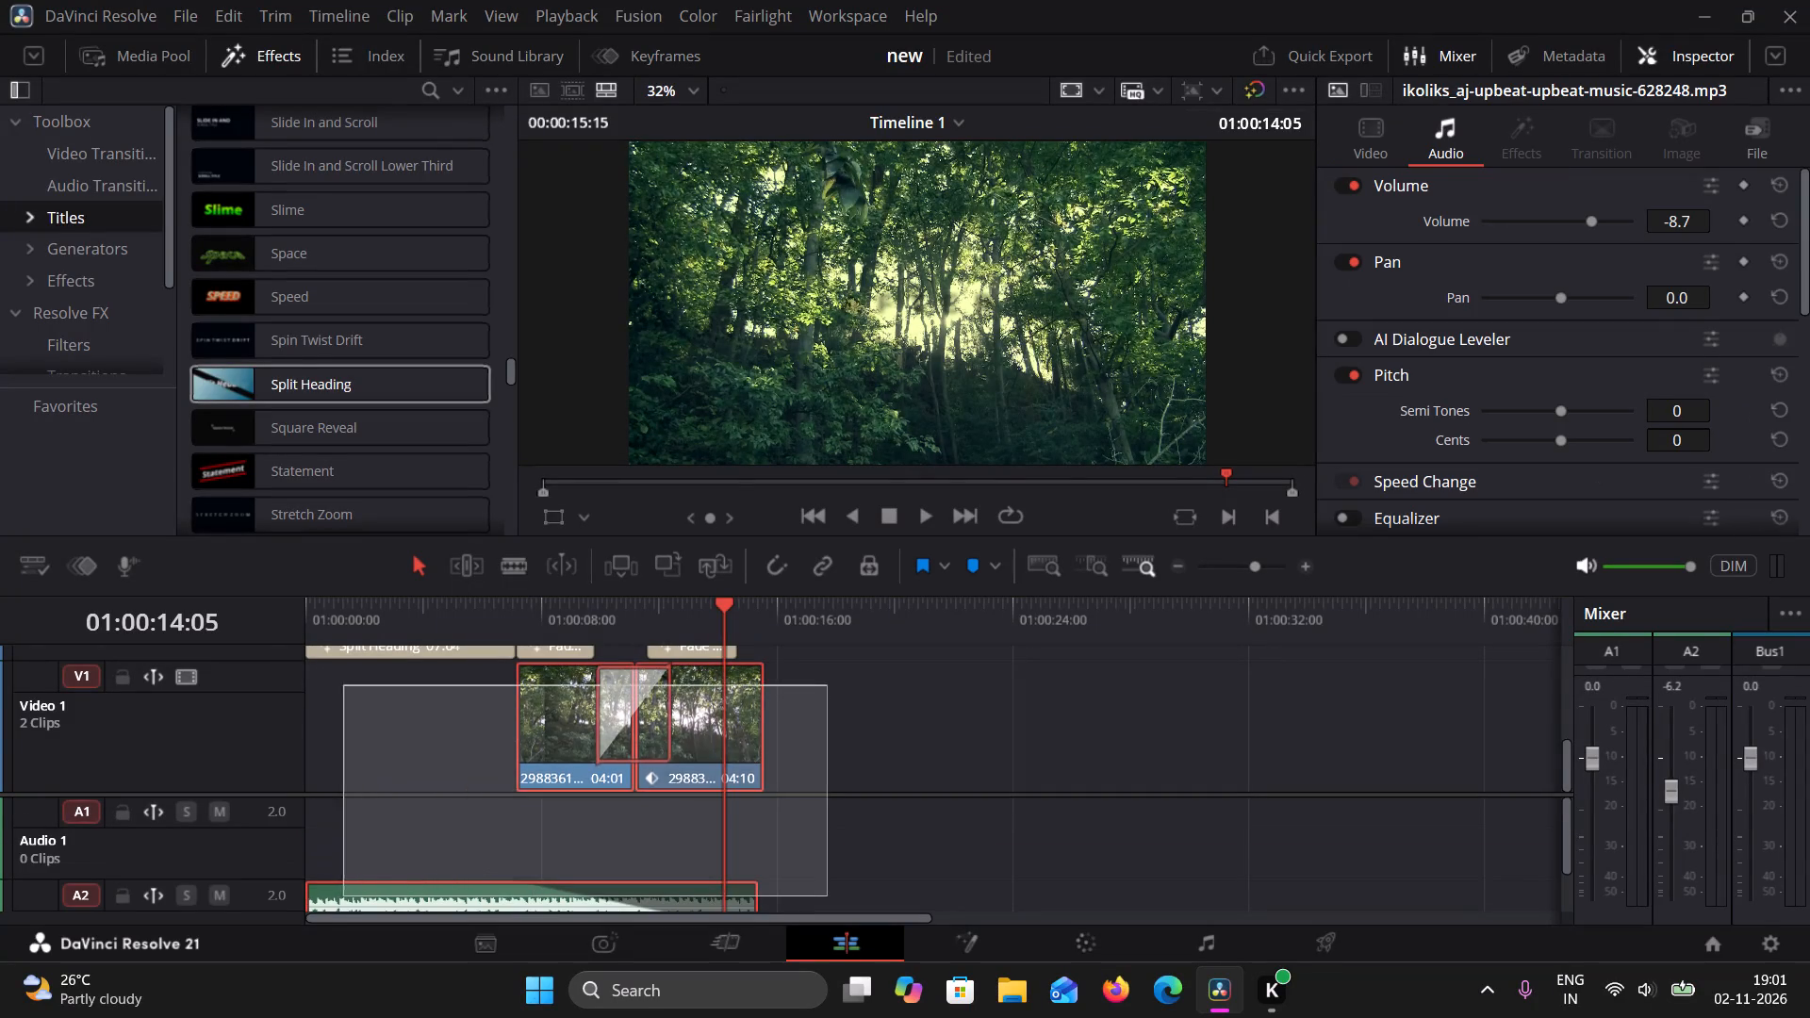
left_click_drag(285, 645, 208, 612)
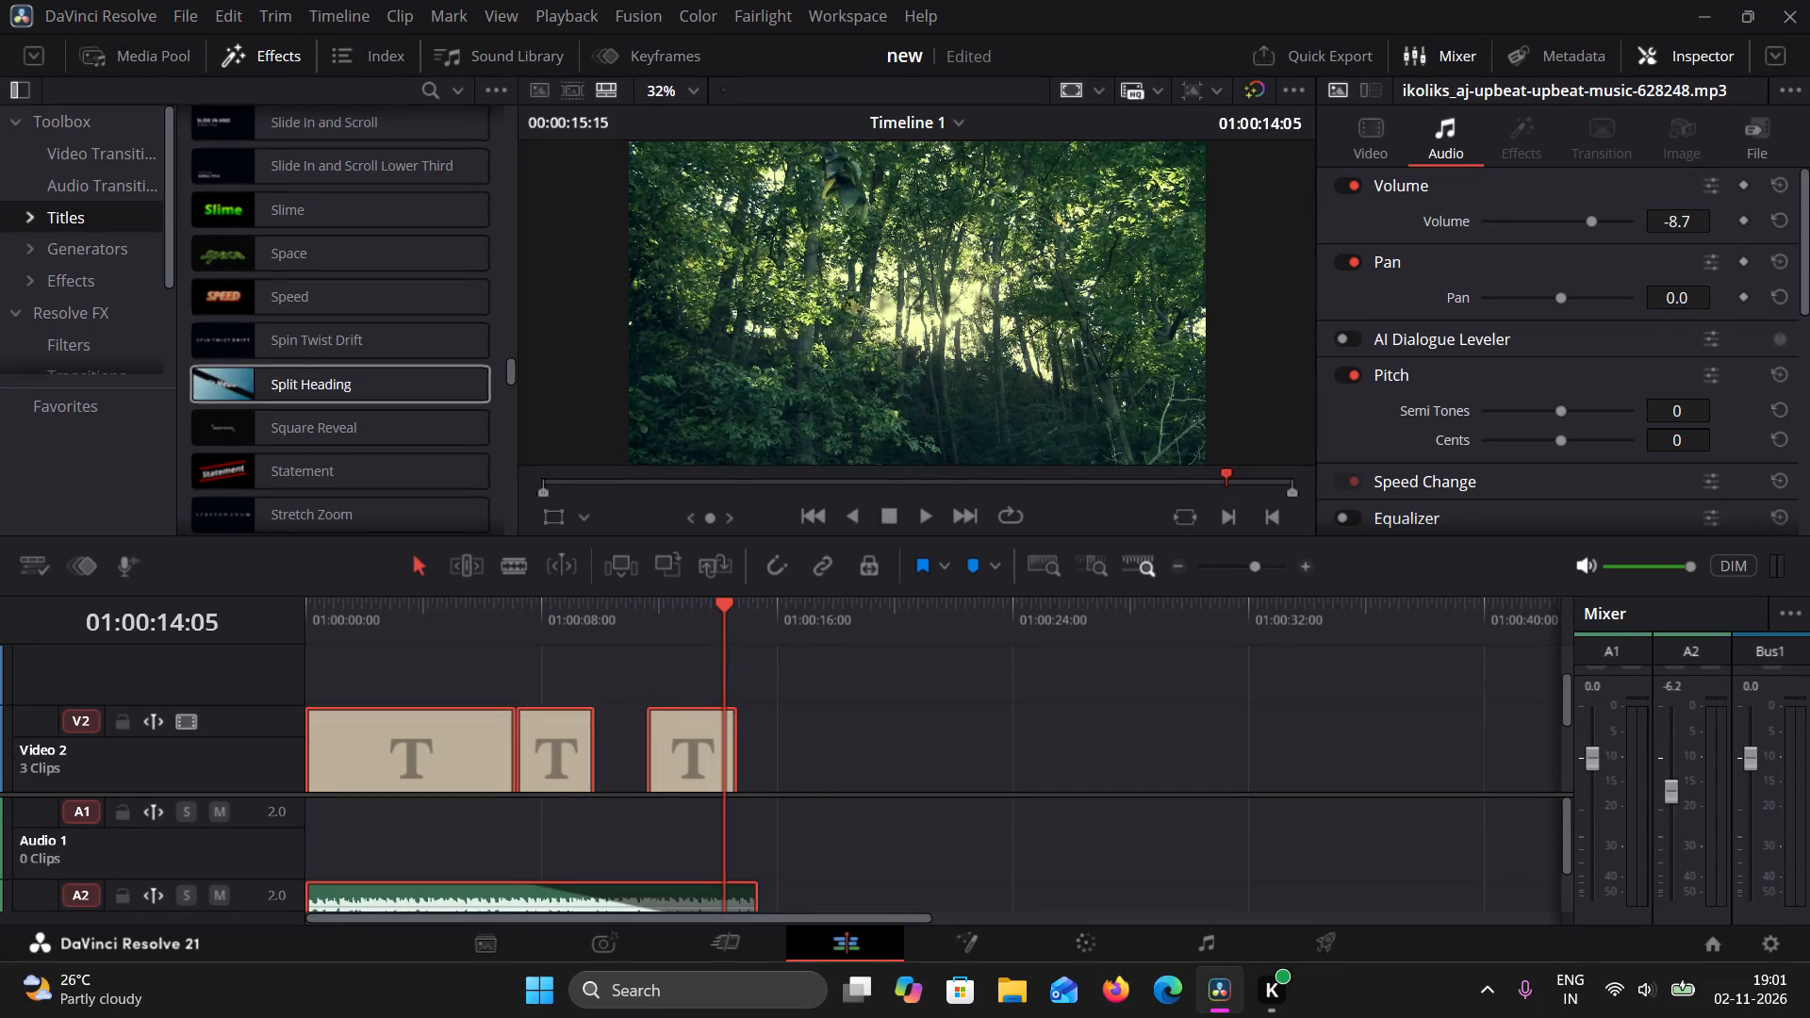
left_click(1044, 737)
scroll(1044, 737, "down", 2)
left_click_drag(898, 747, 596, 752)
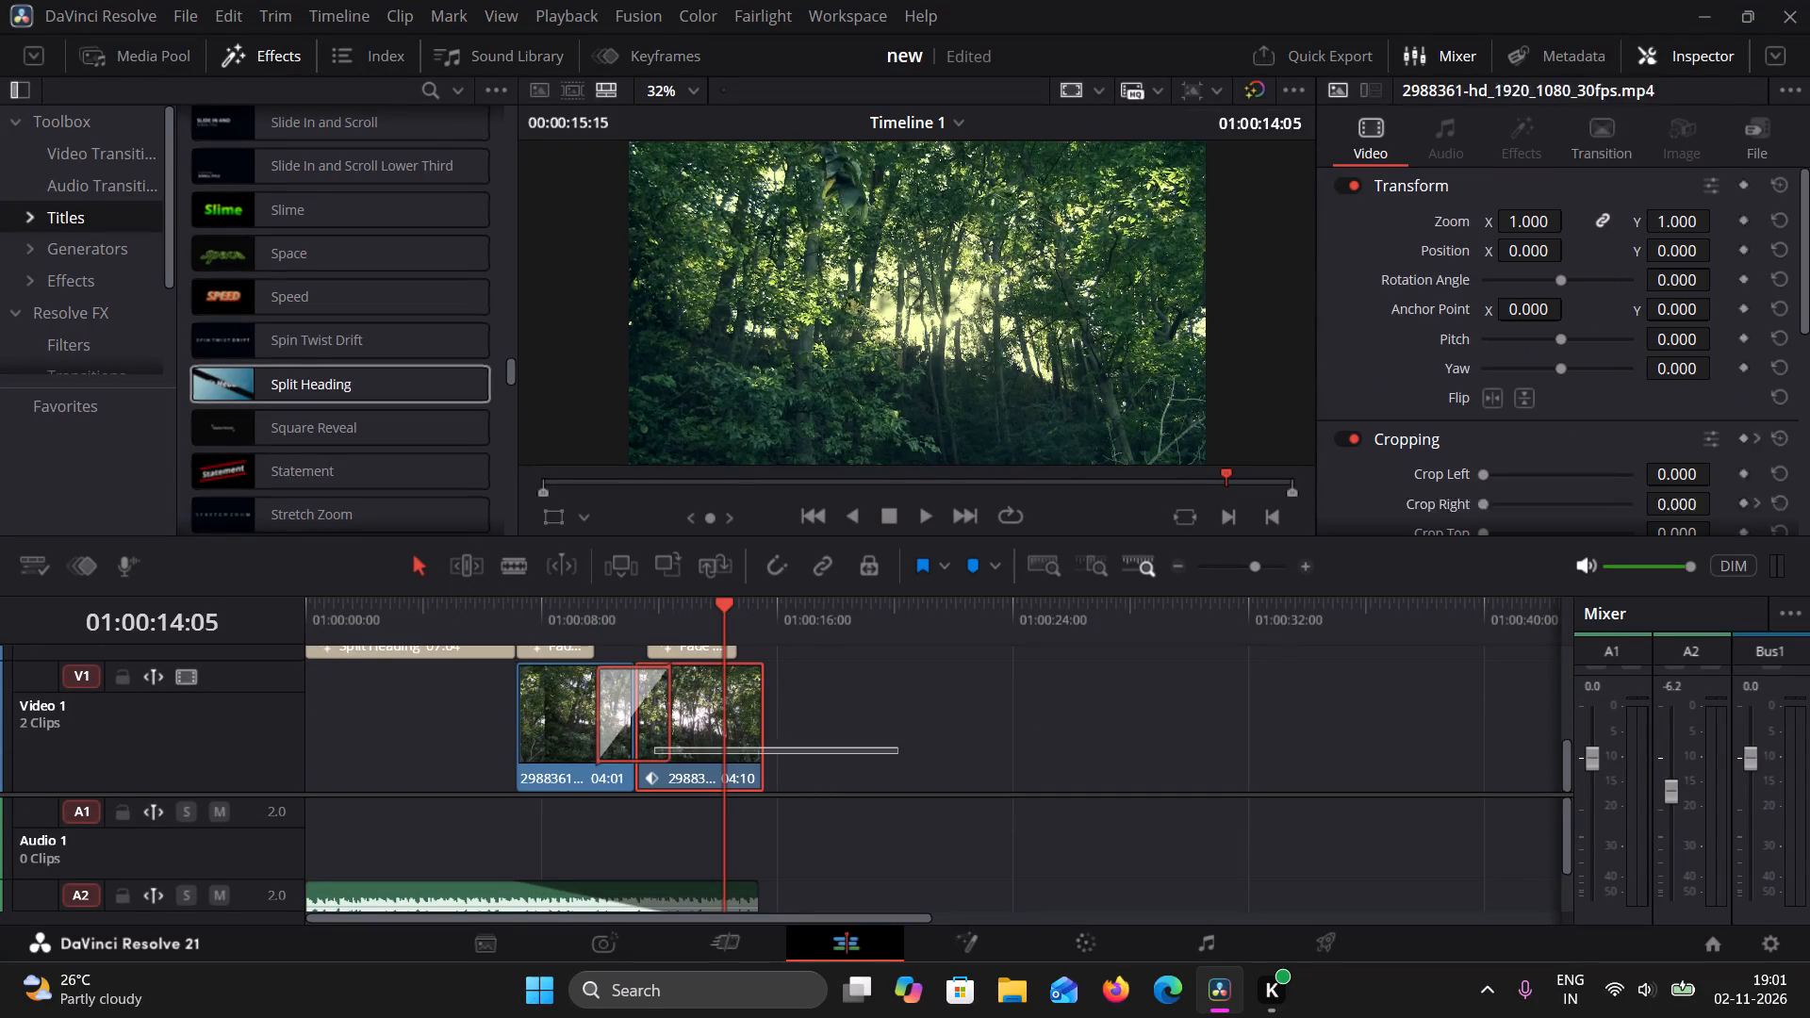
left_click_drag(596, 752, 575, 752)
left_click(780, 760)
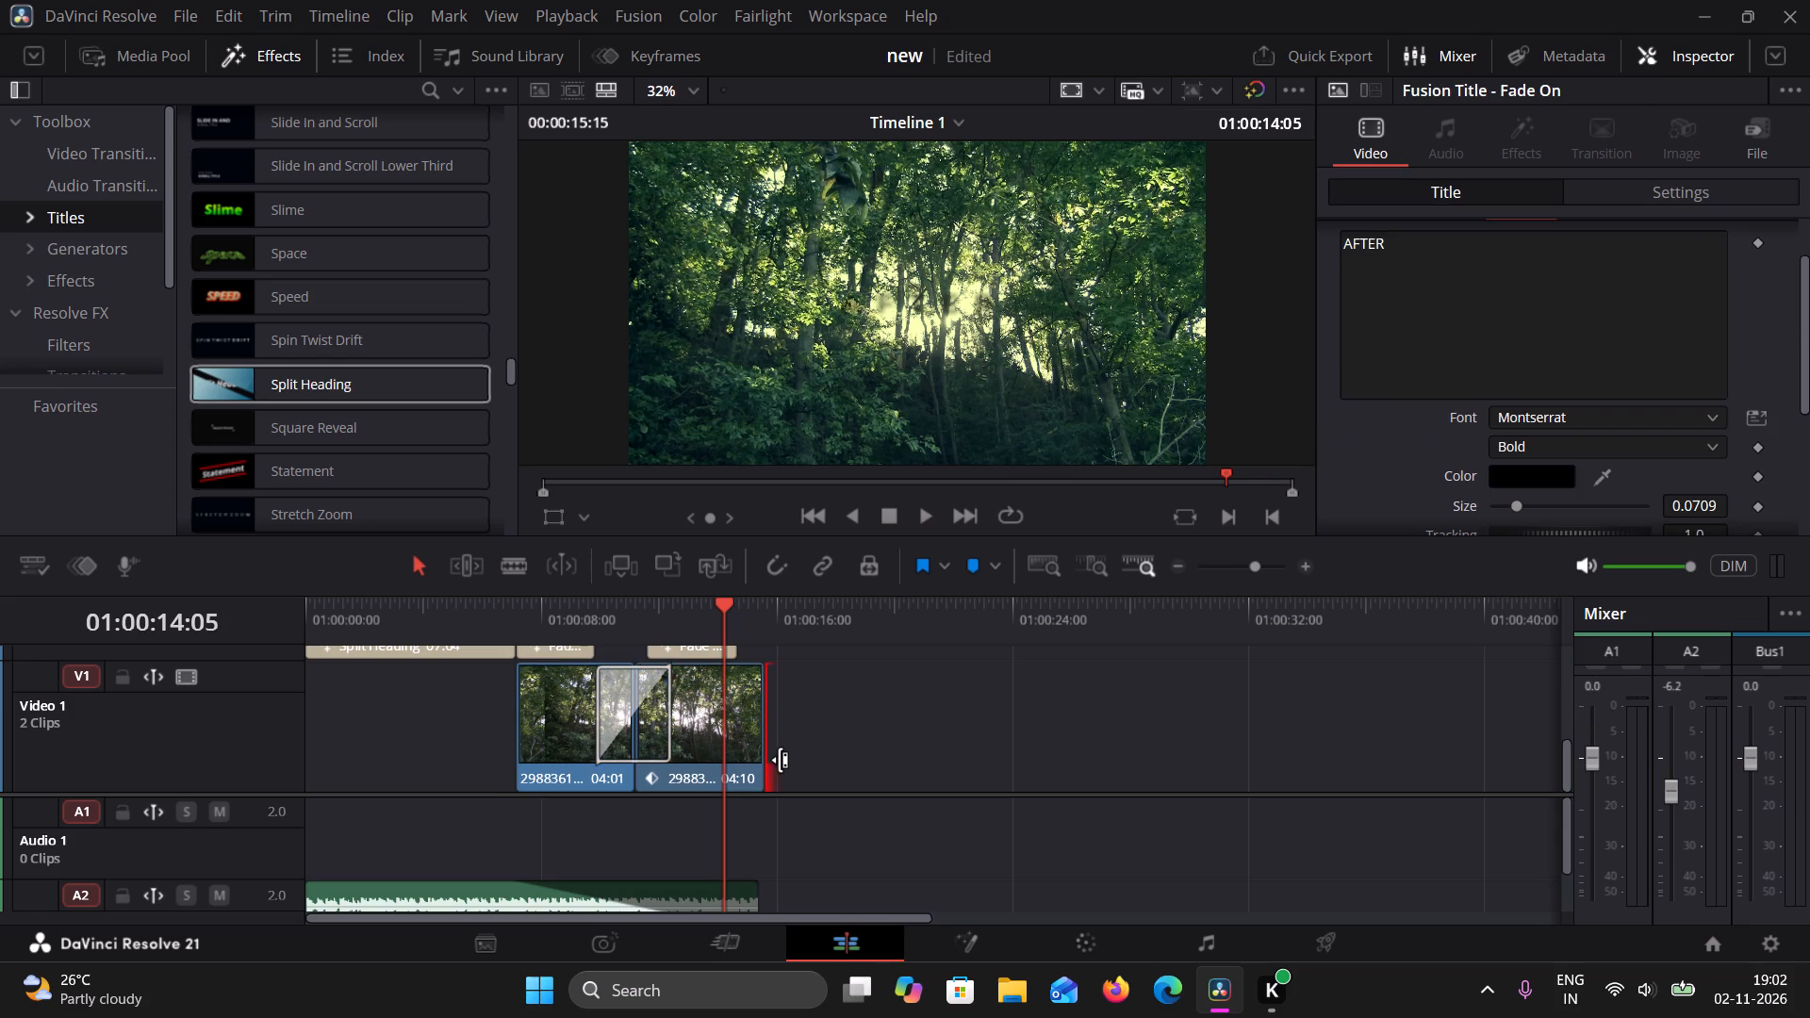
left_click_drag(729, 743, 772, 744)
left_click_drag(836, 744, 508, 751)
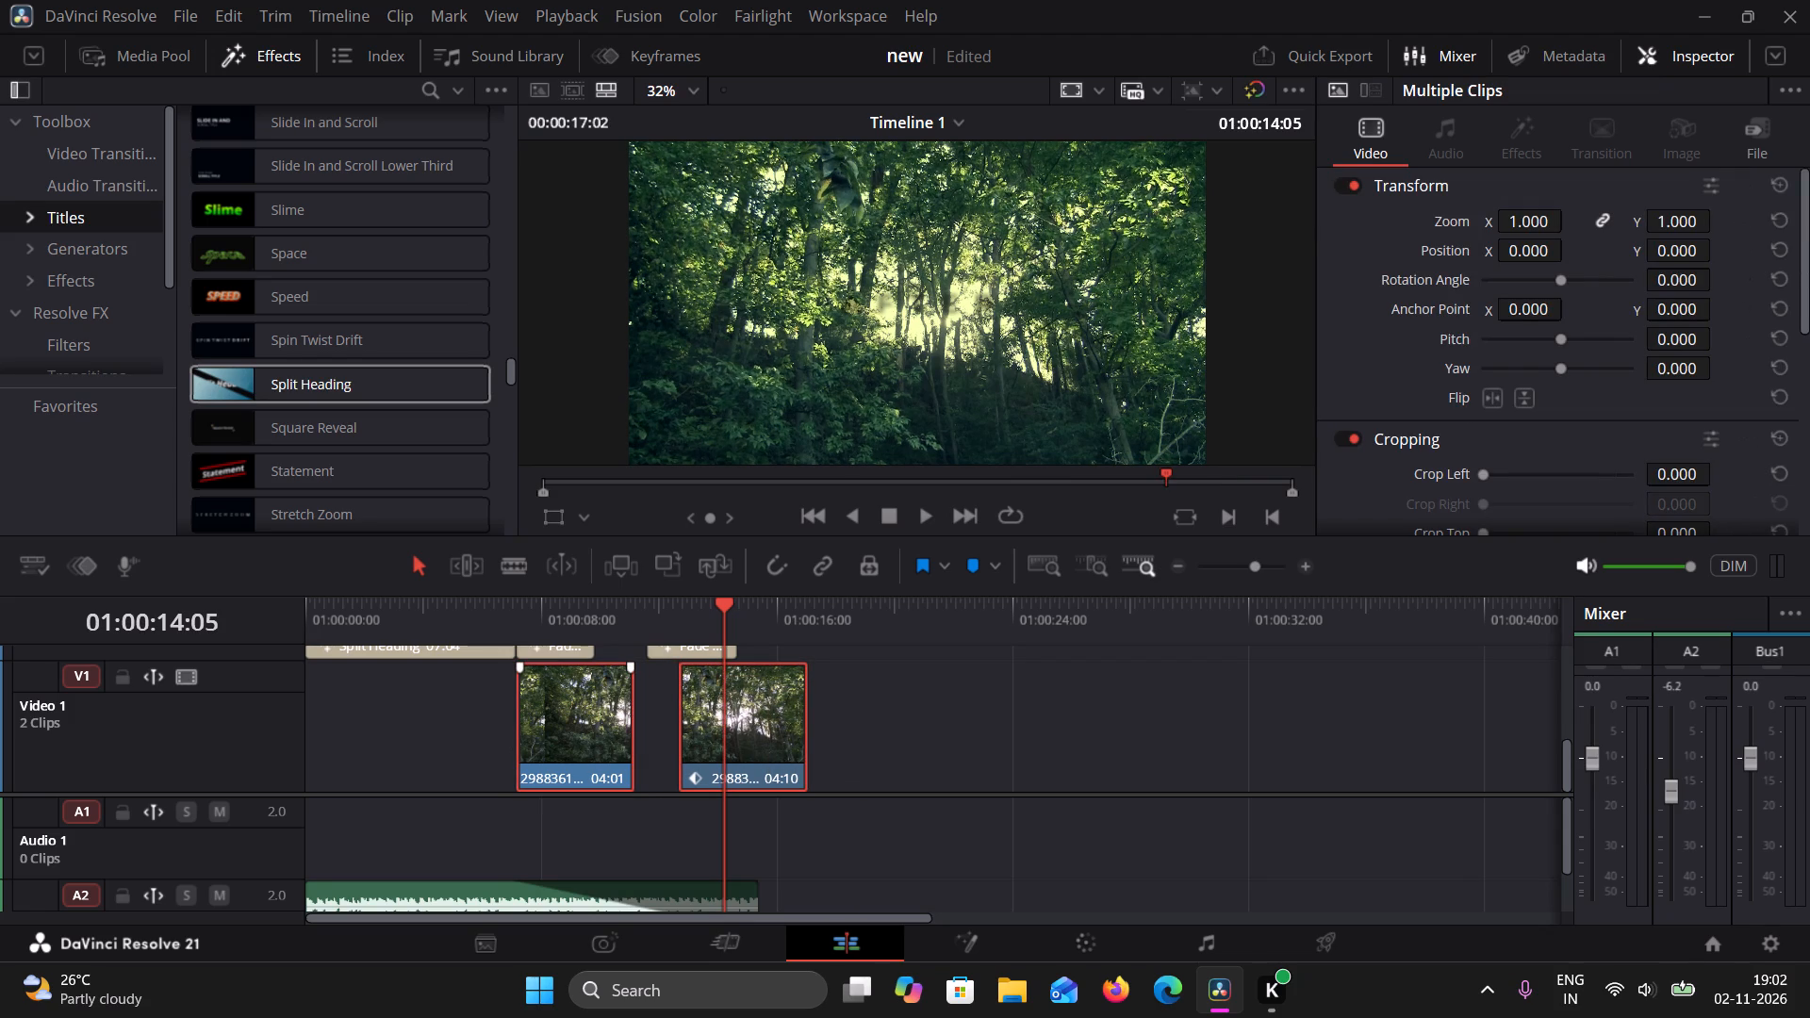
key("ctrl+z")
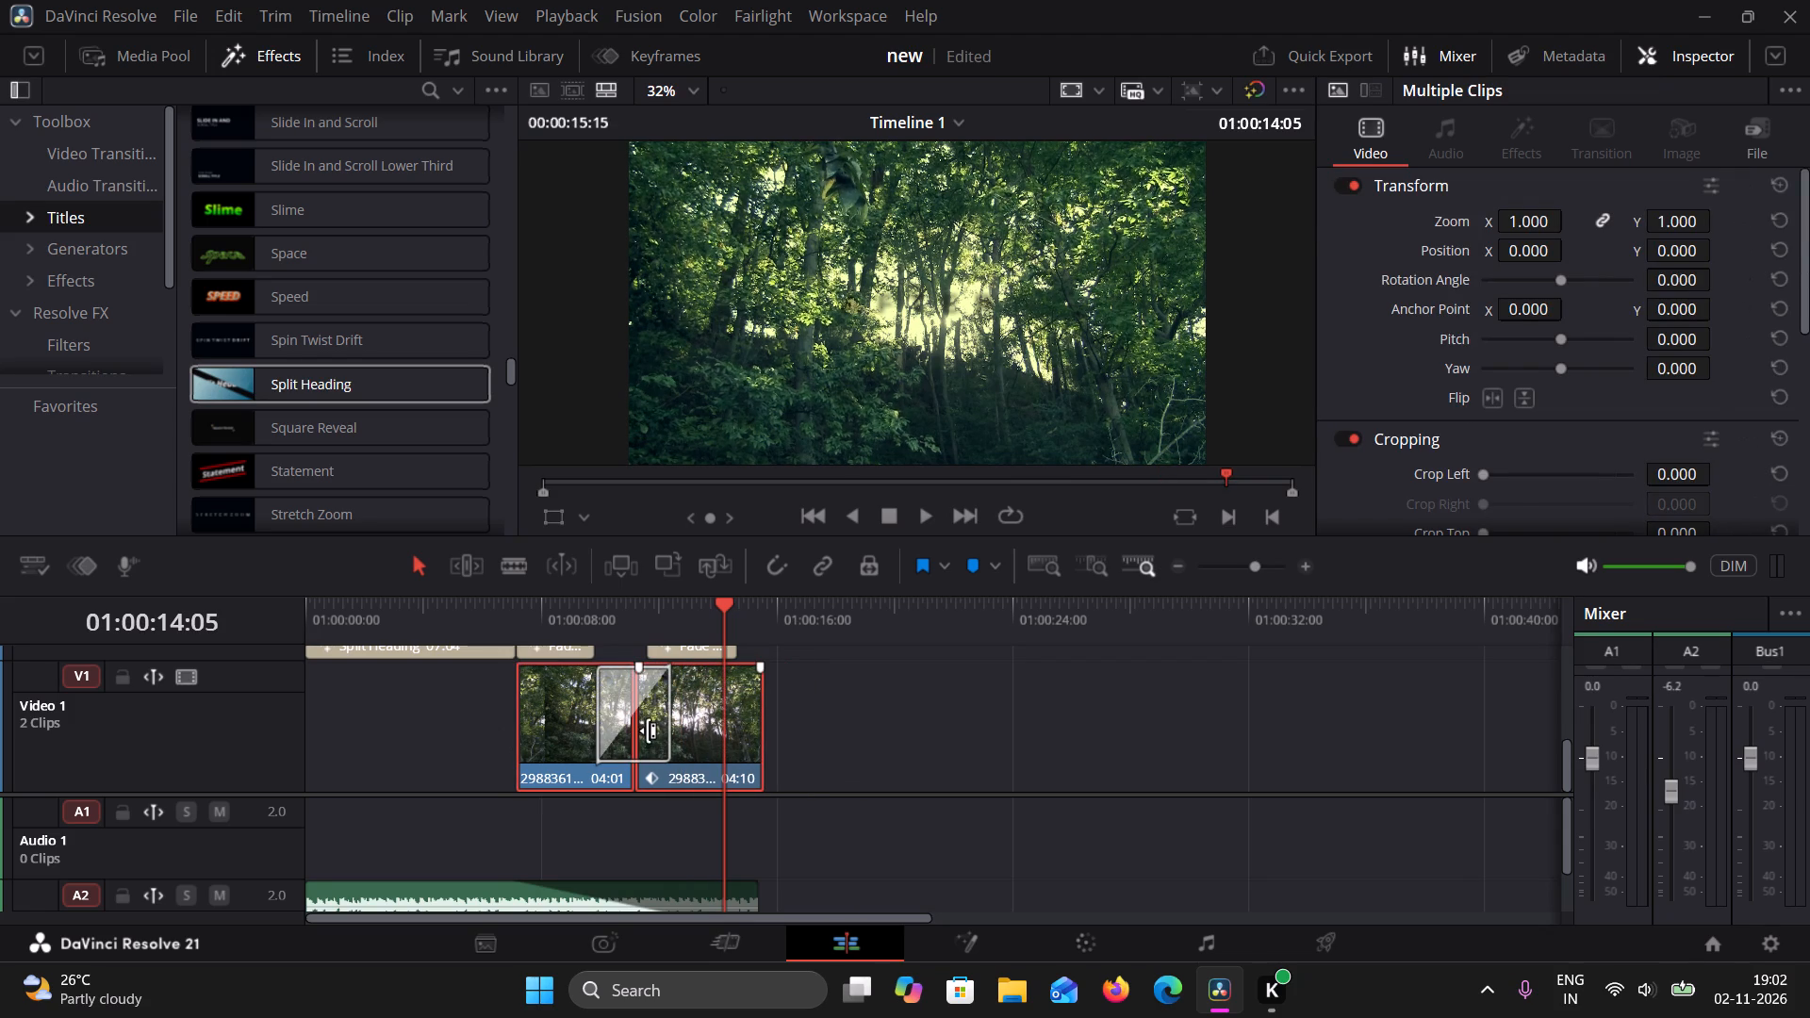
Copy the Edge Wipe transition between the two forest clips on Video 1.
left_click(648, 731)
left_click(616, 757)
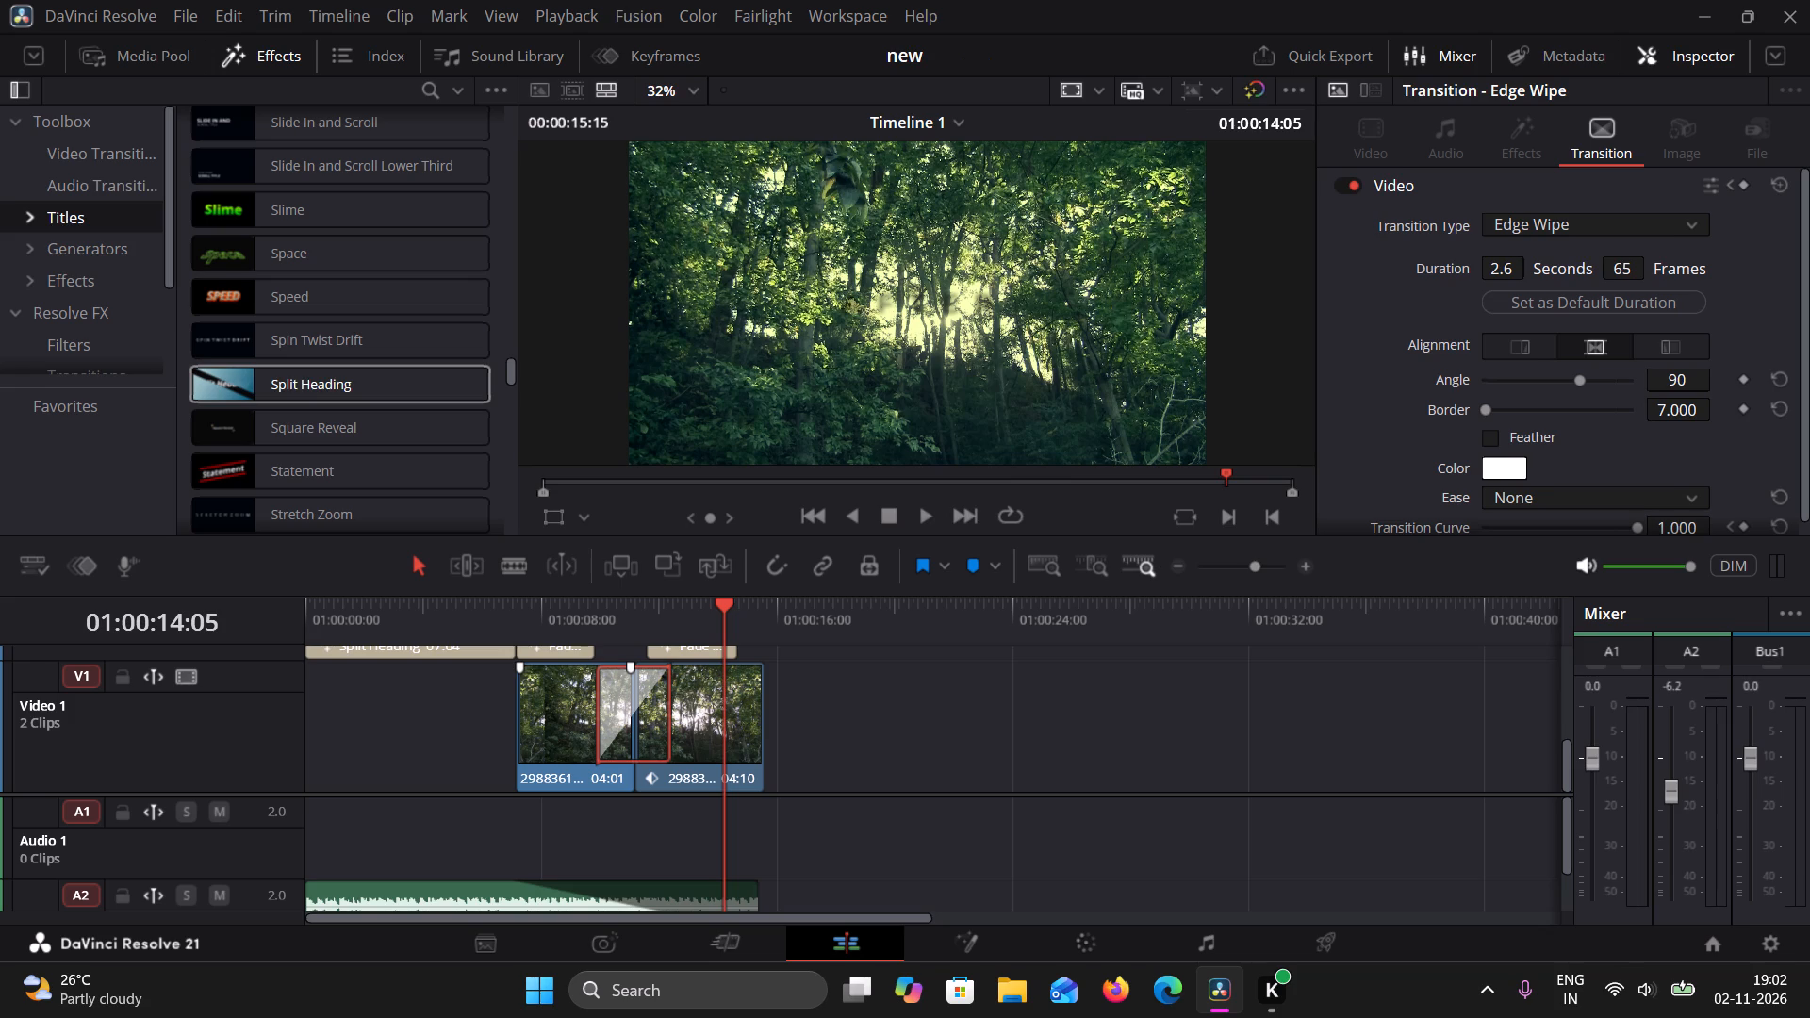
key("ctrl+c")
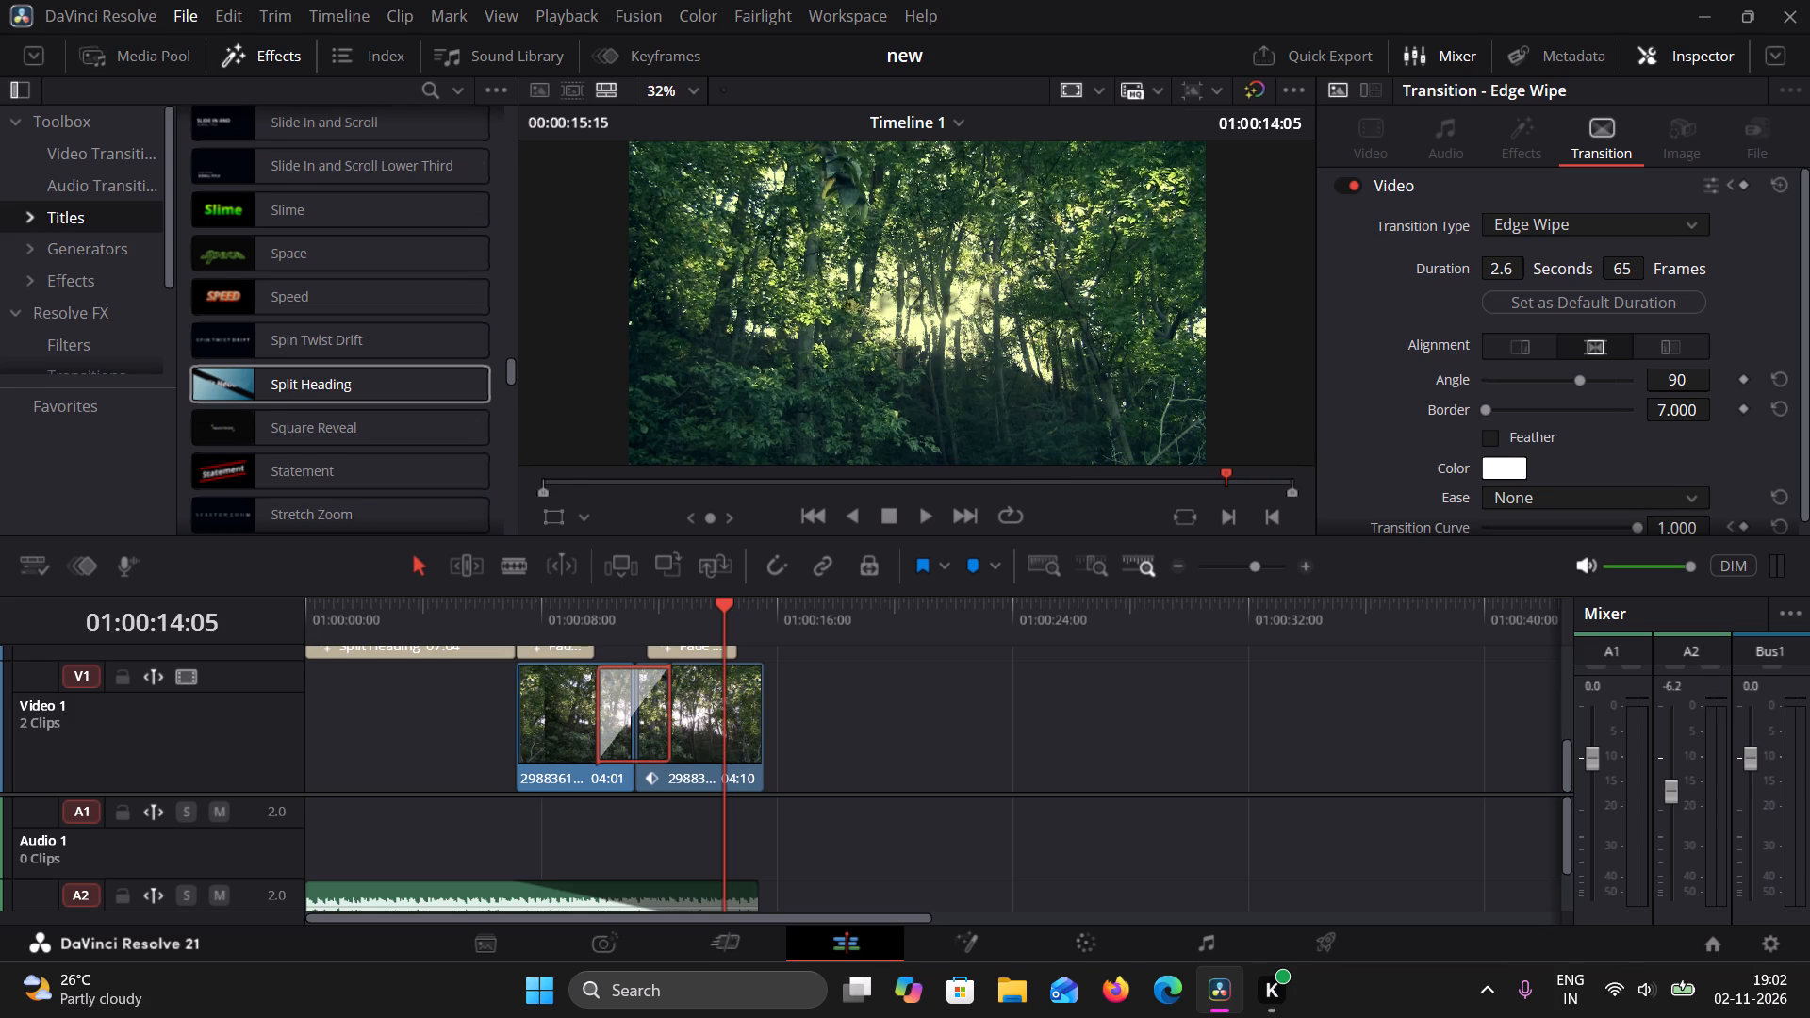
Add the 20732245-uhd_4096_2160_30fps.mp4 woodland clip from the media pool to Video 1, leaving a gap after the forest clips.
left_click(190, 19)
left_click(120, 149)
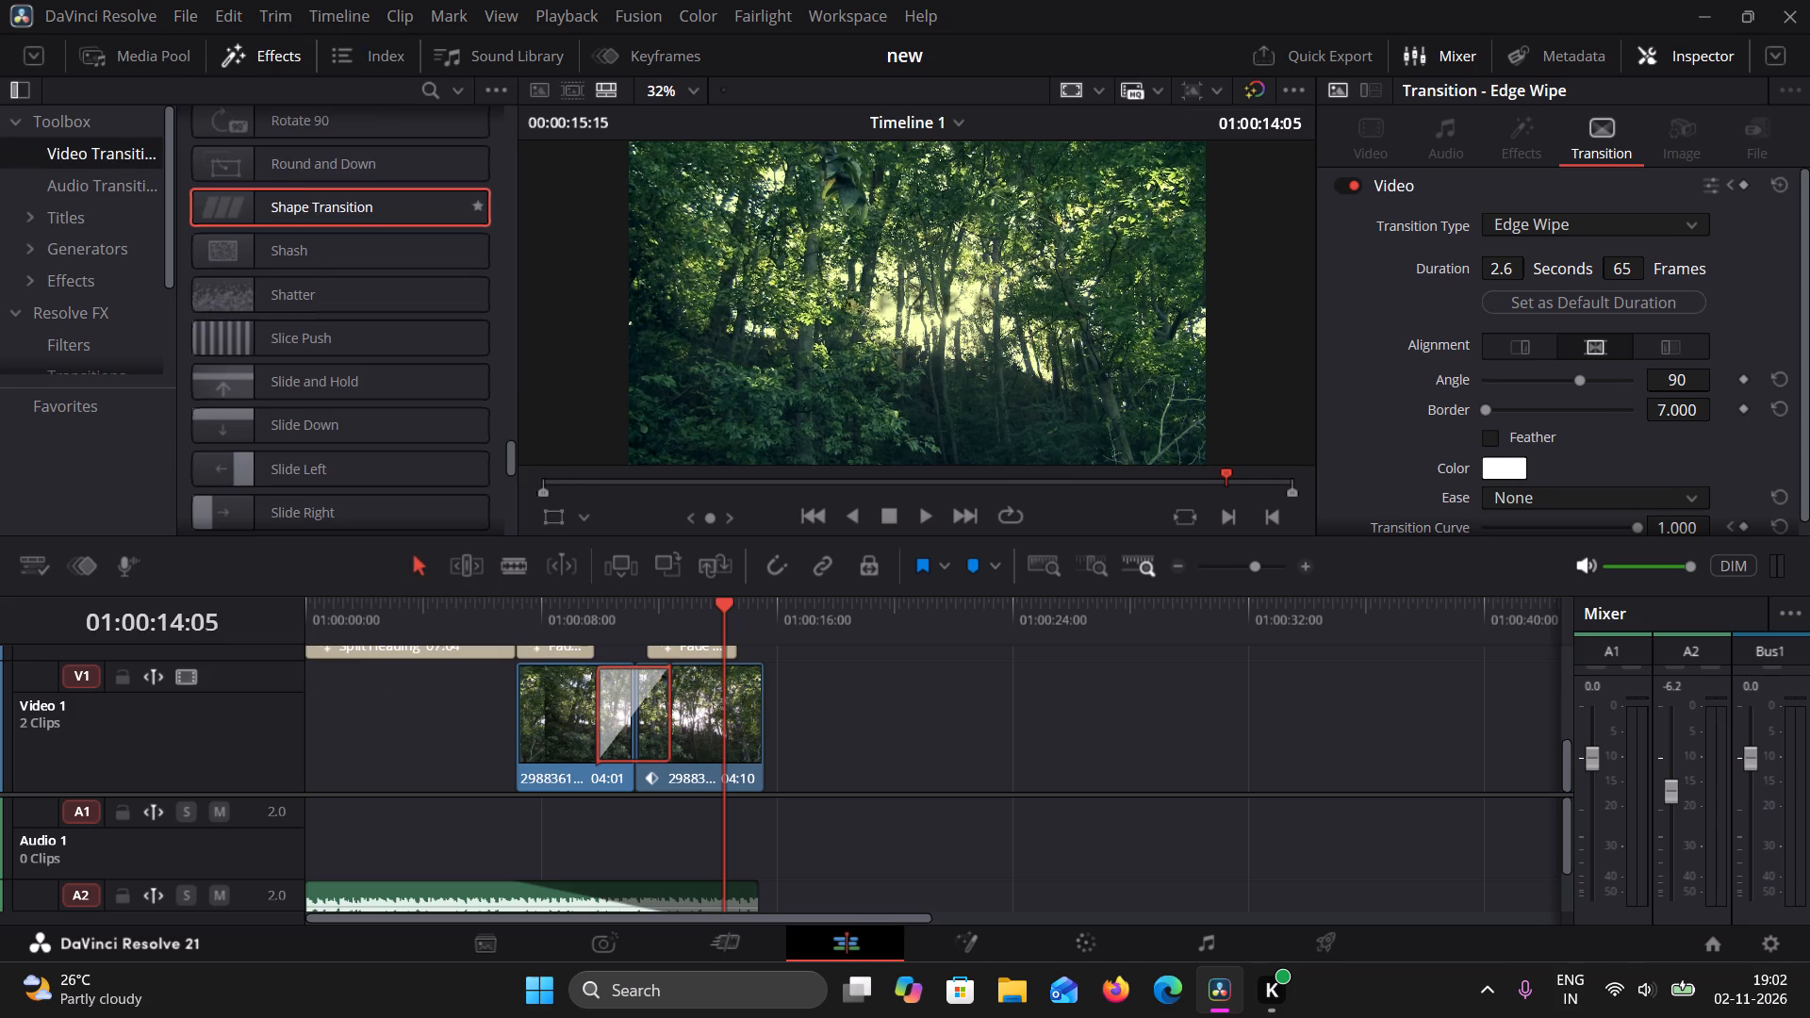
left_click(57, 131)
left_click(146, 63)
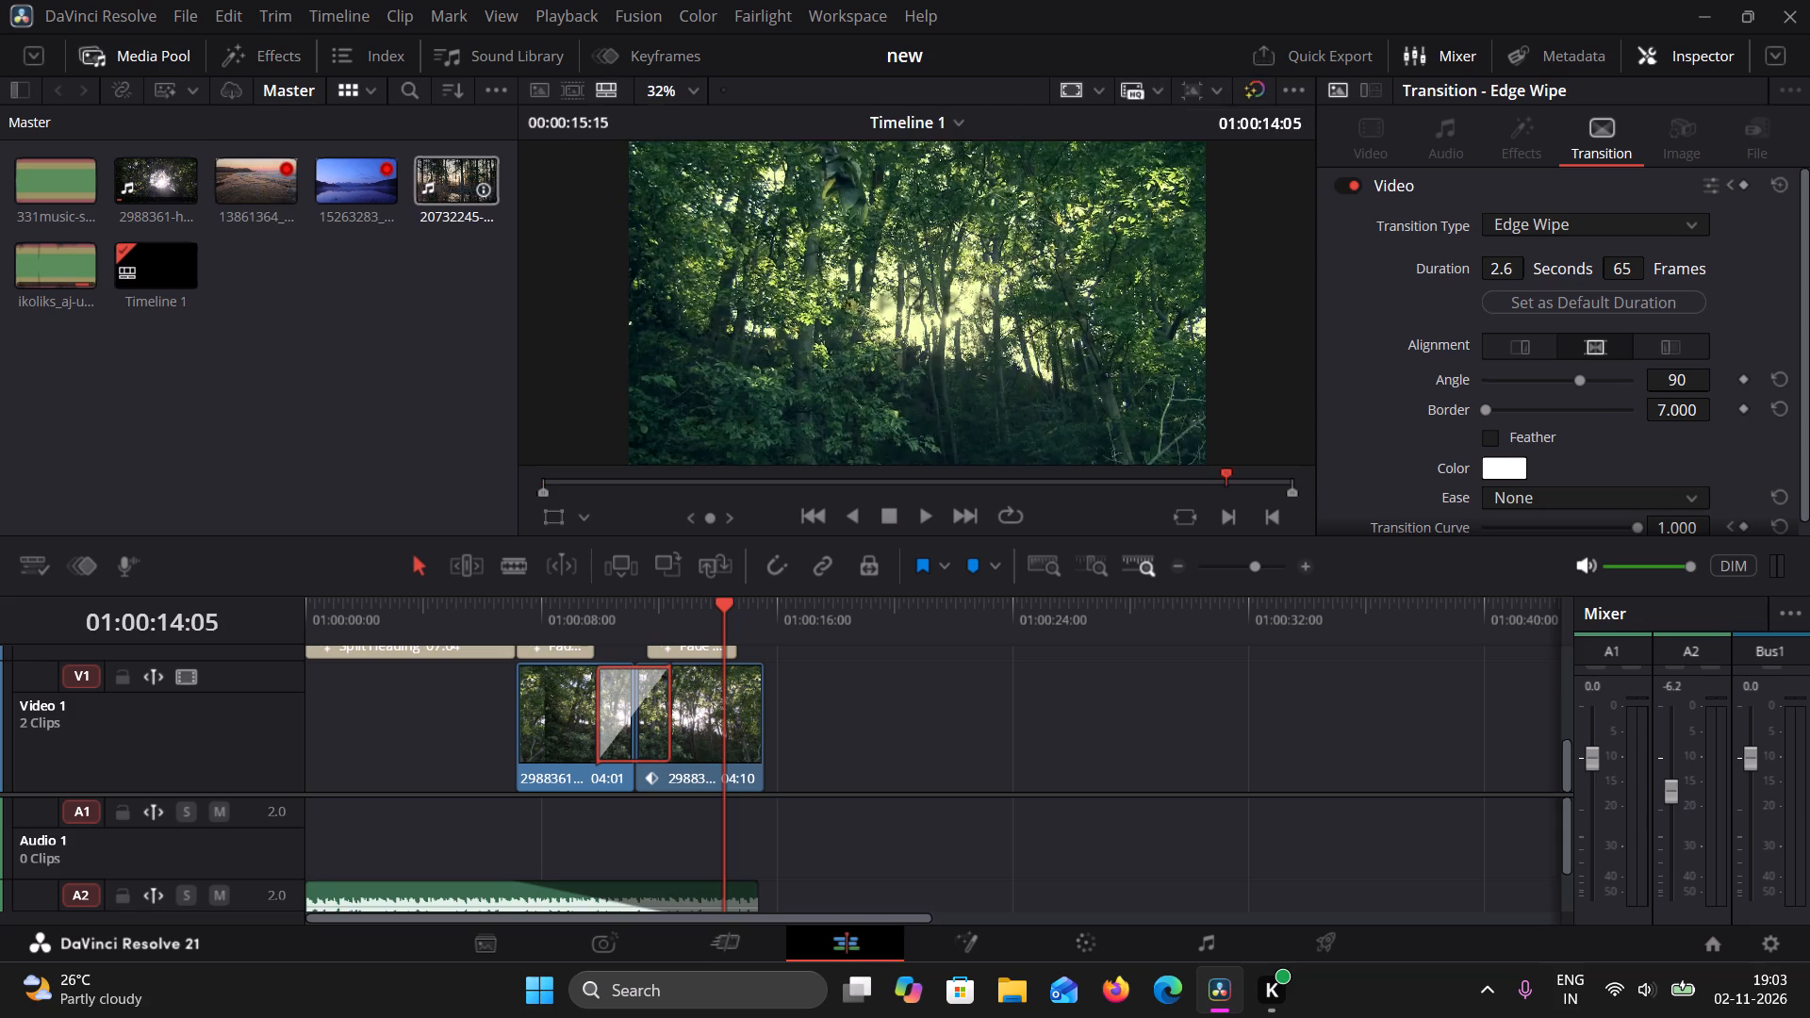
left_click_drag(475, 175, 964, 737)
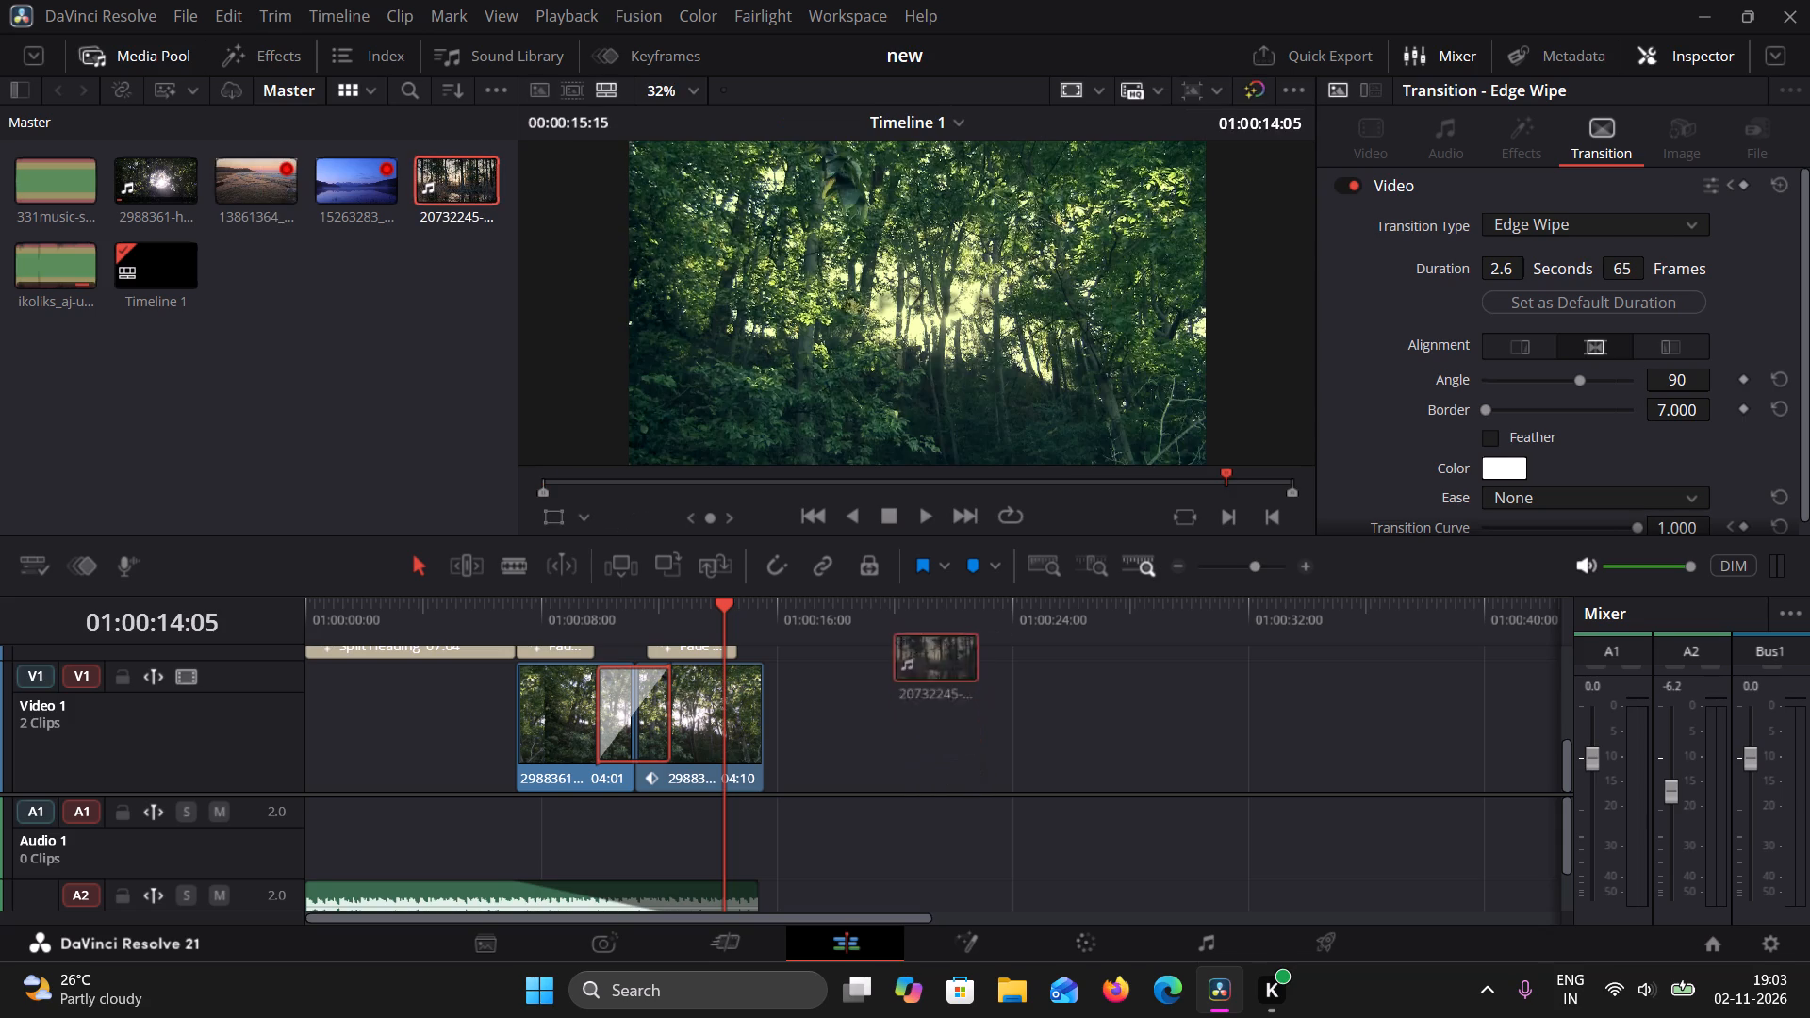
left_click(458, 189)
left_click_drag(458, 189, 1054, 779)
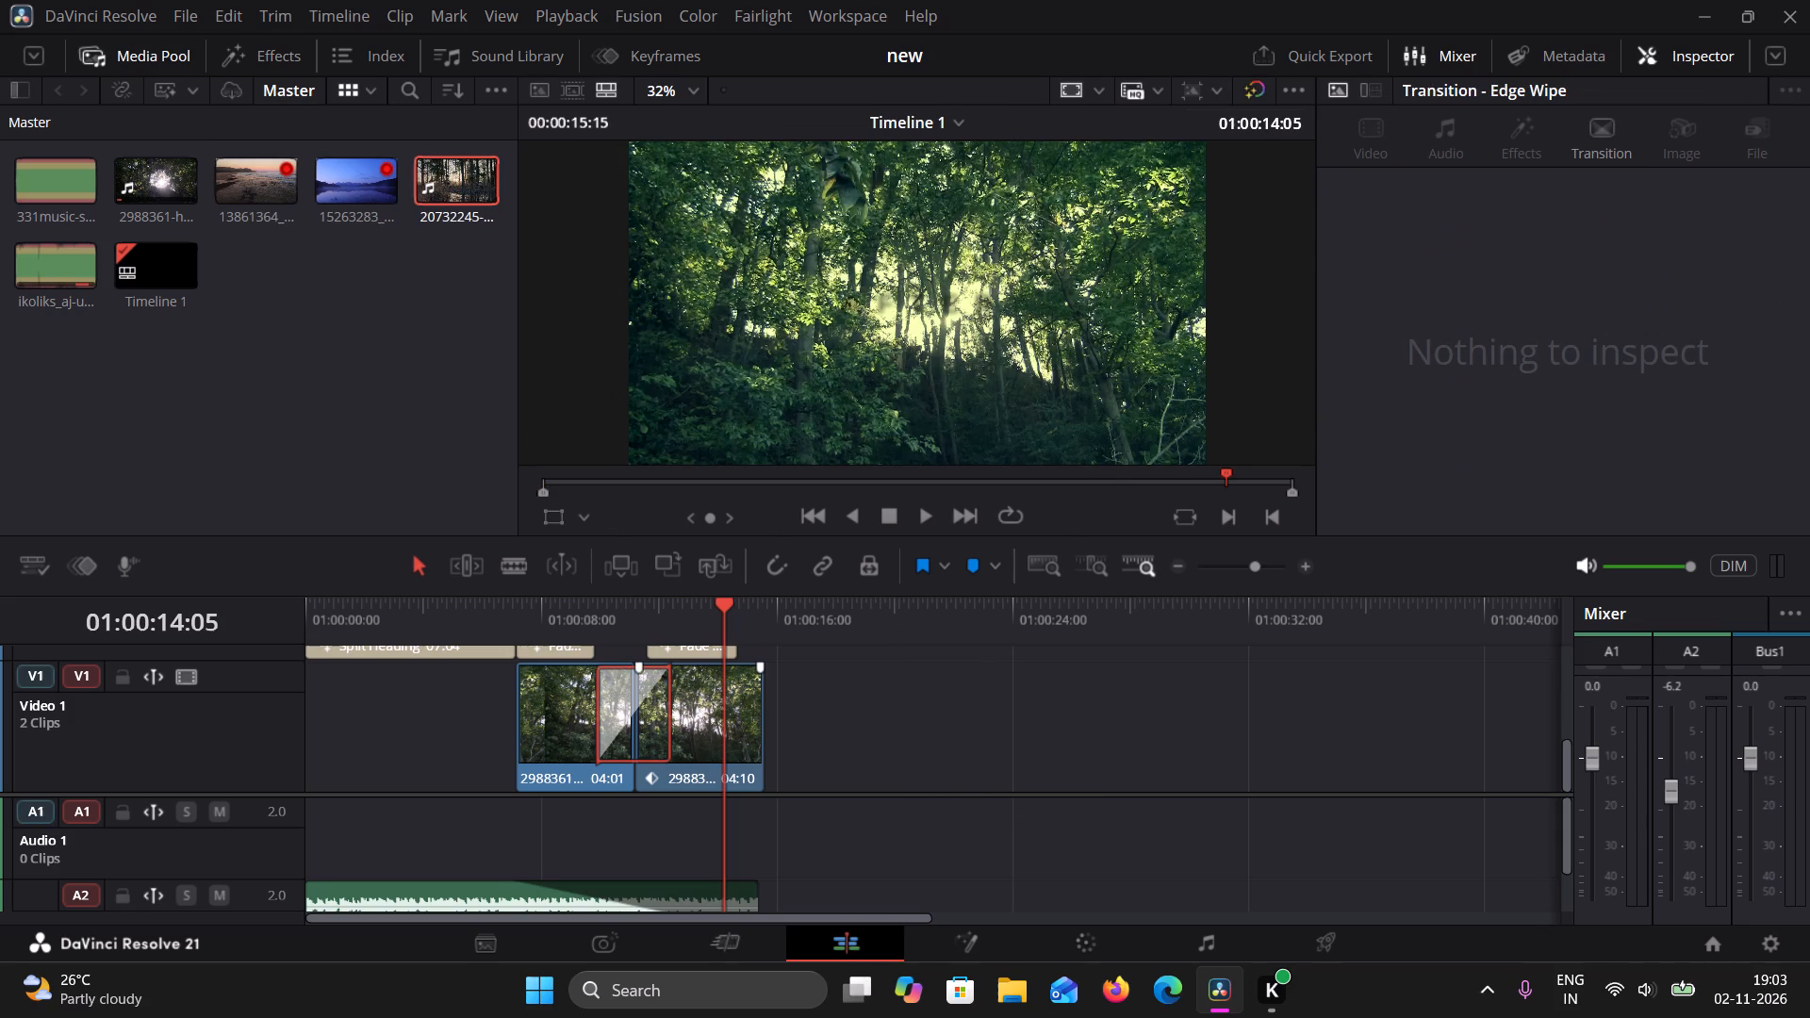
scroll(1200, 799, "down", 5)
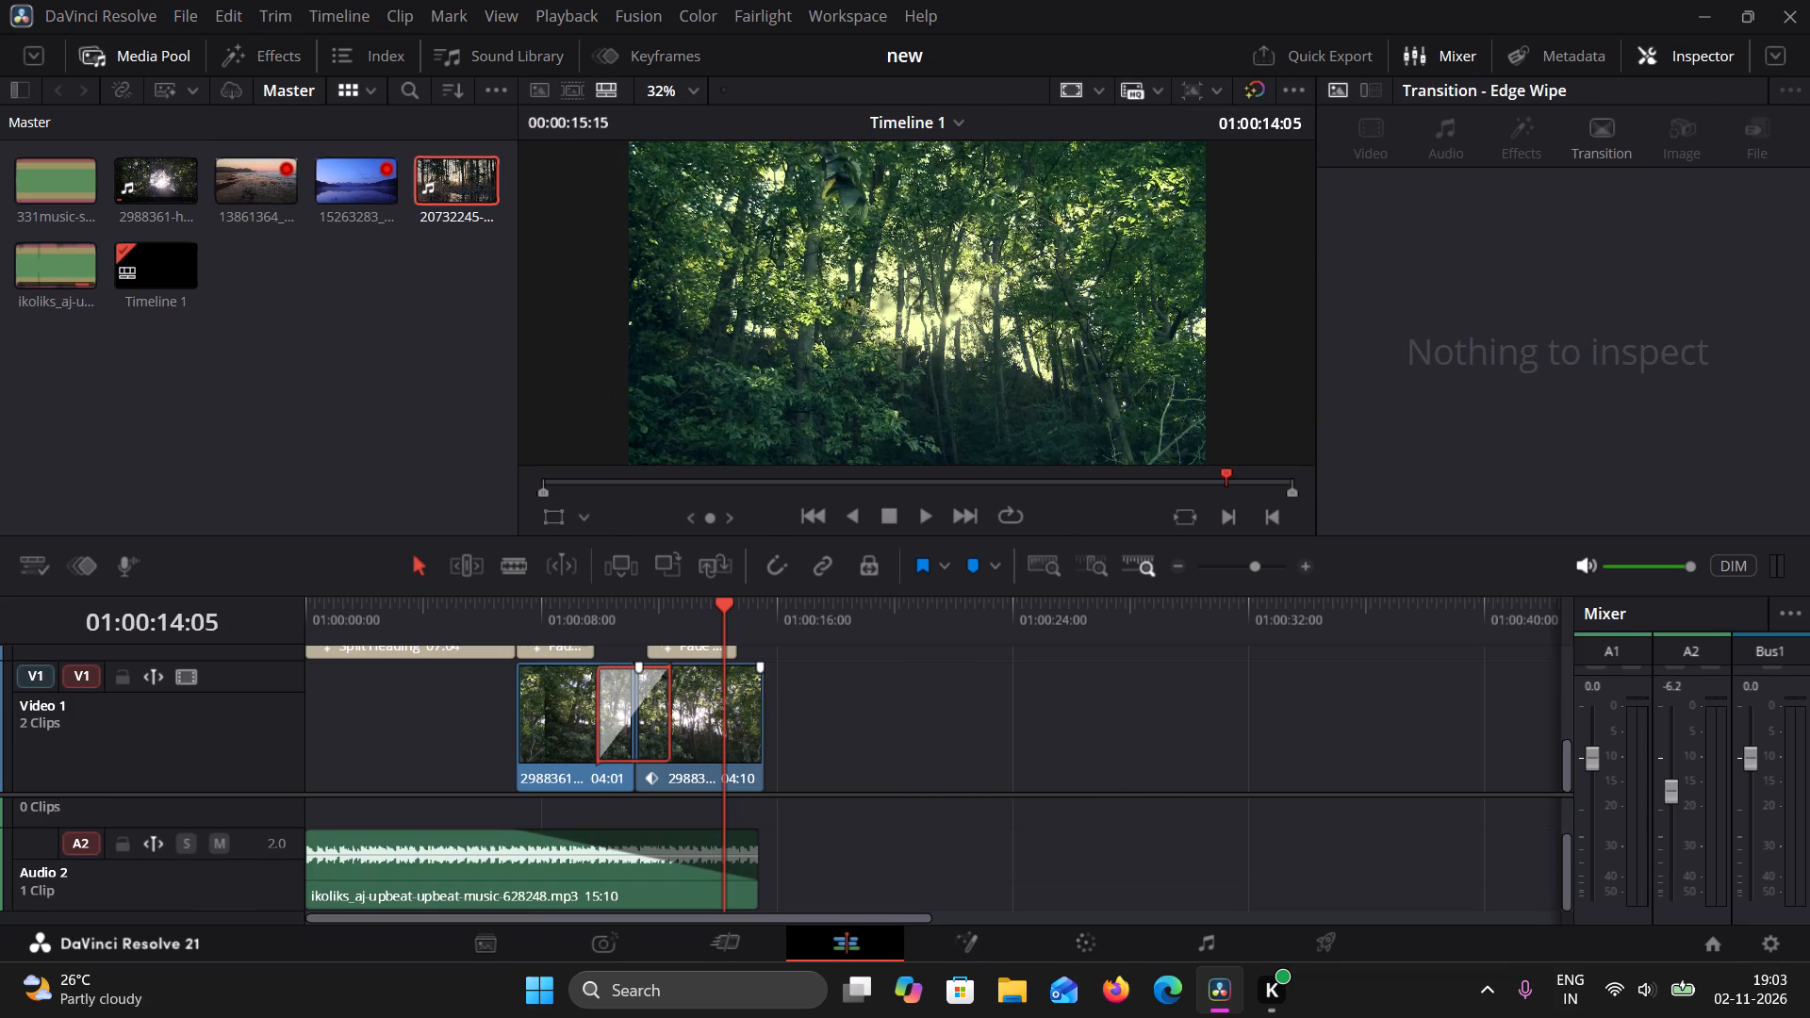
scroll(1200, 799, "up", 6)
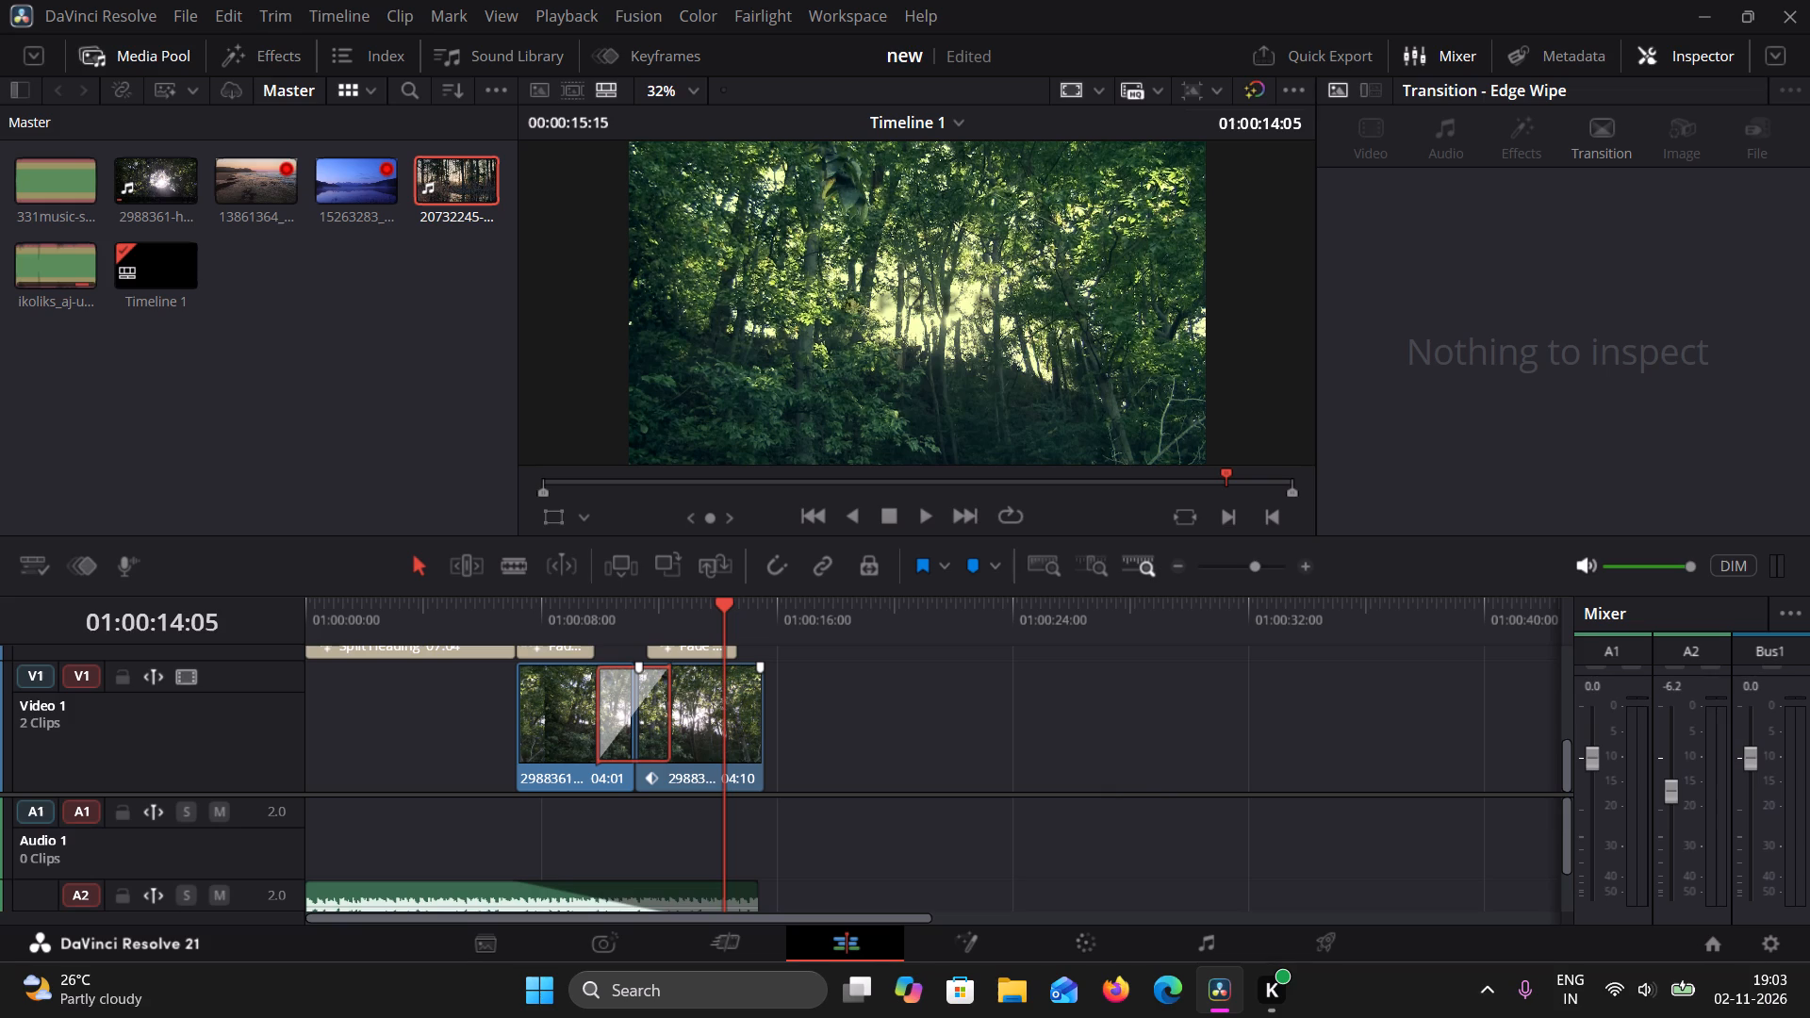
left_click_drag(441, 175, 811, 637)
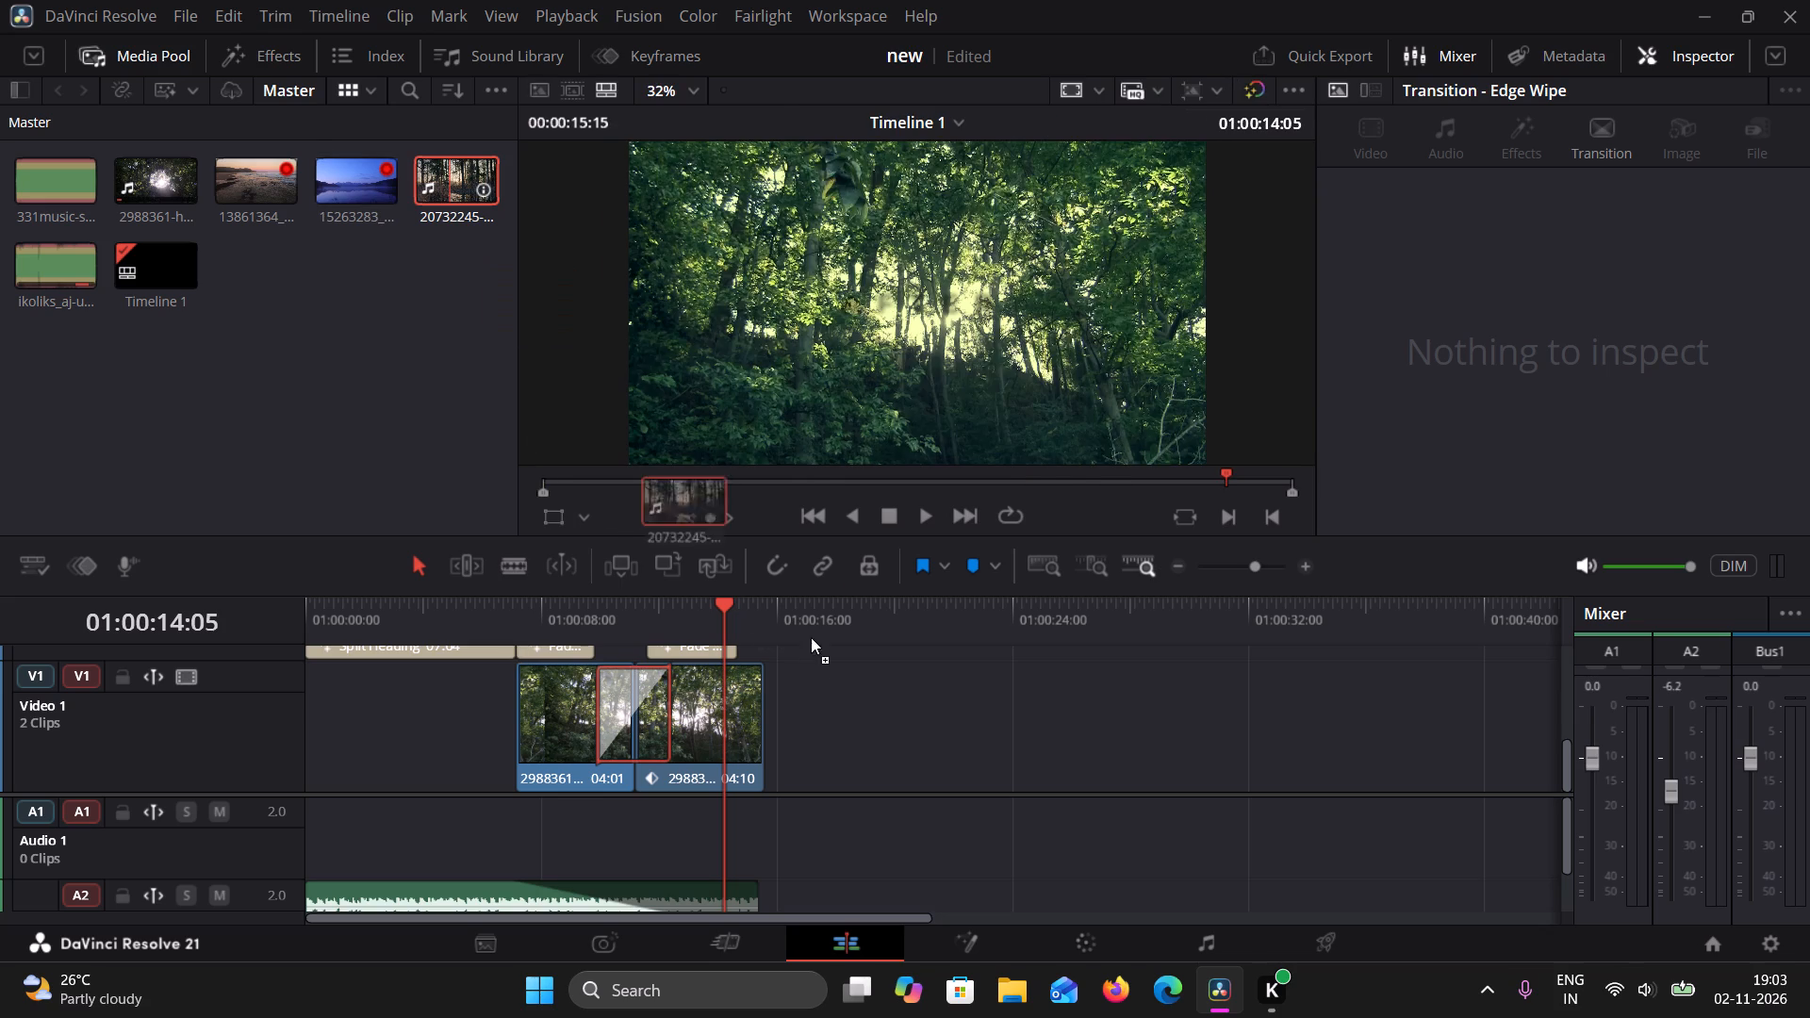
left_click_drag(811, 637, 837, 726)
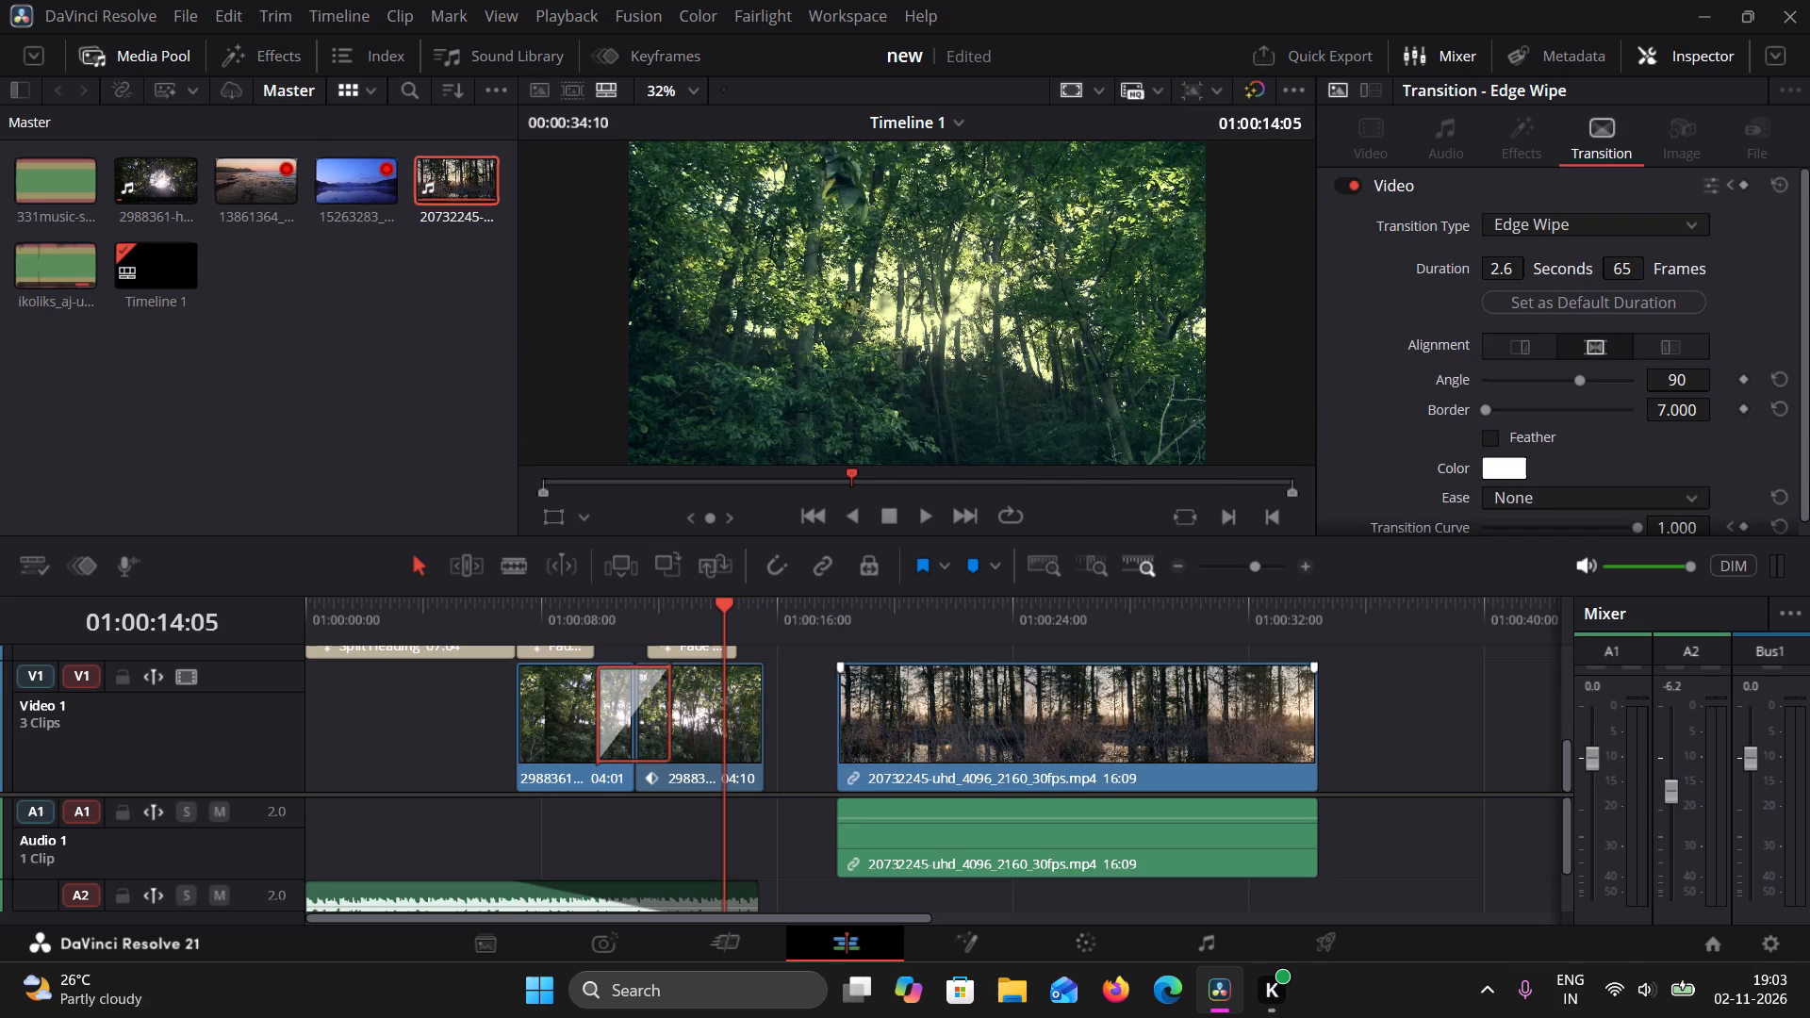
Delete the woodland clip's linked audio from Audio 1, keeping its video on Video 1.
left_click(870, 852)
key("Delete")
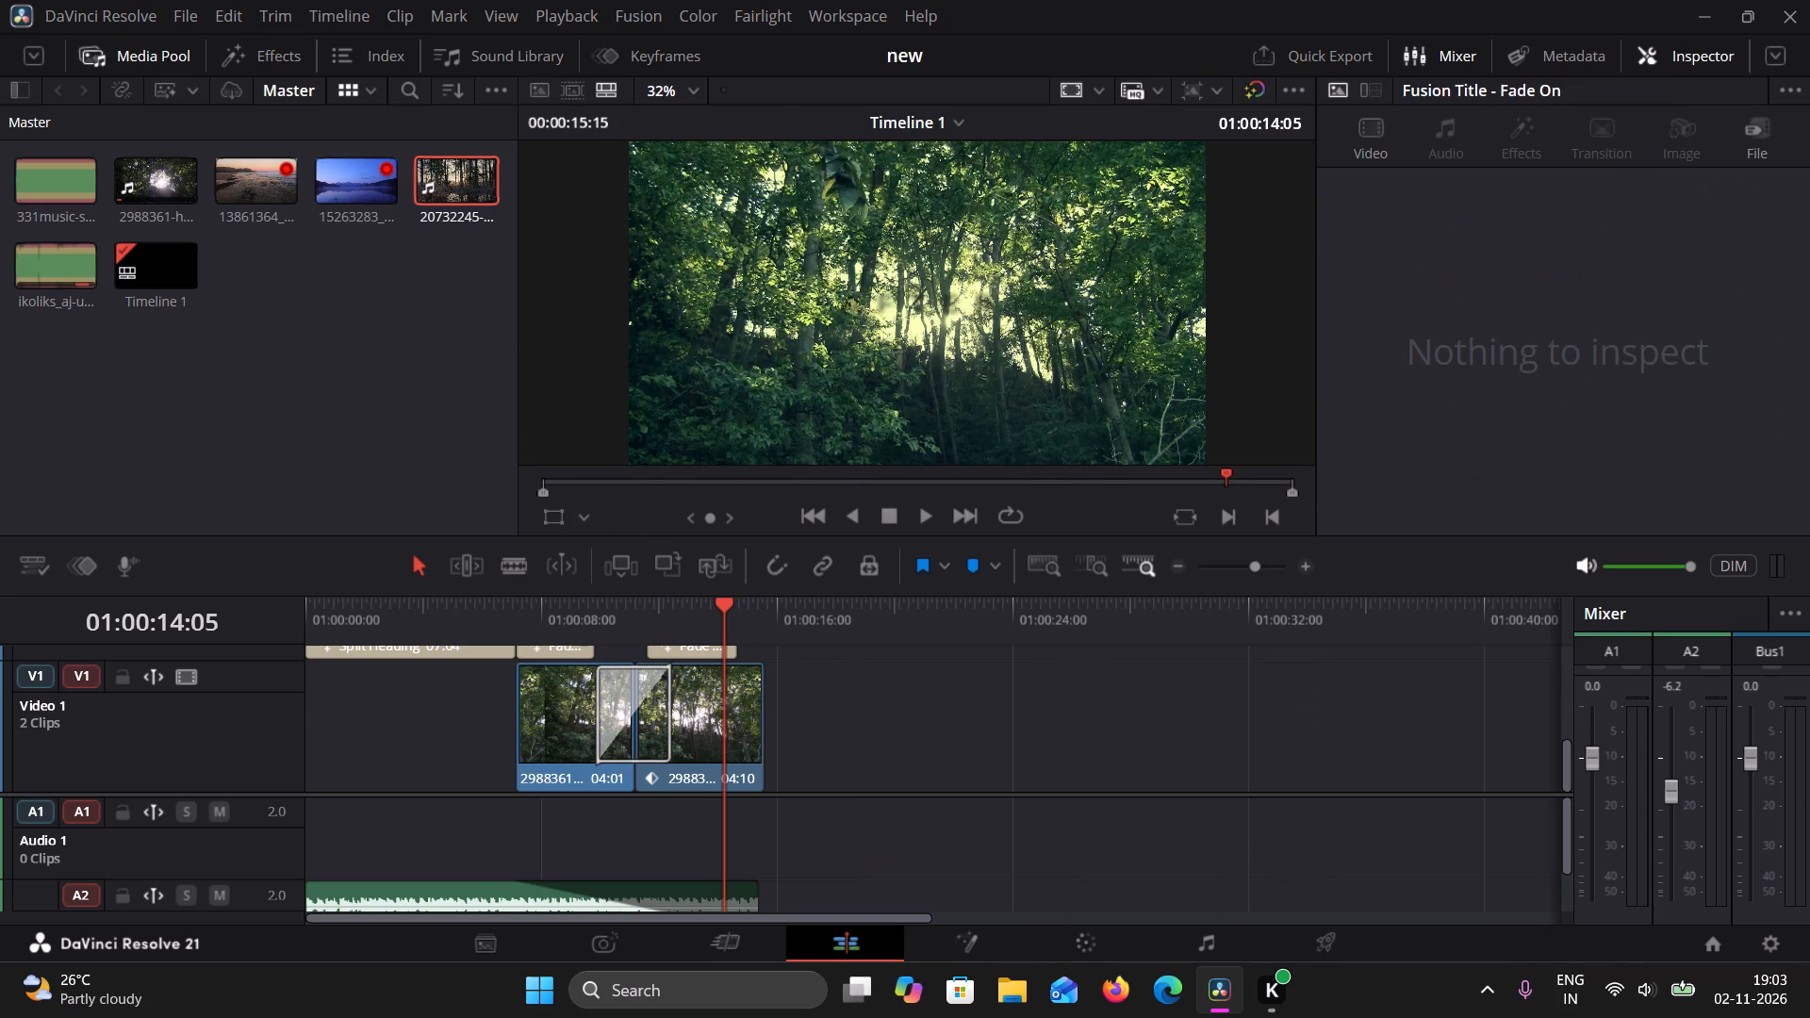
key("ctrl+z")
left_click(870, 852)
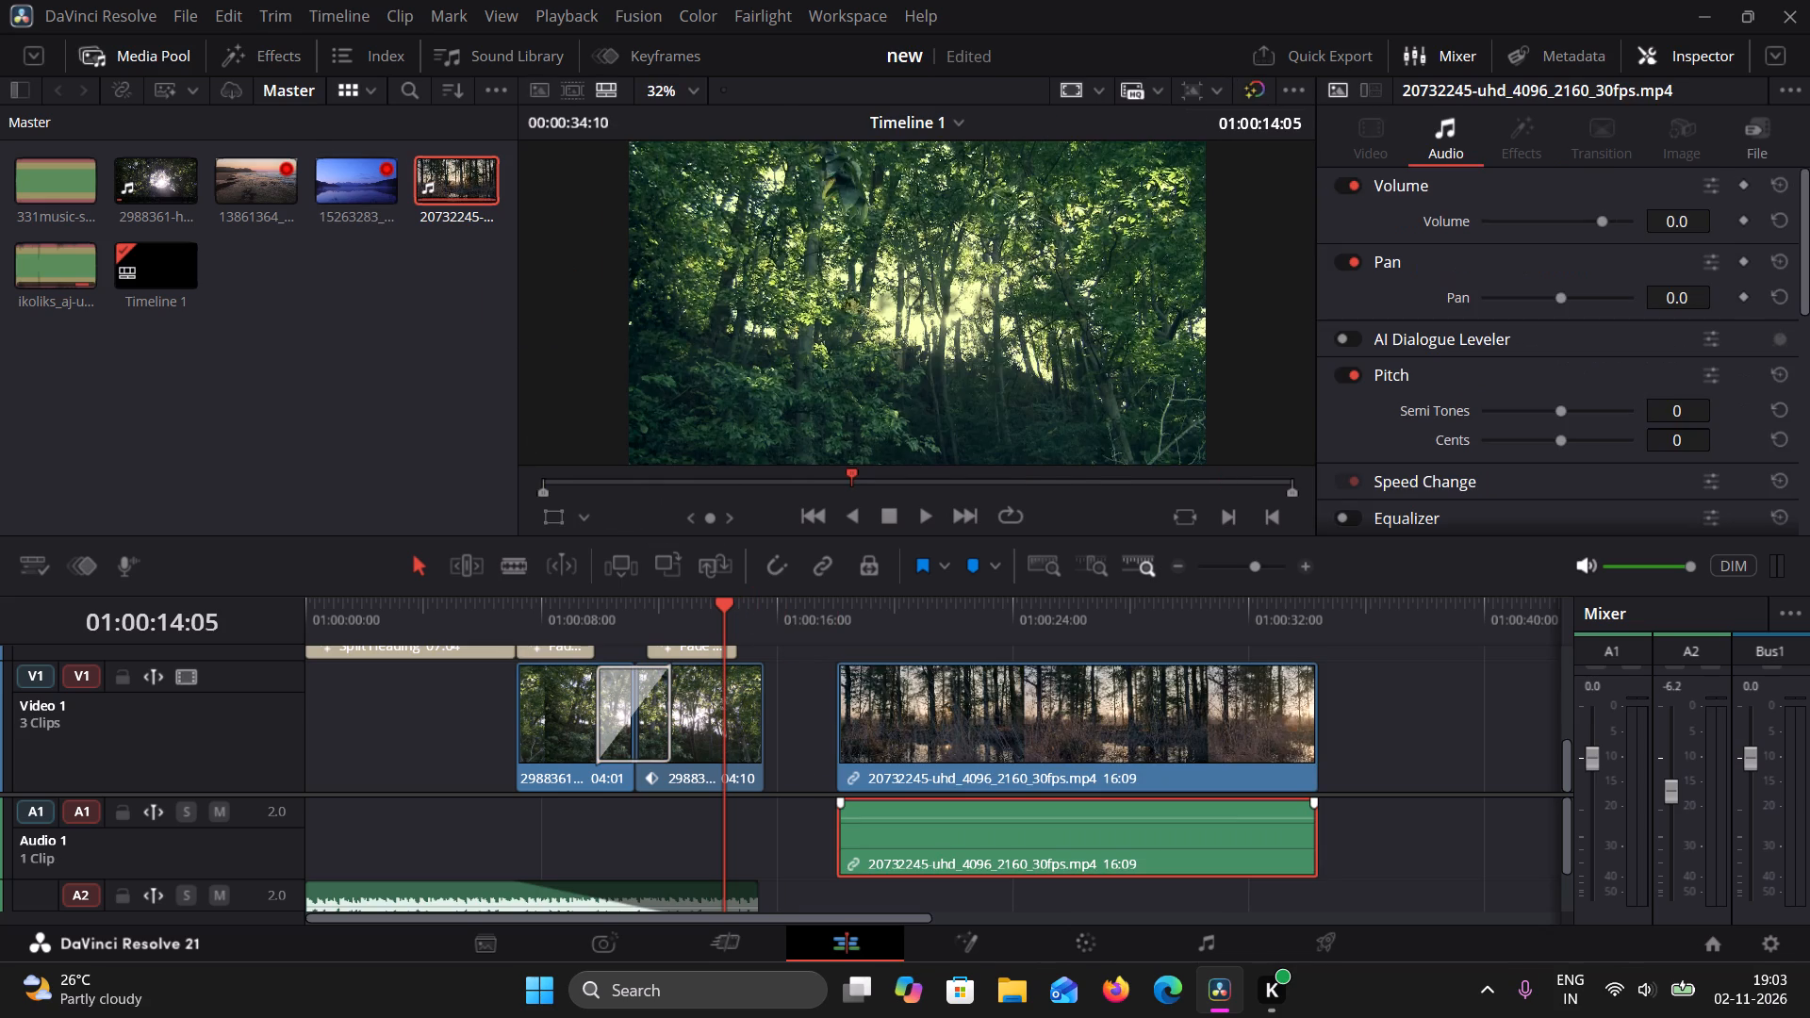
right_click(870, 852)
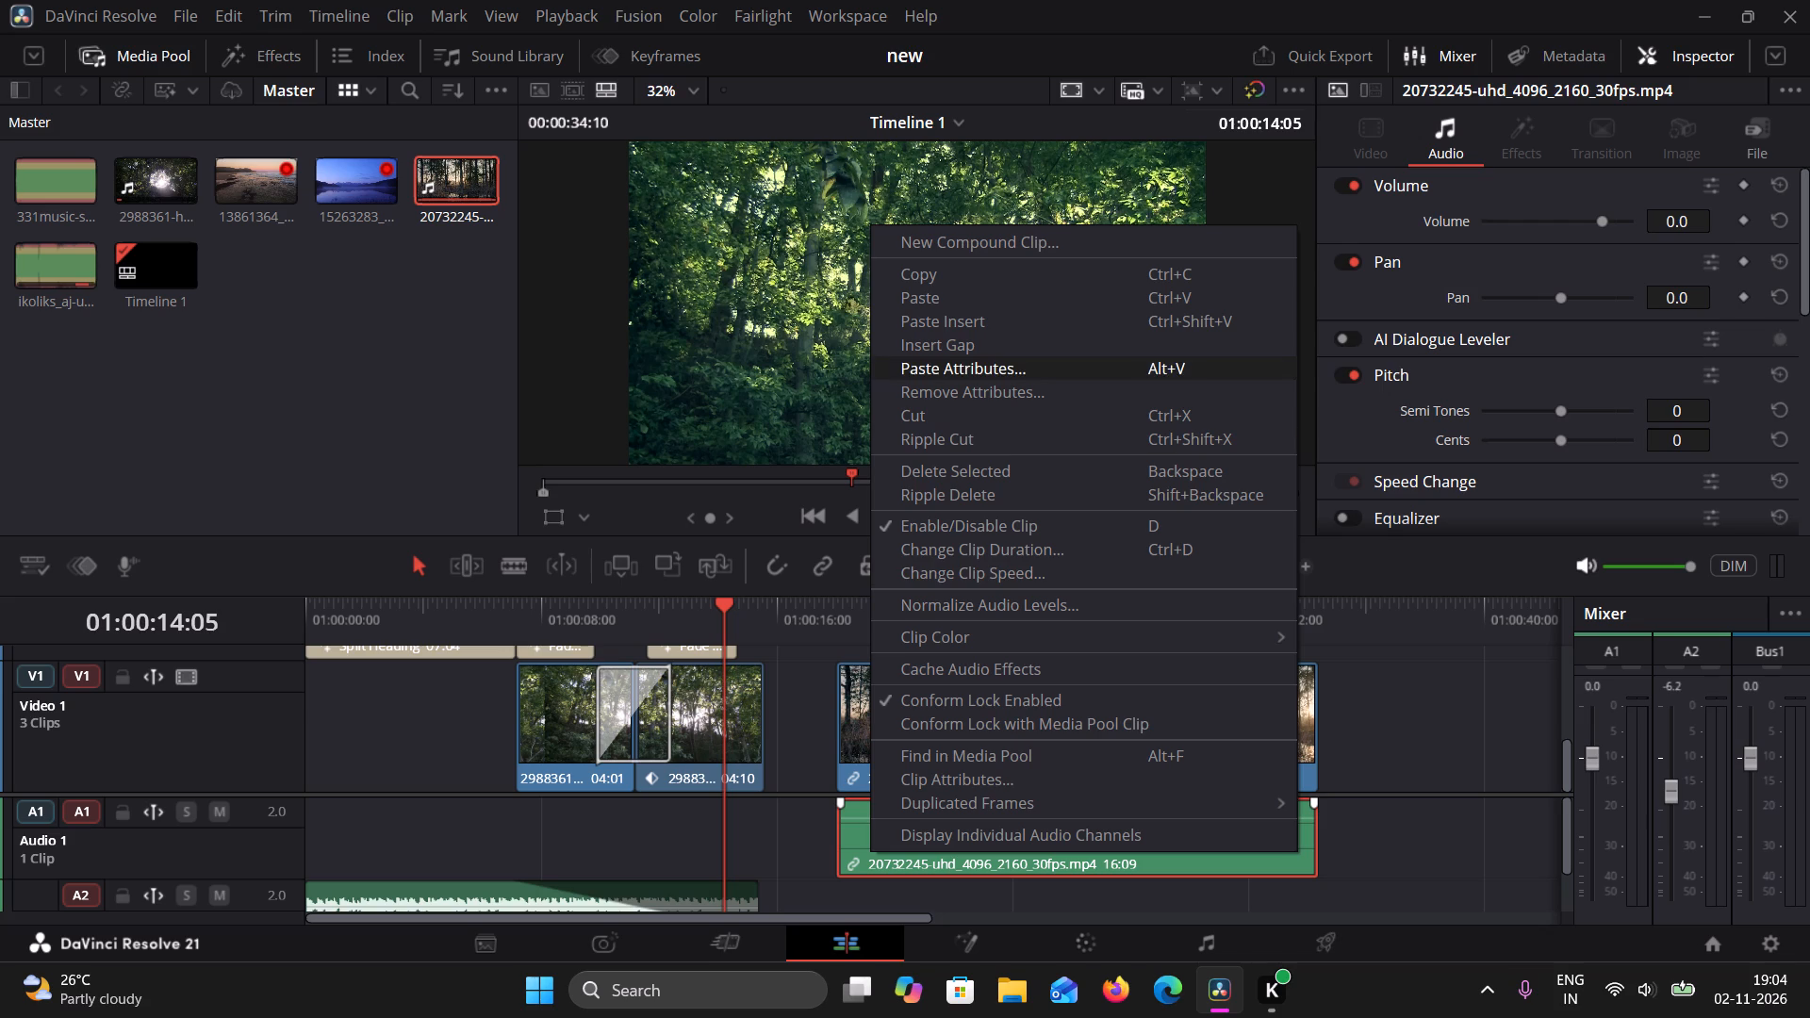
left_click(1007, 479)
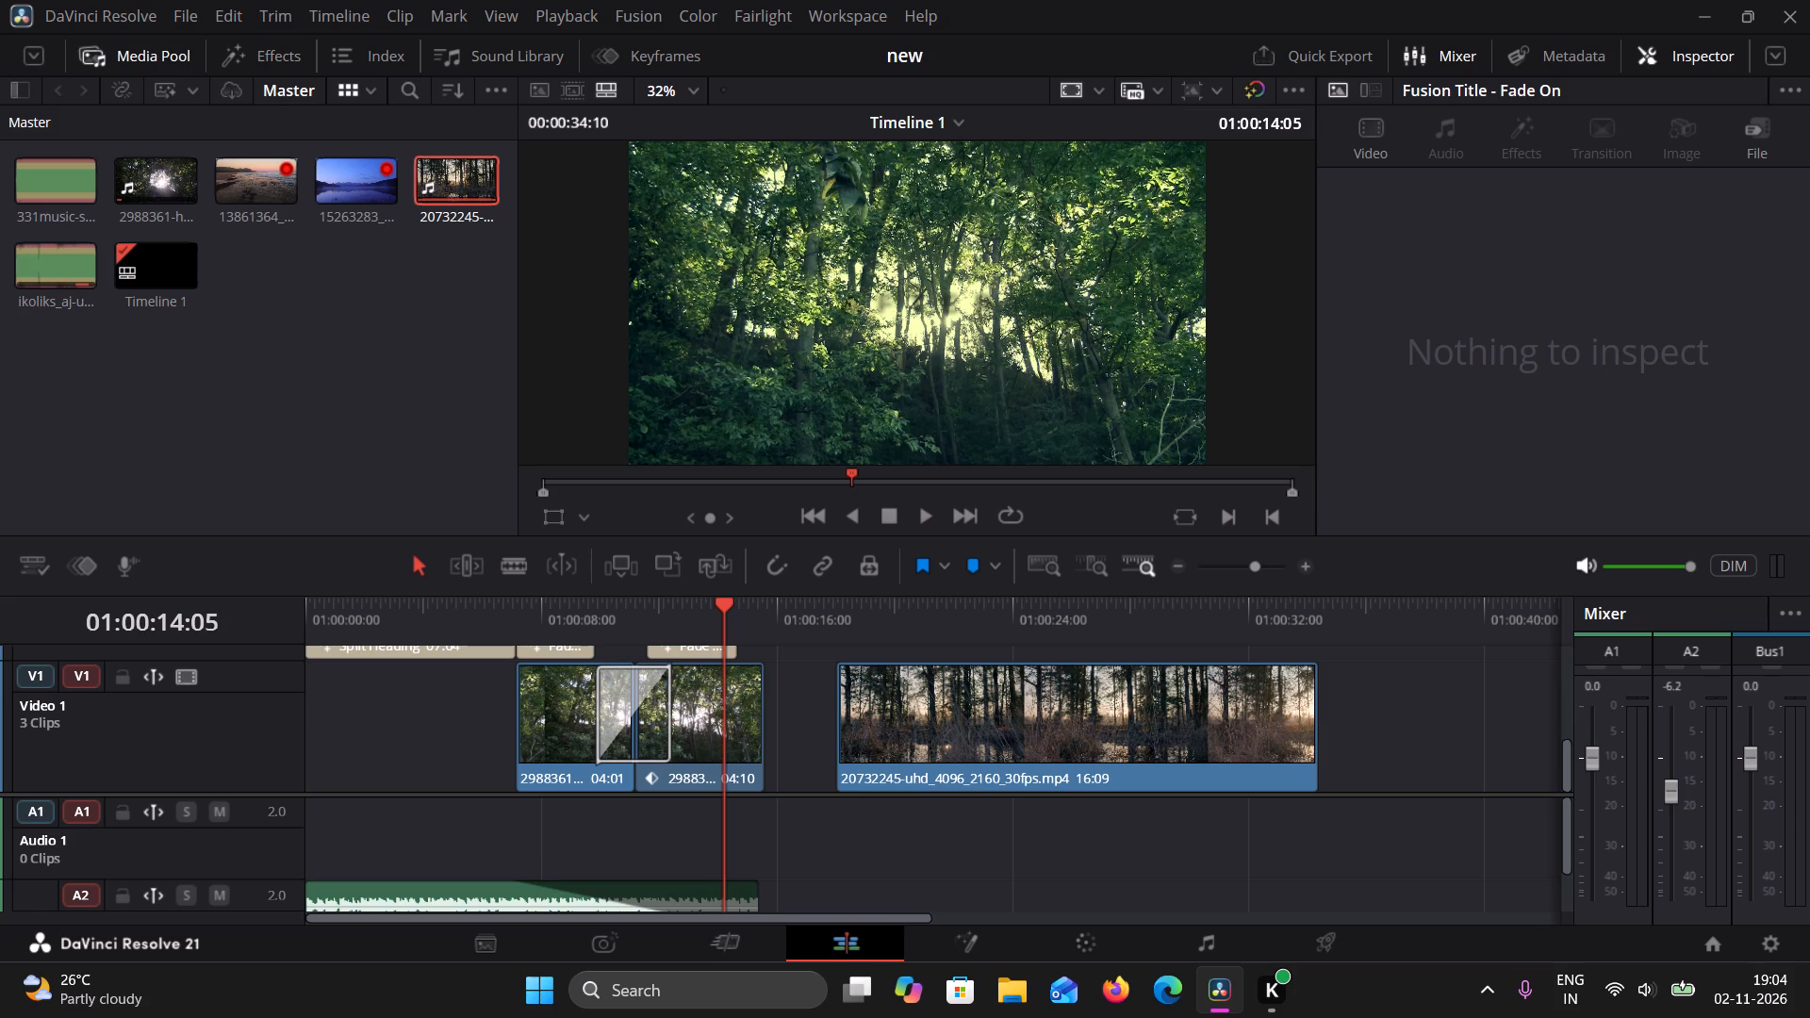
Split the woodland clip on Video 1 near its middle, at about 01:00:25:17.
left_click_drag(720, 610, 1125, 638)
left_click(520, 573)
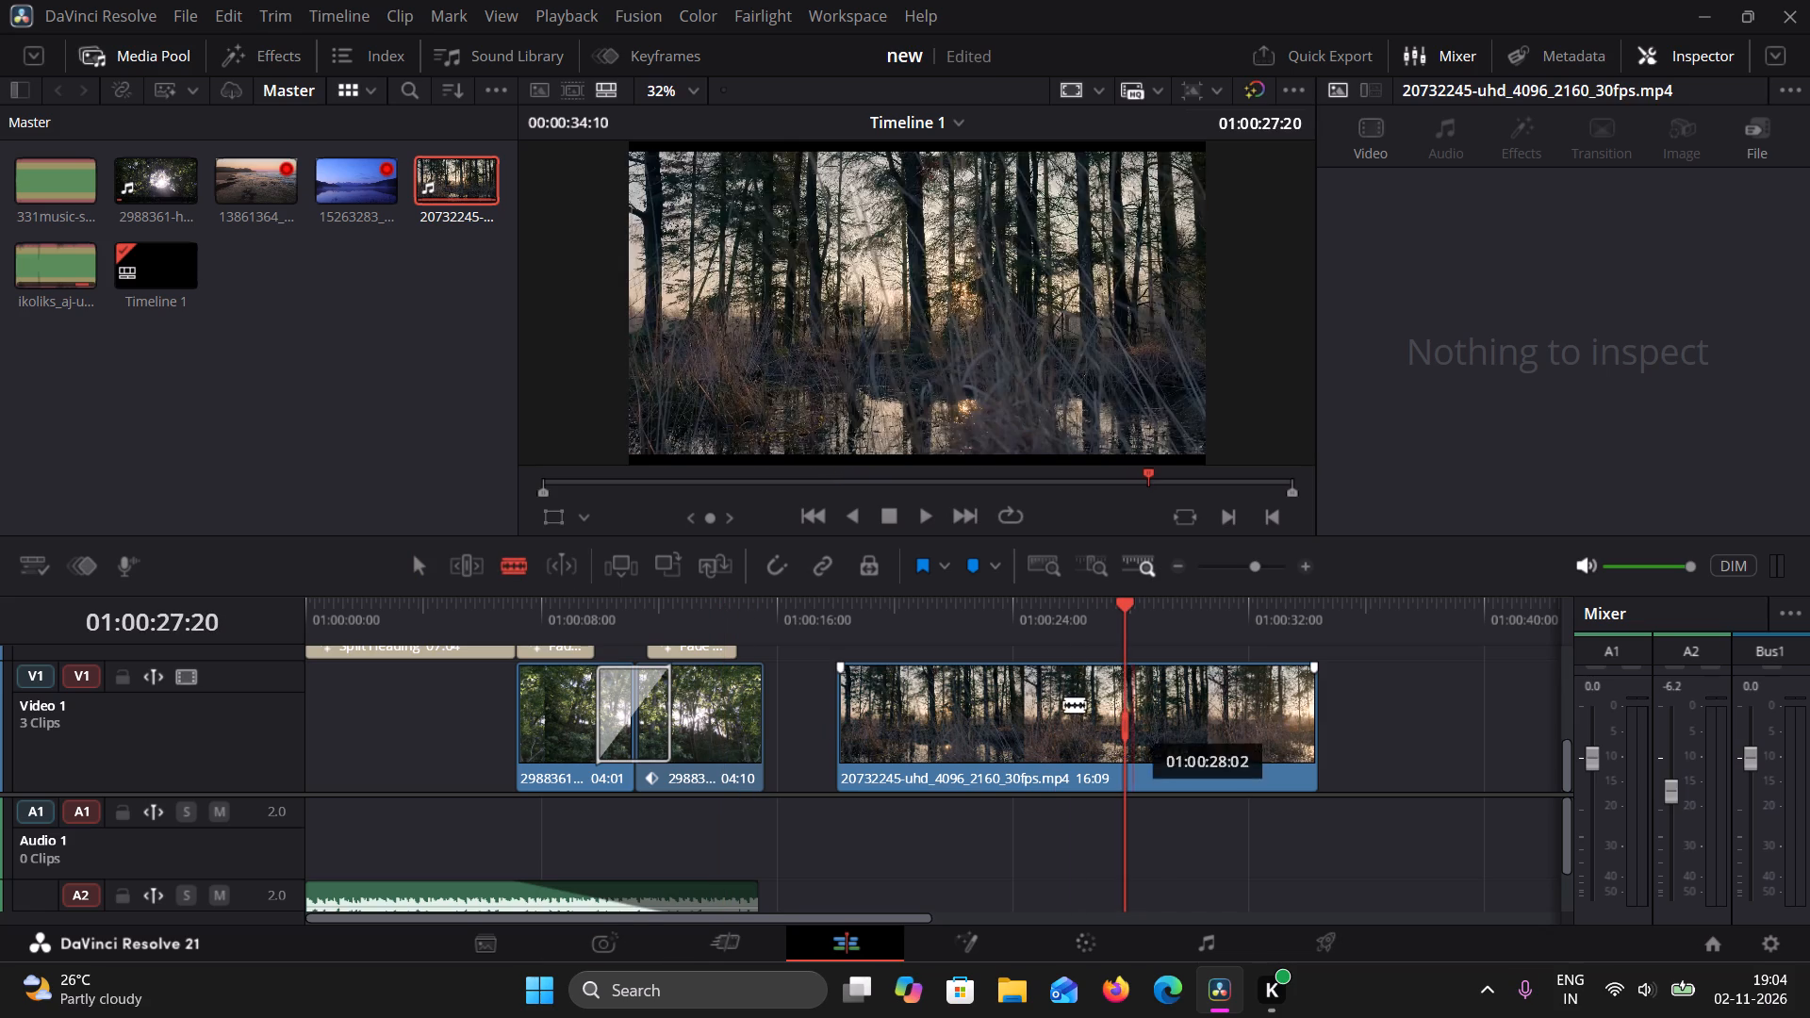
left_click(1063, 704)
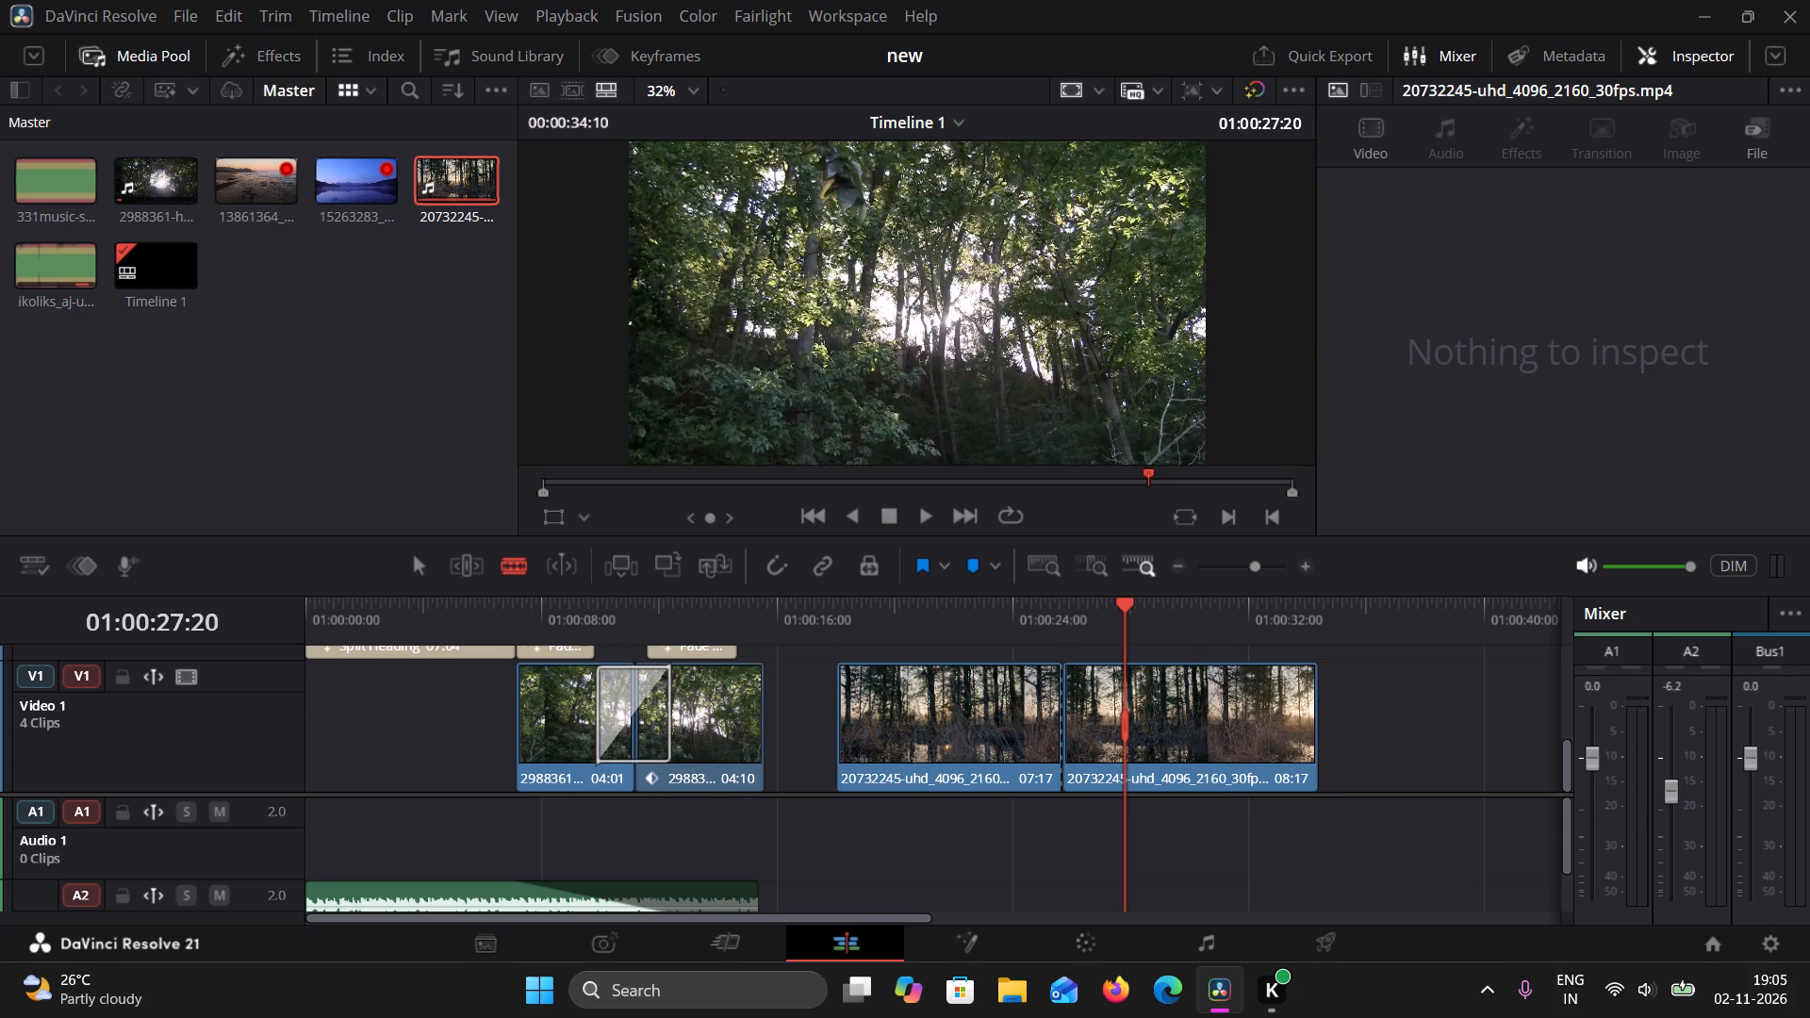
left_click(431, 568)
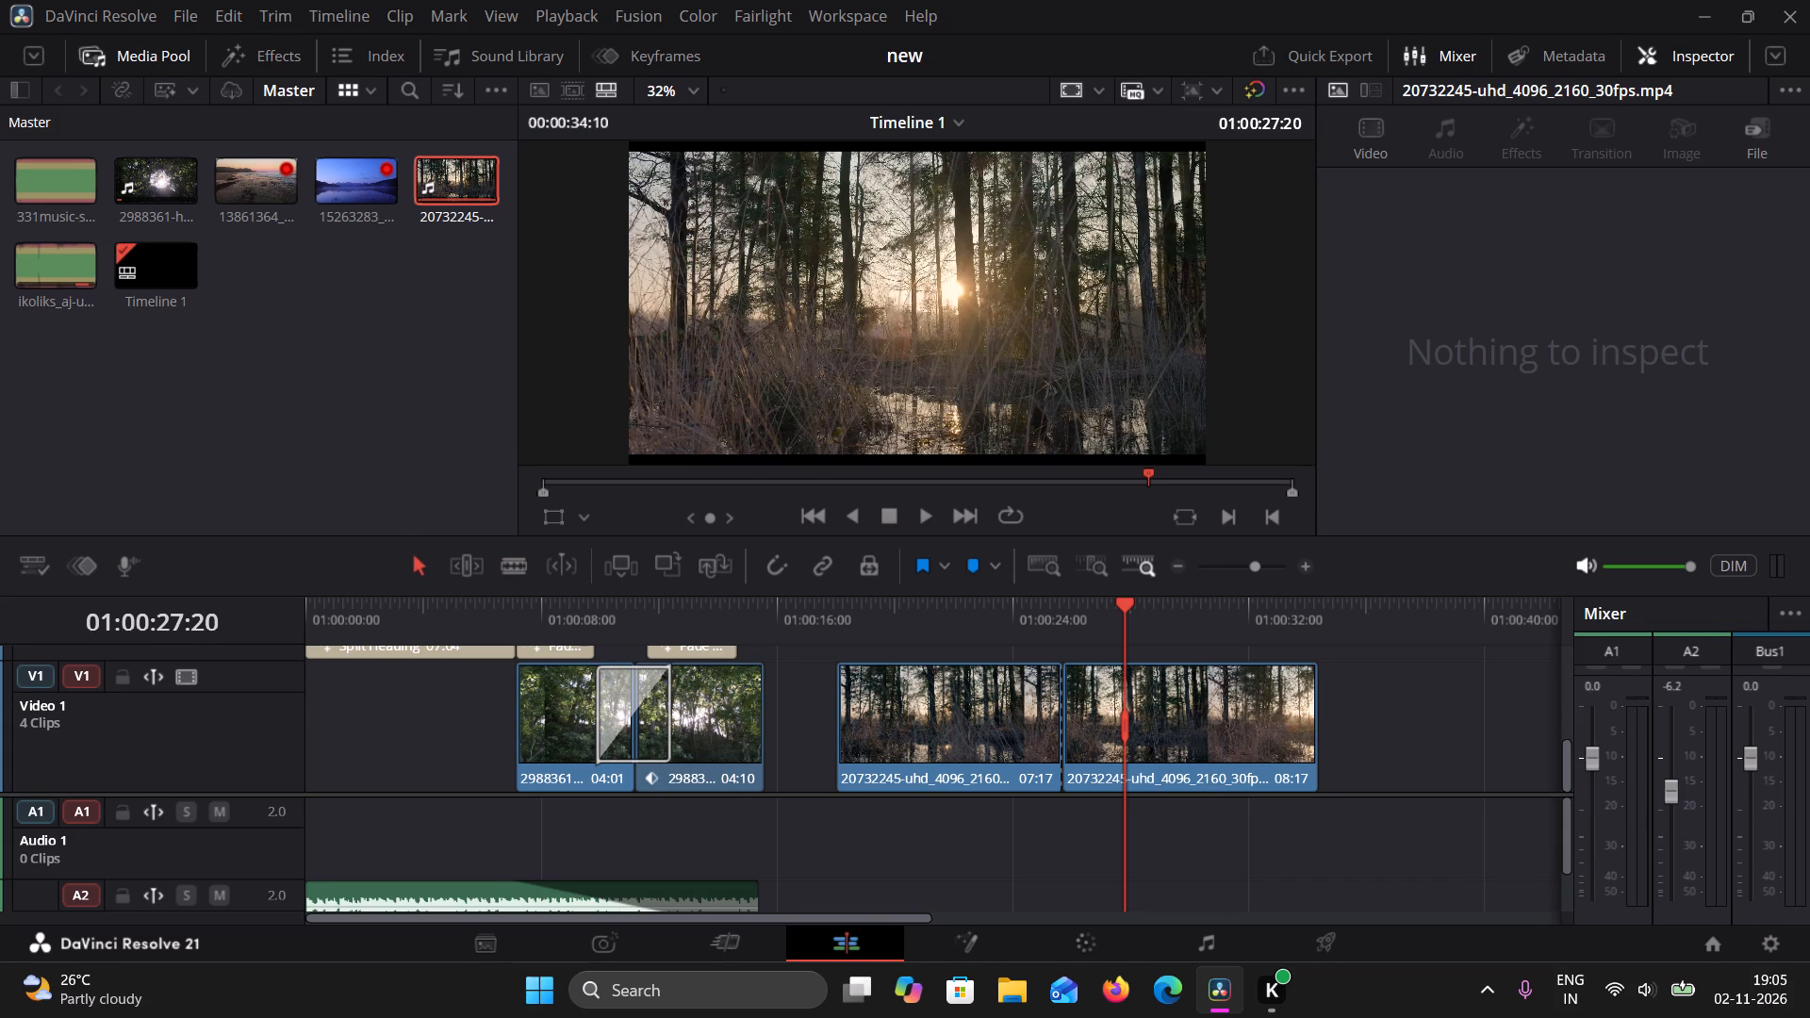
Copy the Edge Wipe transition from between the forest clips and paste it at the cut between the two woodland halves.
left_click(603, 761)
left_click_drag(611, 740, 937, 733)
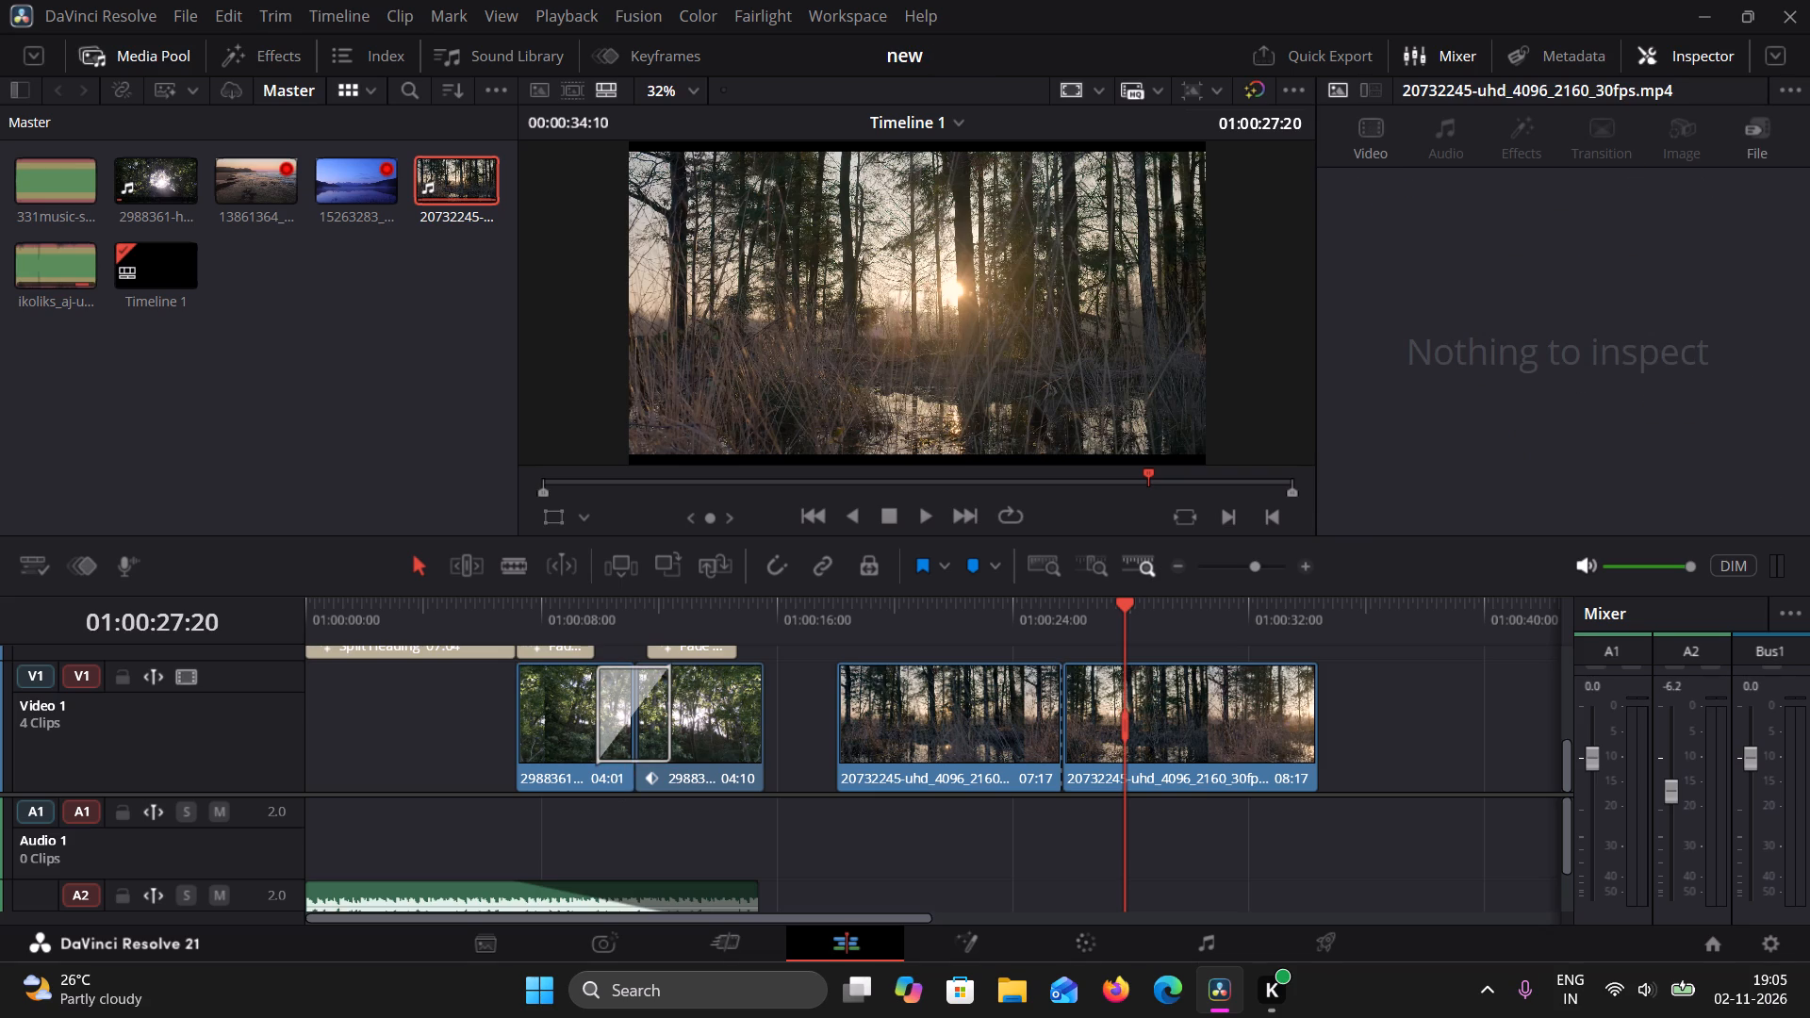
left_click(605, 760)
key("ctrl+c")
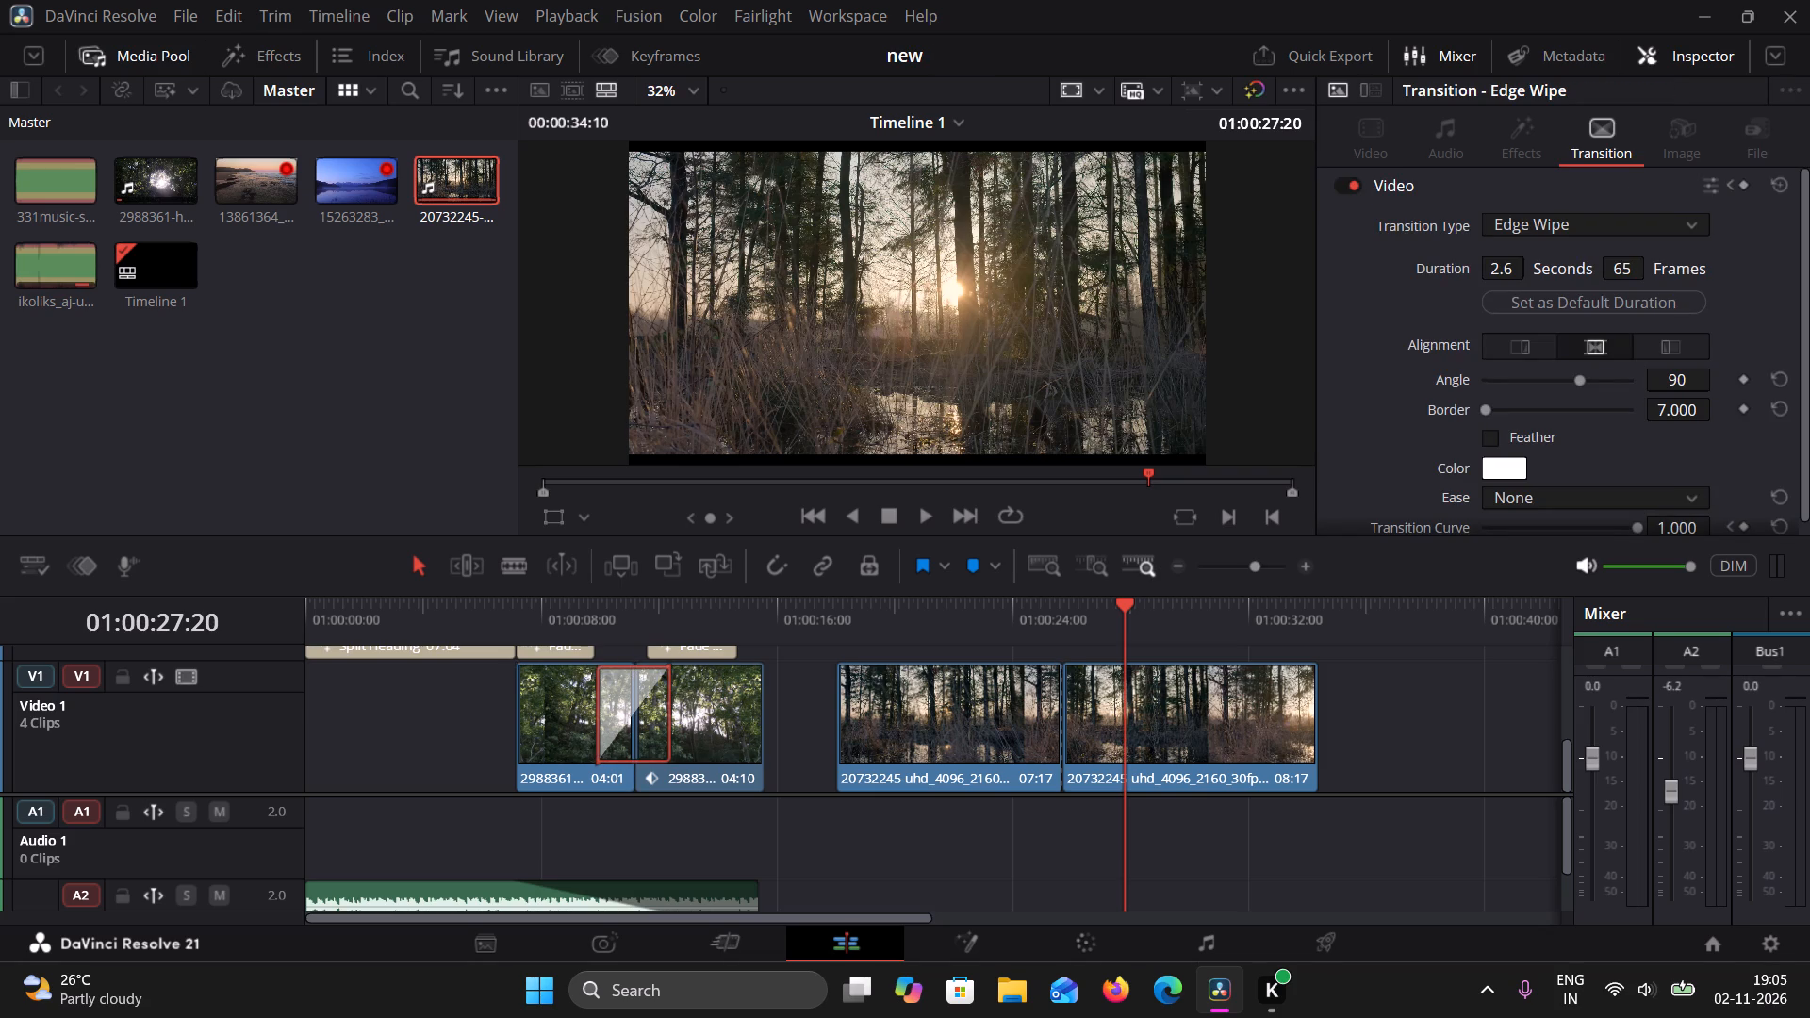
left_click(1074, 732)
left_click_drag(1131, 612, 1064, 657)
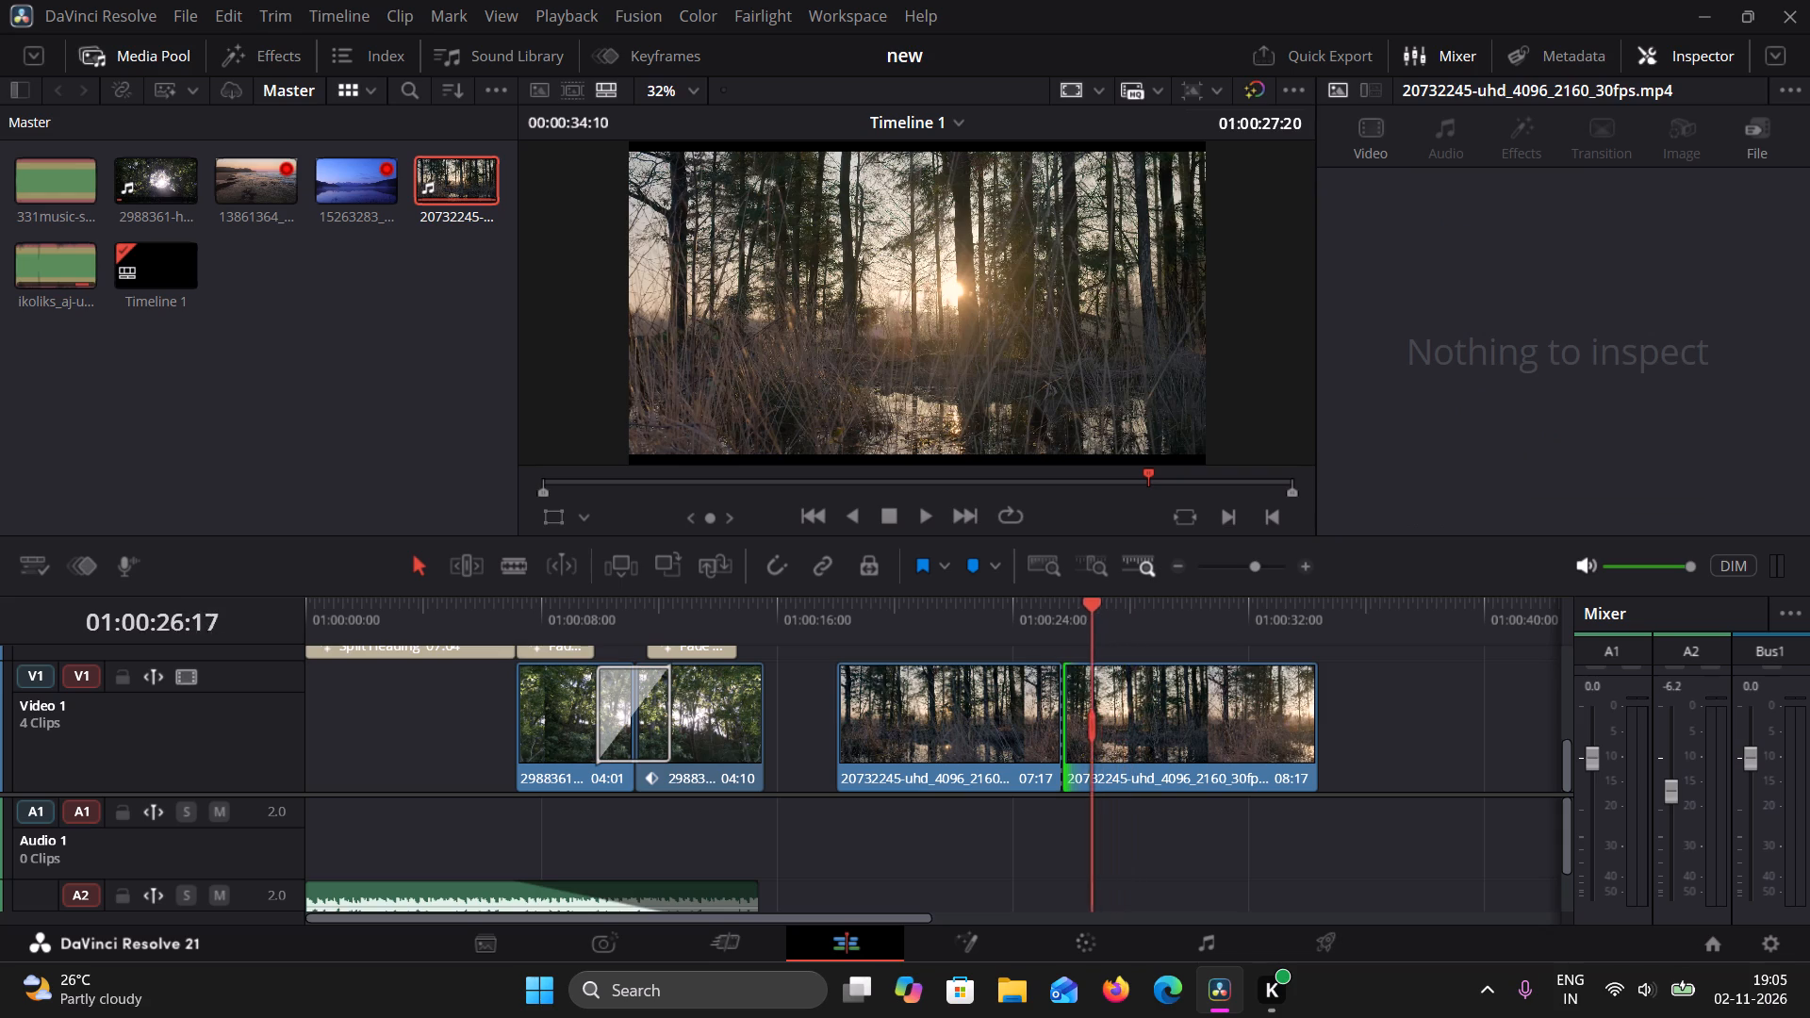
left_click_drag(1064, 657, 1062, 656)
key("ctrl+v")
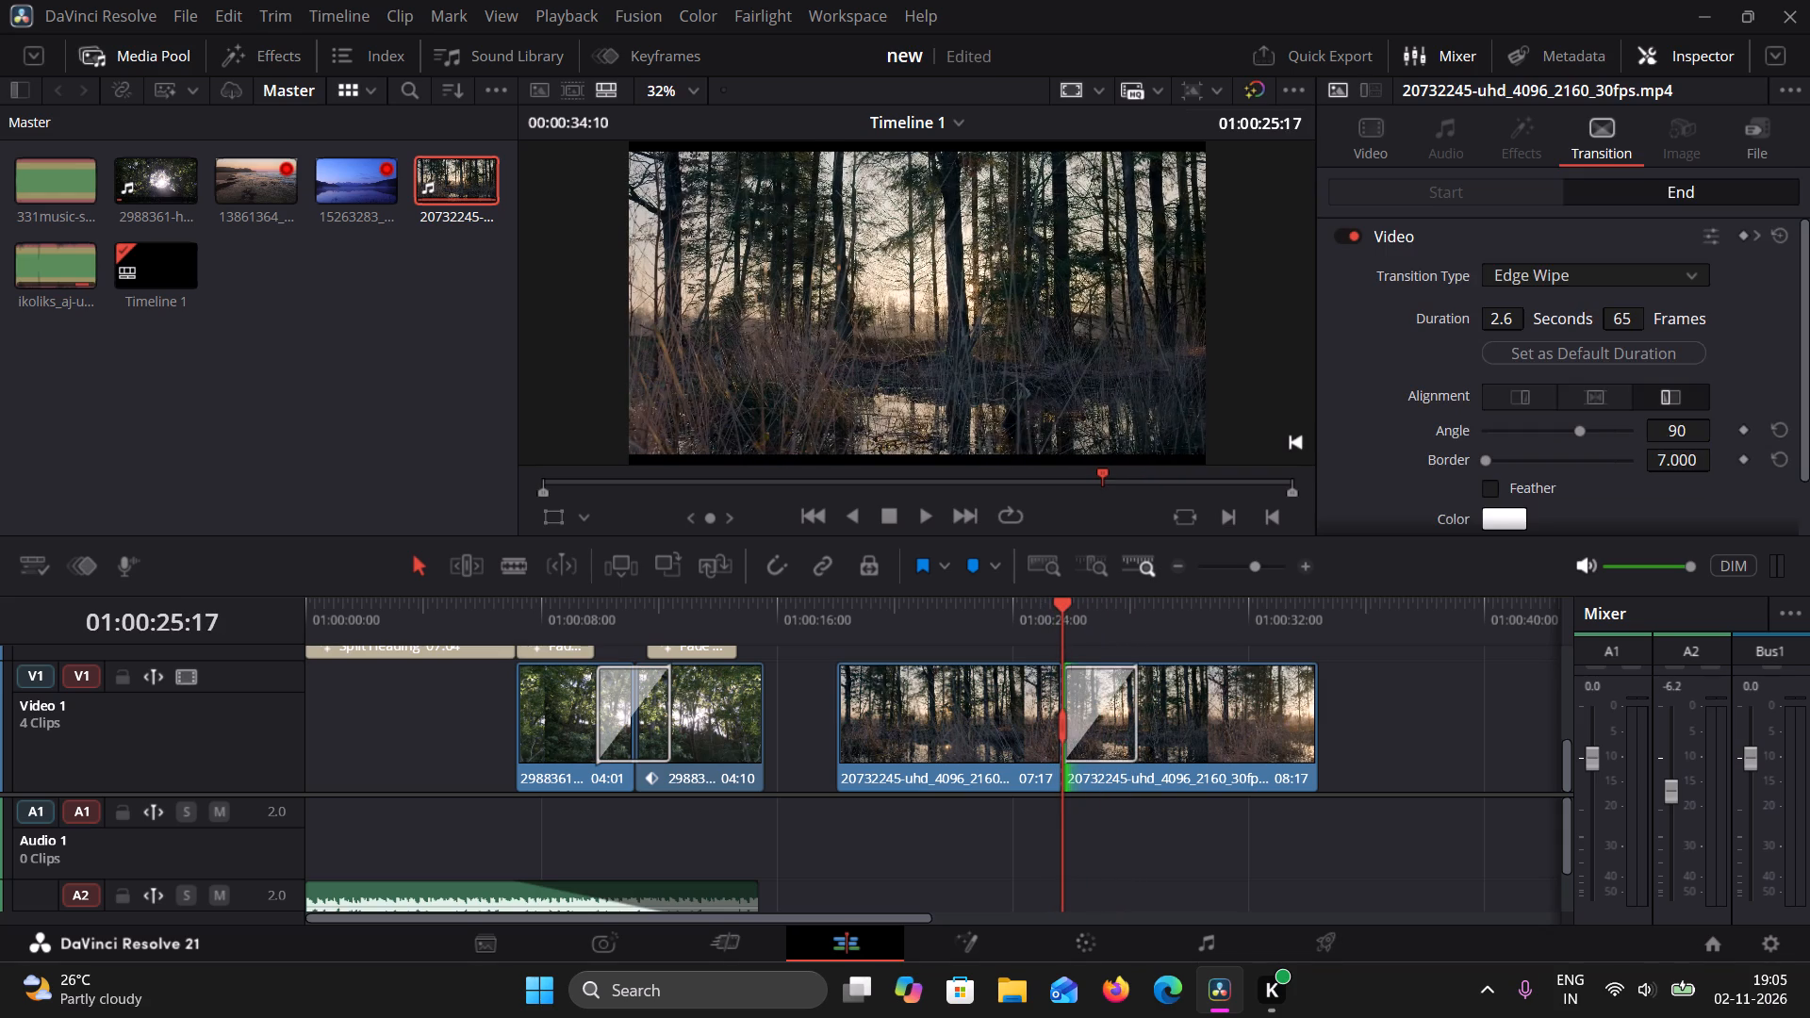
left_click_drag(1120, 710, 1045, 731)
left_click_drag(1111, 731, 1065, 756)
left_click(1118, 736)
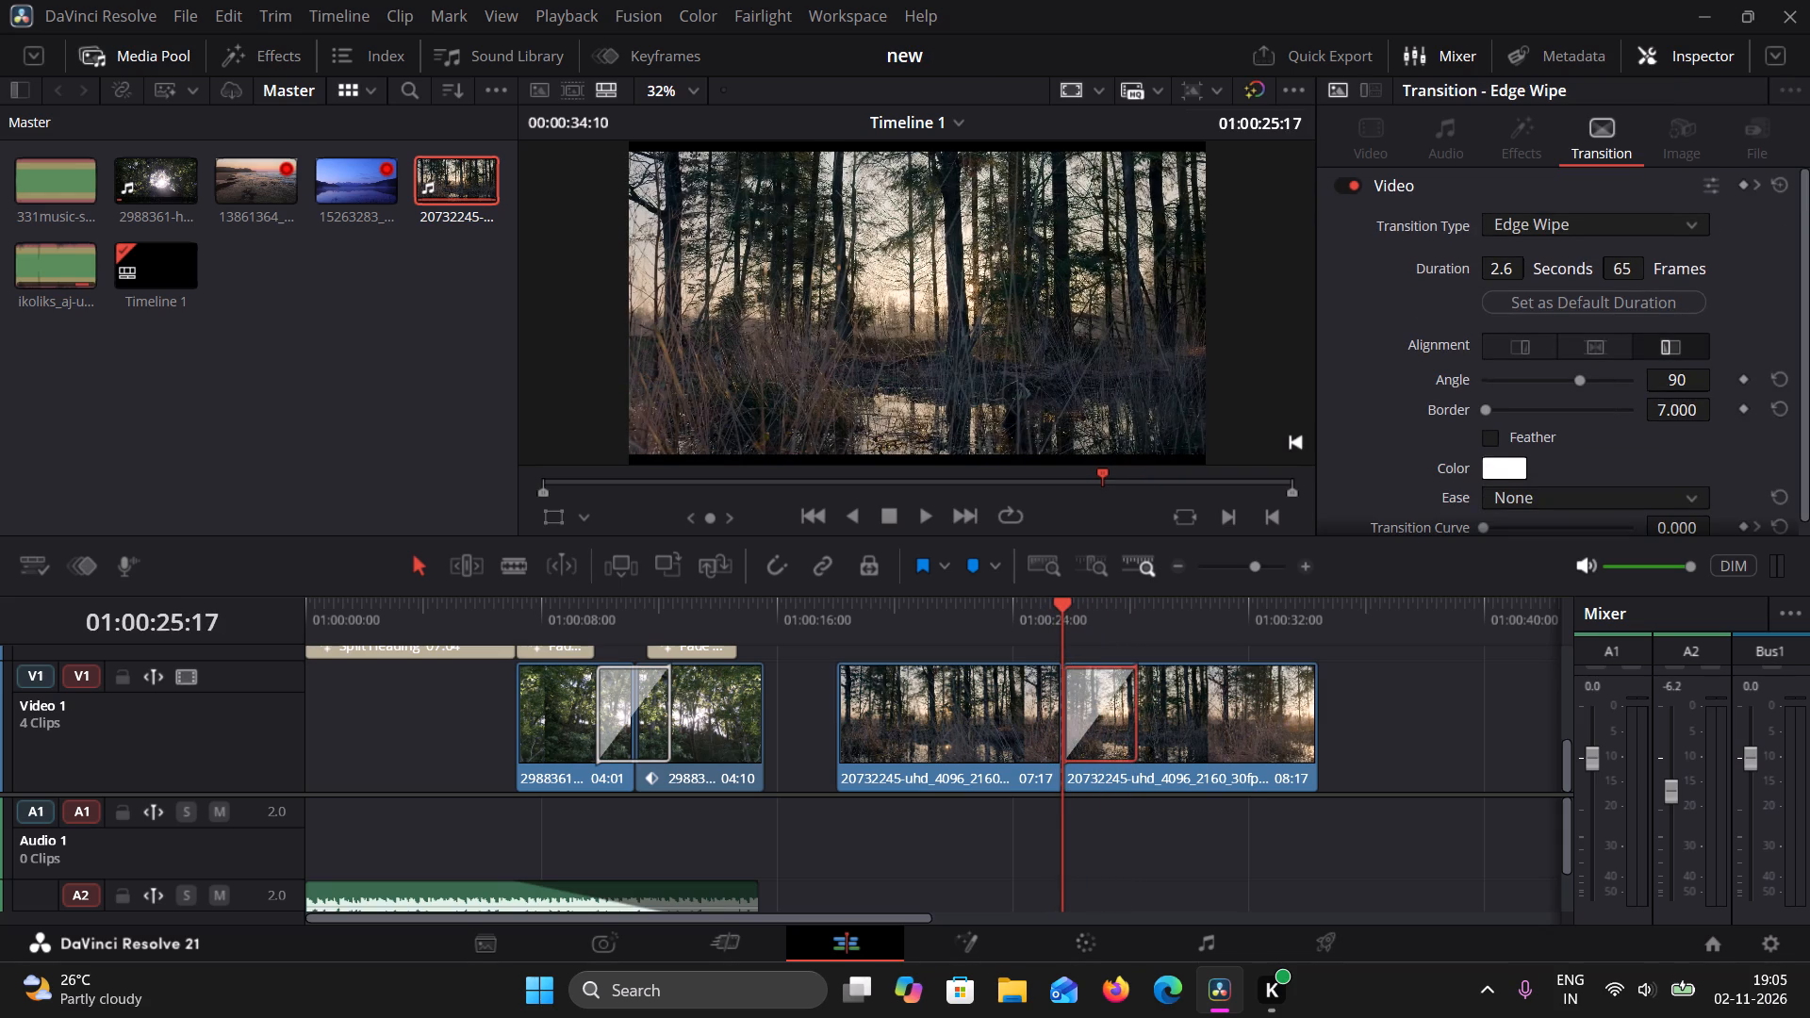
Play back the Edge Wipe between the two woodland halves.
left_click(916, 525)
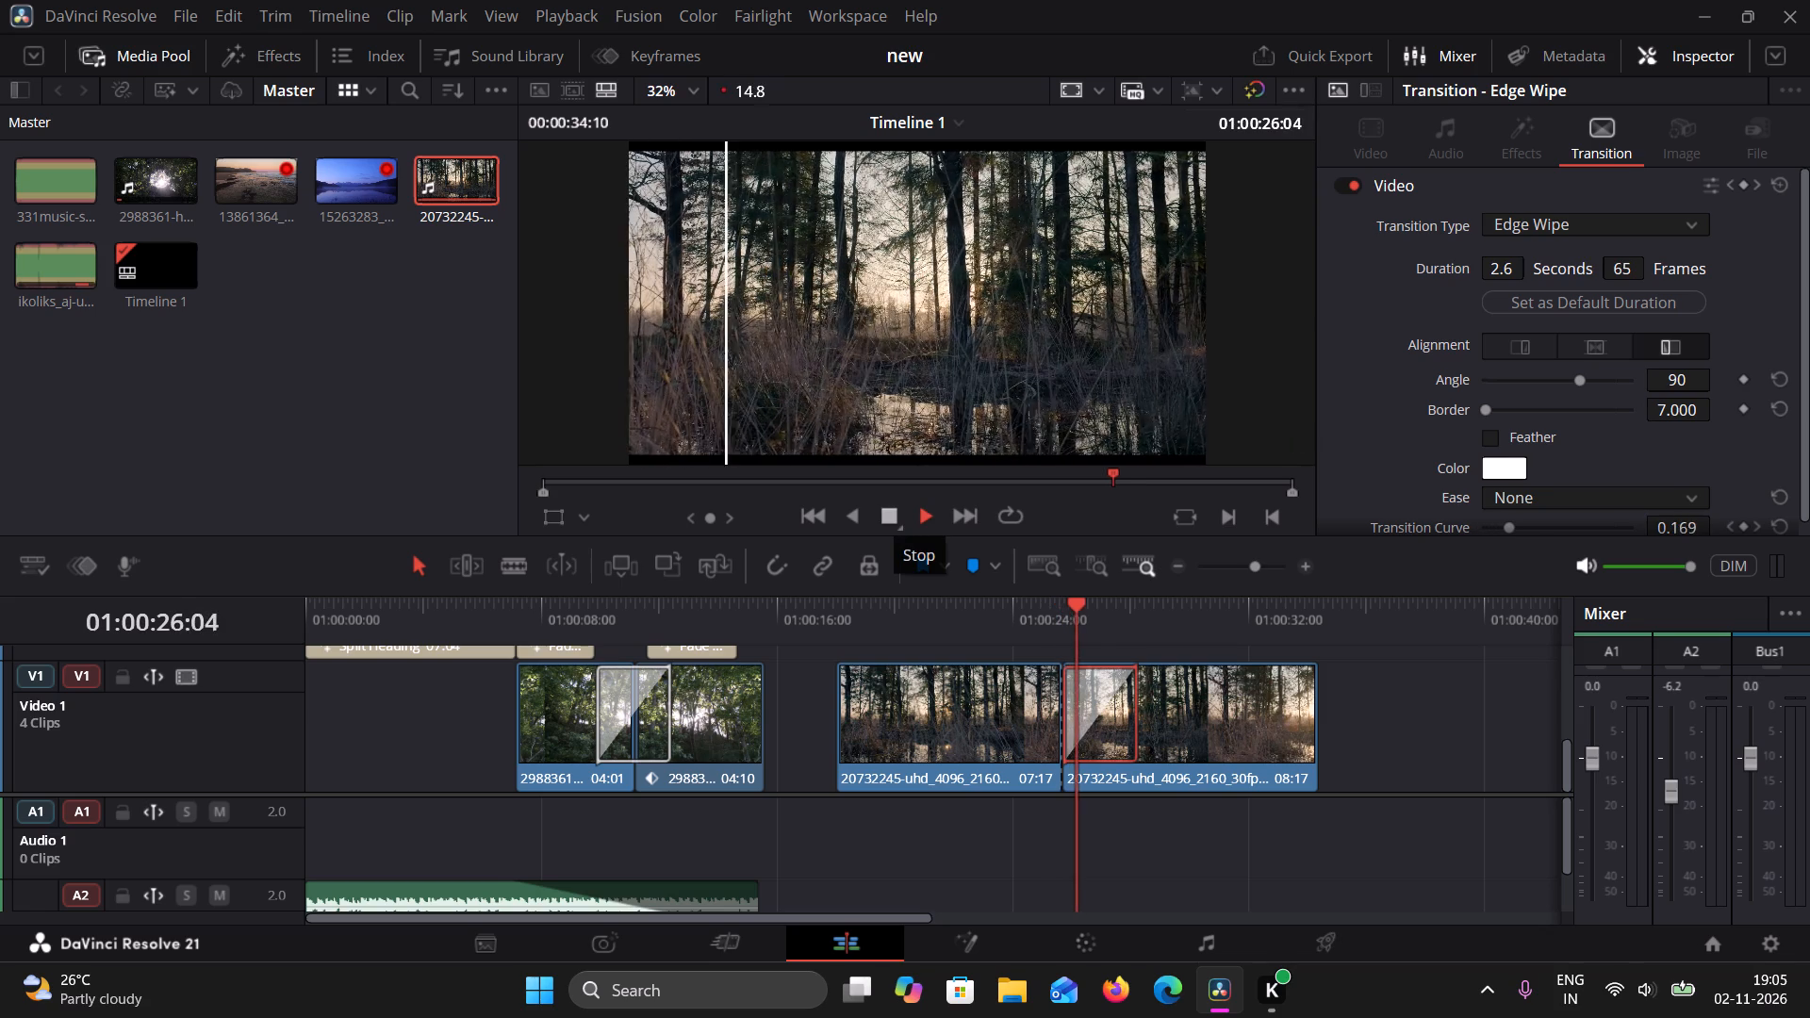
left_click(891, 521)
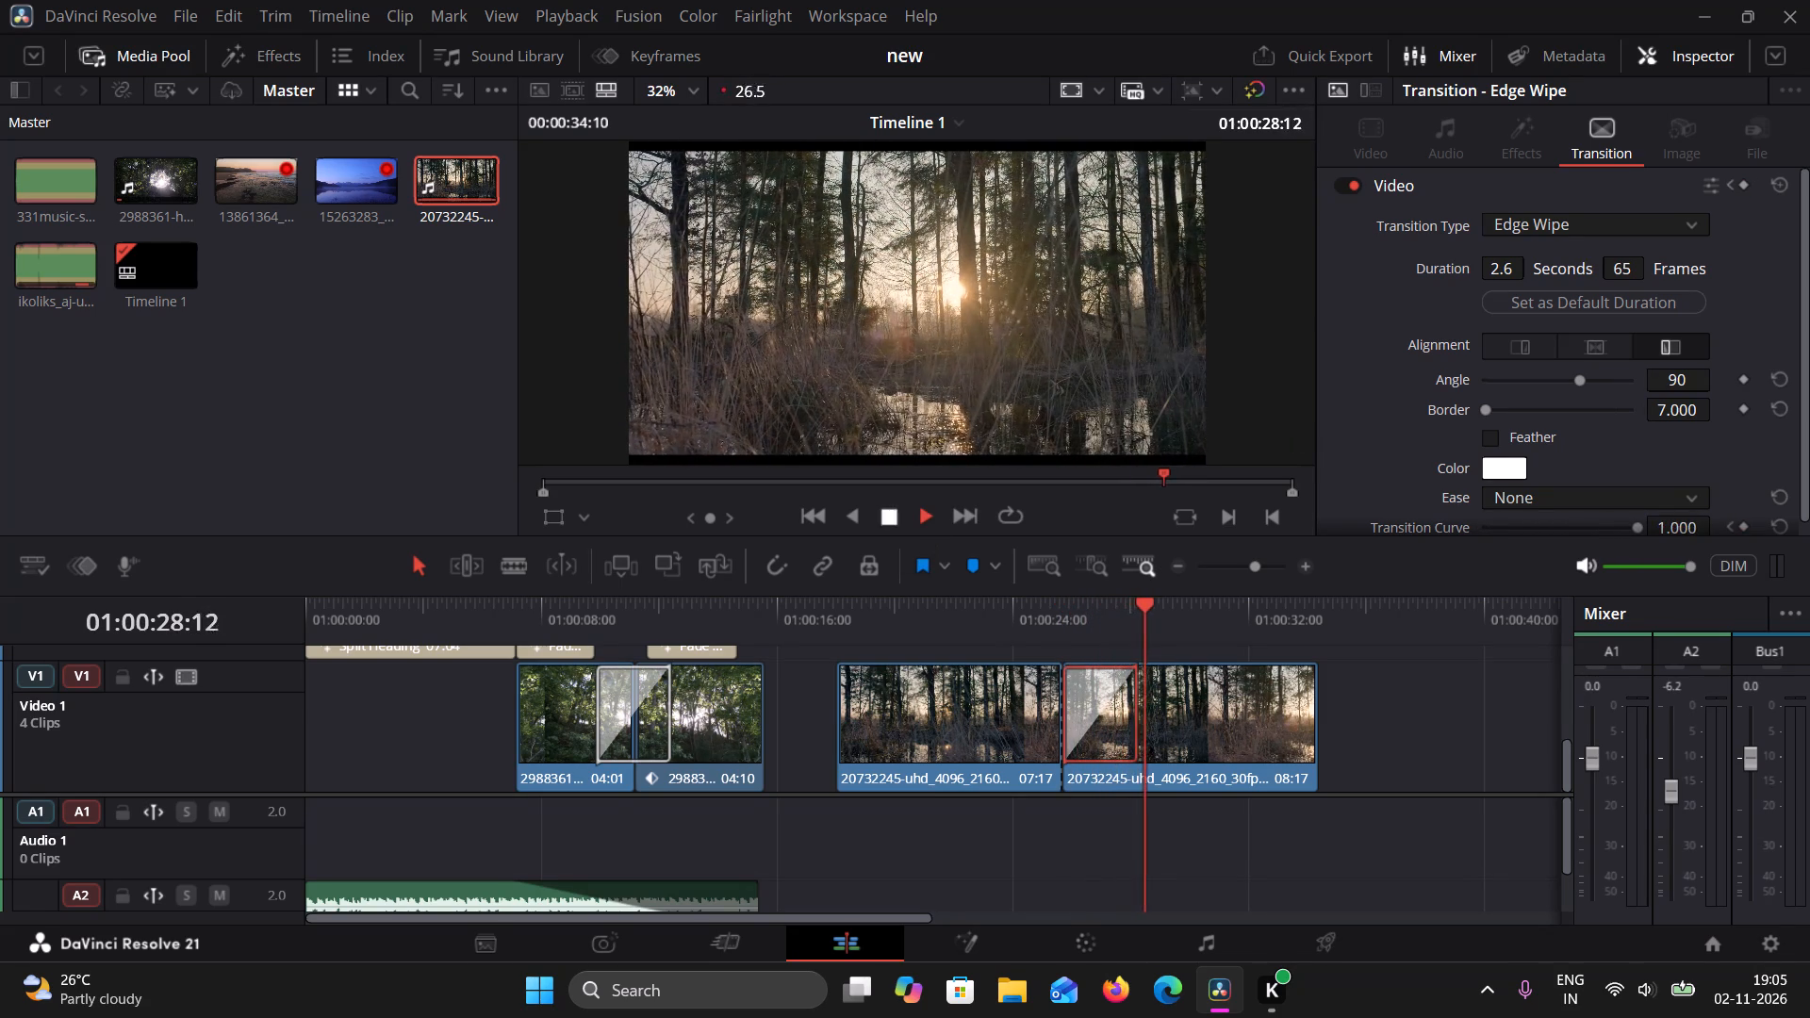
Warm the second woodland half with the colour wheels: Offset 29.41/24.79/12.42, Gain 1.01/1.00/0.98 and Gamma 0.03/-0.01/0.01.
double_click(1257, 696)
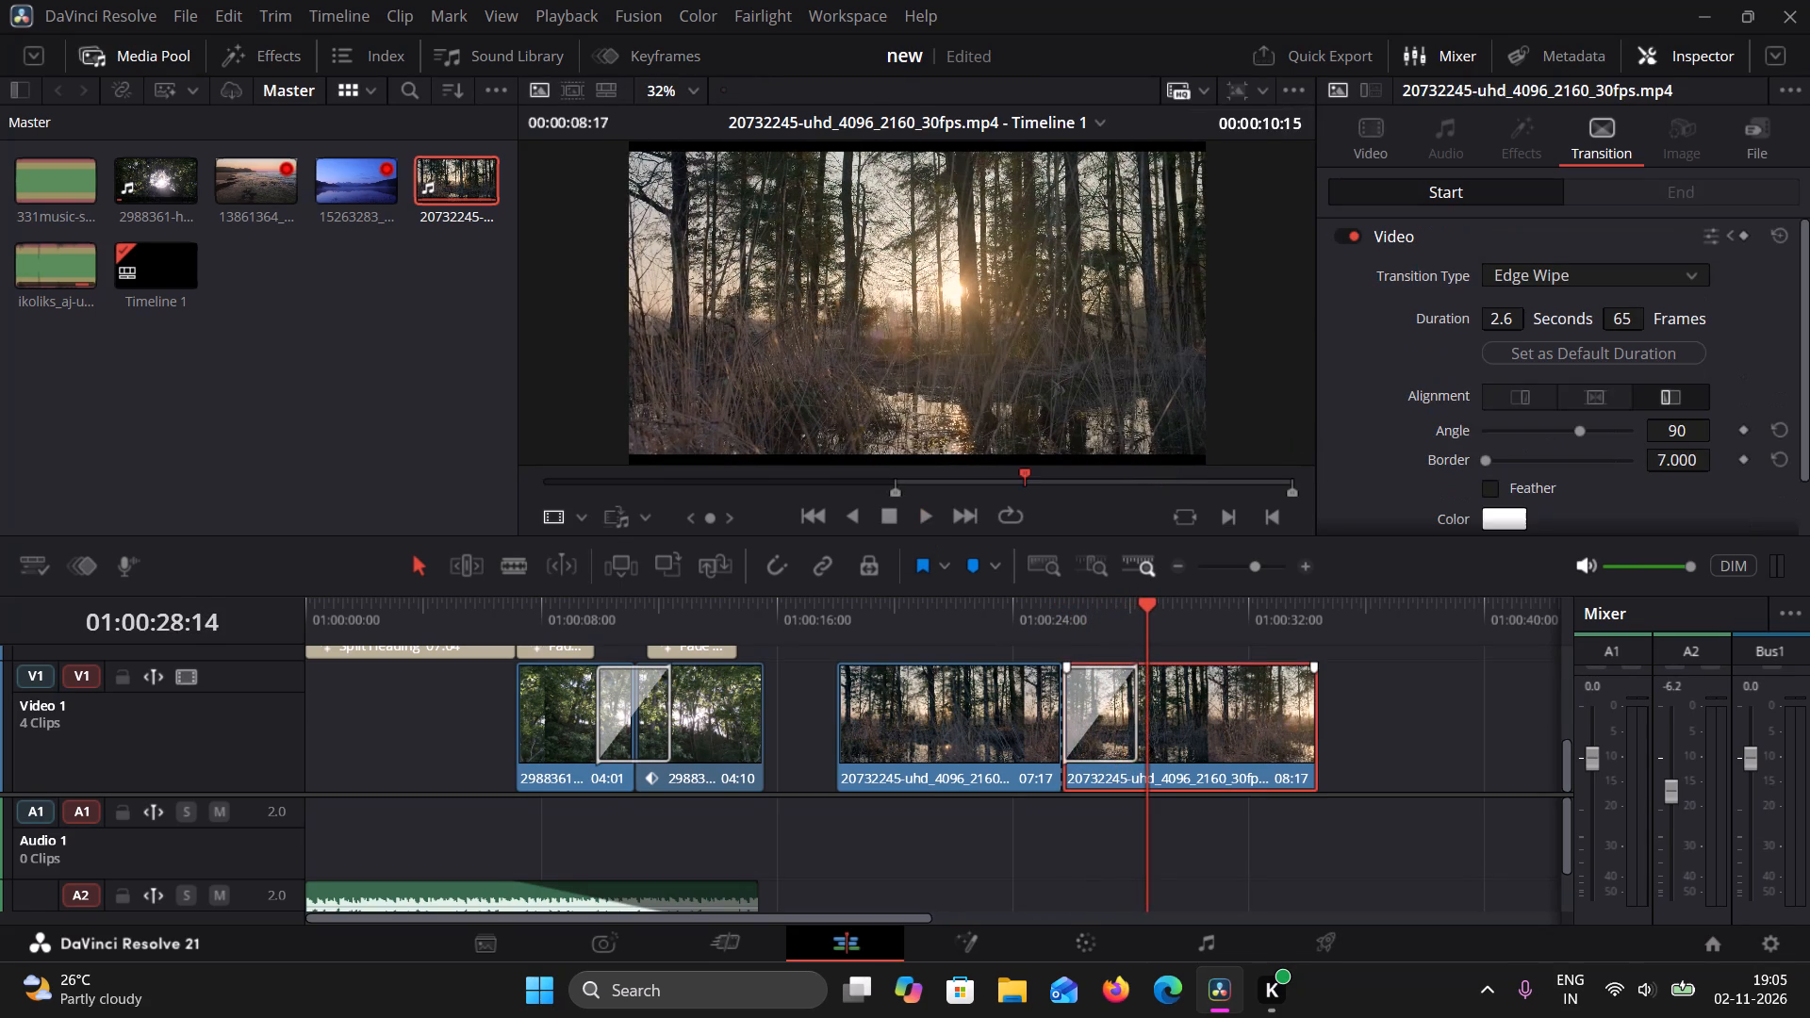
left_click(1091, 956)
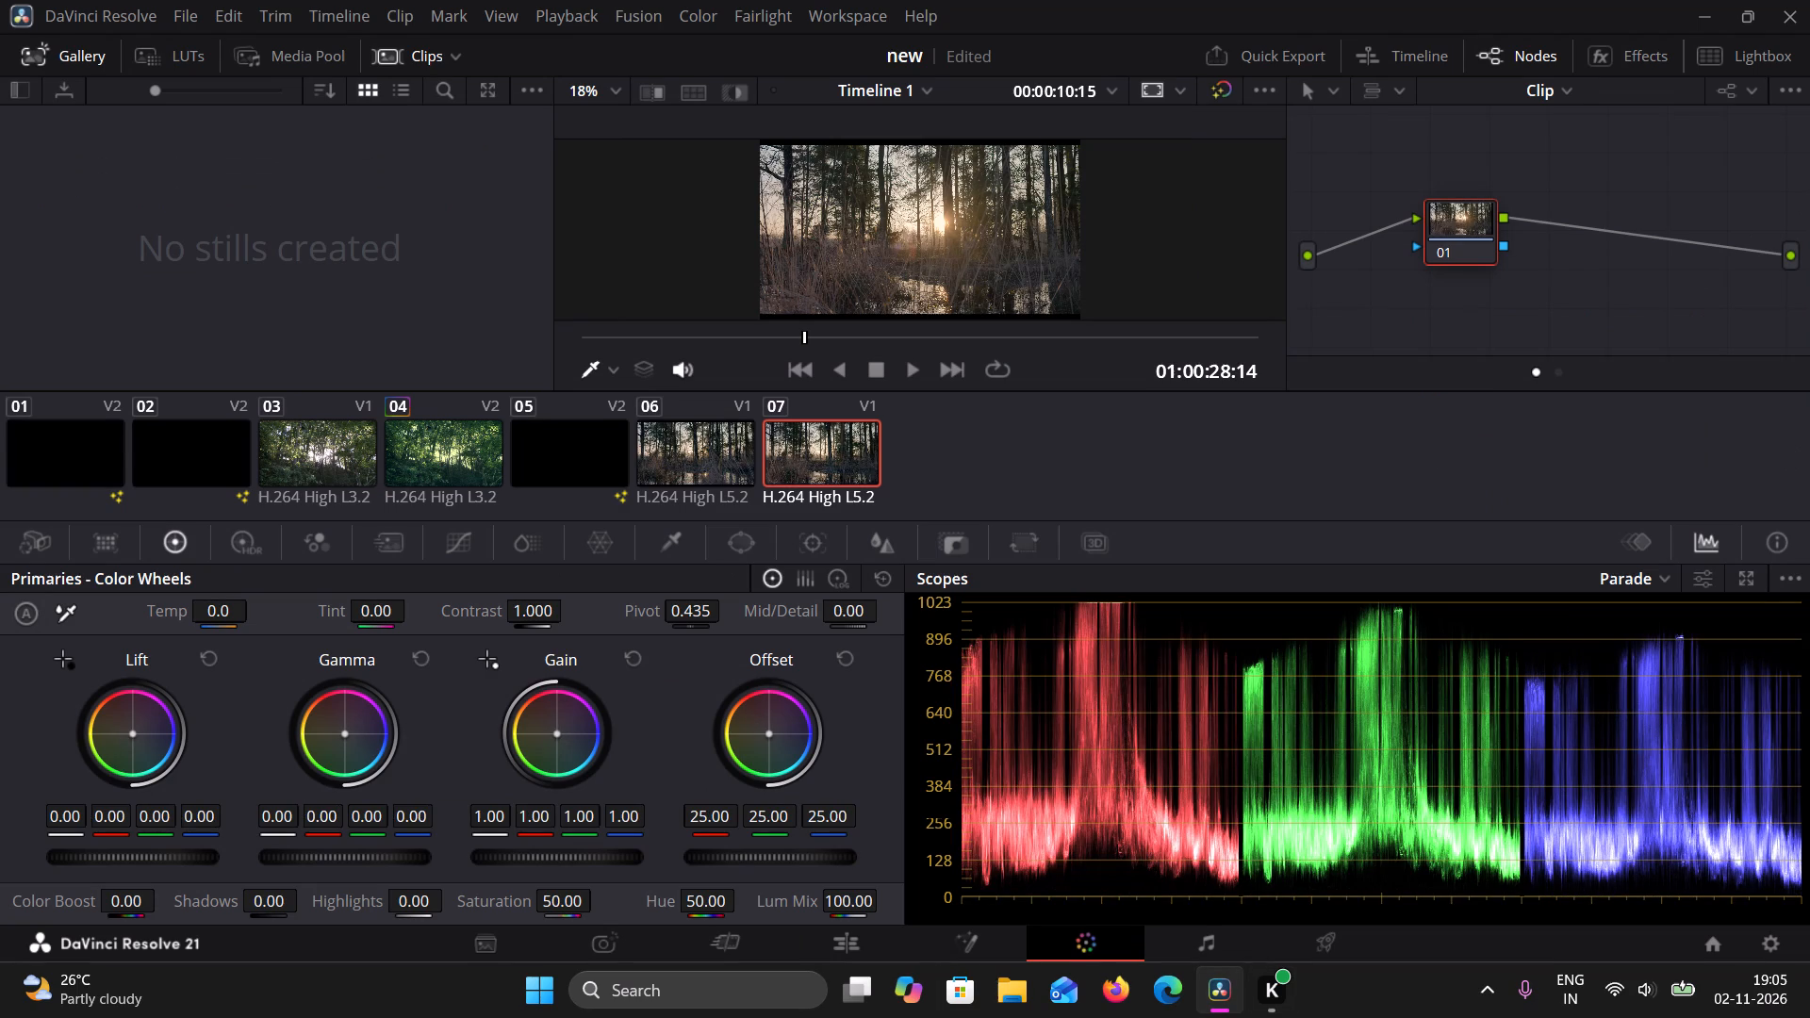
left_click_drag(764, 735, 682, 700)
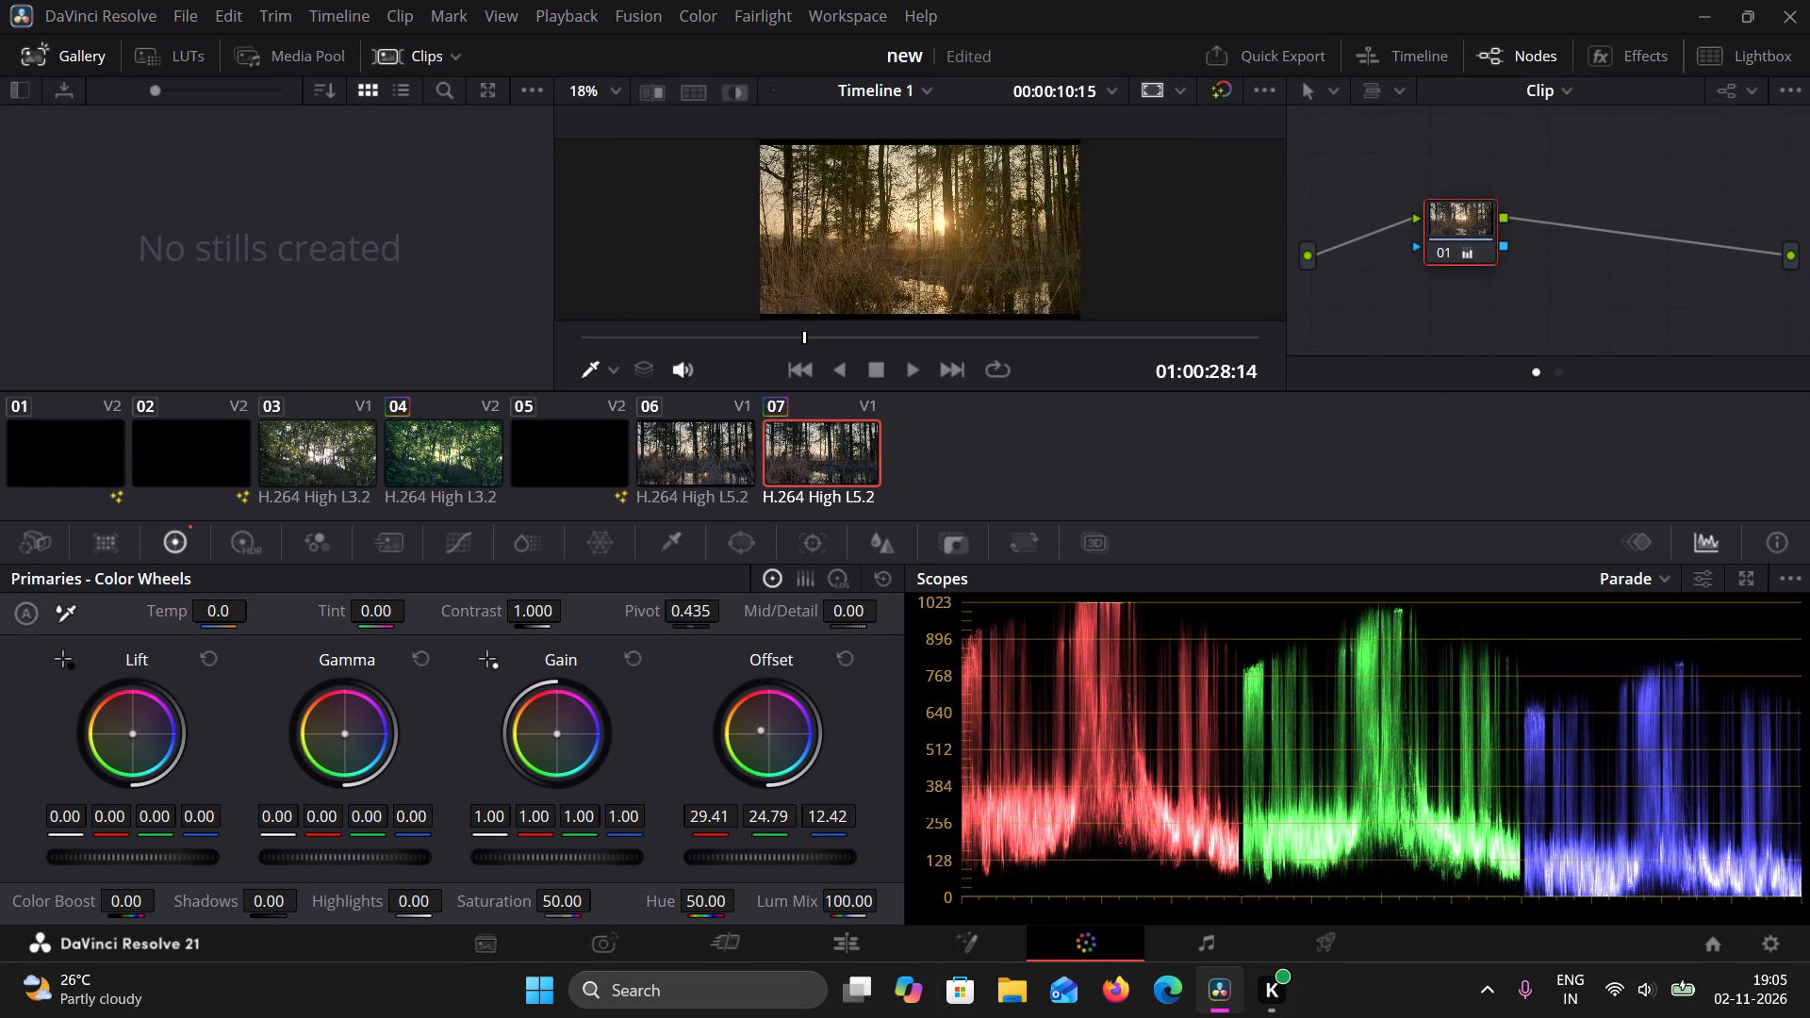
left_click(562, 738)
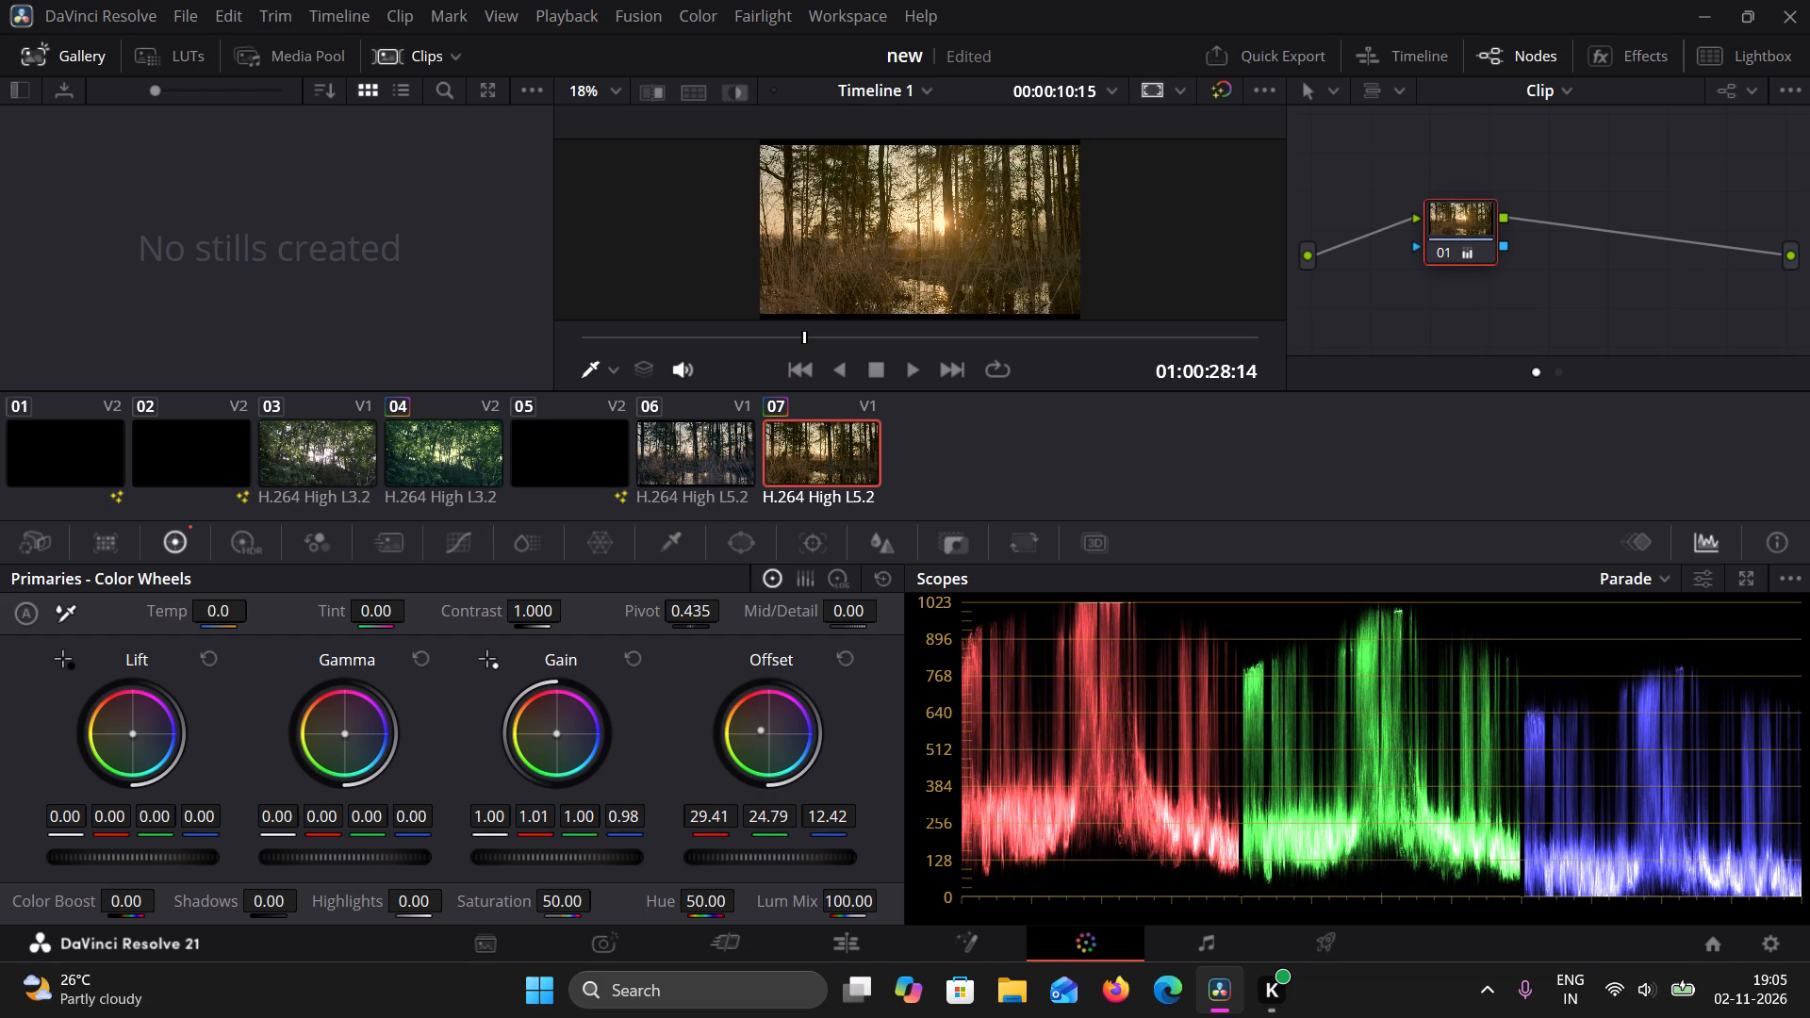
left_click_drag(354, 737, 369, 698)
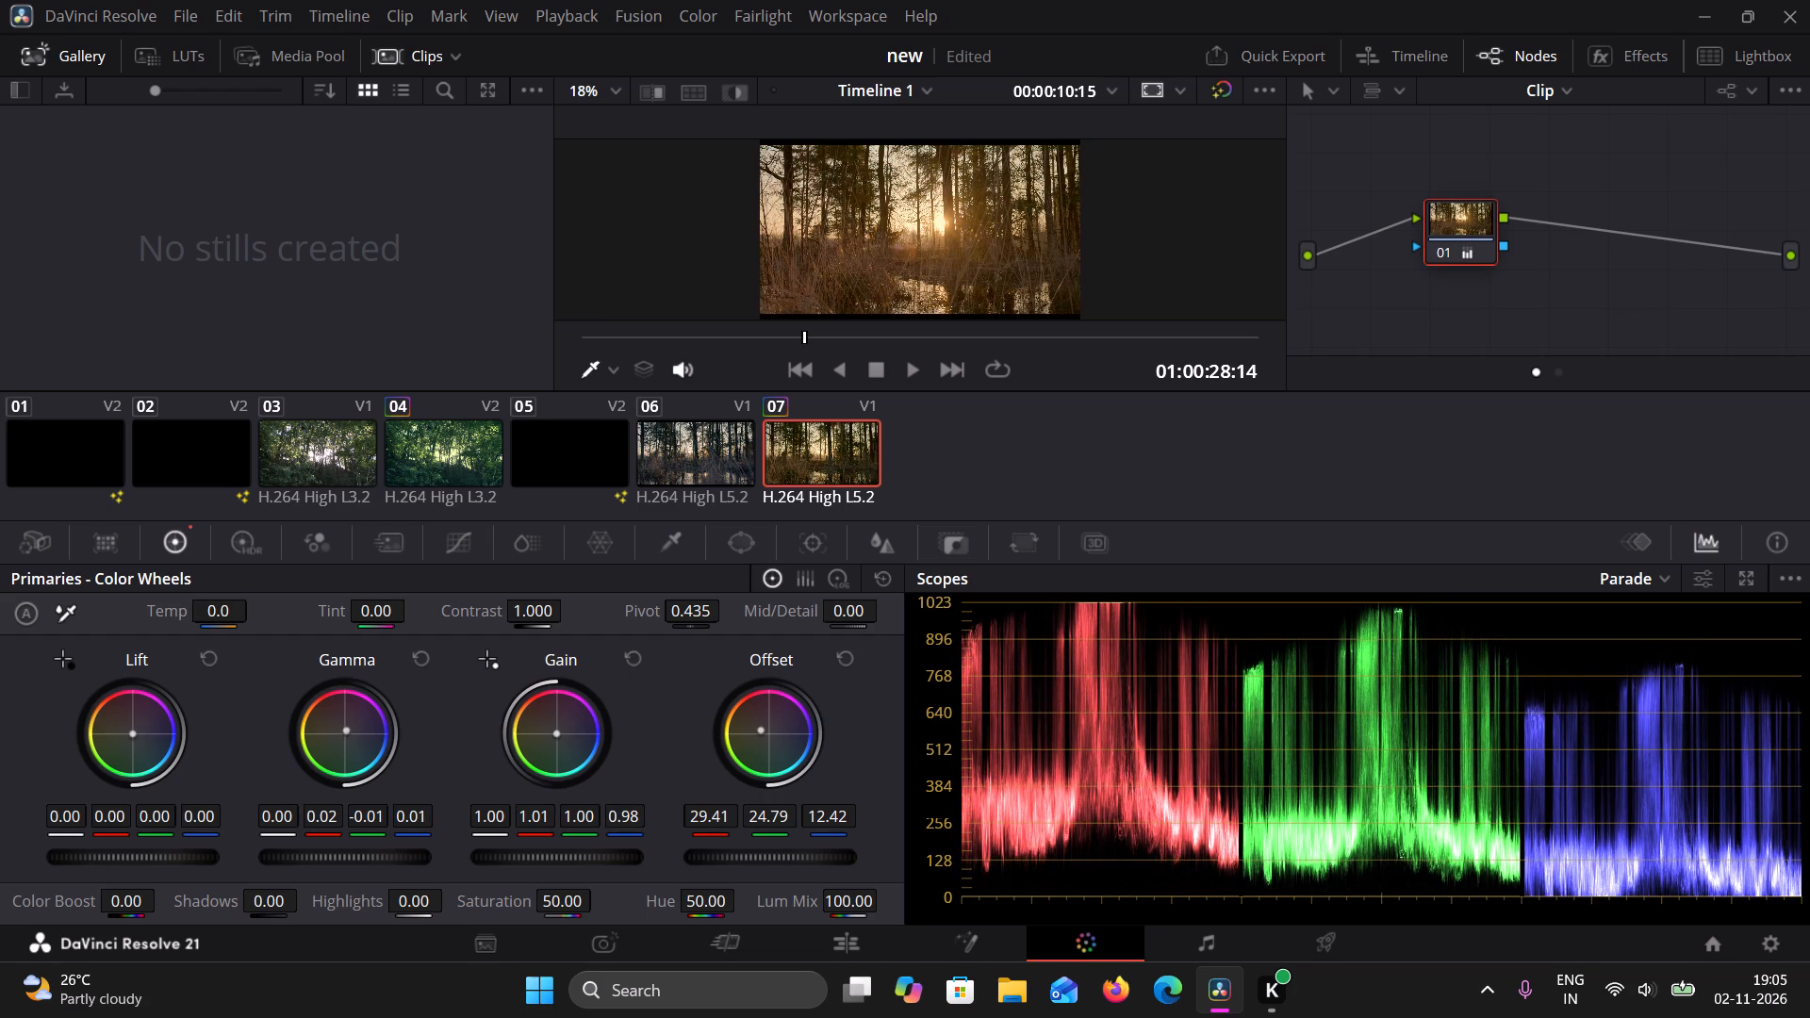
left_click_drag(369, 698, 367, 693)
Set the second woodland half's Temp to 270, Tint to 64.50, Contrast to 1.170 and Pivot to 0.505.
left_click_drag(220, 616, 250, 626)
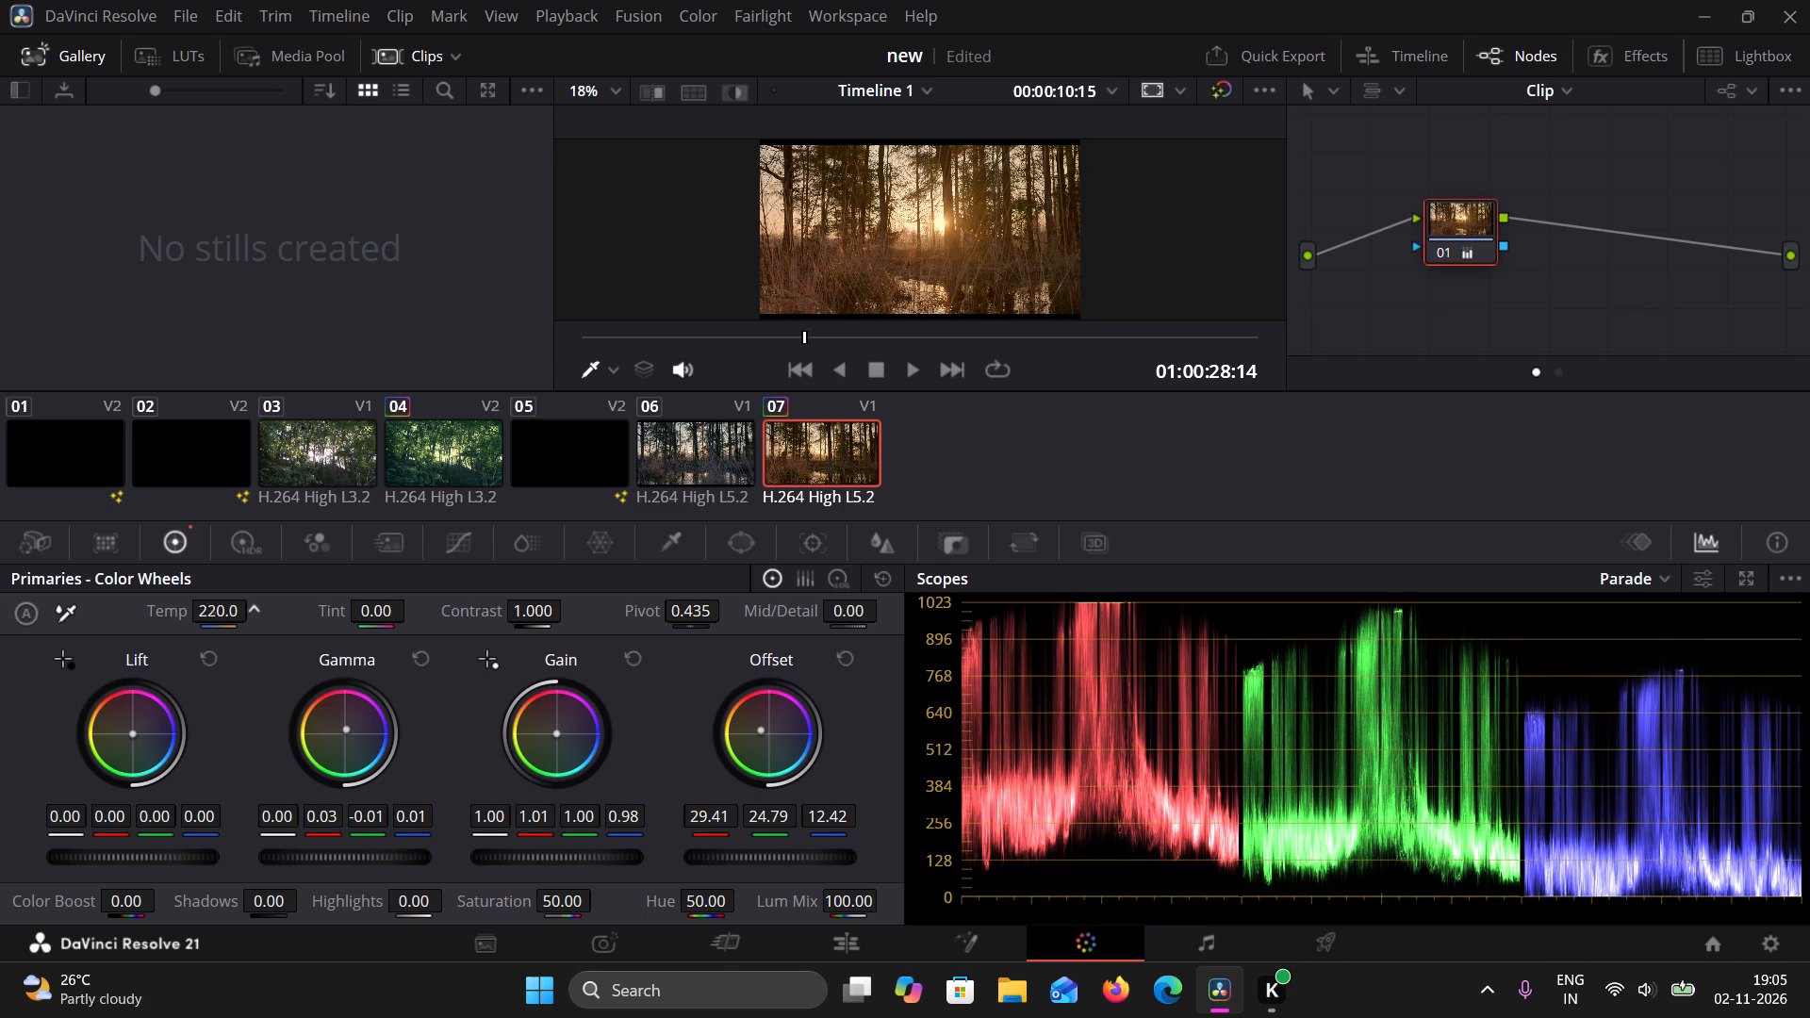
left_click_drag(250, 626, 251, 626)
left_click_drag(392, 614, 502, 617)
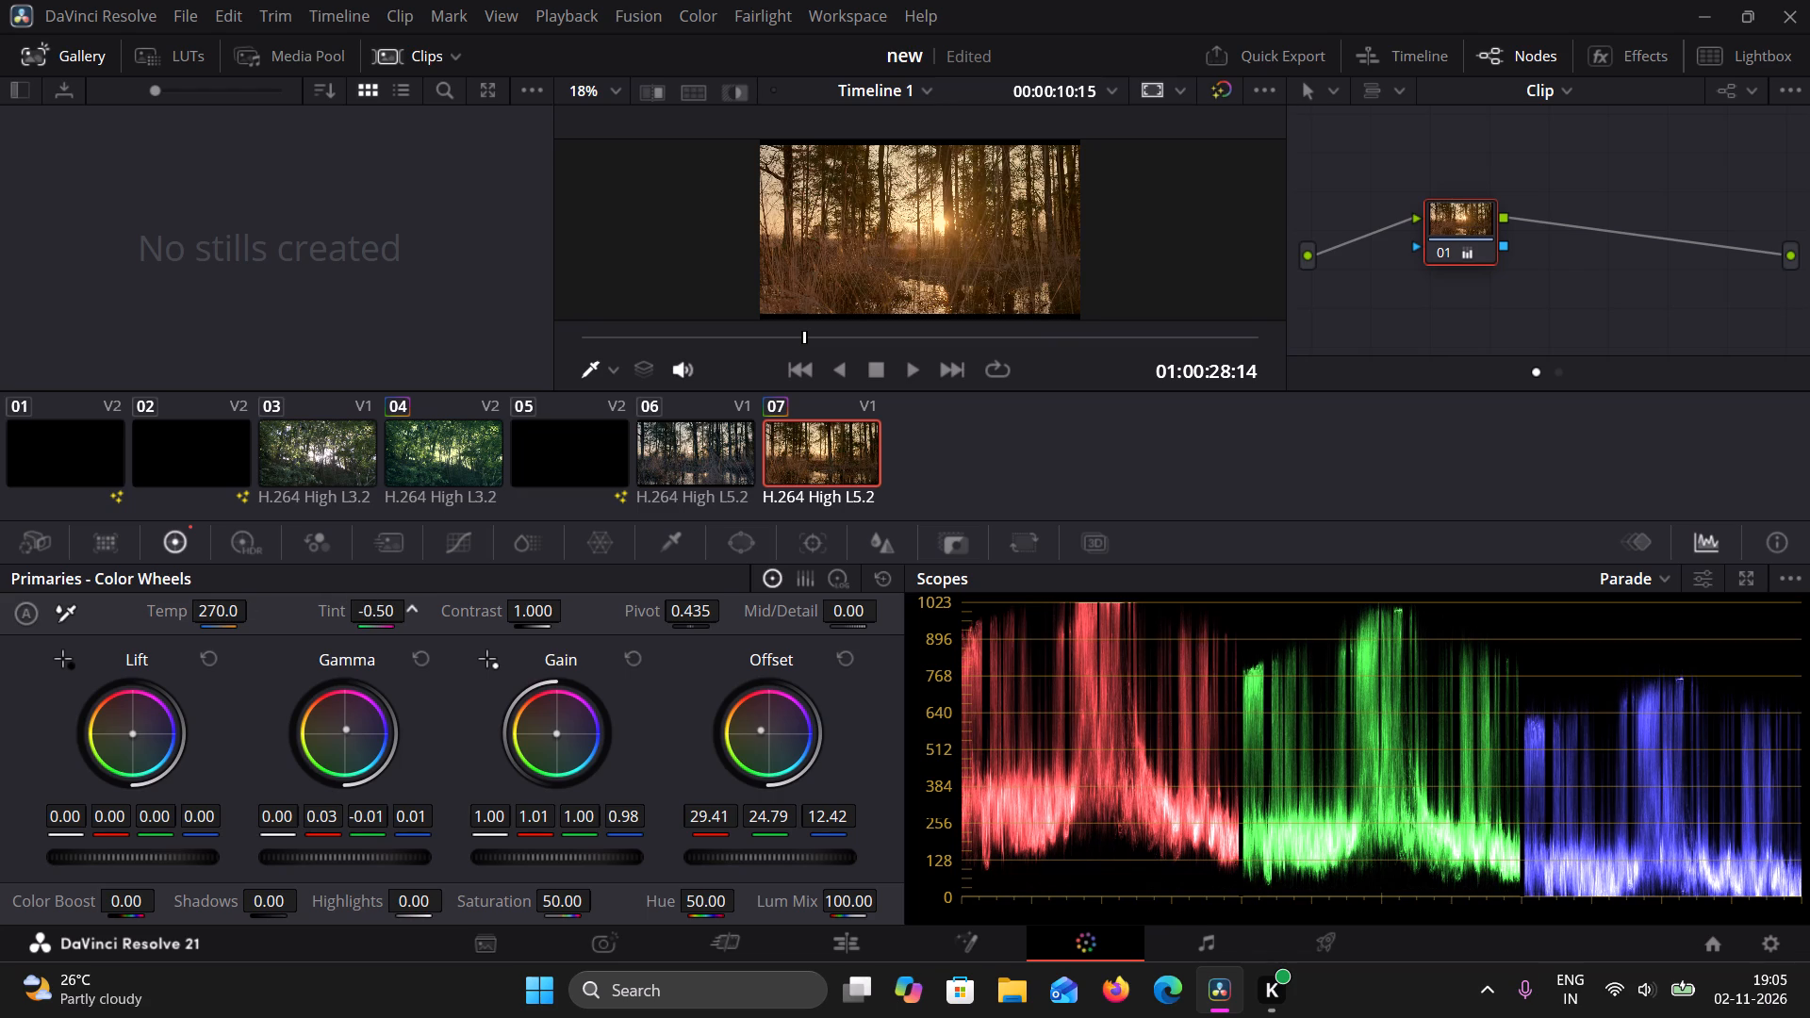
left_click_drag(502, 617, 572, 658)
left_click_drag(542, 610, 575, 632)
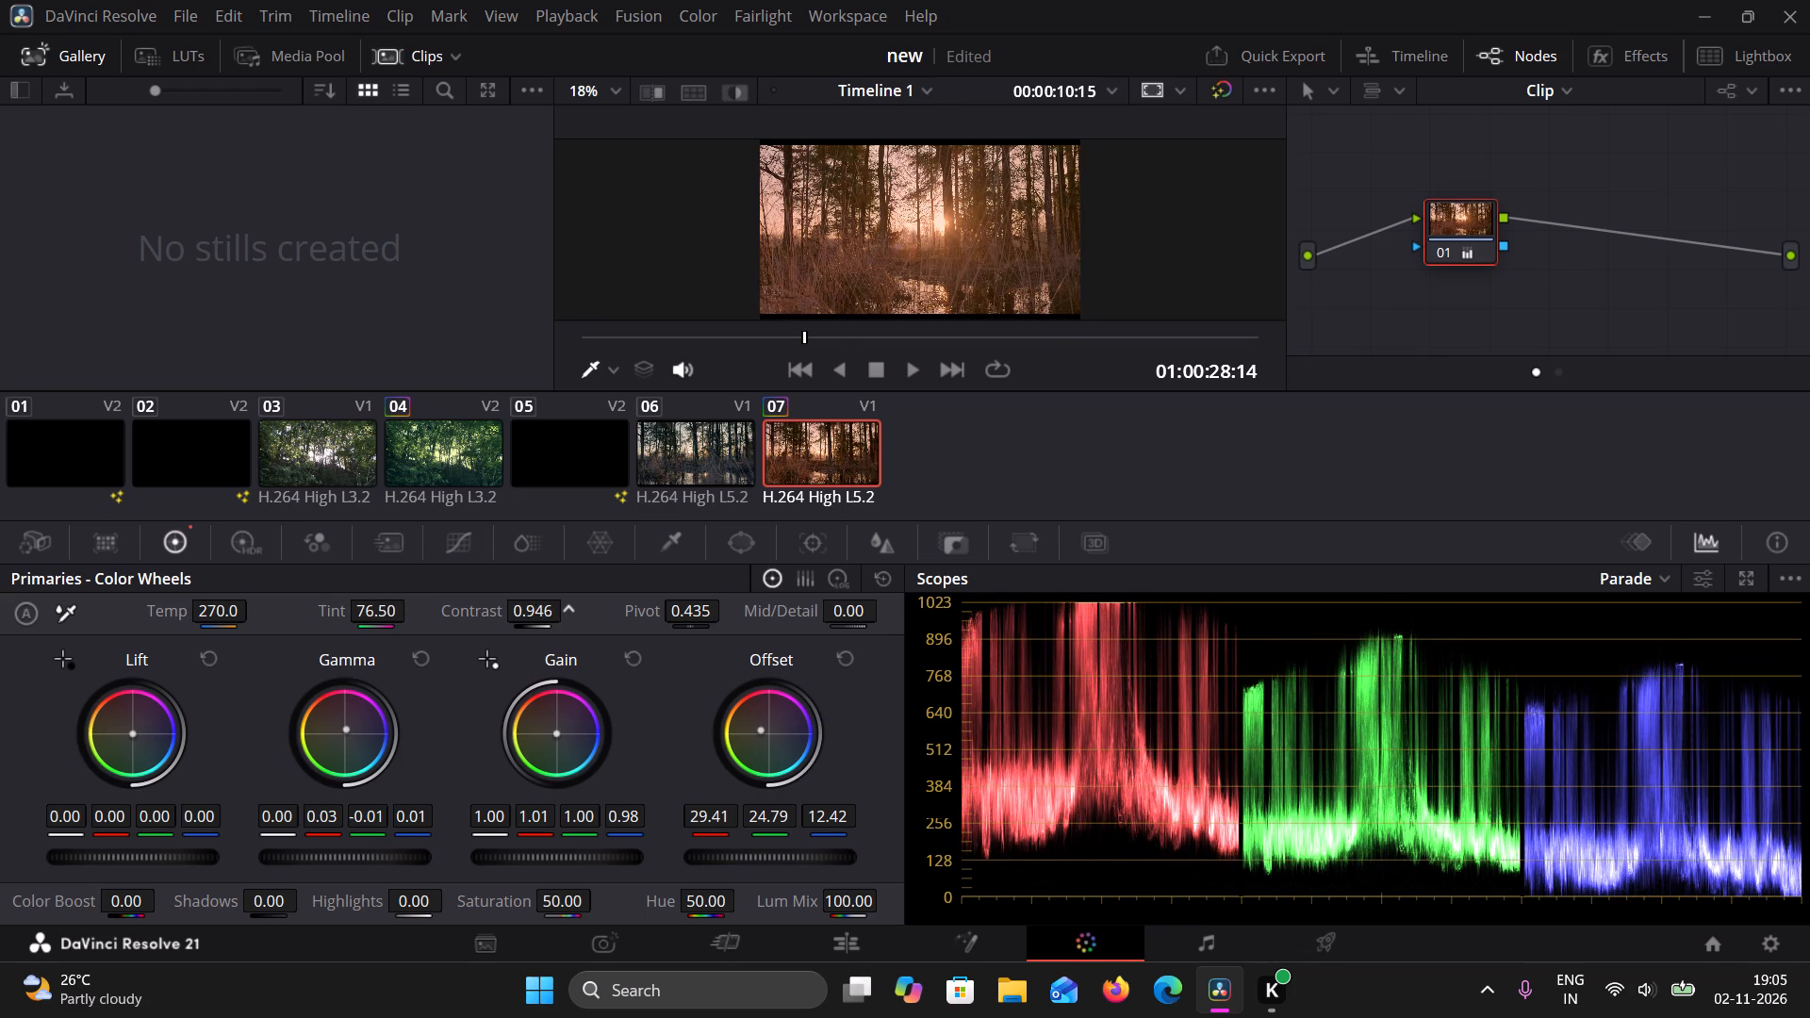
left_click_drag(575, 632, 642, 632)
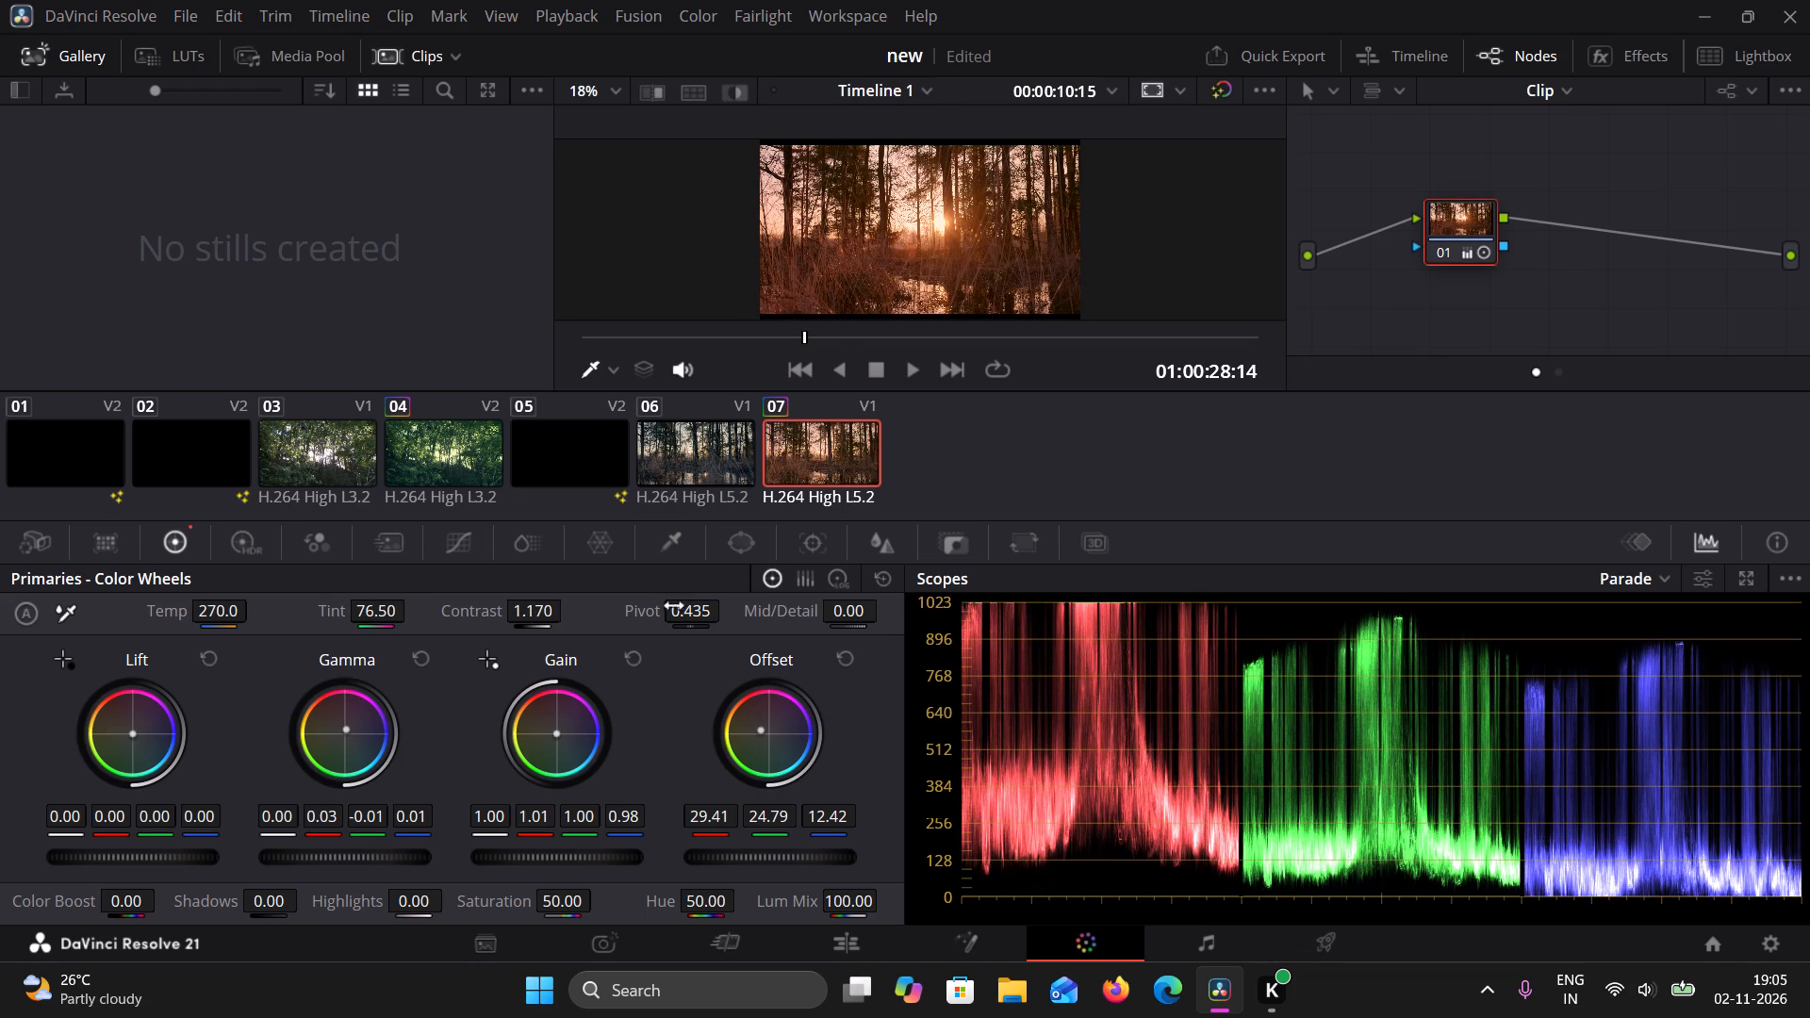
left_click_drag(675, 607, 716, 626)
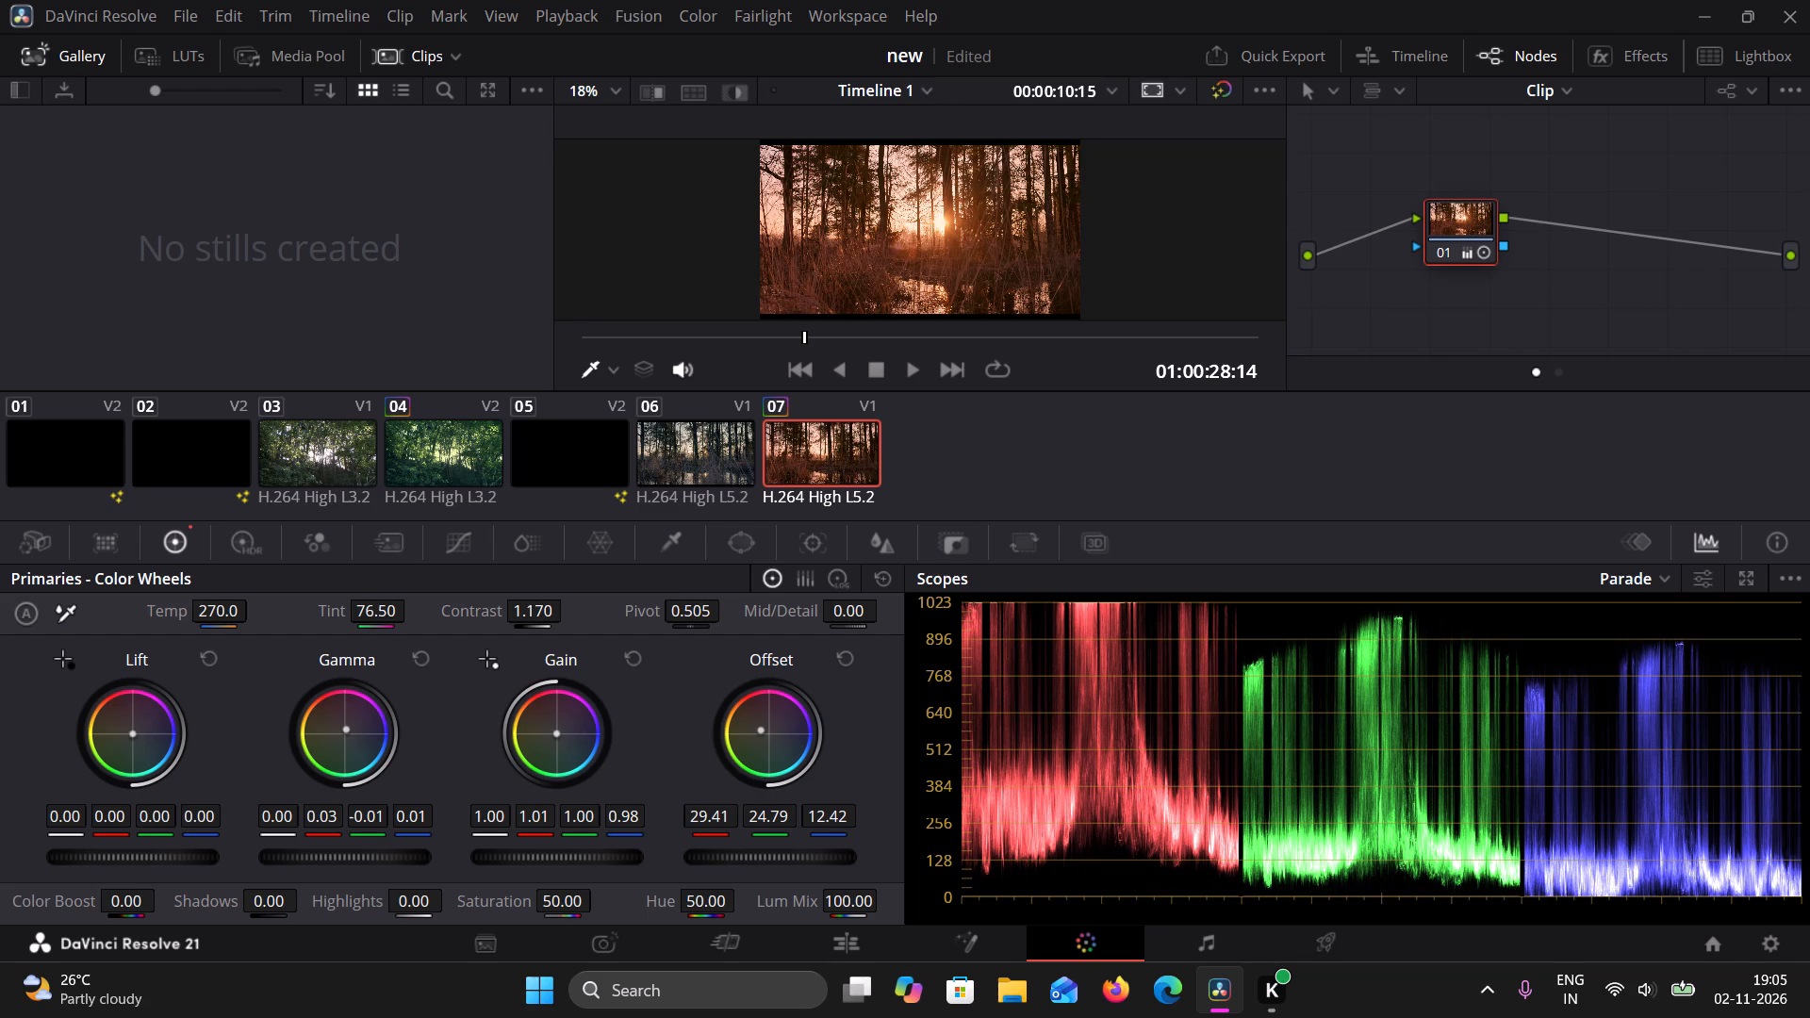
left_click_drag(387, 606, 359, 605)
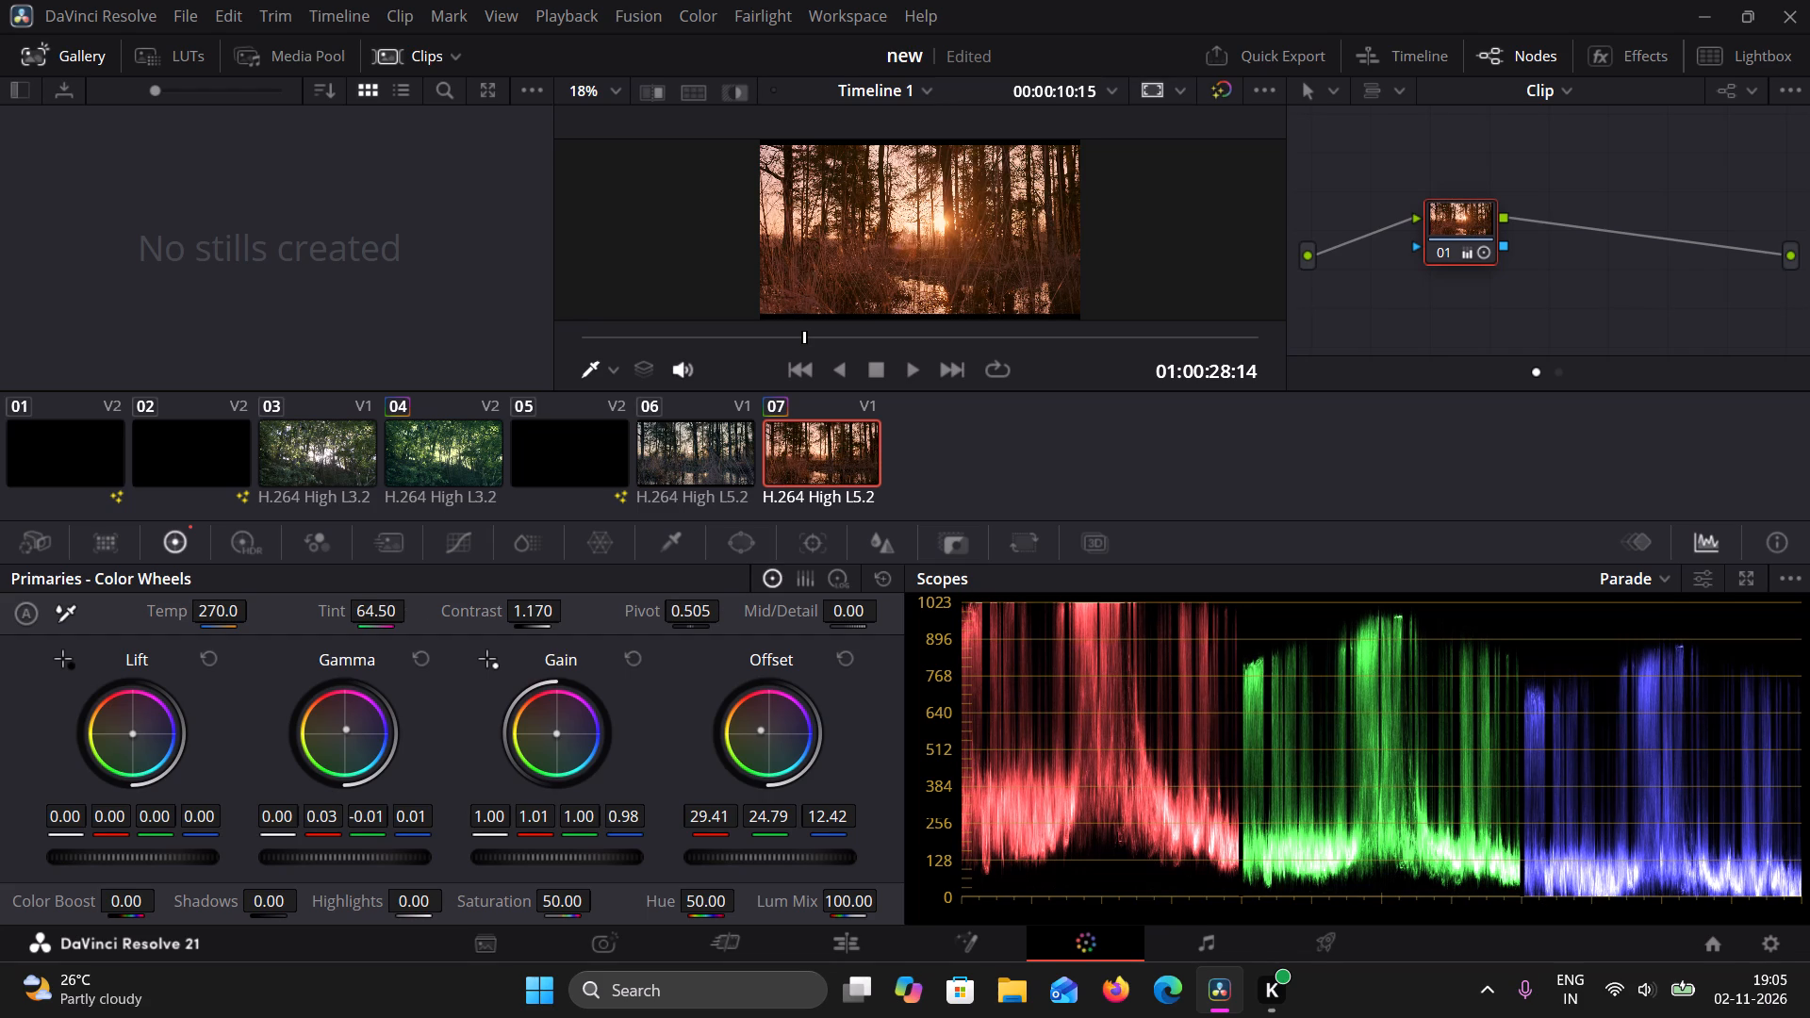
Play back the woodland section on the edit timeline to review the Edge Wipe into the warm-graded half.
left_click(502, 945)
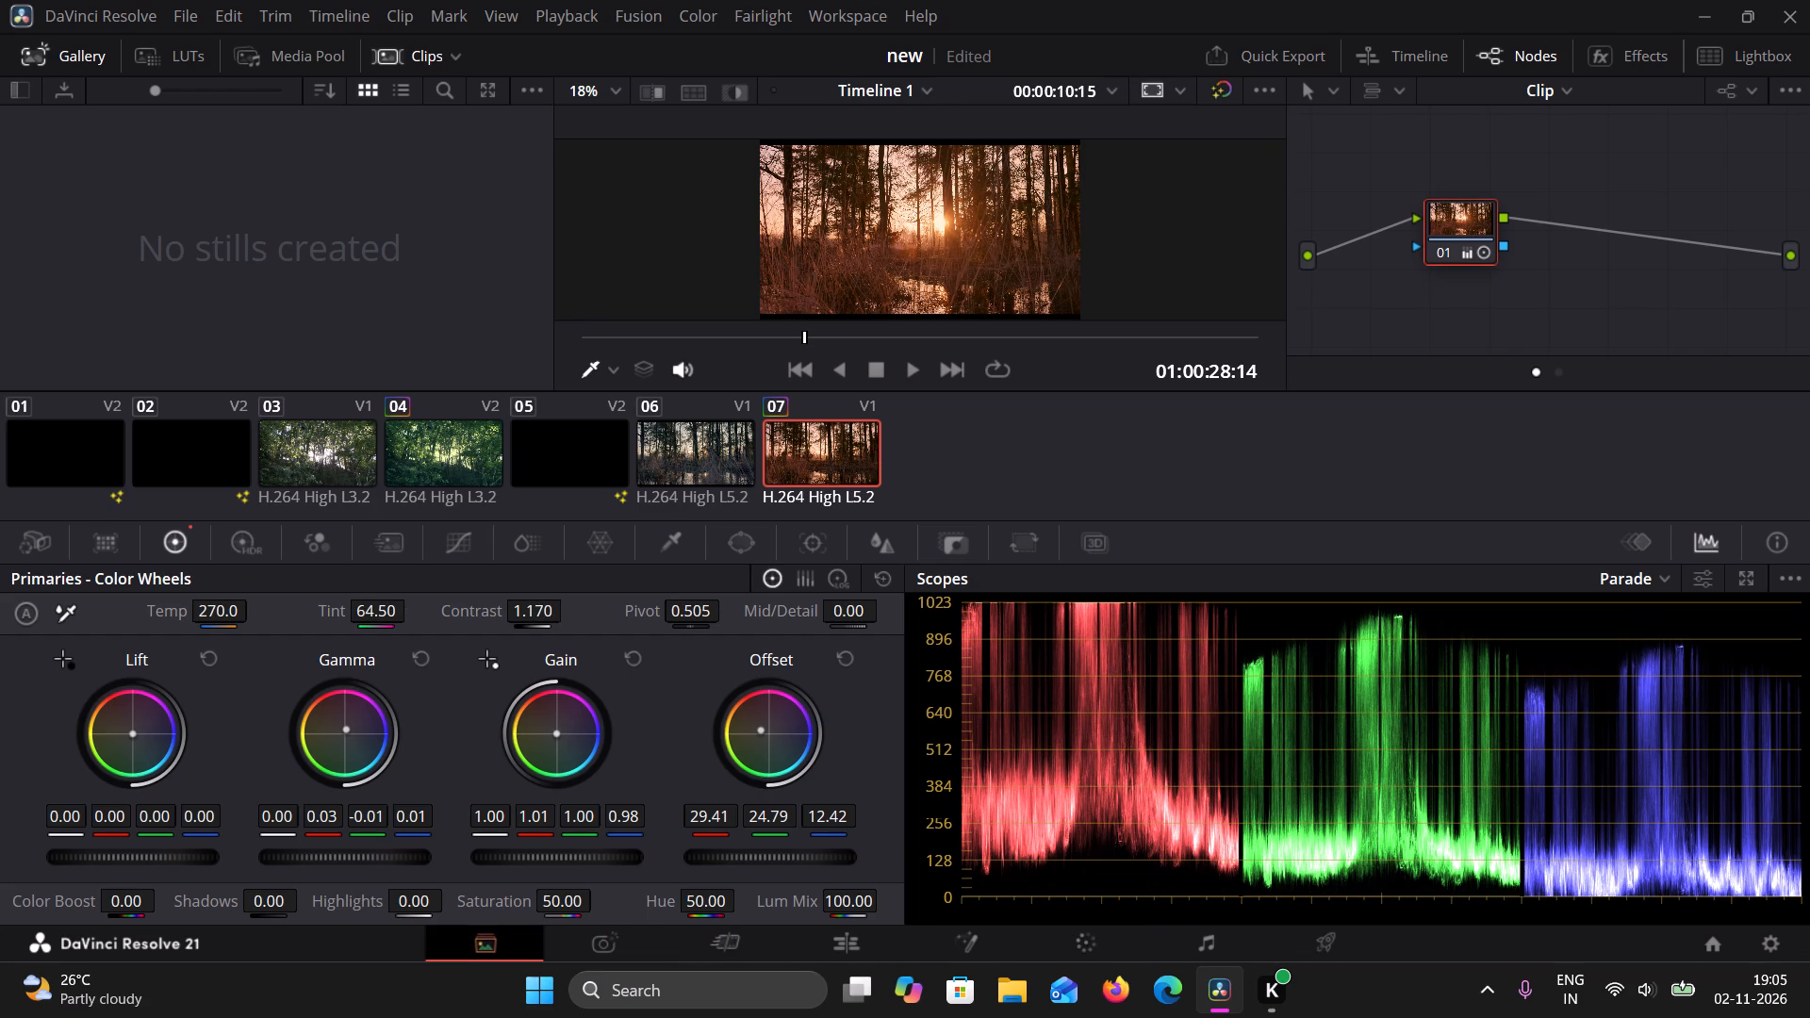
left_click(874, 948)
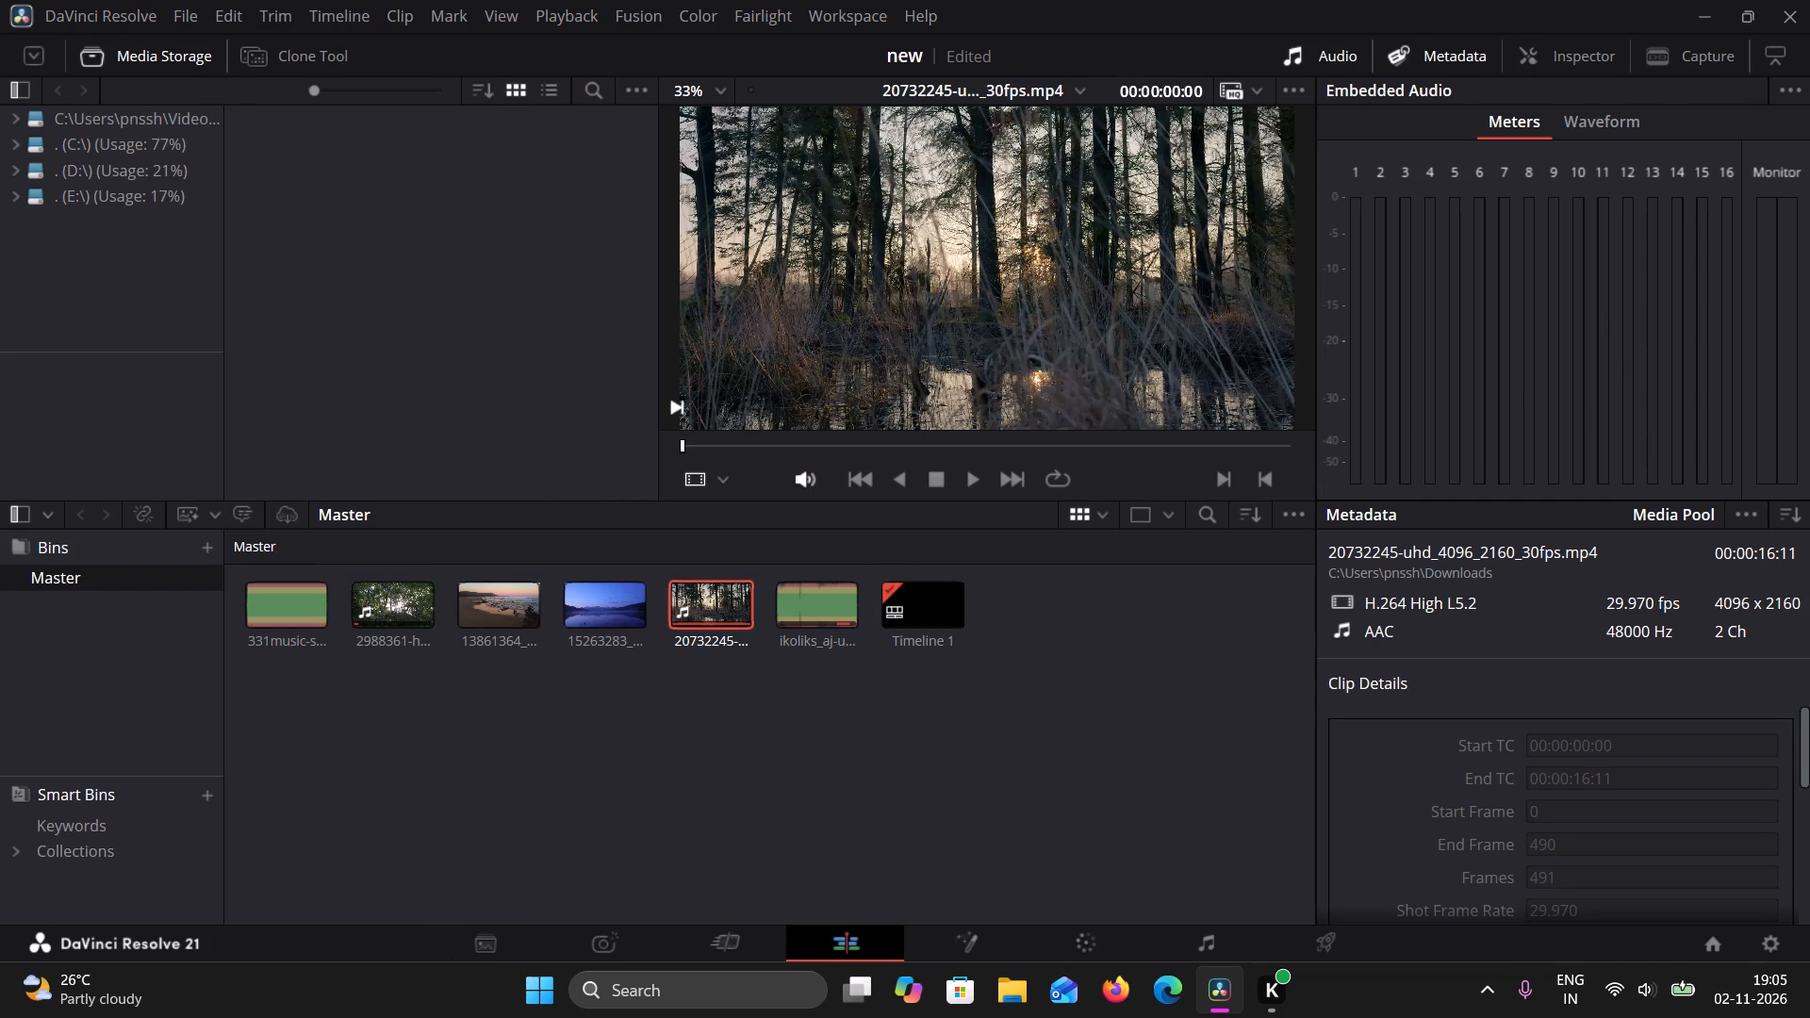
left_click_drag(1139, 613, 946, 668)
left_click(925, 516)
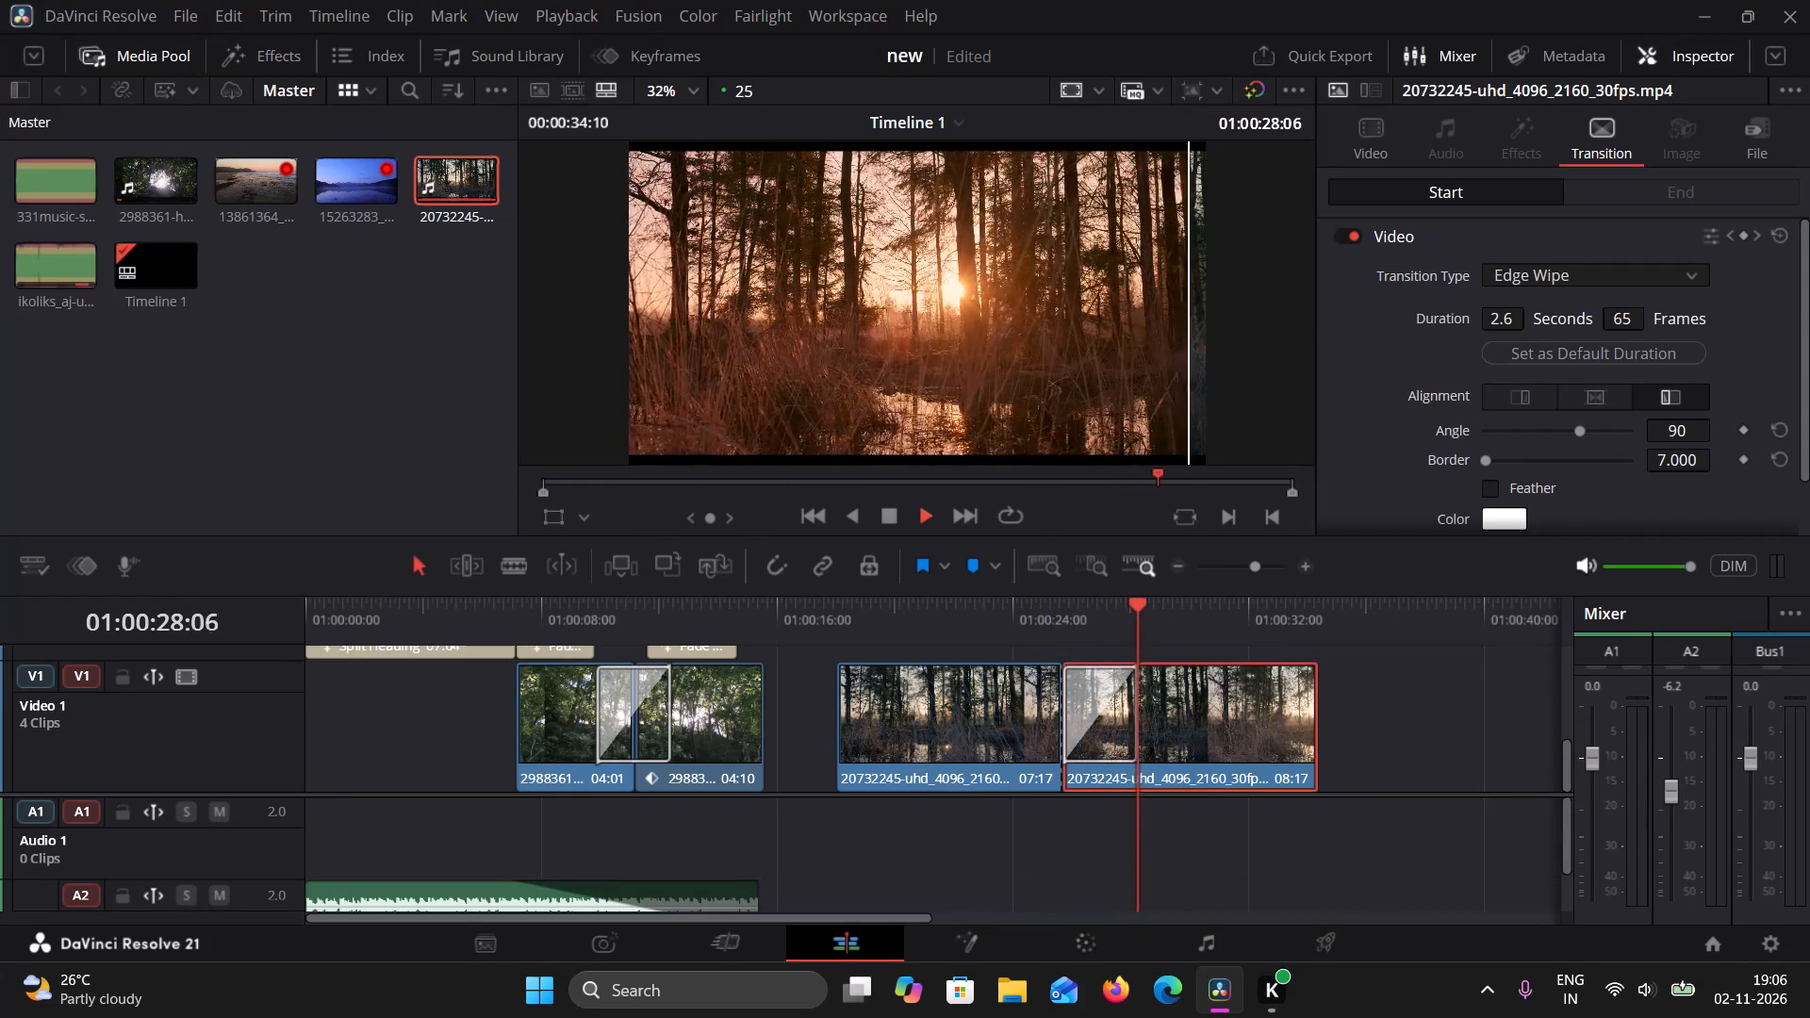
left_click(896, 515)
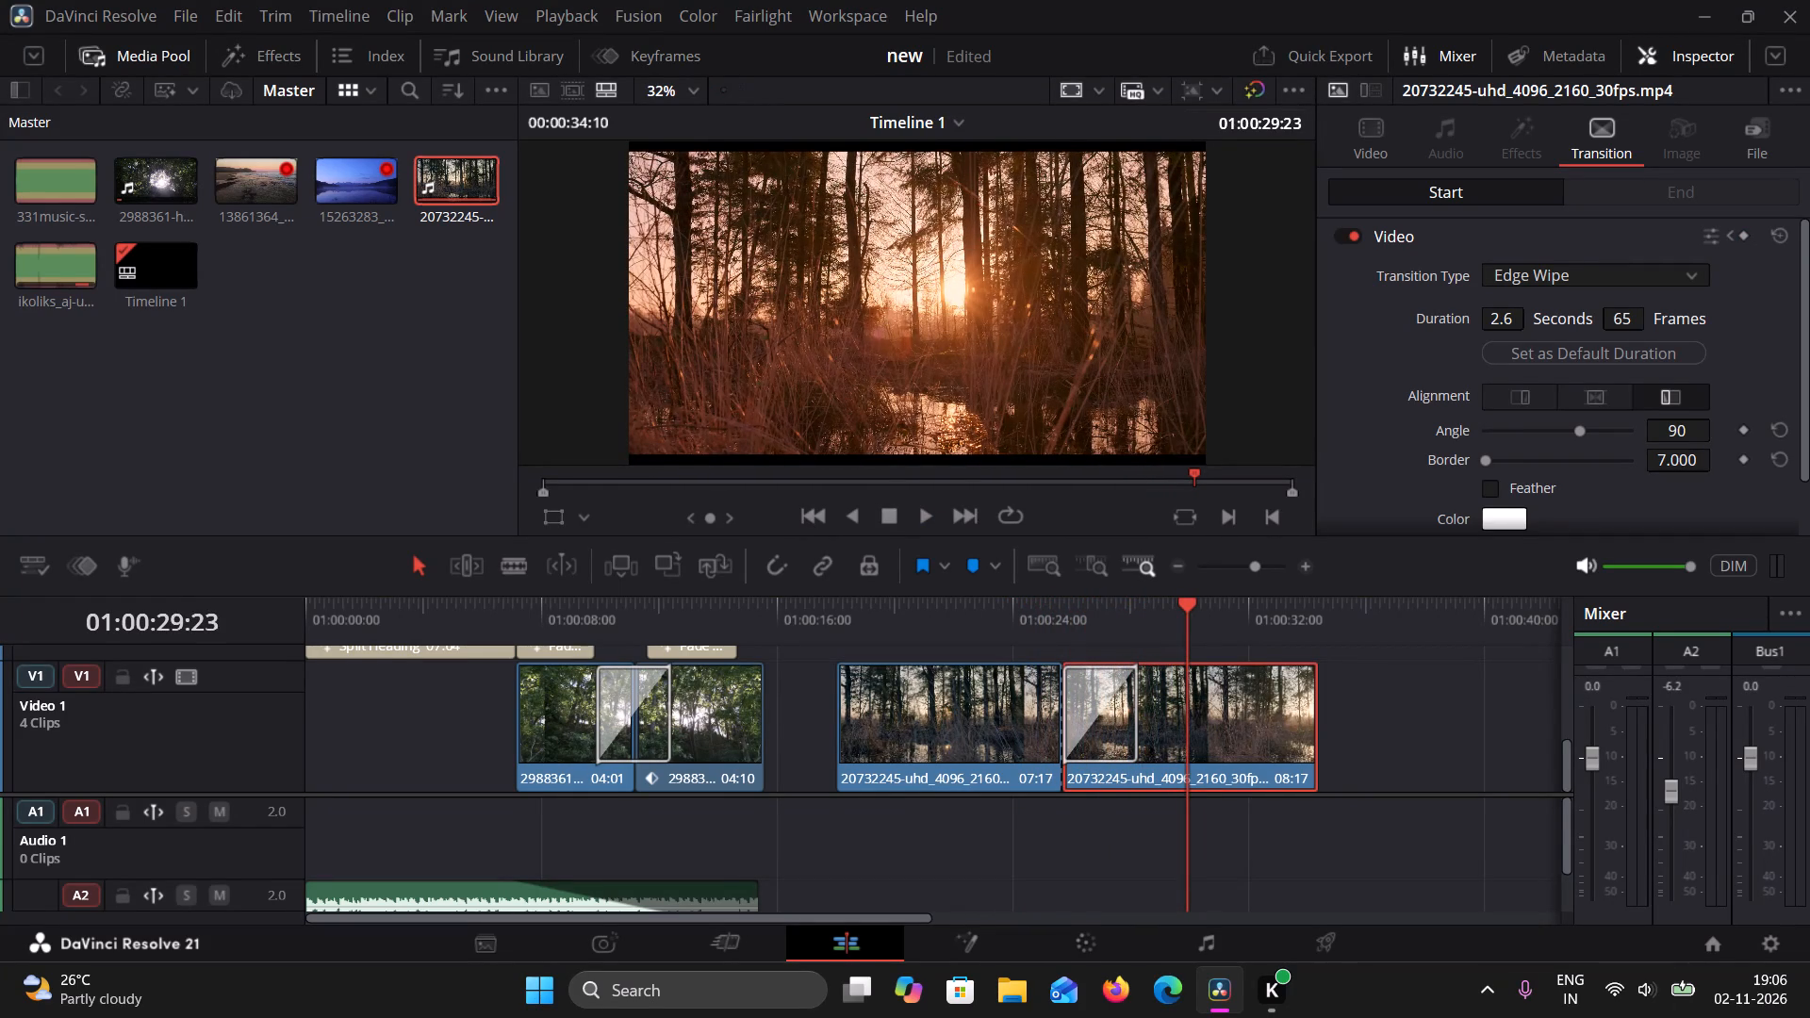
Copy the COLOUR GRADING Split Heading and the BEFORE and AFTER Fade On titles from Video 2.
scroll(1080, 816, "up", 3)
left_click_drag(1565, 768, 1566, 733)
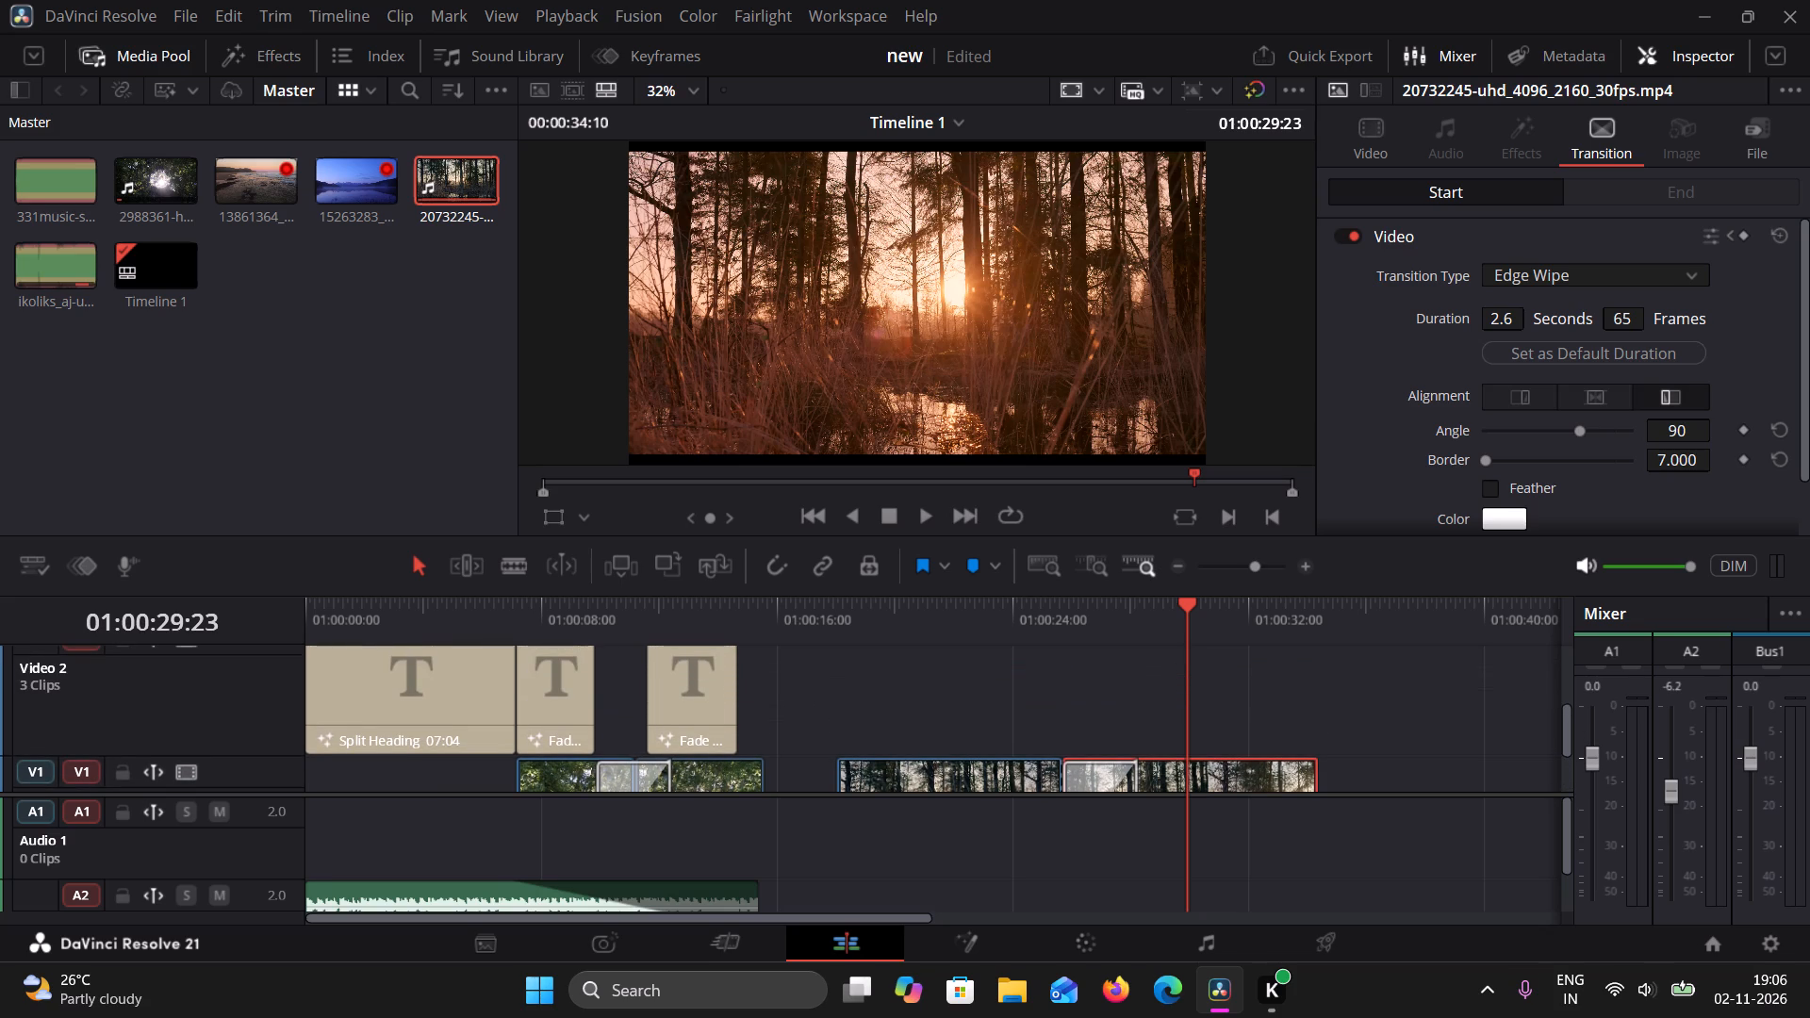
left_click_drag(855, 704, 428, 701)
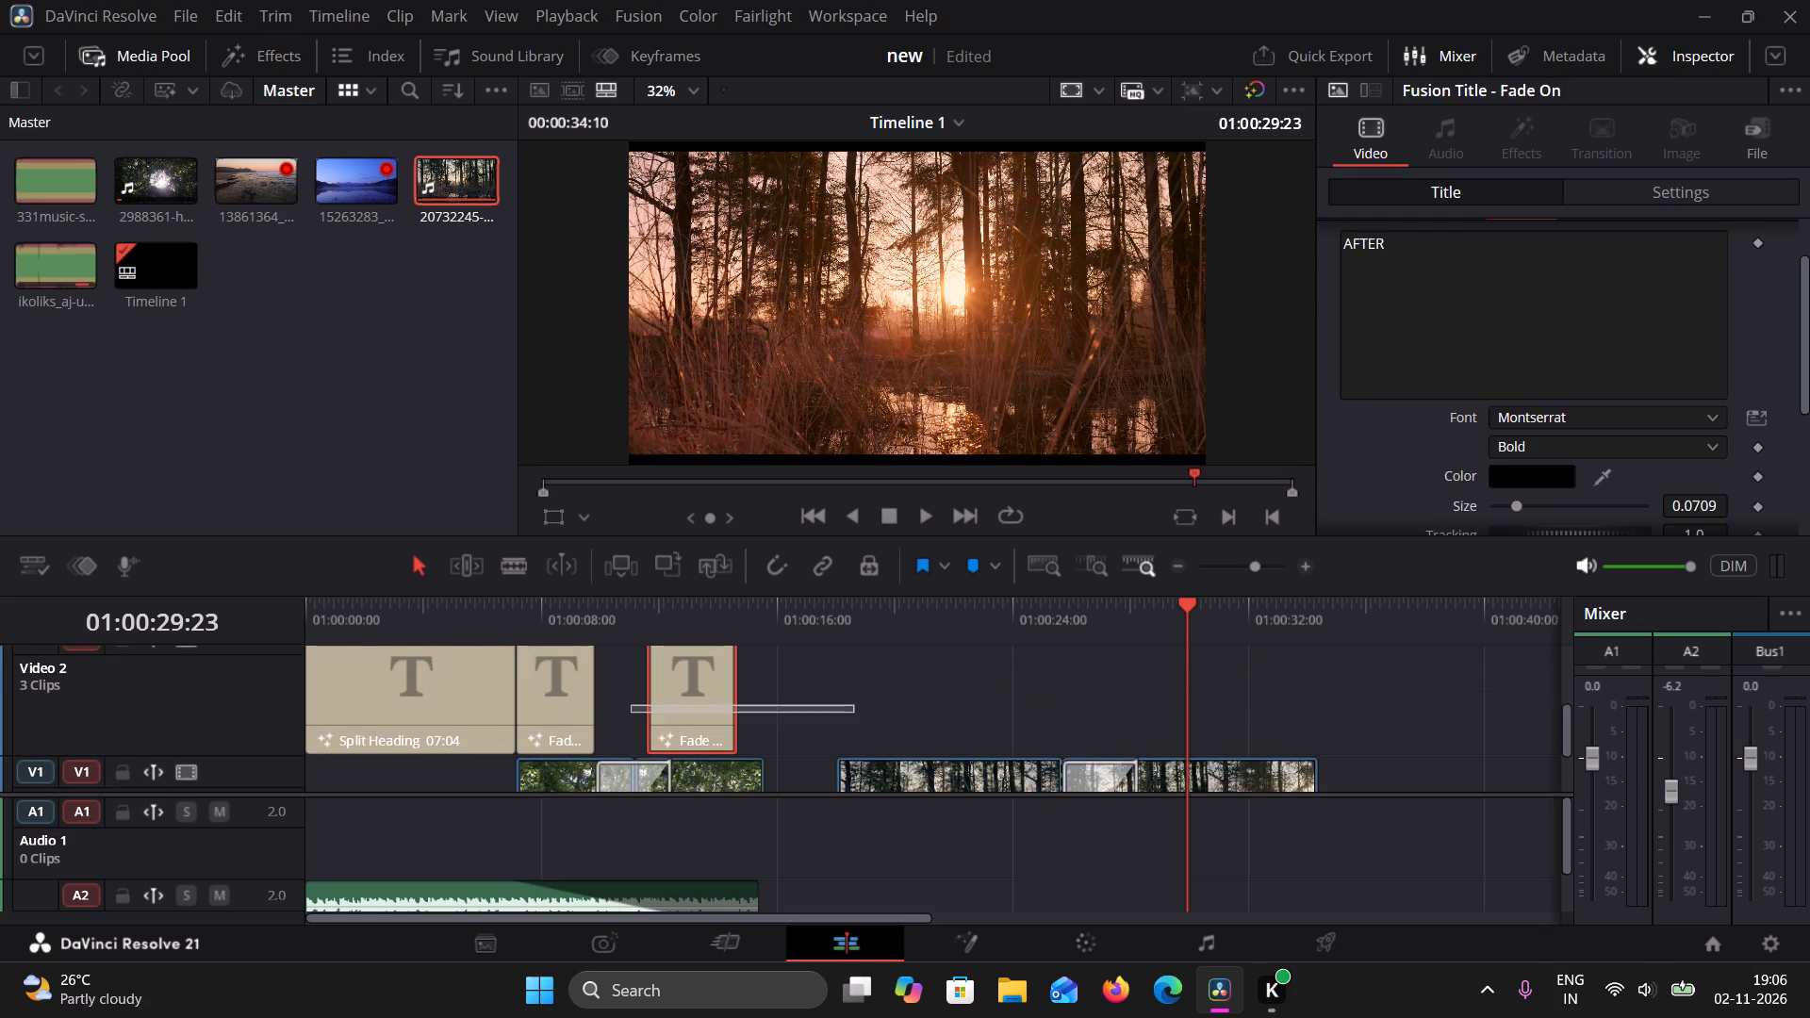
left_click_drag(428, 701, 334, 693)
key("ctrl+c")
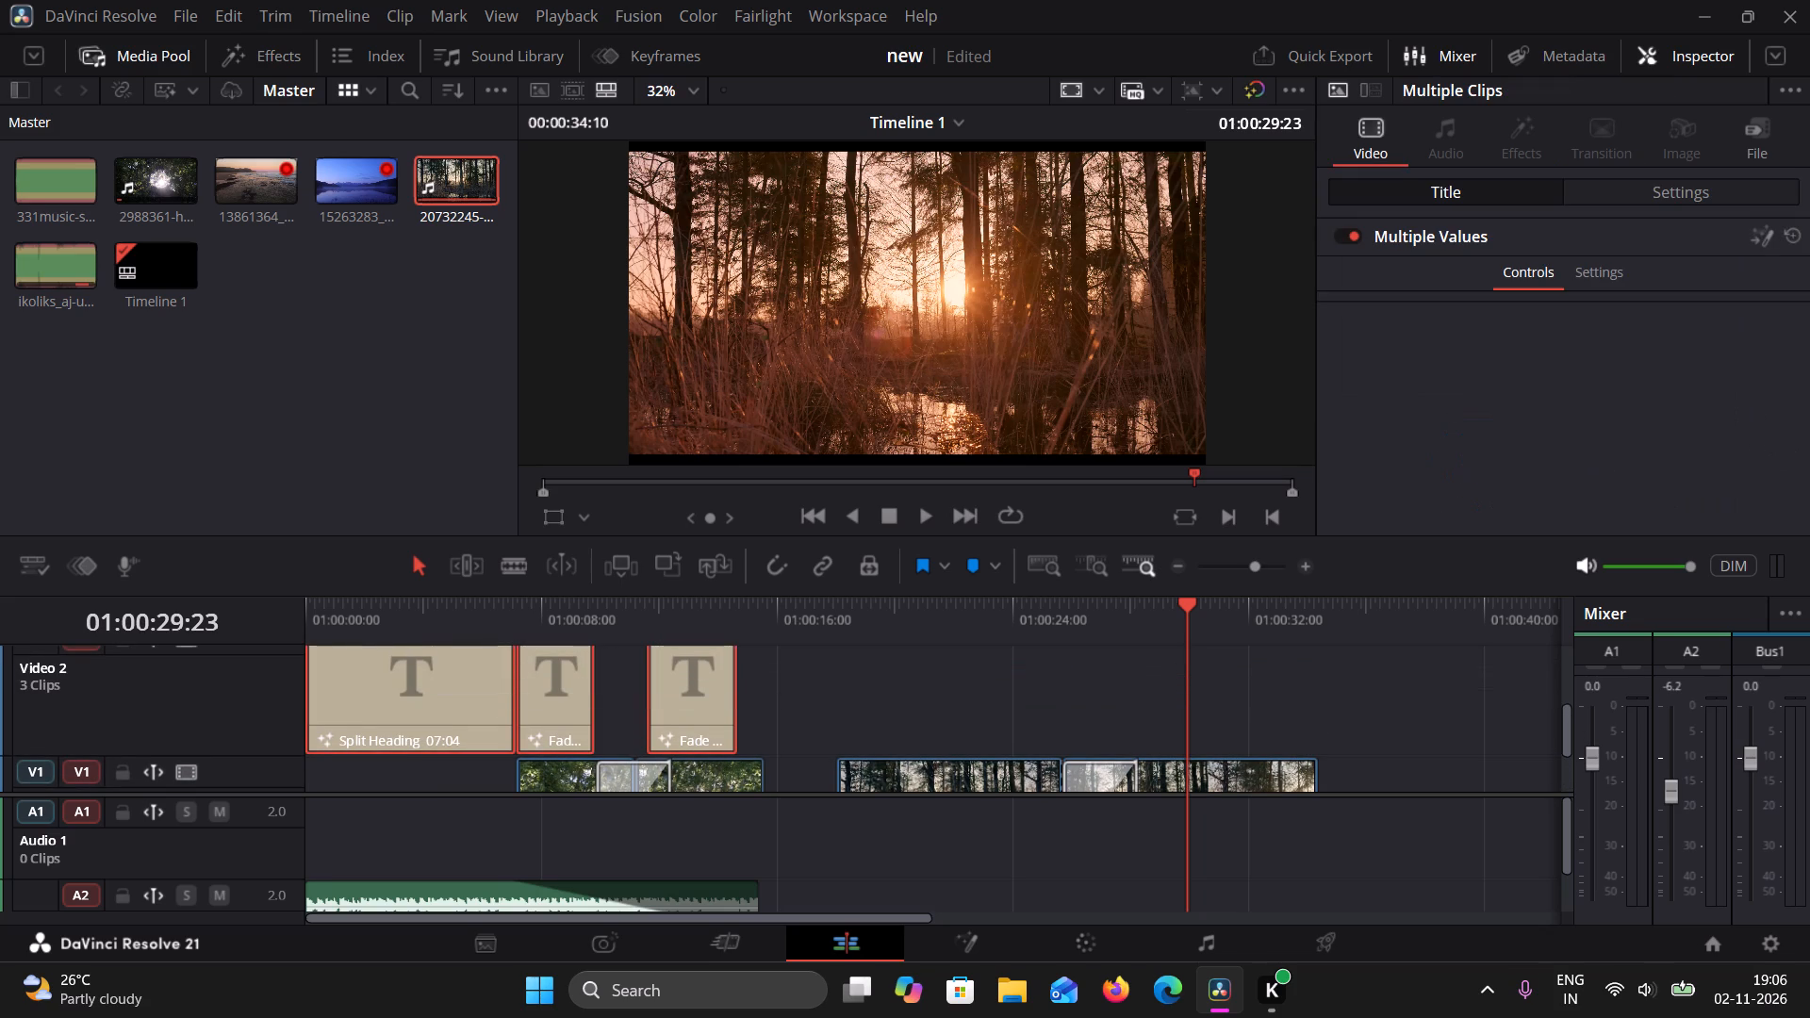
Move both woodland halves with their Edge Wipe along Video 1 so they start at about 01:00:31:12.
left_click(842, 704)
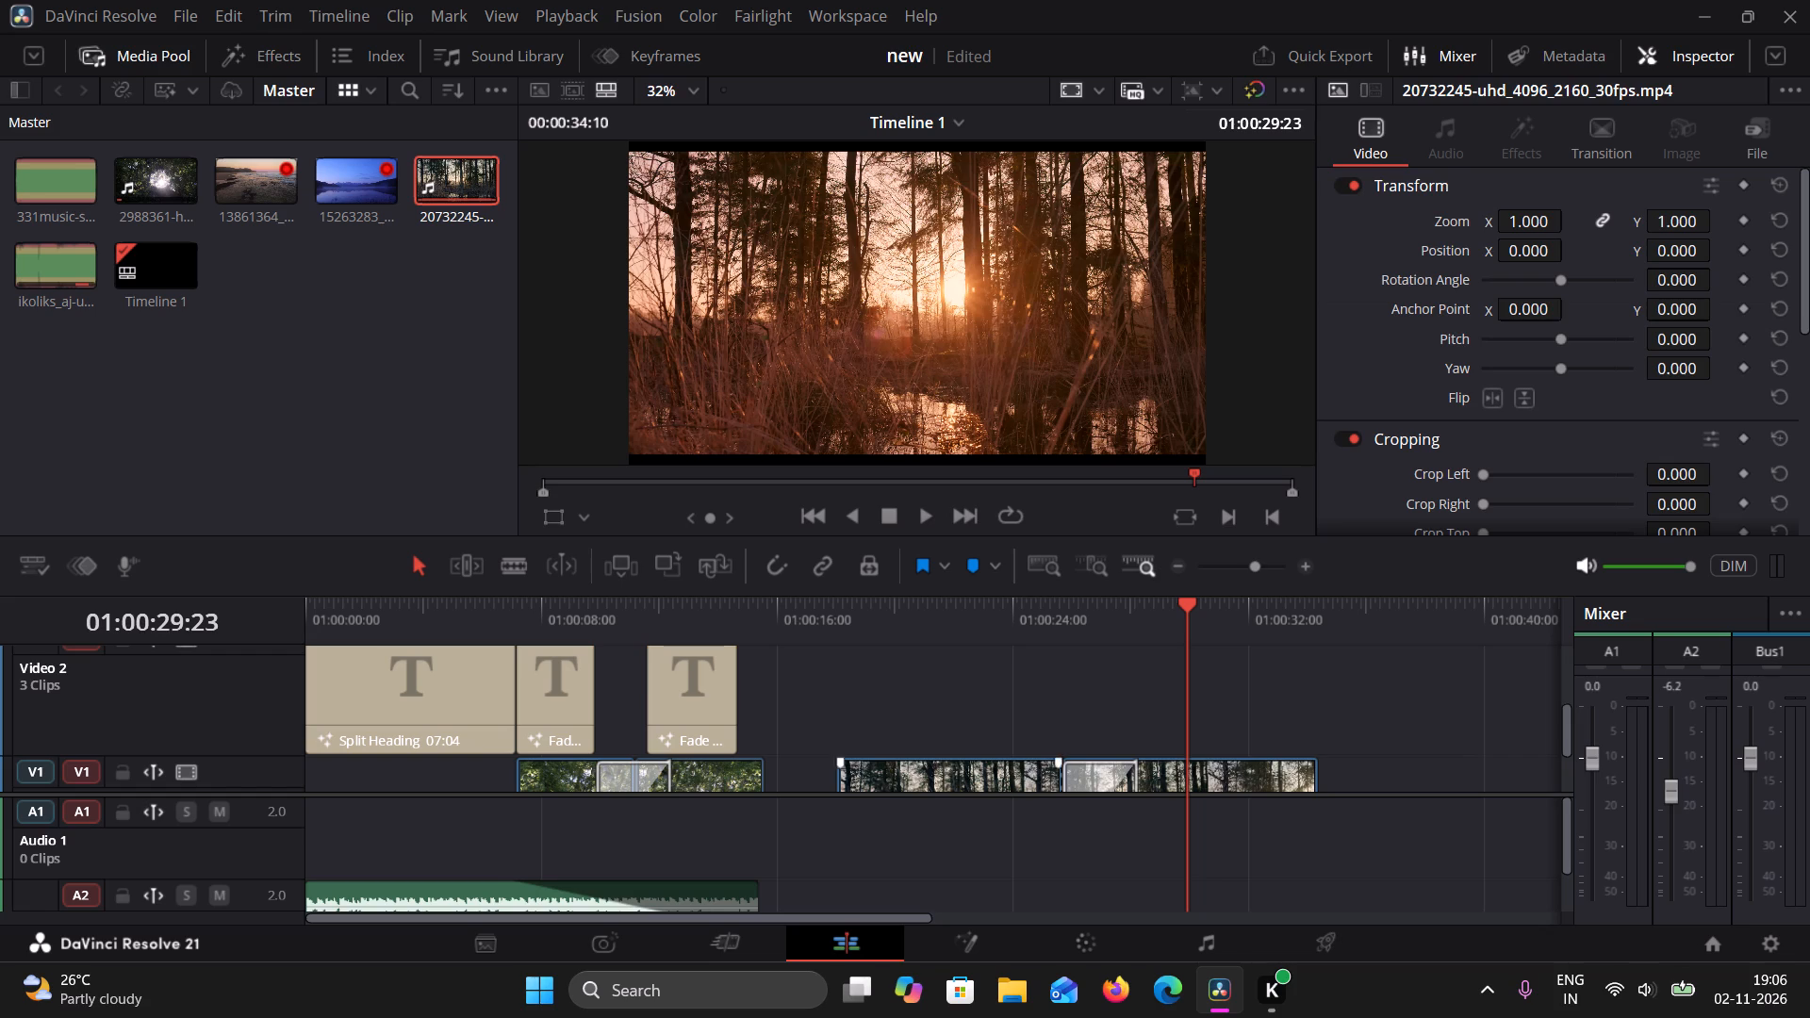
left_click_drag(855, 684, 1290, 819)
left_click_drag(973, 701, 1048, 709)
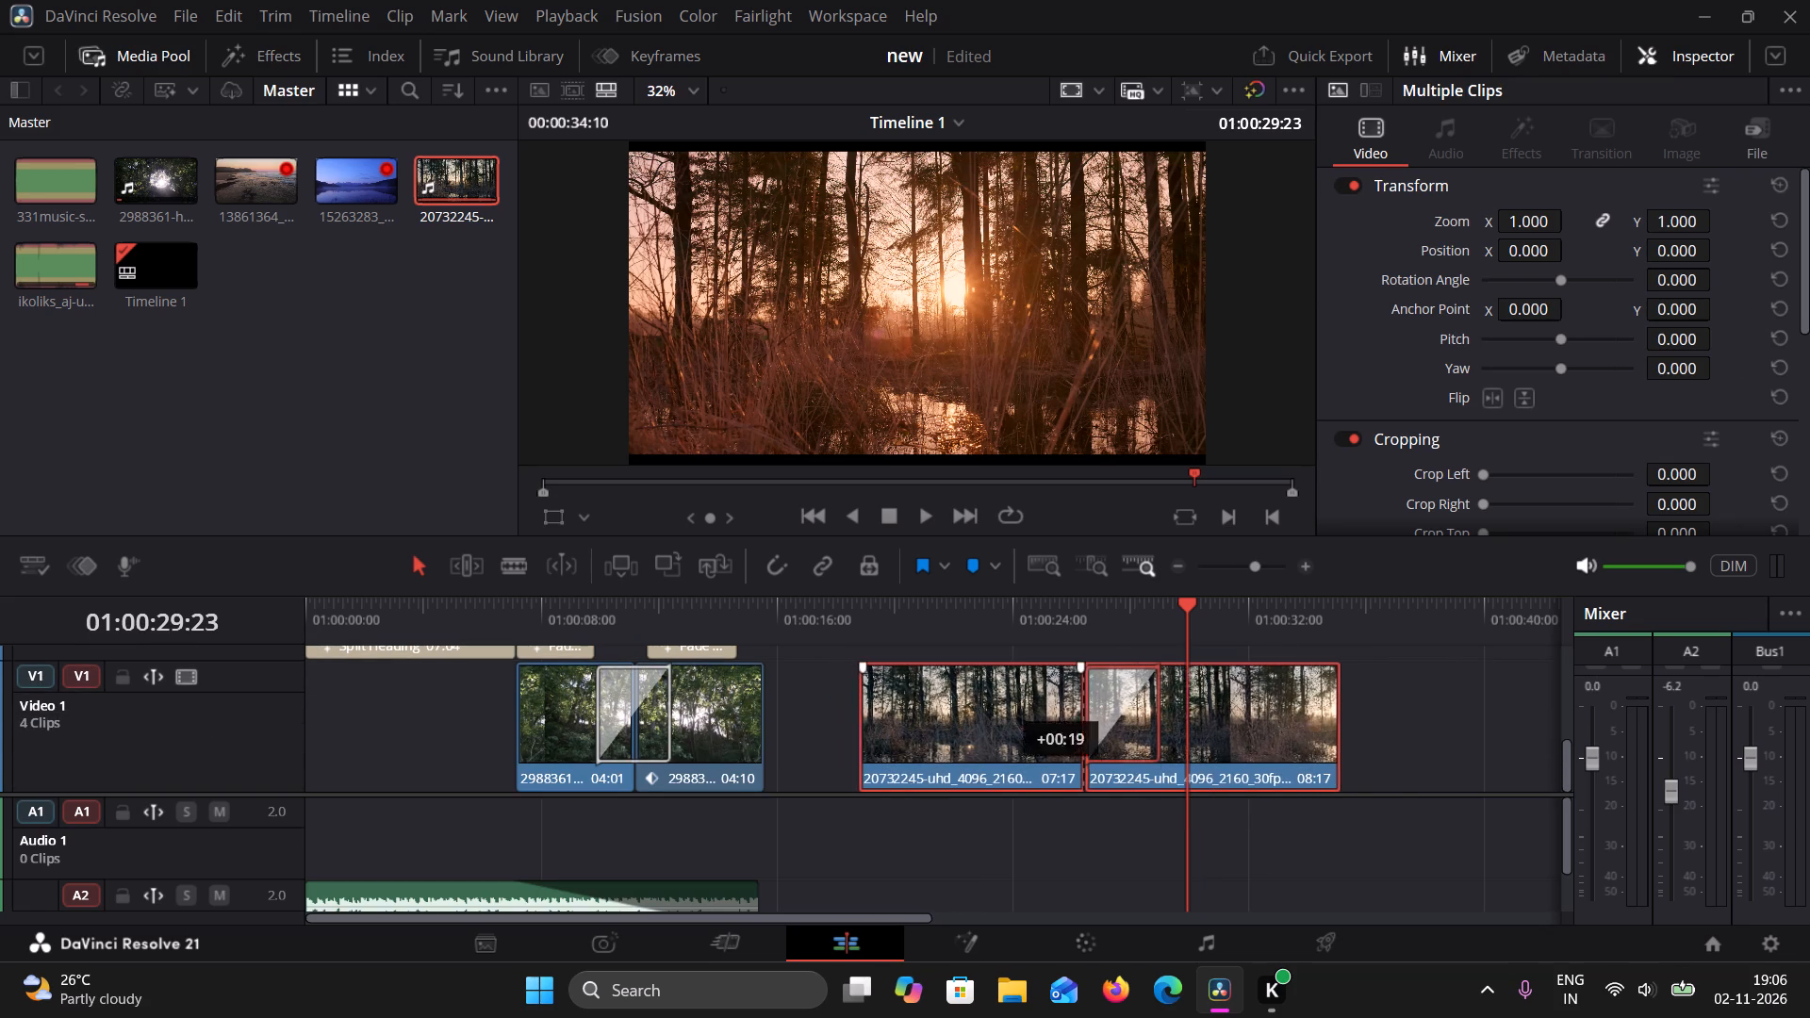
left_click_drag(1048, 709, 1368, 719)
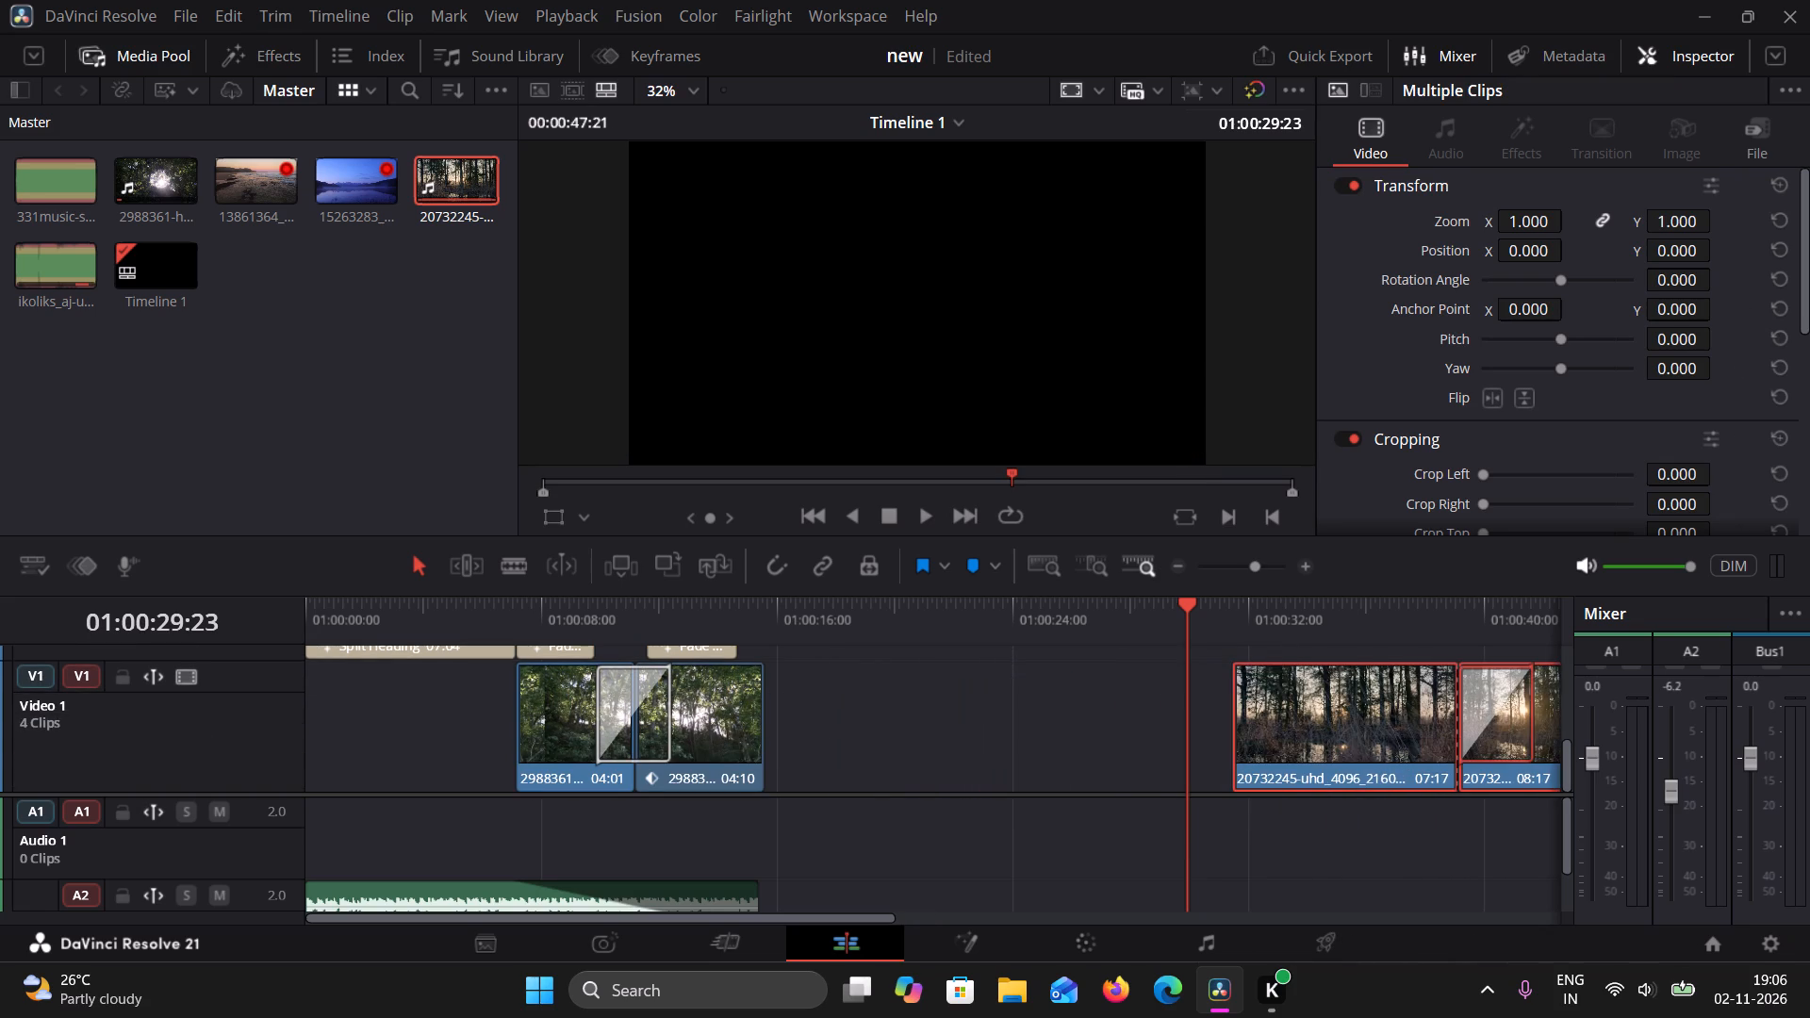
Paste the three copied titles on Video 2 and shift them together to start at about 01:00:24:03, leading into the woodland section.
scroll(1045, 752, "up", 2)
scroll(1045, 752, "down", 1)
left_click(1130, 717)
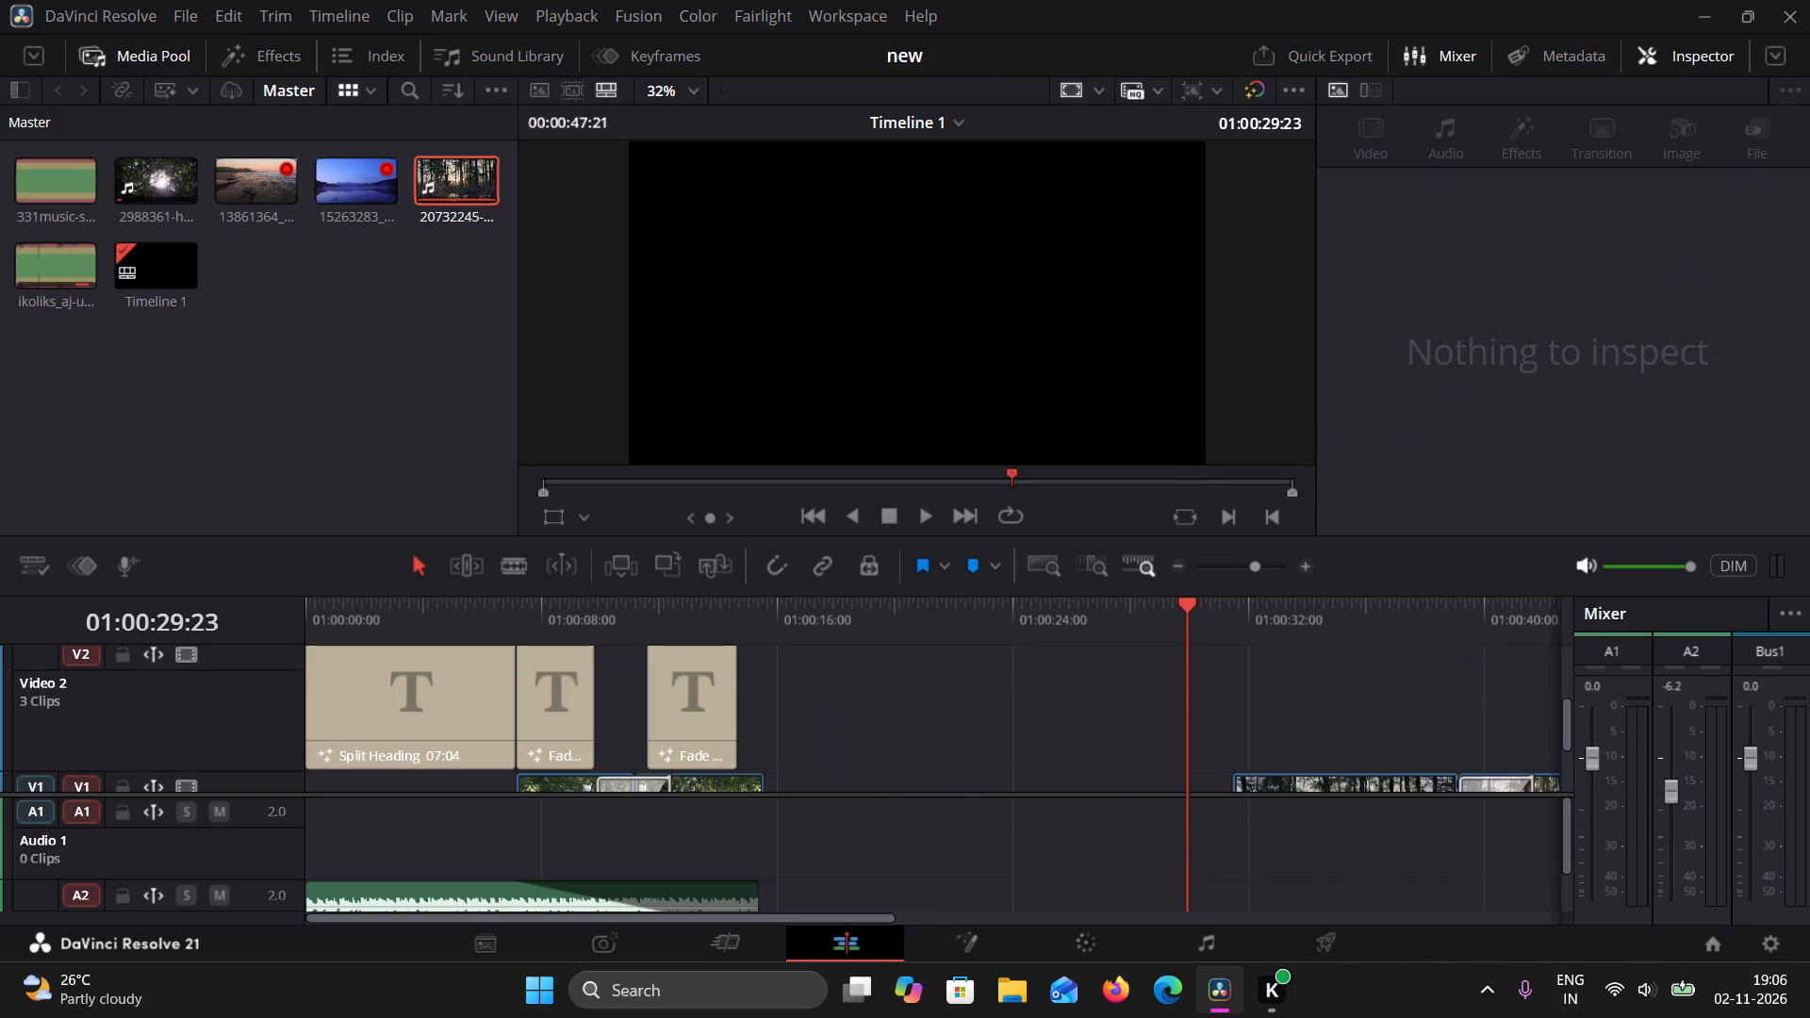
key("ctrl+v")
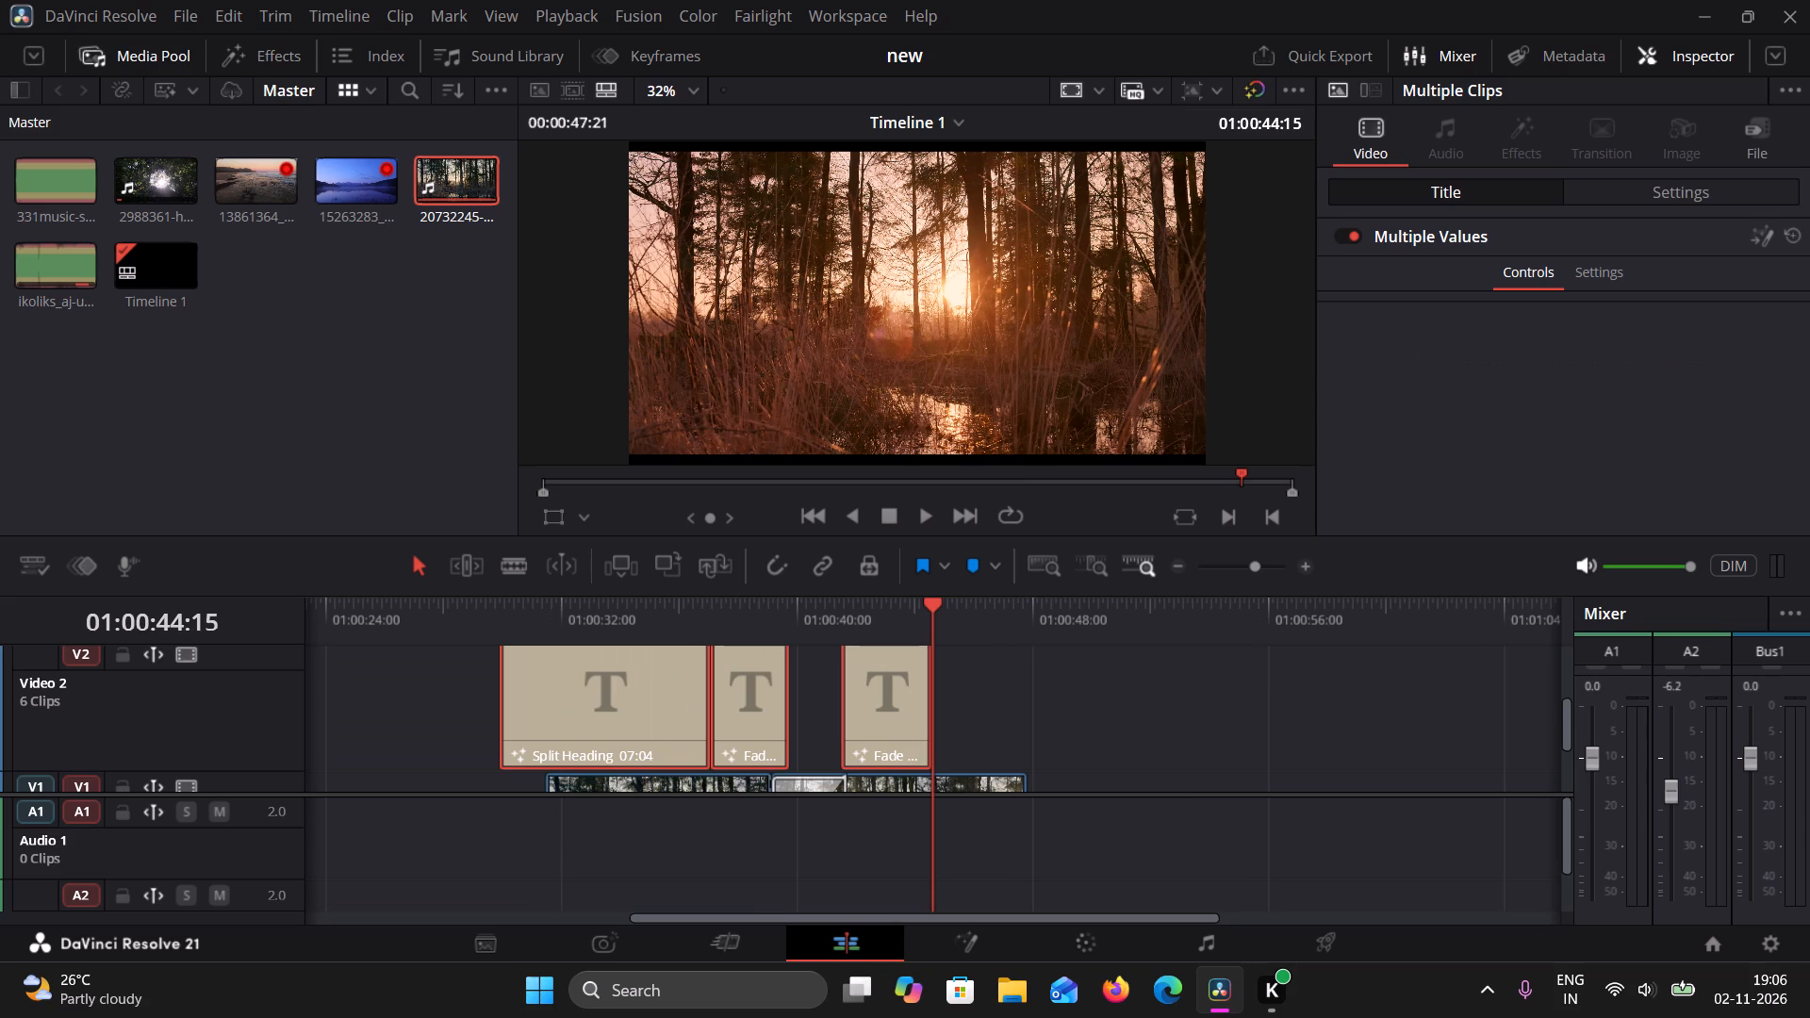
left_click_drag(932, 601, 497, 643)
left_click_drag(600, 722, 533, 721)
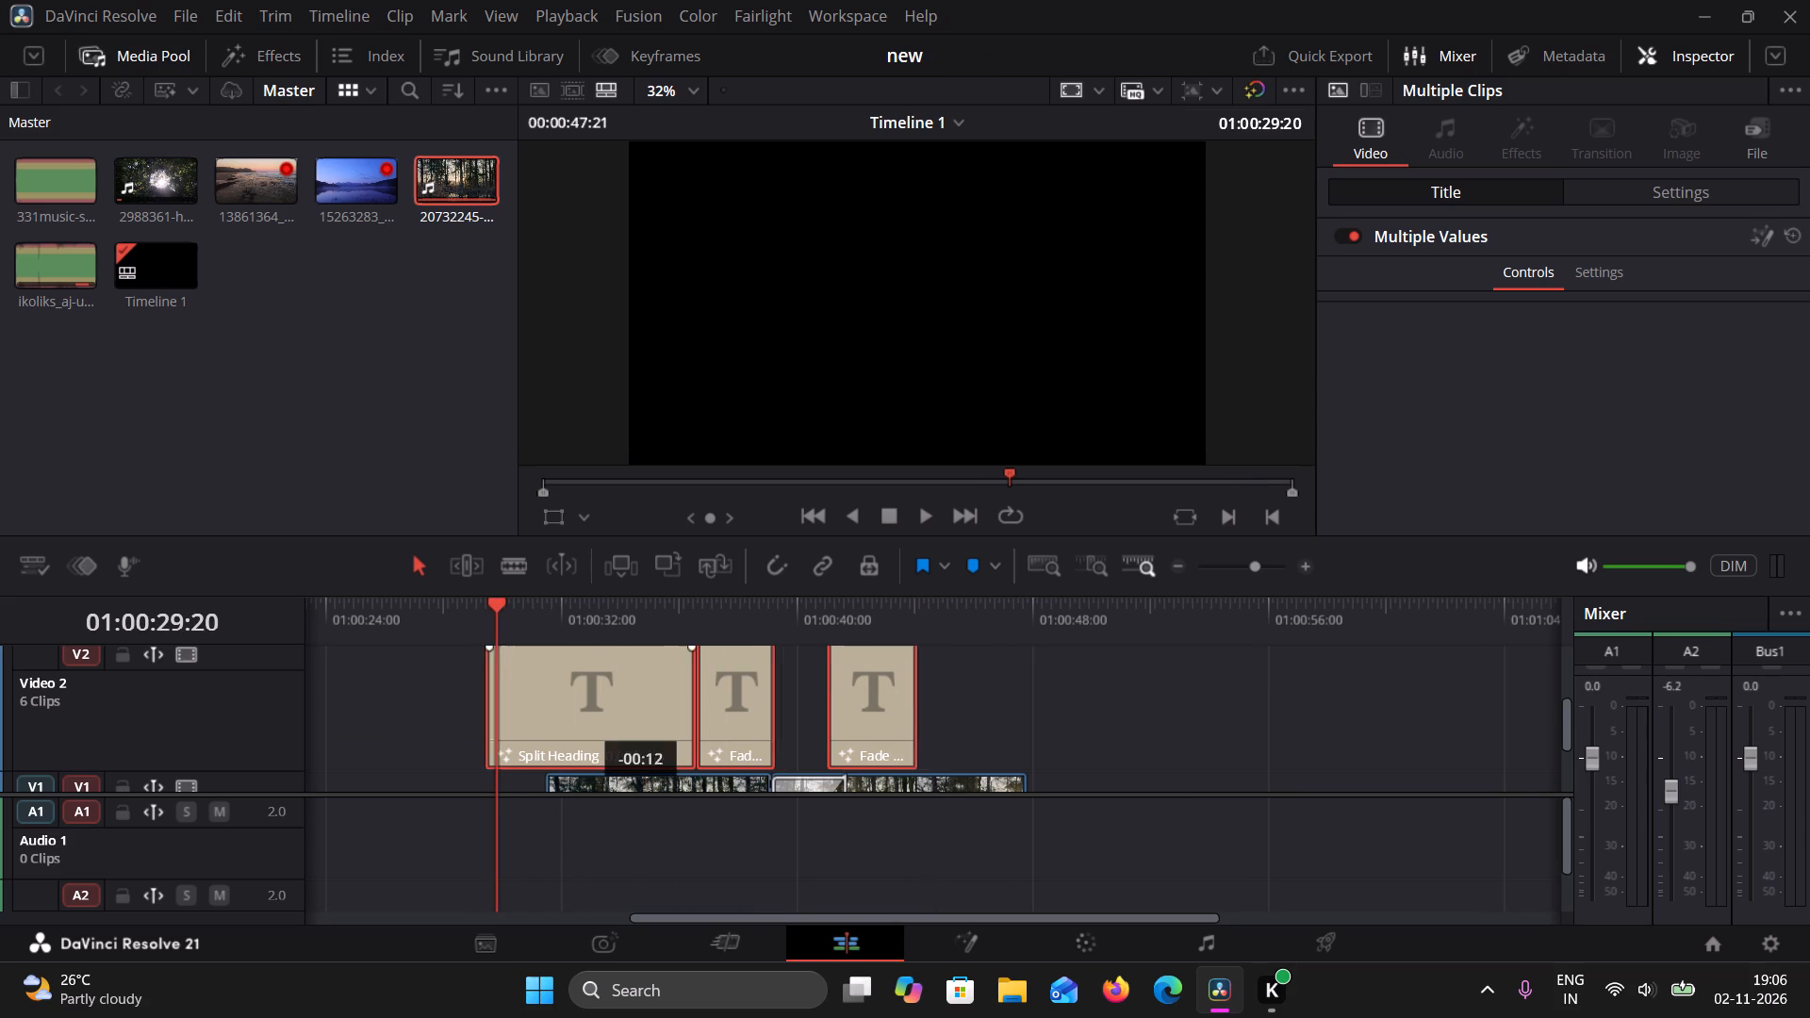
left_click_drag(533, 721, 431, 703)
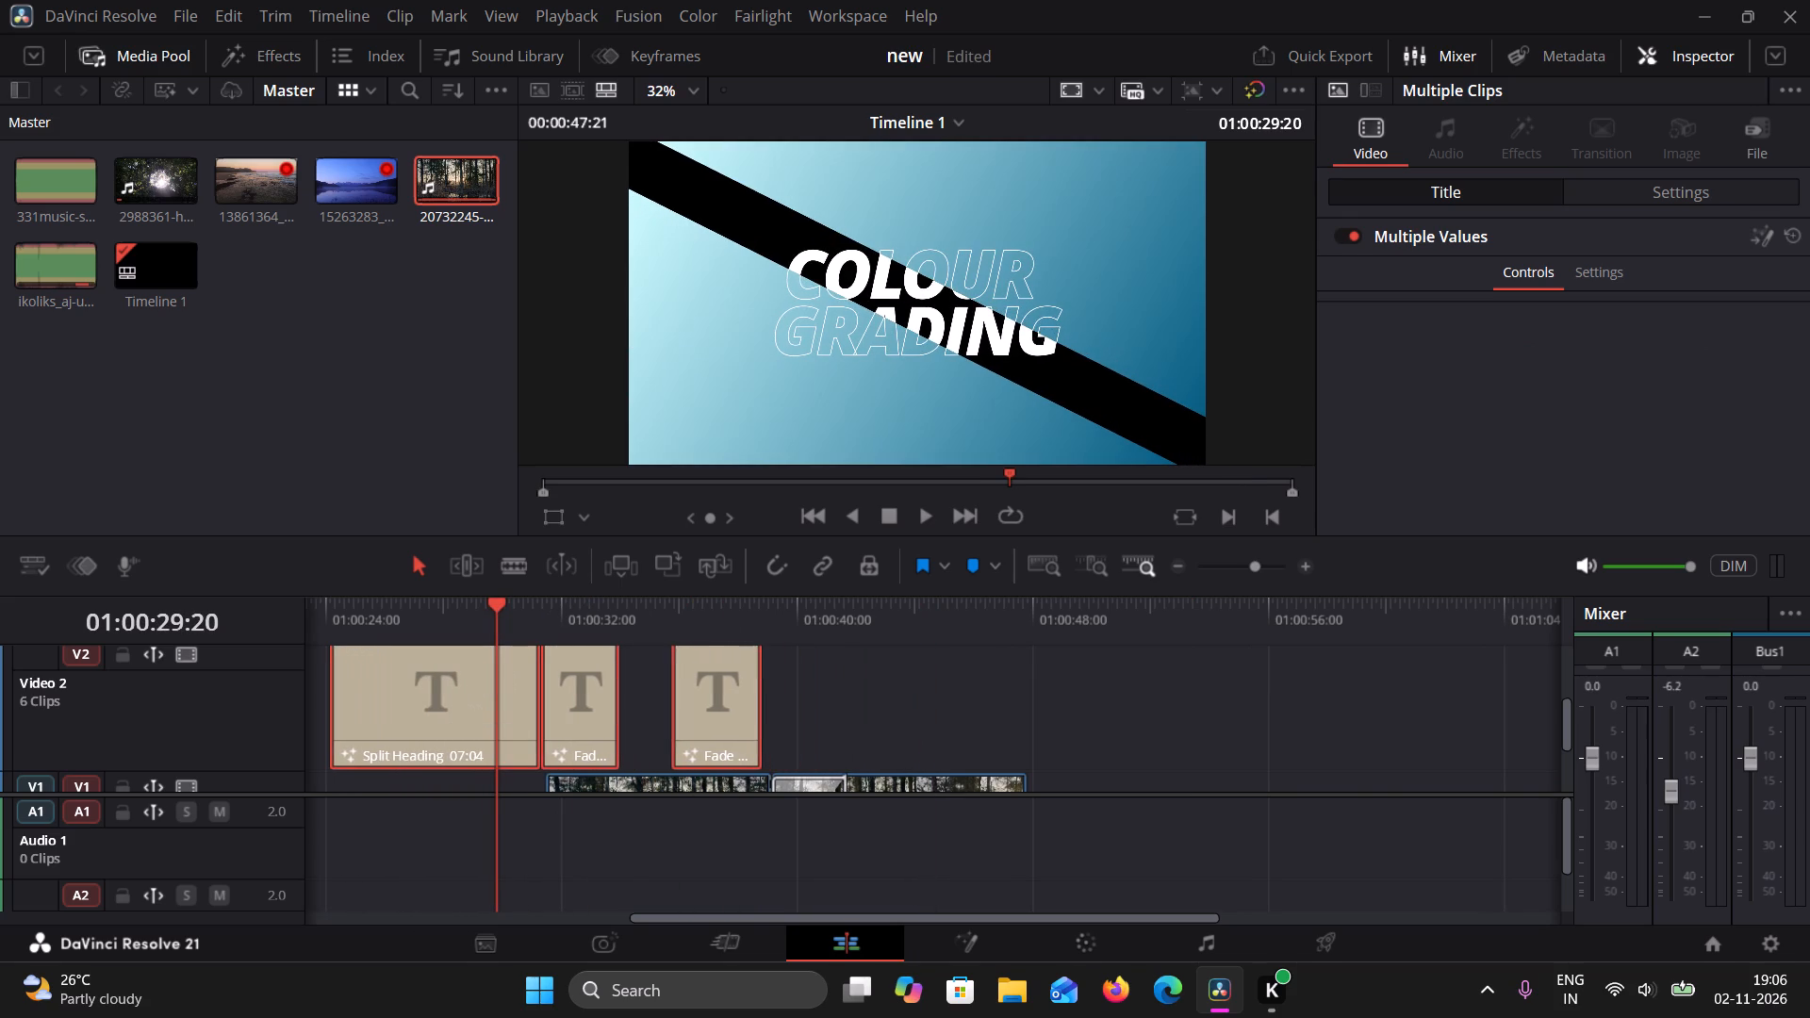
Play back the pasted titles over the woodland section from about 01:00:24:05 to check their timing.
left_click_drag(1123, 919, 925, 926)
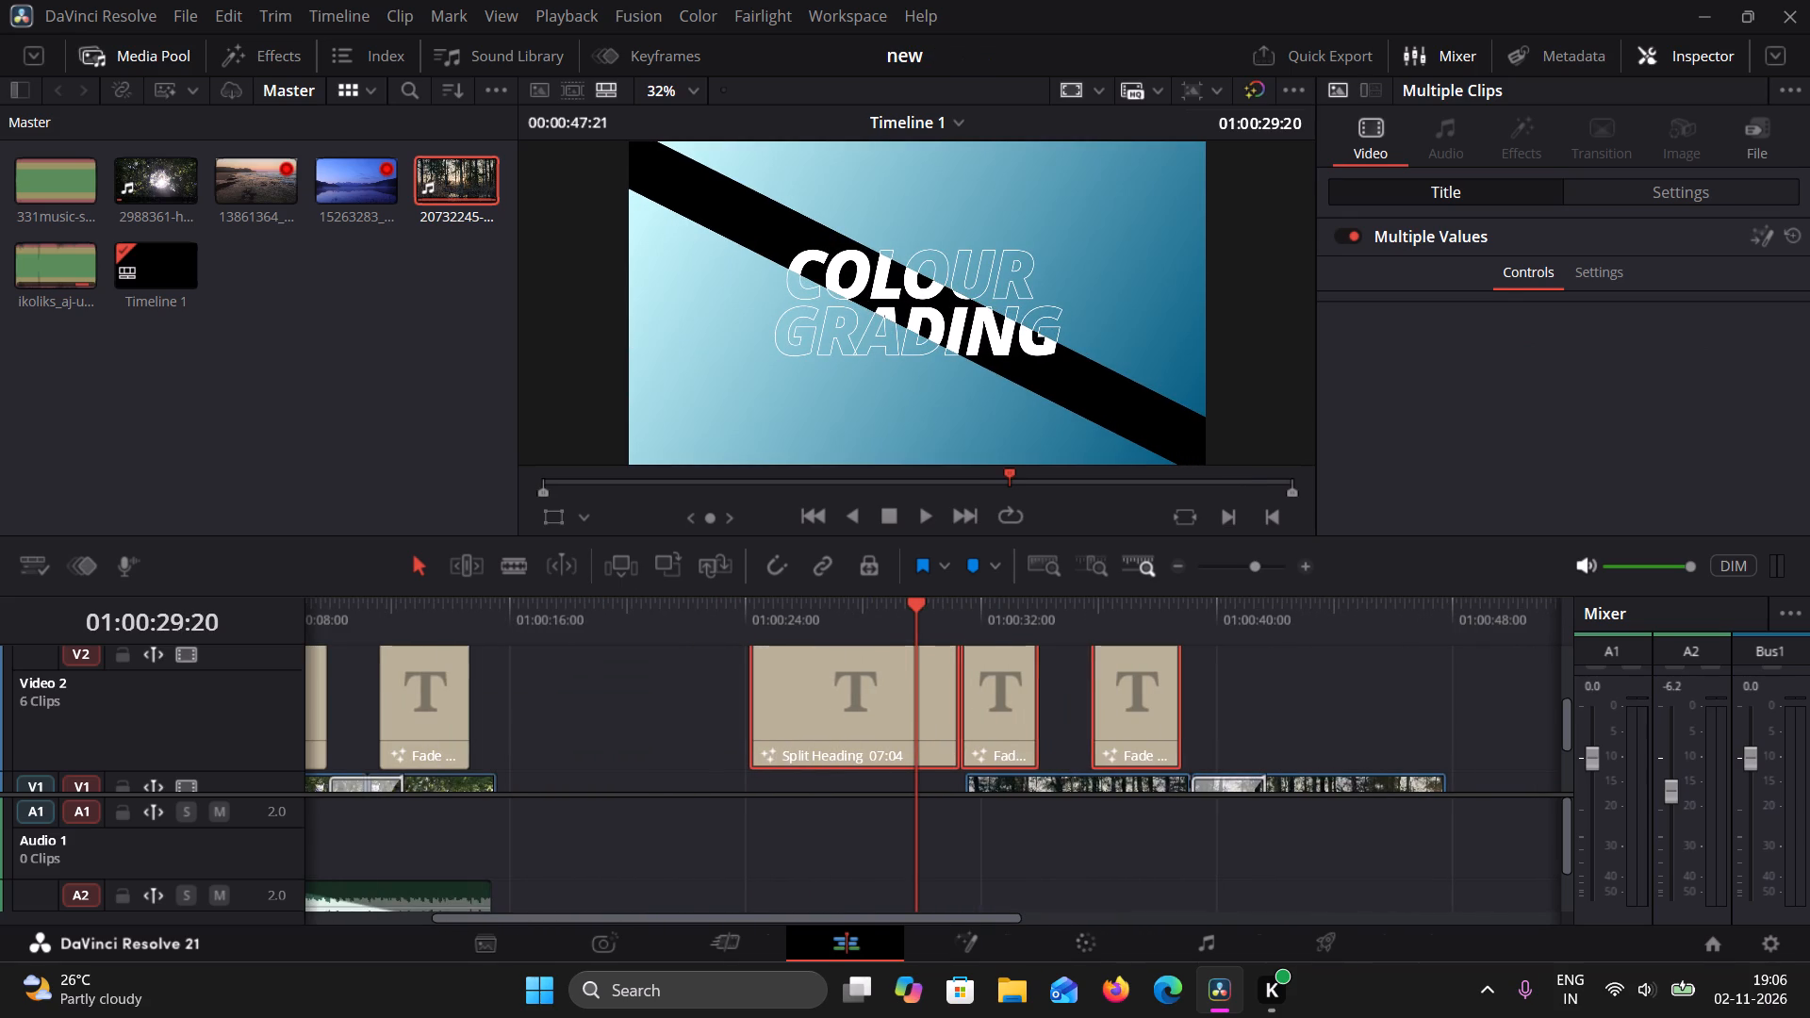
left_click_drag(1570, 740, 1565, 763)
left_click_drag(1568, 735, 1568, 762)
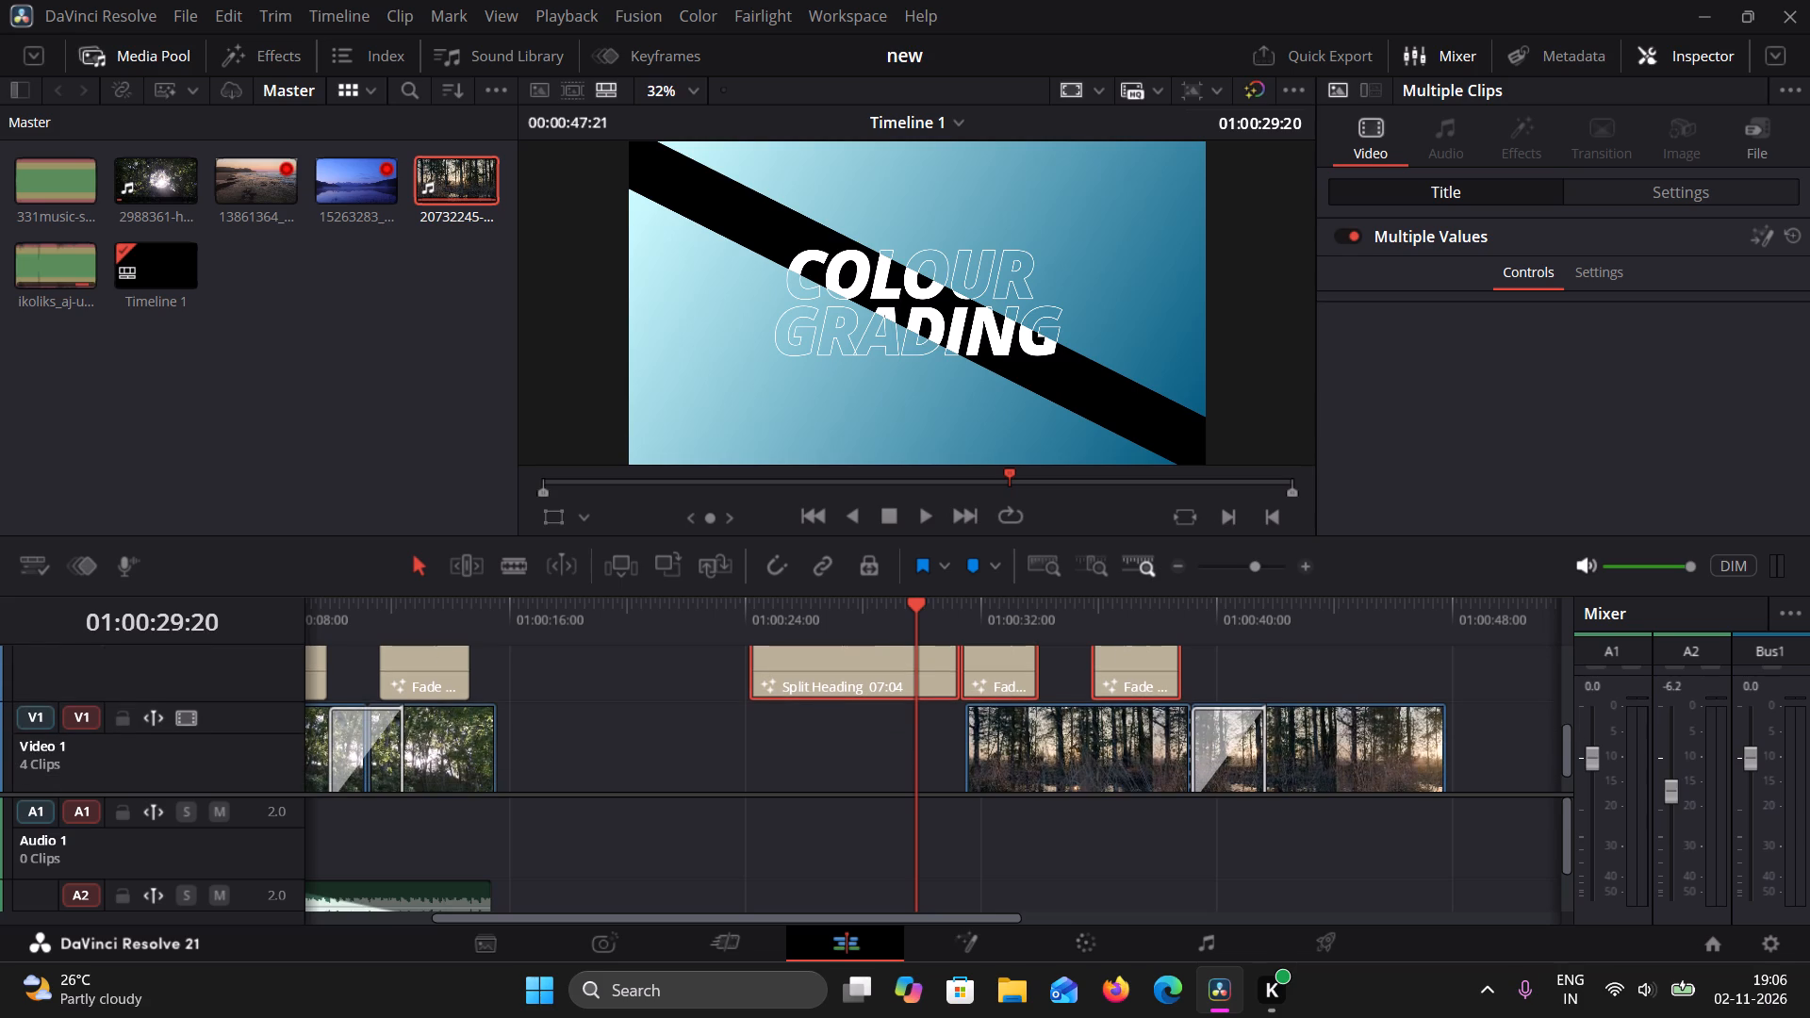
left_click_drag(912, 605, 750, 617)
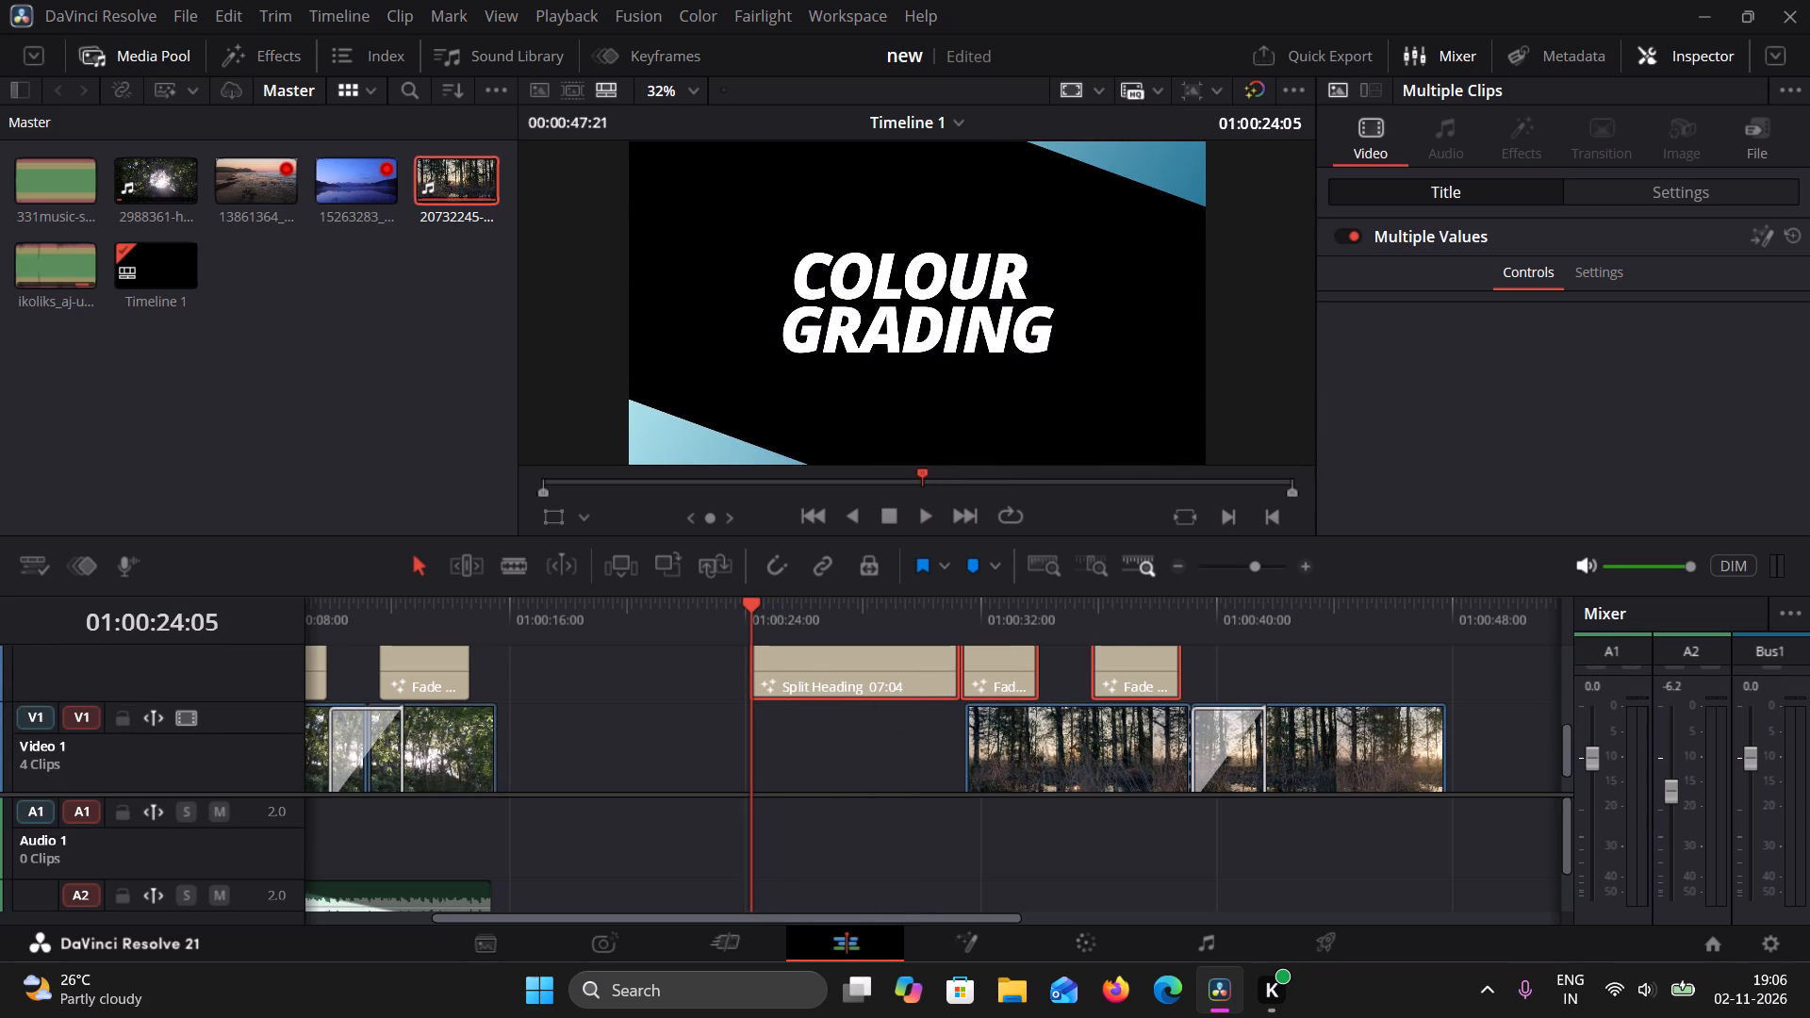
left_click(916, 510)
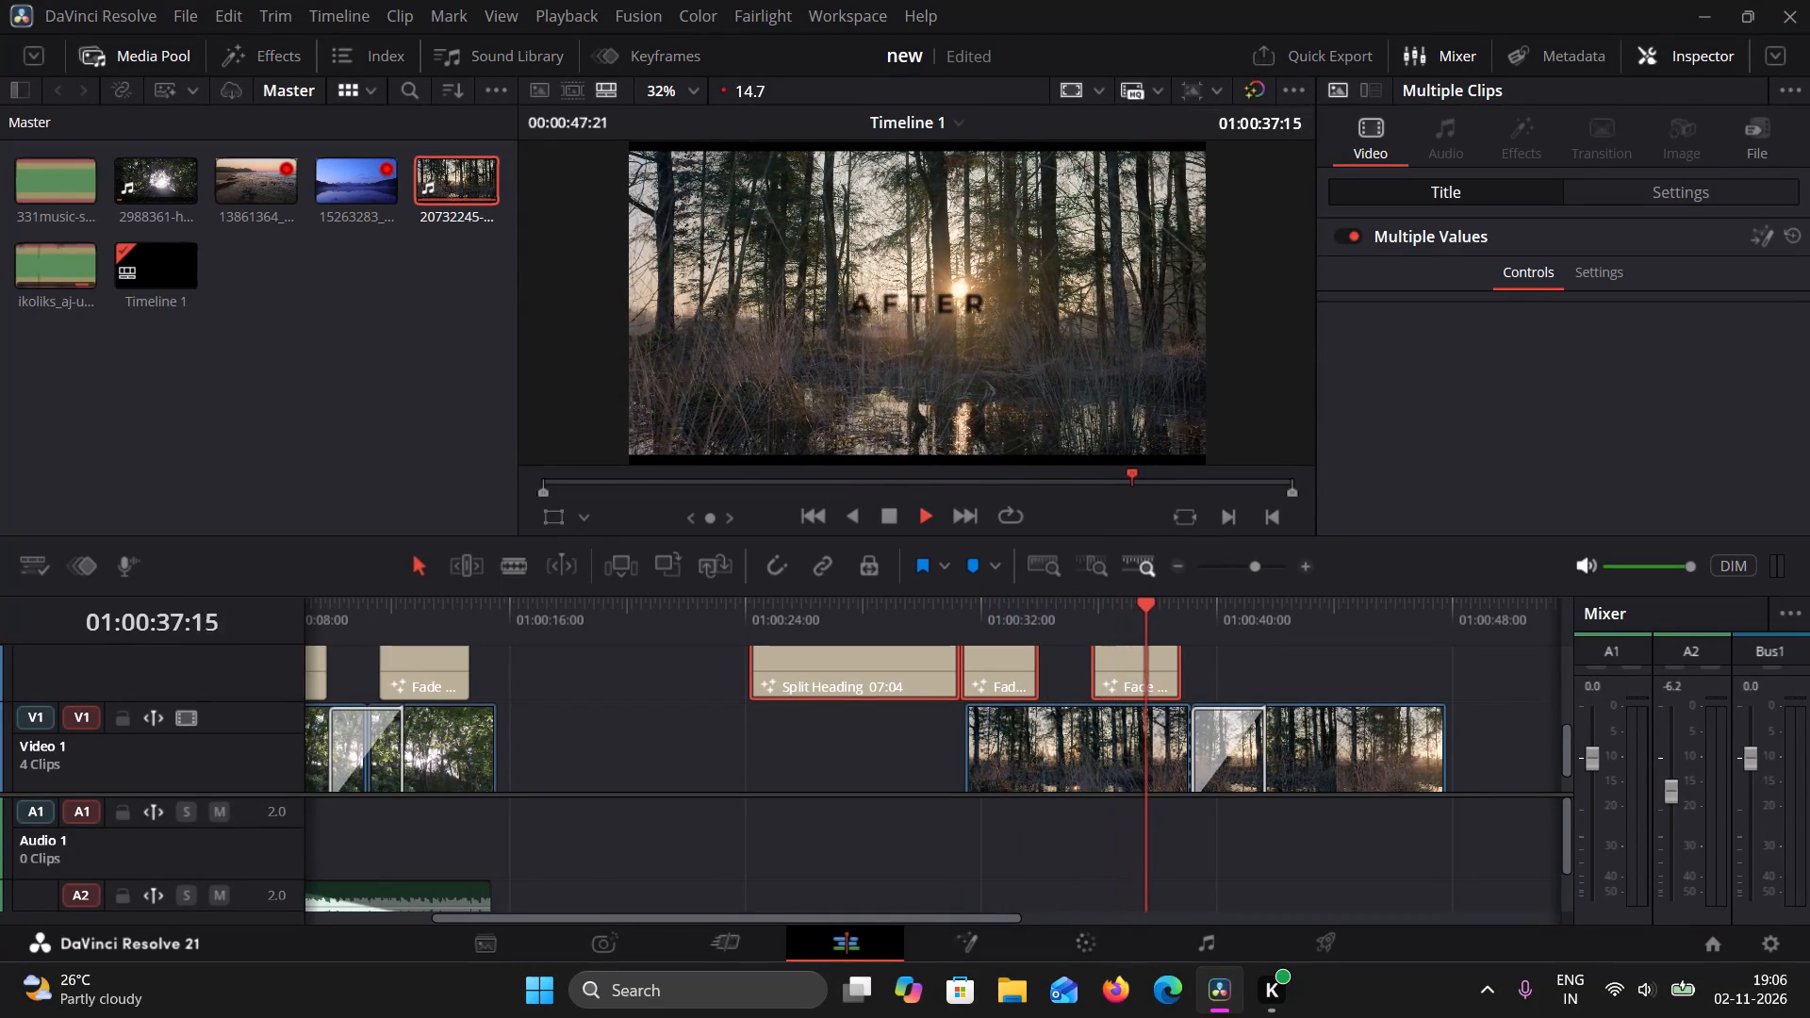
left_click(889, 521)
Move only the pasted AFTER title along Video 2 to start at about 01:00:40:00, over the graded woodland half.
left_click(1110, 664)
left_click(1136, 668)
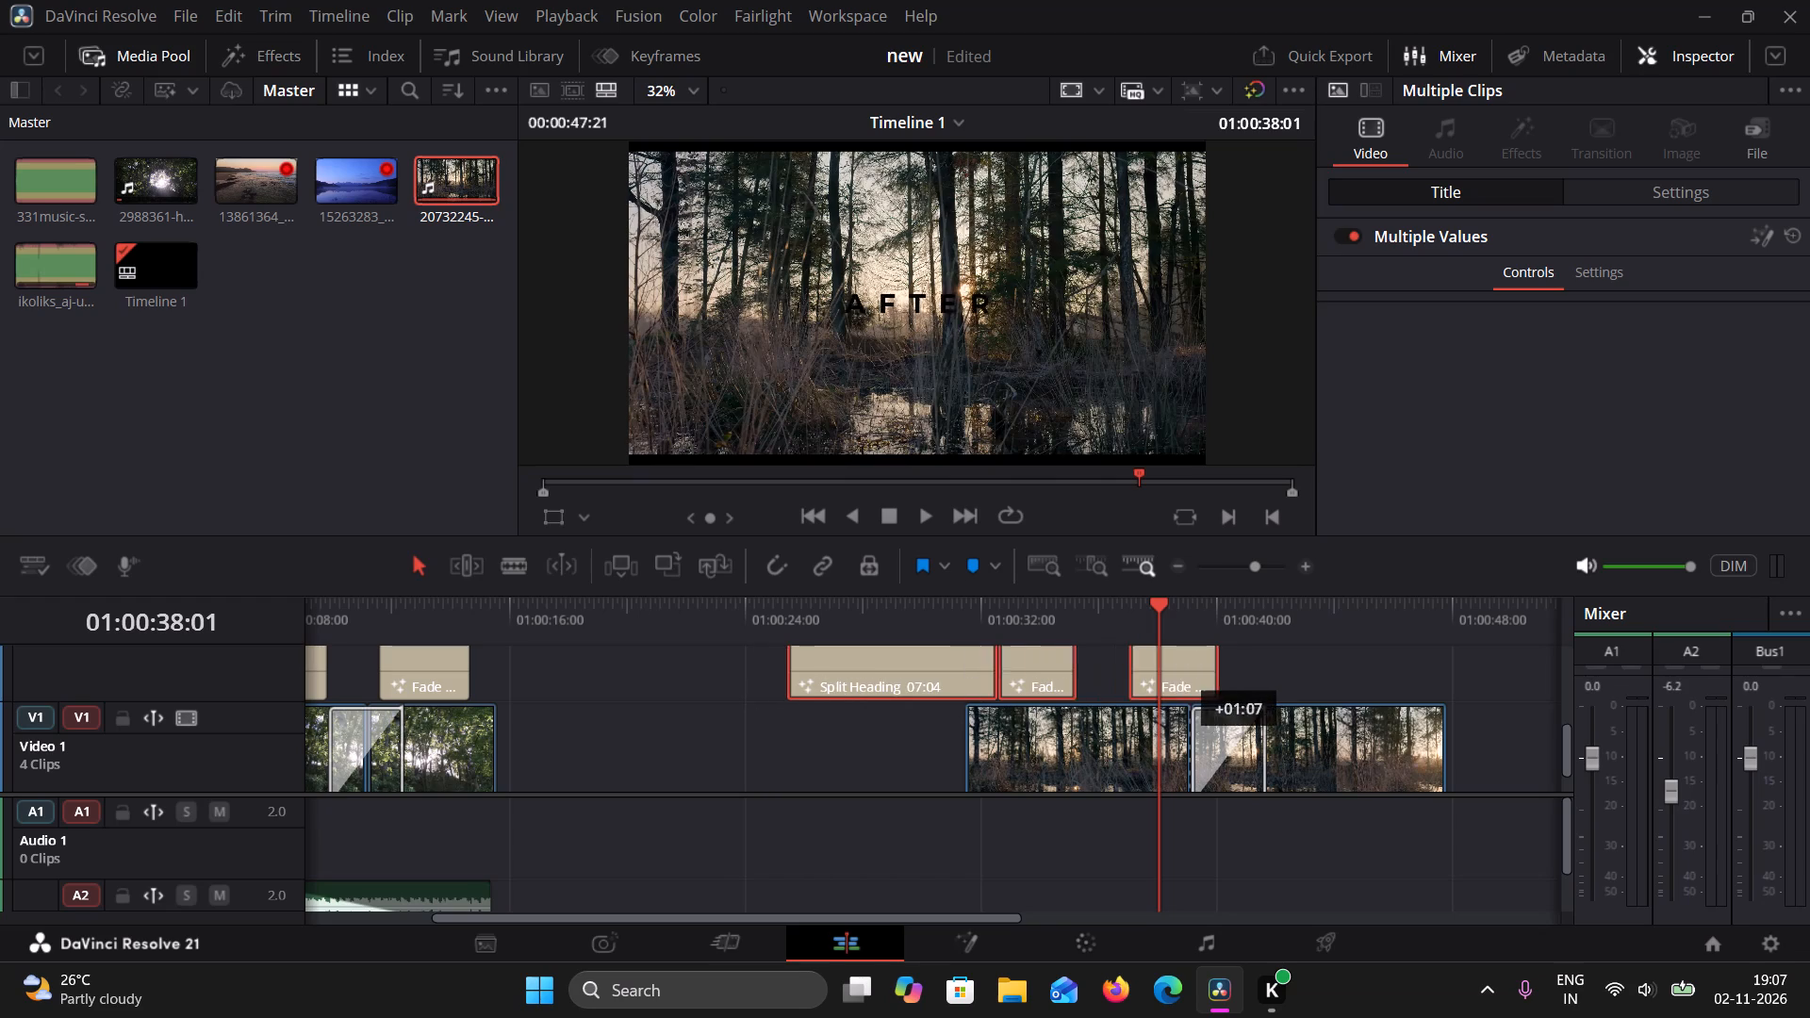
left_click(939, 757)
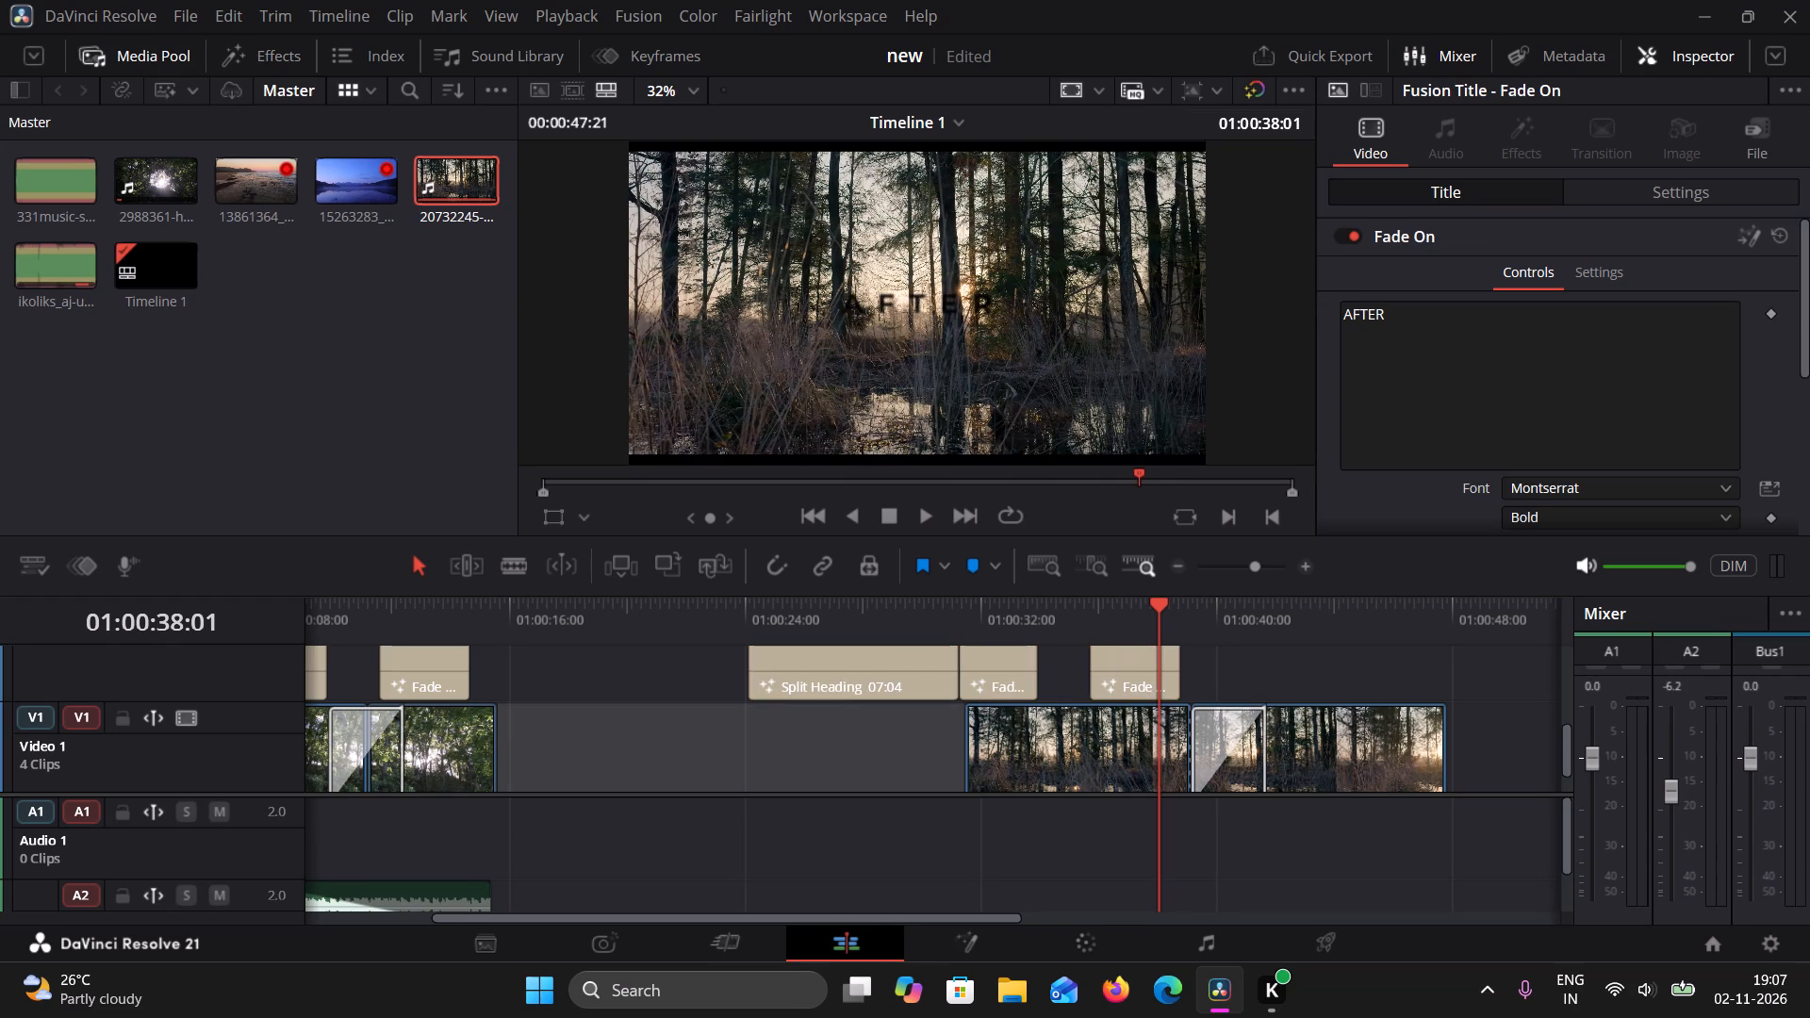
left_click(1134, 670)
left_click_drag(1134, 670, 1242, 666)
left_click_drag(1131, 659, 1236, 677)
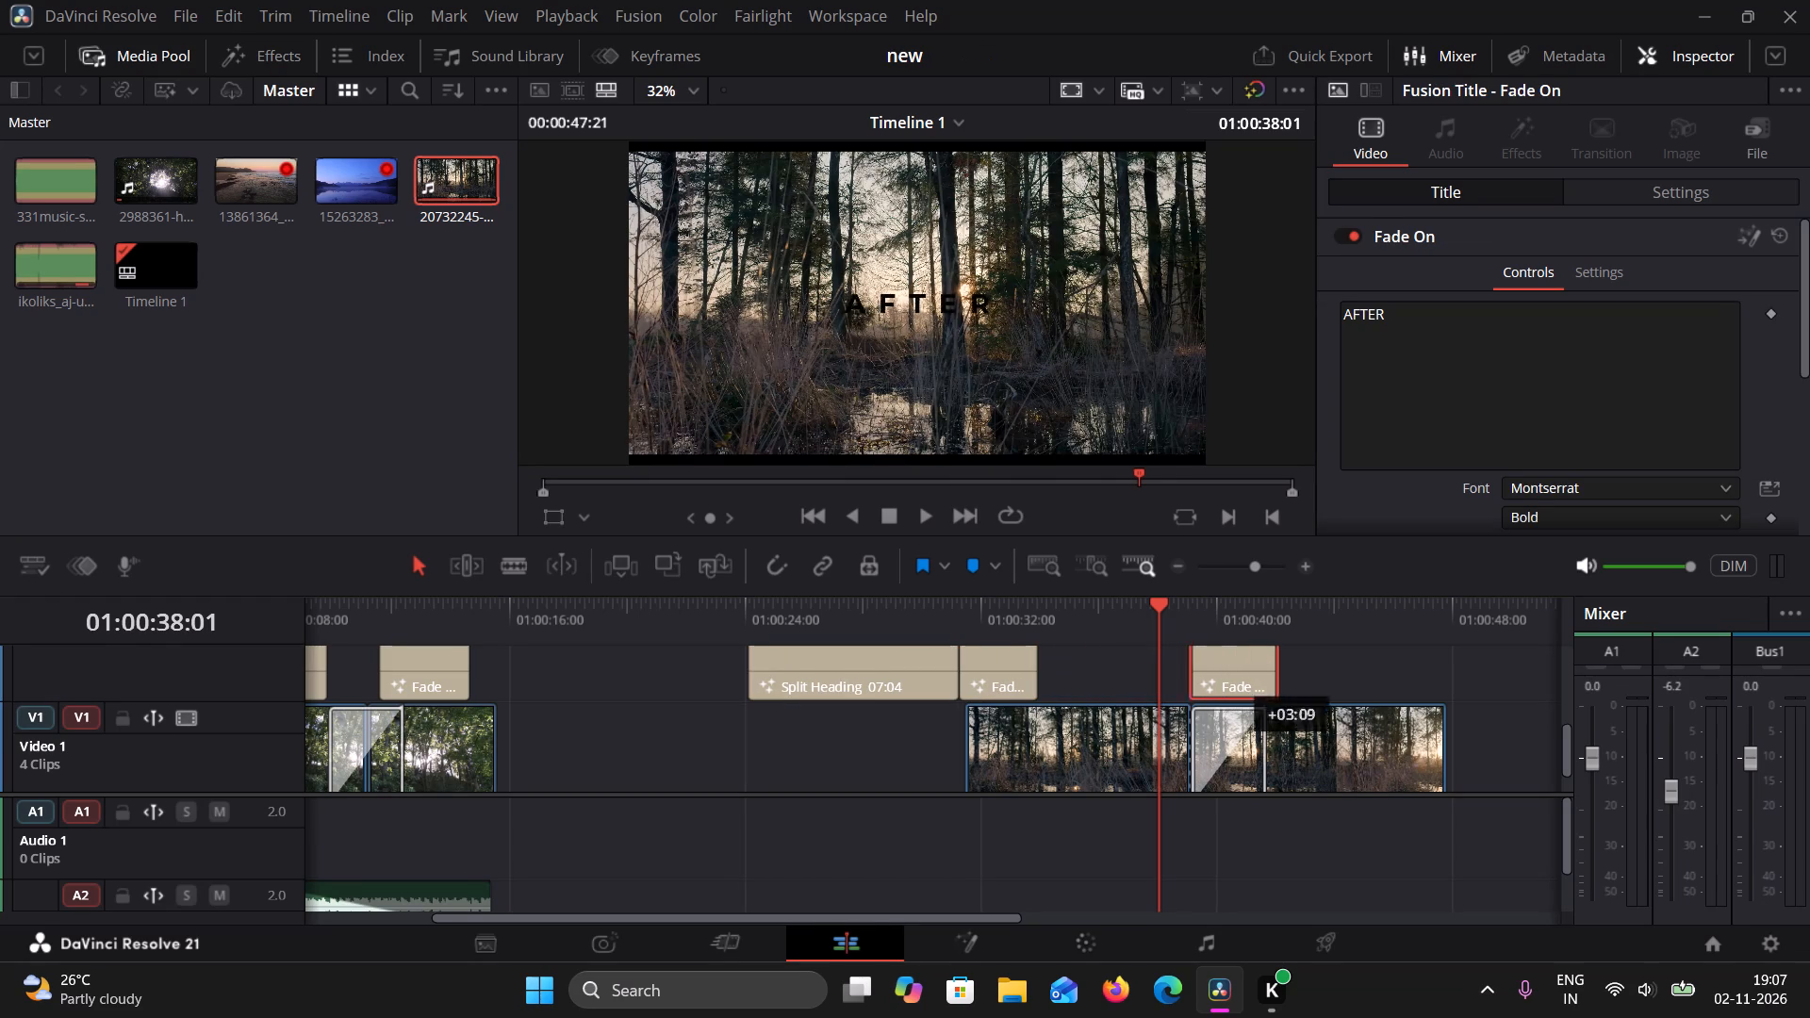
left_click_drag(1236, 677, 1258, 676)
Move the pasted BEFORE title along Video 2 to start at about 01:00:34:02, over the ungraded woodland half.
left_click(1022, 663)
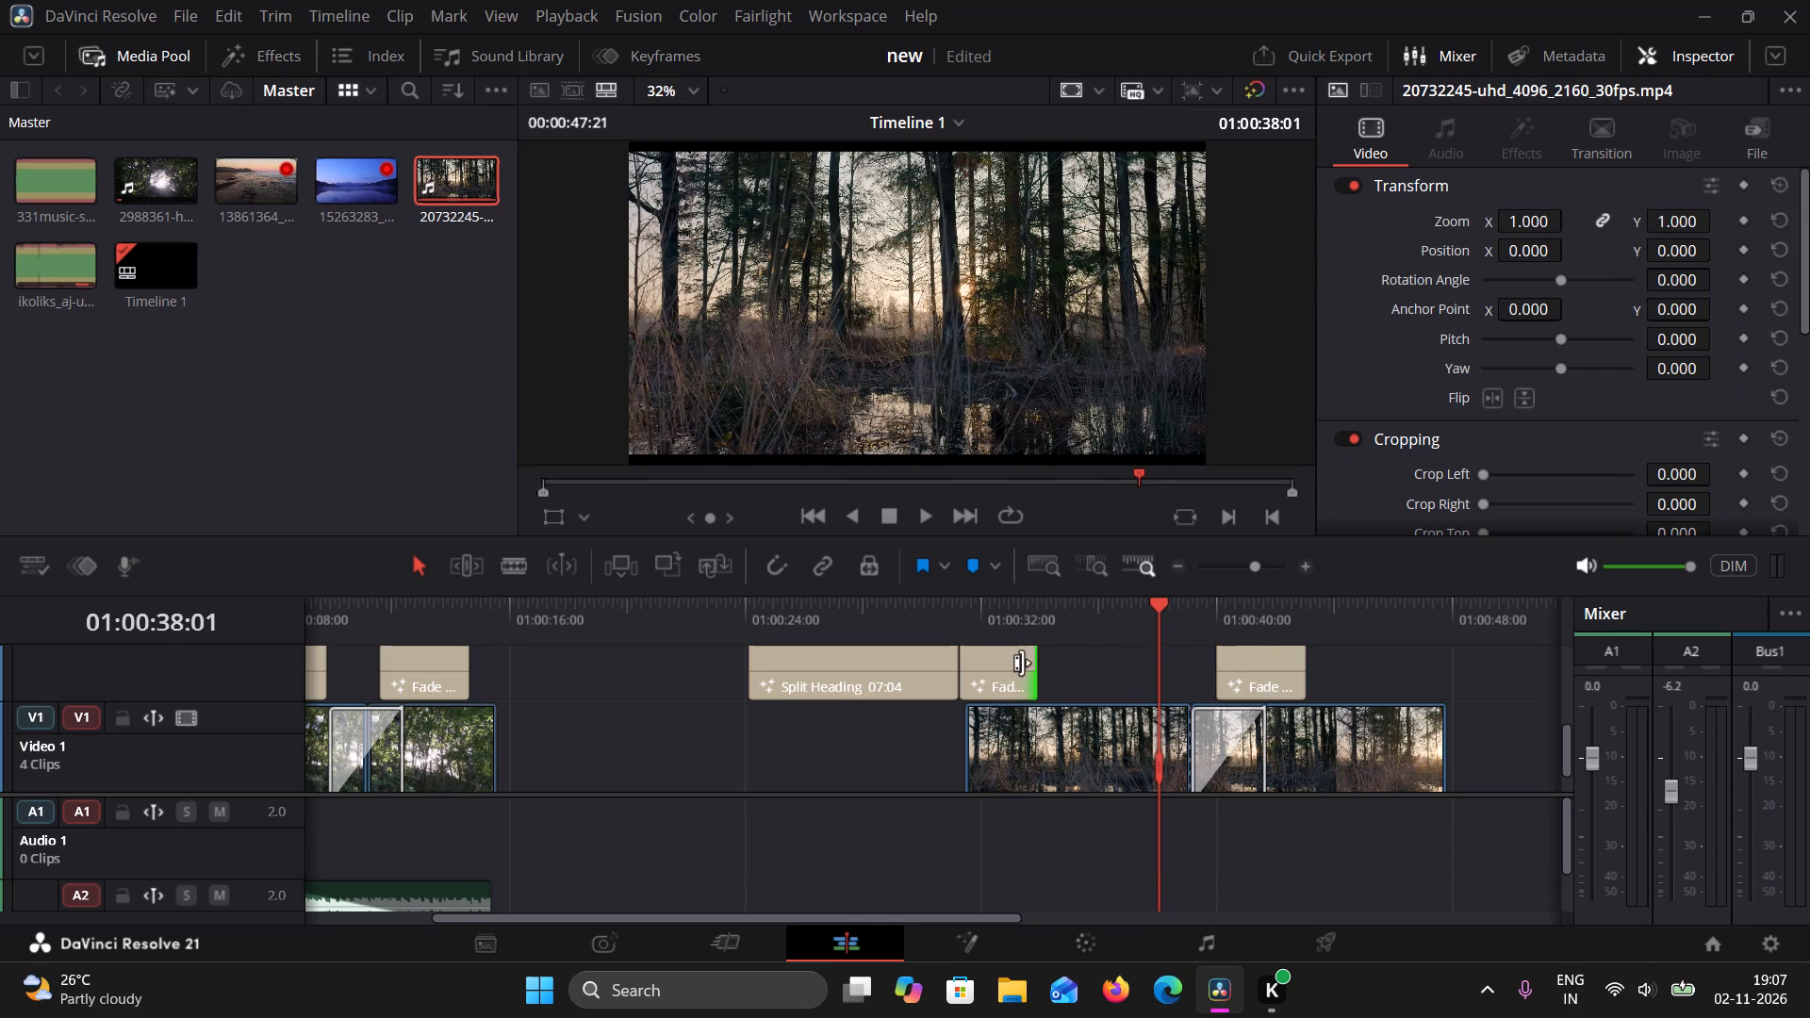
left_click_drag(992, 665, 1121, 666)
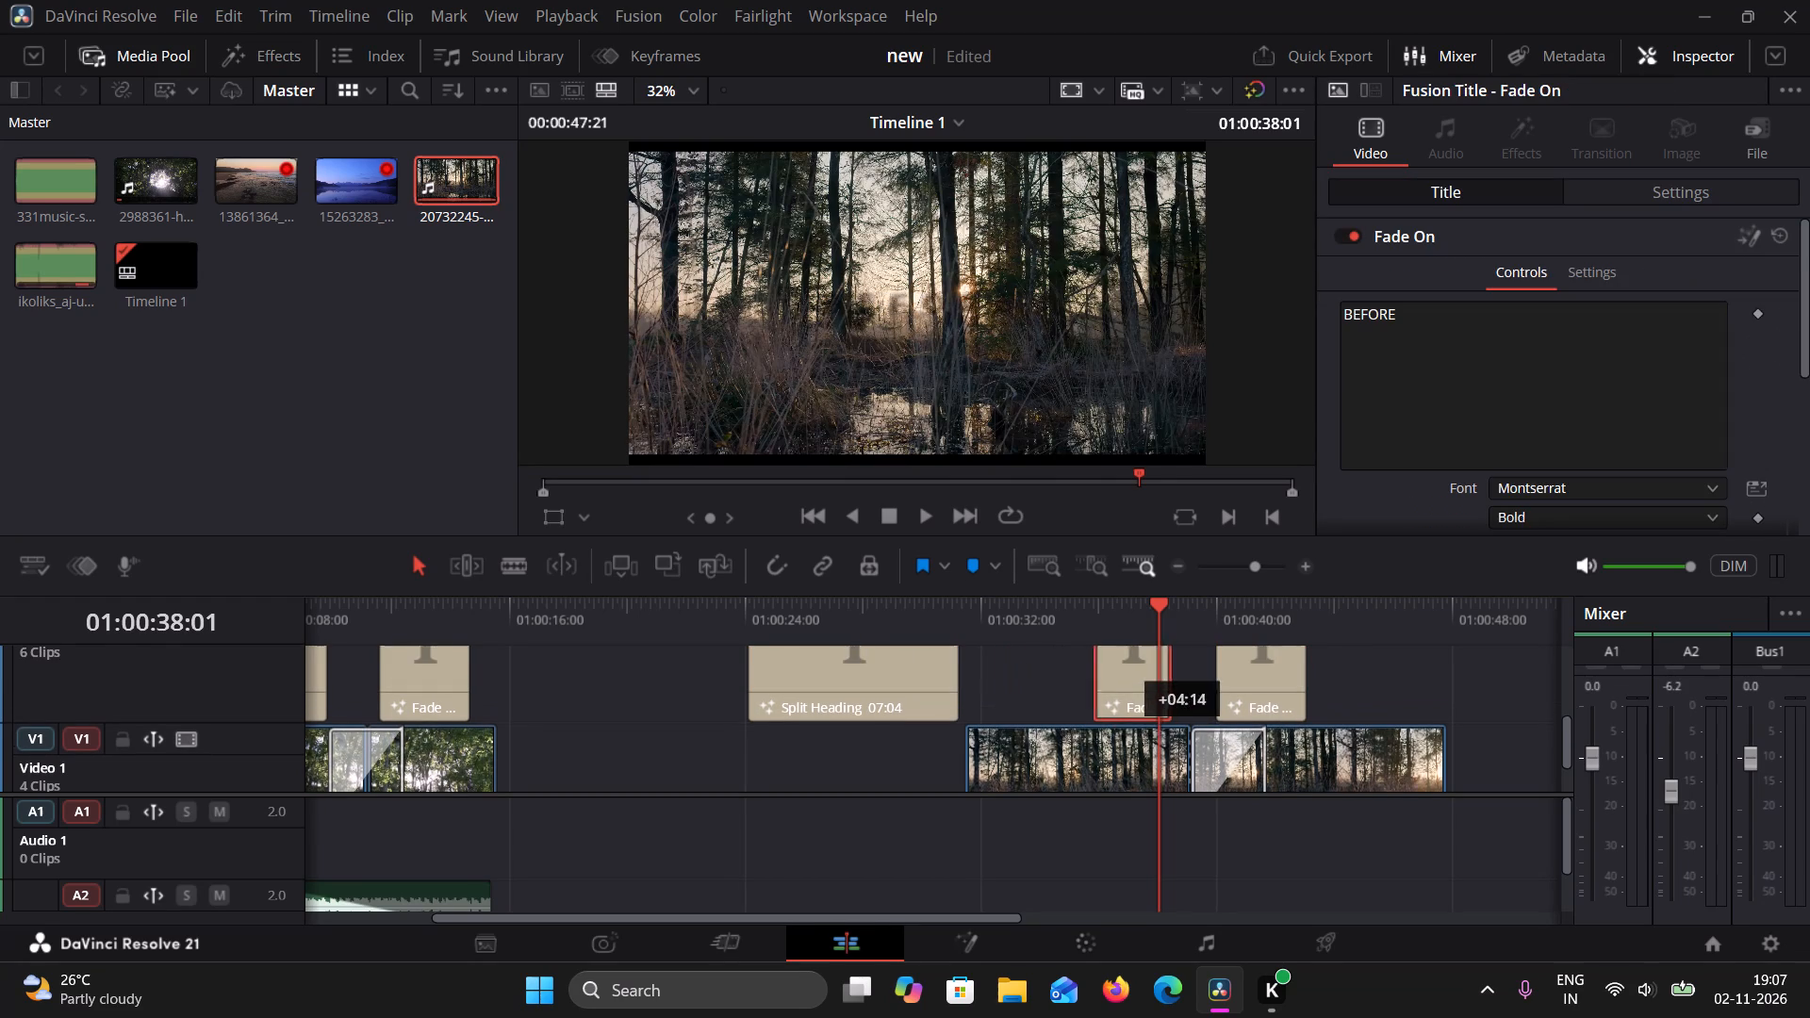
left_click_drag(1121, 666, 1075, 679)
Lengthen the two pasted Fade On titles over the woodland section, BEFORE to 03:20 and AFTER to 03:18.
left_click_drag(1118, 676, 1121, 676)
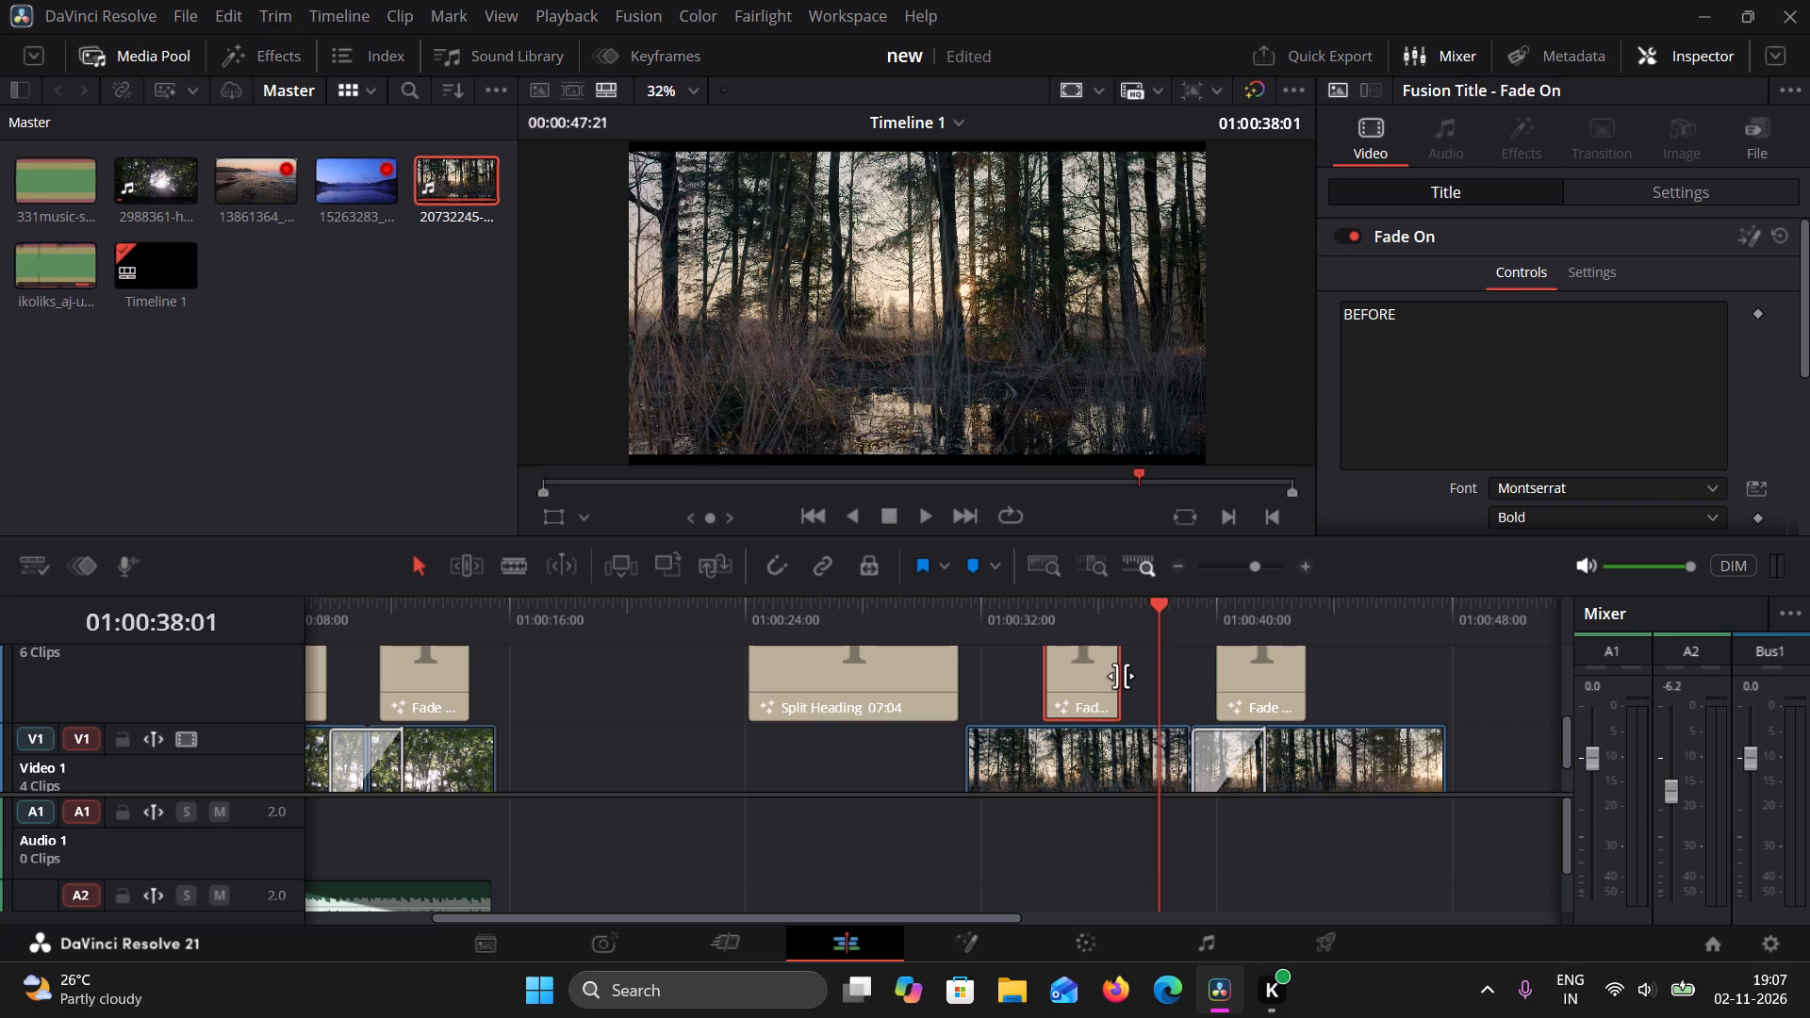
left_click_drag(1121, 676, 1152, 678)
left_click(1303, 684)
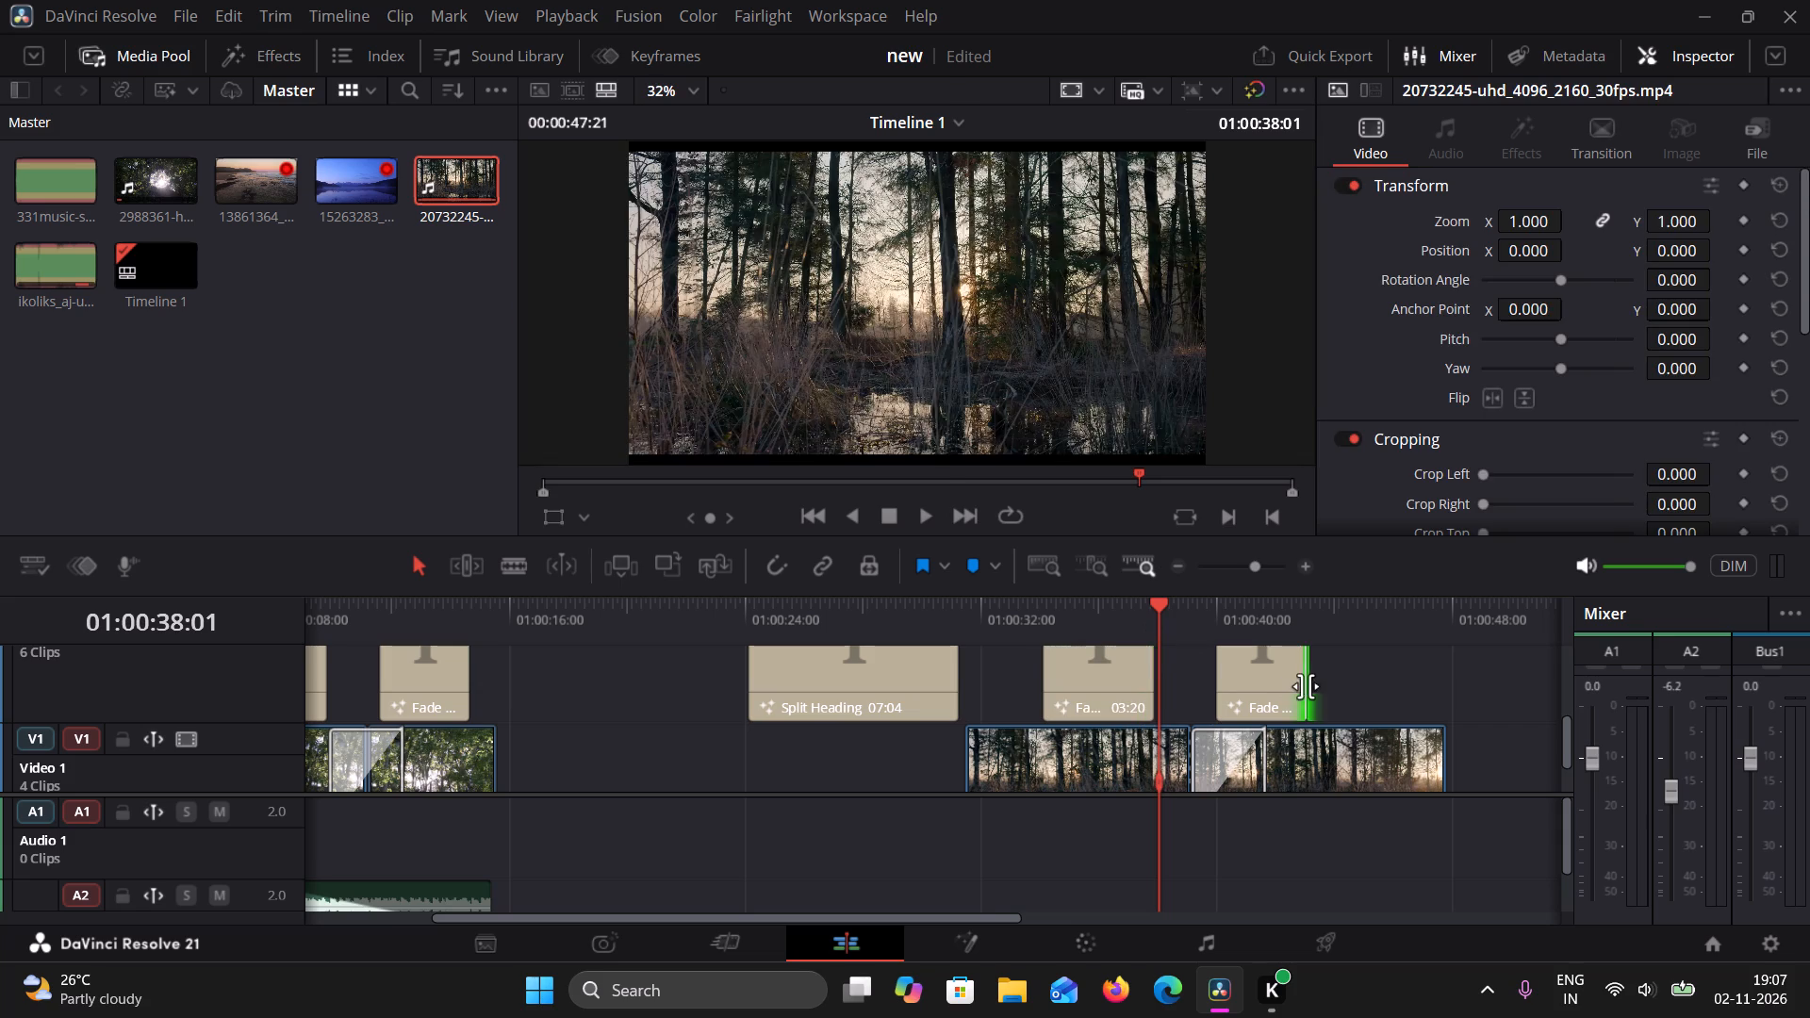
left_click_drag(1309, 686, 1328, 686)
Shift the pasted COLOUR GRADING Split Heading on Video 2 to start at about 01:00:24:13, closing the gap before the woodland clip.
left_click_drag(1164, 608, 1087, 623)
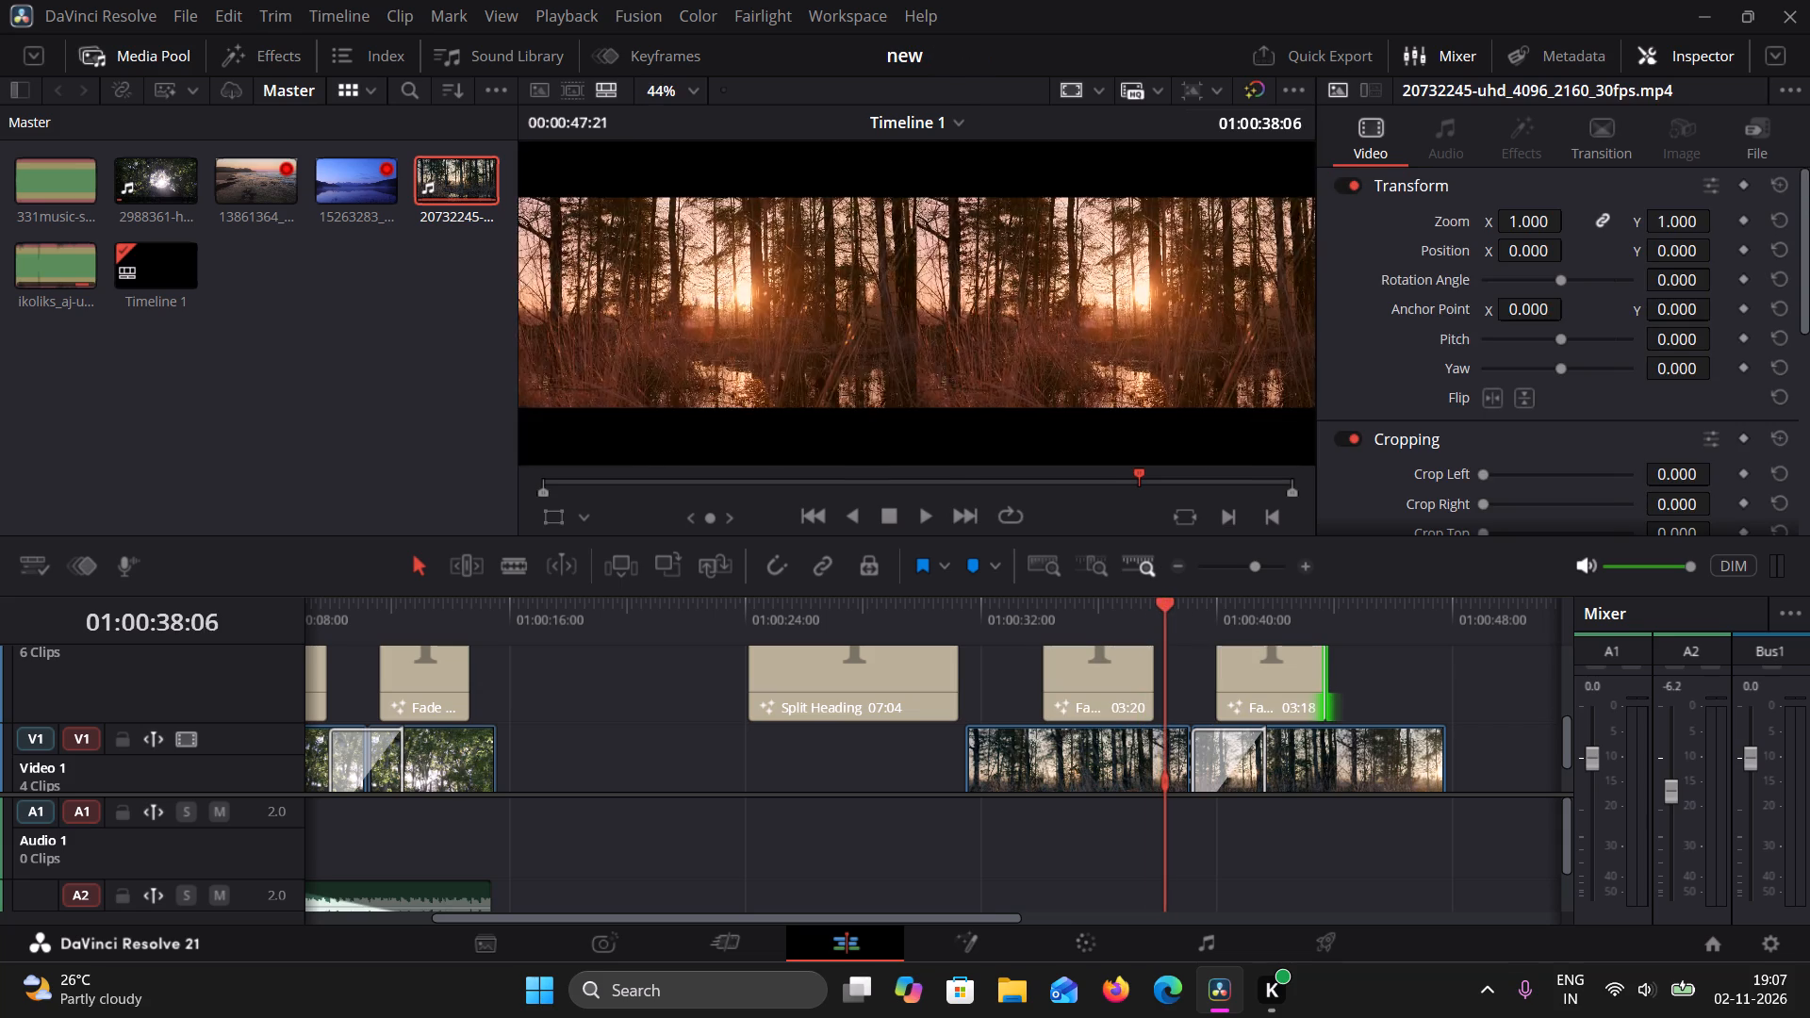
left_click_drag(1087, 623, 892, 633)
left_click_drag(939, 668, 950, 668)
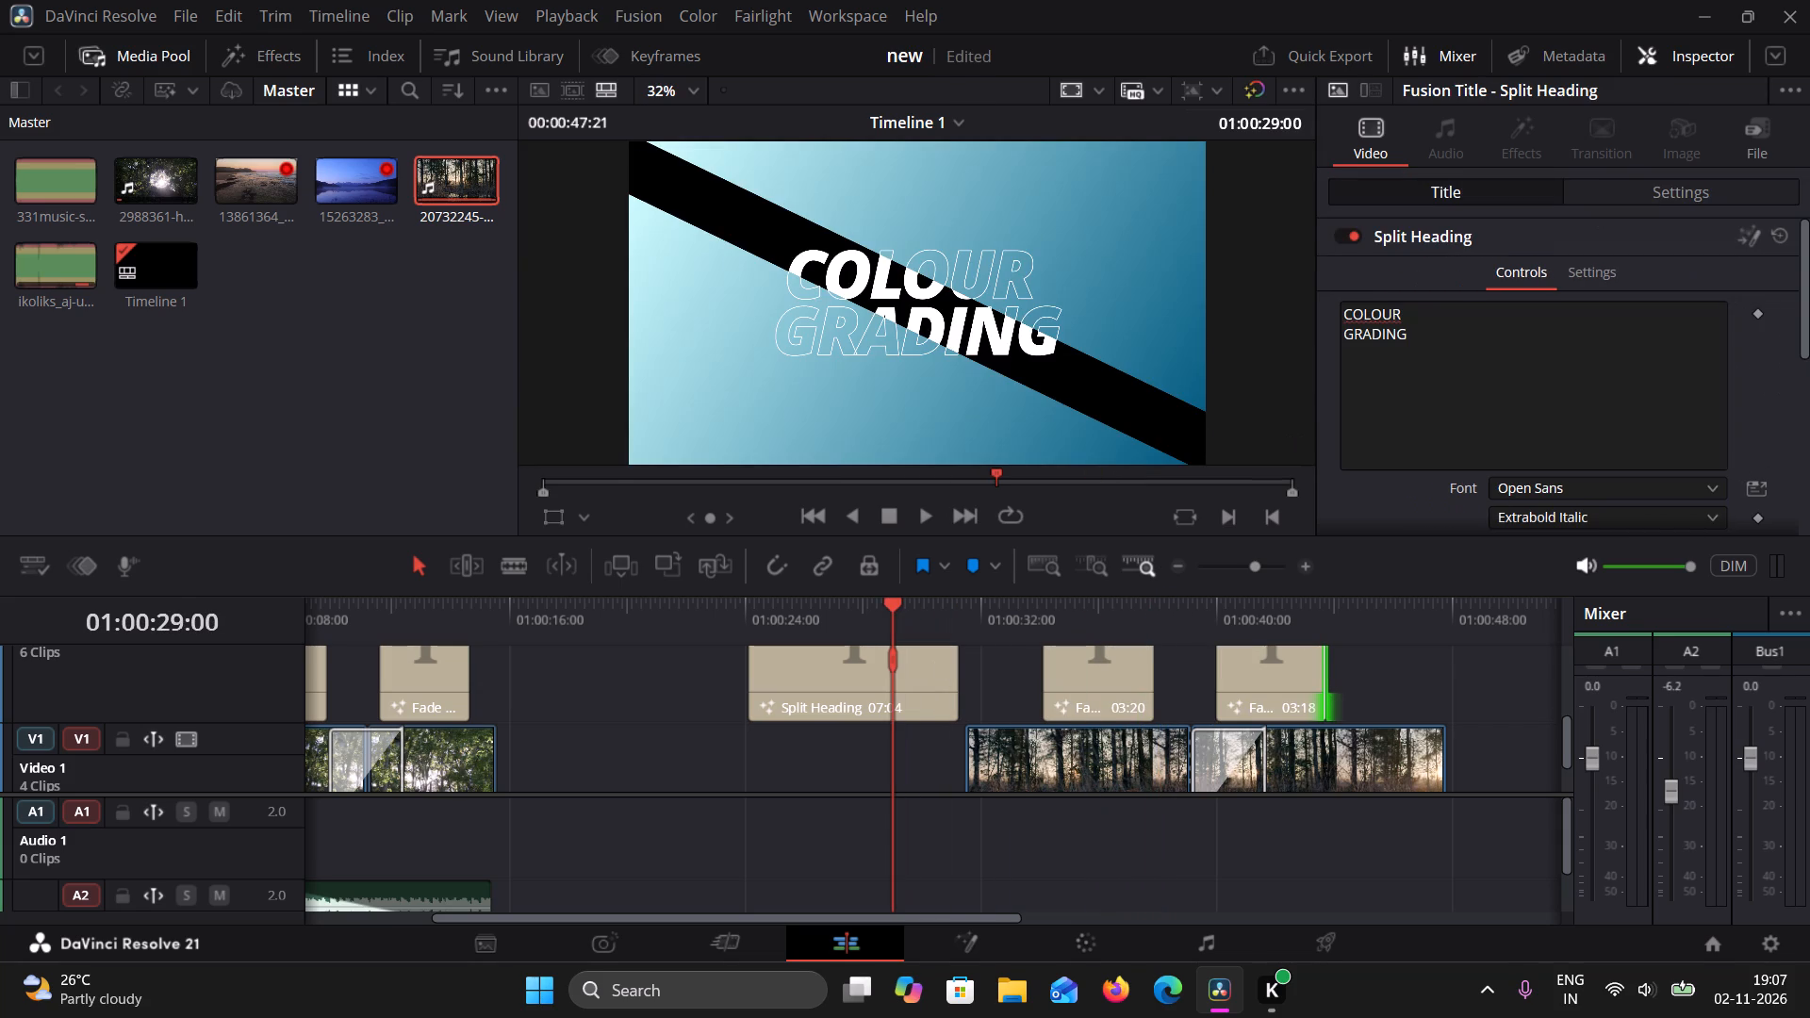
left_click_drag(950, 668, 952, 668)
Play back from about 01:00:29:00 to check how the heading leads into the woodland clip and BEFORE title.
left_click(937, 520)
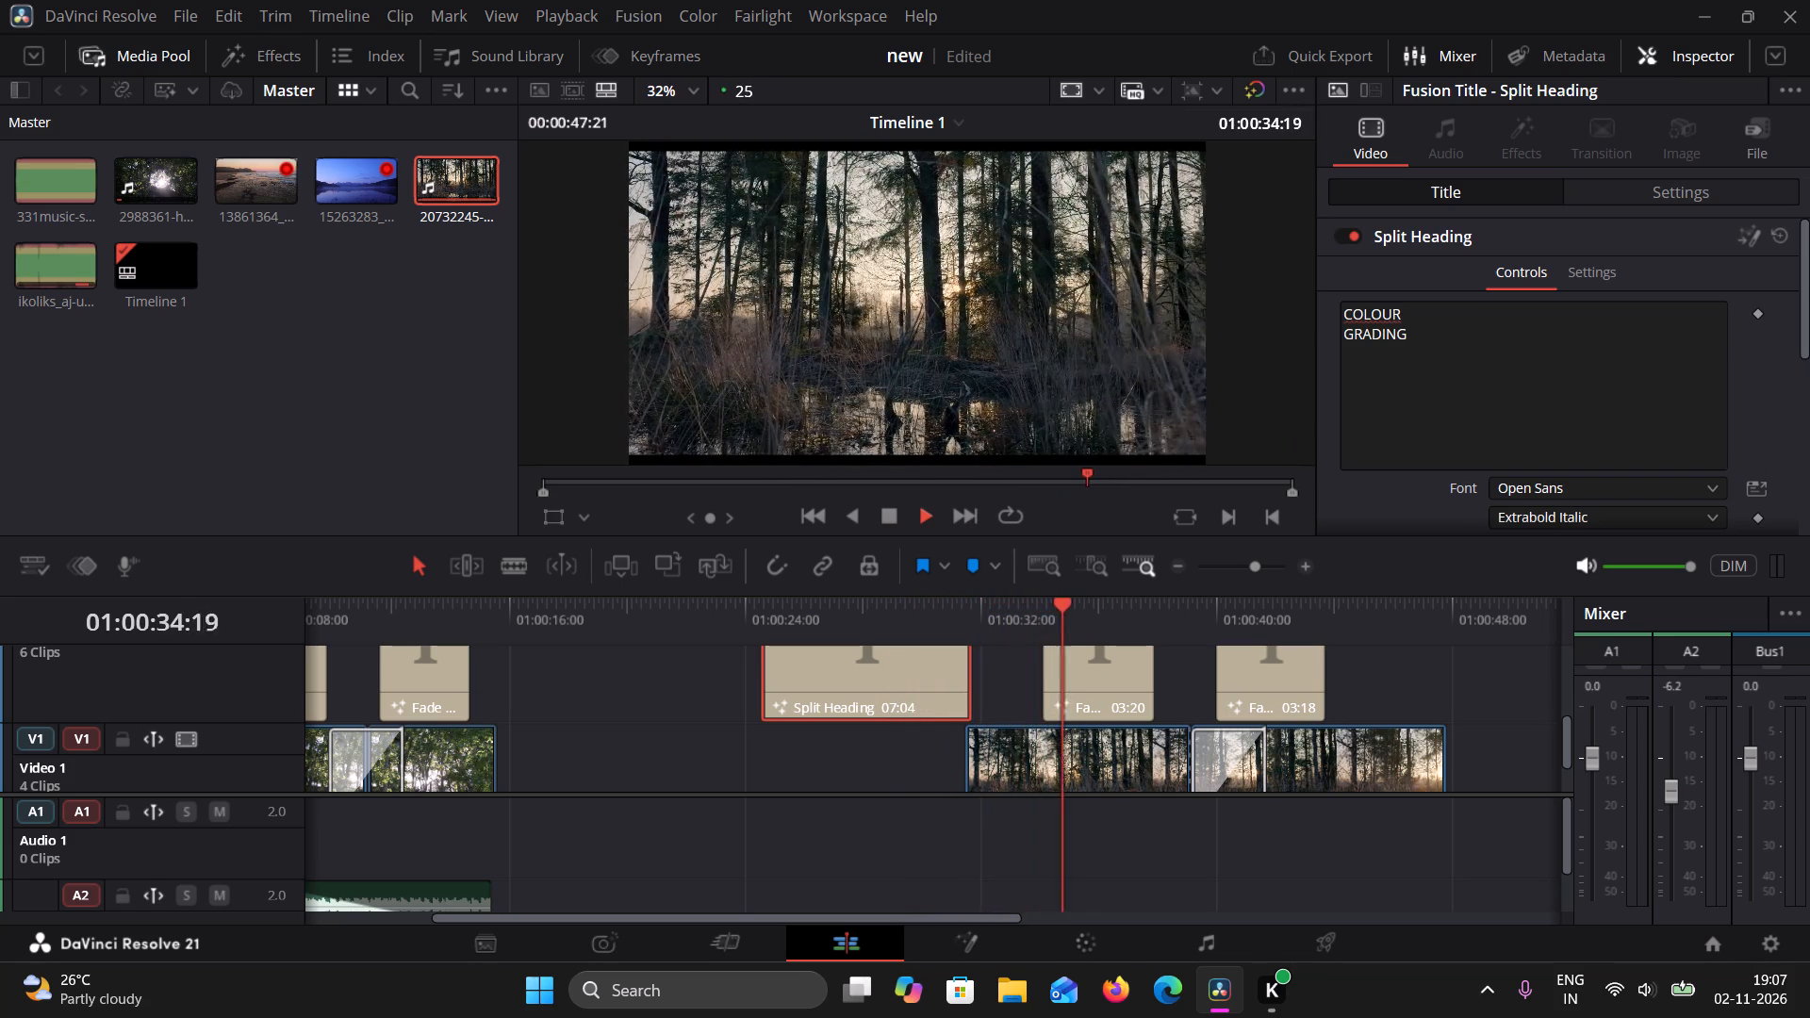
left_click(886, 515)
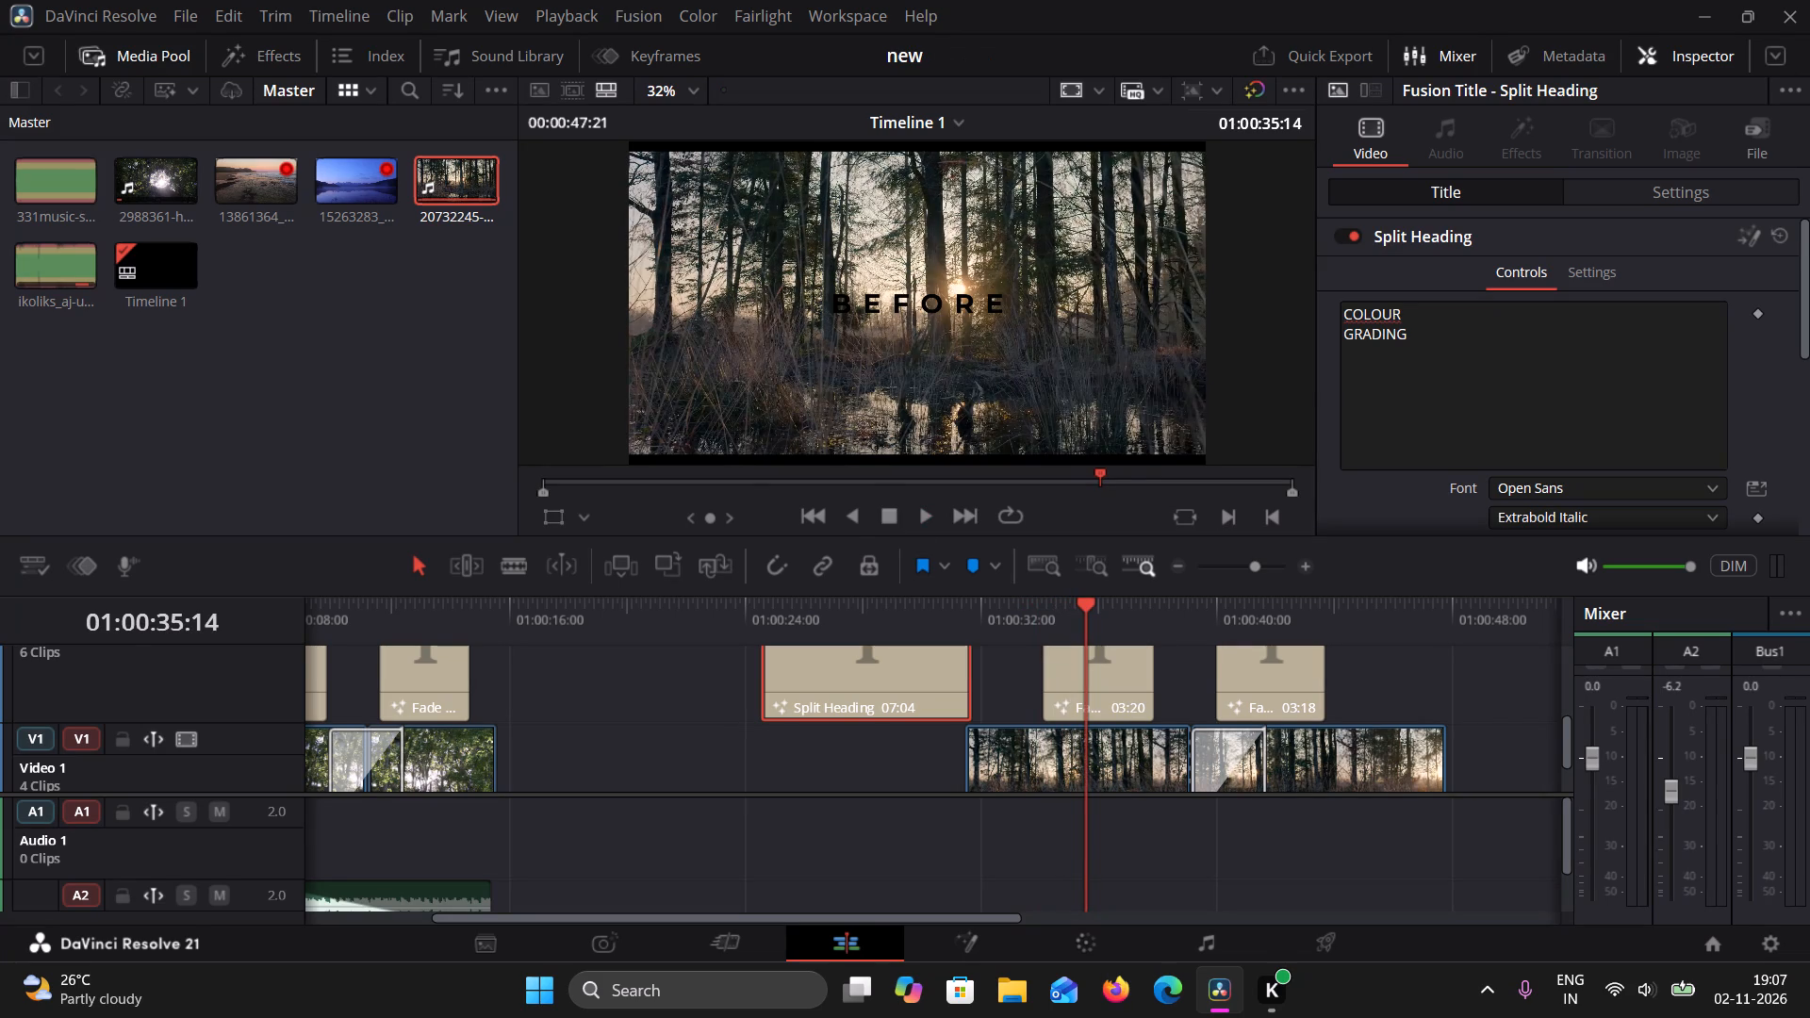
Move the woodland BEFORE title earlier on Video 2 to start at about 01:00:32:13.
left_click_drag(1085, 681, 1039, 688)
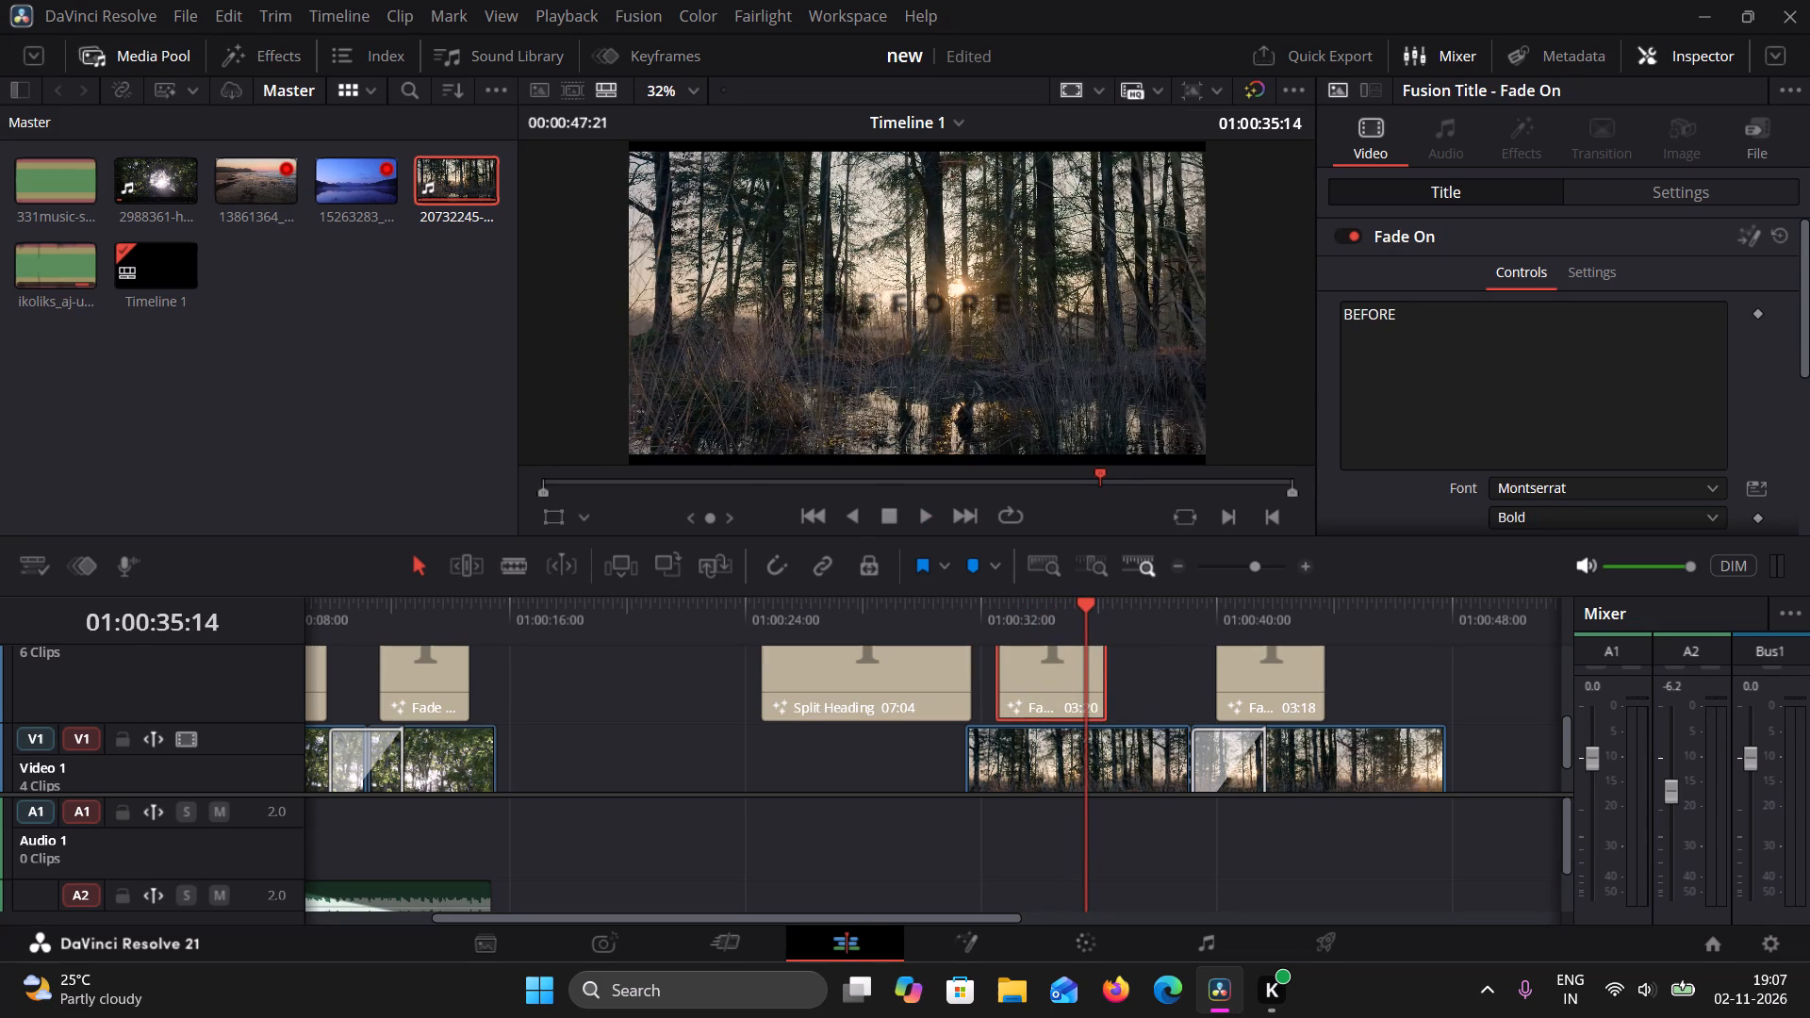
Play back the woodland section from about 01:00:32:10 to check the timing of both titles and the Edge Wipe.
left_click_drag(1085, 601, 993, 634)
left_click(933, 520)
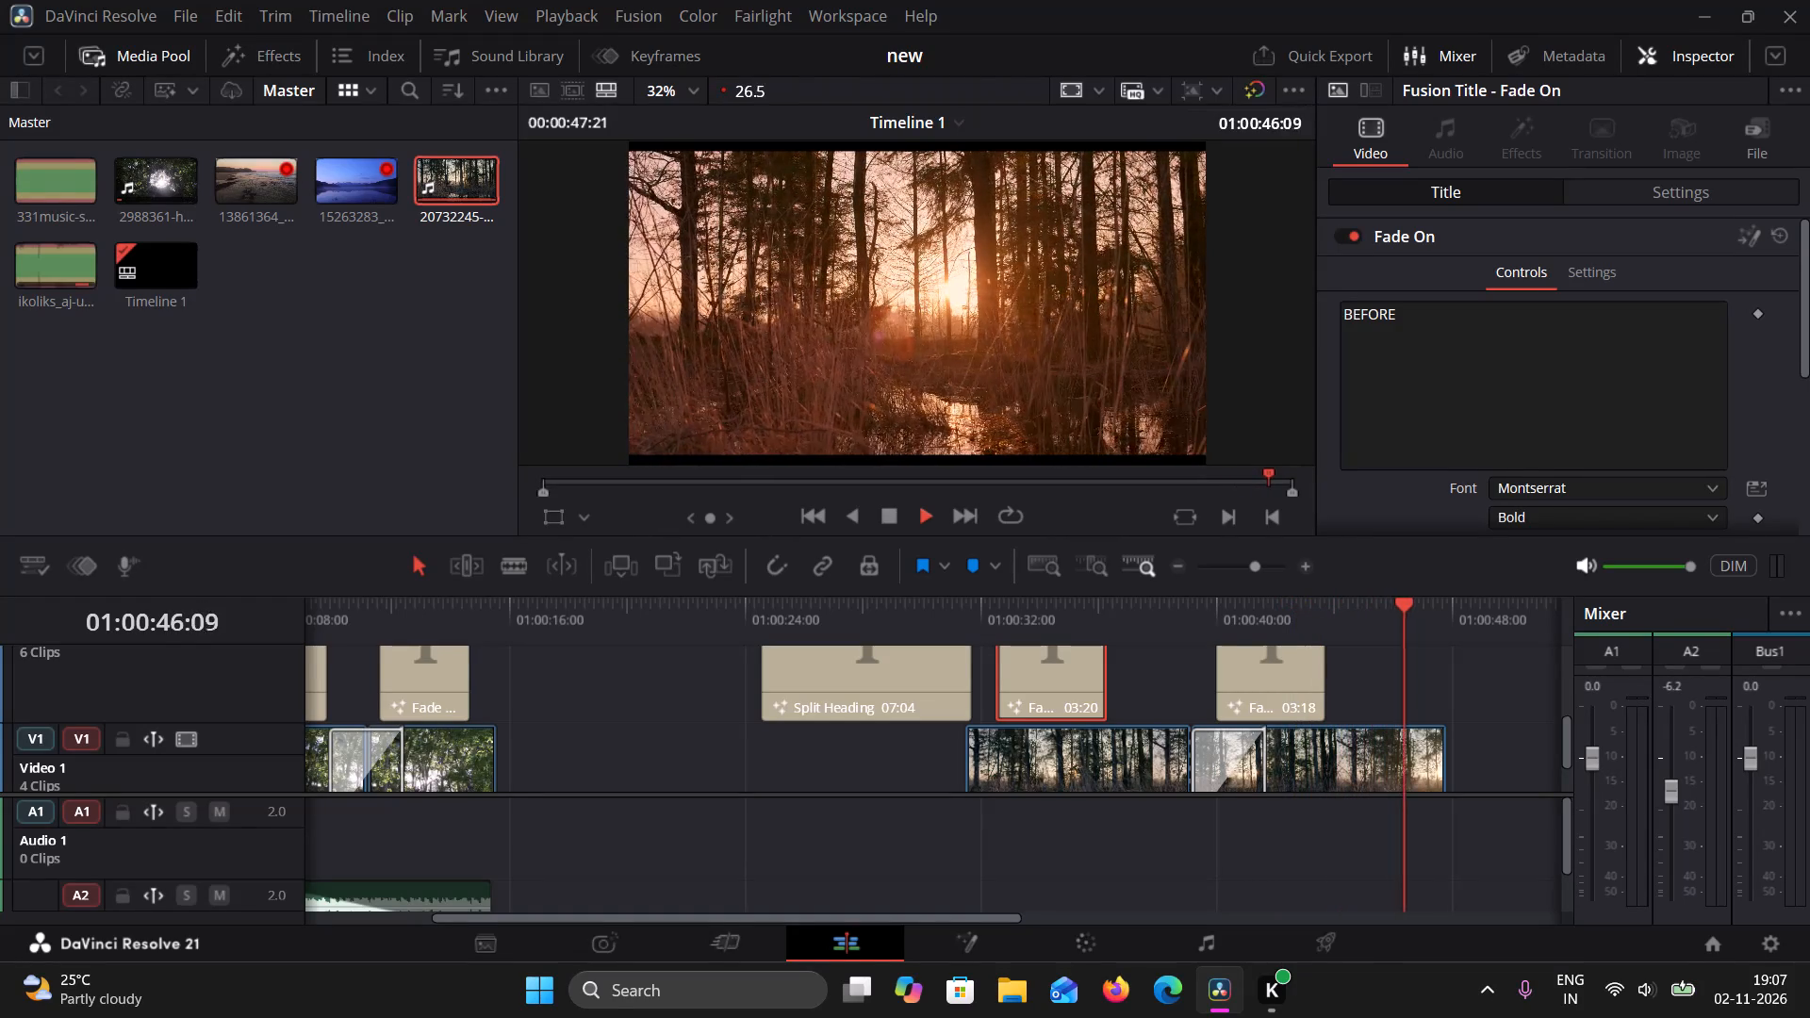
left_click(900, 516)
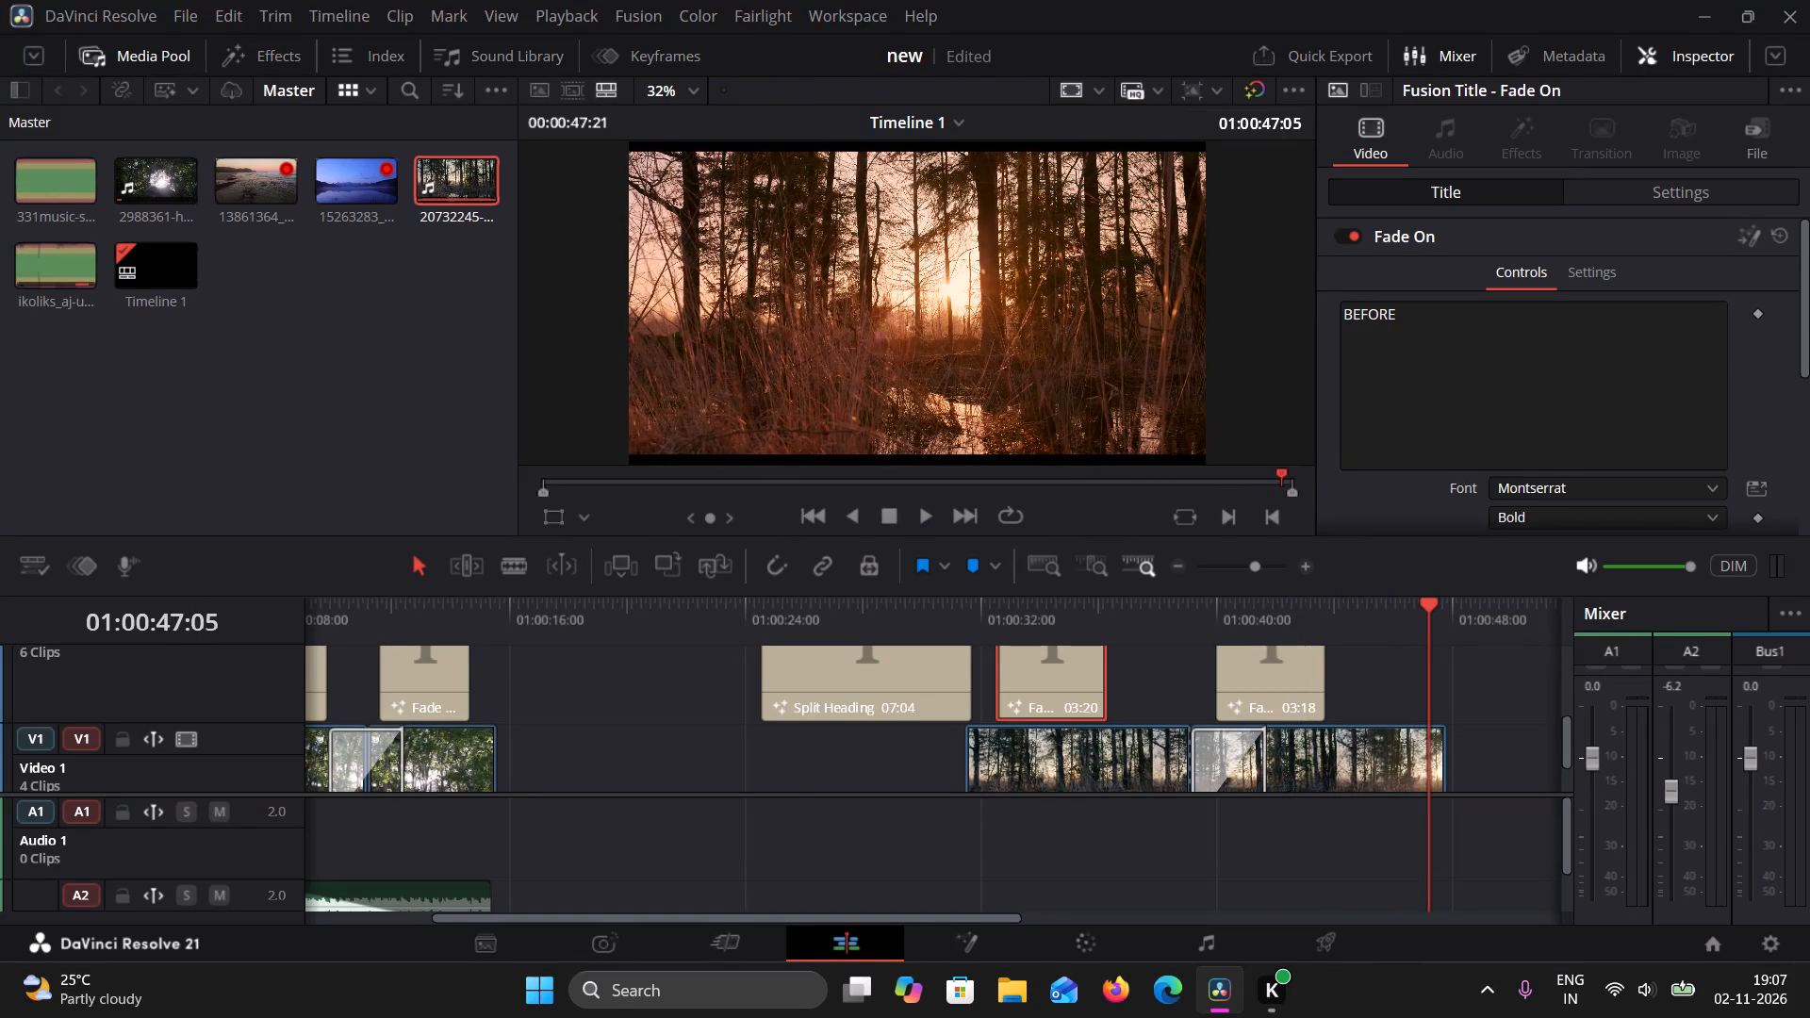
Ripple delete the second COLOUR GRADING Split Heading, which precedes the woodland section on Video 2.
left_click_drag(764, 914, 809, 925)
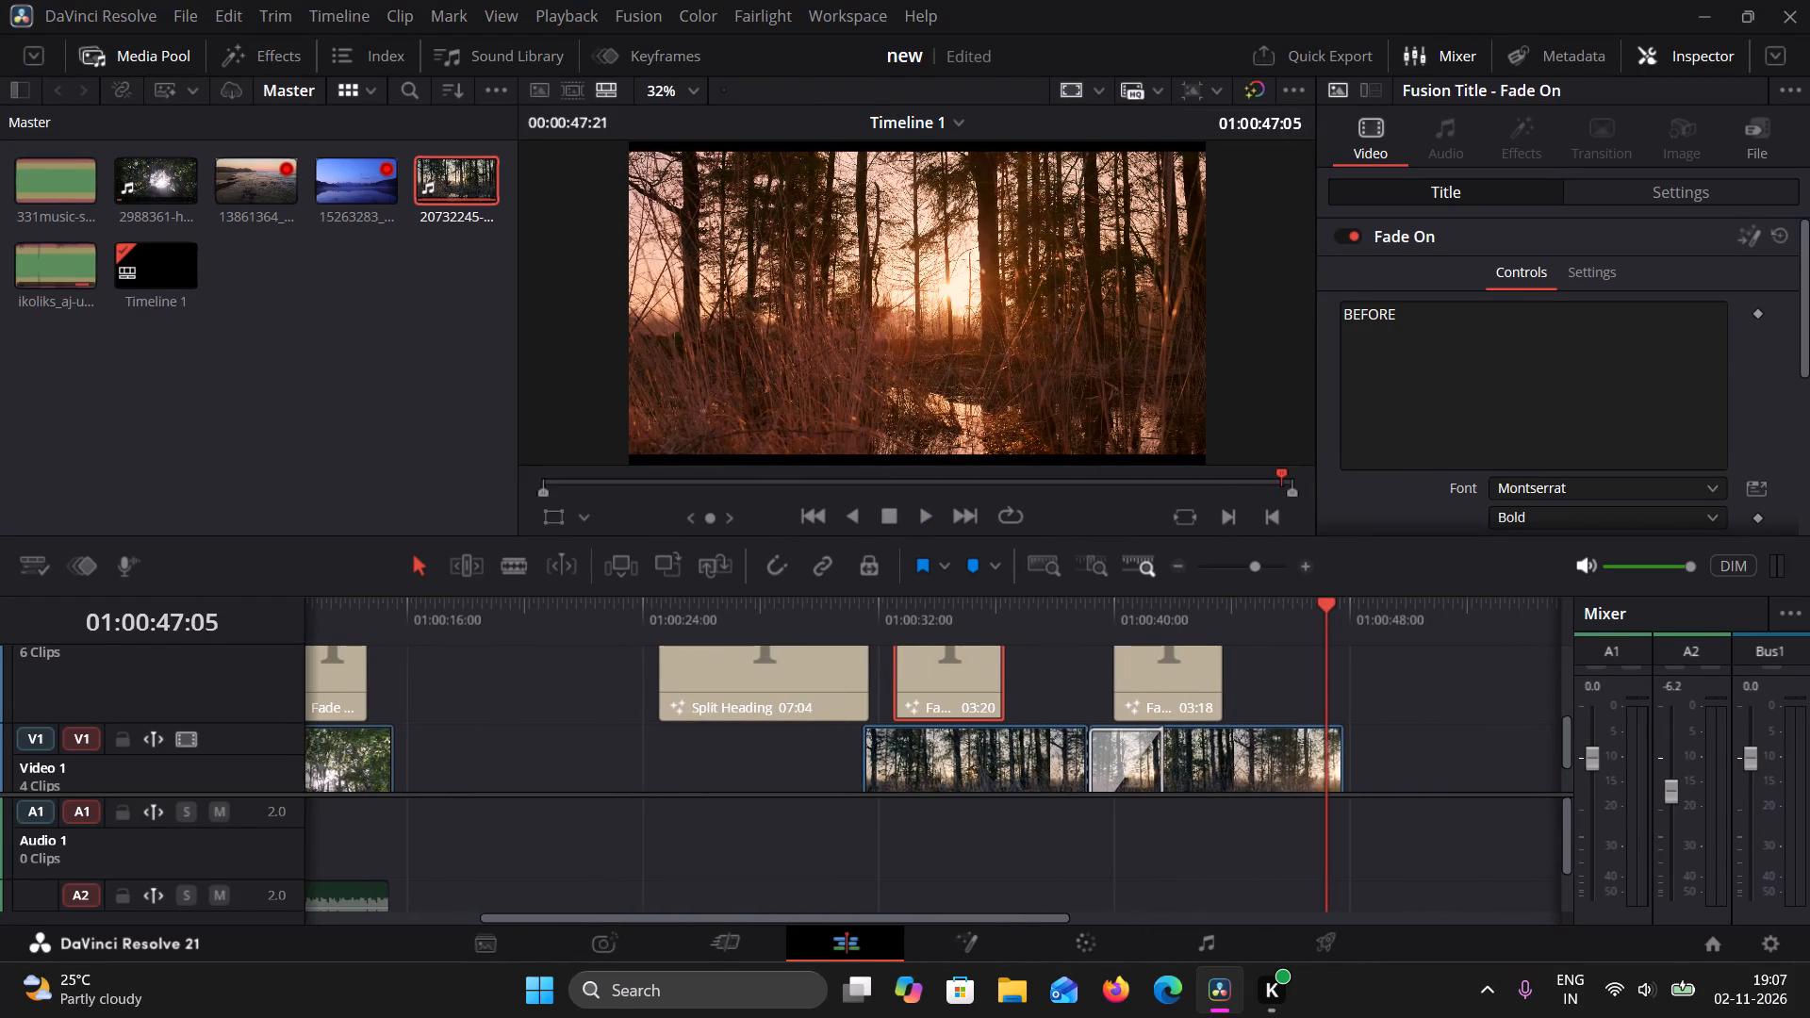
left_click_drag(809, 925, 628, 923)
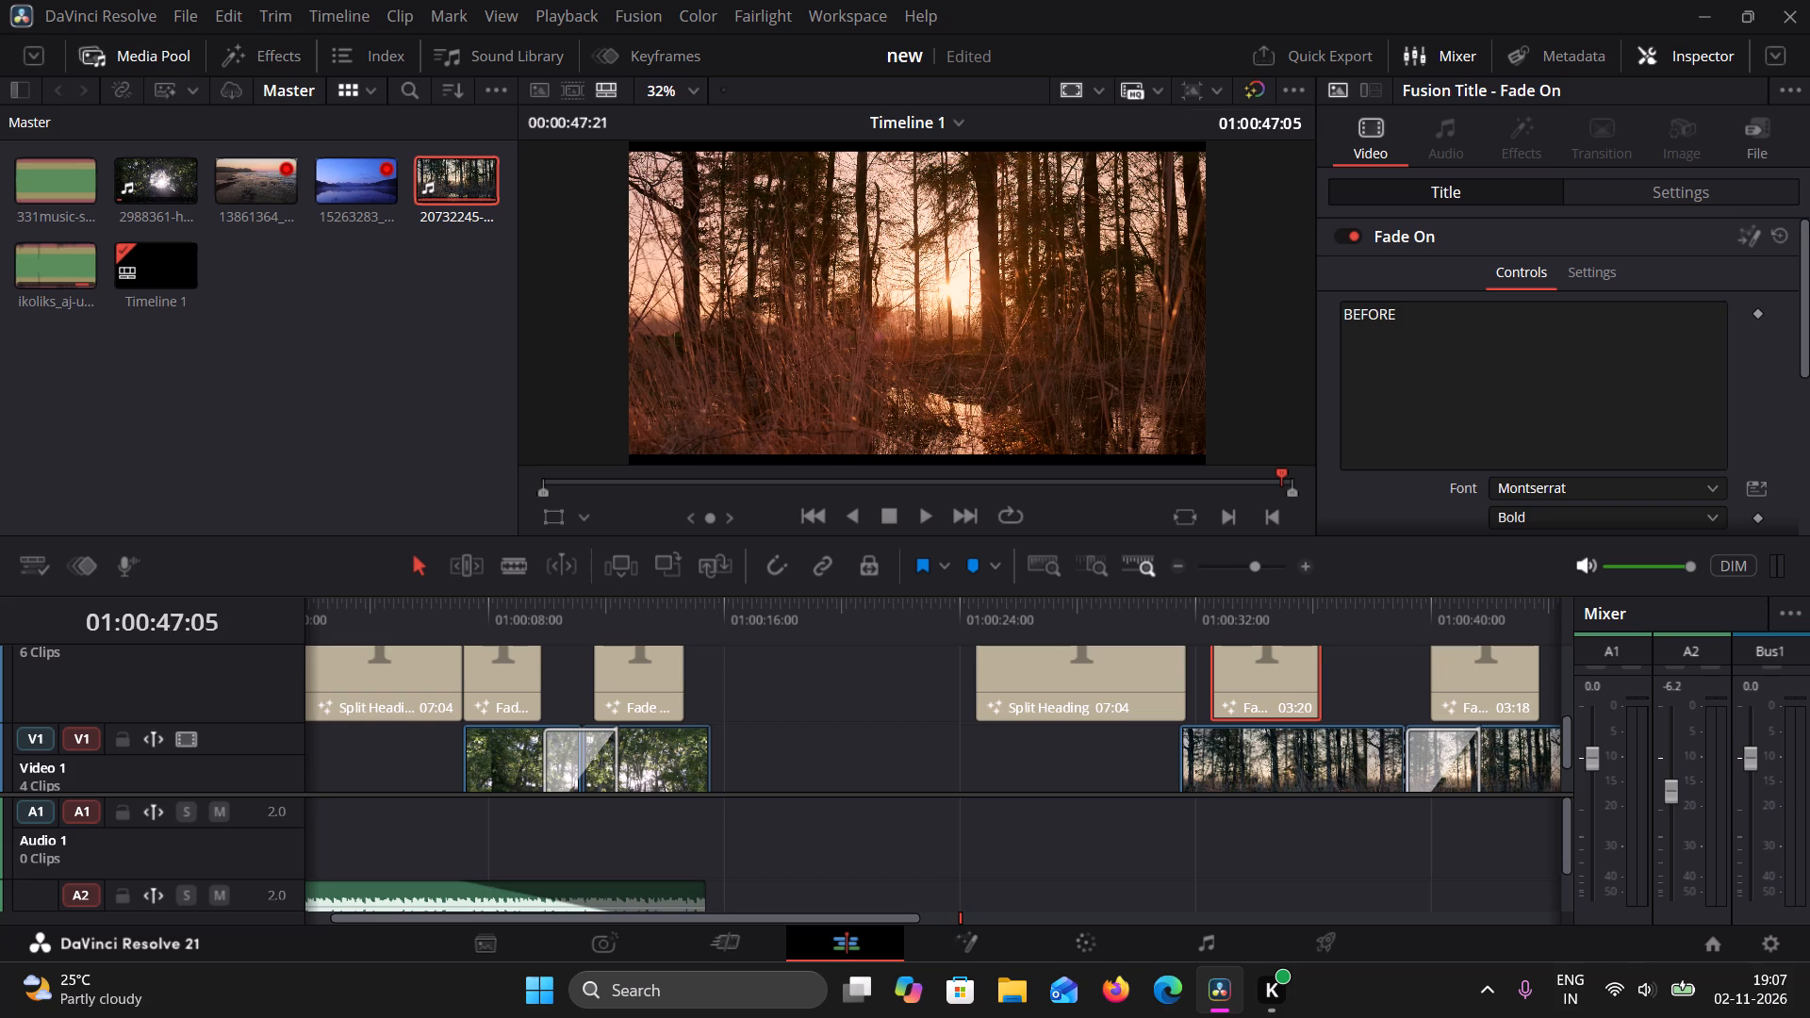
left_click_drag(628, 923, 649, 942)
left_click(1075, 665)
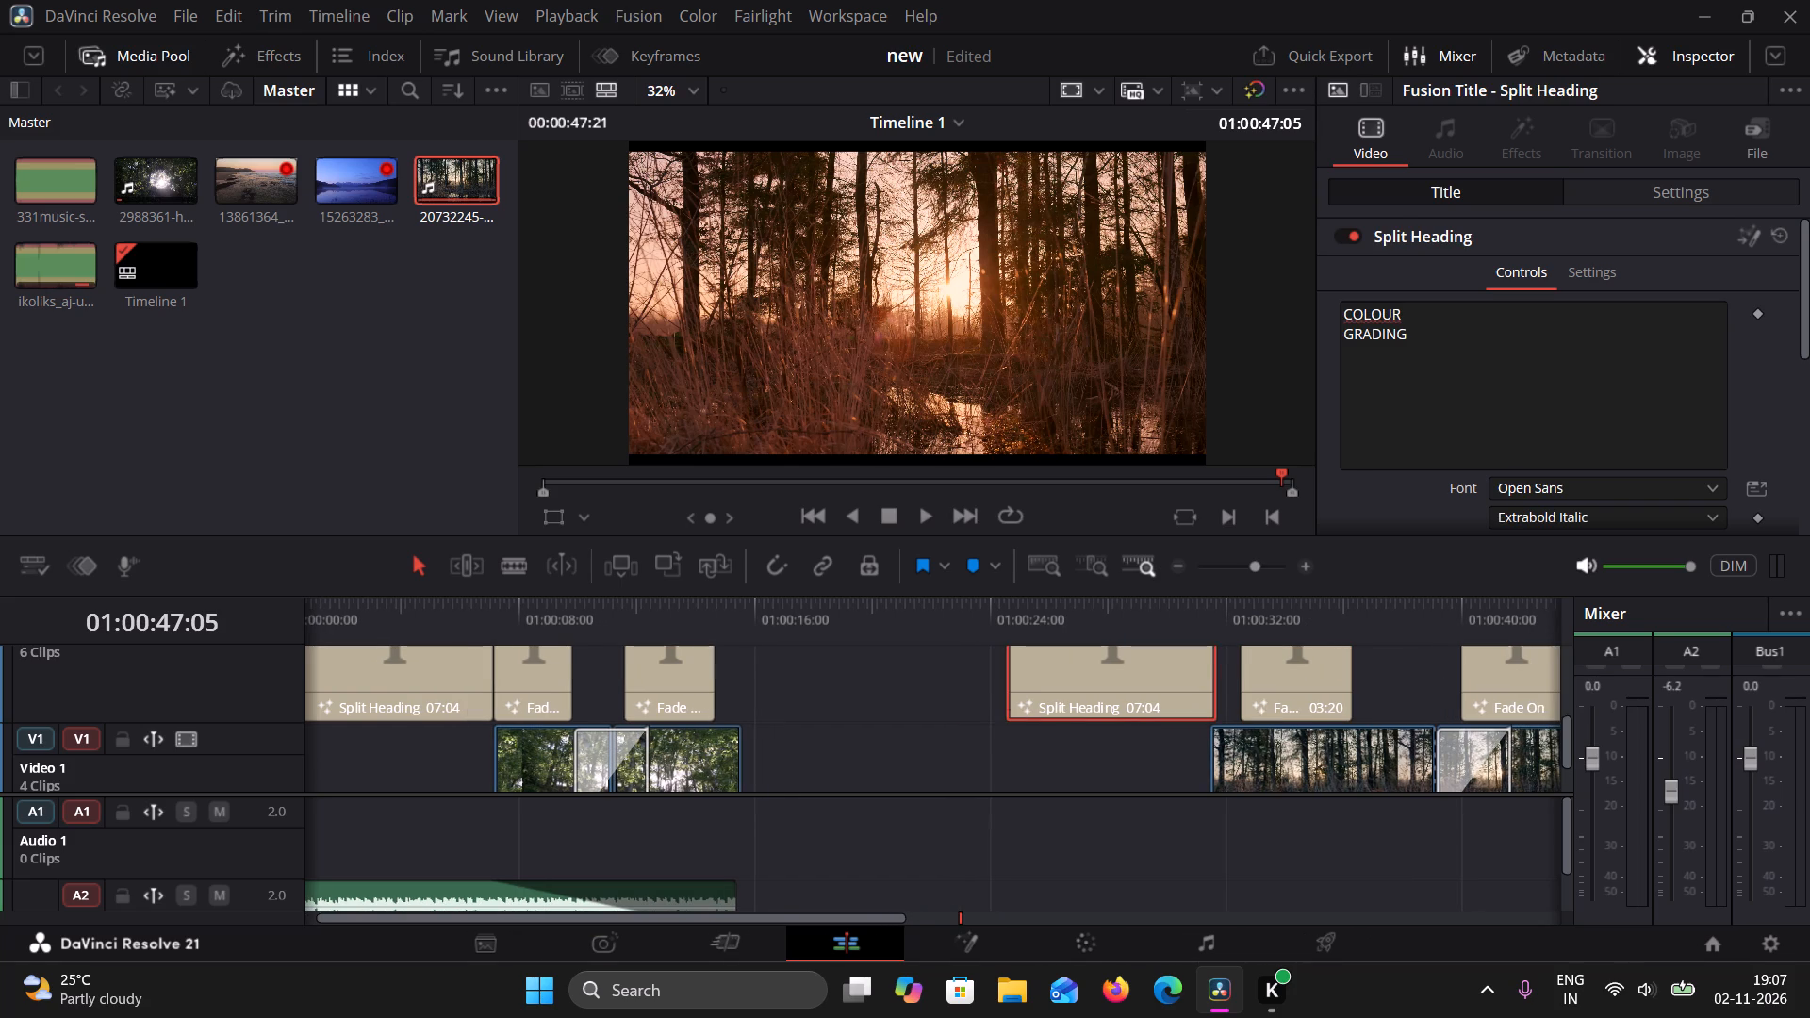
key("Delete")
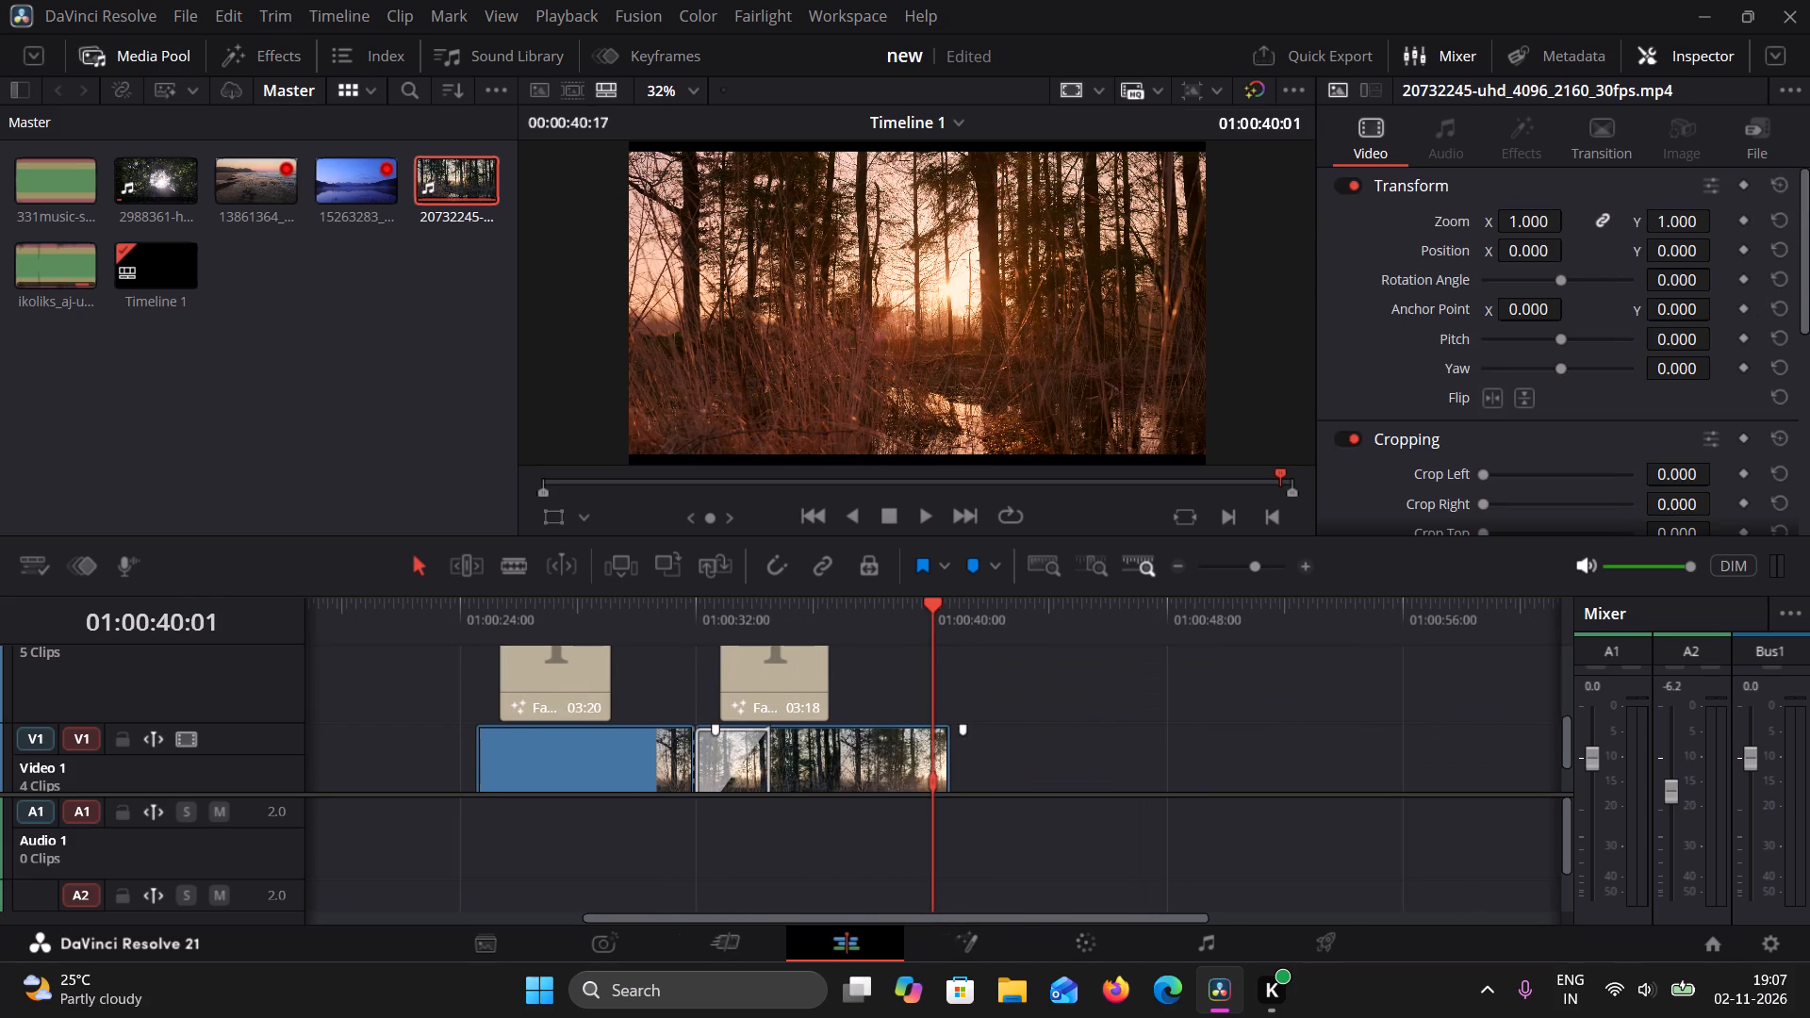
Move both woodland clips with their Edge Wipe and two titles together to about 01:00:15:14, directly after the green forest clips.
left_click_drag(864, 916, 689, 899)
left_click_drag(1361, 691, 868, 762)
left_click_drag(896, 699, 723, 691)
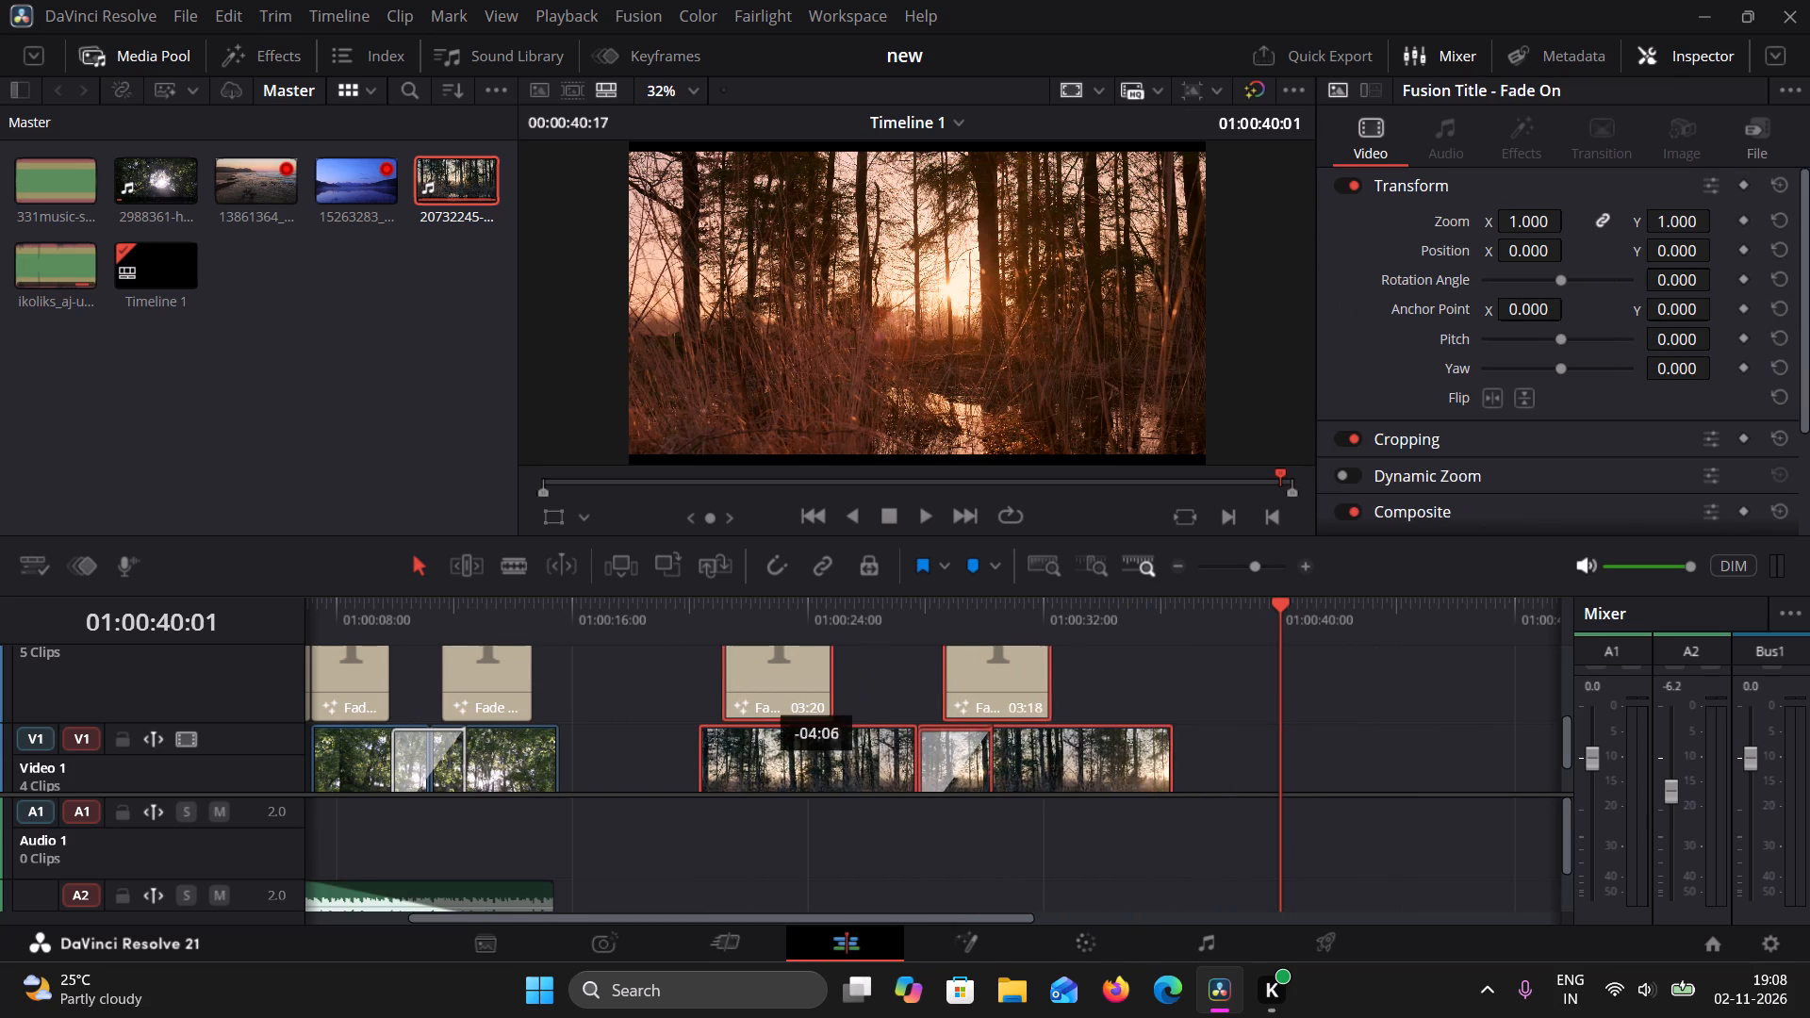
left_click_drag(723, 691, 632, 682)
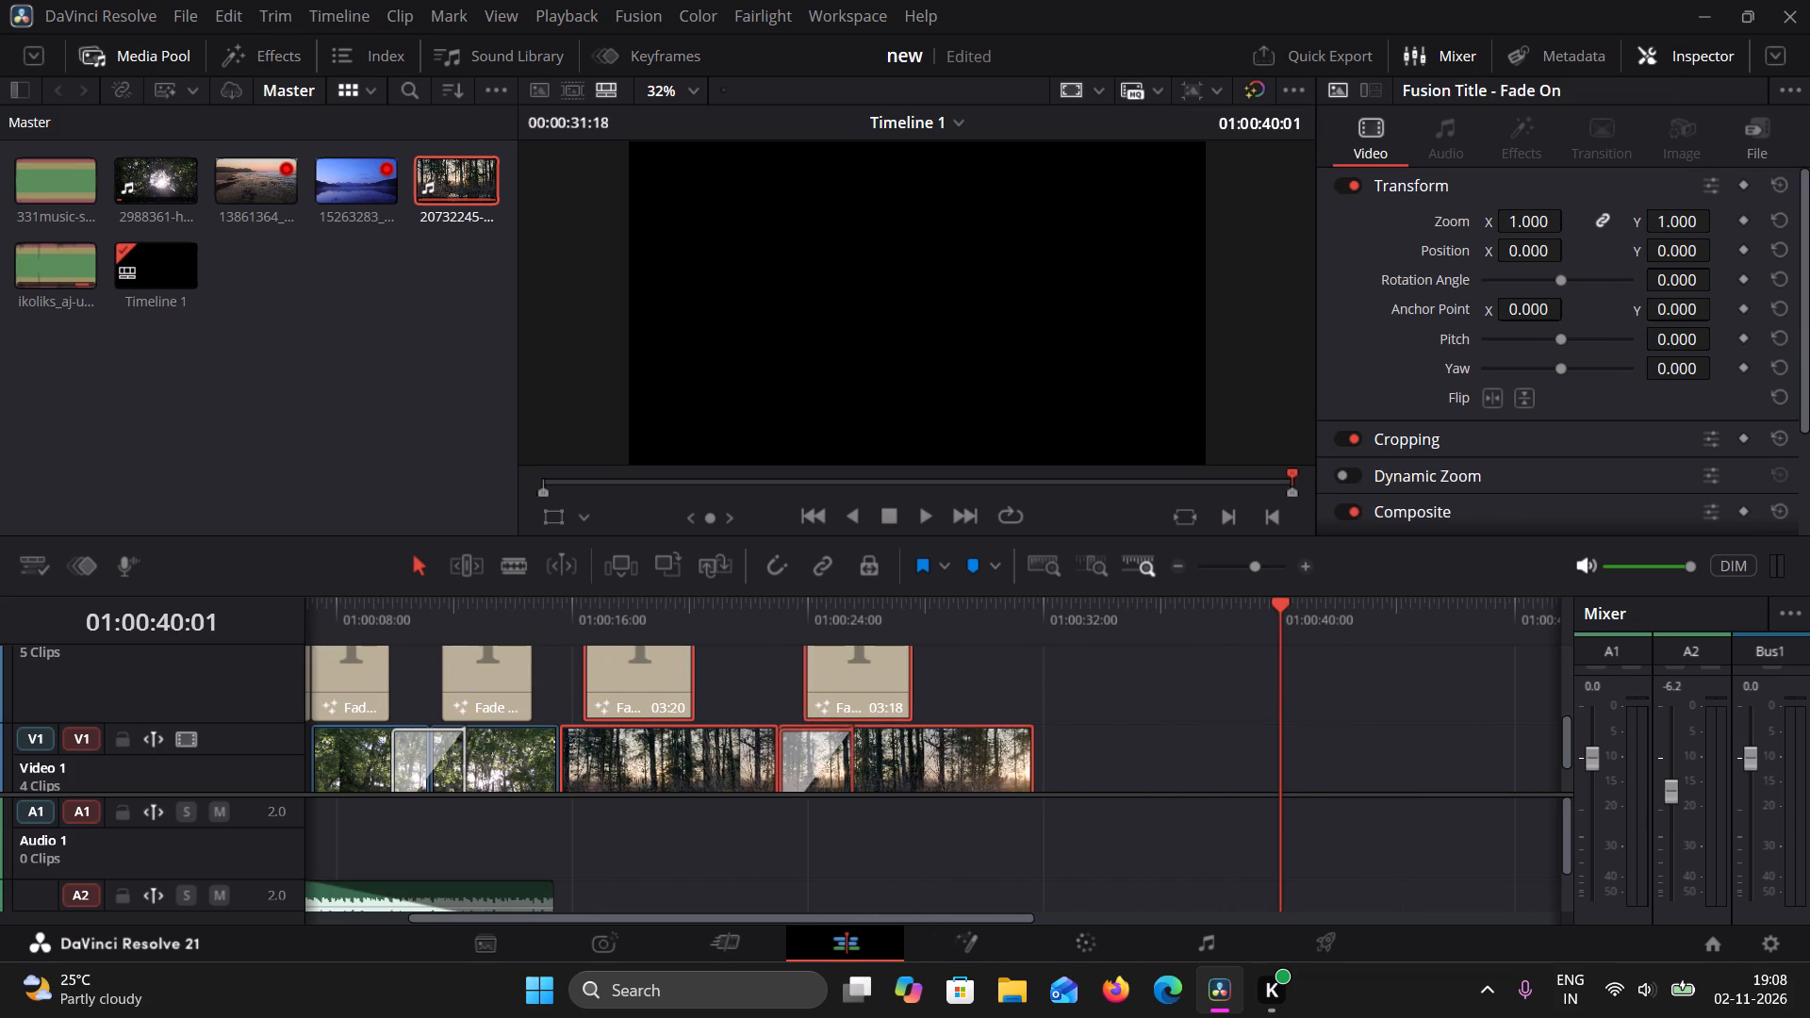
Play back the opening of the rearranged timeline from 01:00:00:00.
left_click_drag(1275, 608, 101, 608)
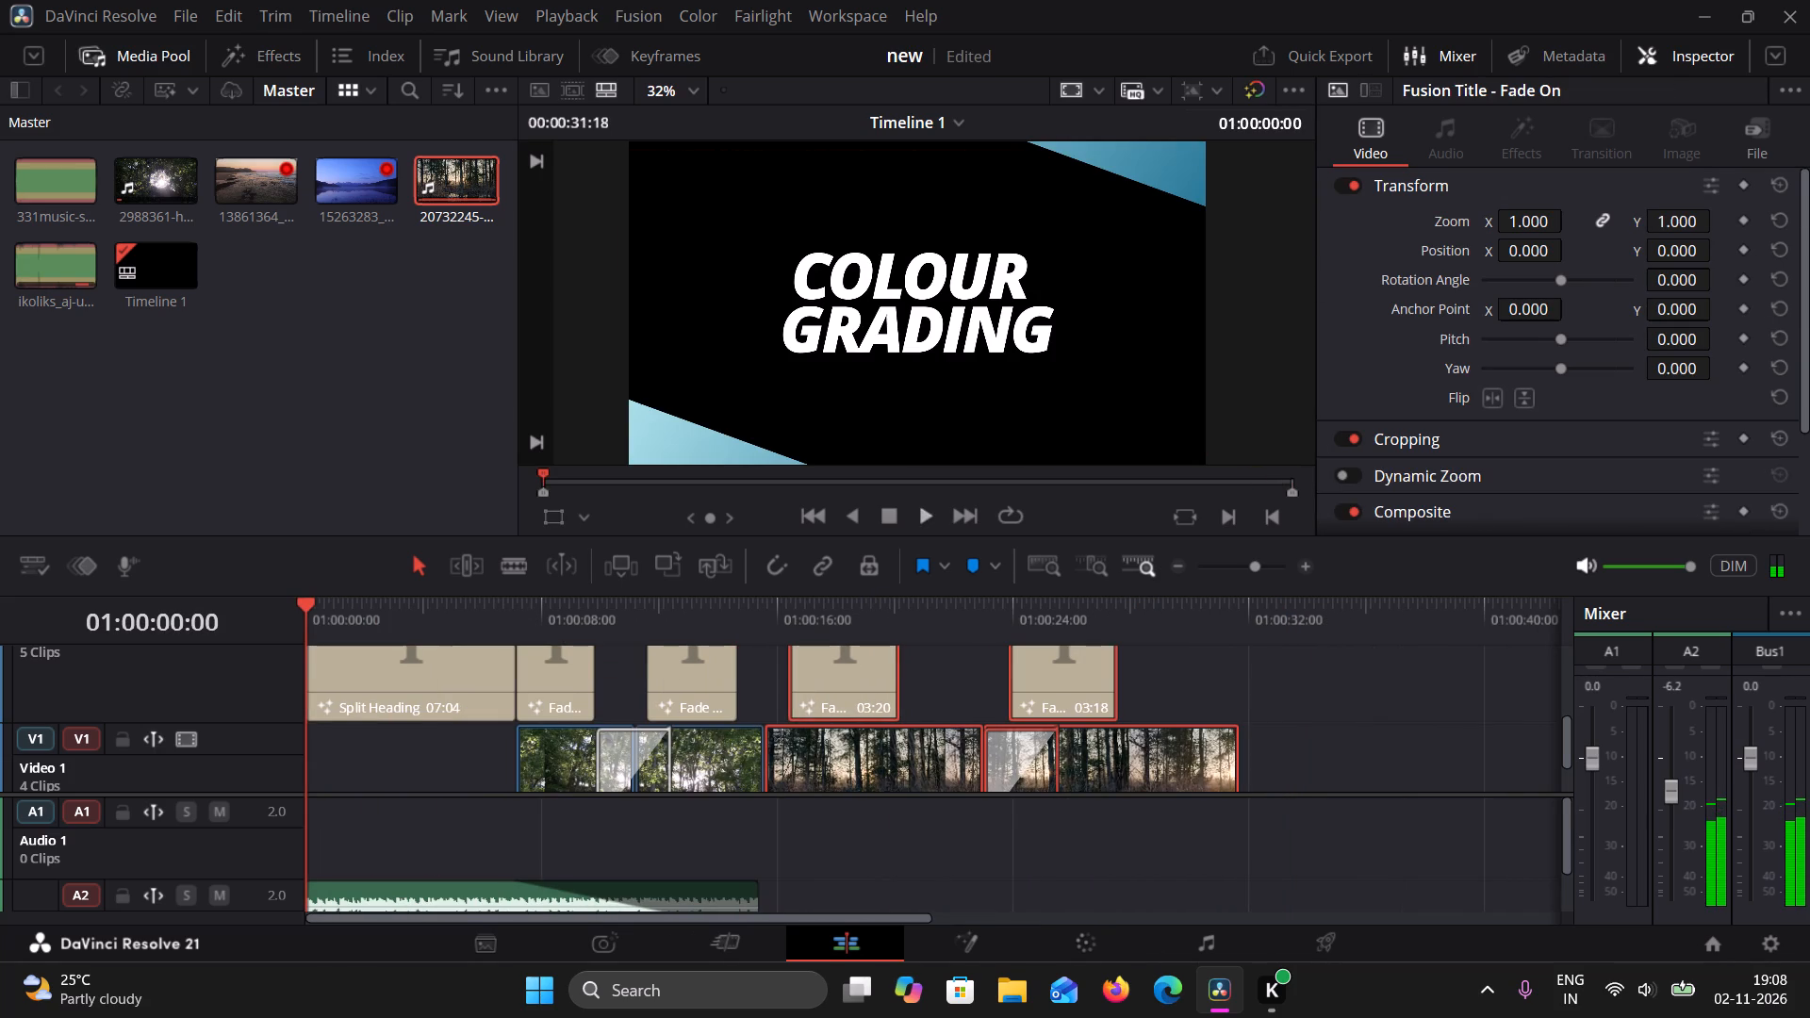
left_click(937, 521)
left_click(884, 522)
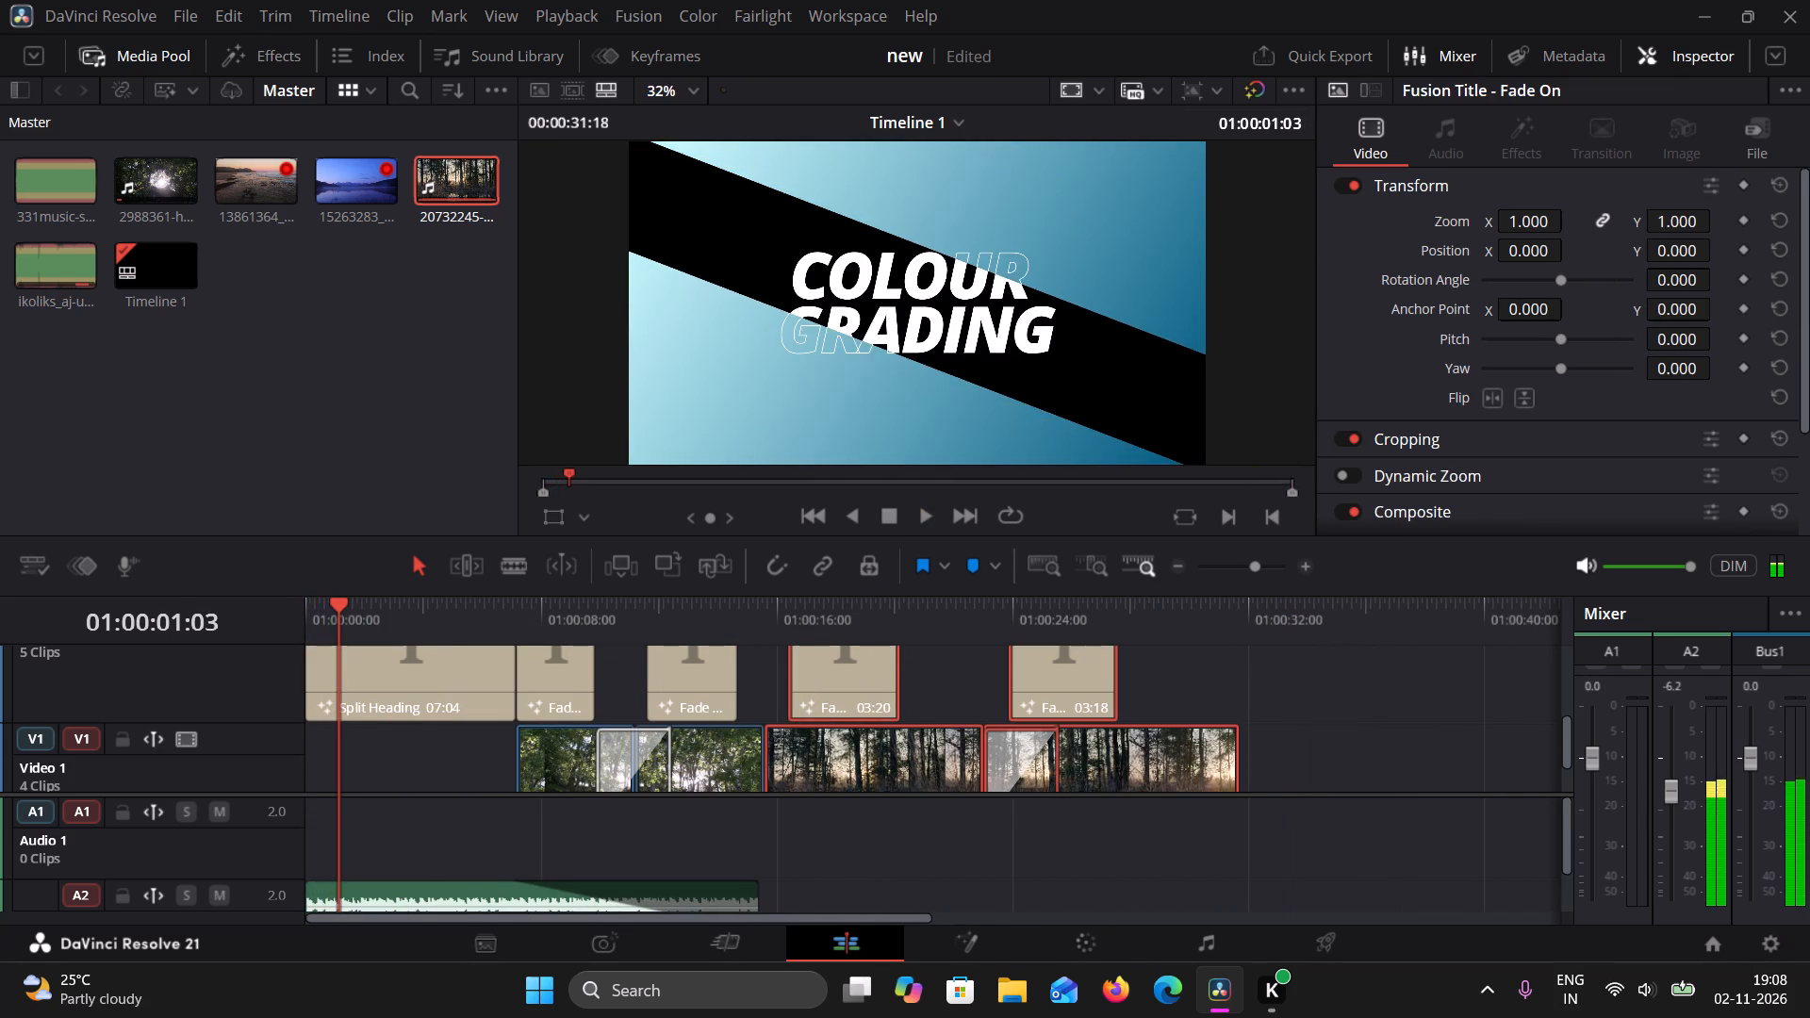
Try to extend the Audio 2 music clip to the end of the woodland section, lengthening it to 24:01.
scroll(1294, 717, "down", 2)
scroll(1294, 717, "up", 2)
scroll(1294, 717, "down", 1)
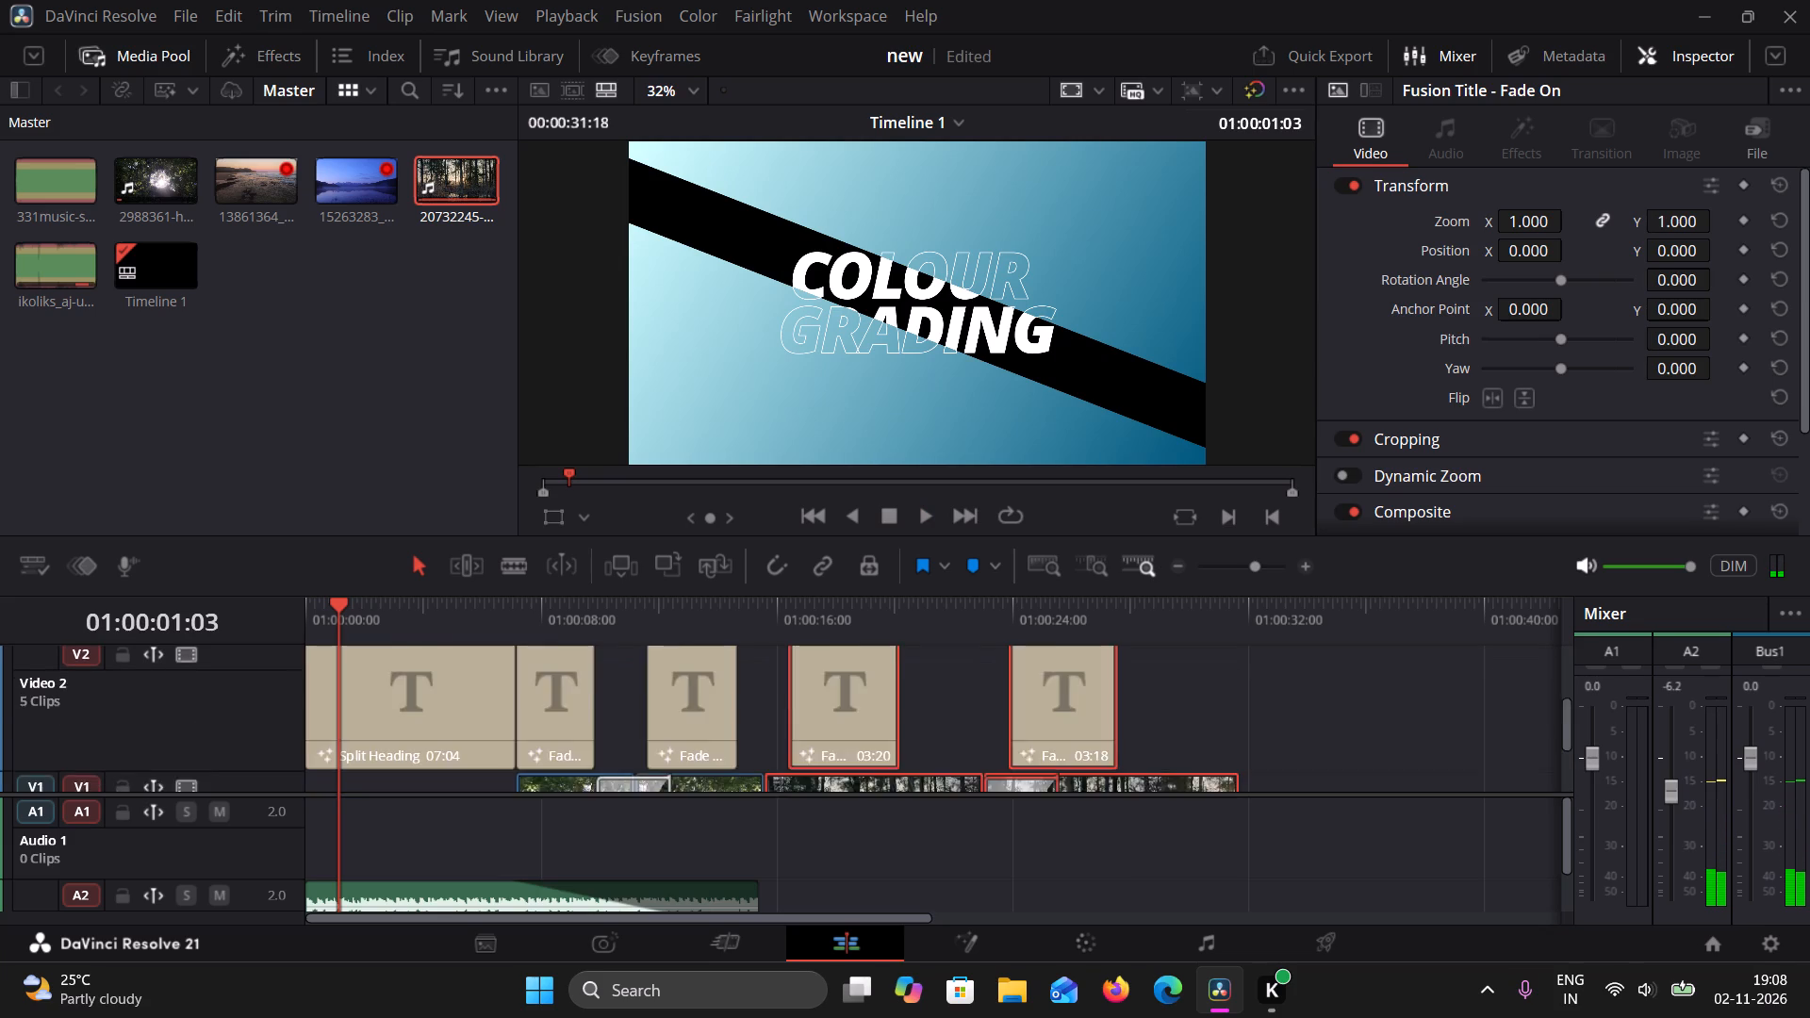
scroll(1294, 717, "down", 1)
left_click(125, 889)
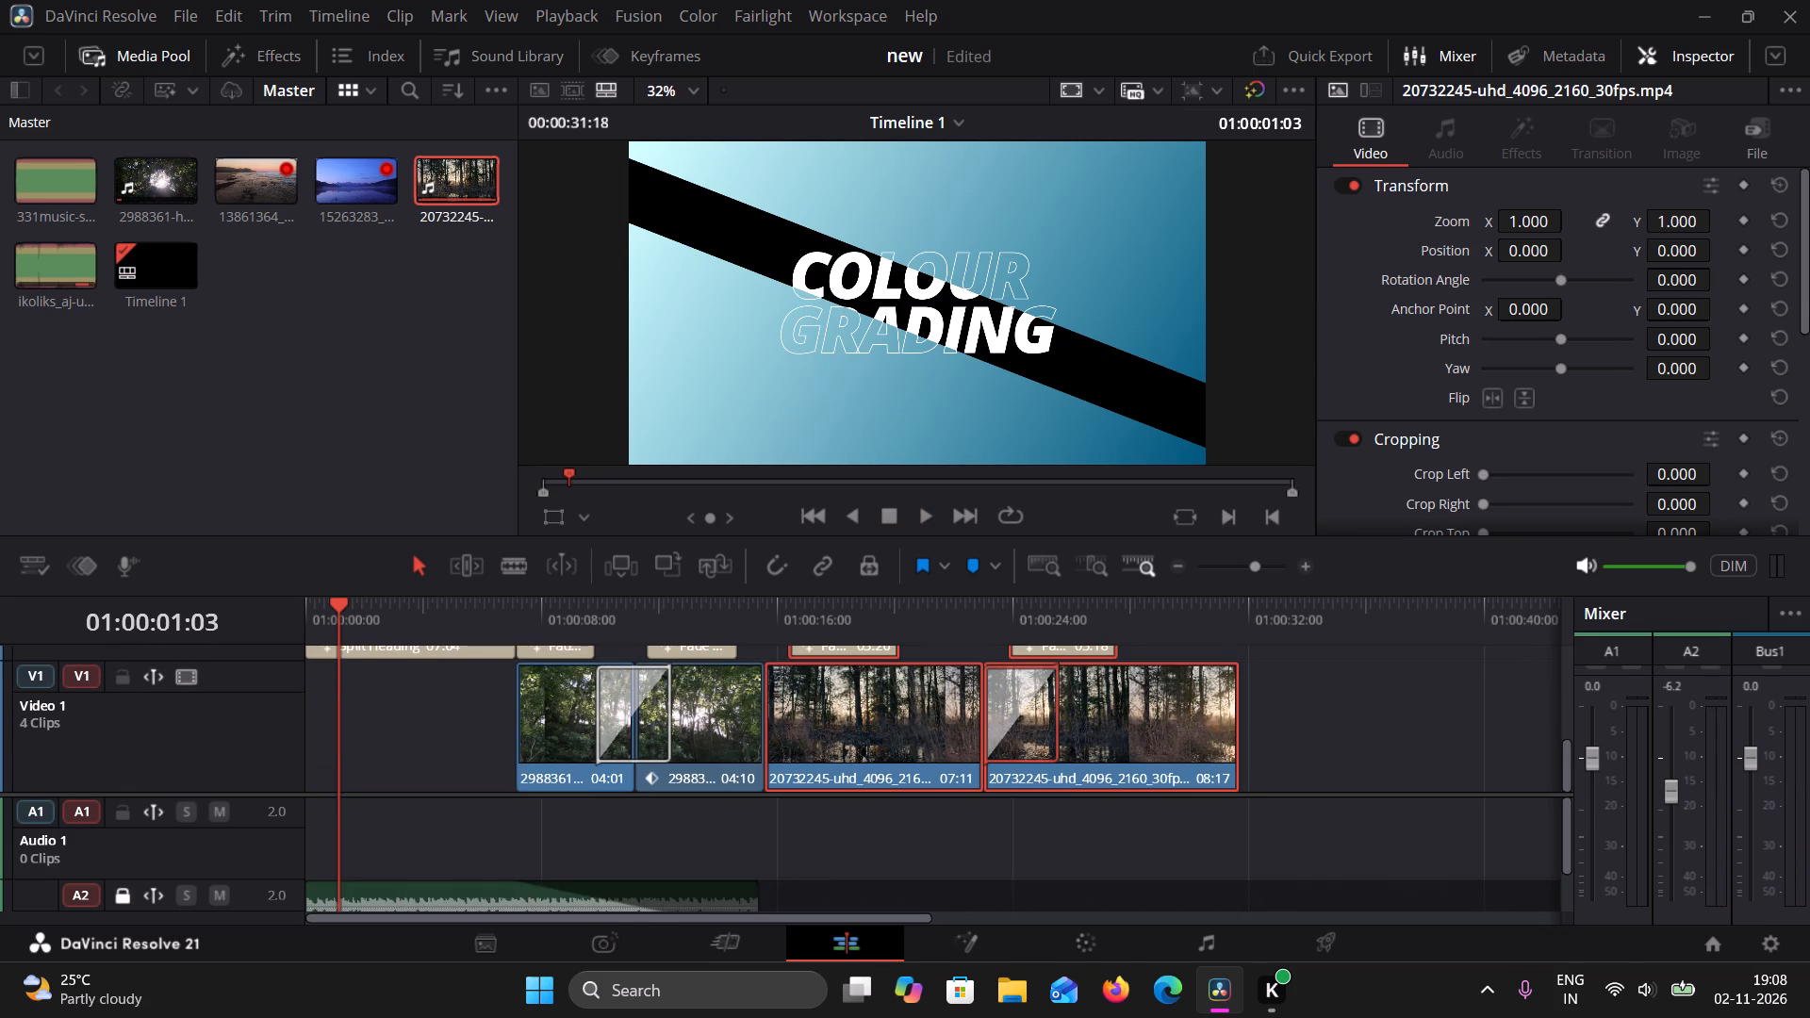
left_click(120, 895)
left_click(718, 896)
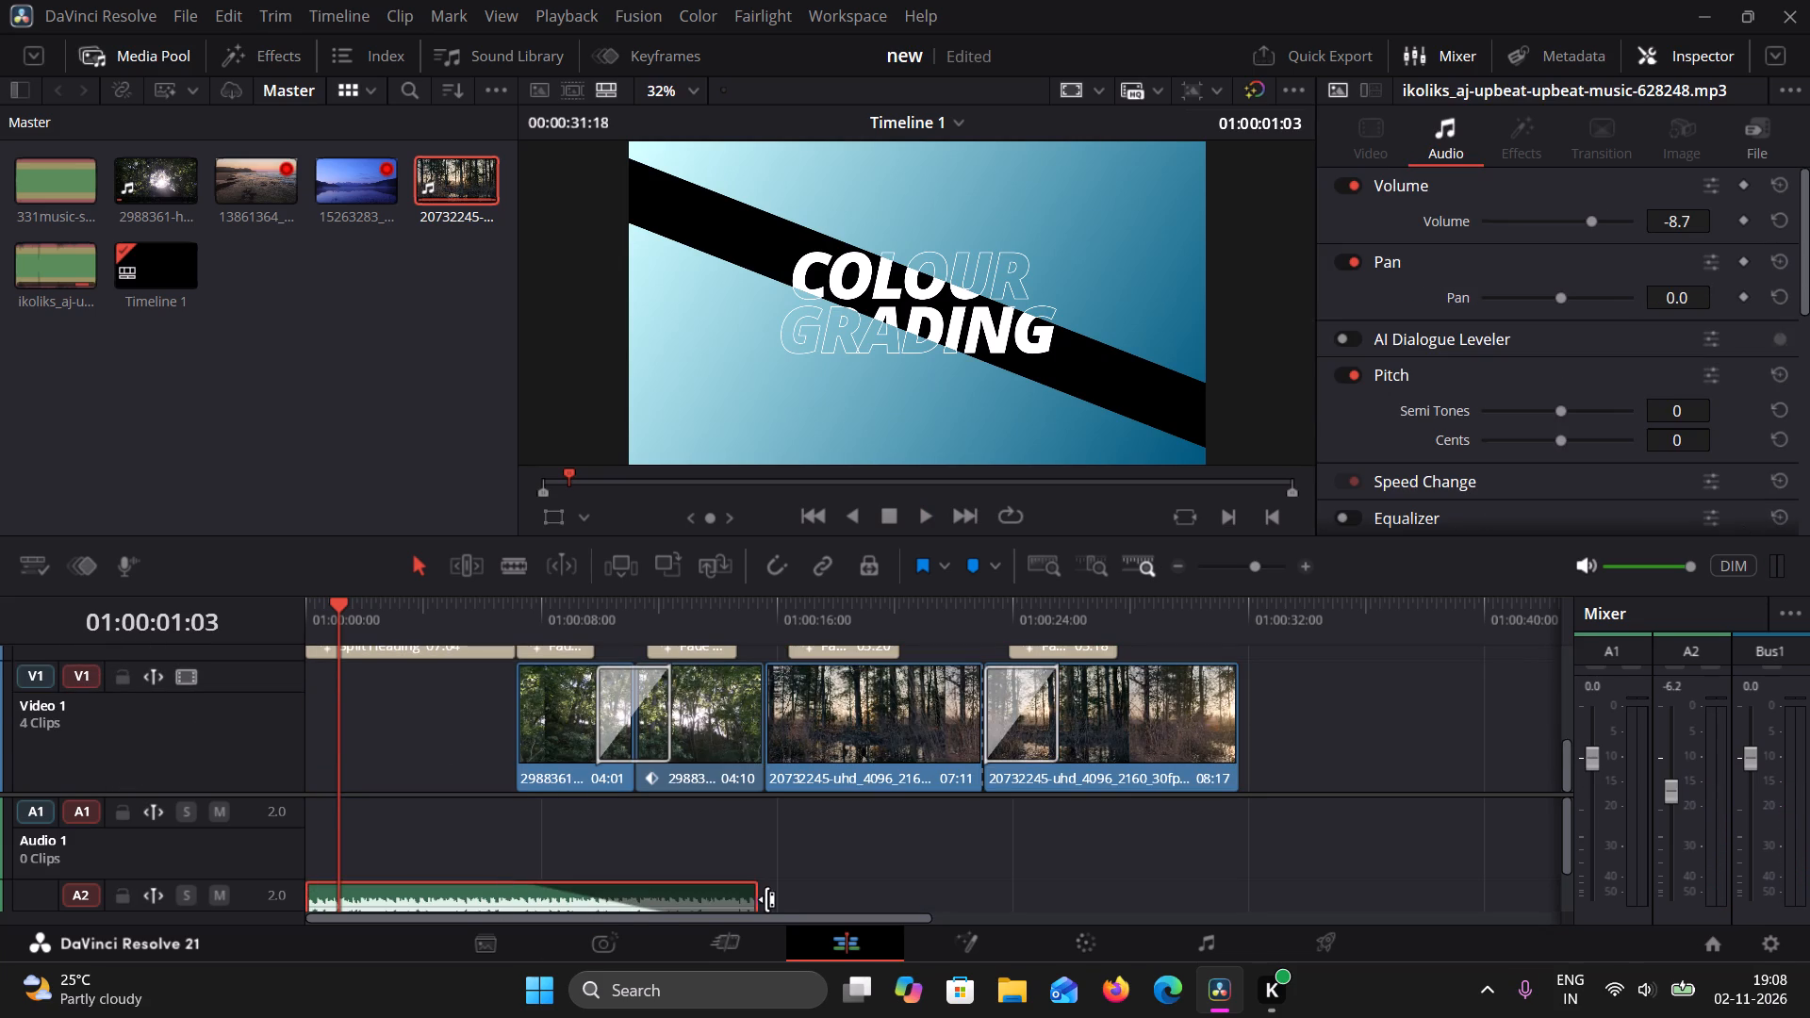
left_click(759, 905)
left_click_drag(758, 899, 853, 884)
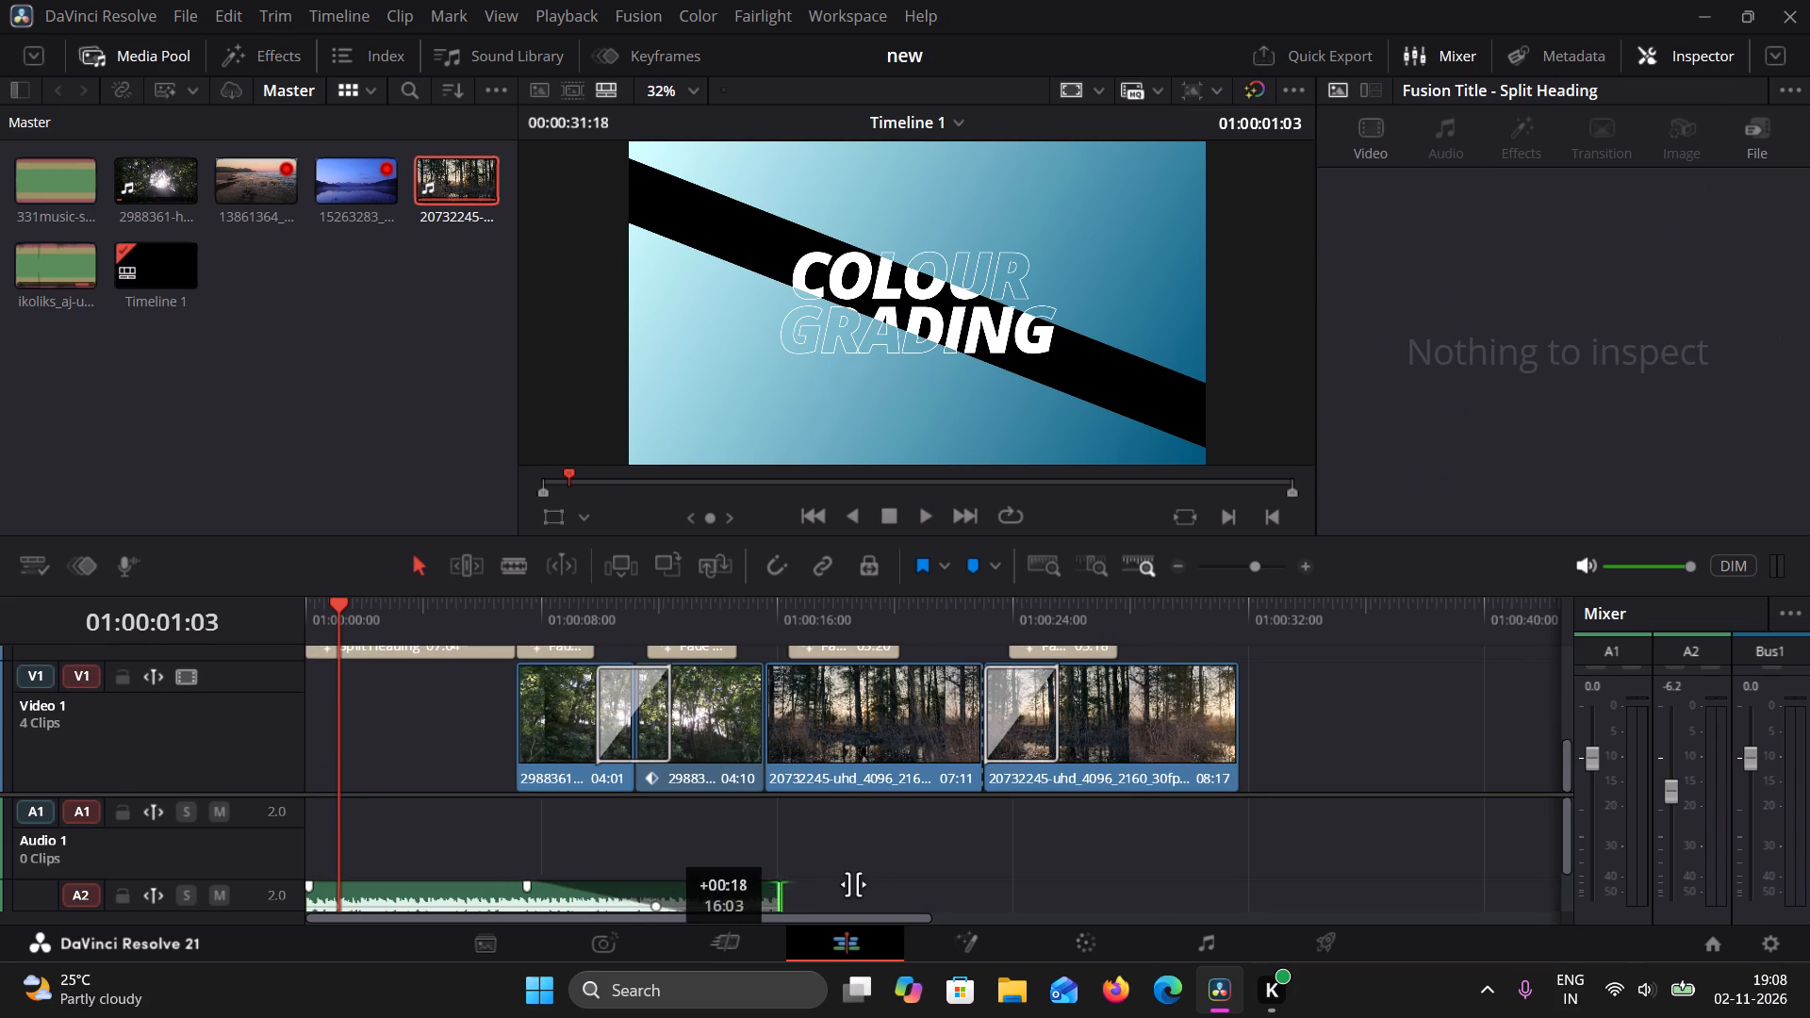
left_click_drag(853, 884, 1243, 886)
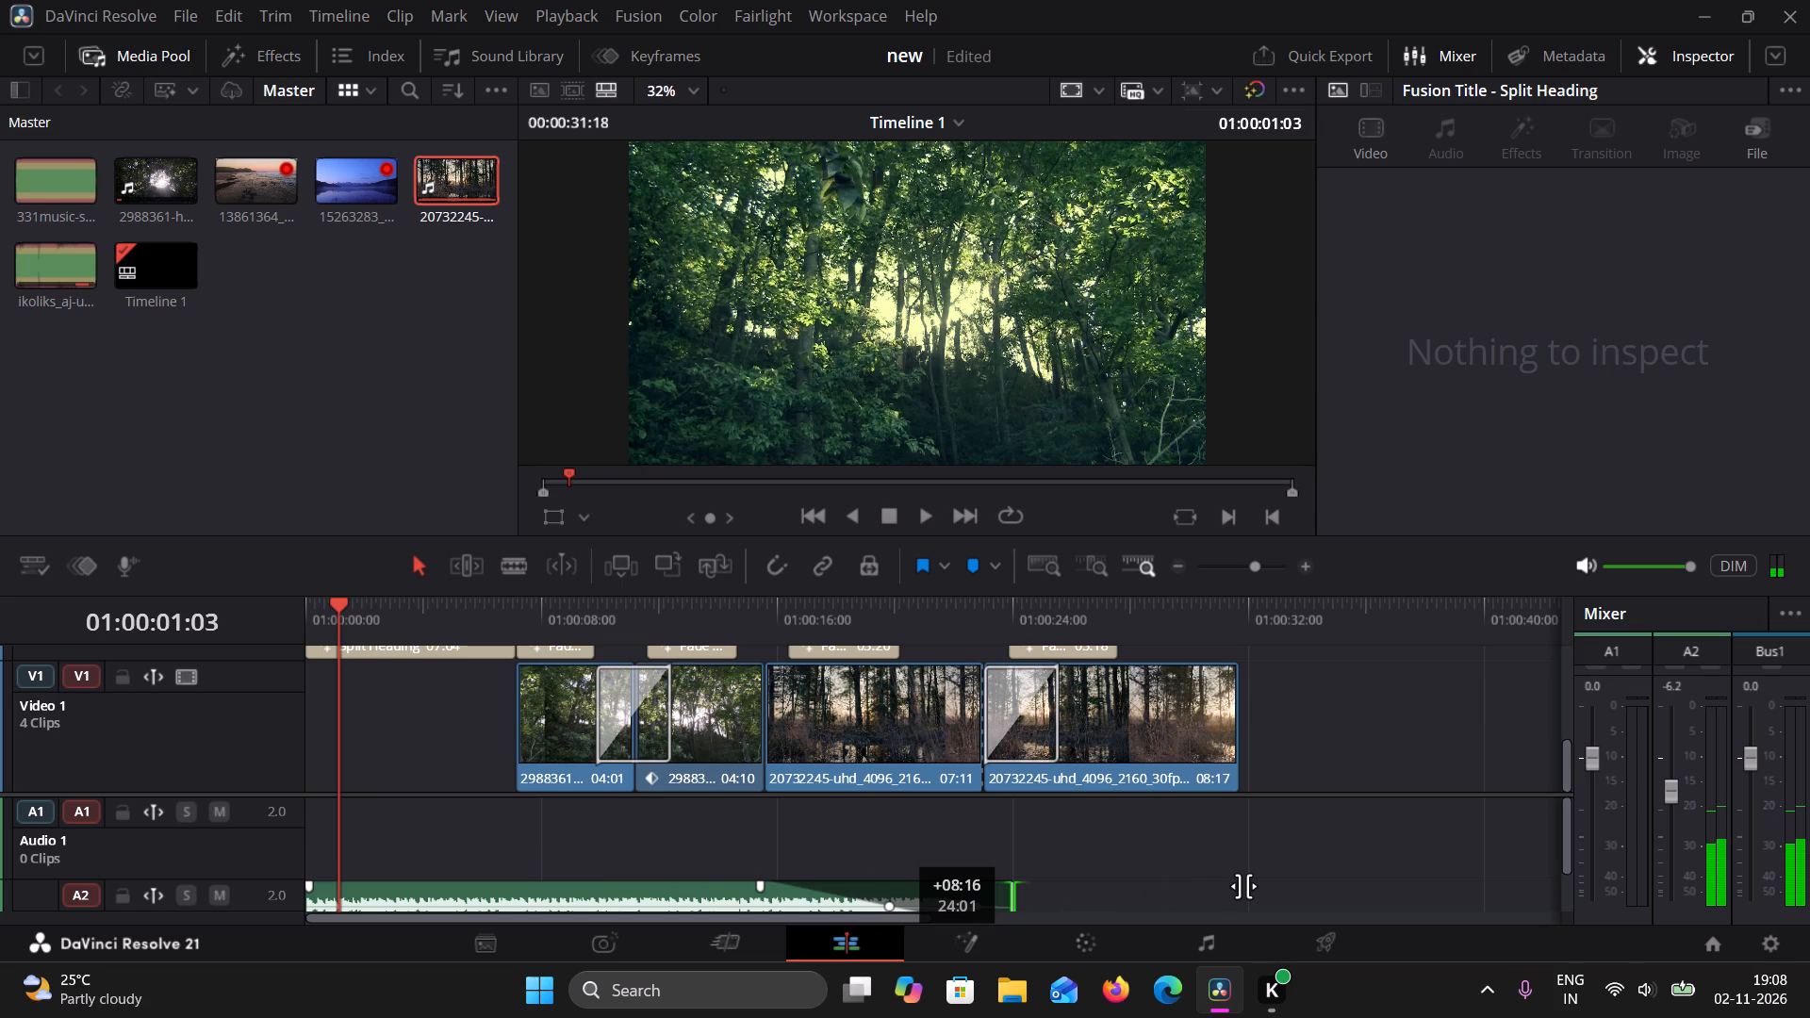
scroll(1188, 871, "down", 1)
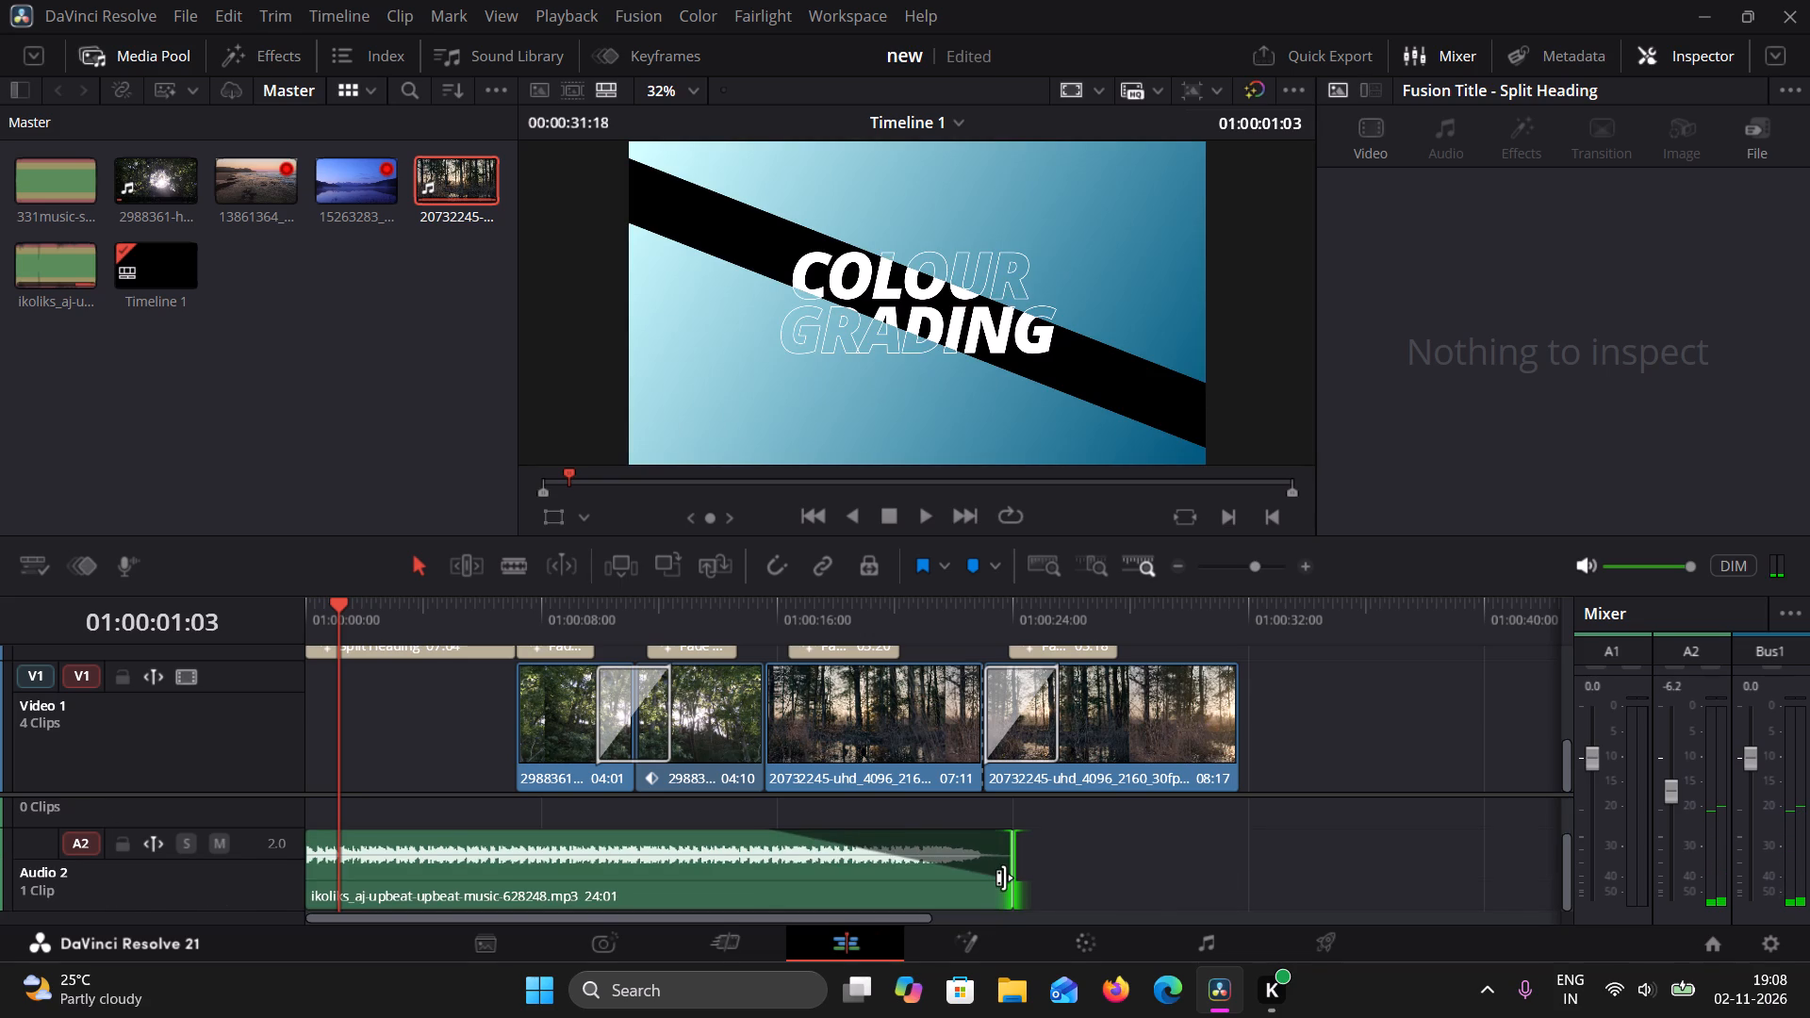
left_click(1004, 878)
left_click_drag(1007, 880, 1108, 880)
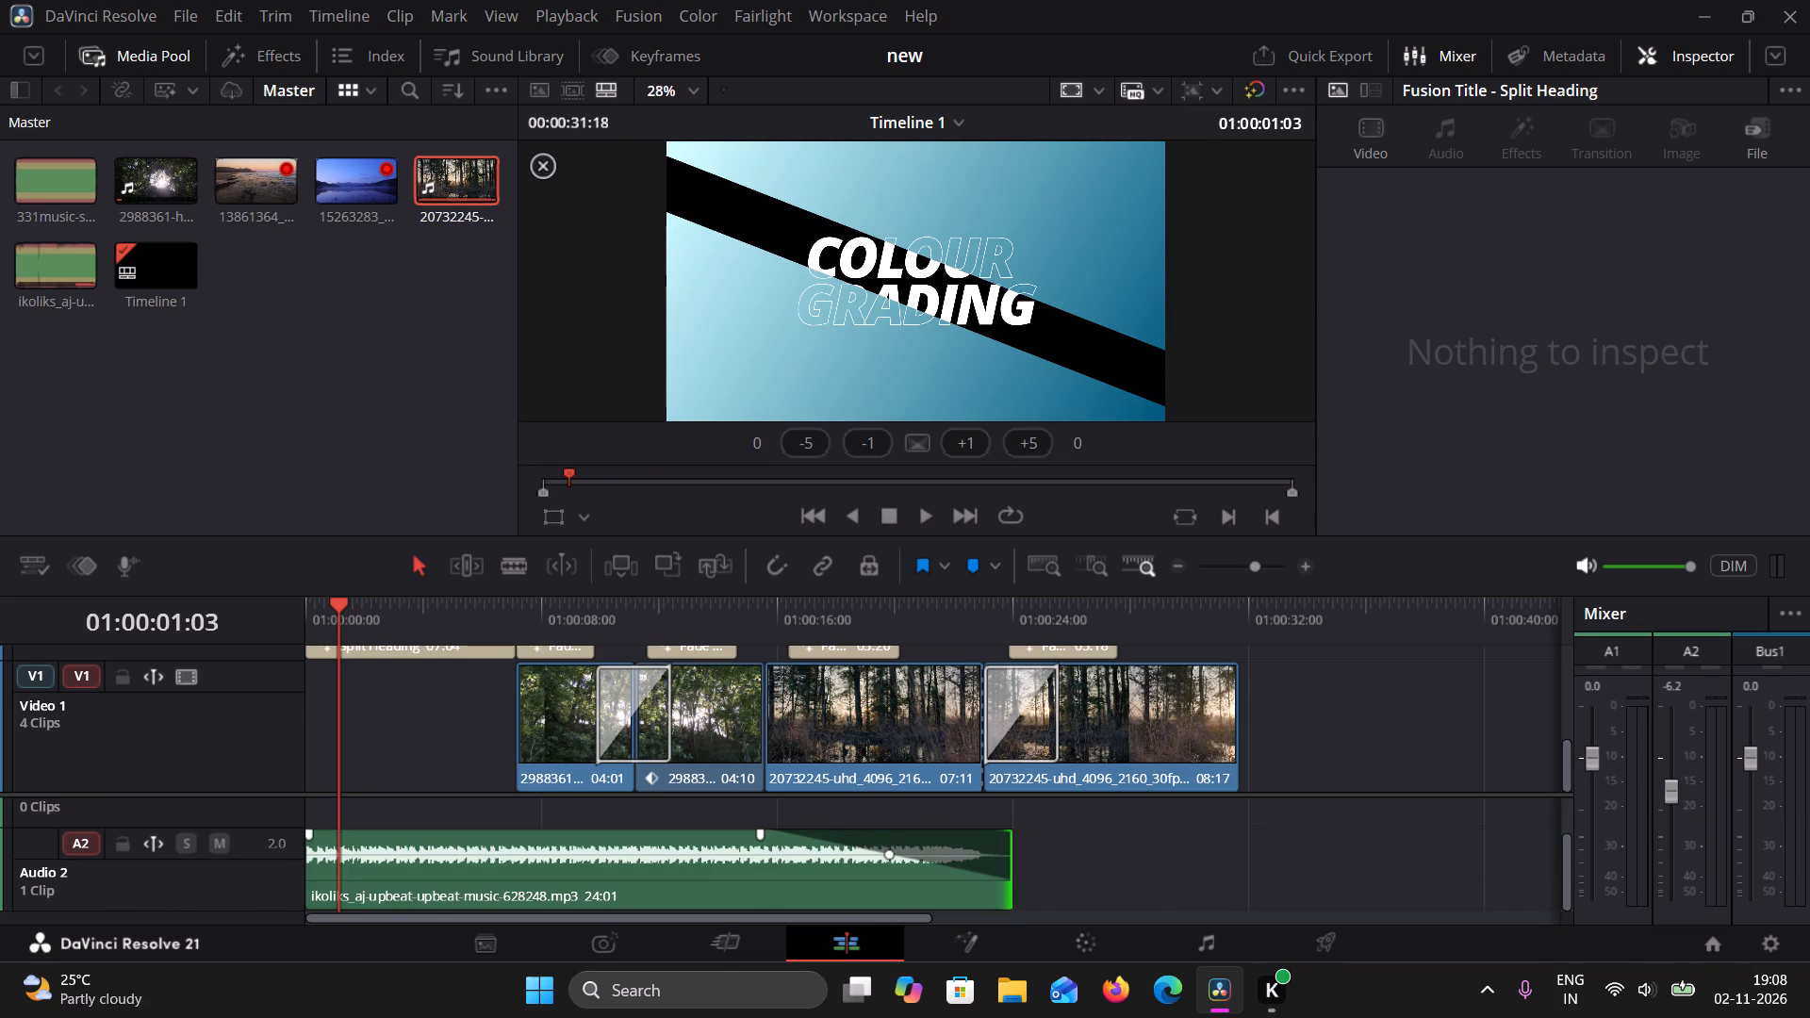
Lock the Video 1 and Video 2 tracks and delete the shortened music clip from Audio 2.
left_click(770, 862)
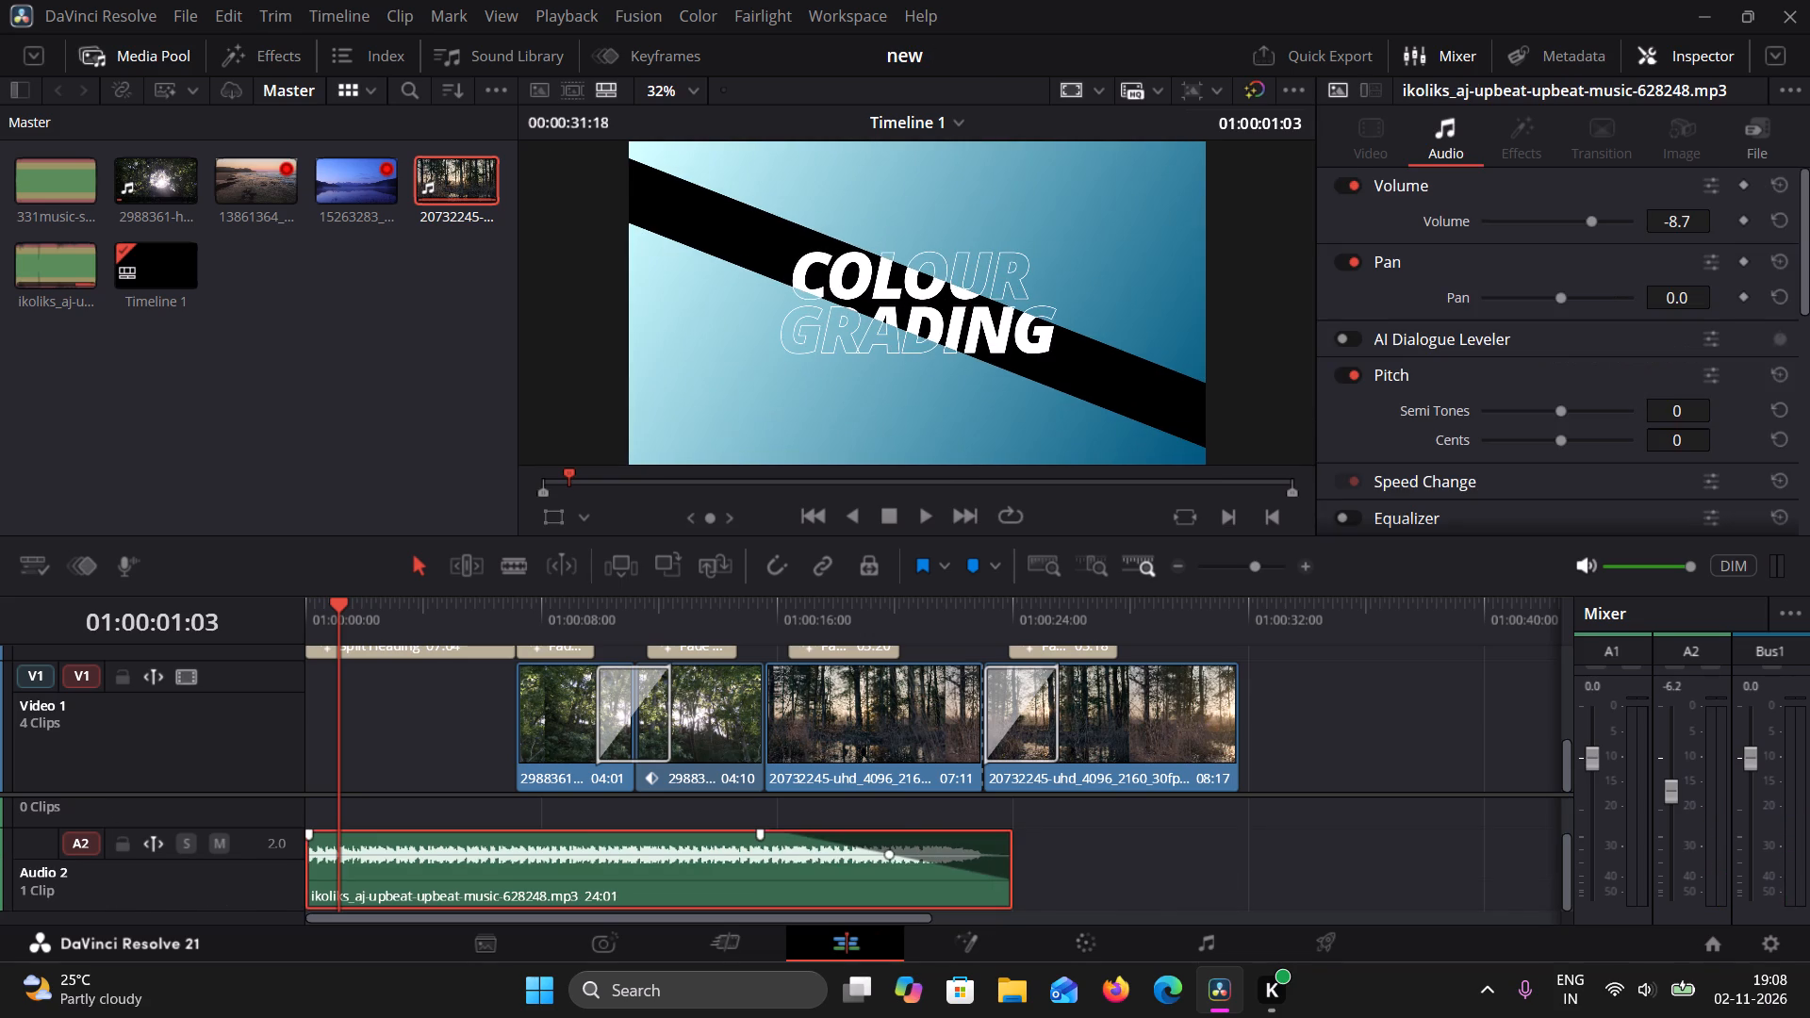
left_click(122, 683)
scroll(122, 683, "up", 1)
left_click(122, 683)
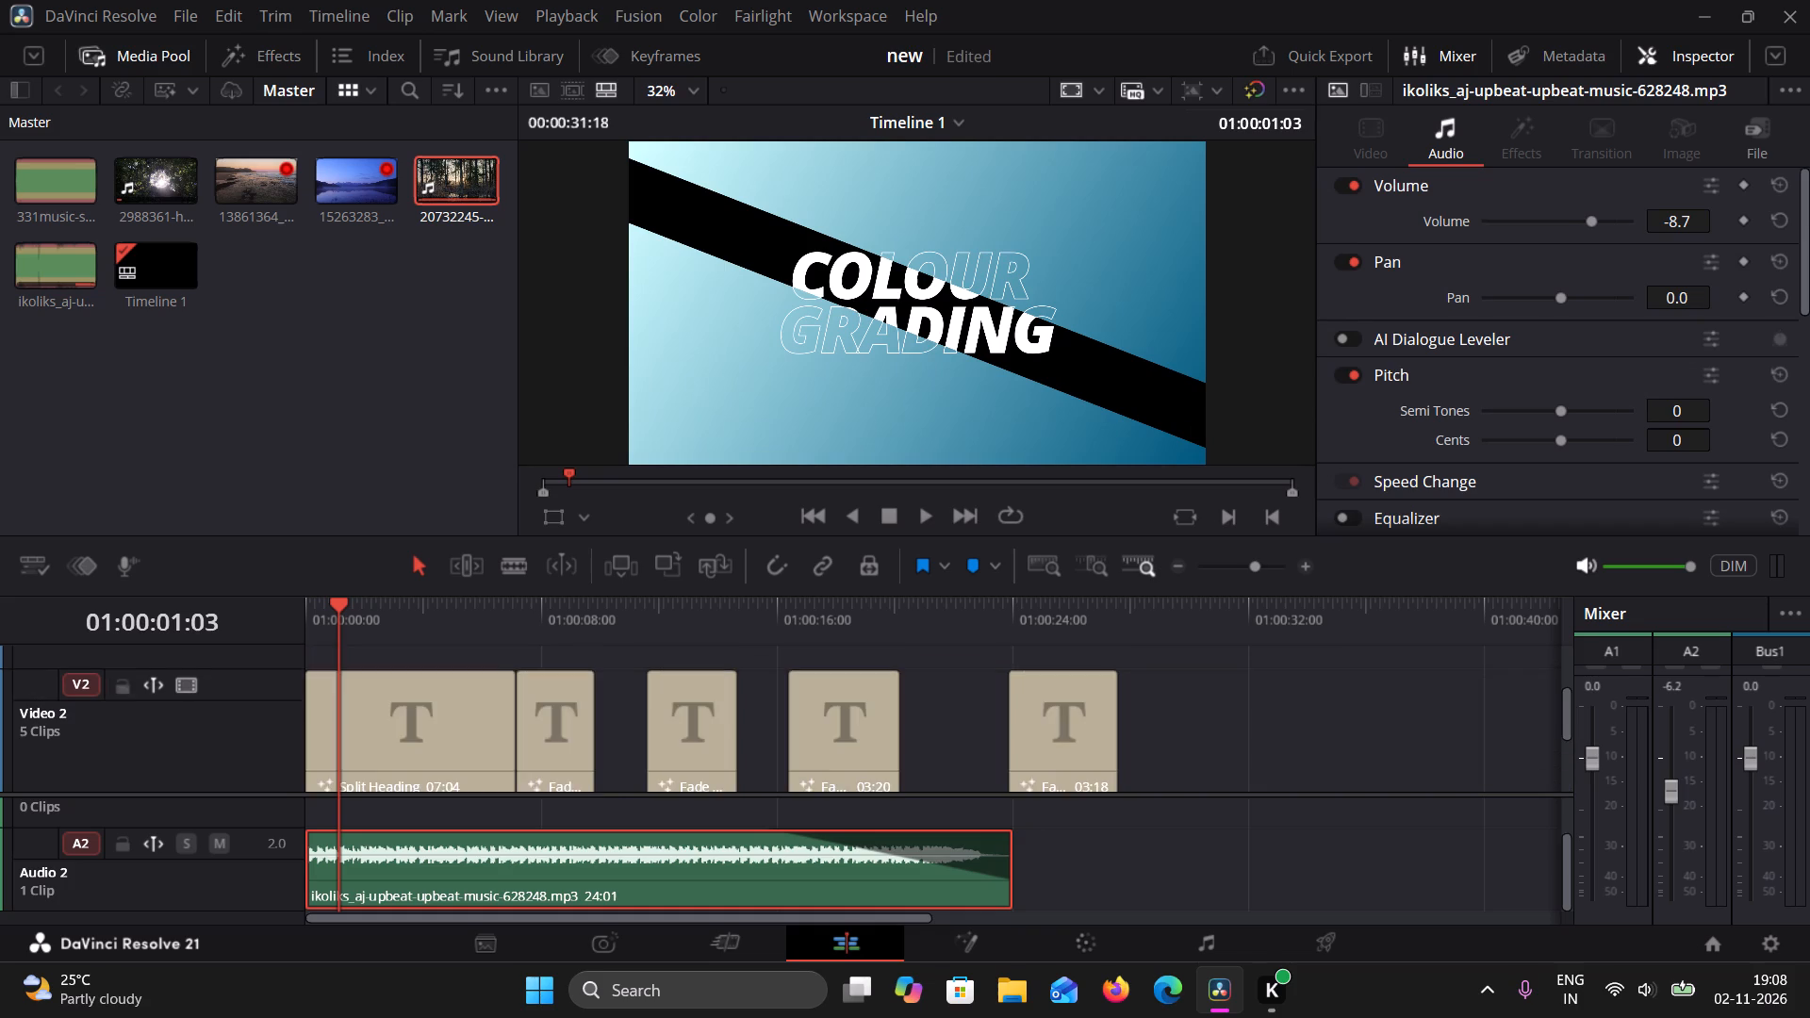
scroll(168, 709, "up", 1)
scroll(168, 709, "down", 3)
key("Delete")
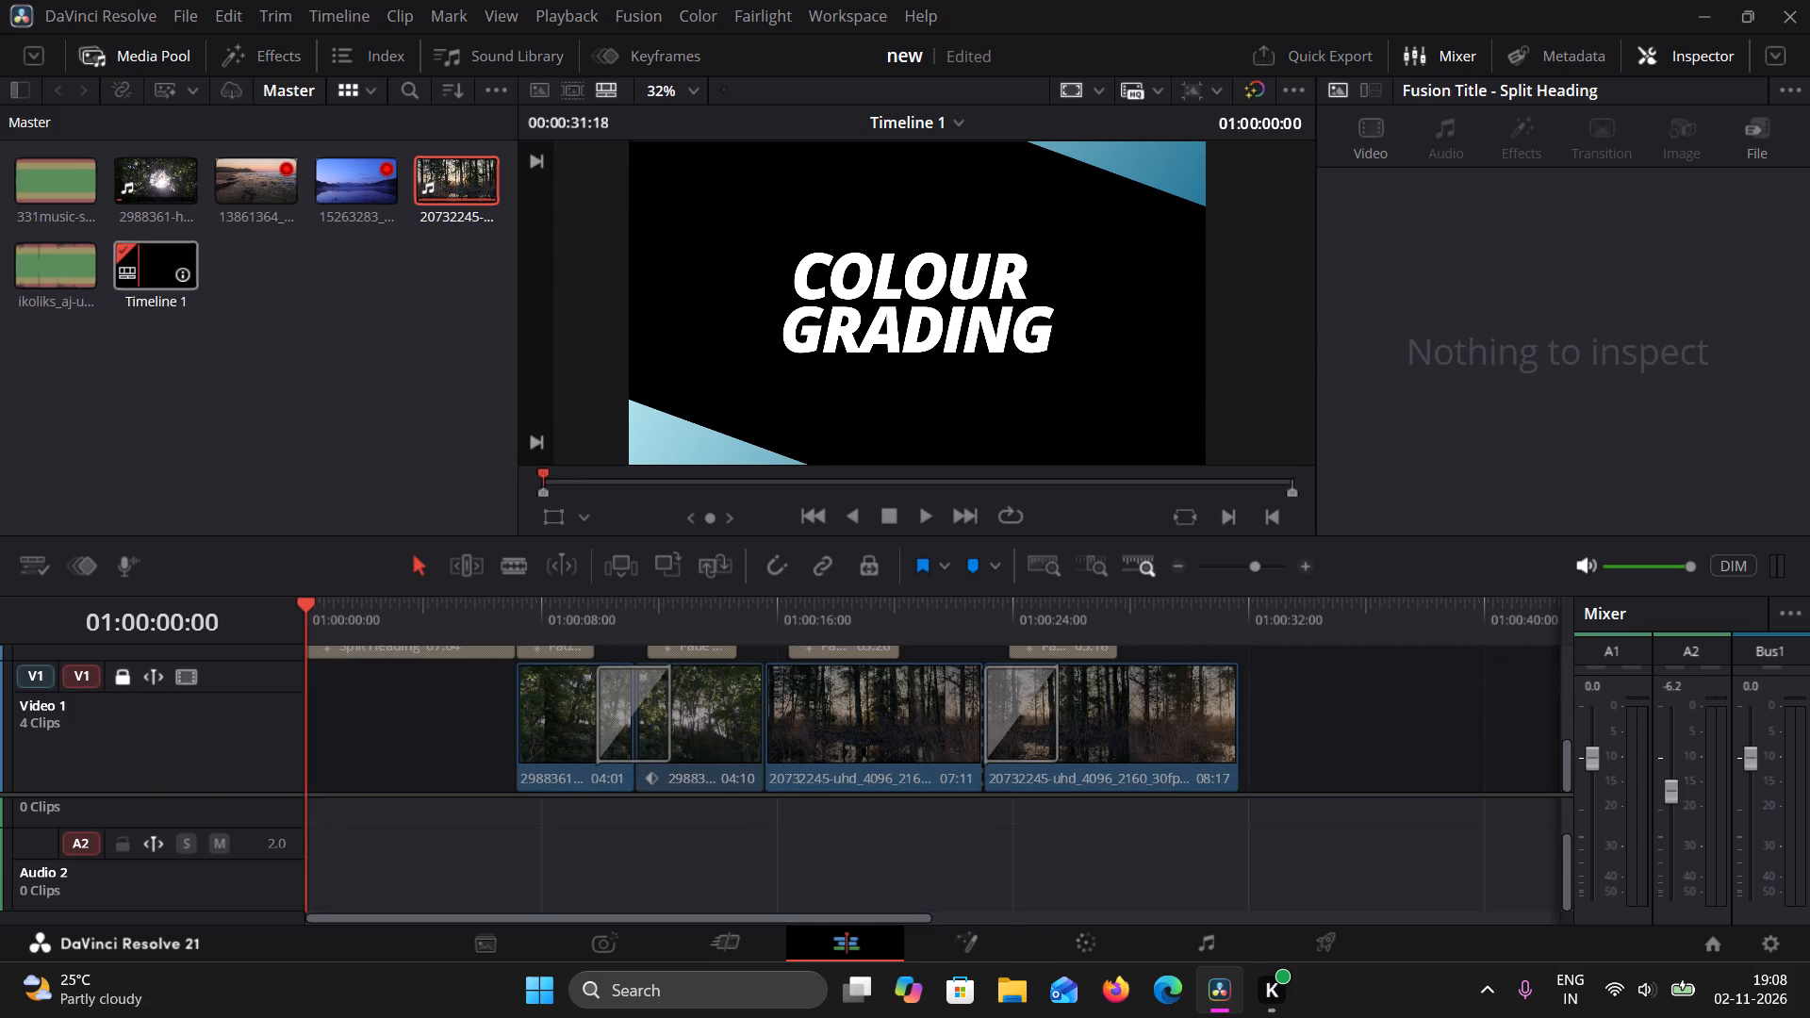
Place the full-length ikoliks_aj upbeat music file on Audio 2, starting at 01:00:00:00.
left_click_drag(65, 282, 248, 848)
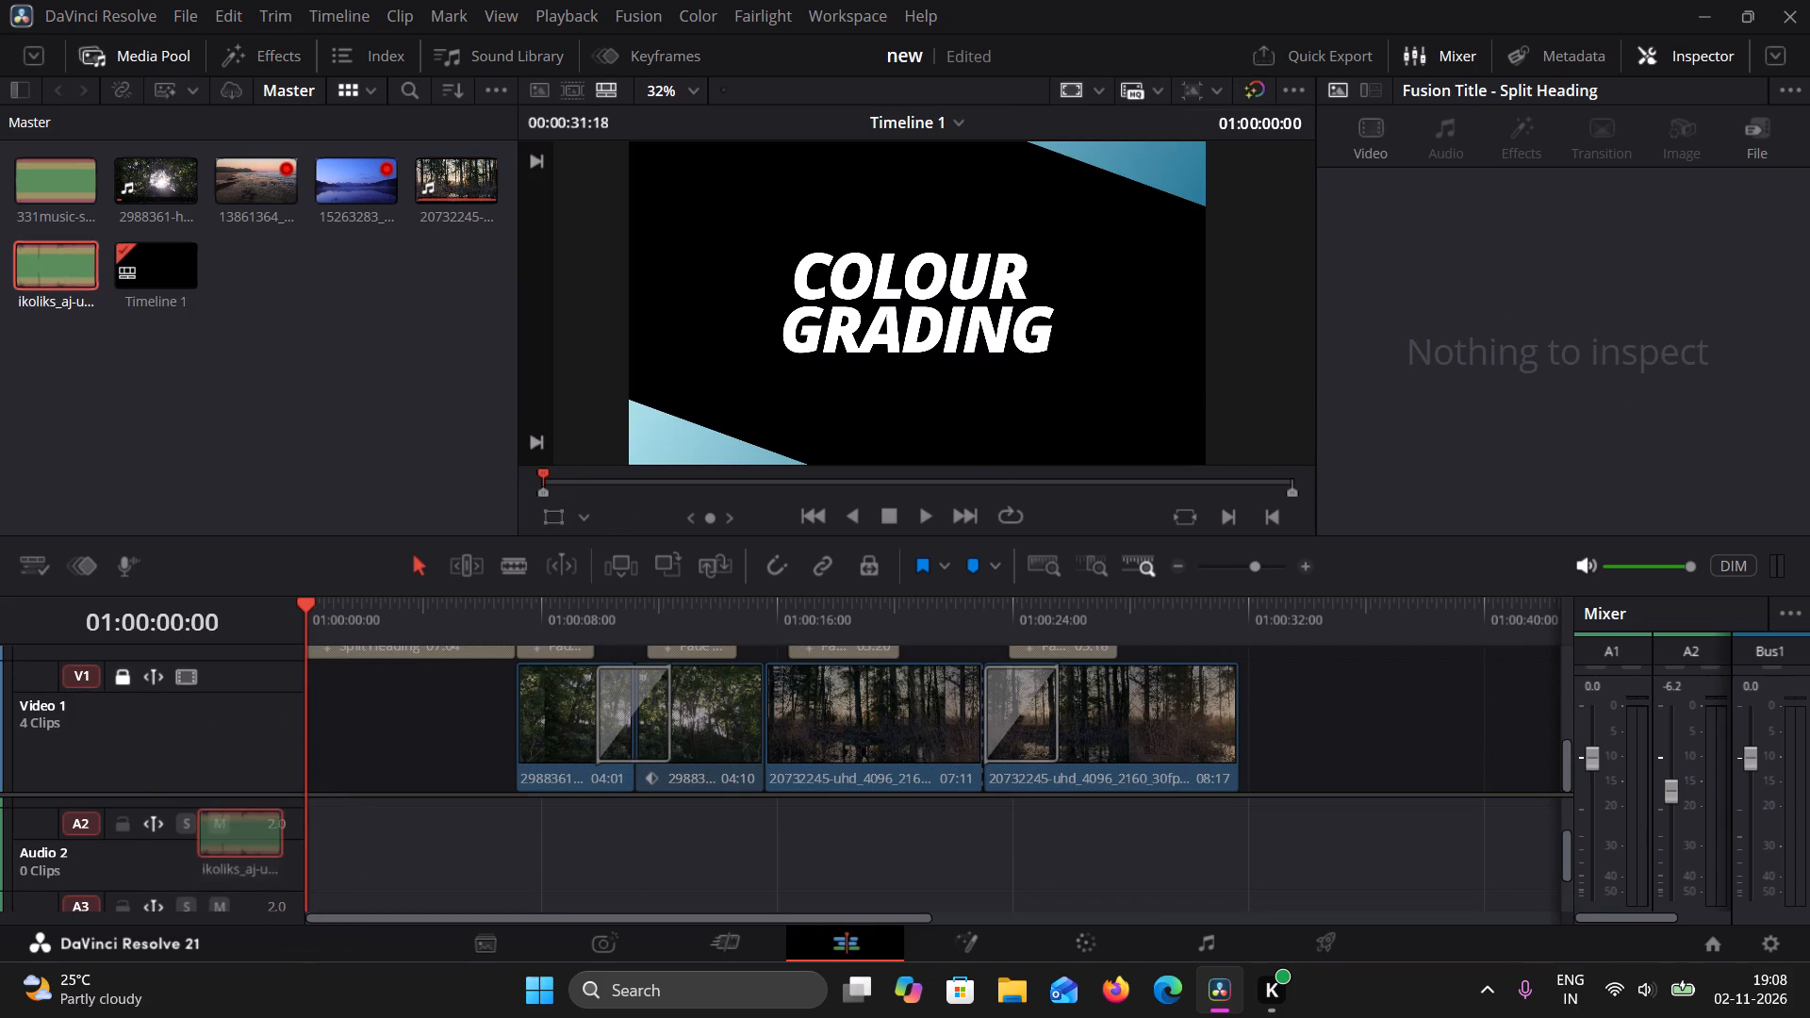
left_click_drag(248, 848, 296, 833)
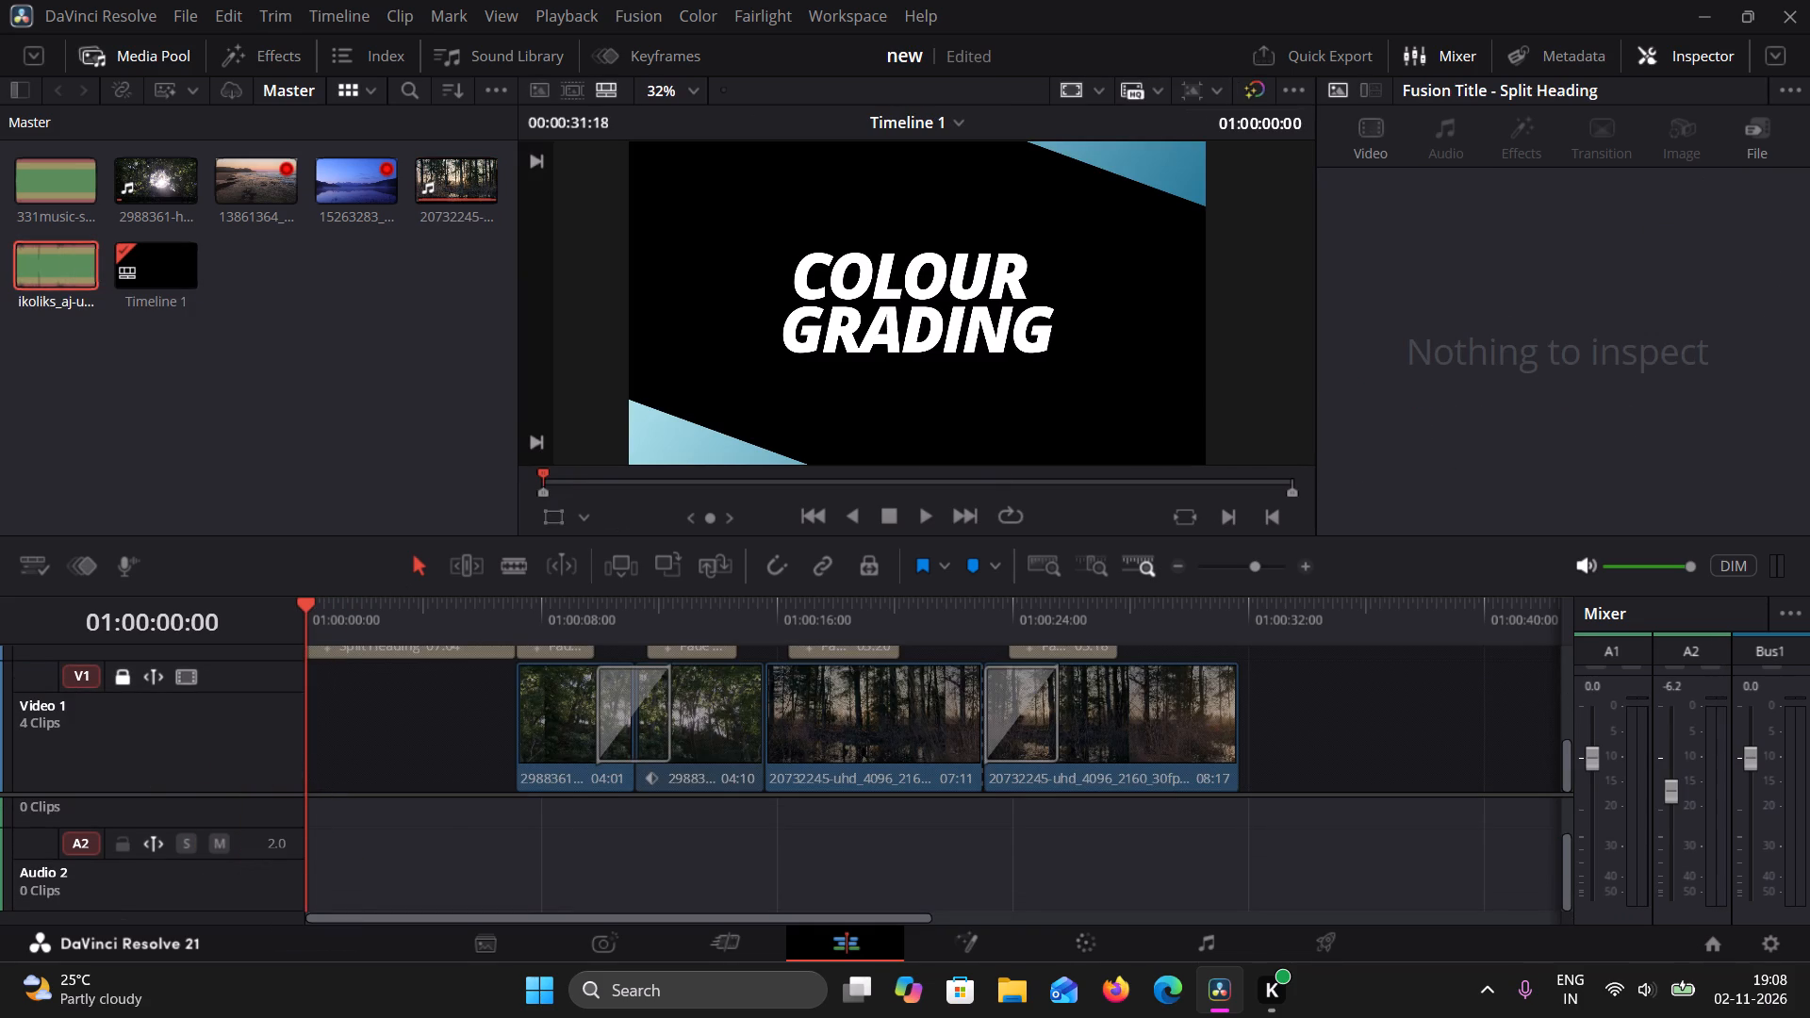
left_click_drag(64, 268, 326, 854)
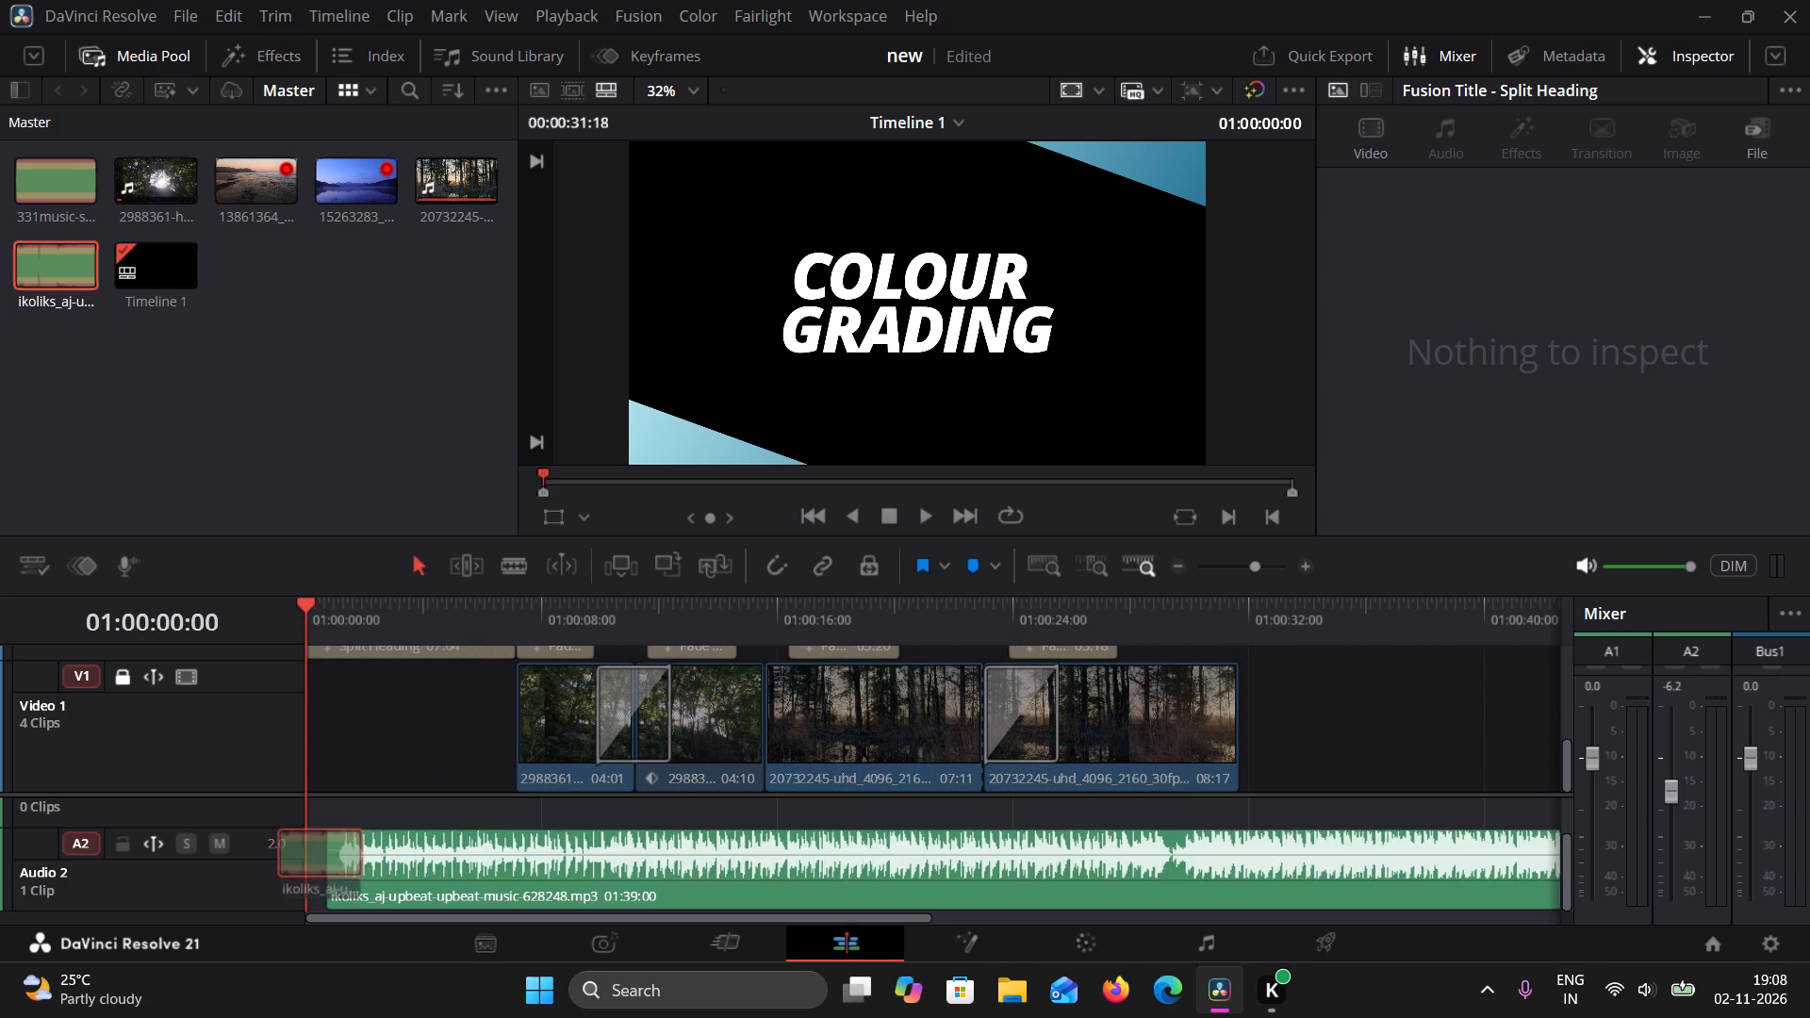
left_click_drag(326, 854, 288, 868)
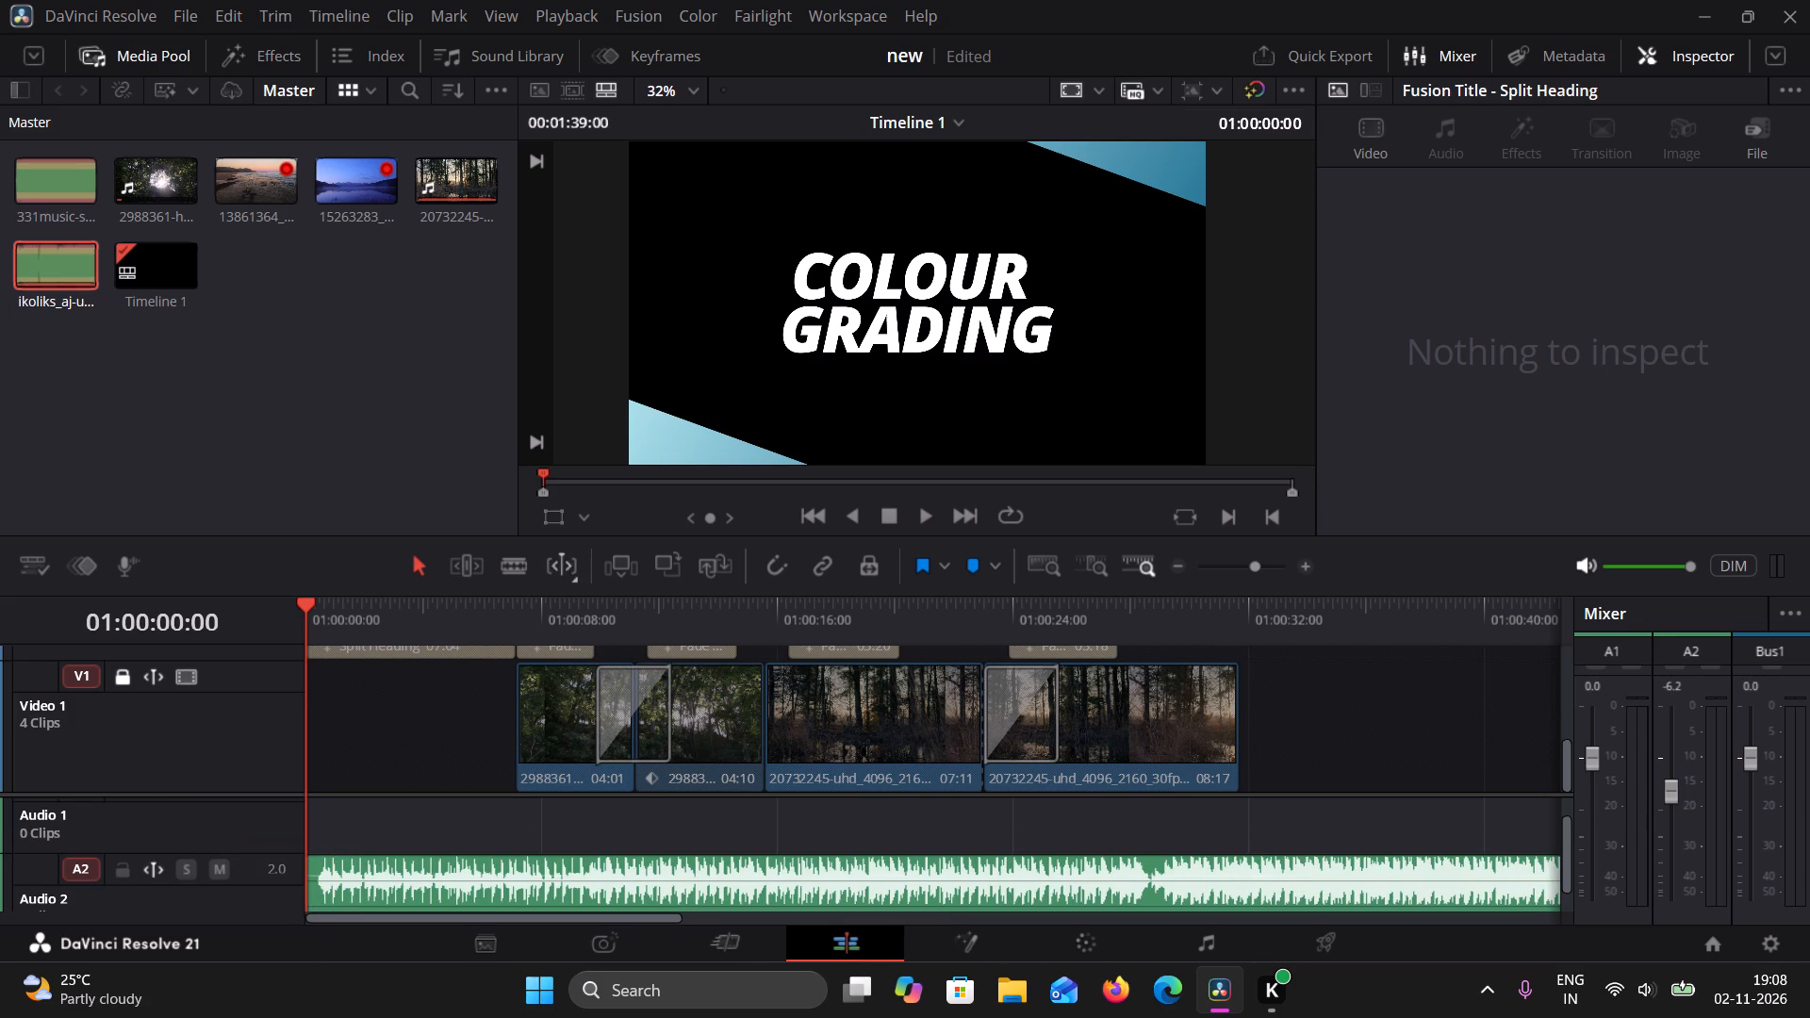
Play back the opening from 01:00:00:00 to check the newly placed music against the title.
left_click(933, 517)
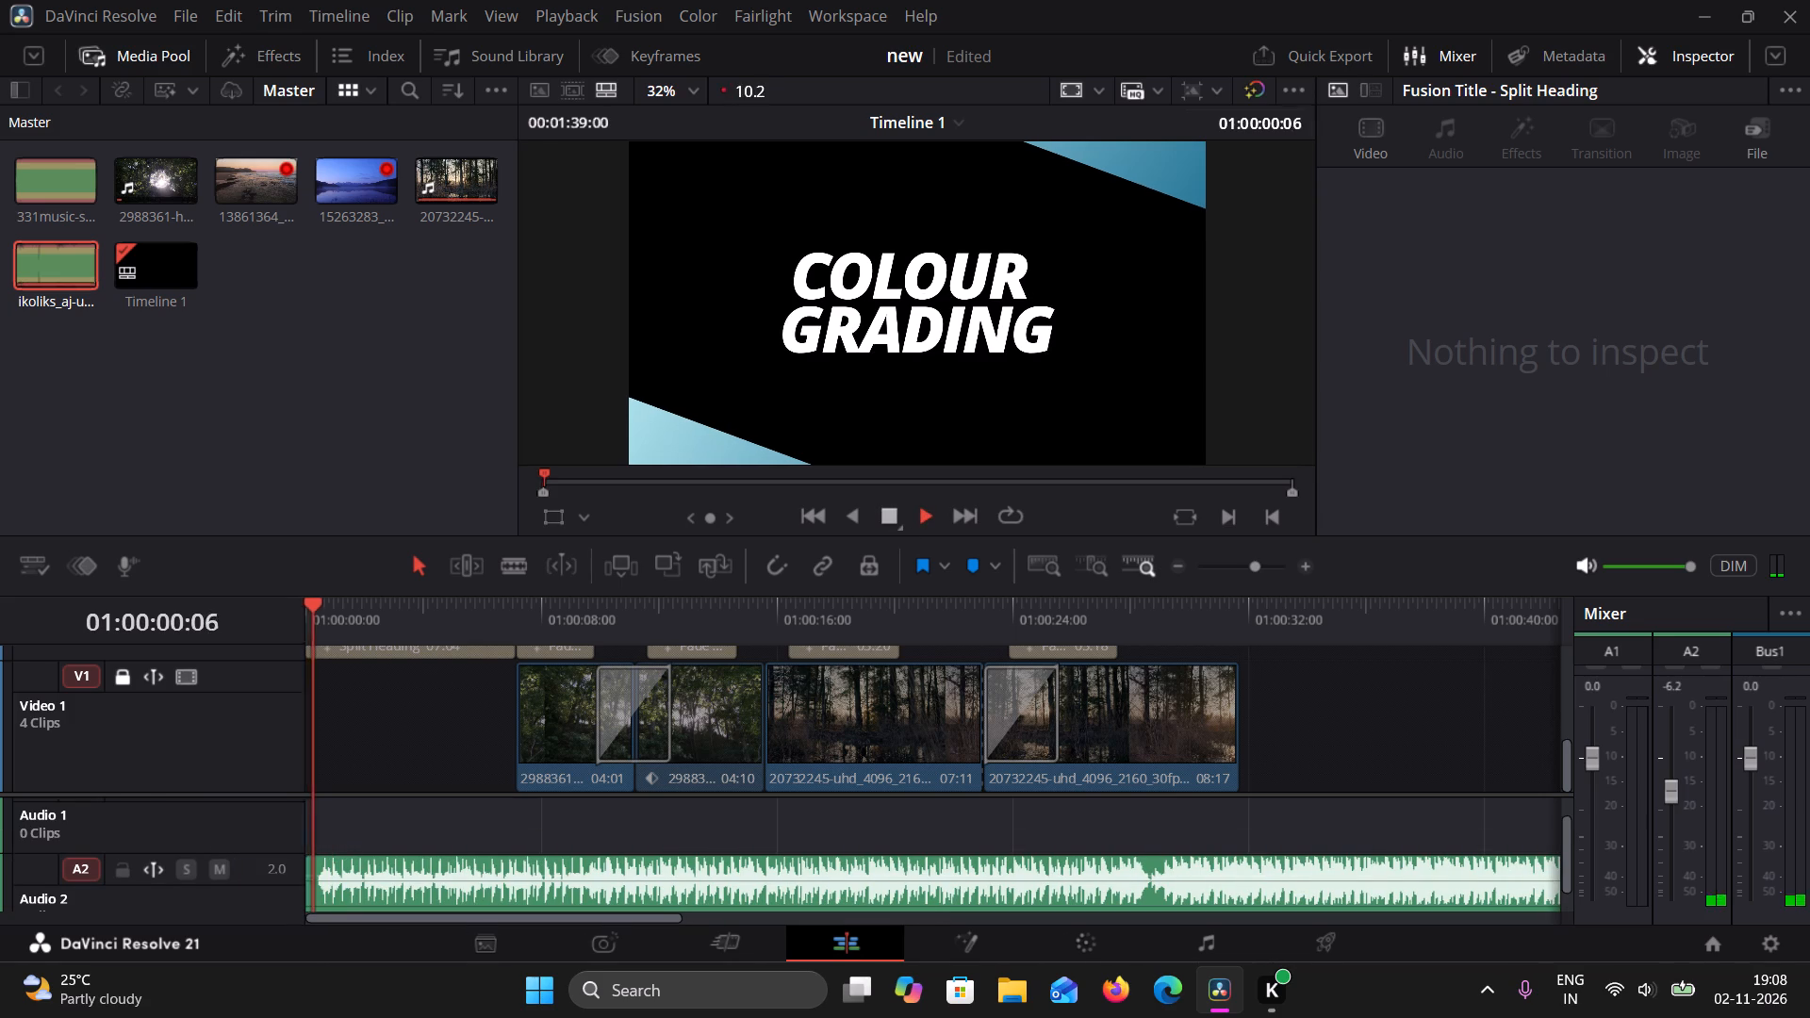
left_click(895, 511)
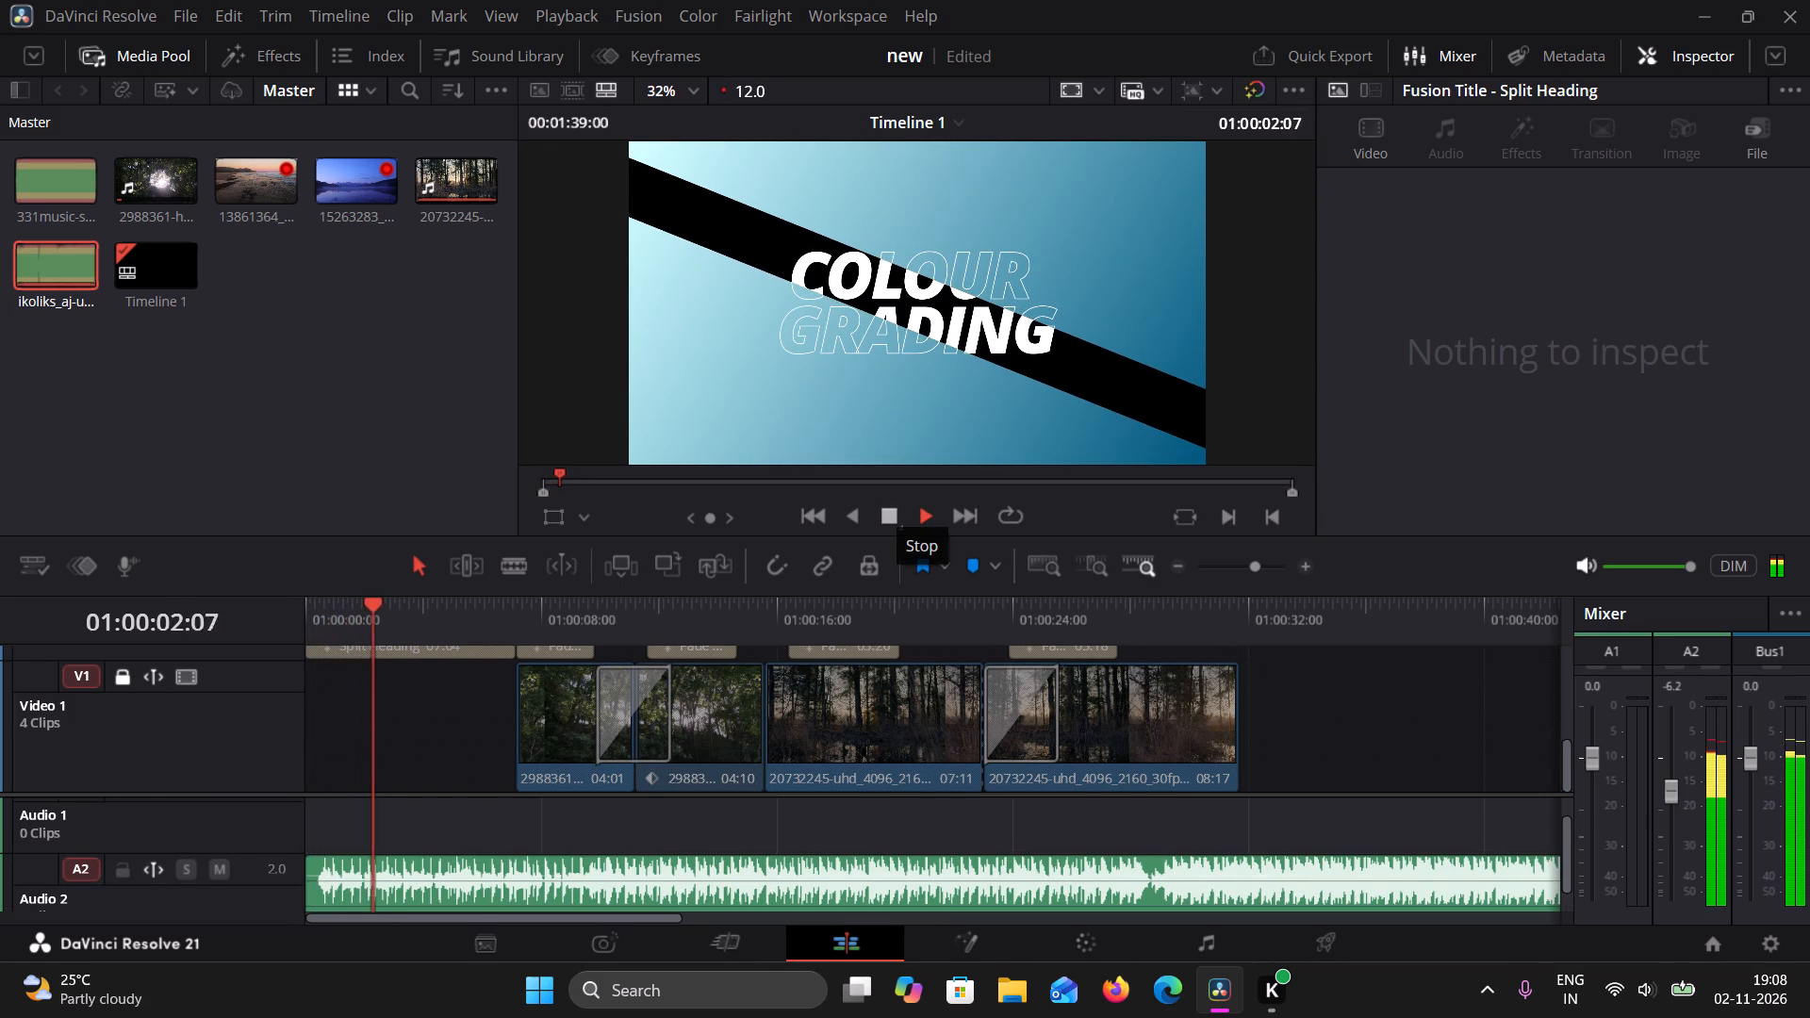
Lower the volume of the ikoliks_aj music clip on Audio 2 to -5.2.
left_click(674, 876)
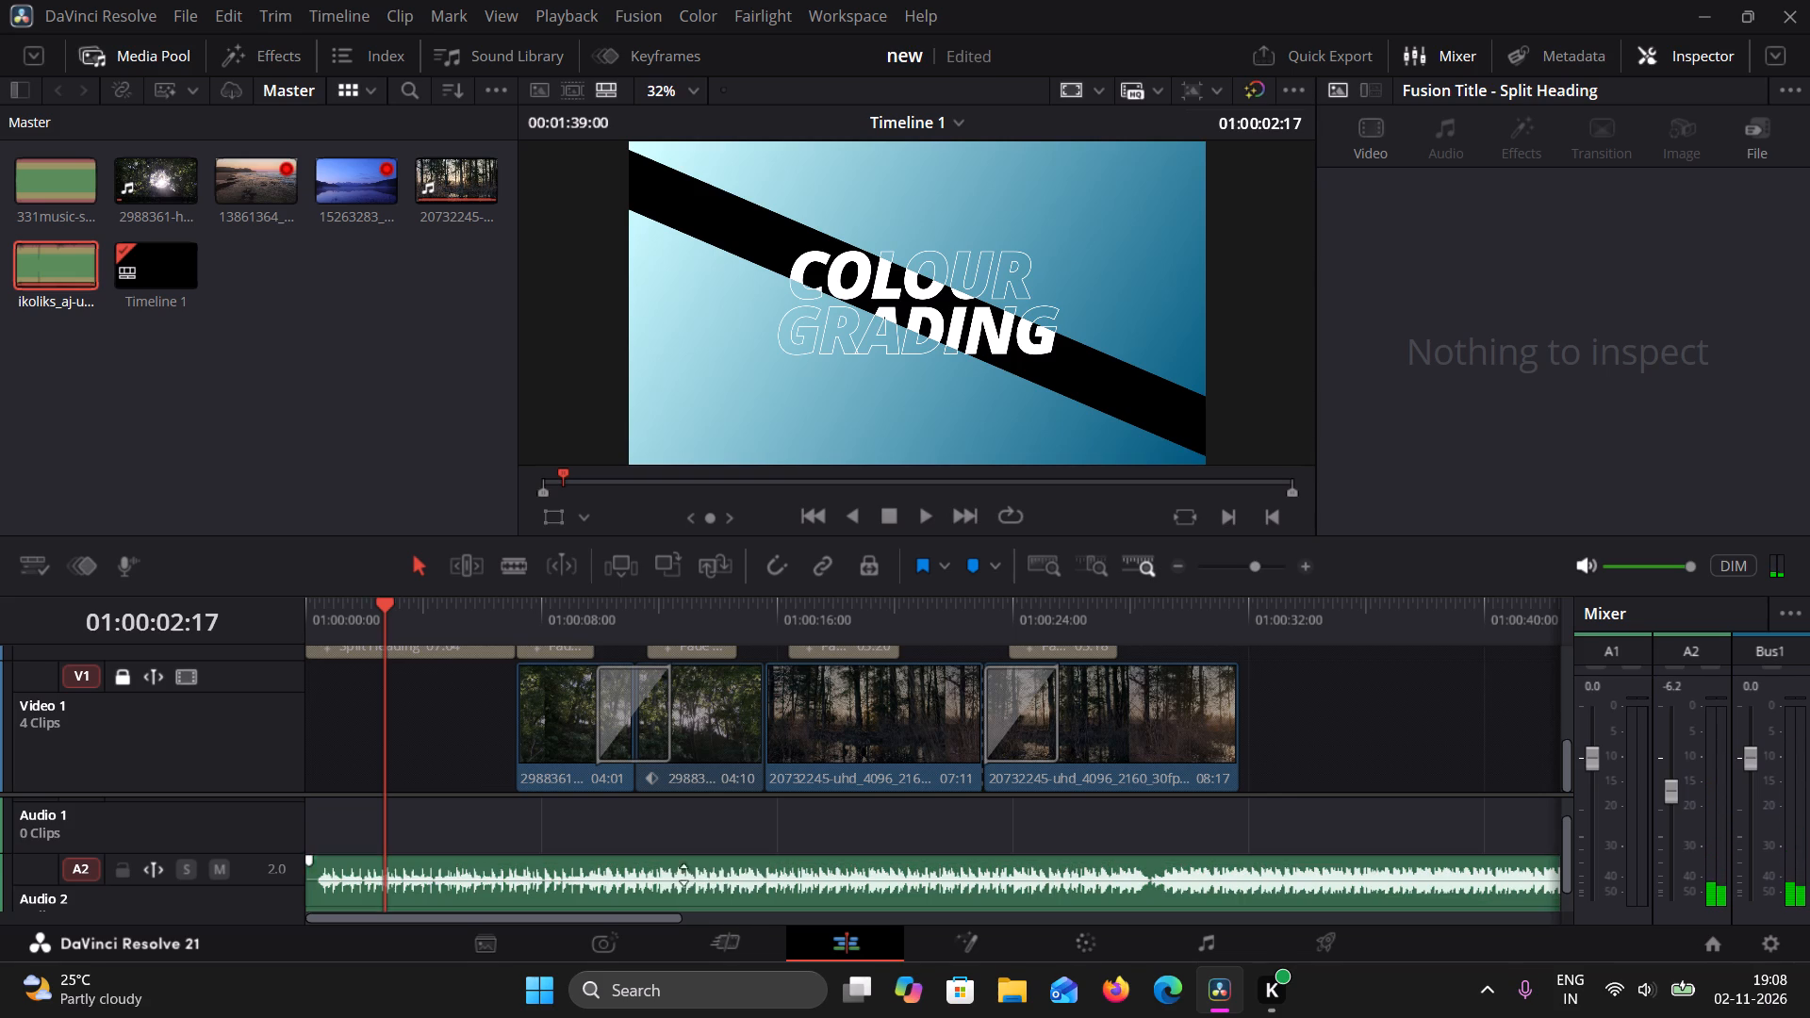
Play back the timeline from 01:00:02:17 into the graded woodland clip to check the music level against the footage.
left_click(918, 518)
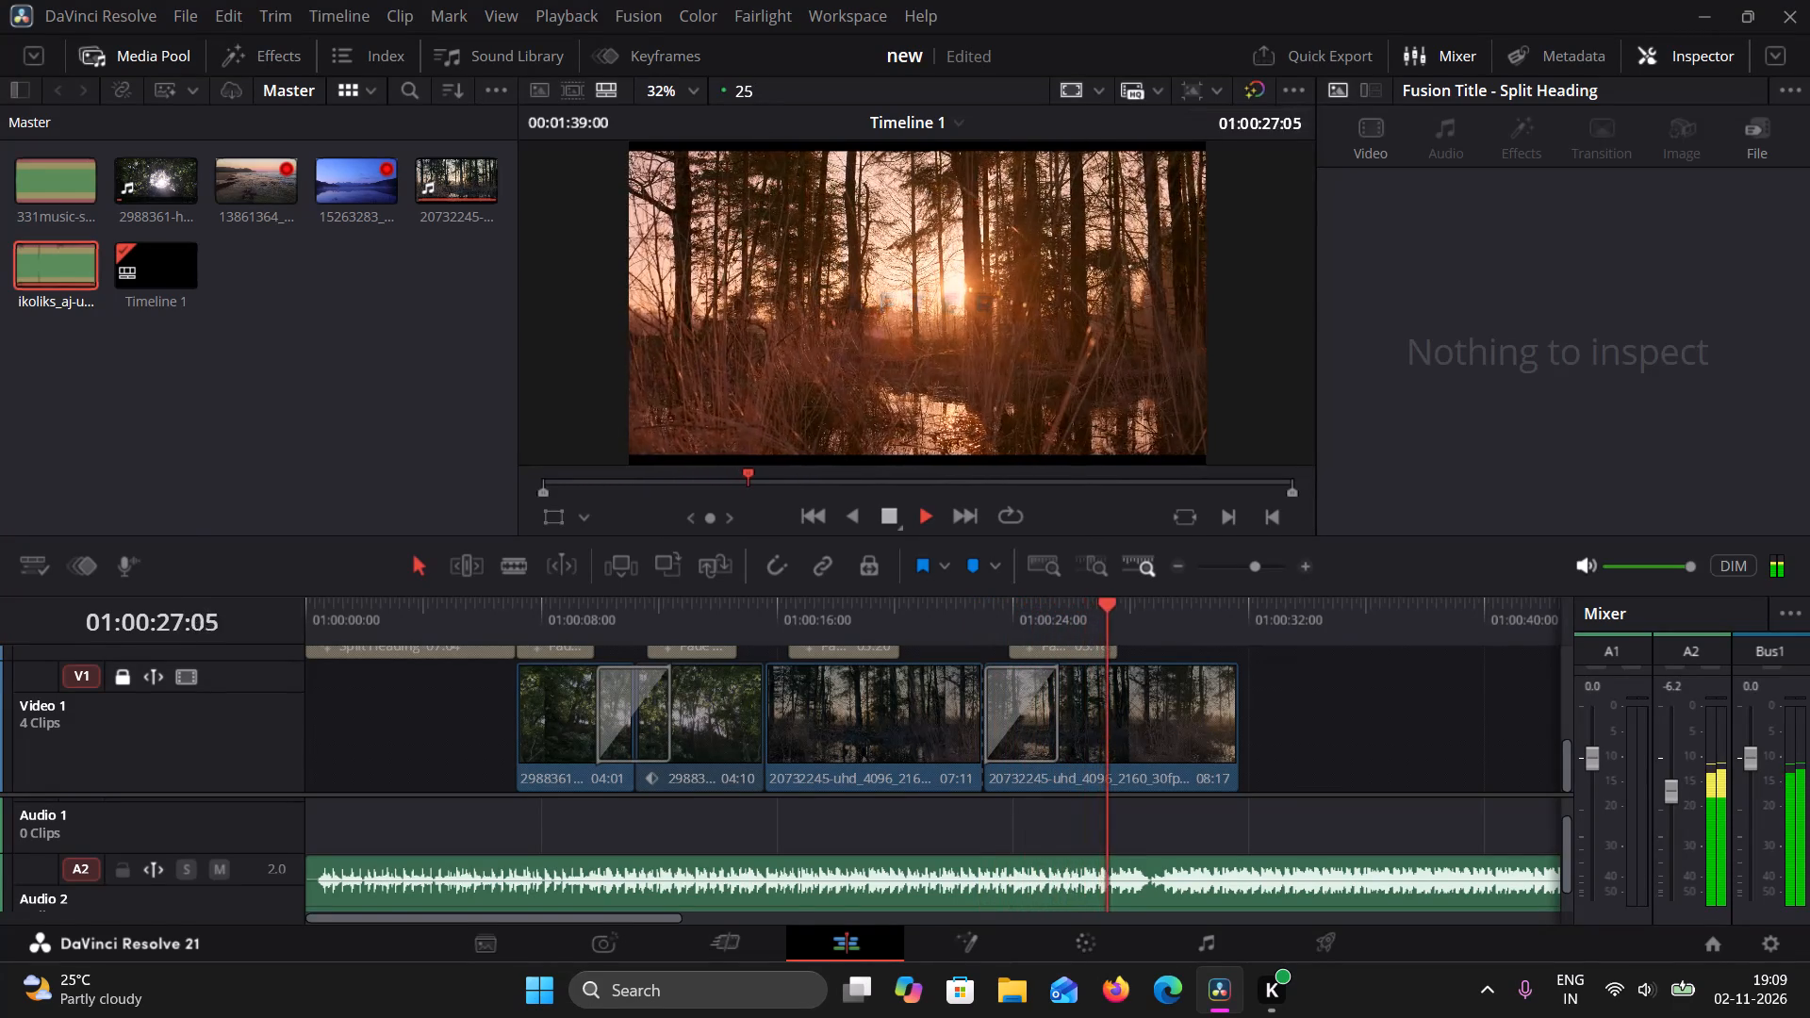
left_click(897, 516)
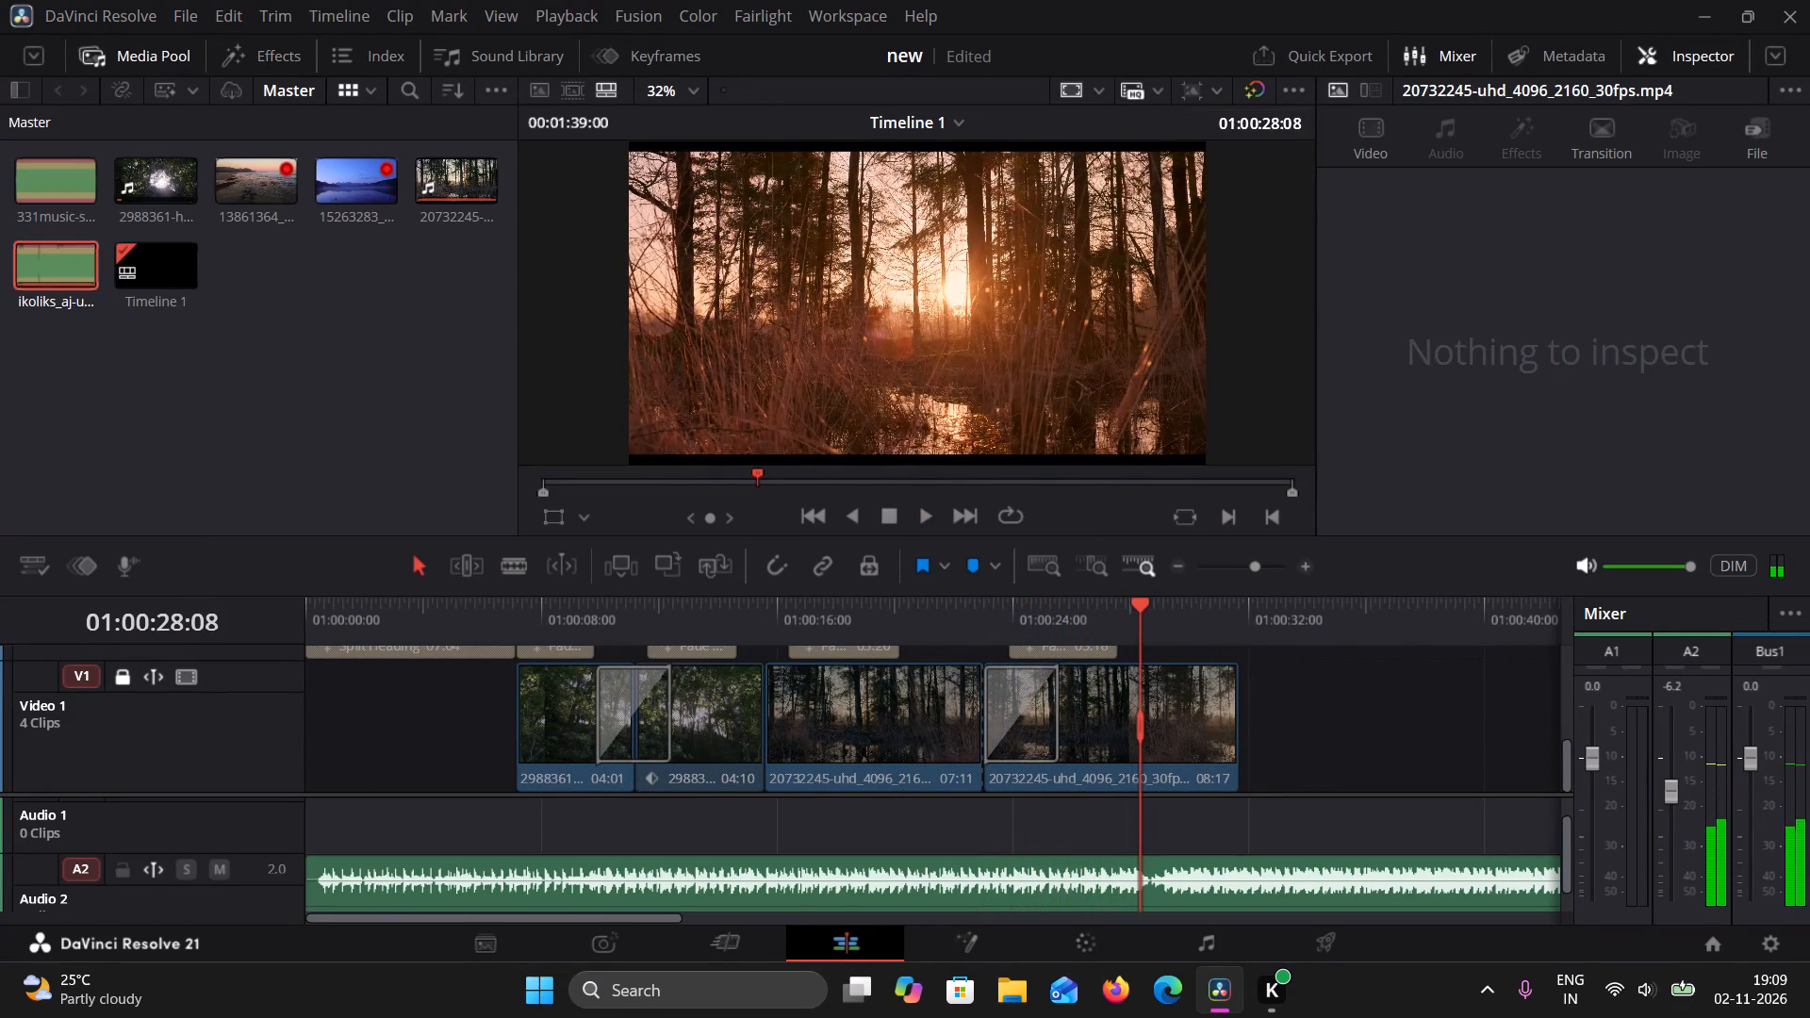
Split the Audio 2 music at the end of the woodland section, 01:00:31:19, and delete the excess music after it.
left_click_drag(1138, 600, 1251, 665)
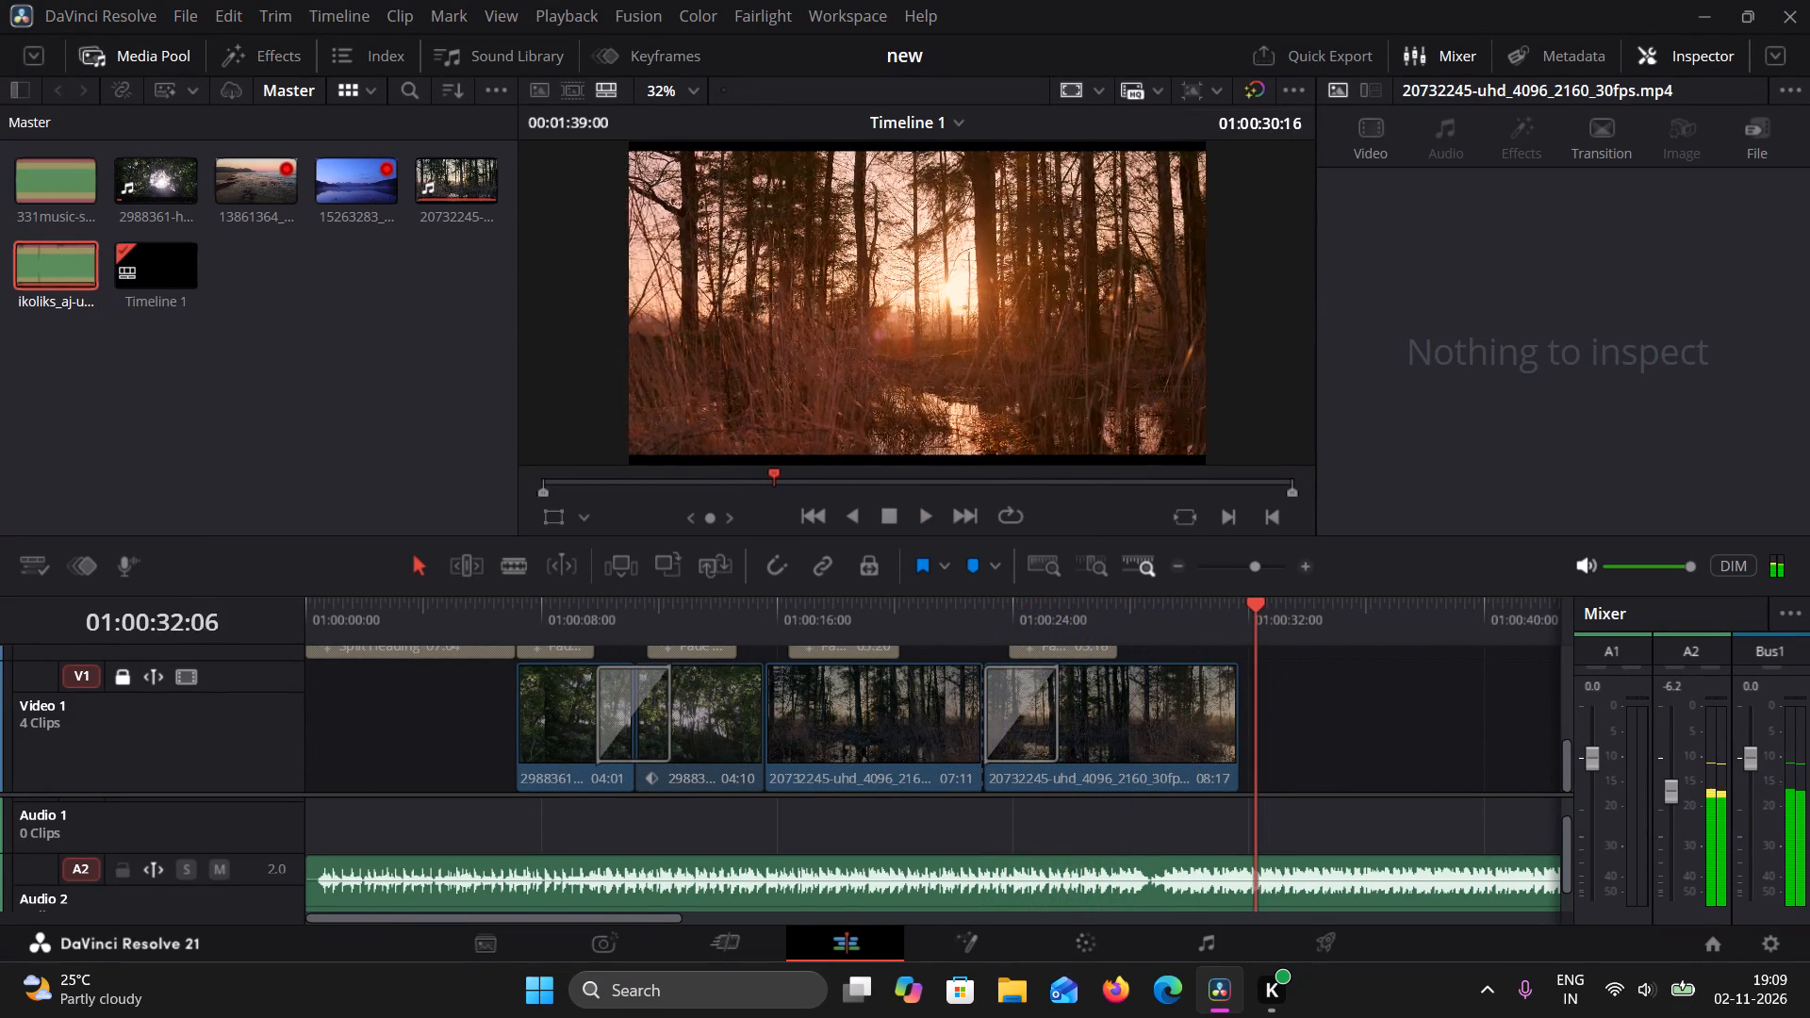
left_click_drag(1251, 665, 1242, 662)
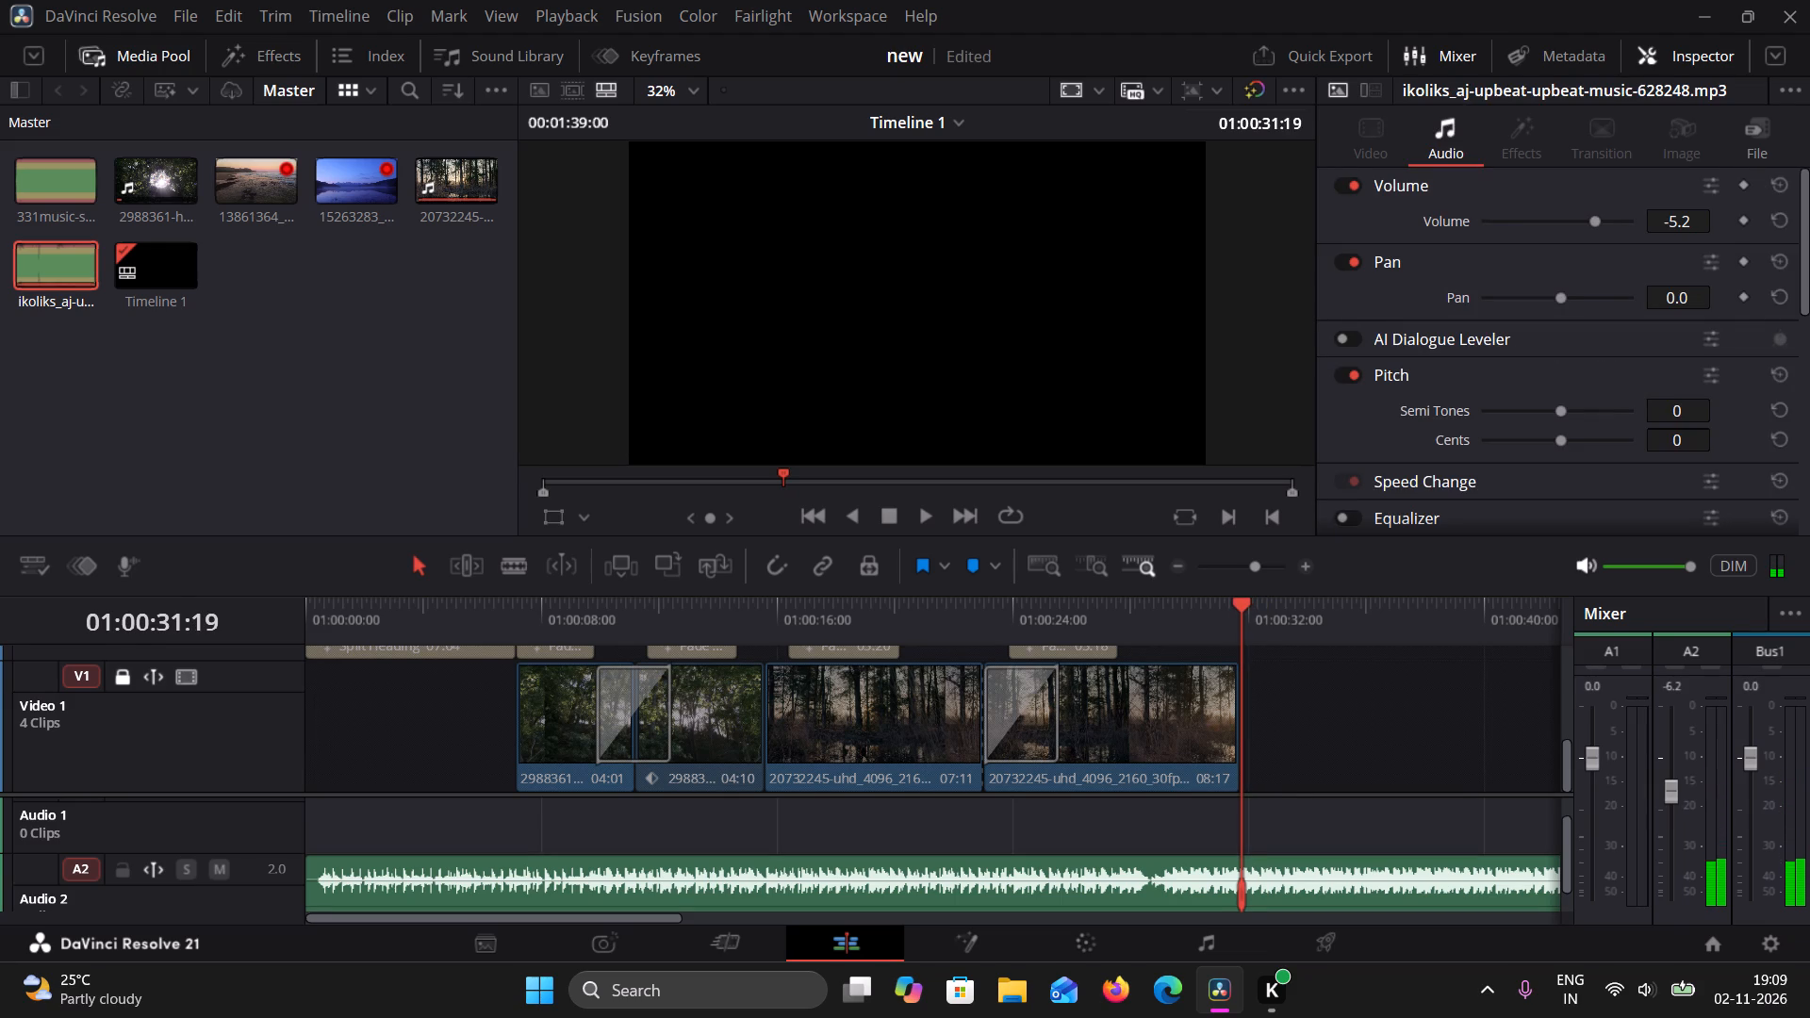
left_click(517, 564)
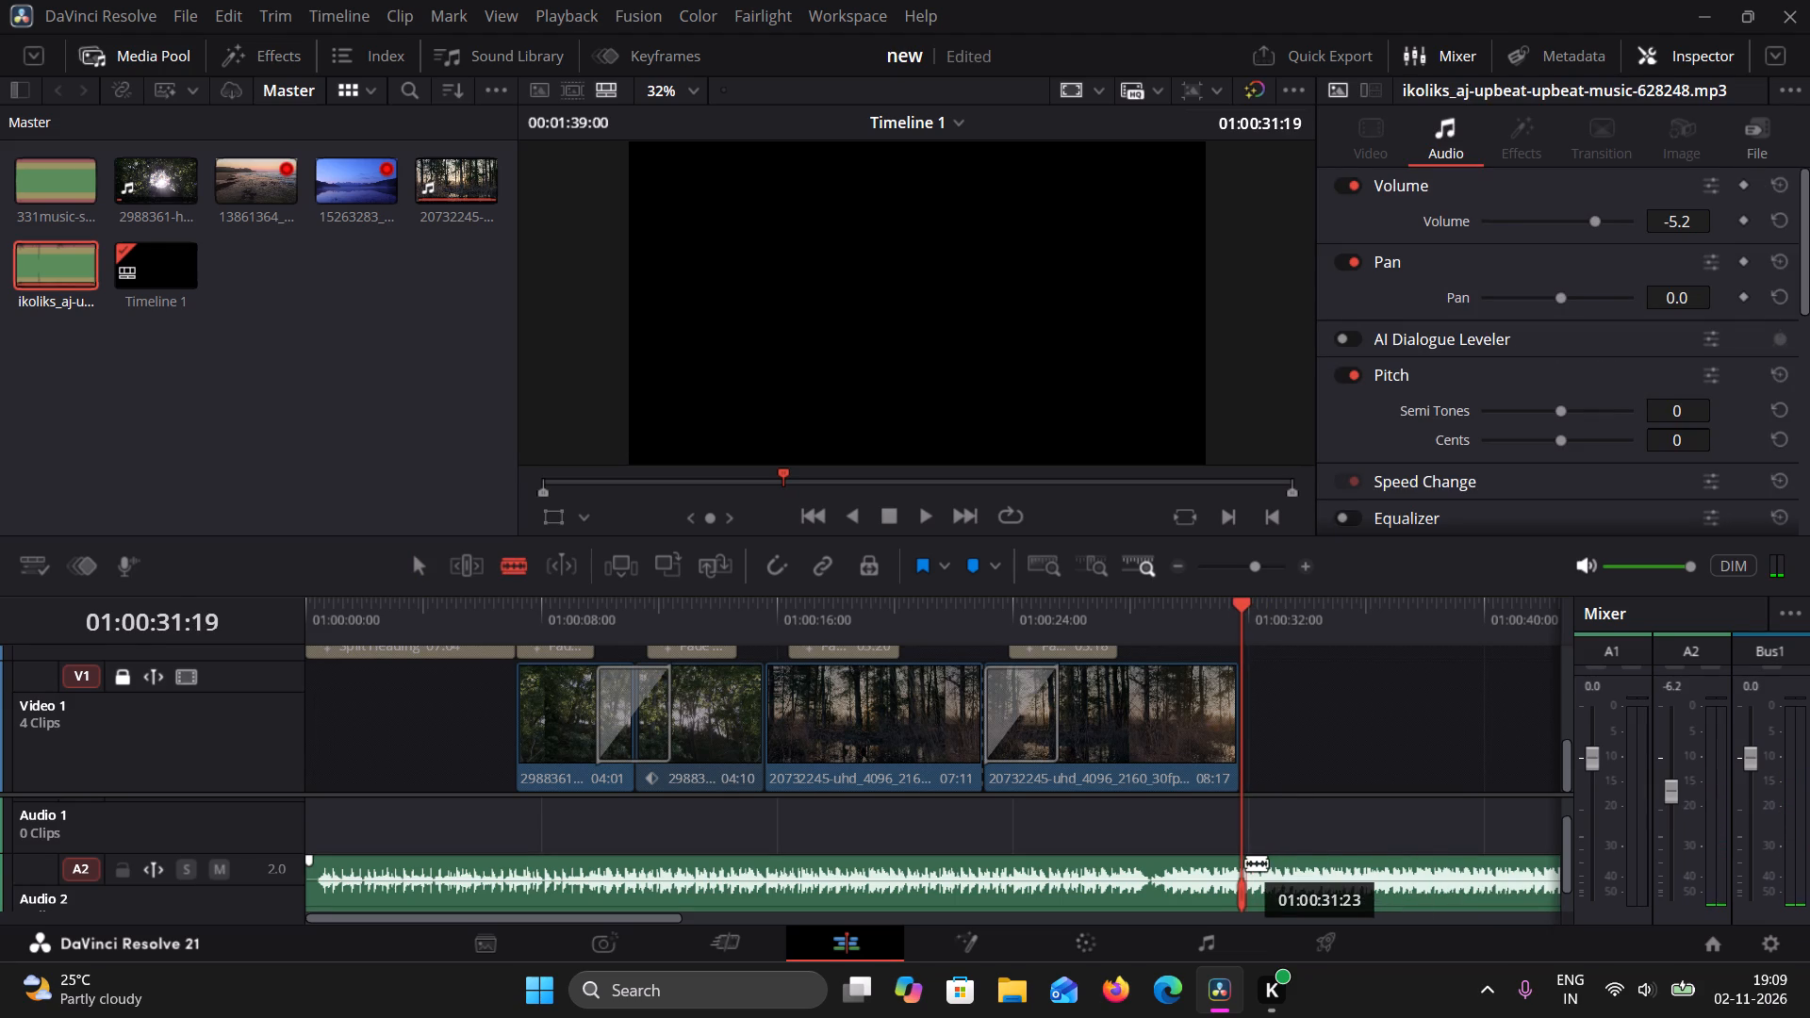
left_click(1240, 857)
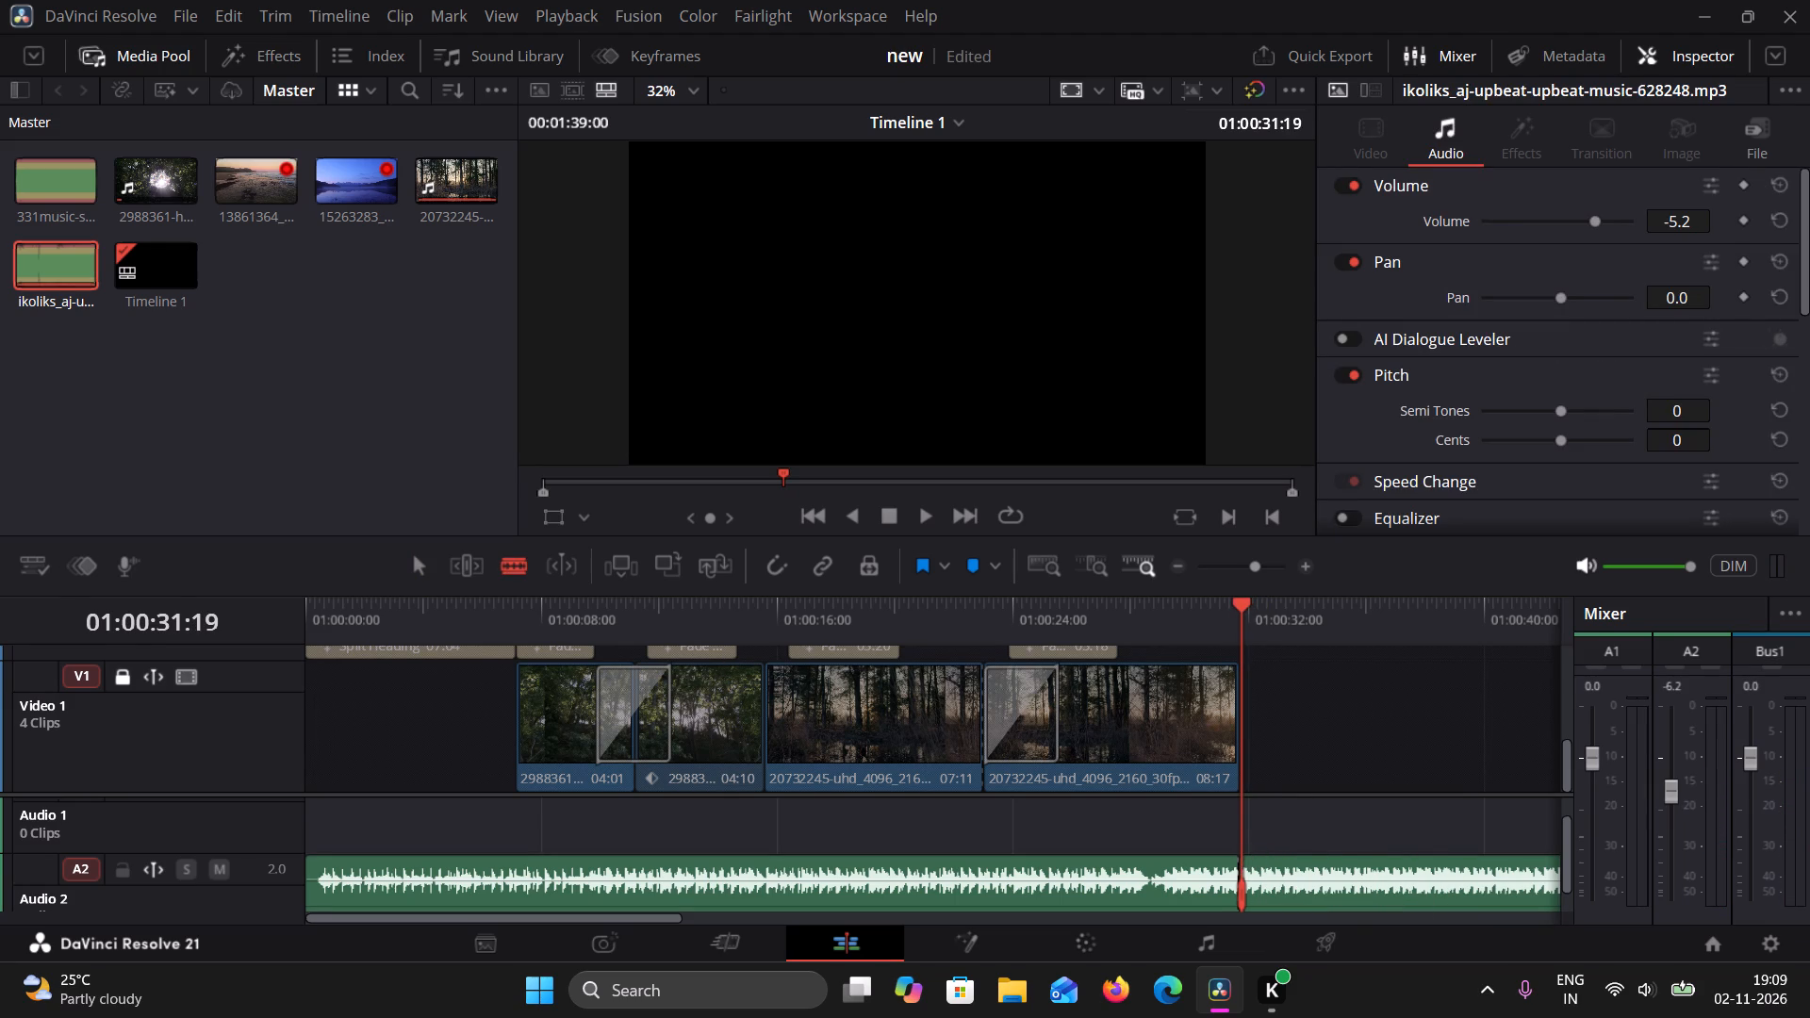
left_click(416, 572)
left_click(1401, 895)
key("Delete")
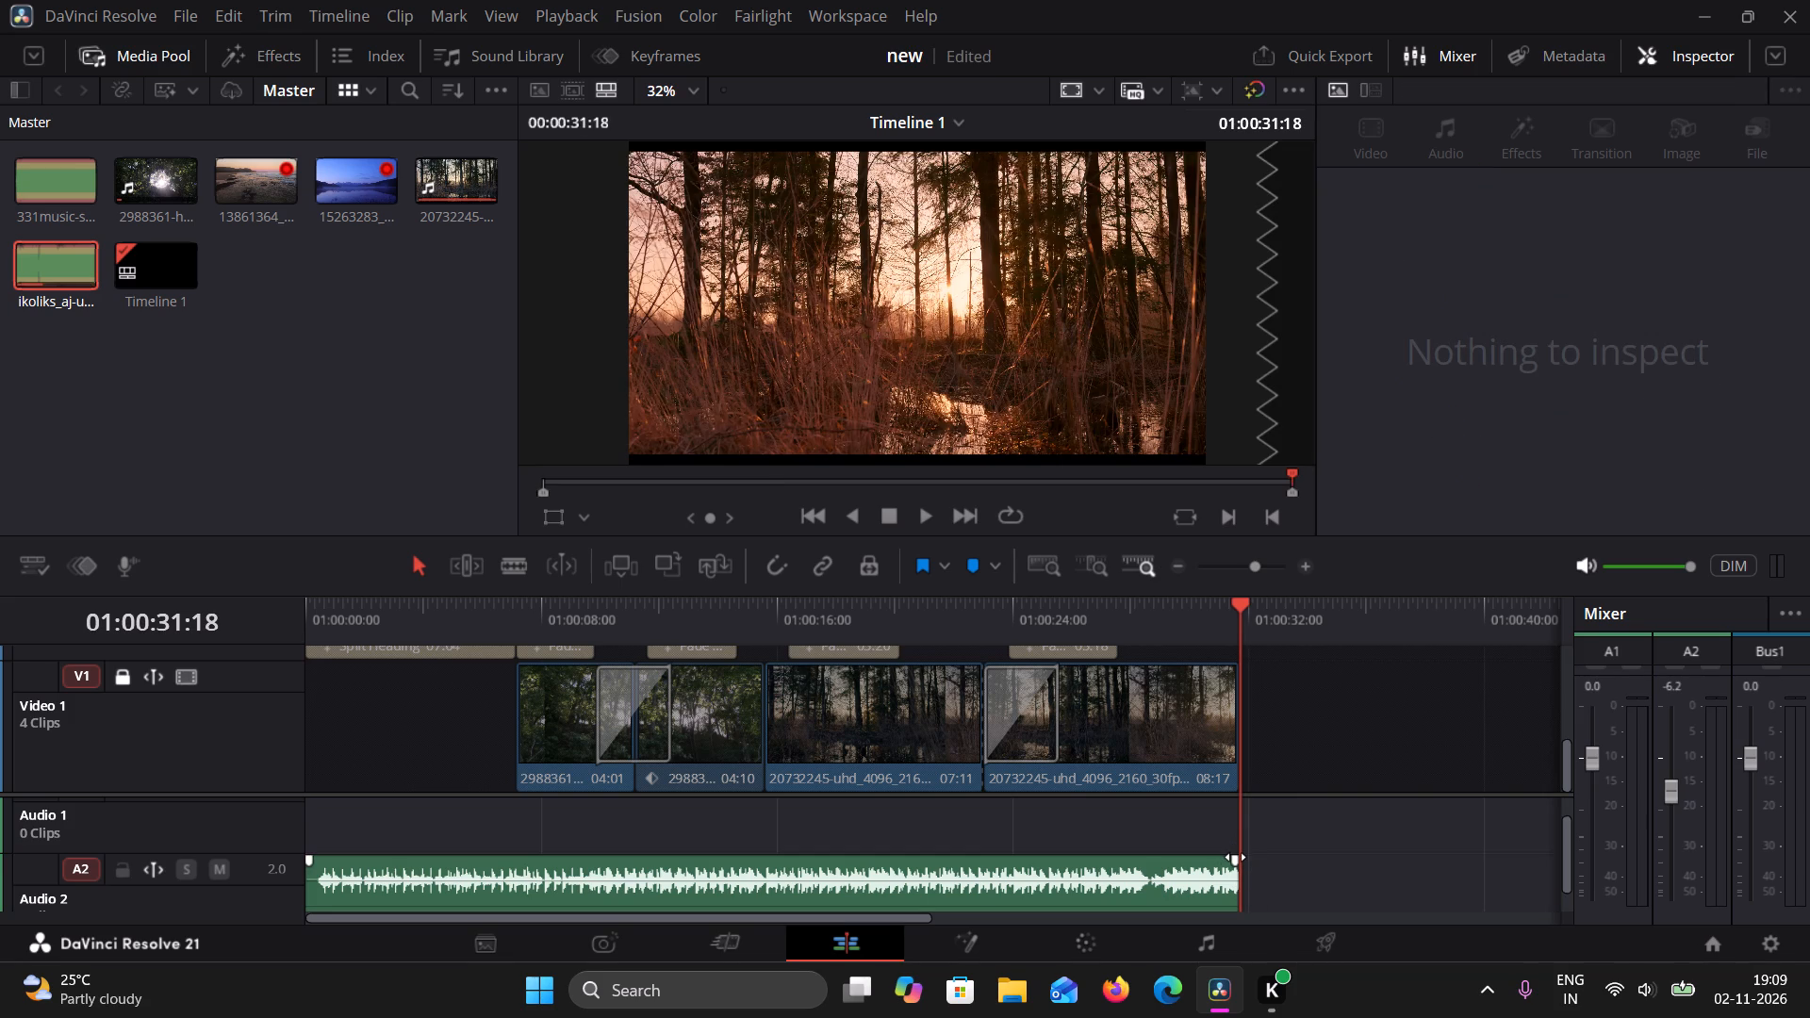
Add a fade-out of about 7 seconds to the end of the Audio 2 music clip.
left_click_drag(1236, 857, 1033, 860)
Play back the woodland section from 01:00:19:03 to check the music's ending and fade-out.
left_click_drag(1244, 603, 868, 640)
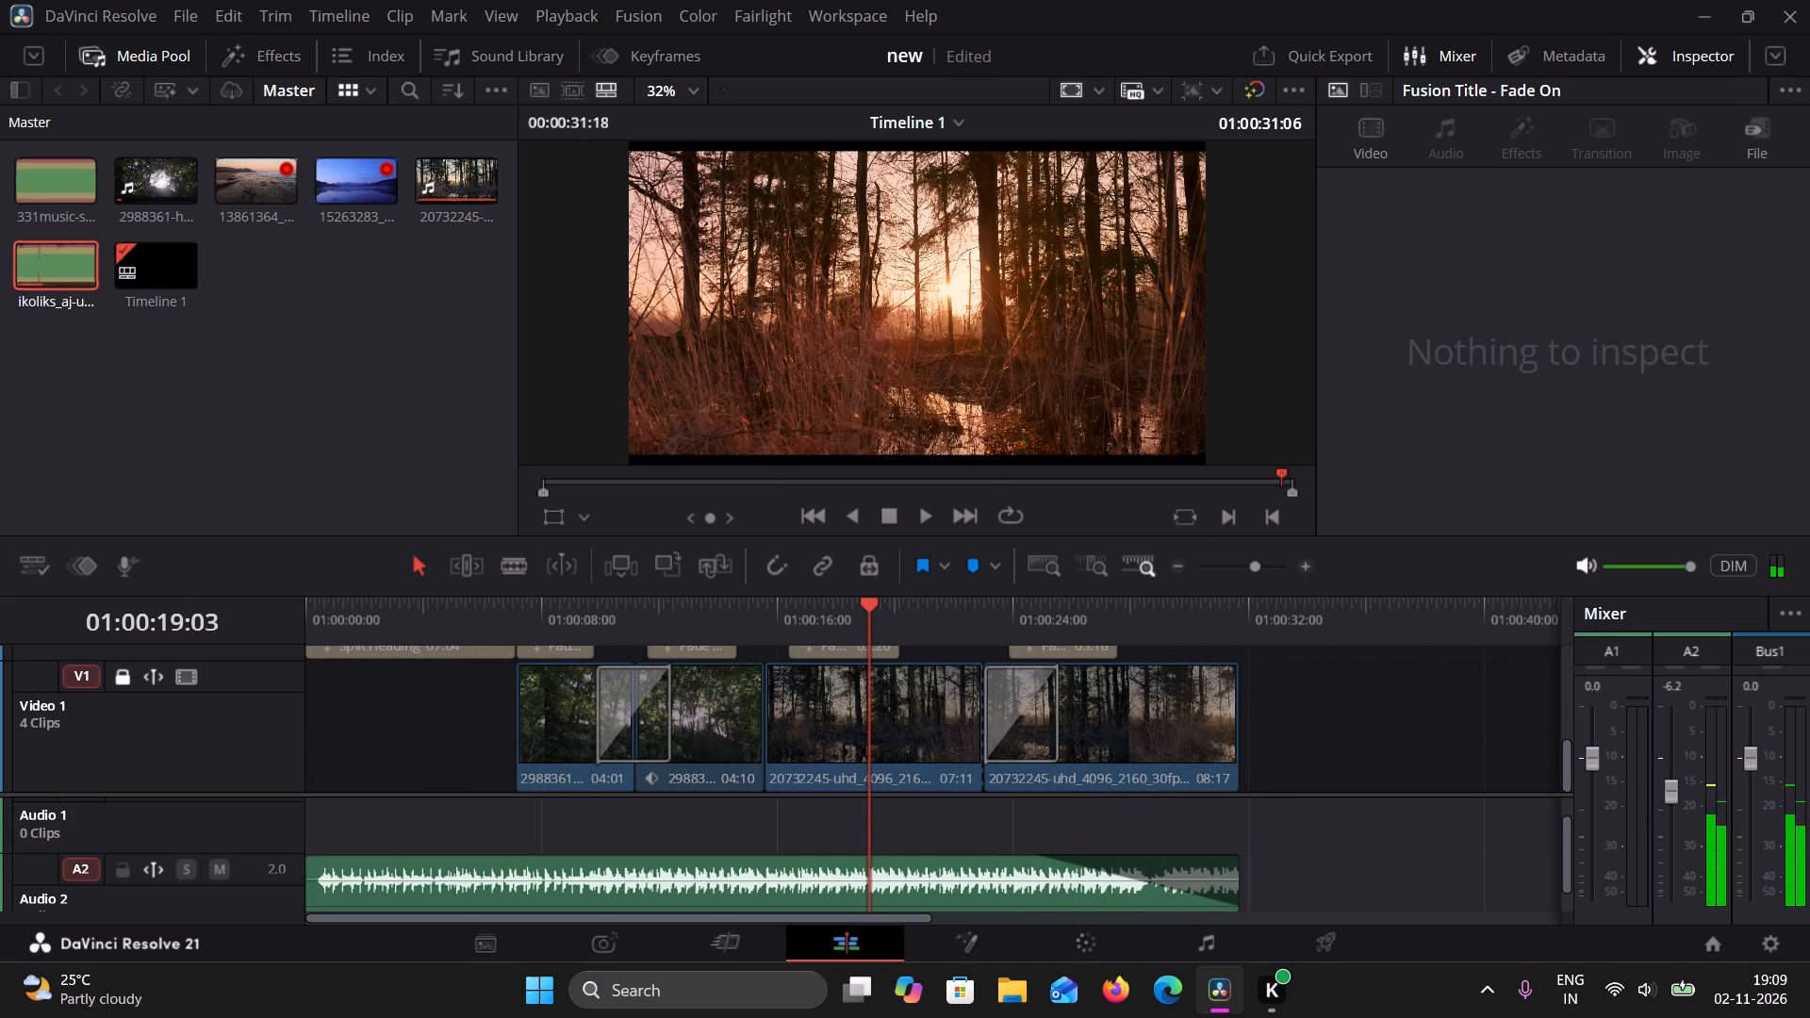
left_click(933, 518)
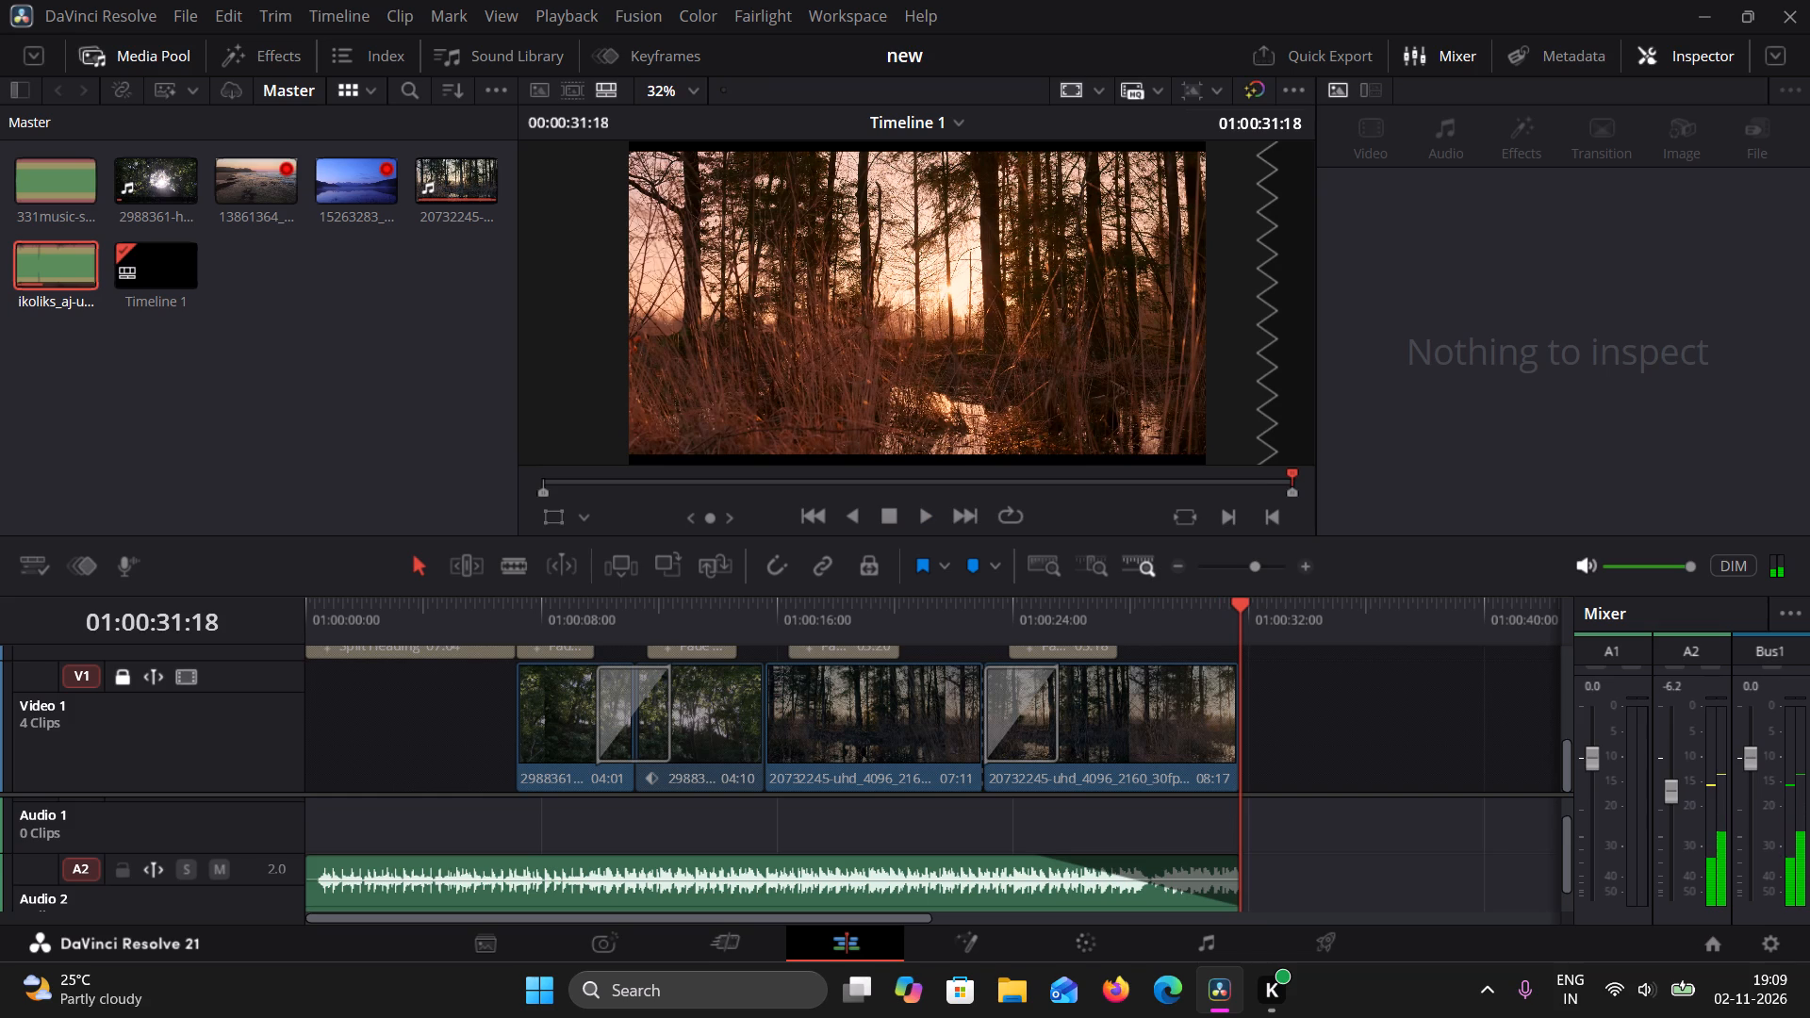
Play back the timeline from 01:00:00:00 to review the titles and graded clips with the trimmed music.
left_click_drag(1239, 604, 0, 722)
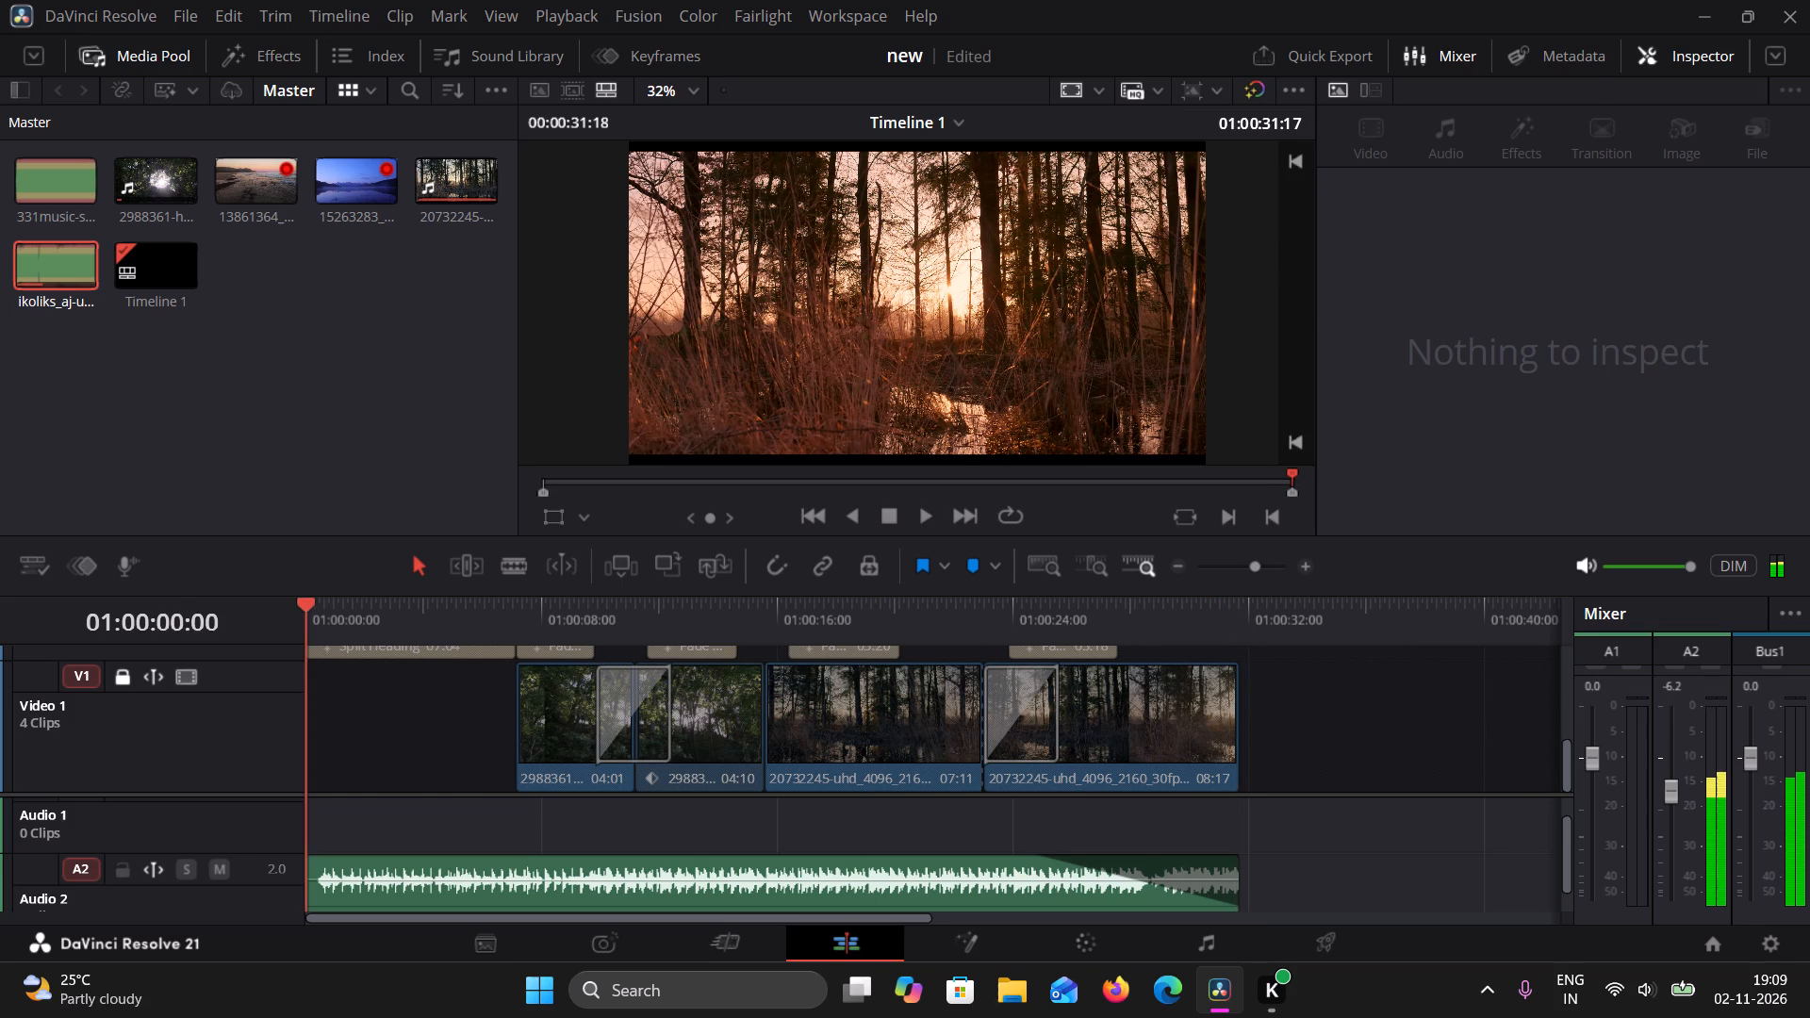
left_click(932, 519)
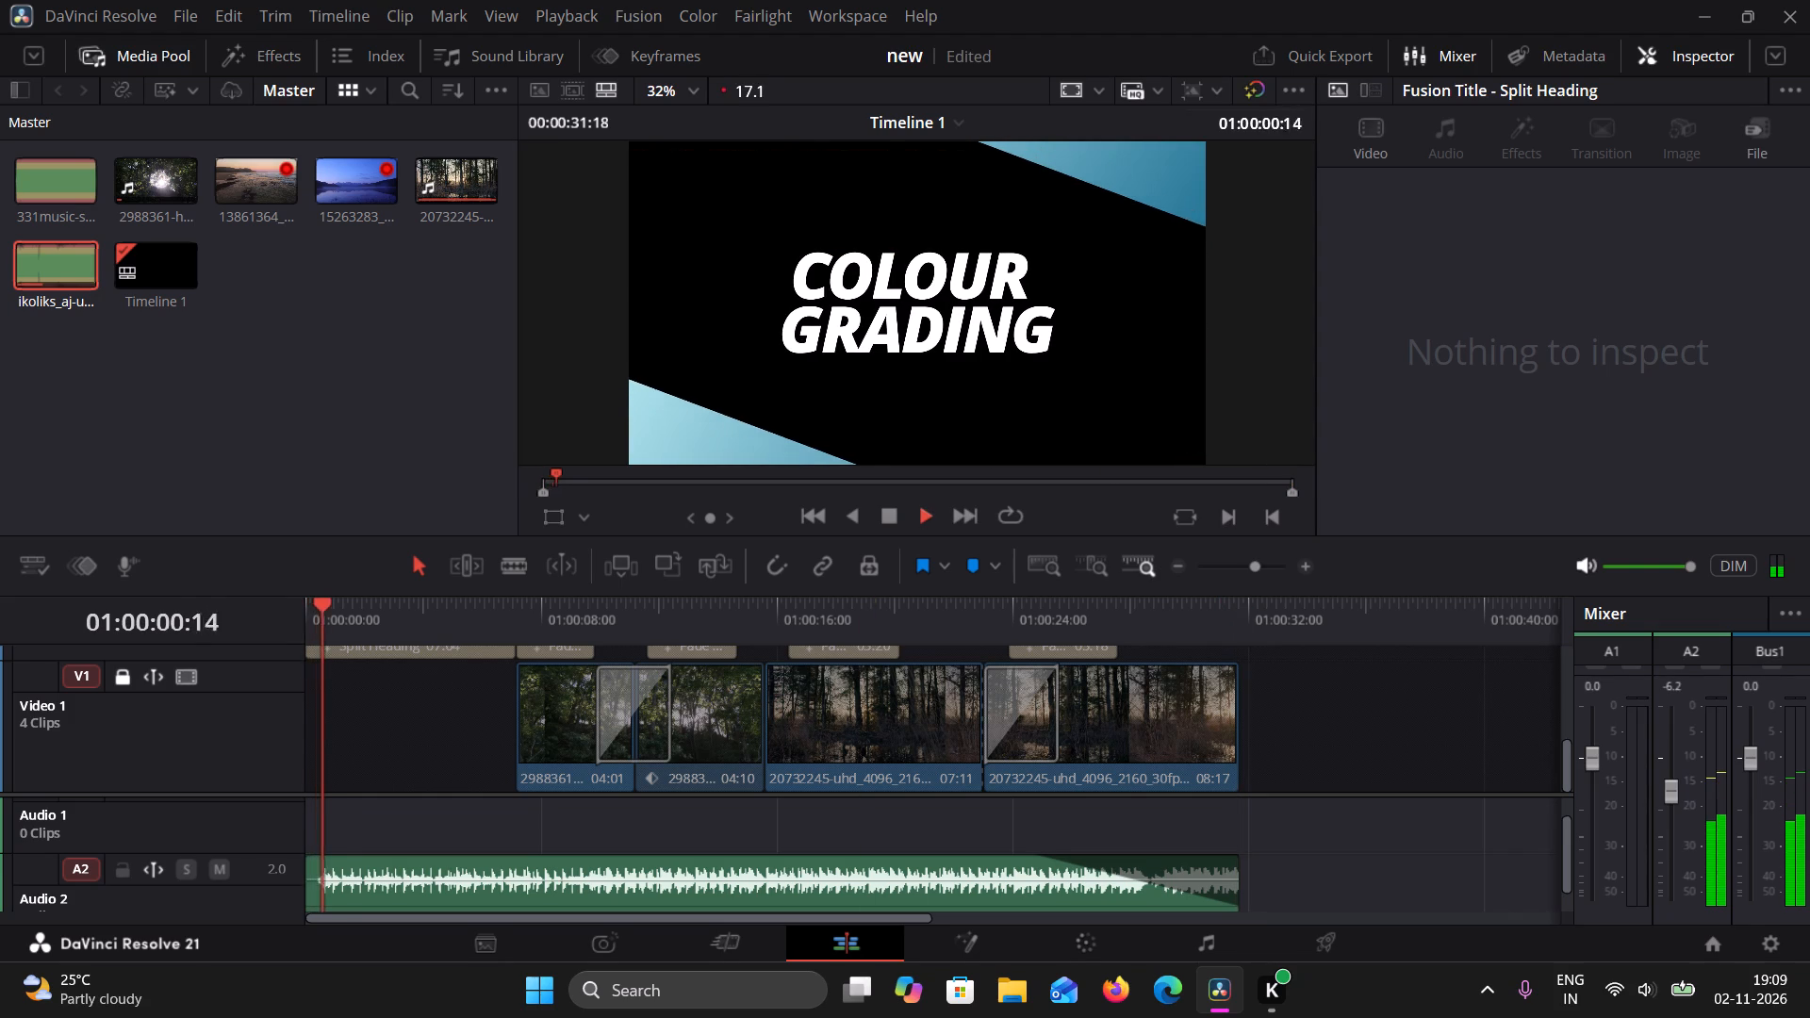
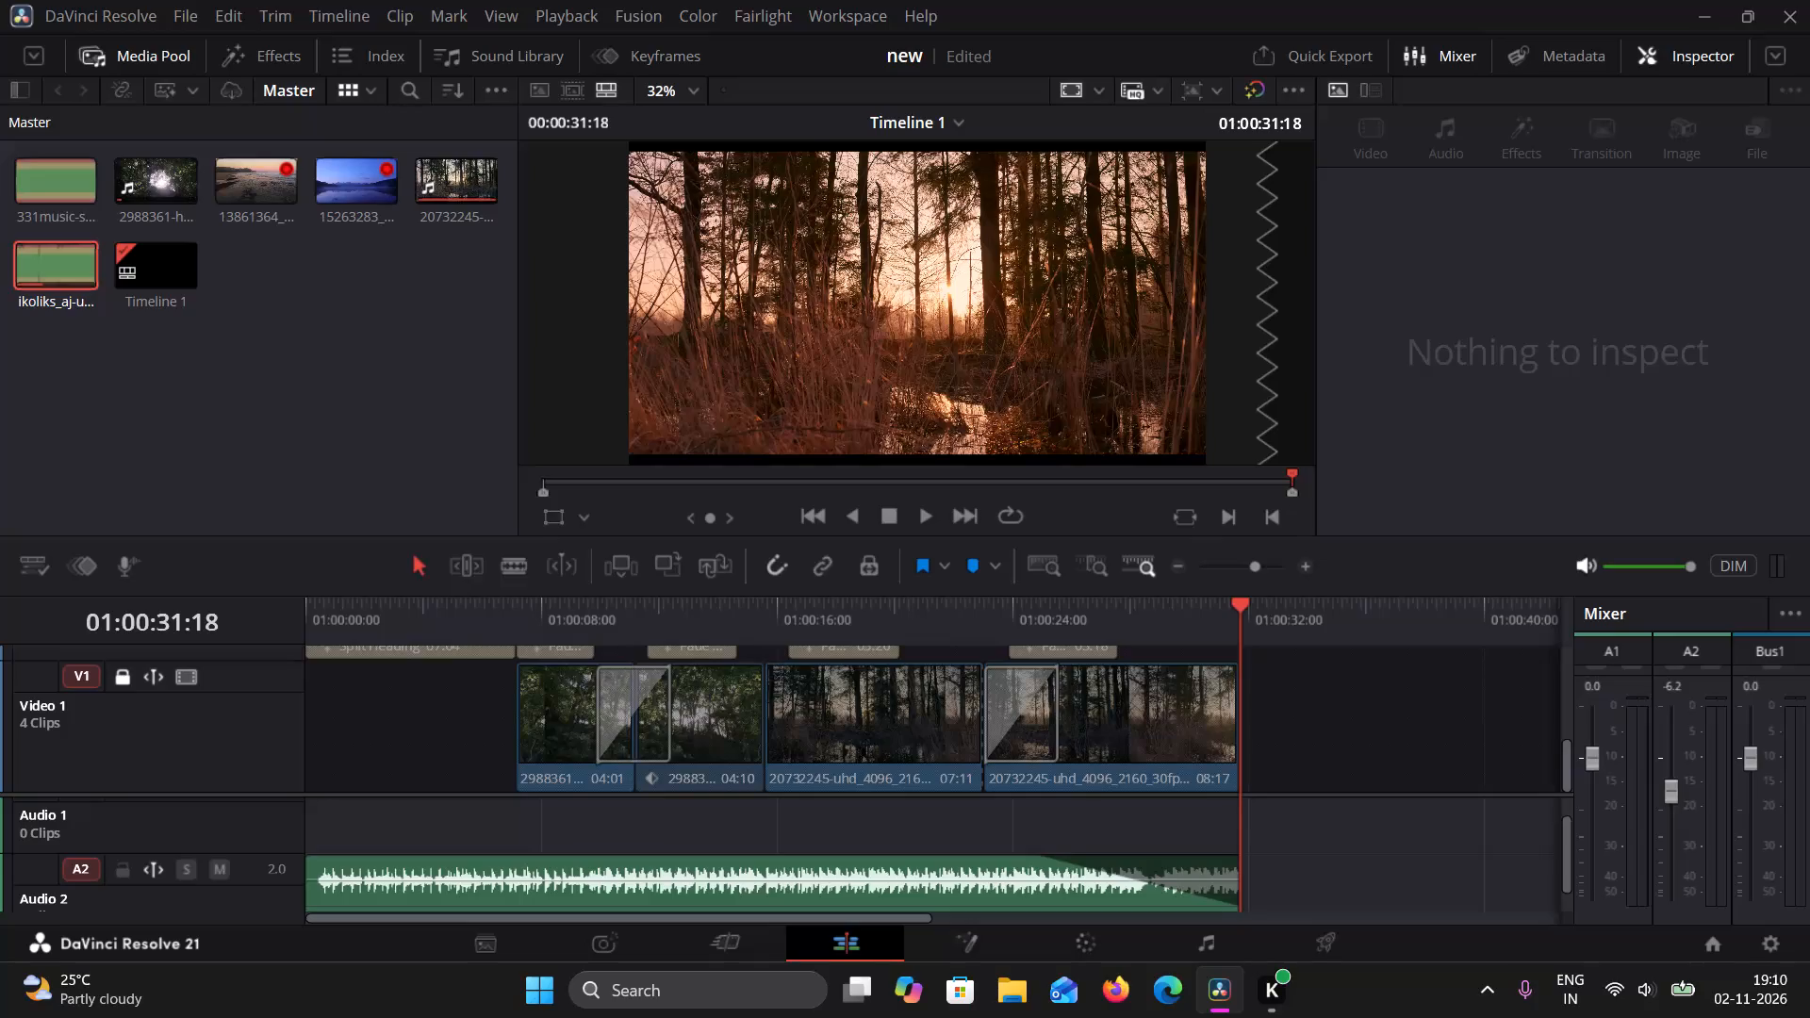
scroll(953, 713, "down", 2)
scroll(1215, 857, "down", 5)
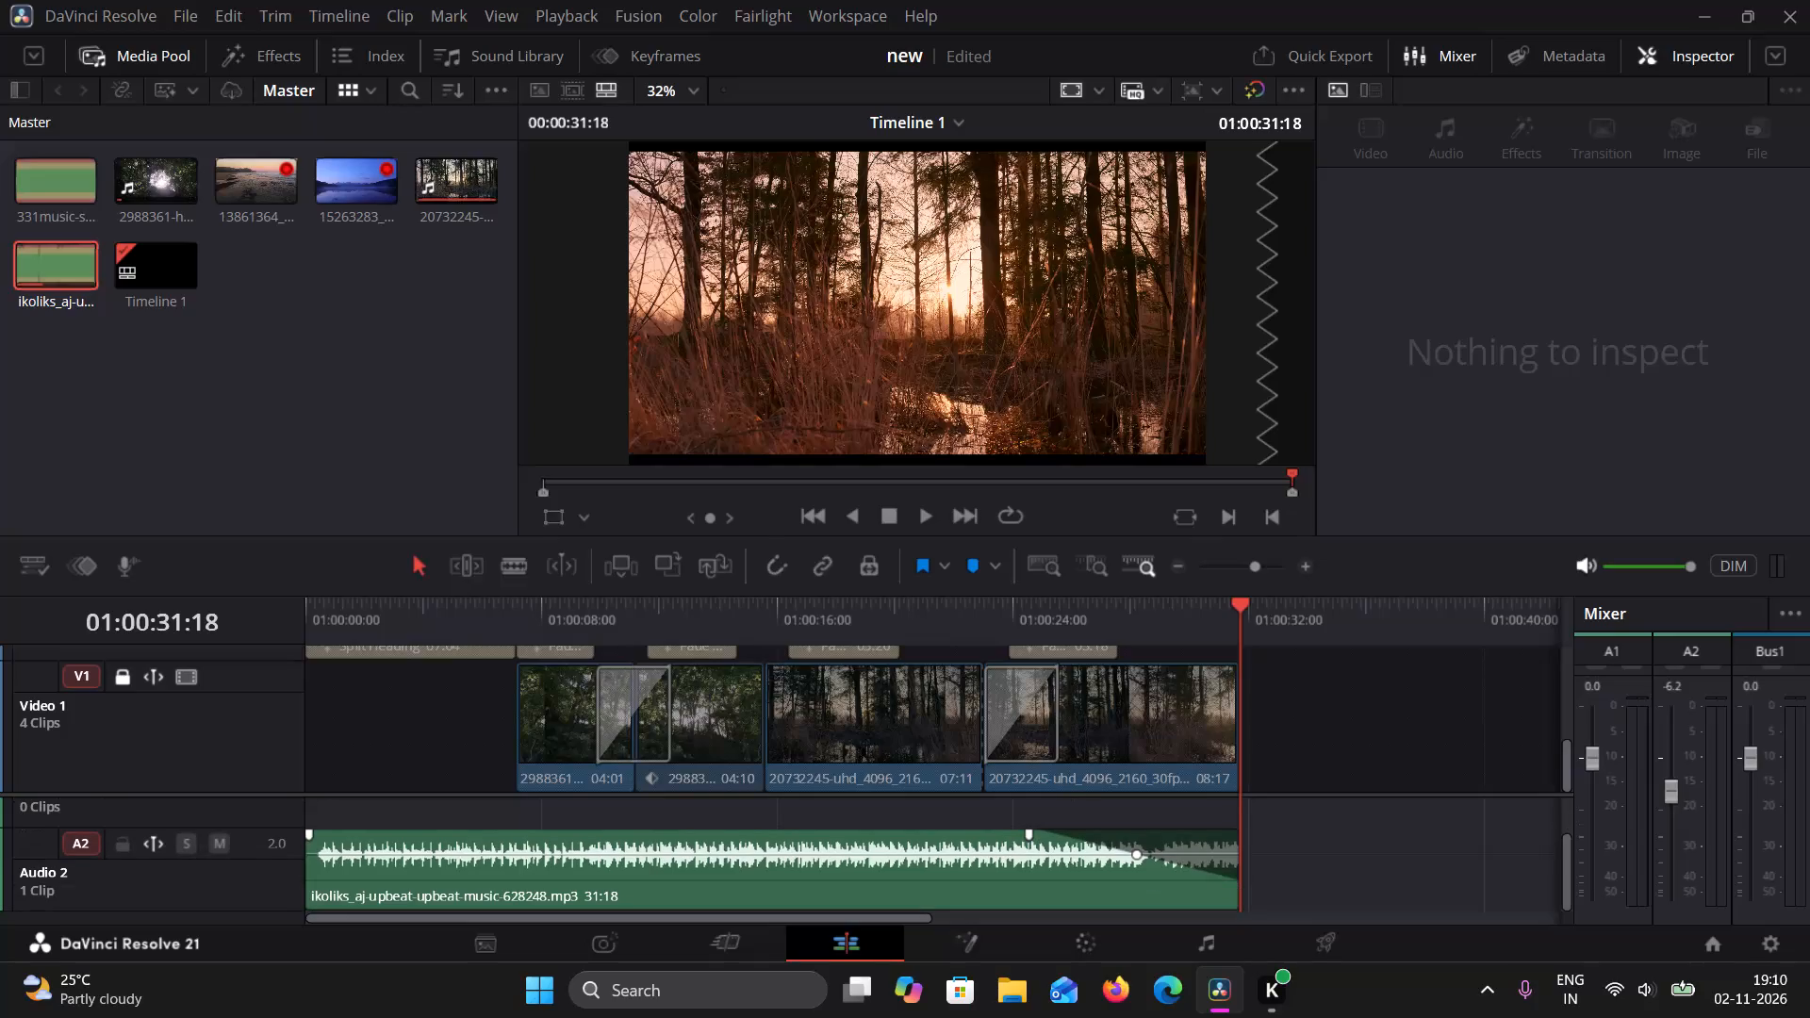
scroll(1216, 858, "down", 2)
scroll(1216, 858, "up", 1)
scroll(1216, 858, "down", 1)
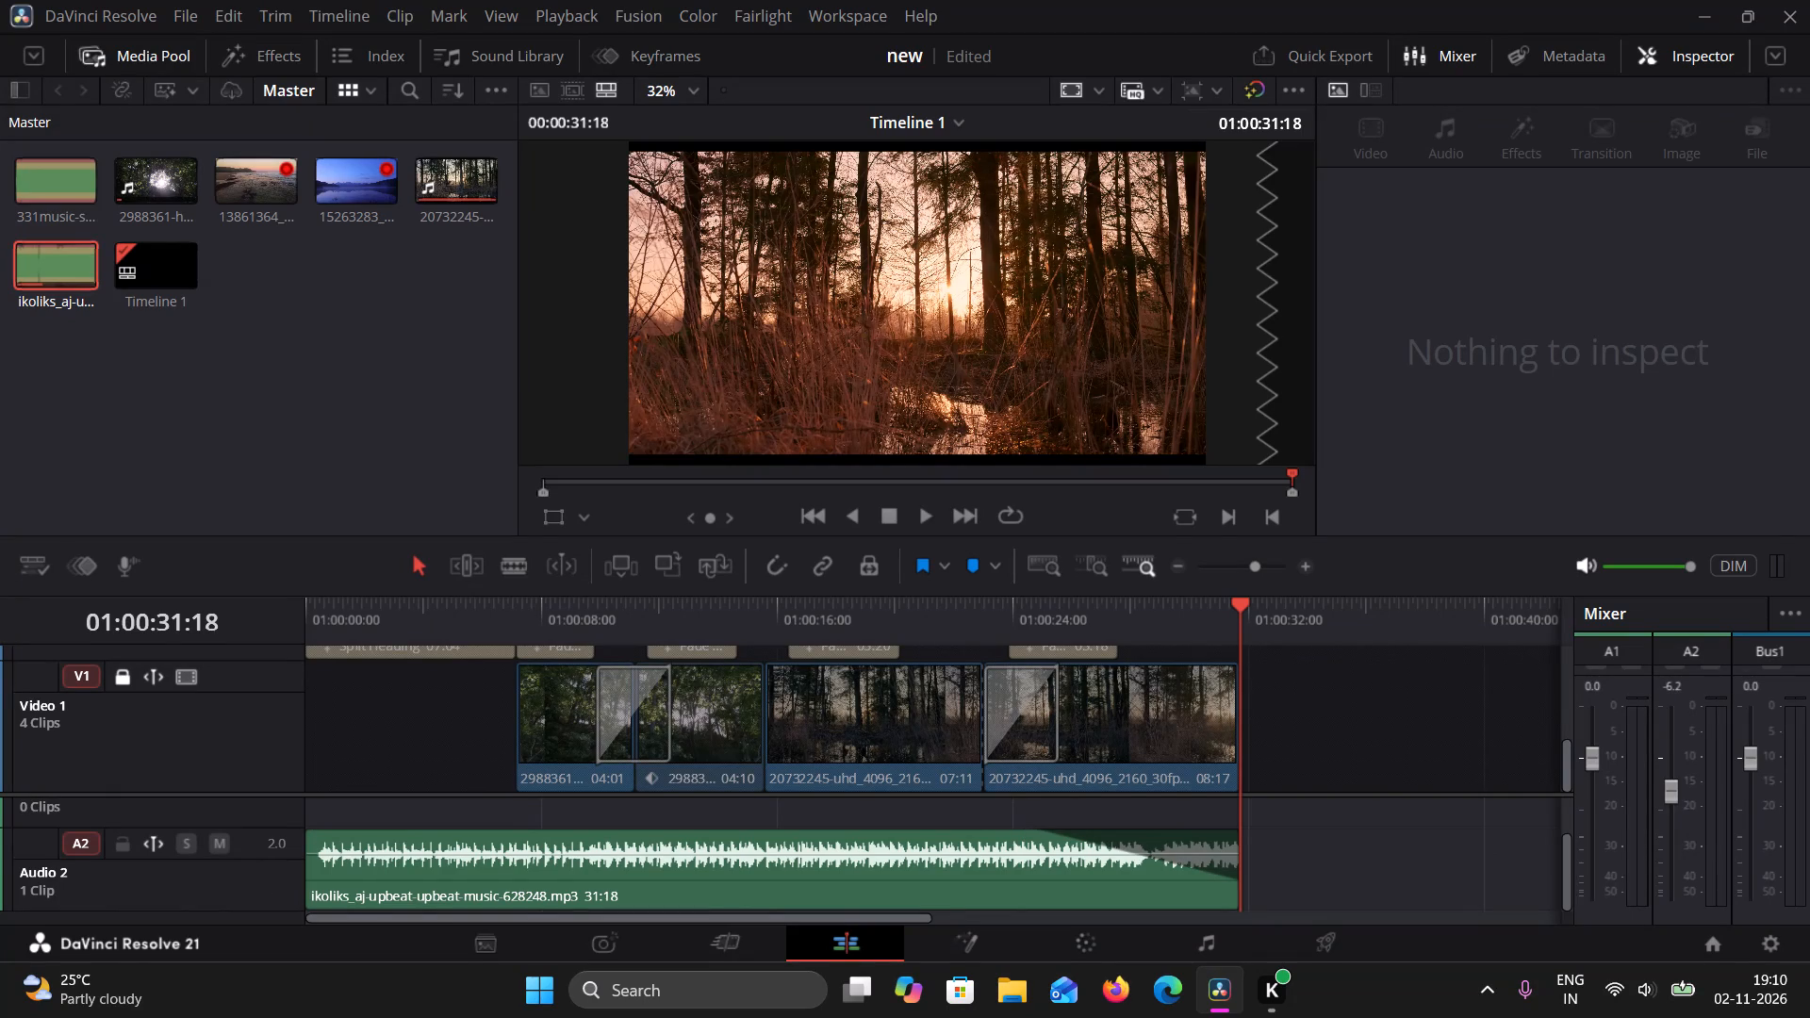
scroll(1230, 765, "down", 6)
Return the playhead to 01:00:00:00 and quick-export the timeline with the H.264 Master preset to drive E: as fullcolourgrading.
left_click_drag(1229, 608, 0, 578)
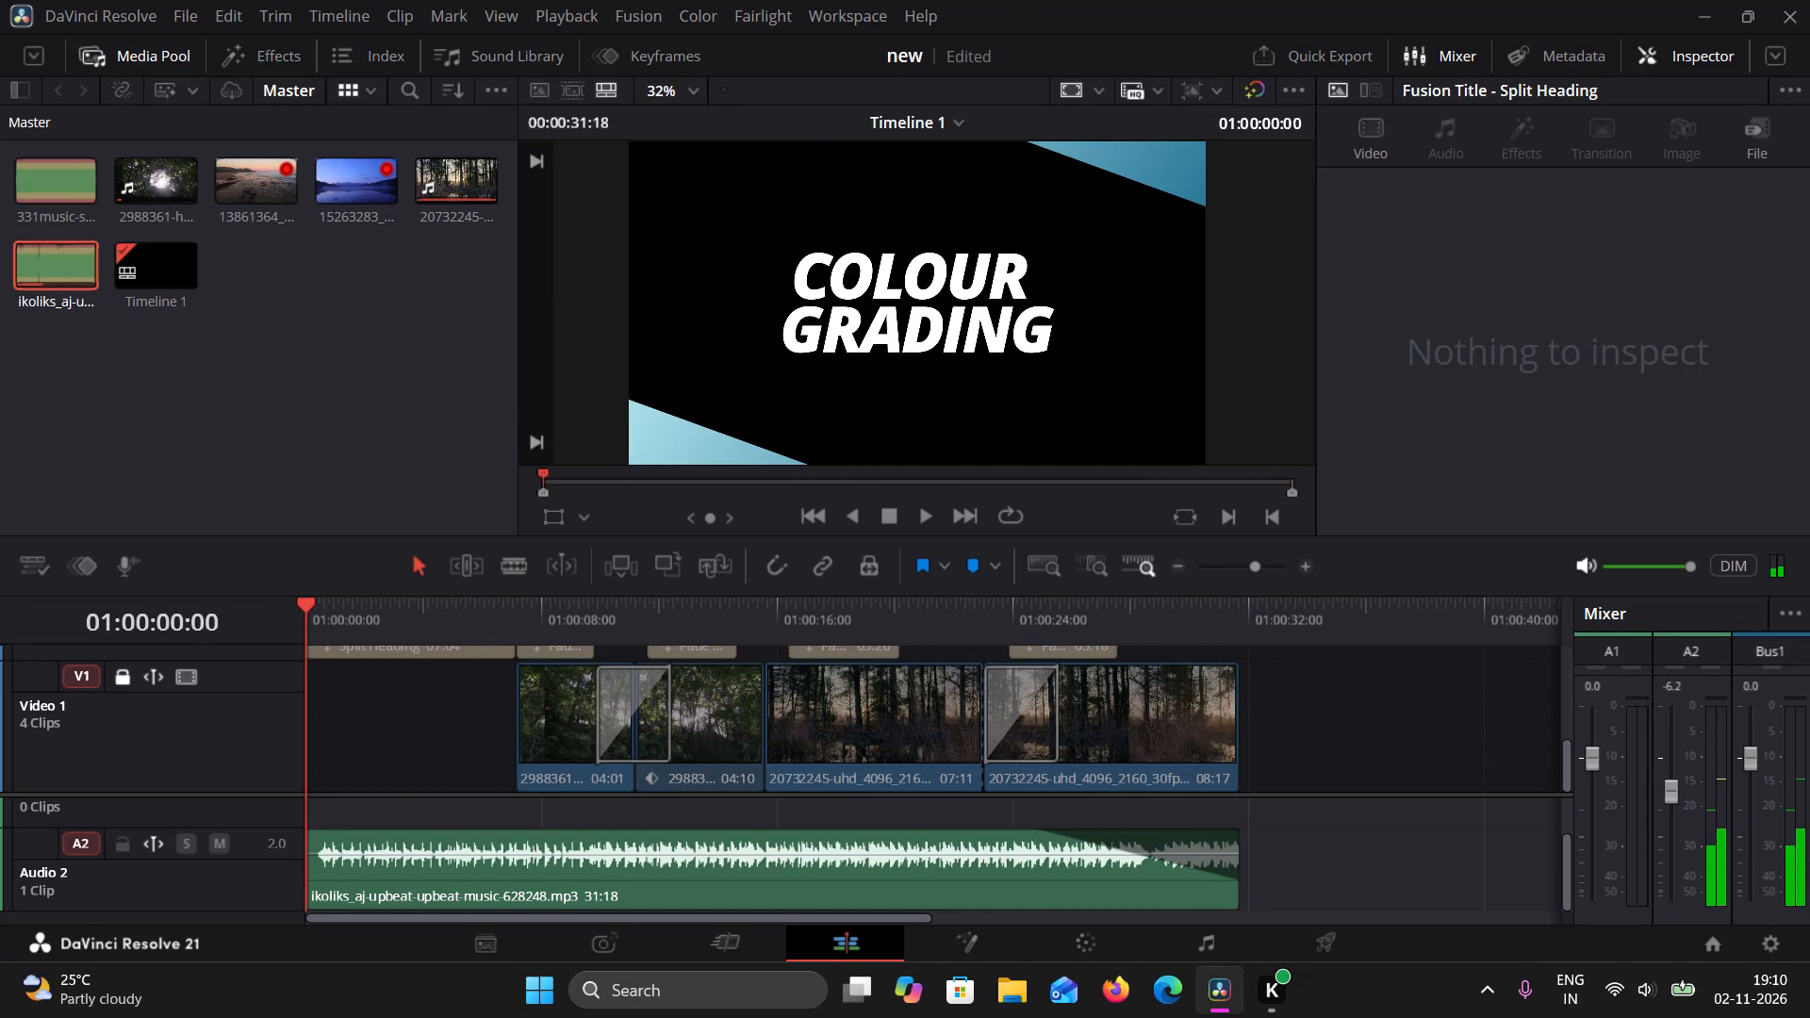
left_click(1323, 65)
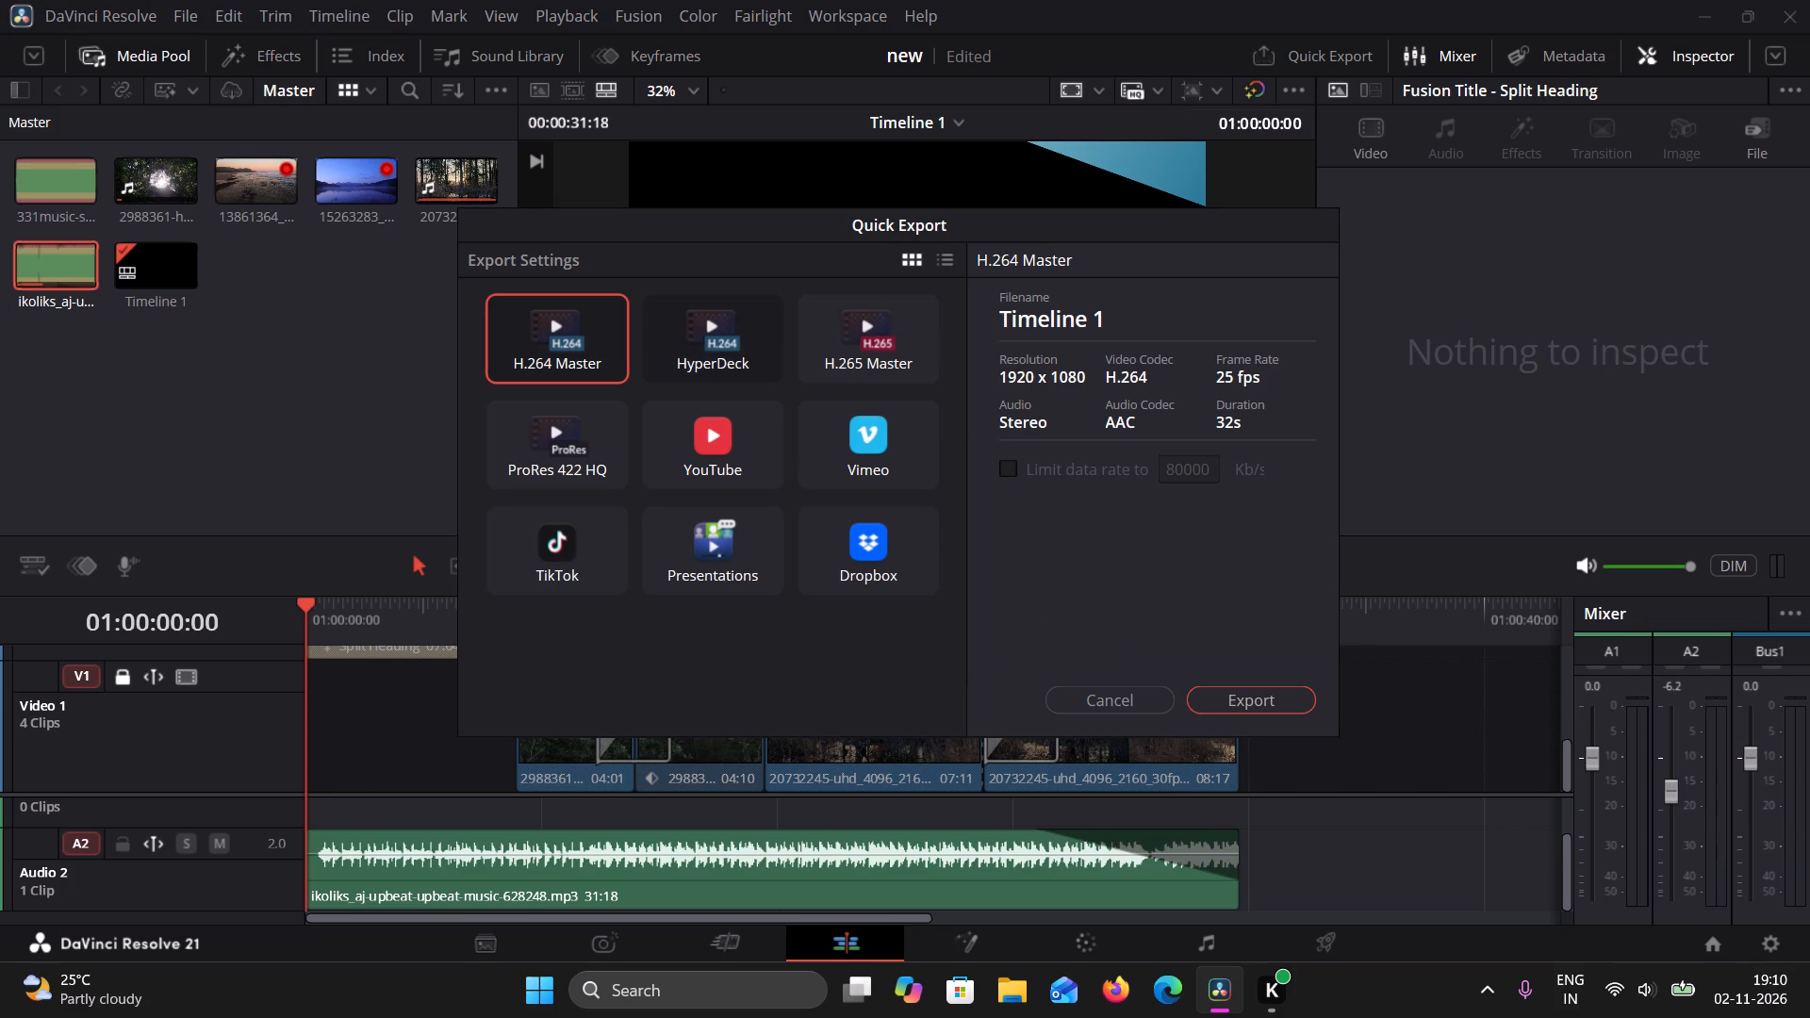
left_click(1234, 698)
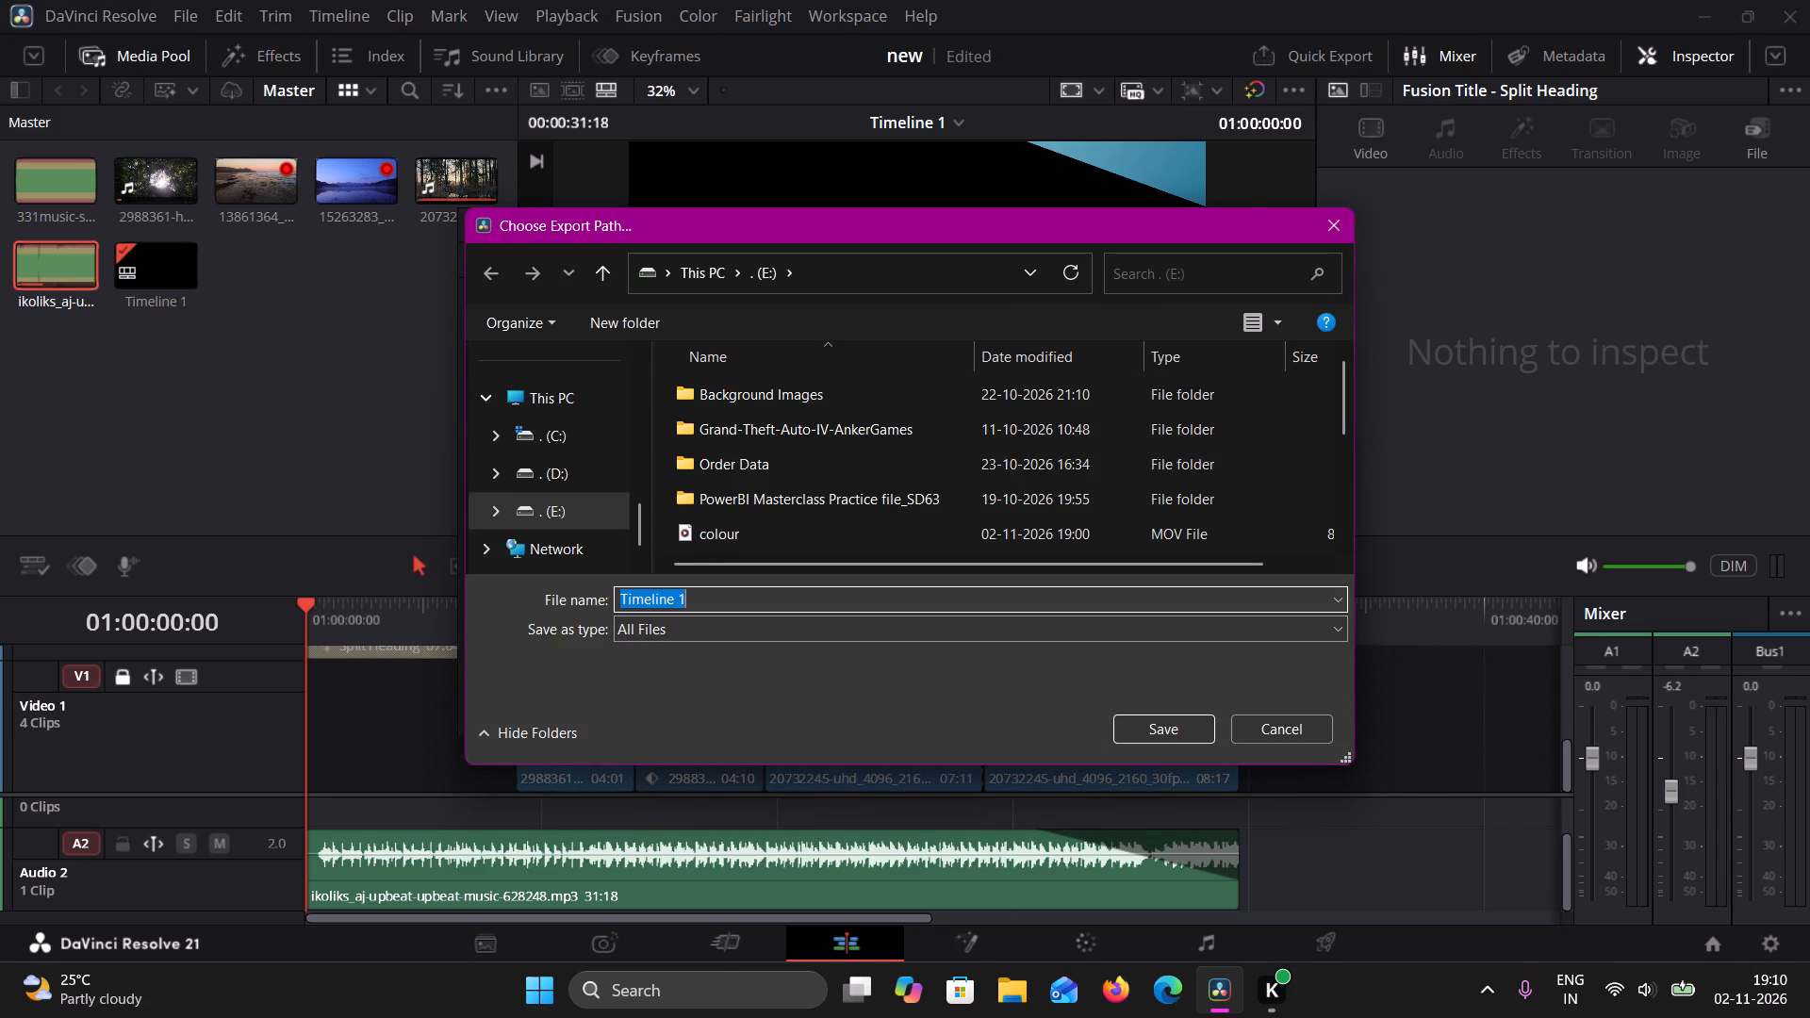
type("fullcolour")
type("grading")
key("Return")
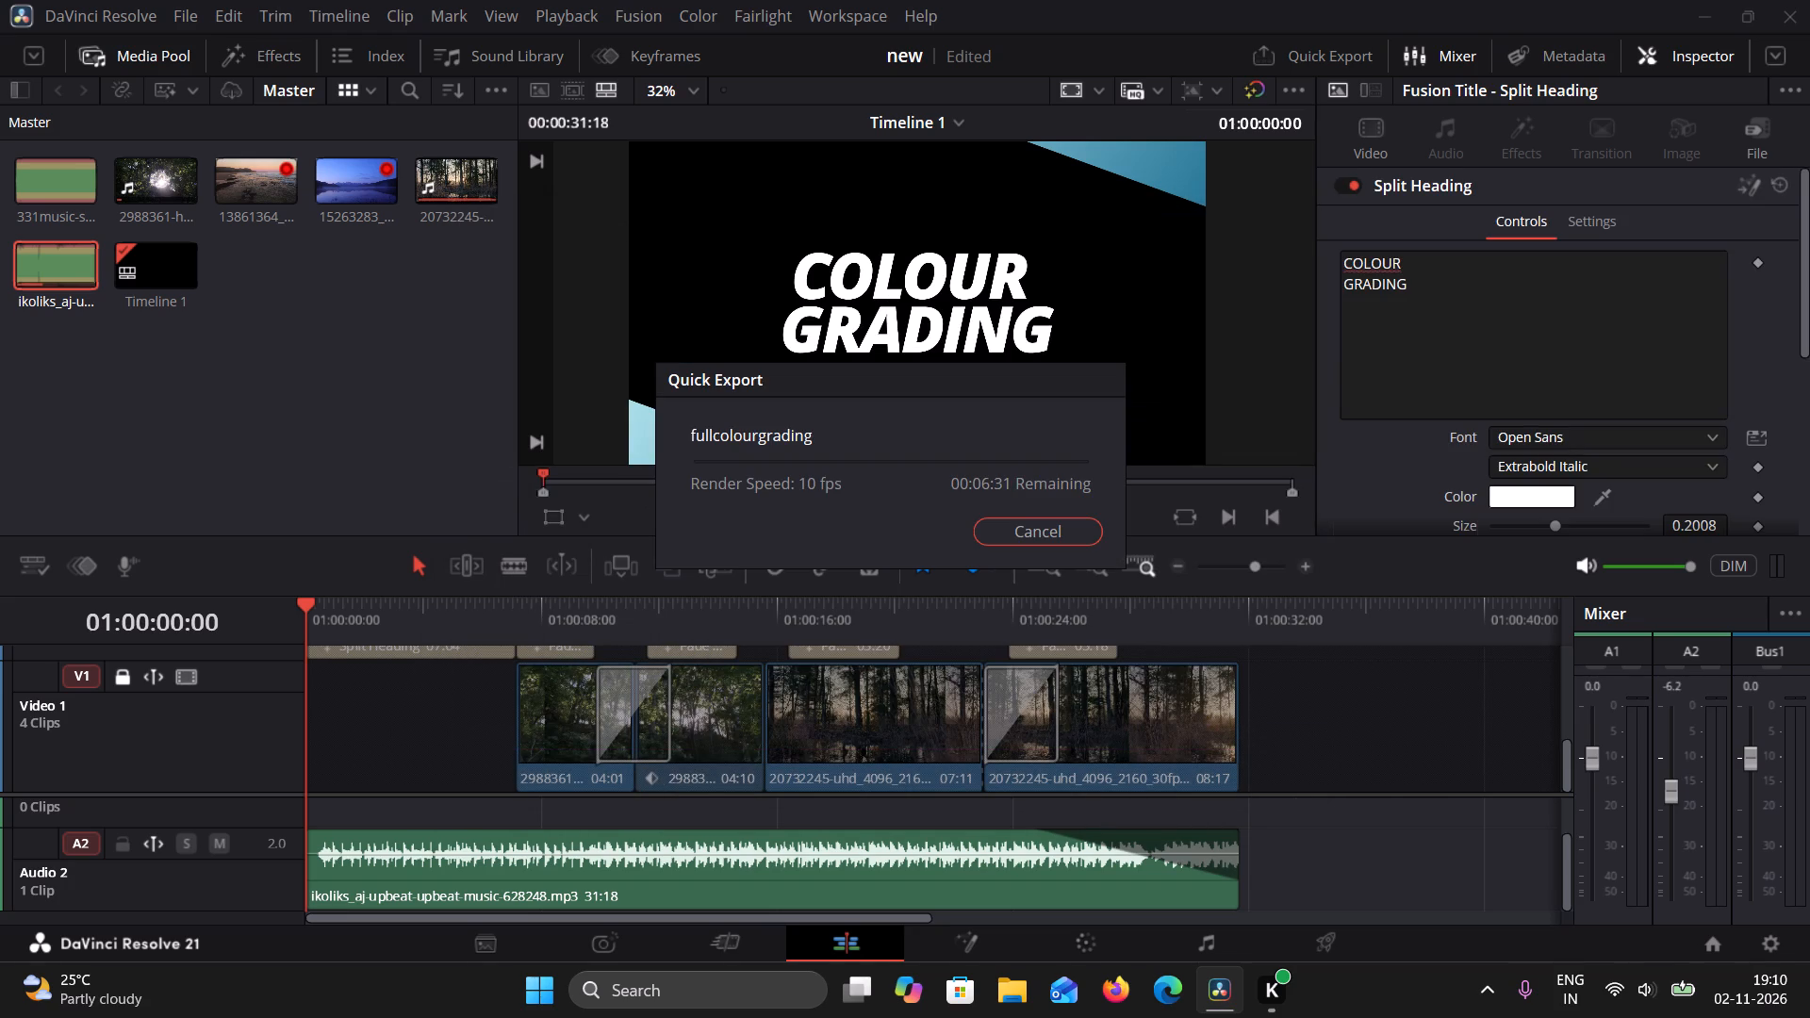
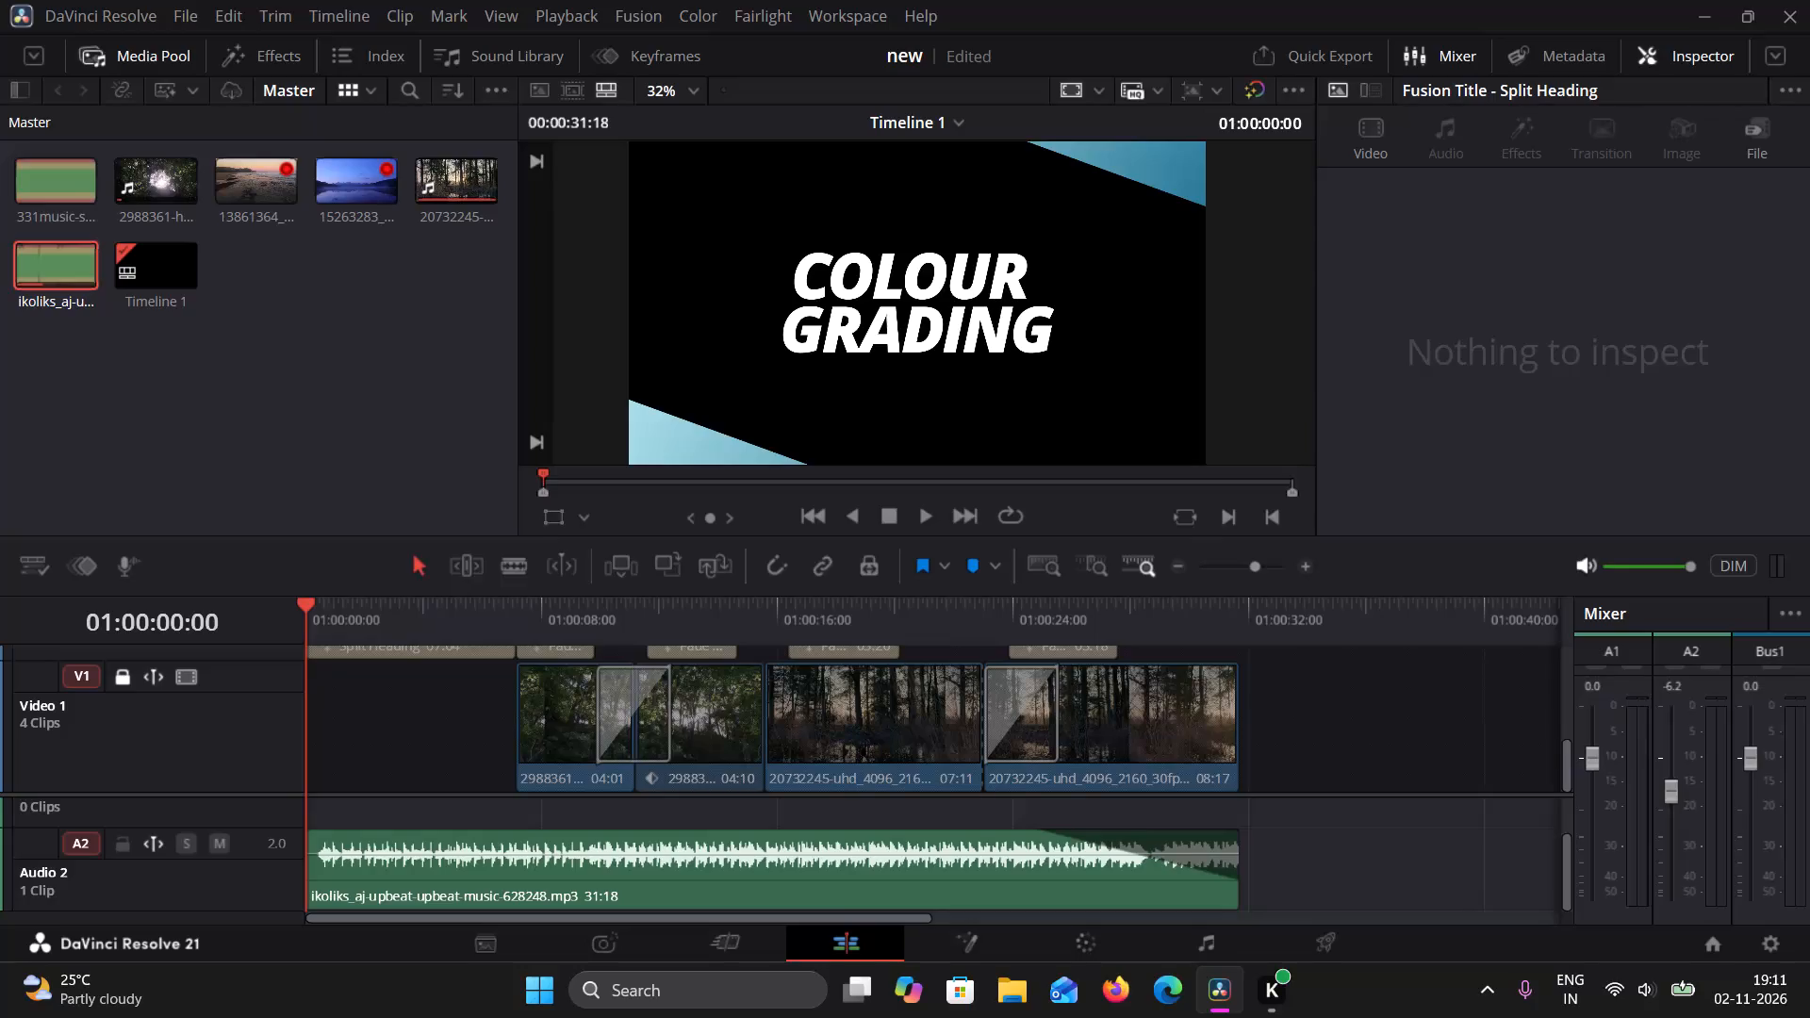
Review the full timeline from the start in looped playback, stopping near the end and switching looping off.
left_click(926, 512)
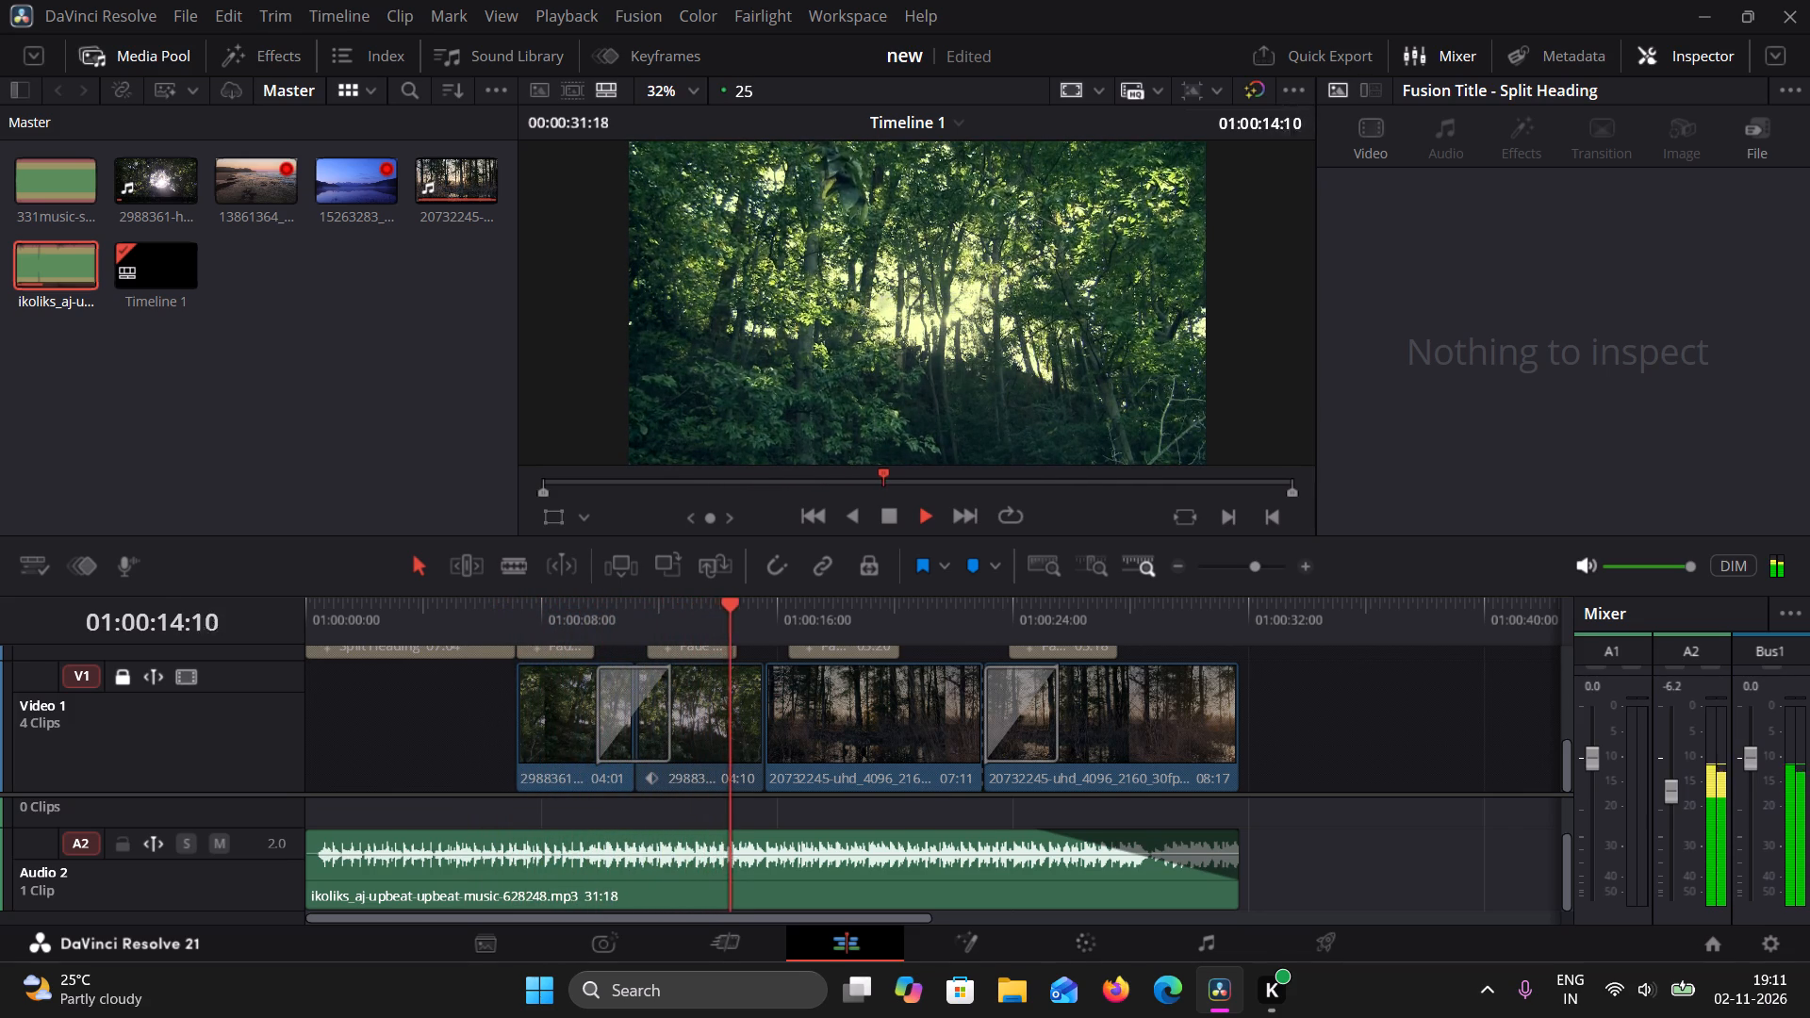
left_click(1017, 510)
left_click(1013, 521)
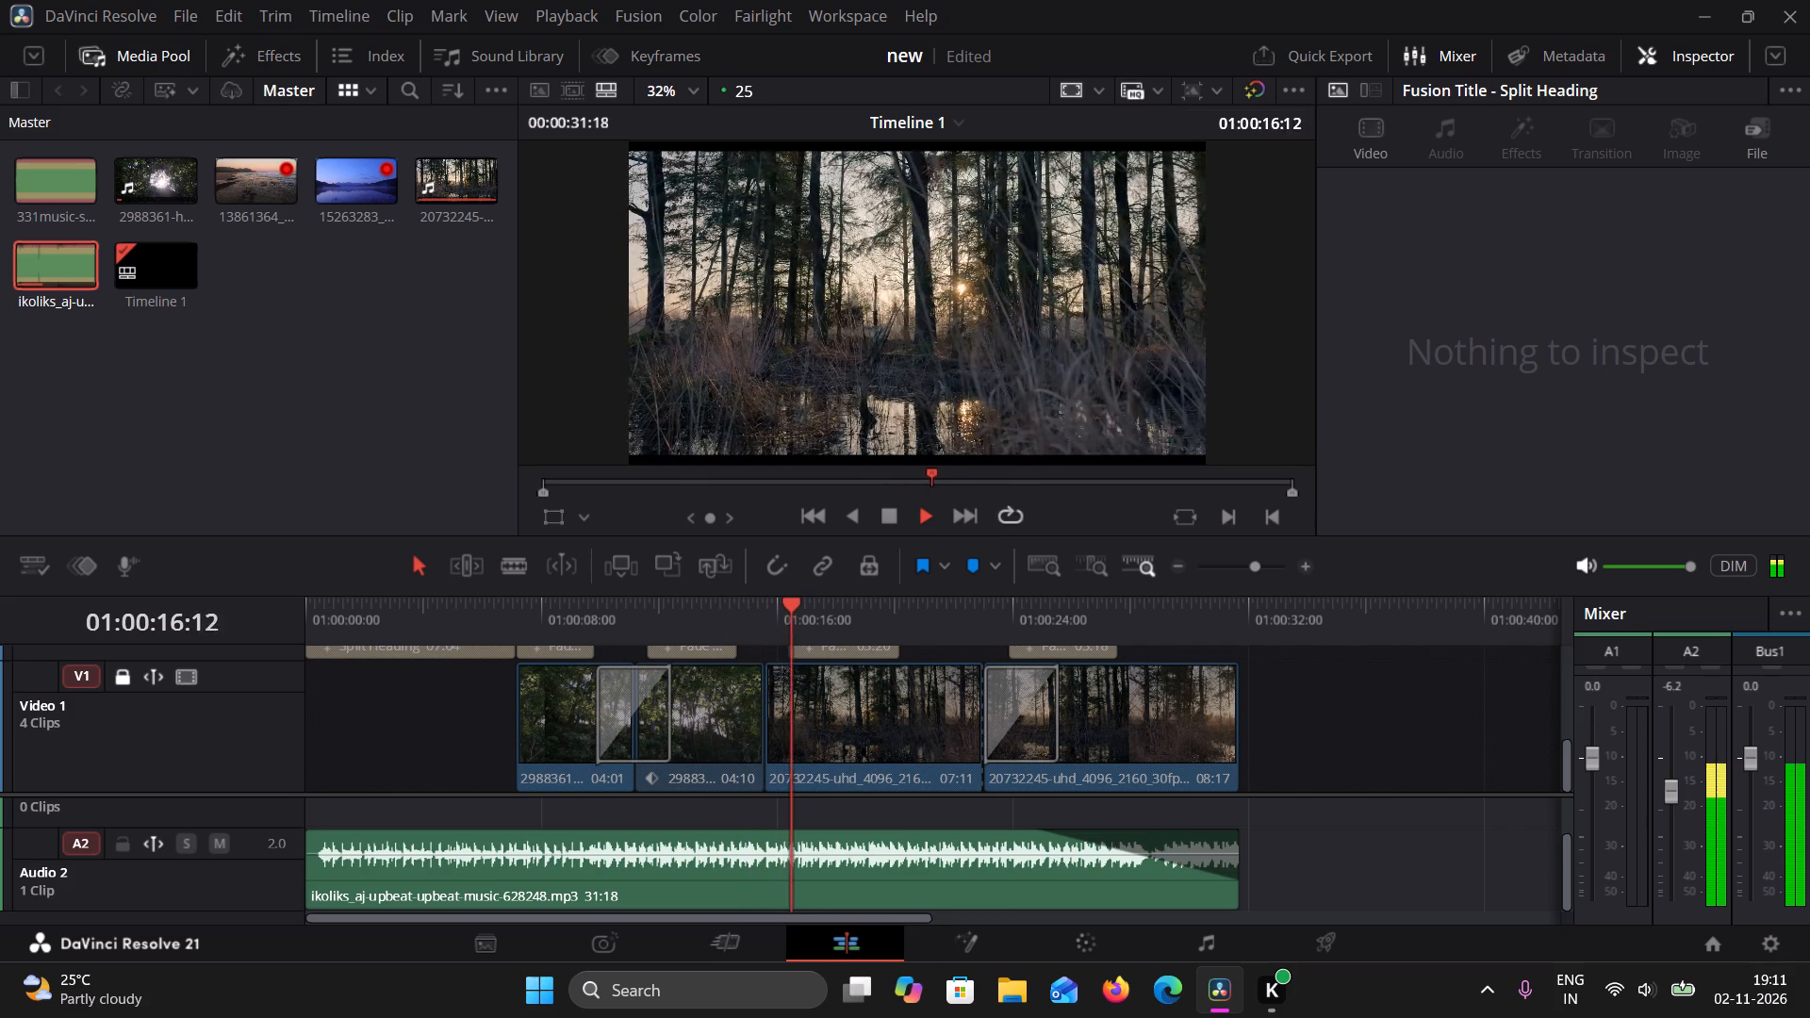
left_click(1013, 521)
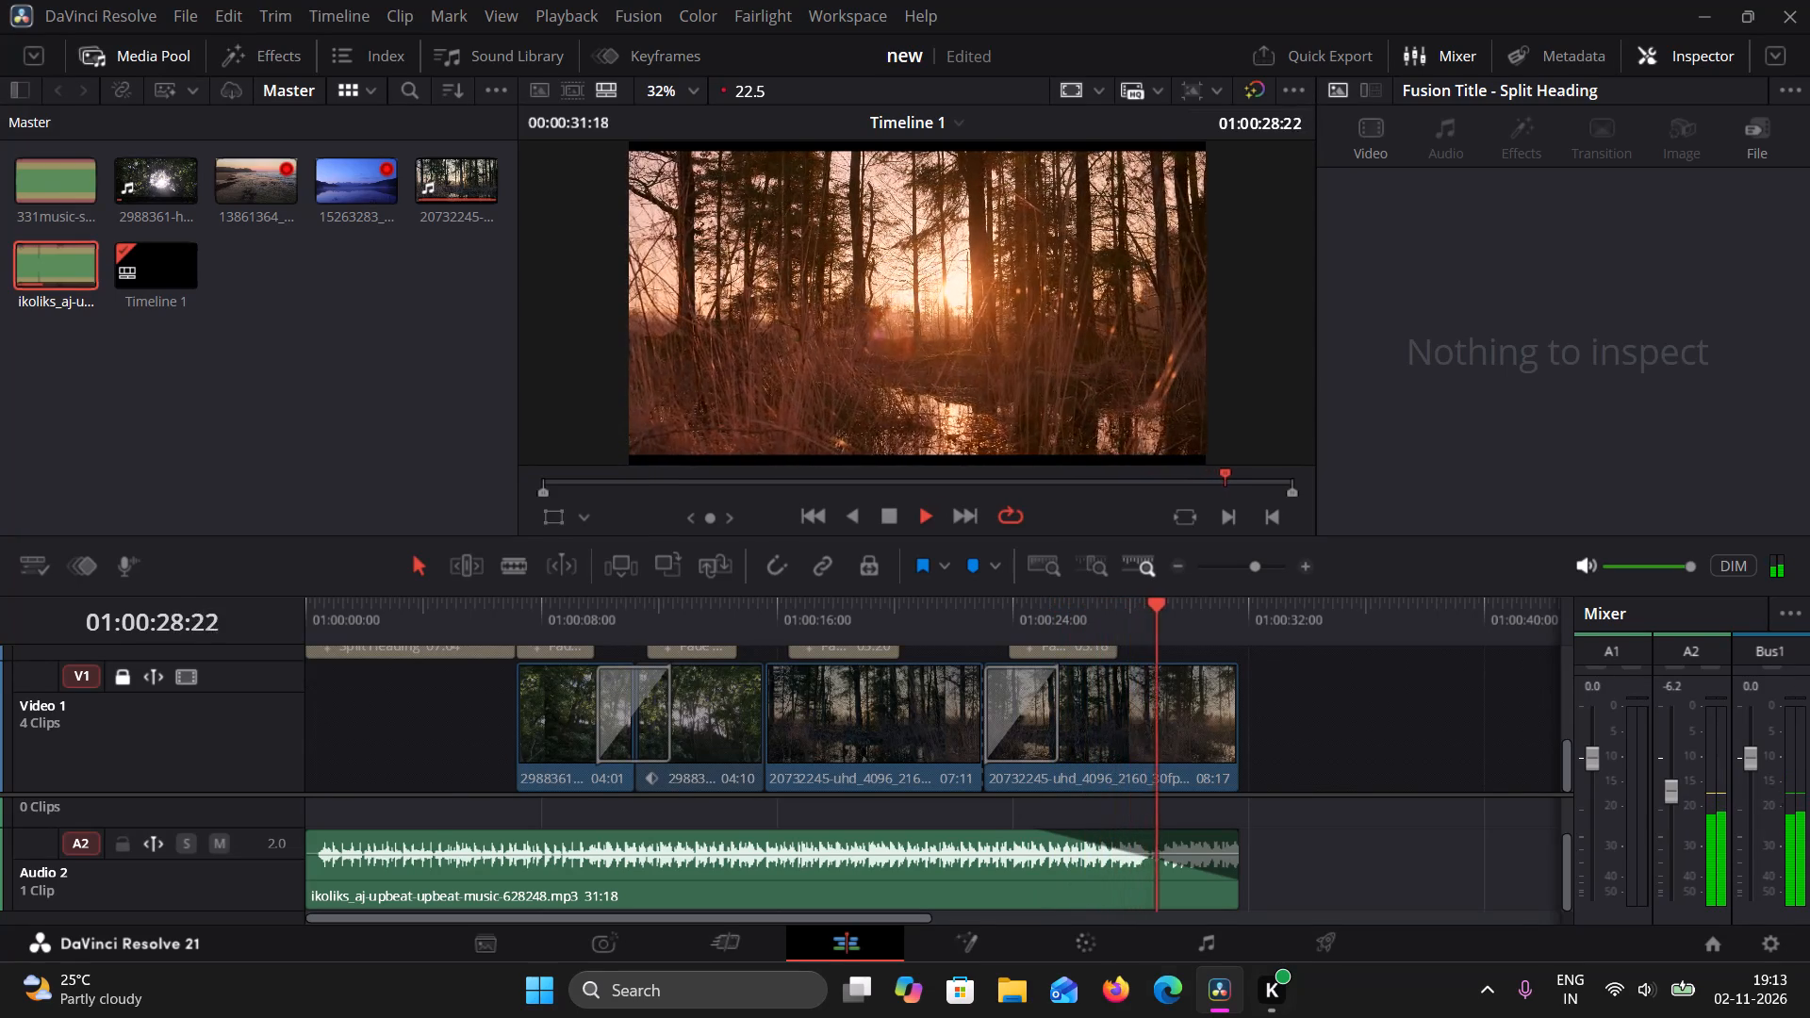
left_click(899, 520)
left_click(1023, 512)
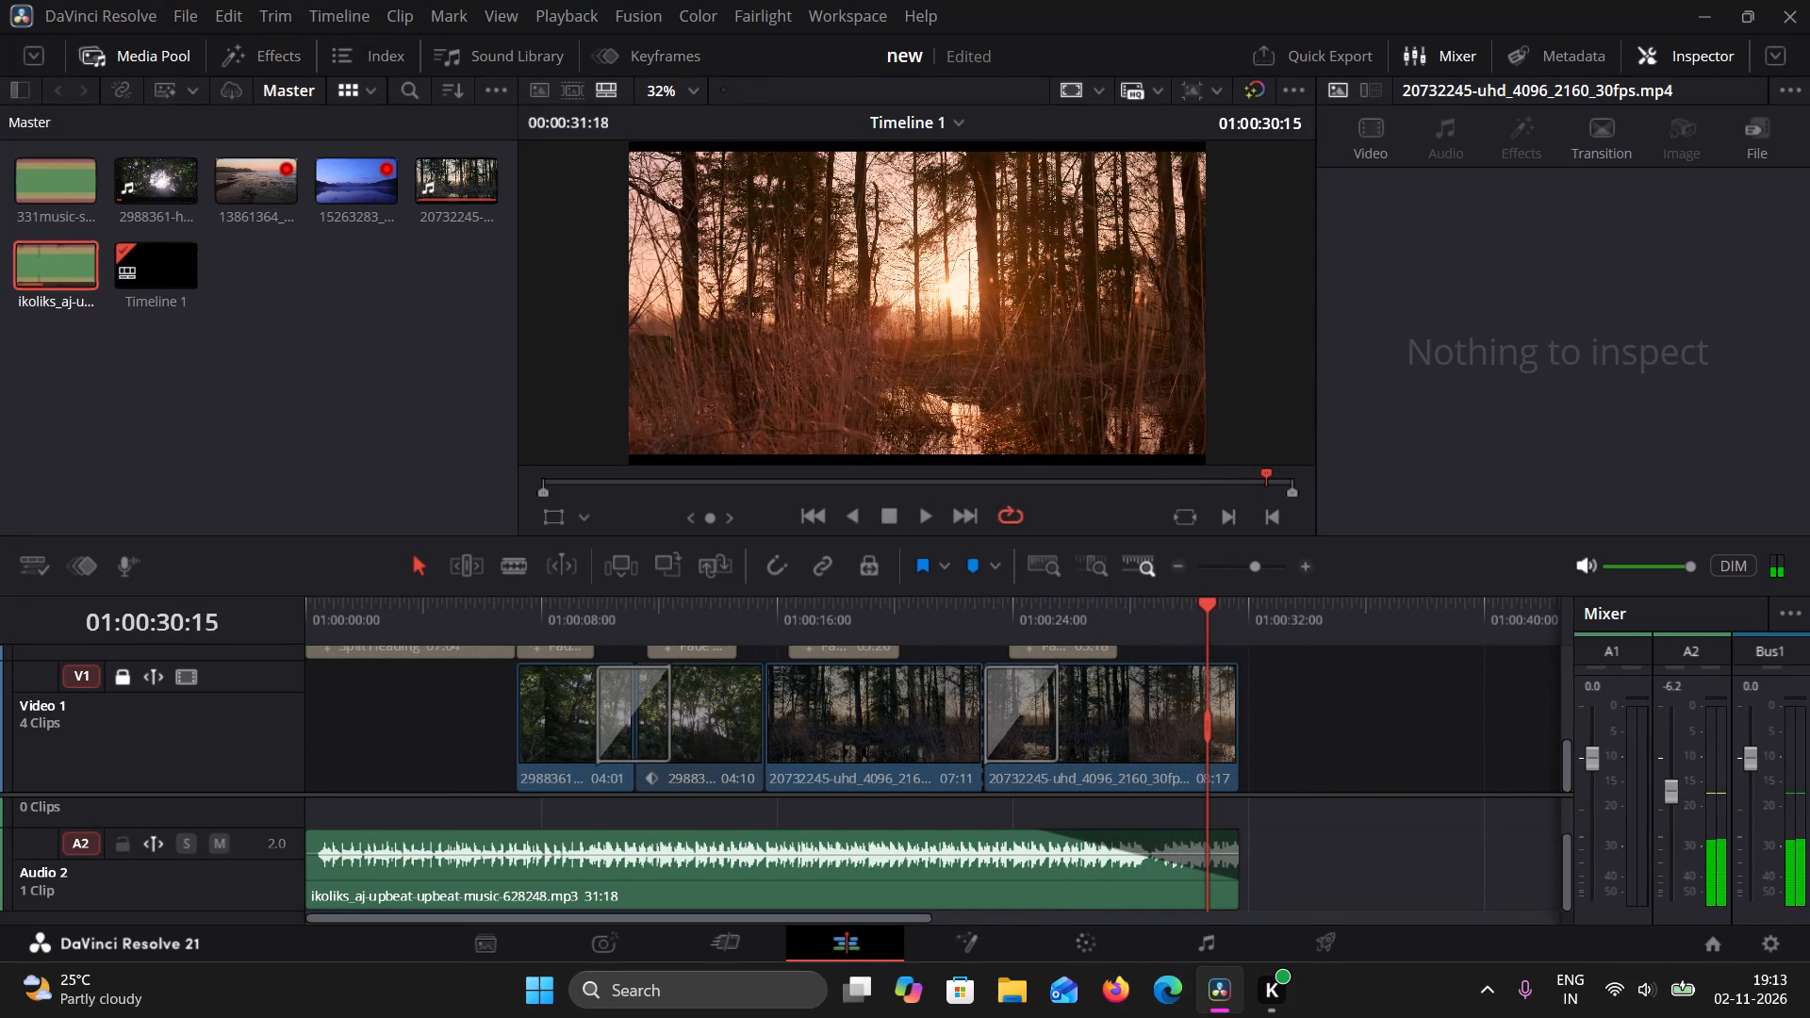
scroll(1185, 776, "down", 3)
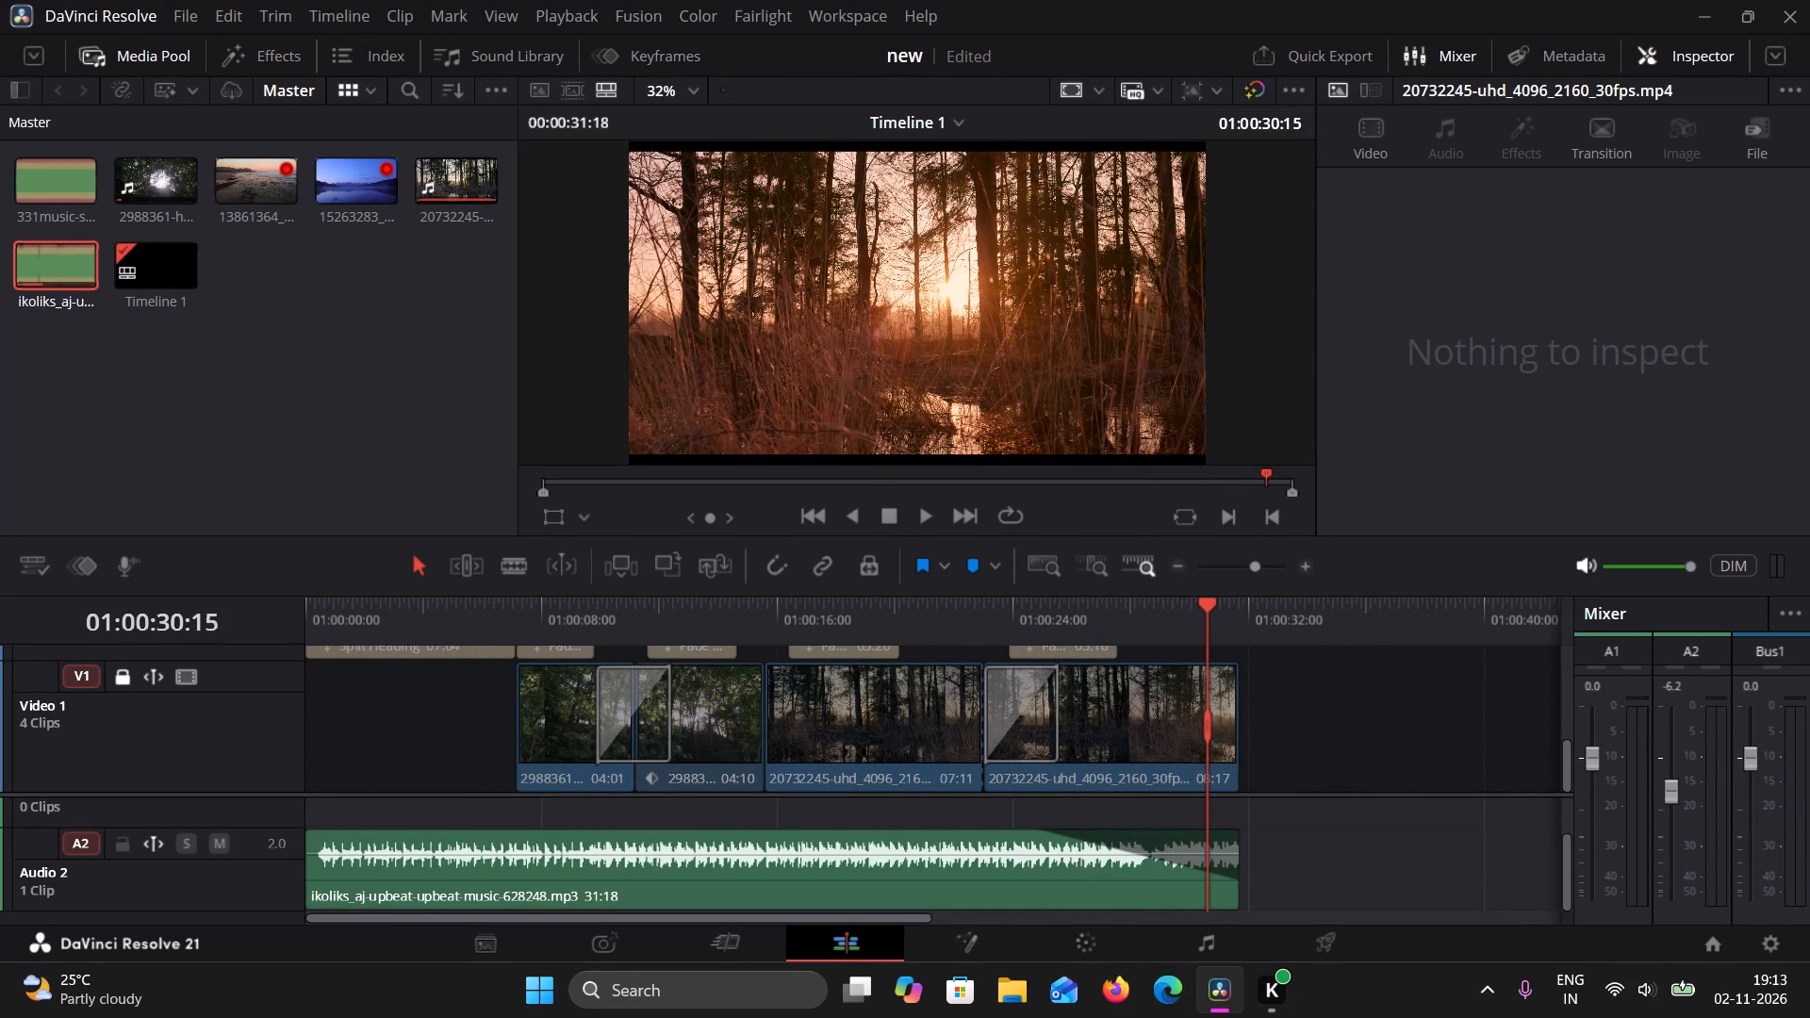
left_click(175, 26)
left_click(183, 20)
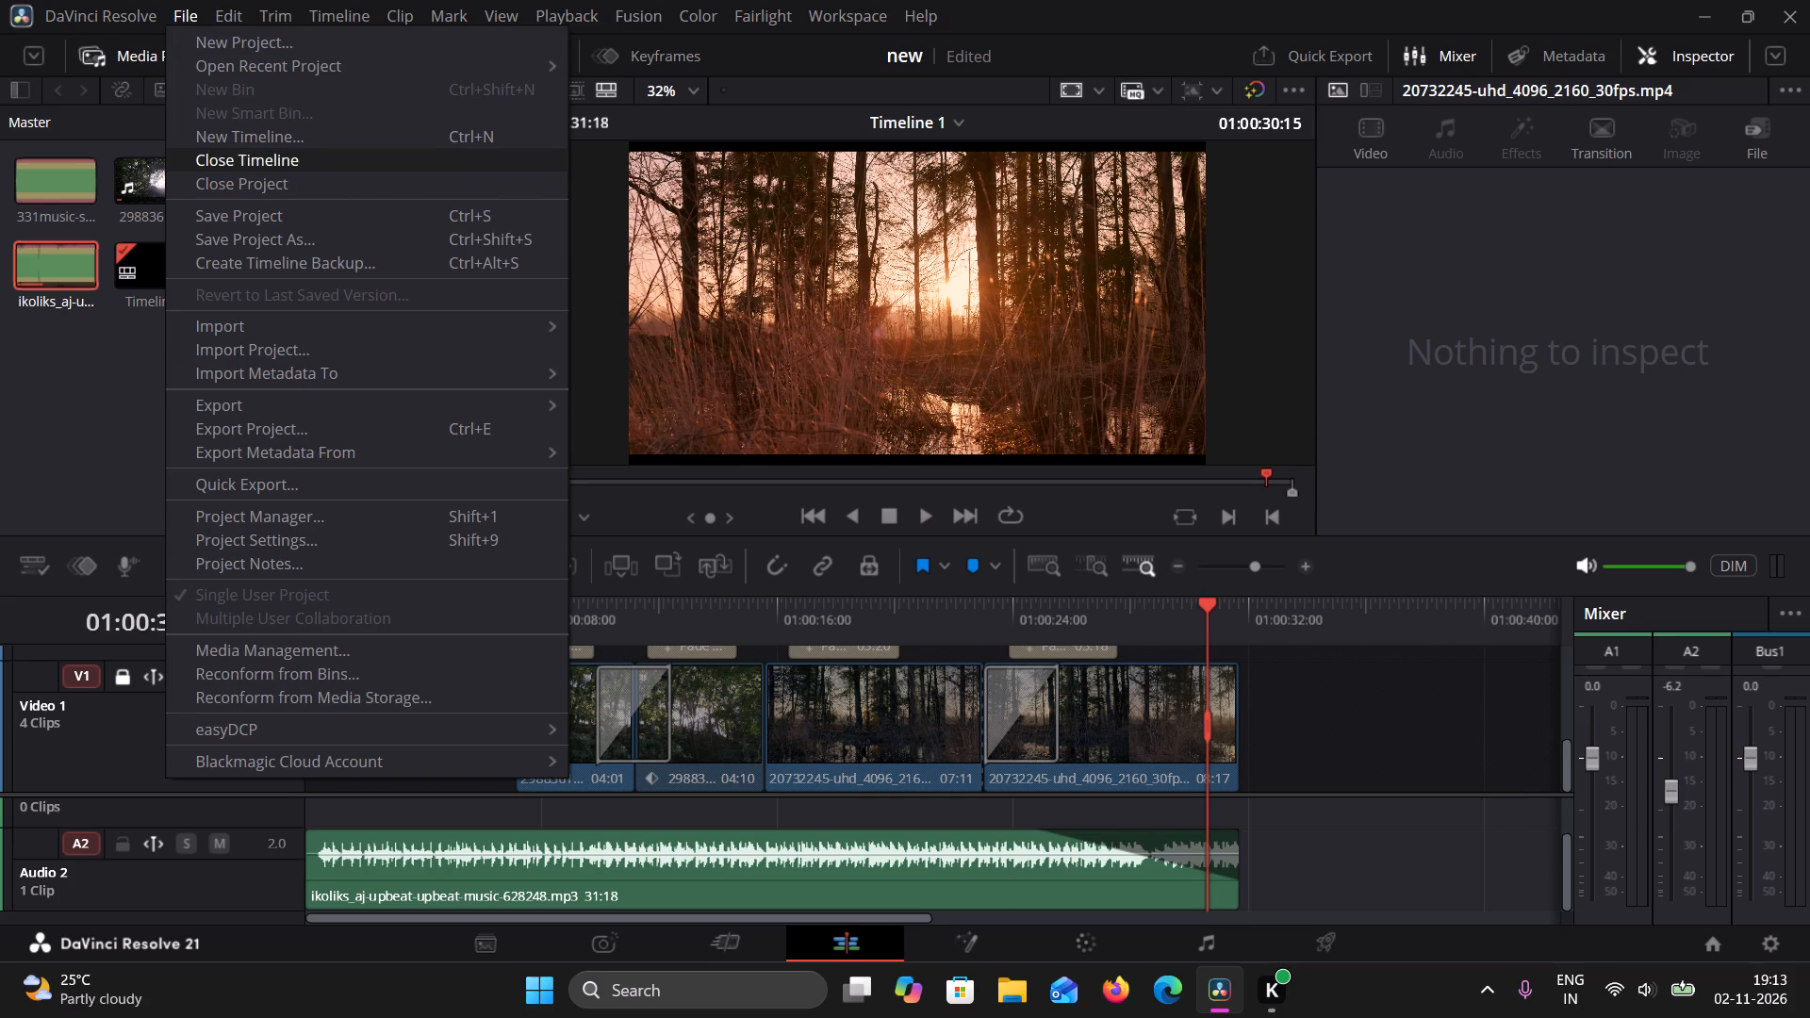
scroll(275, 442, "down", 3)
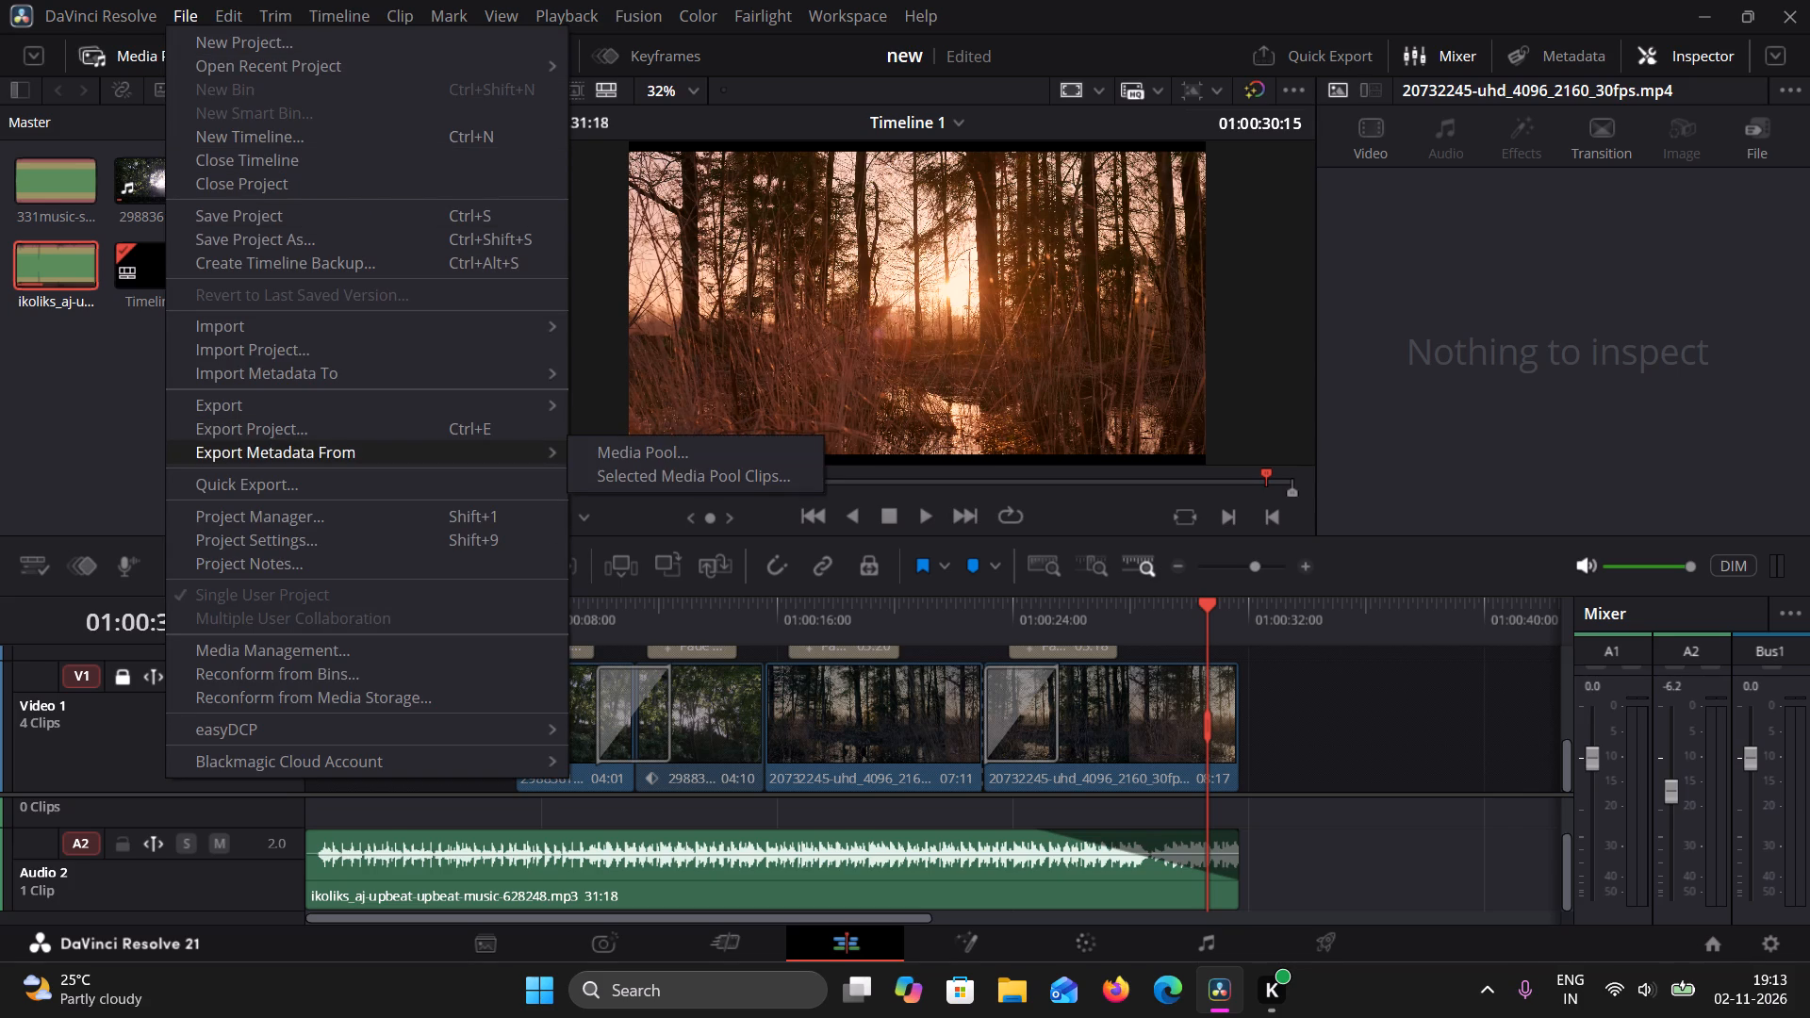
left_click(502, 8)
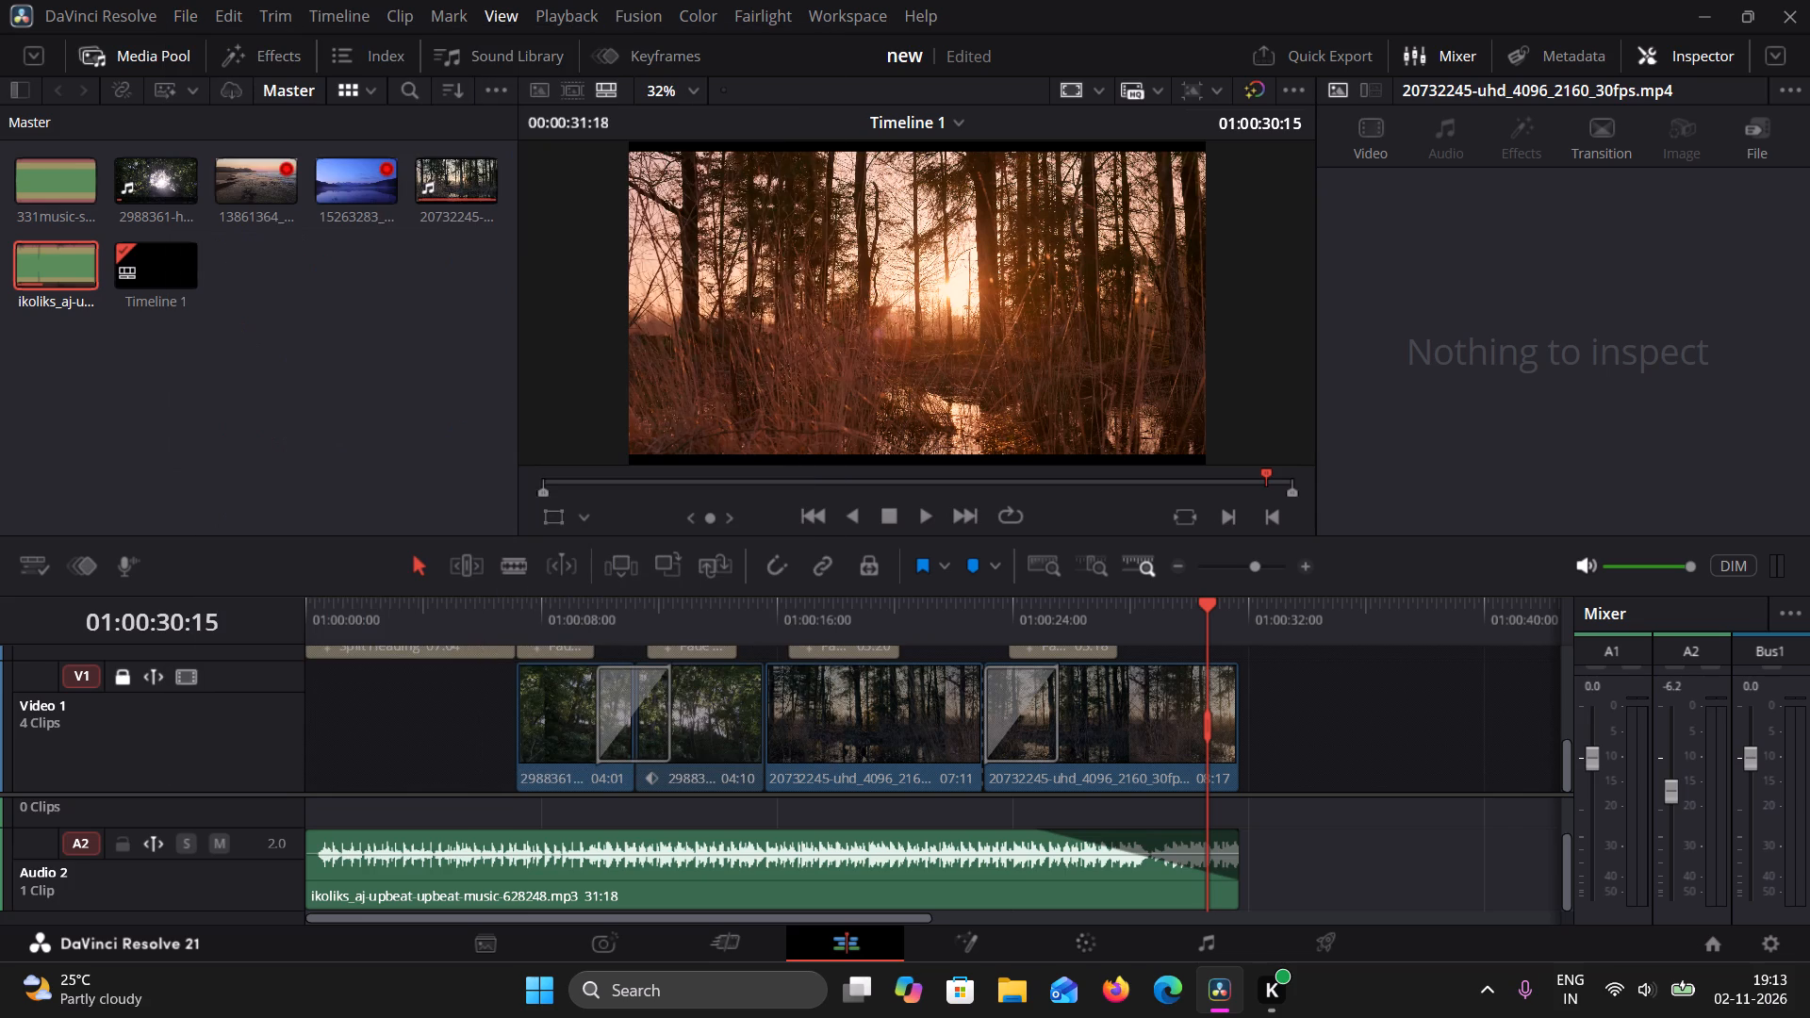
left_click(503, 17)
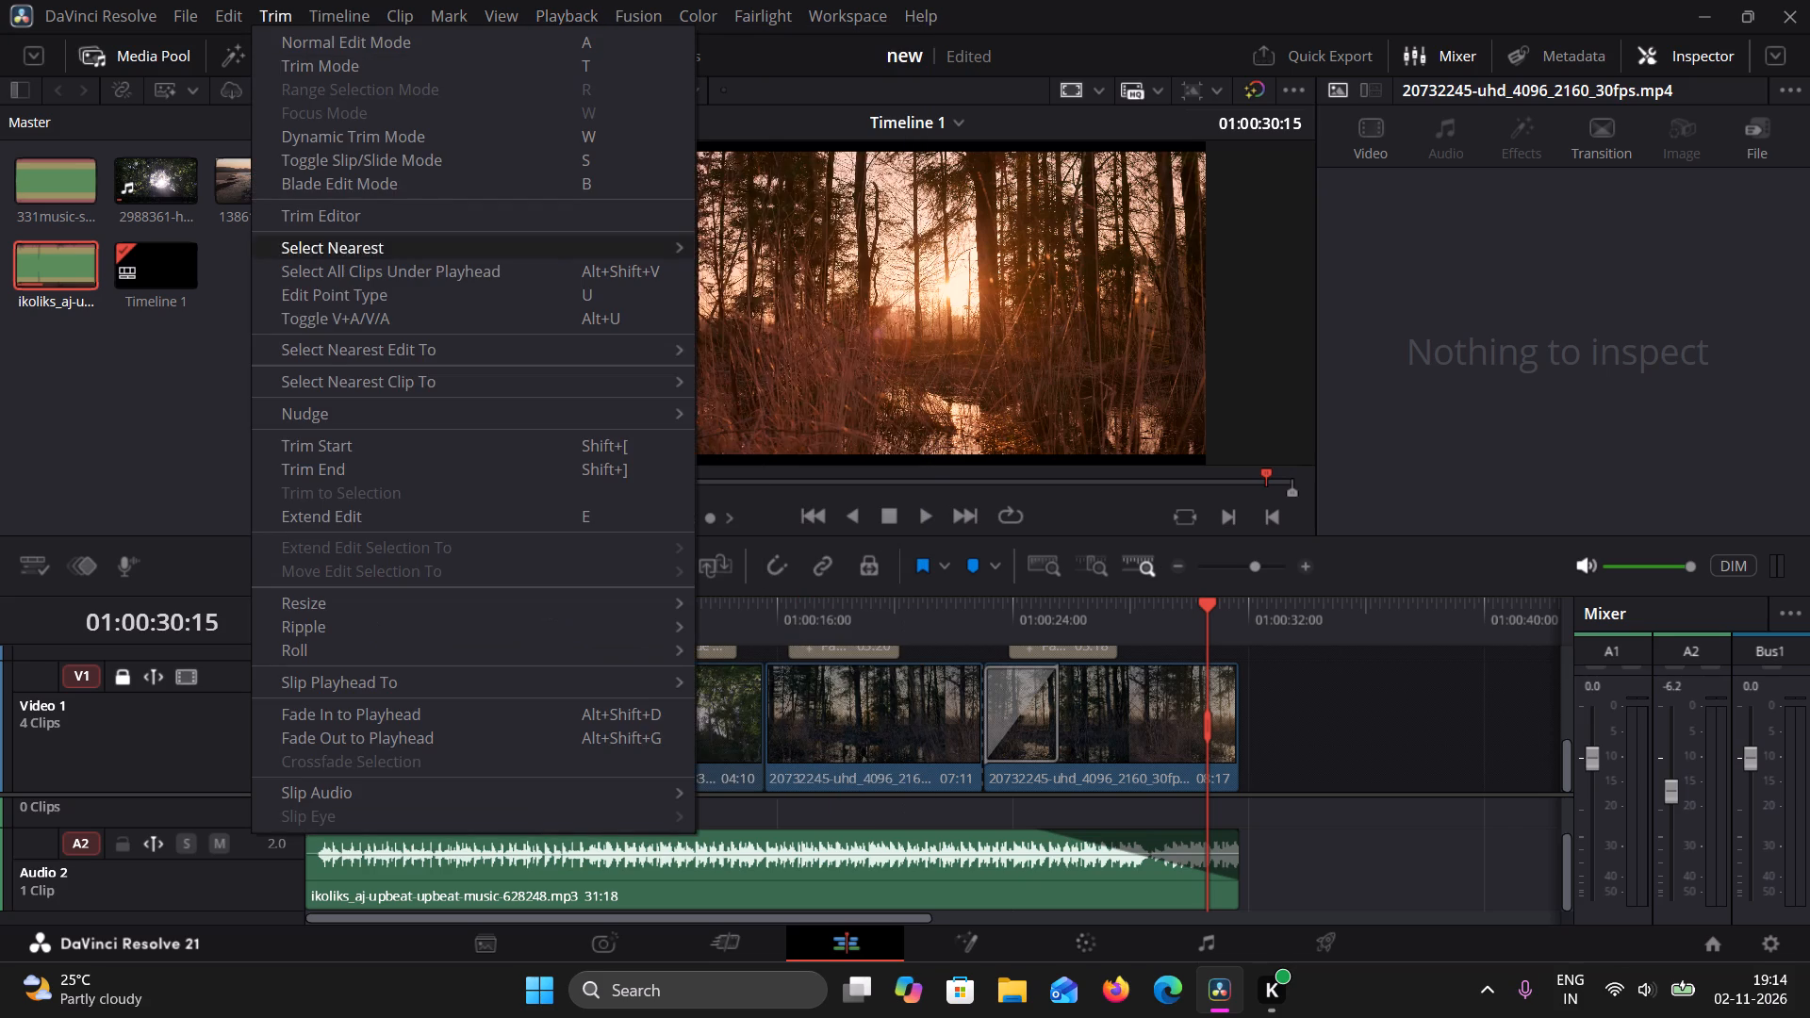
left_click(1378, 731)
Replay the timeline from the second half to its end, and play it again from the opening COLOUR GRADING title.
left_click_drag(1214, 606, 994, 641)
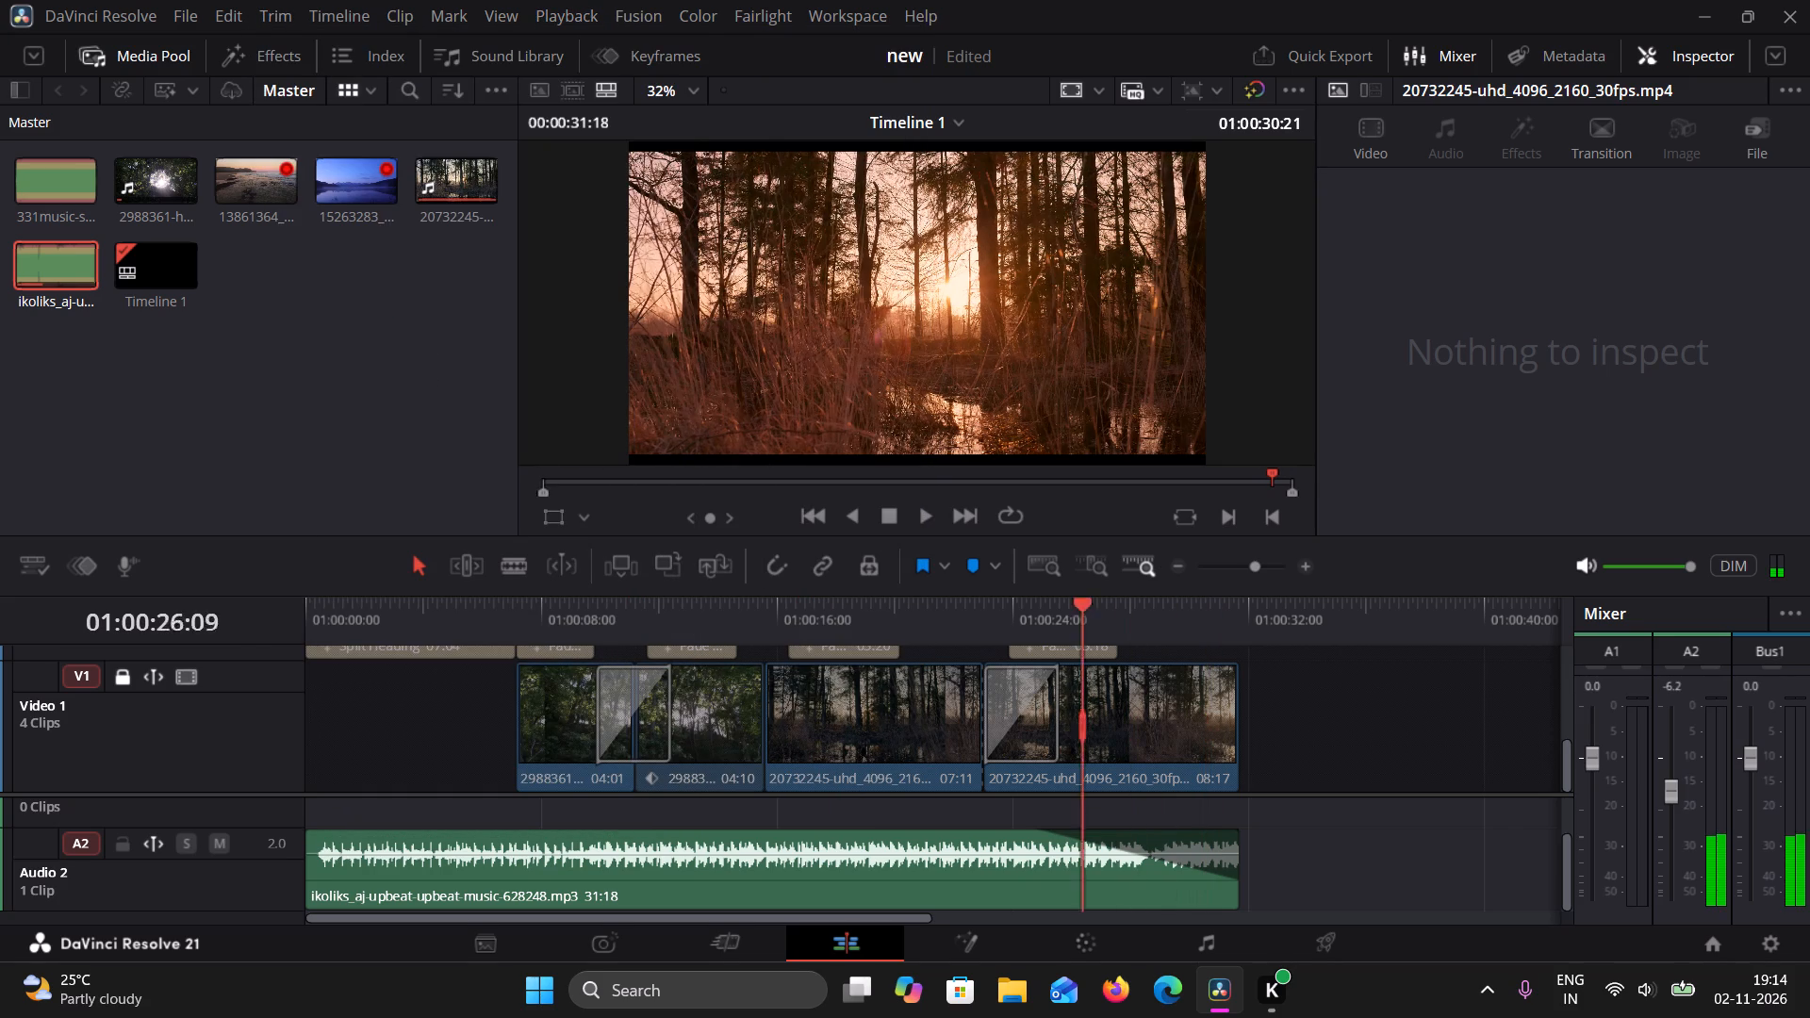
left_click_drag(994, 641, 833, 642)
left_click(929, 518)
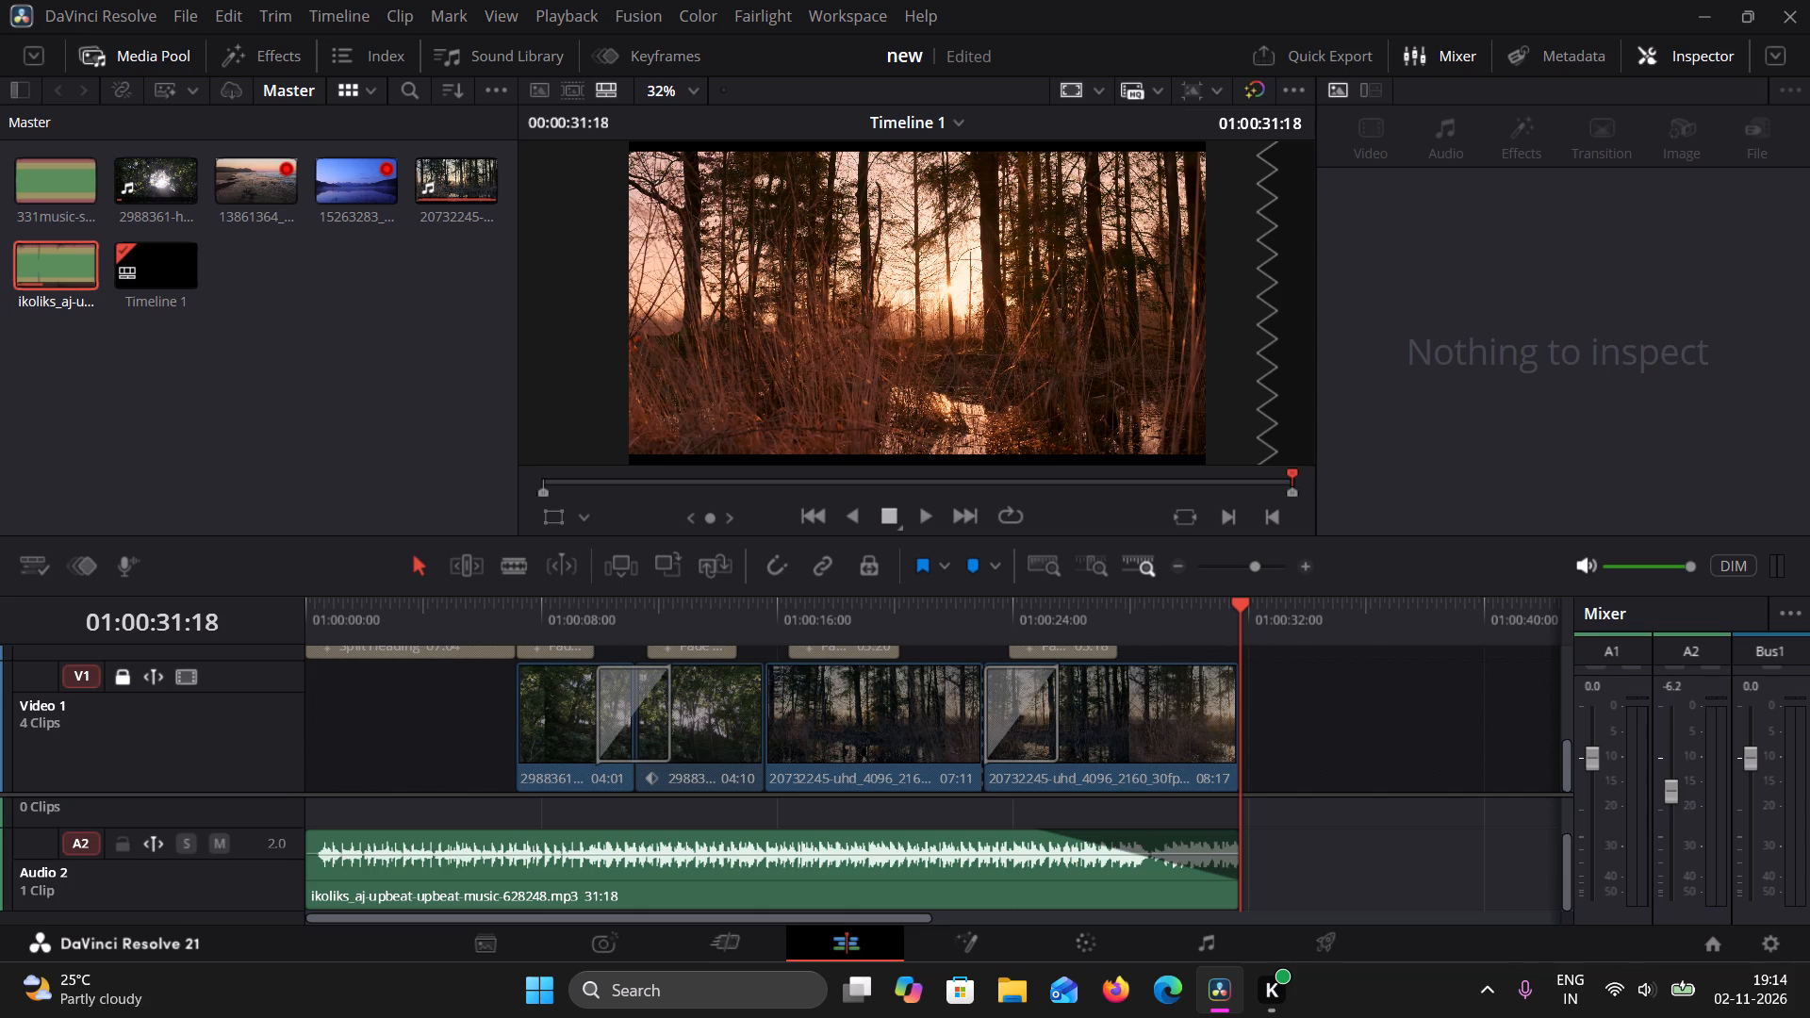
left_click_drag(1239, 605, 457, 679)
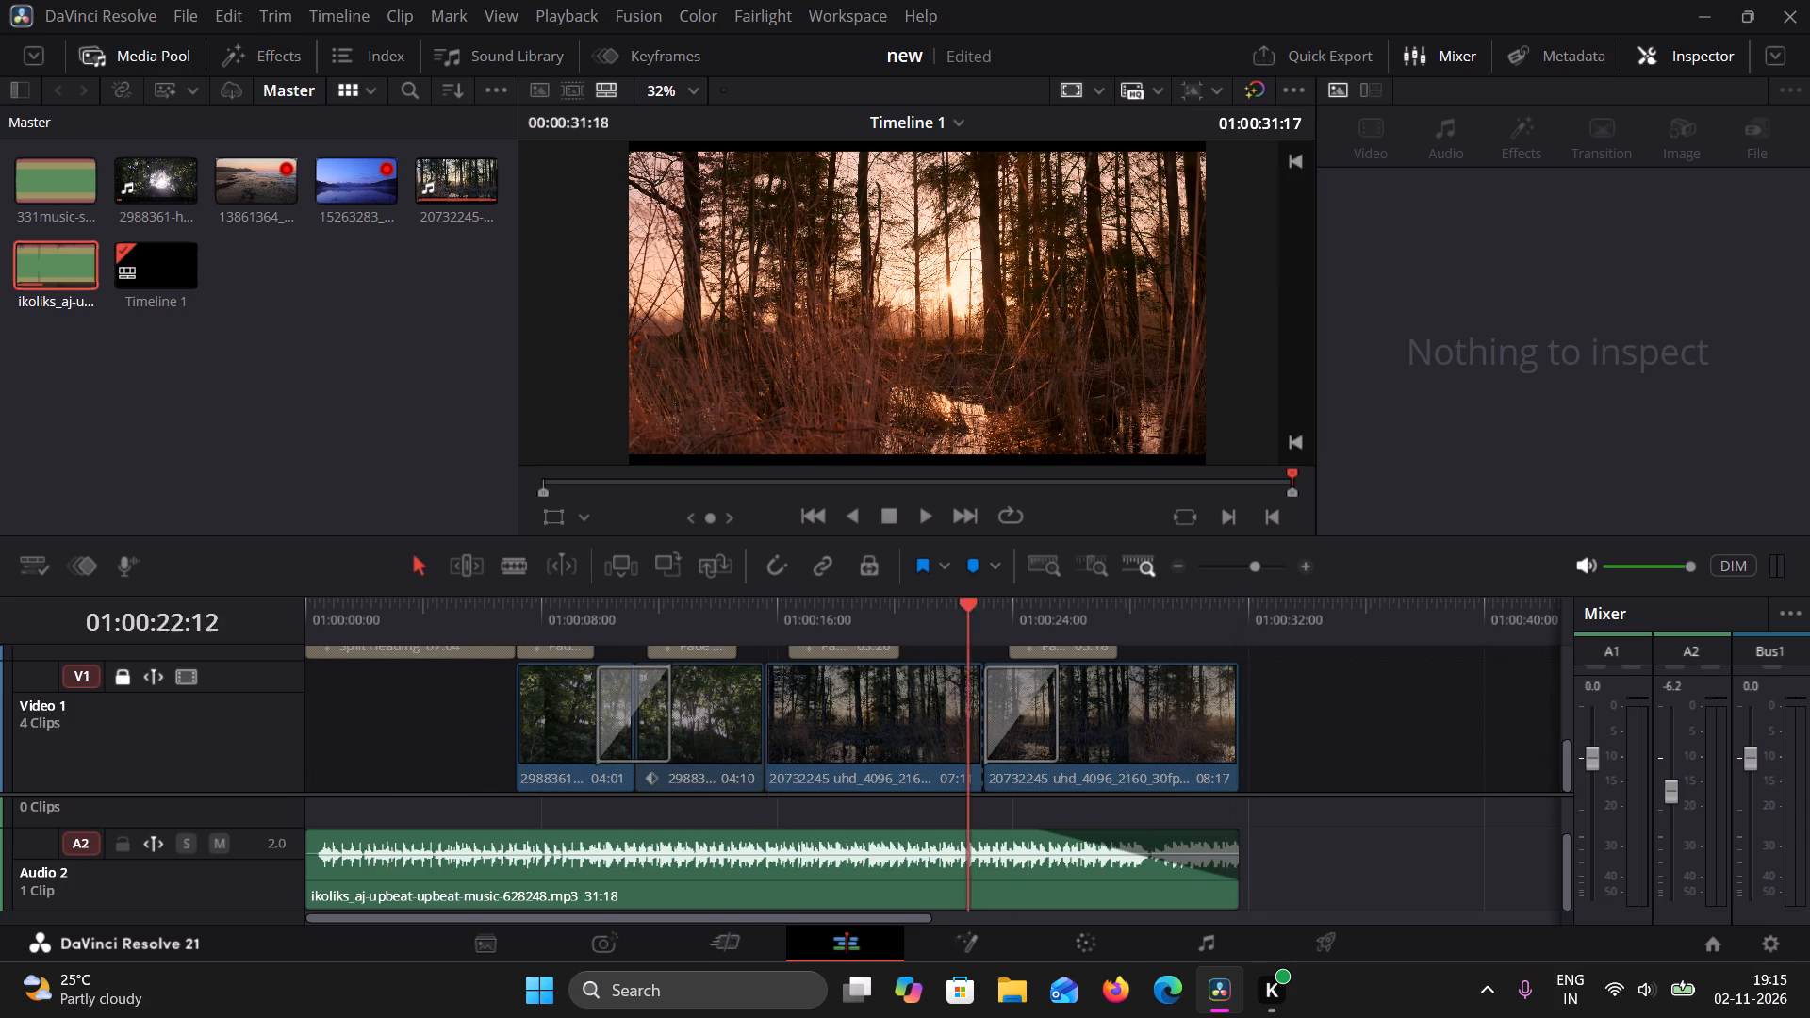
left_click_drag(457, 679, 226, 686)
left_click(927, 523)
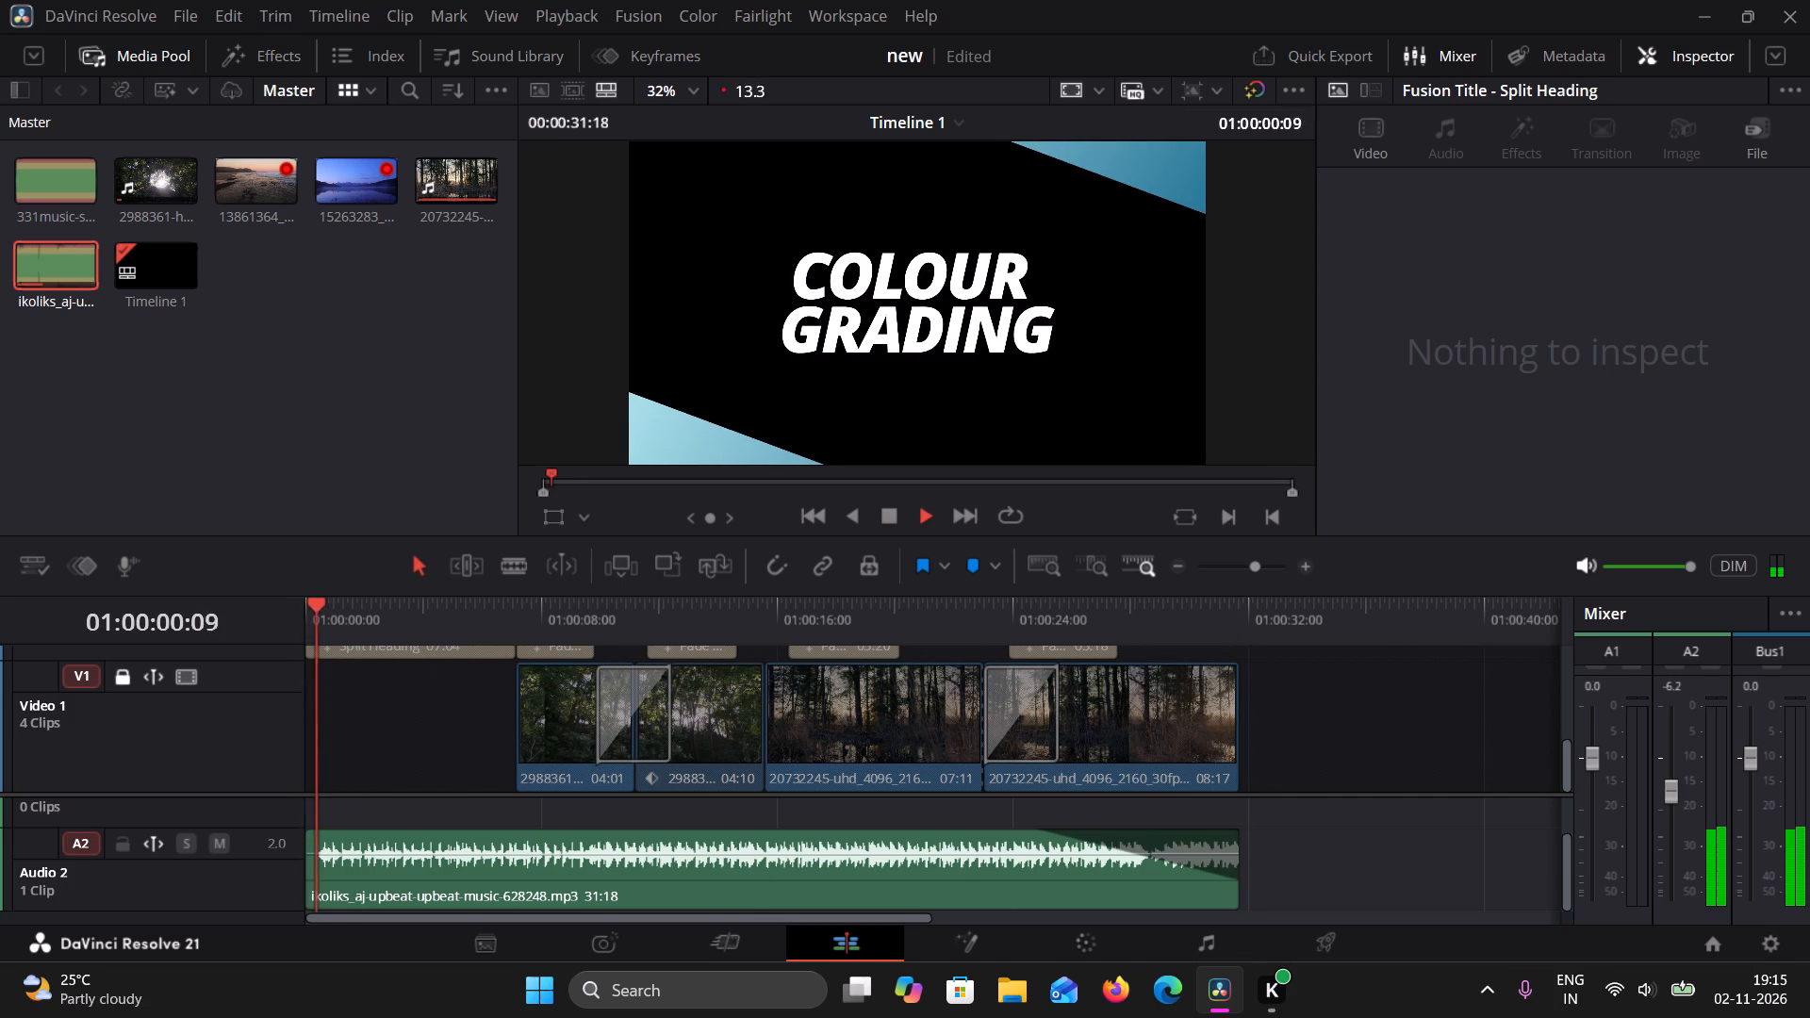
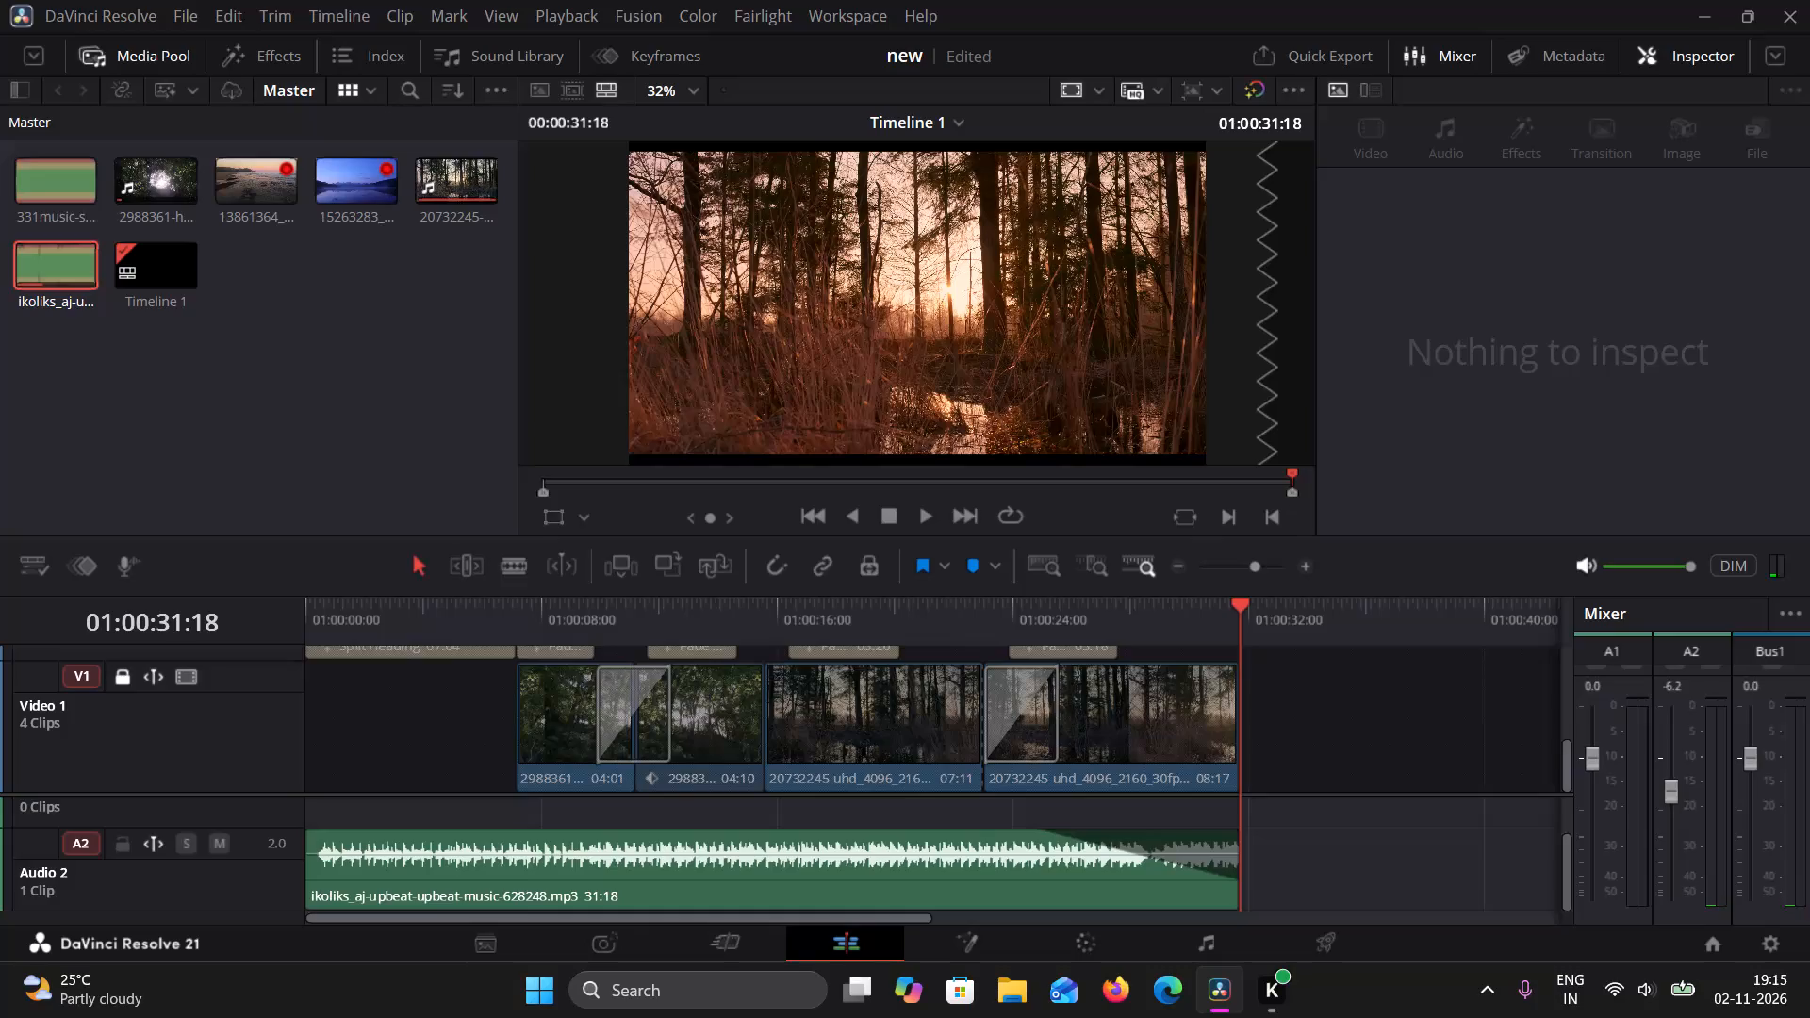
Hide the audio mixer beside the timeline.
left_click(1407, 48)
Look over the Color and Fairlight pages, and check the video encoder and audio render settings on the Deliver page.
left_click(1066, 942)
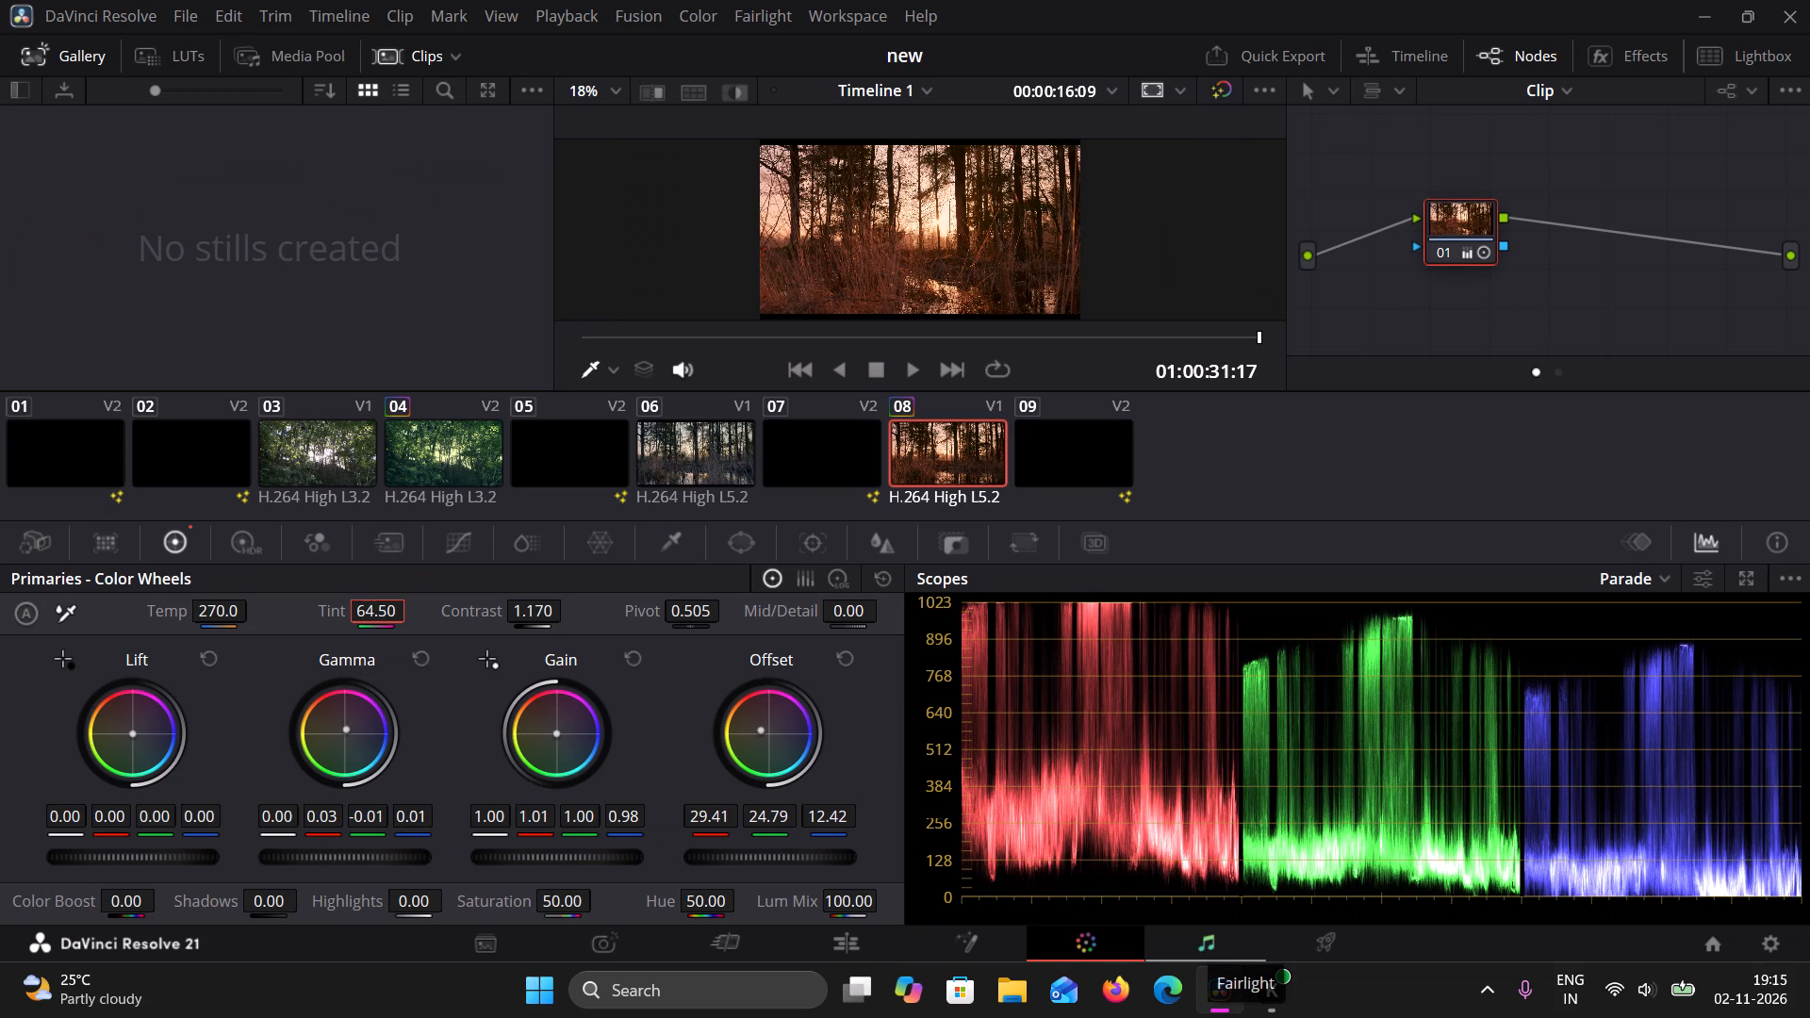
left_click(1206, 948)
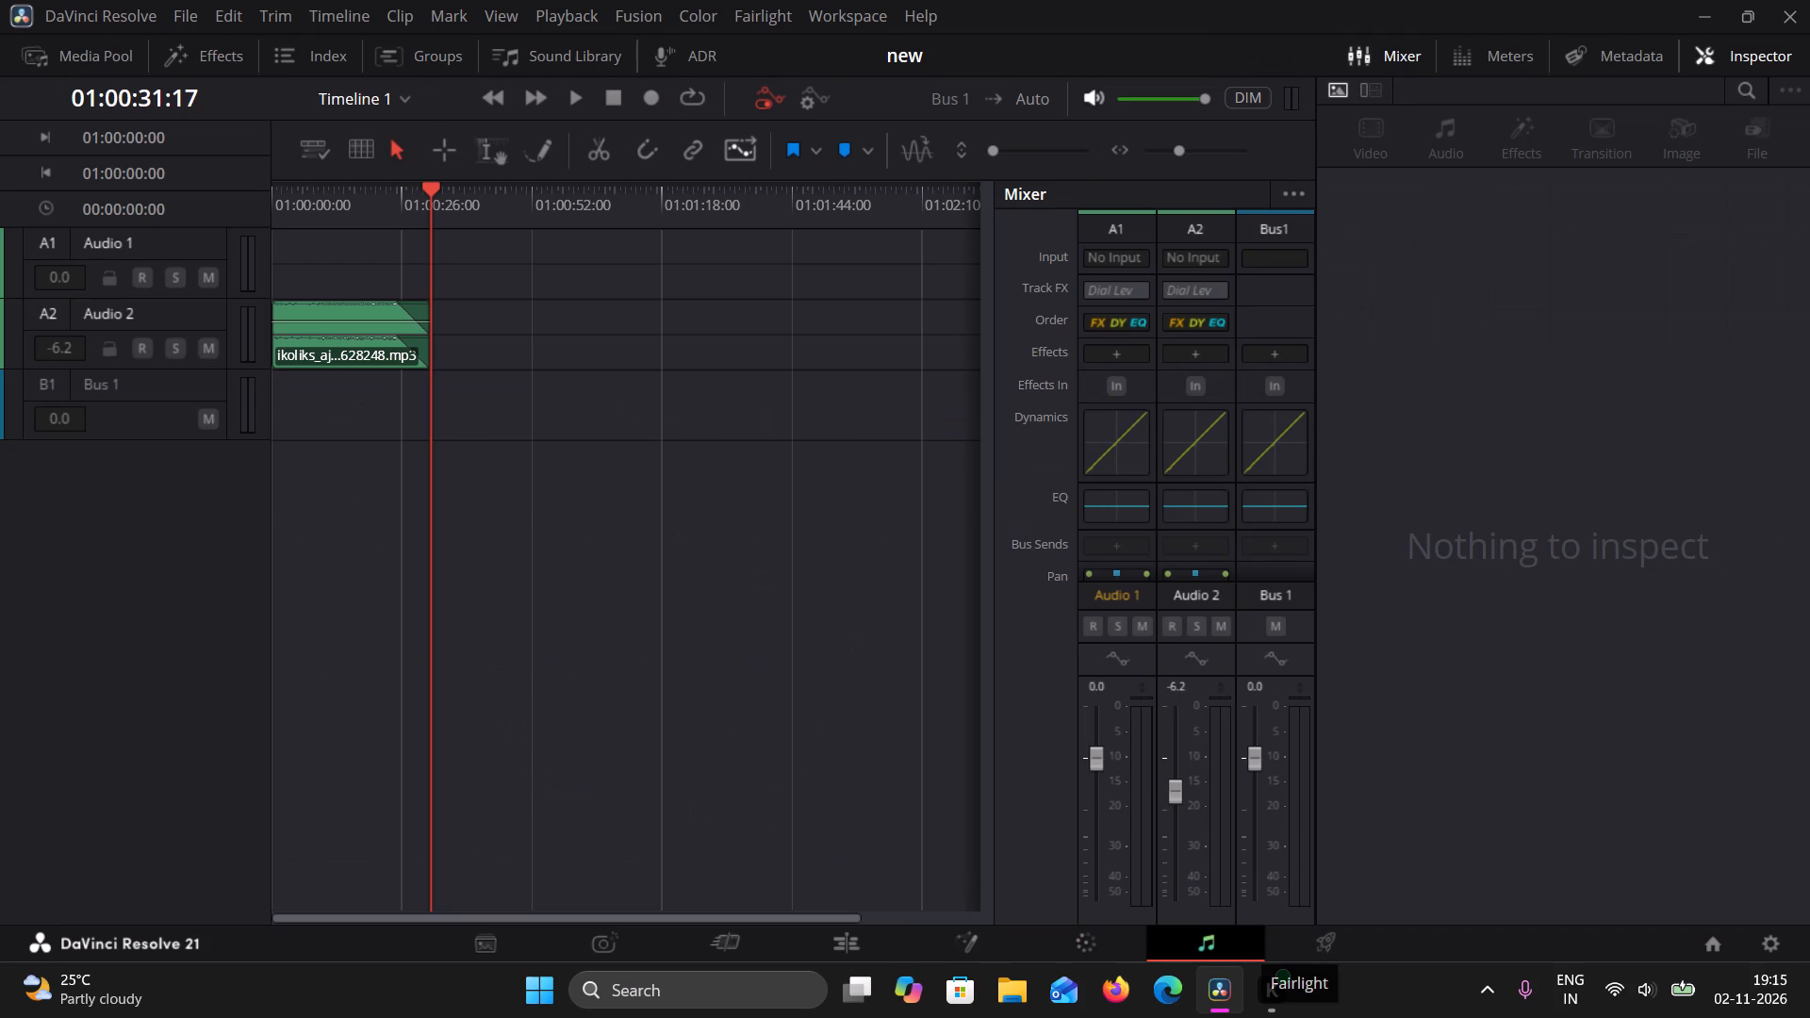
left_click(1309, 946)
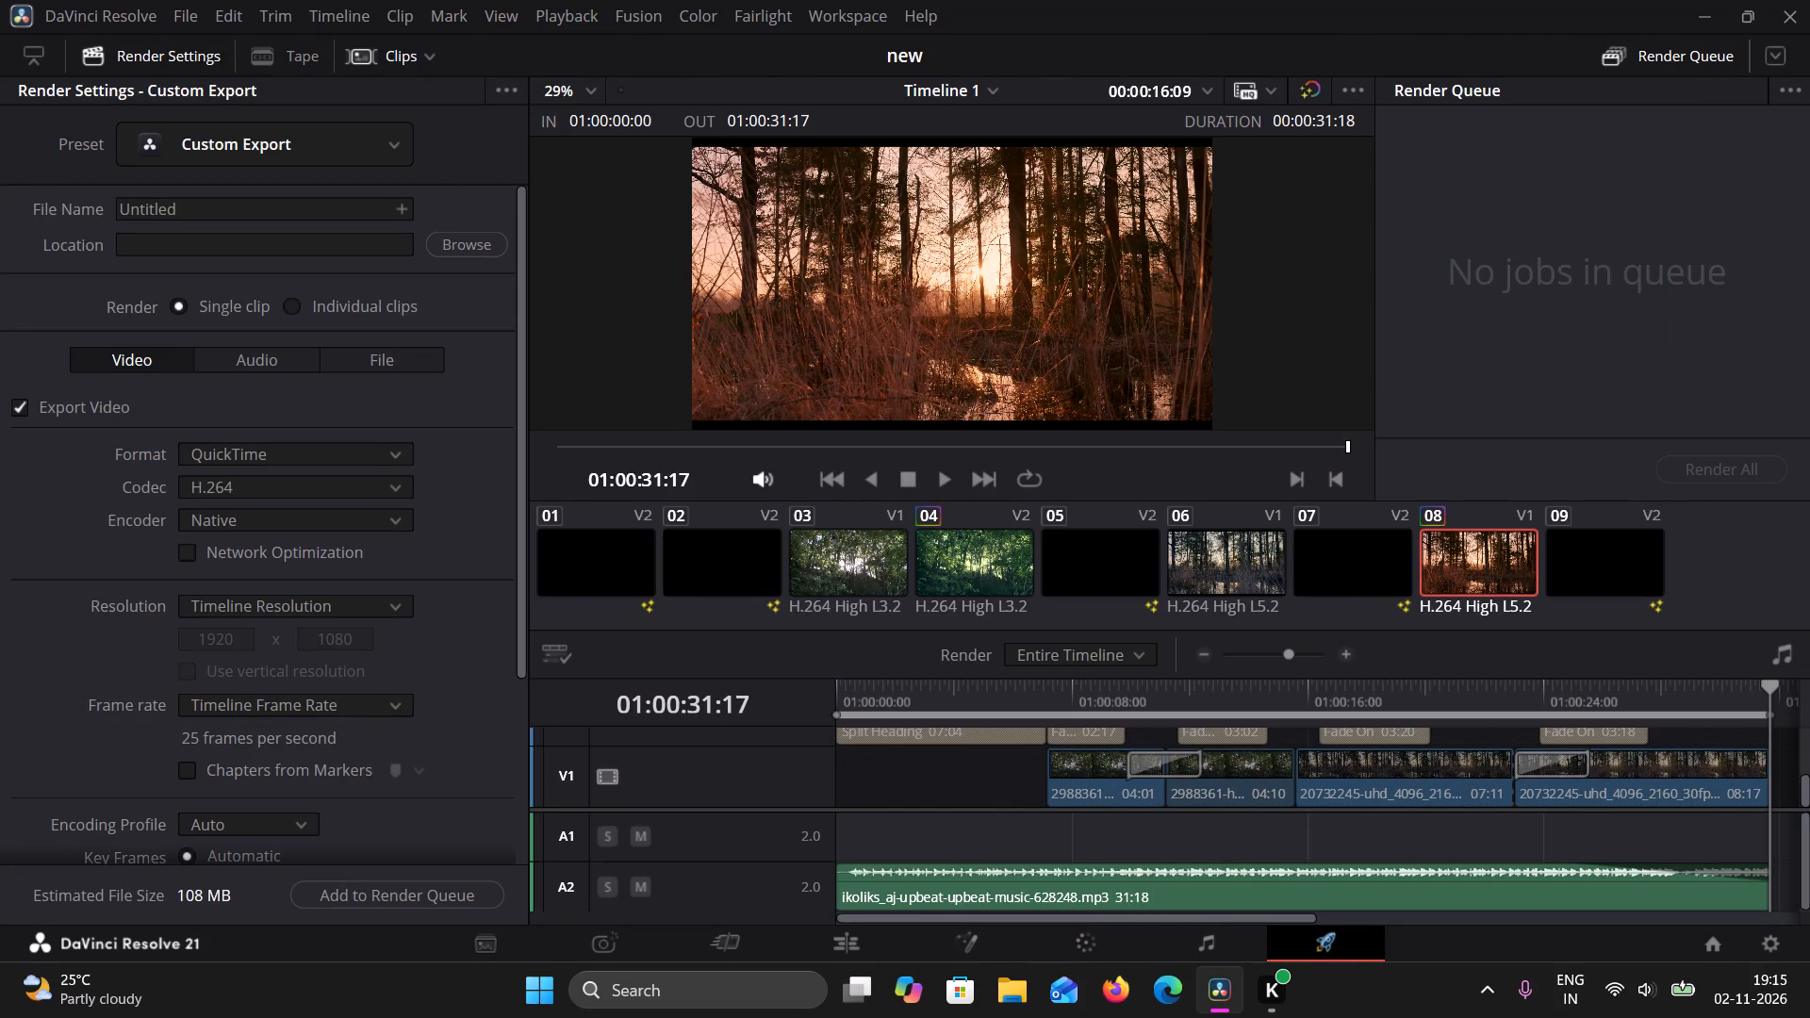
left_click(368, 521)
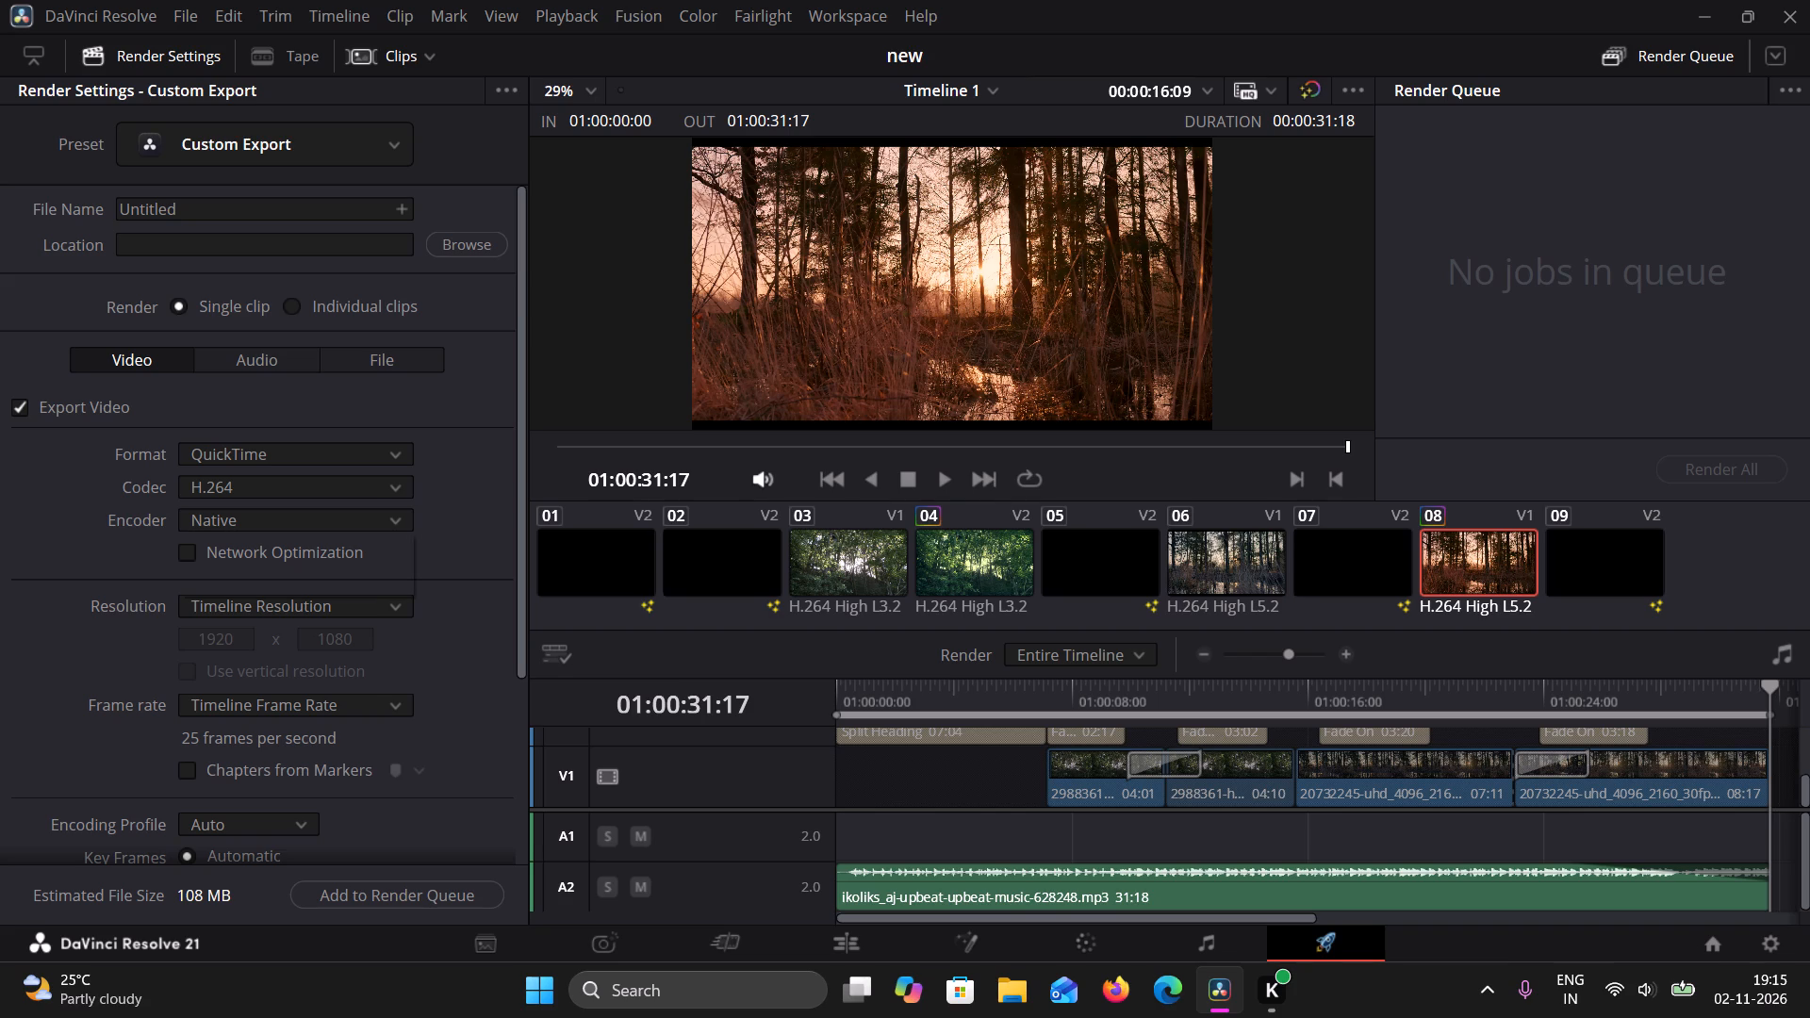
left_click(368, 521)
left_click(274, 362)
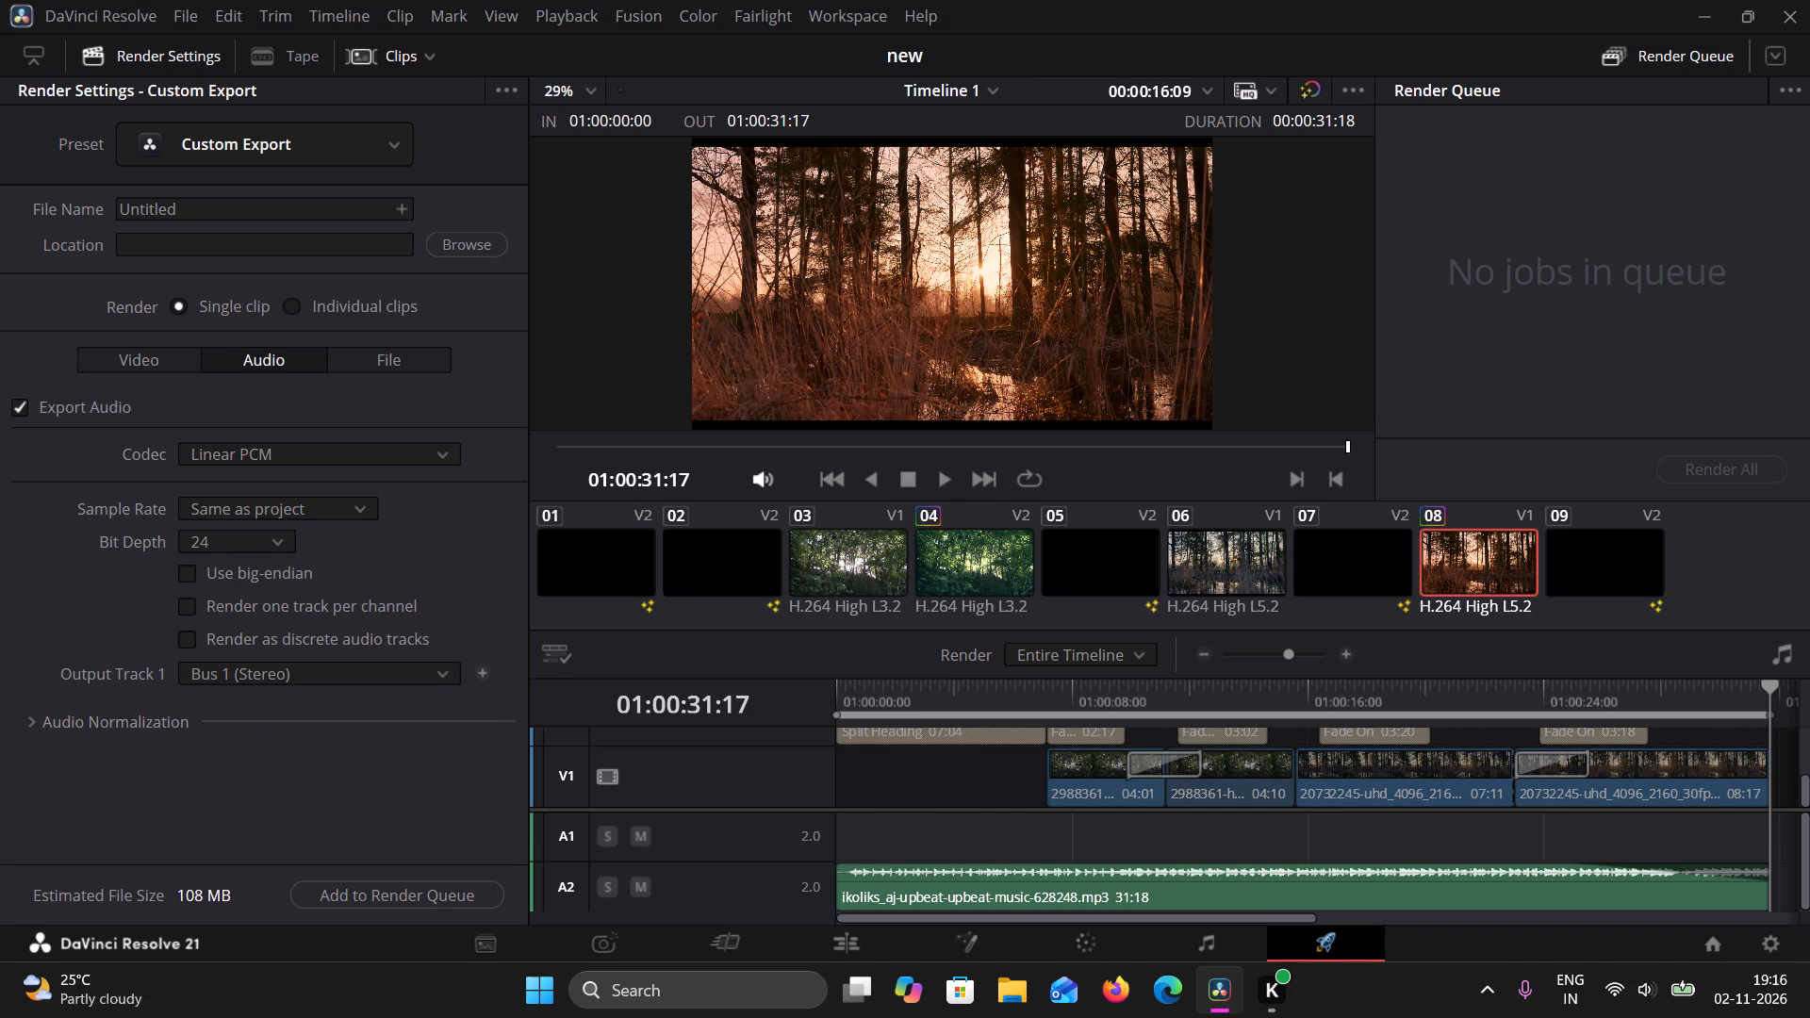
left_click(140, 362)
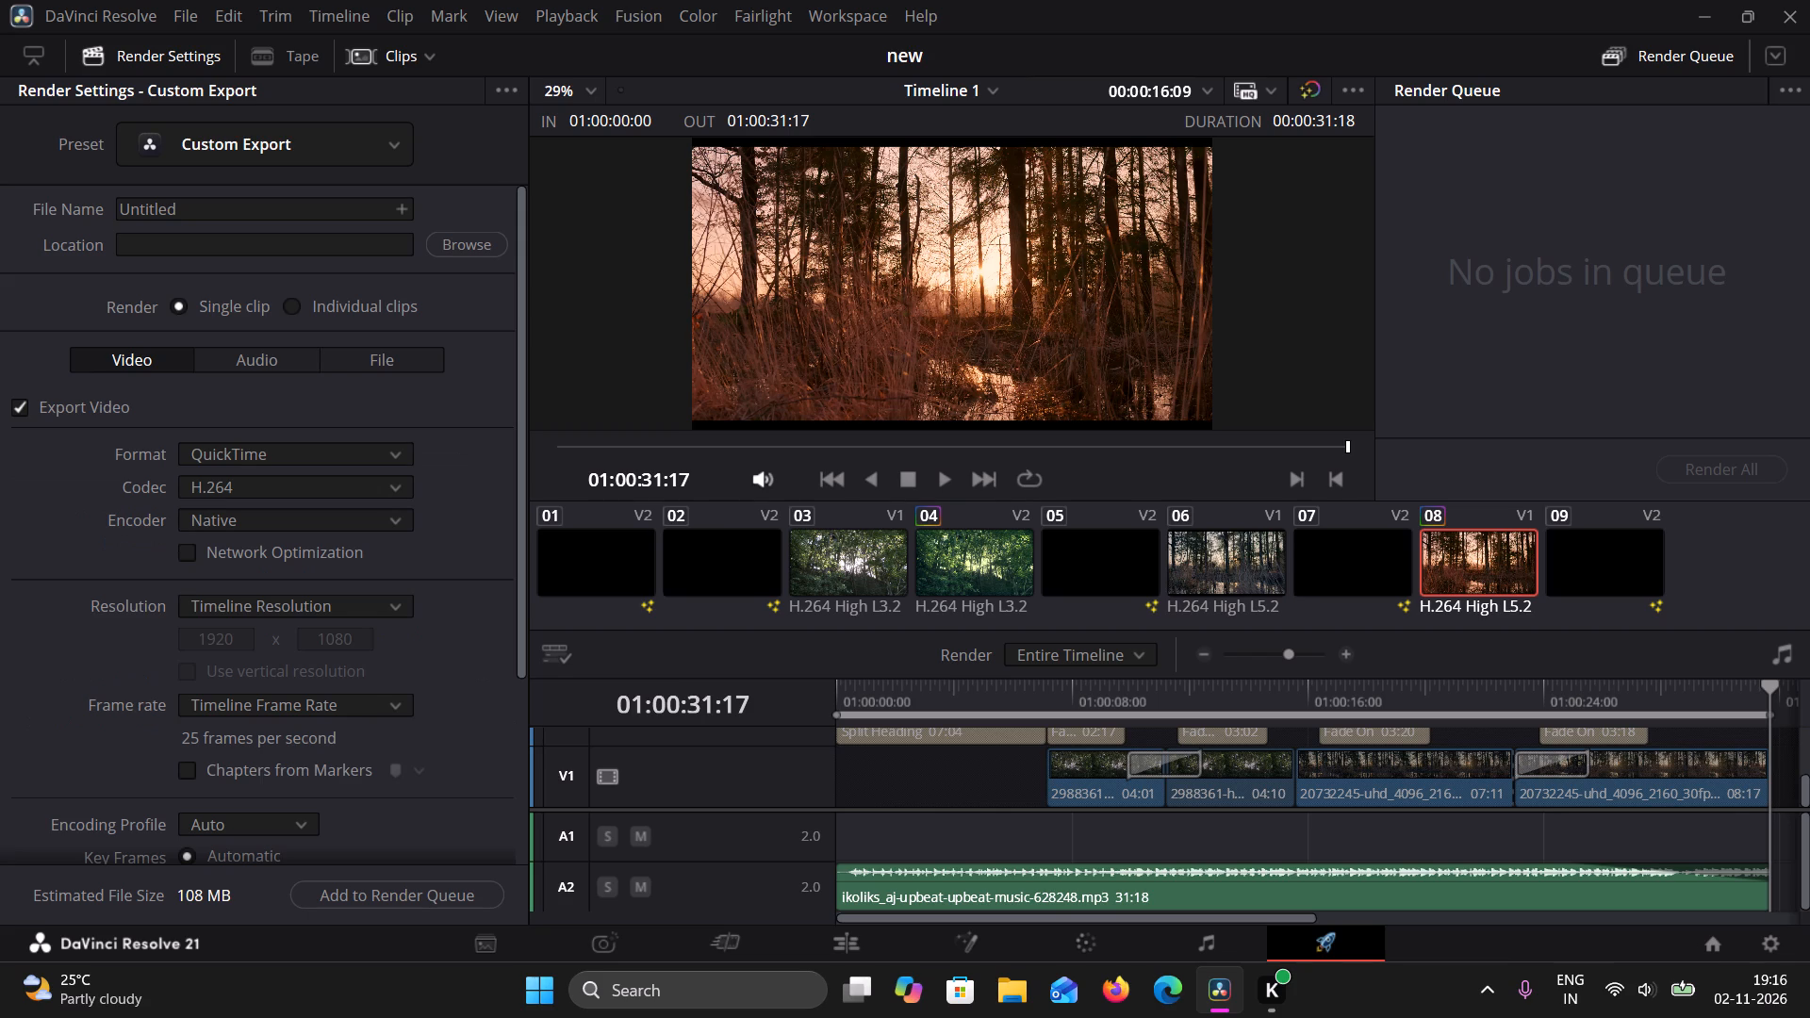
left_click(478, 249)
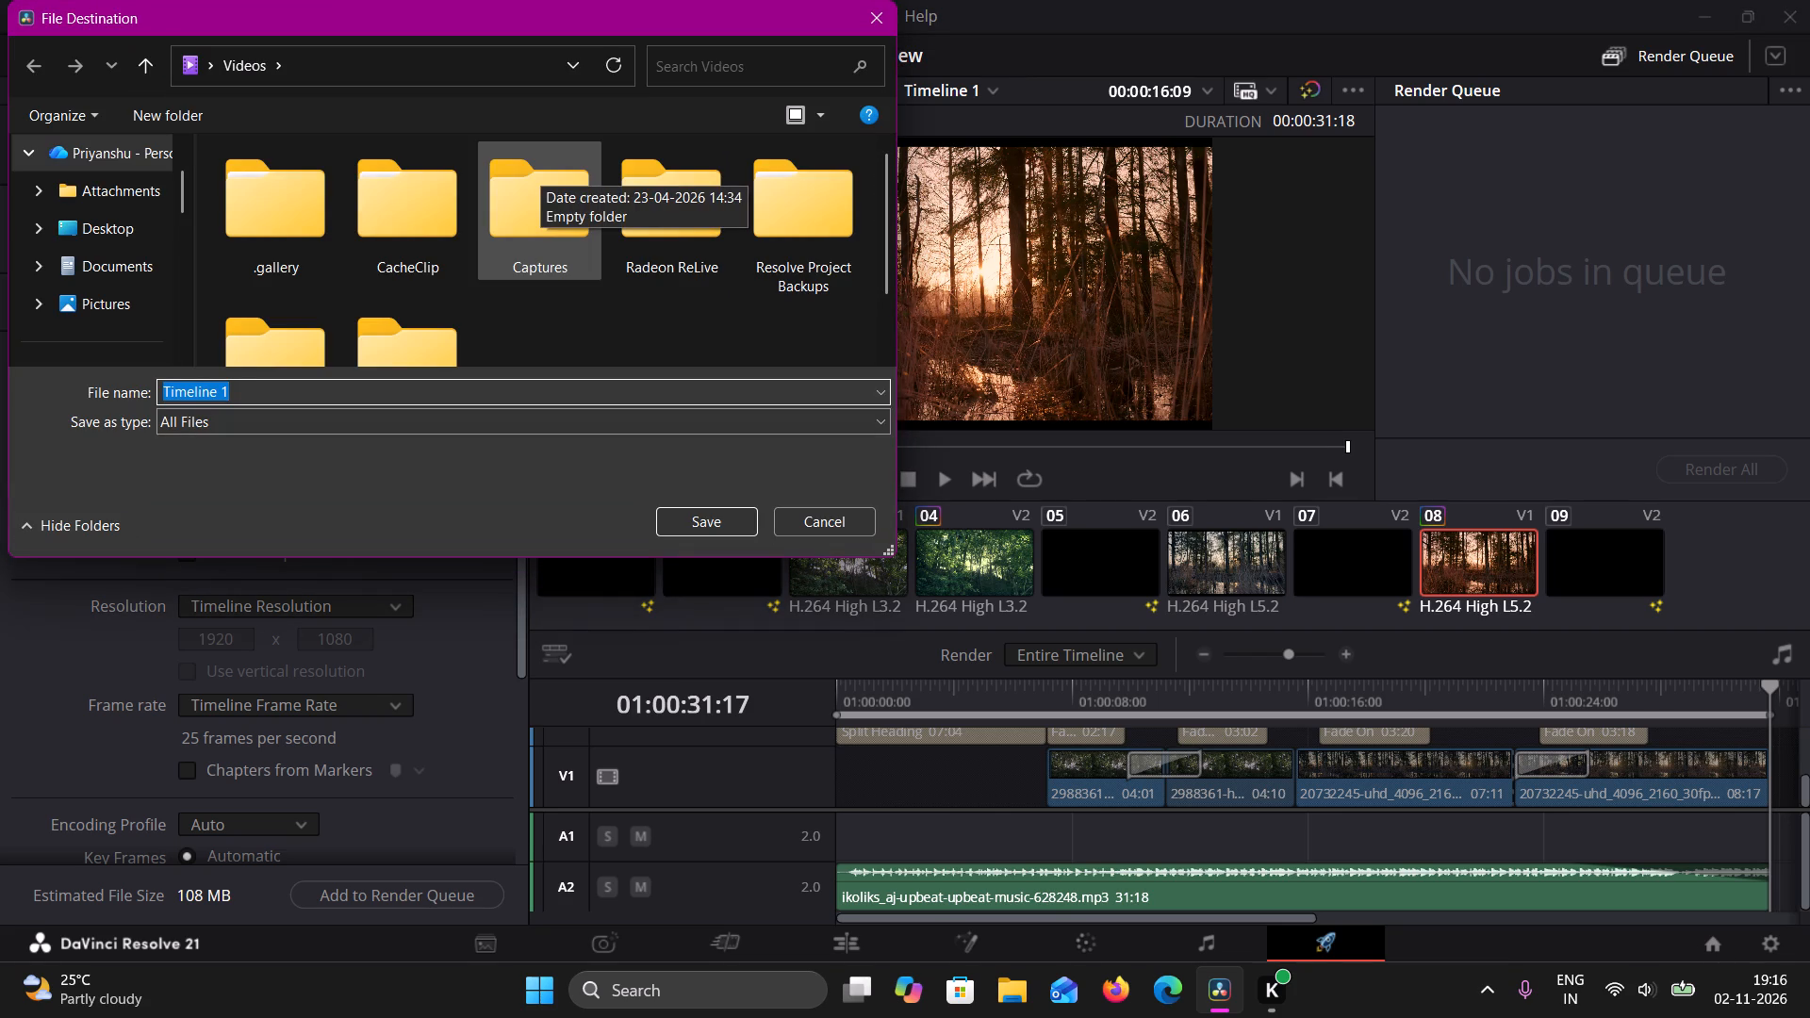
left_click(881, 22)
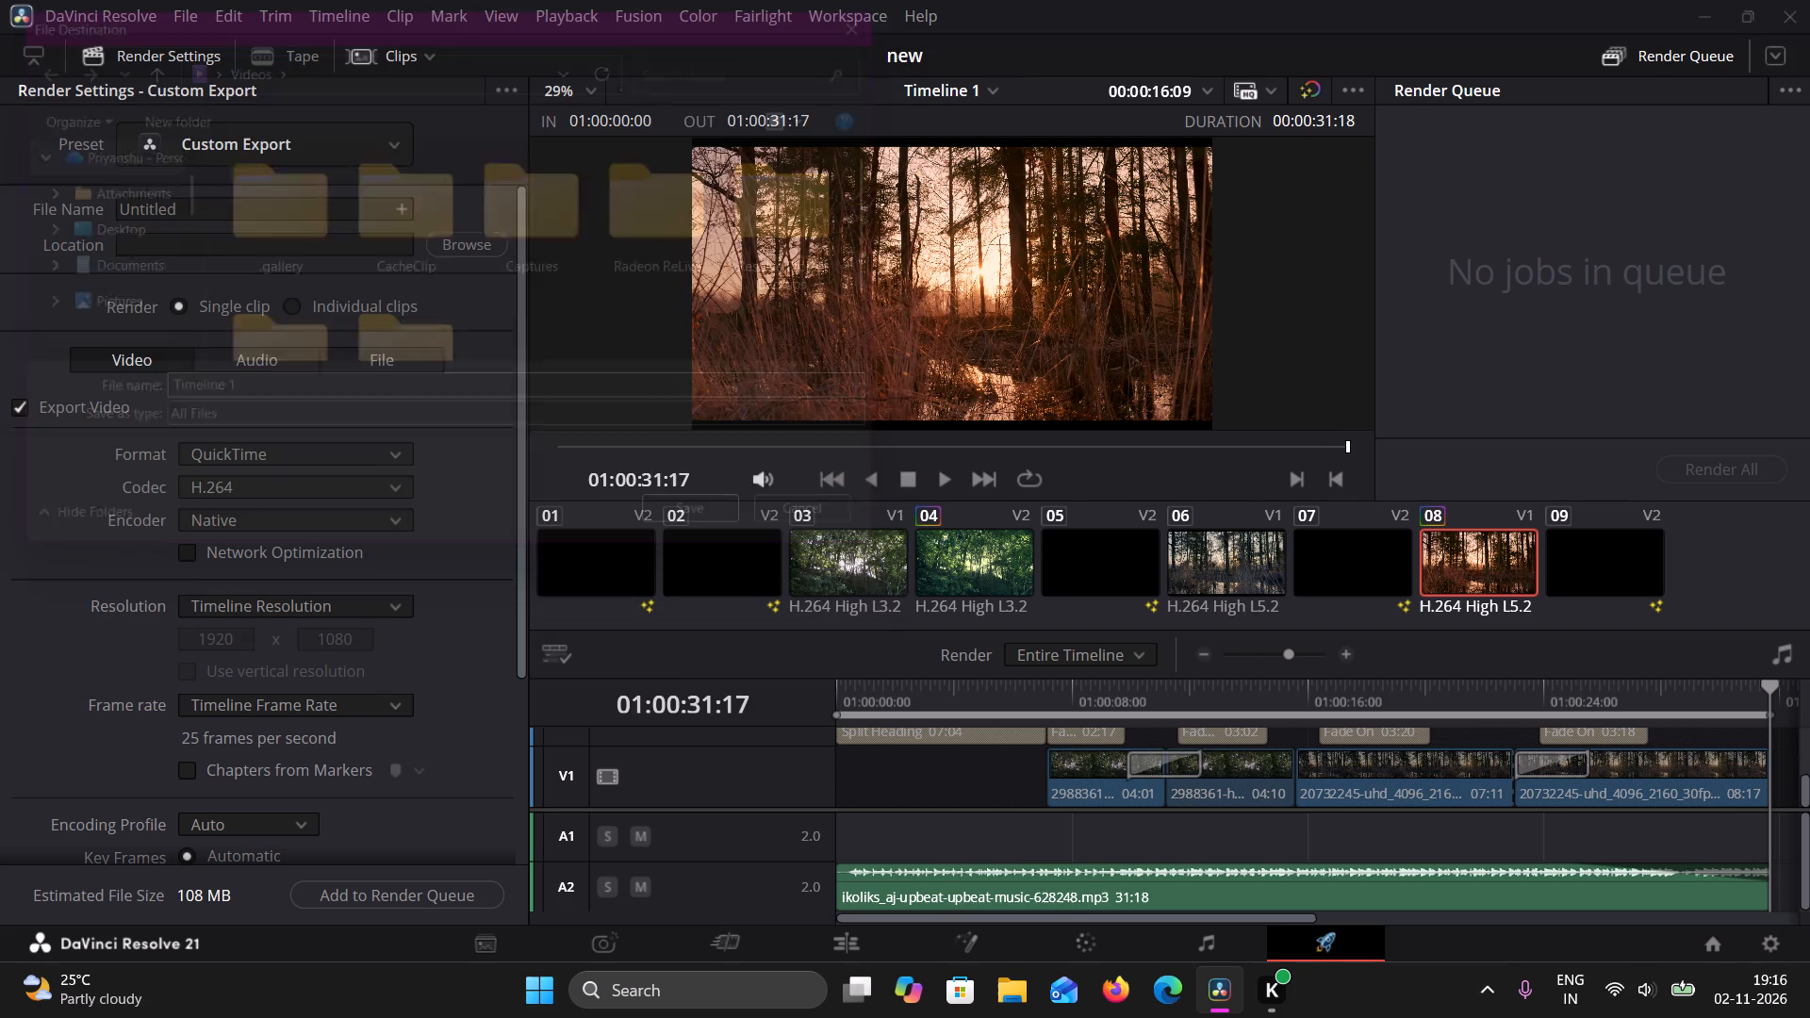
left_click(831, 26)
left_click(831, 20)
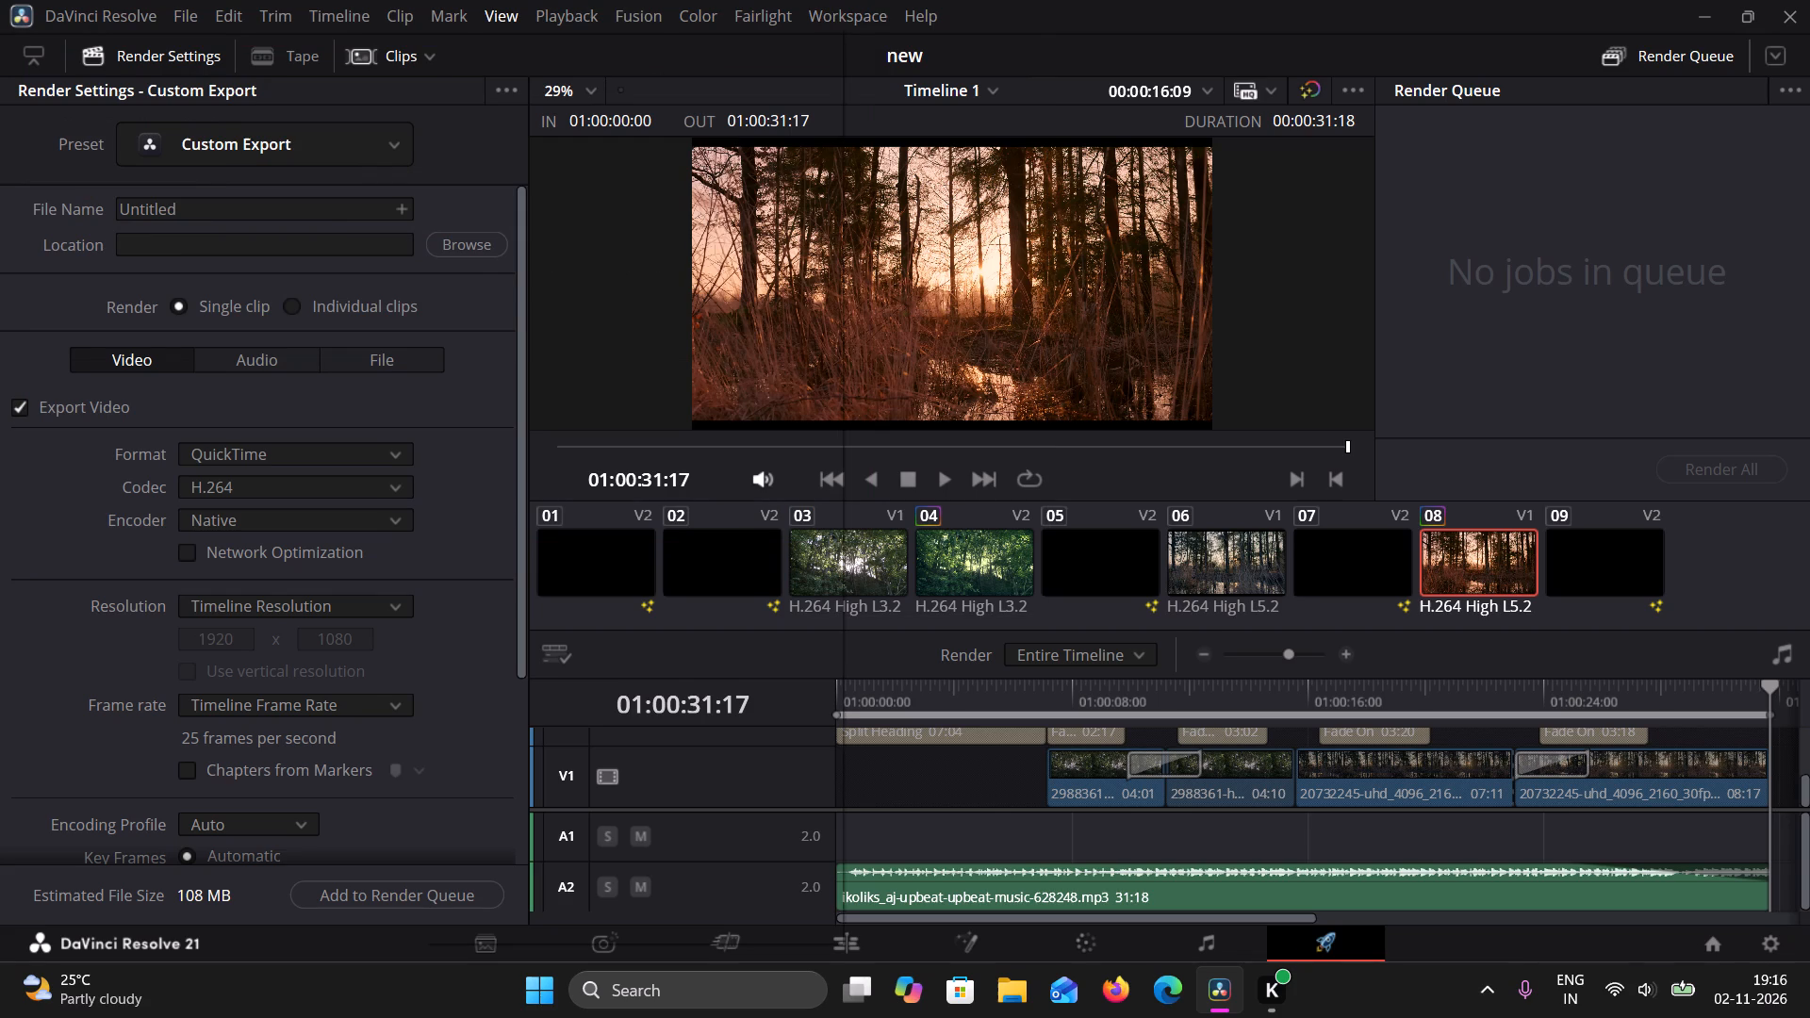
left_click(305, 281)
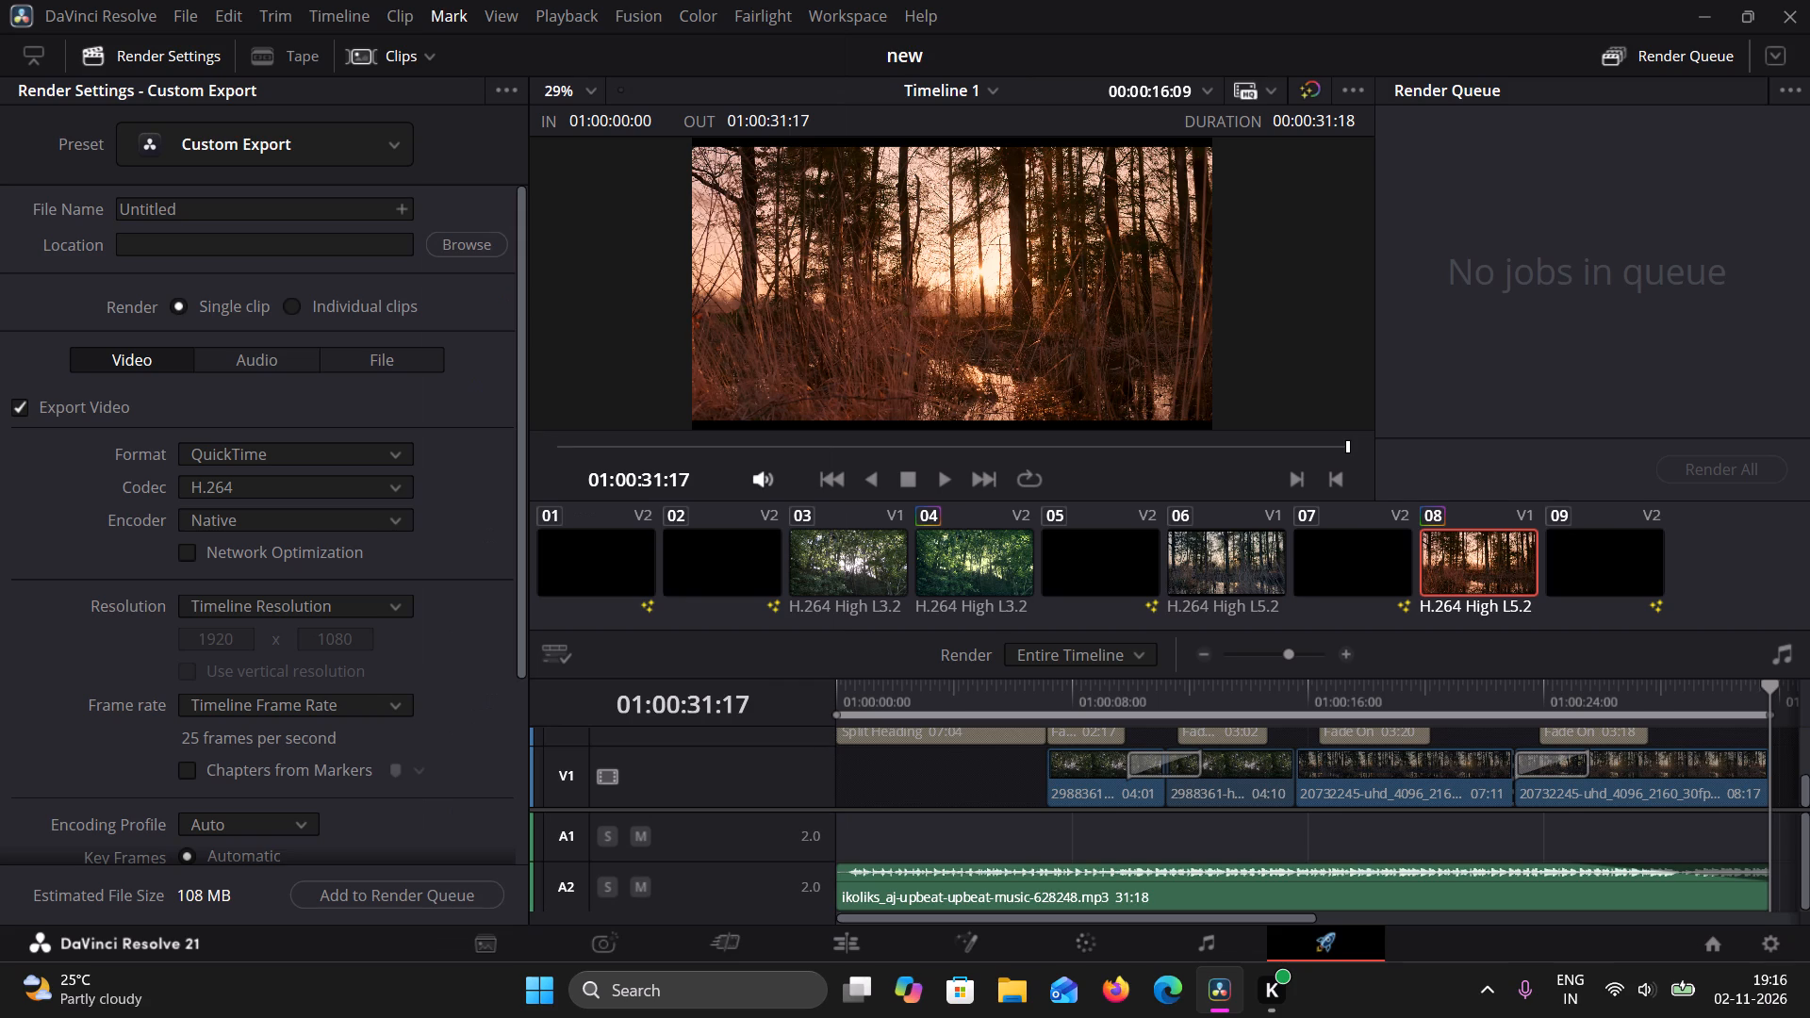
Examine the Custom Export video settings, from format and resolution down to the encoding profile, rate control and quality options.
scroll(264, 389, "down", 1)
scroll(264, 393, "up", 1)
scroll(264, 394, "down", 5)
scroll(259, 469, "up", 1)
scroll(259, 469, "down", 1)
scroll(259, 469, "up", 1)
scroll(259, 469, "down", 1)
scroll(259, 470, "up", 1)
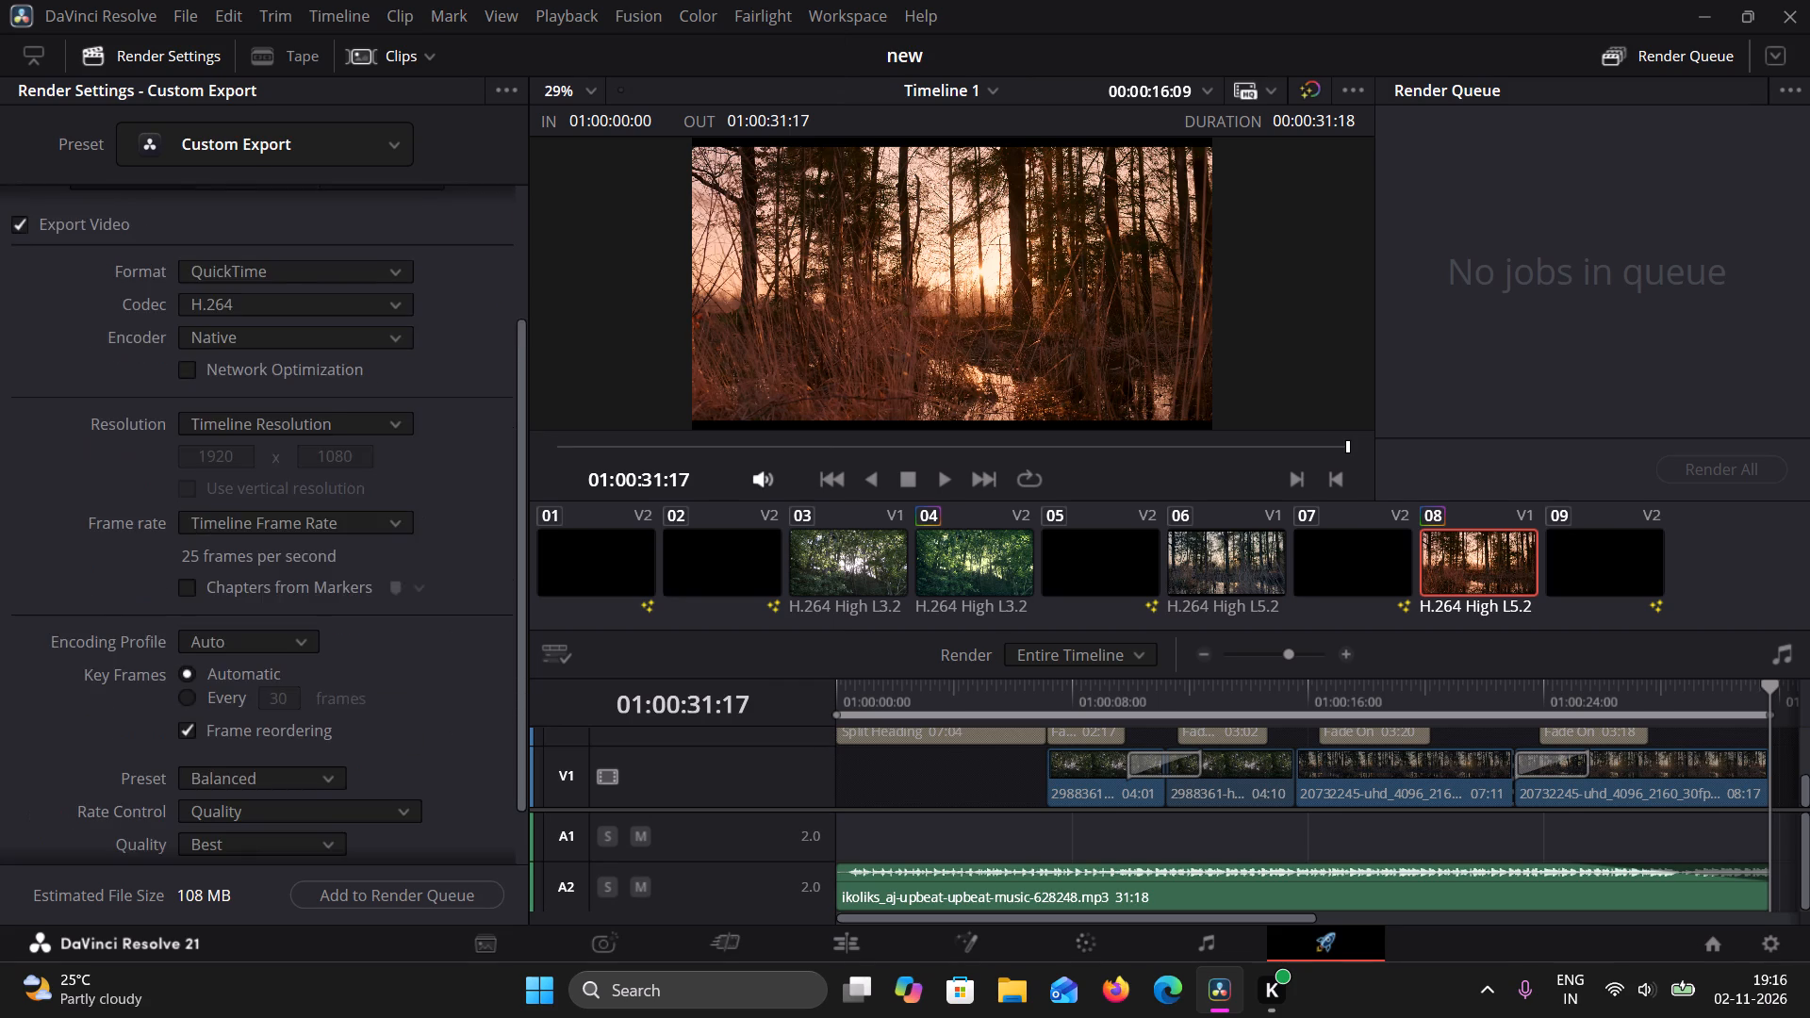
scroll(266, 474, "down", 4)
scroll(271, 479, "up", 1)
scroll(271, 479, "down", 6)
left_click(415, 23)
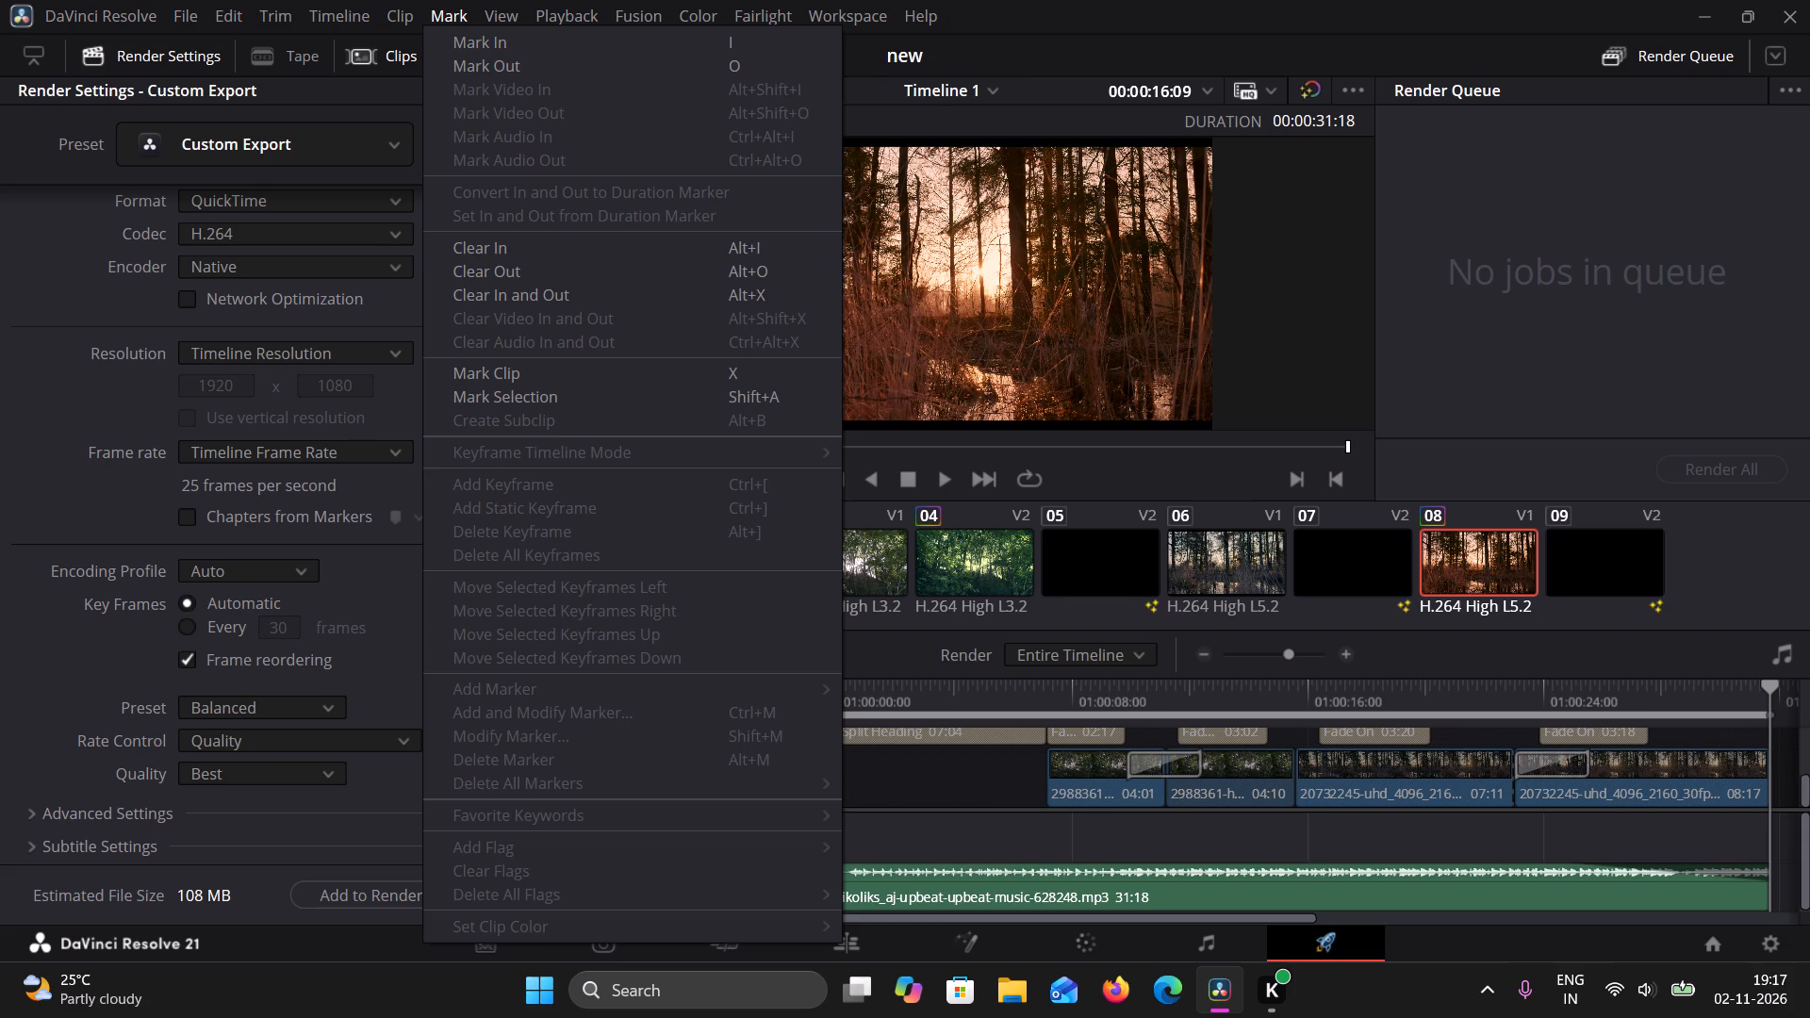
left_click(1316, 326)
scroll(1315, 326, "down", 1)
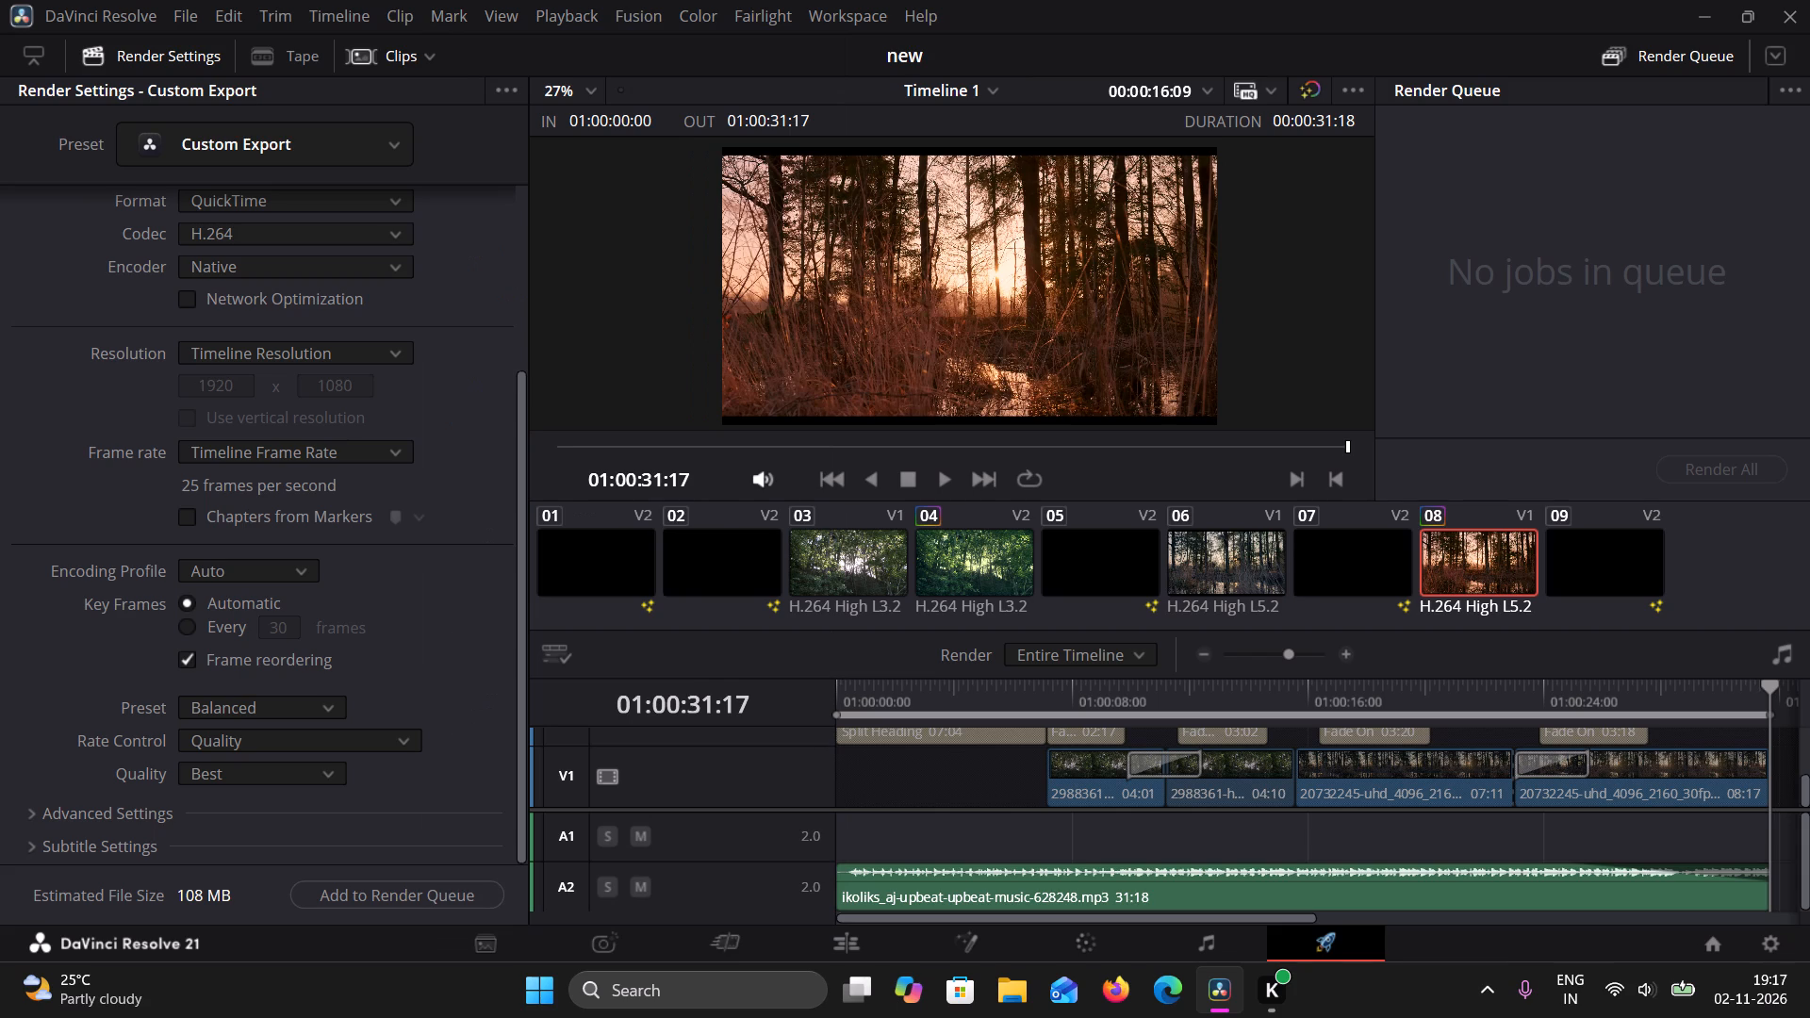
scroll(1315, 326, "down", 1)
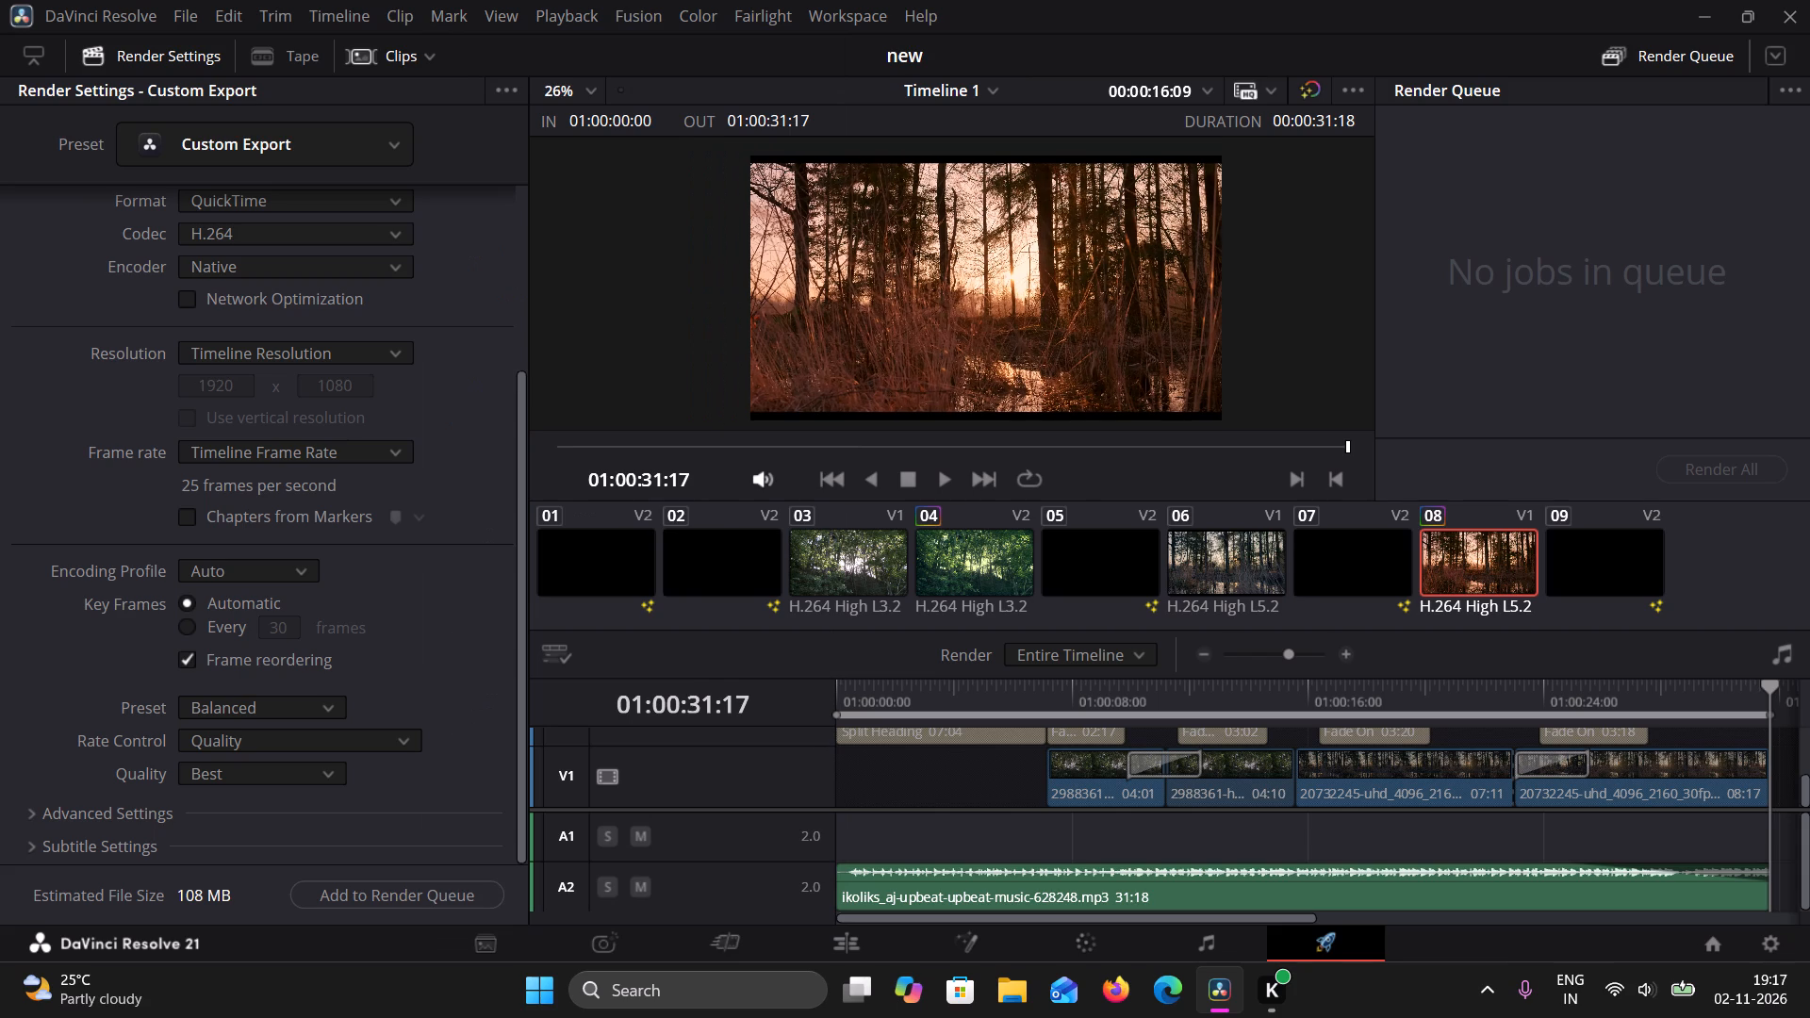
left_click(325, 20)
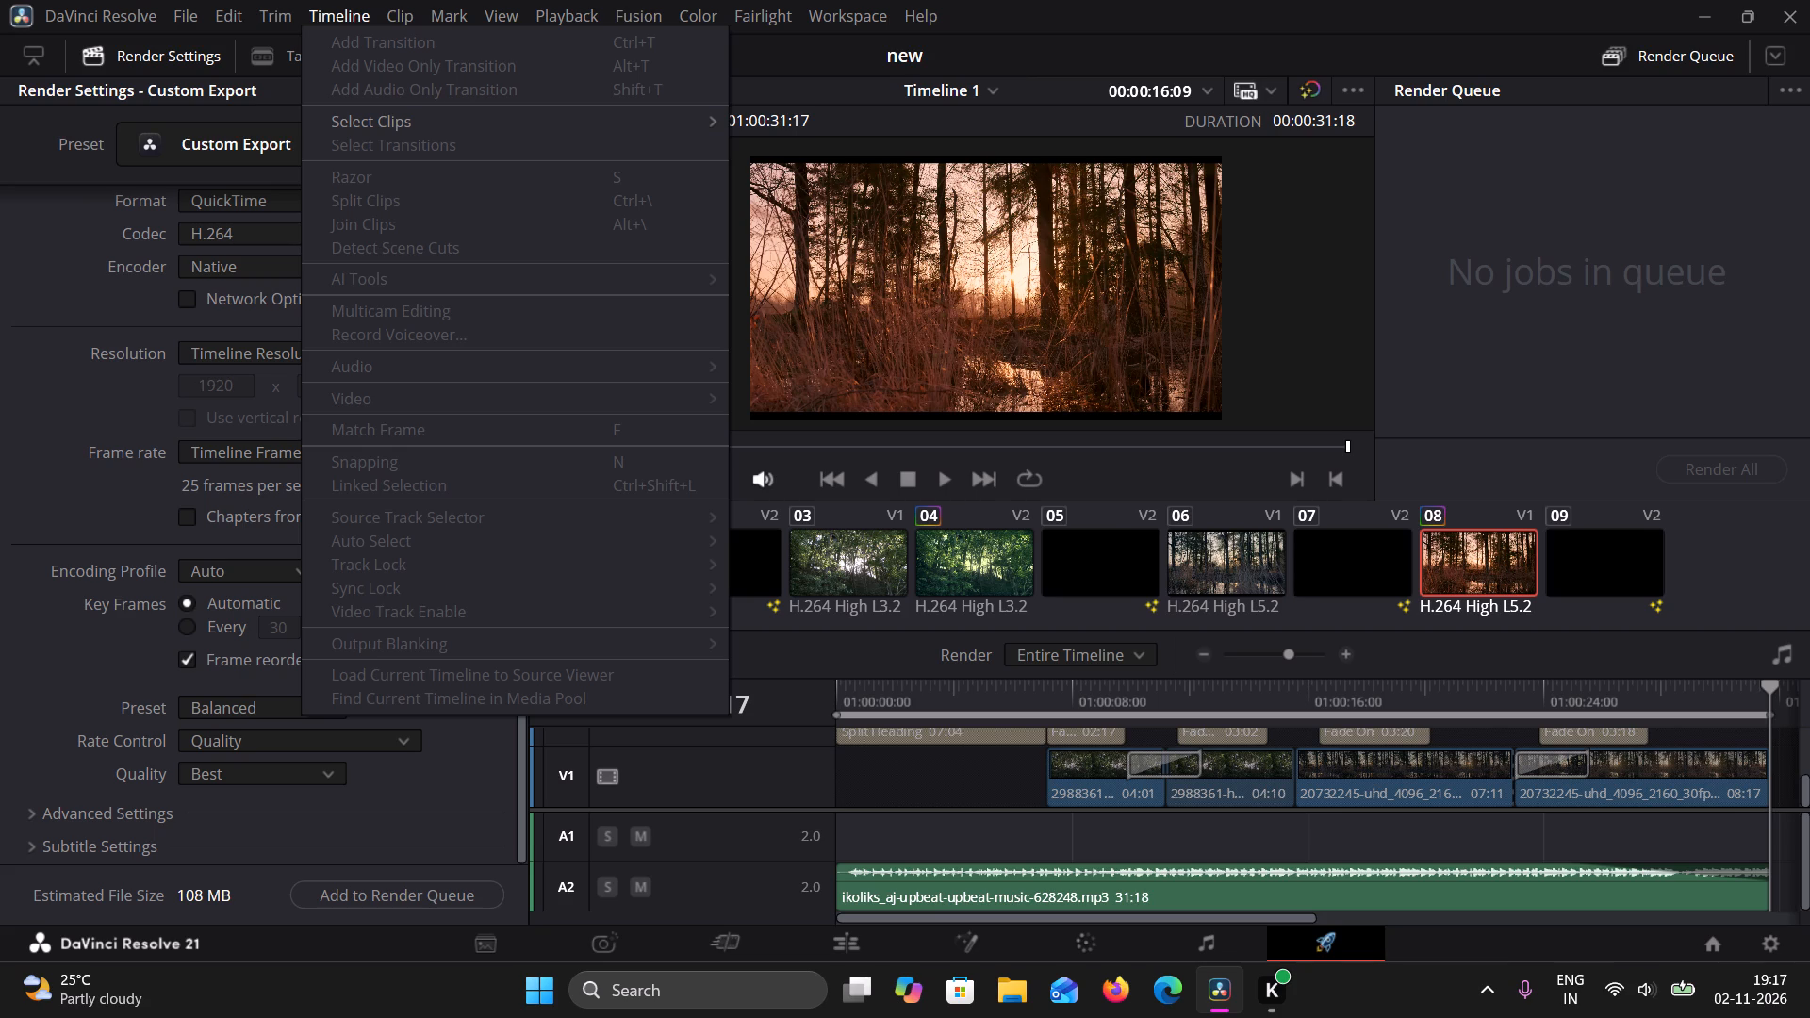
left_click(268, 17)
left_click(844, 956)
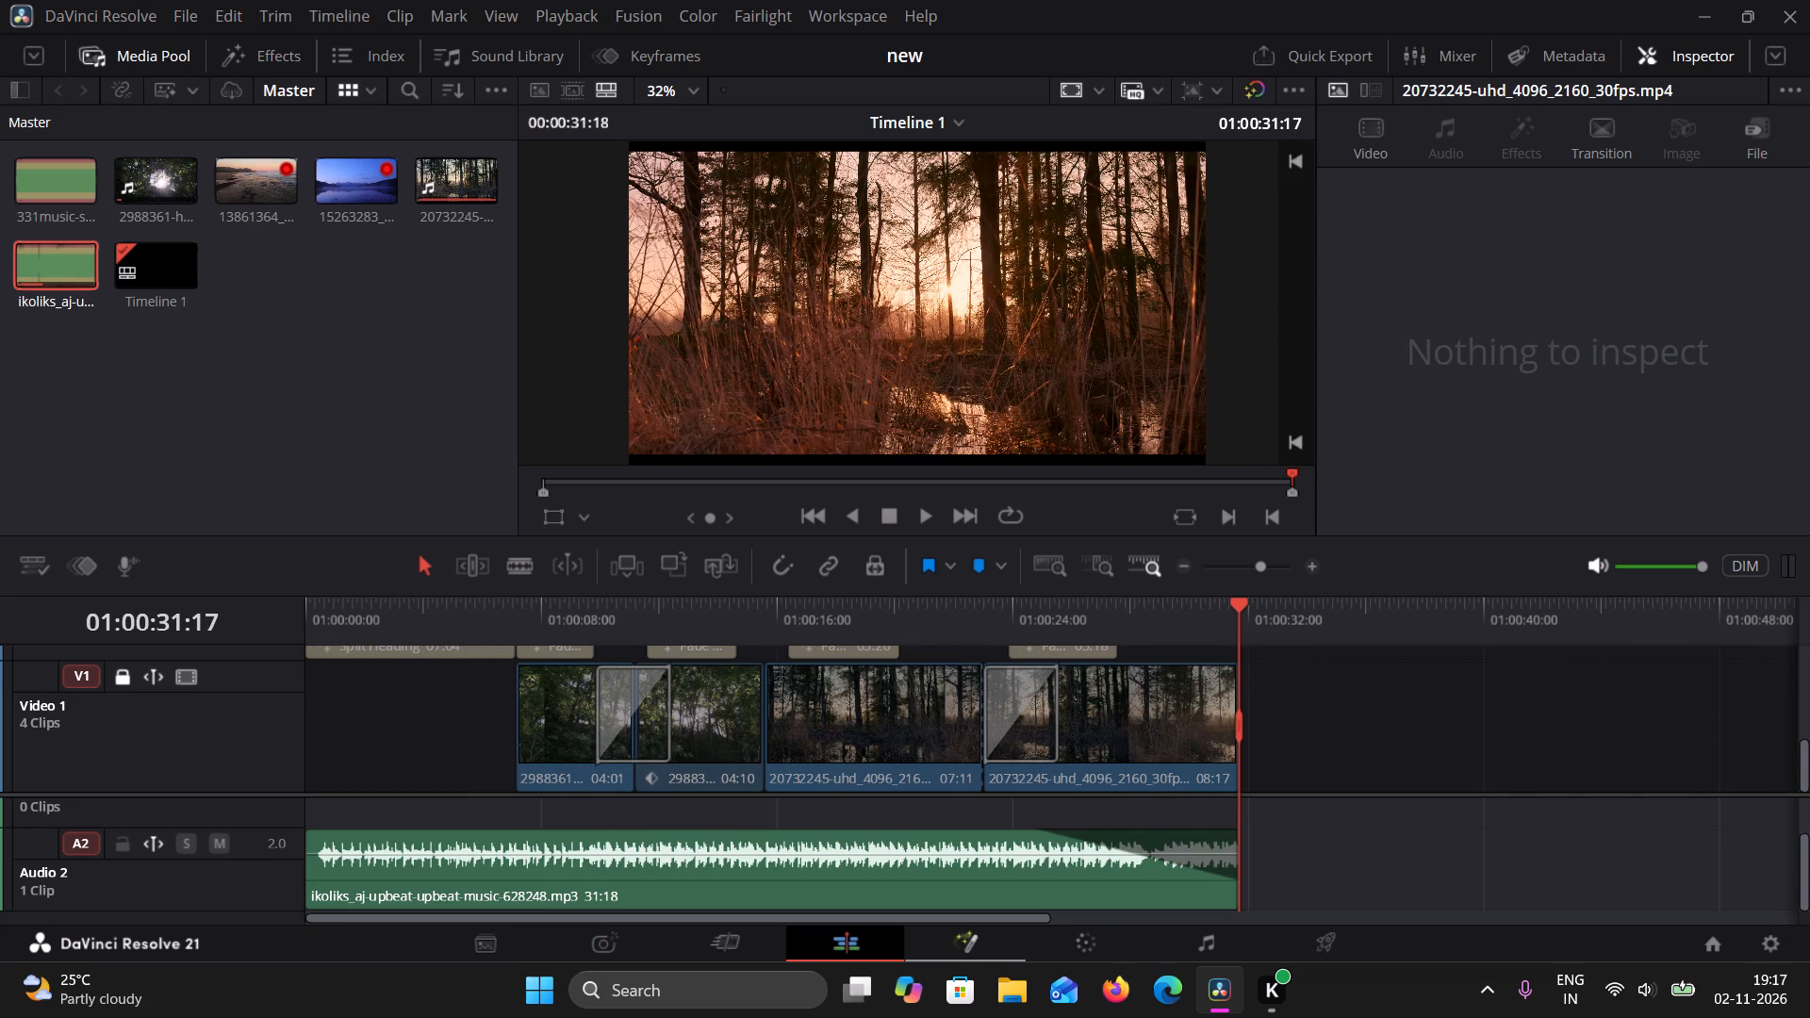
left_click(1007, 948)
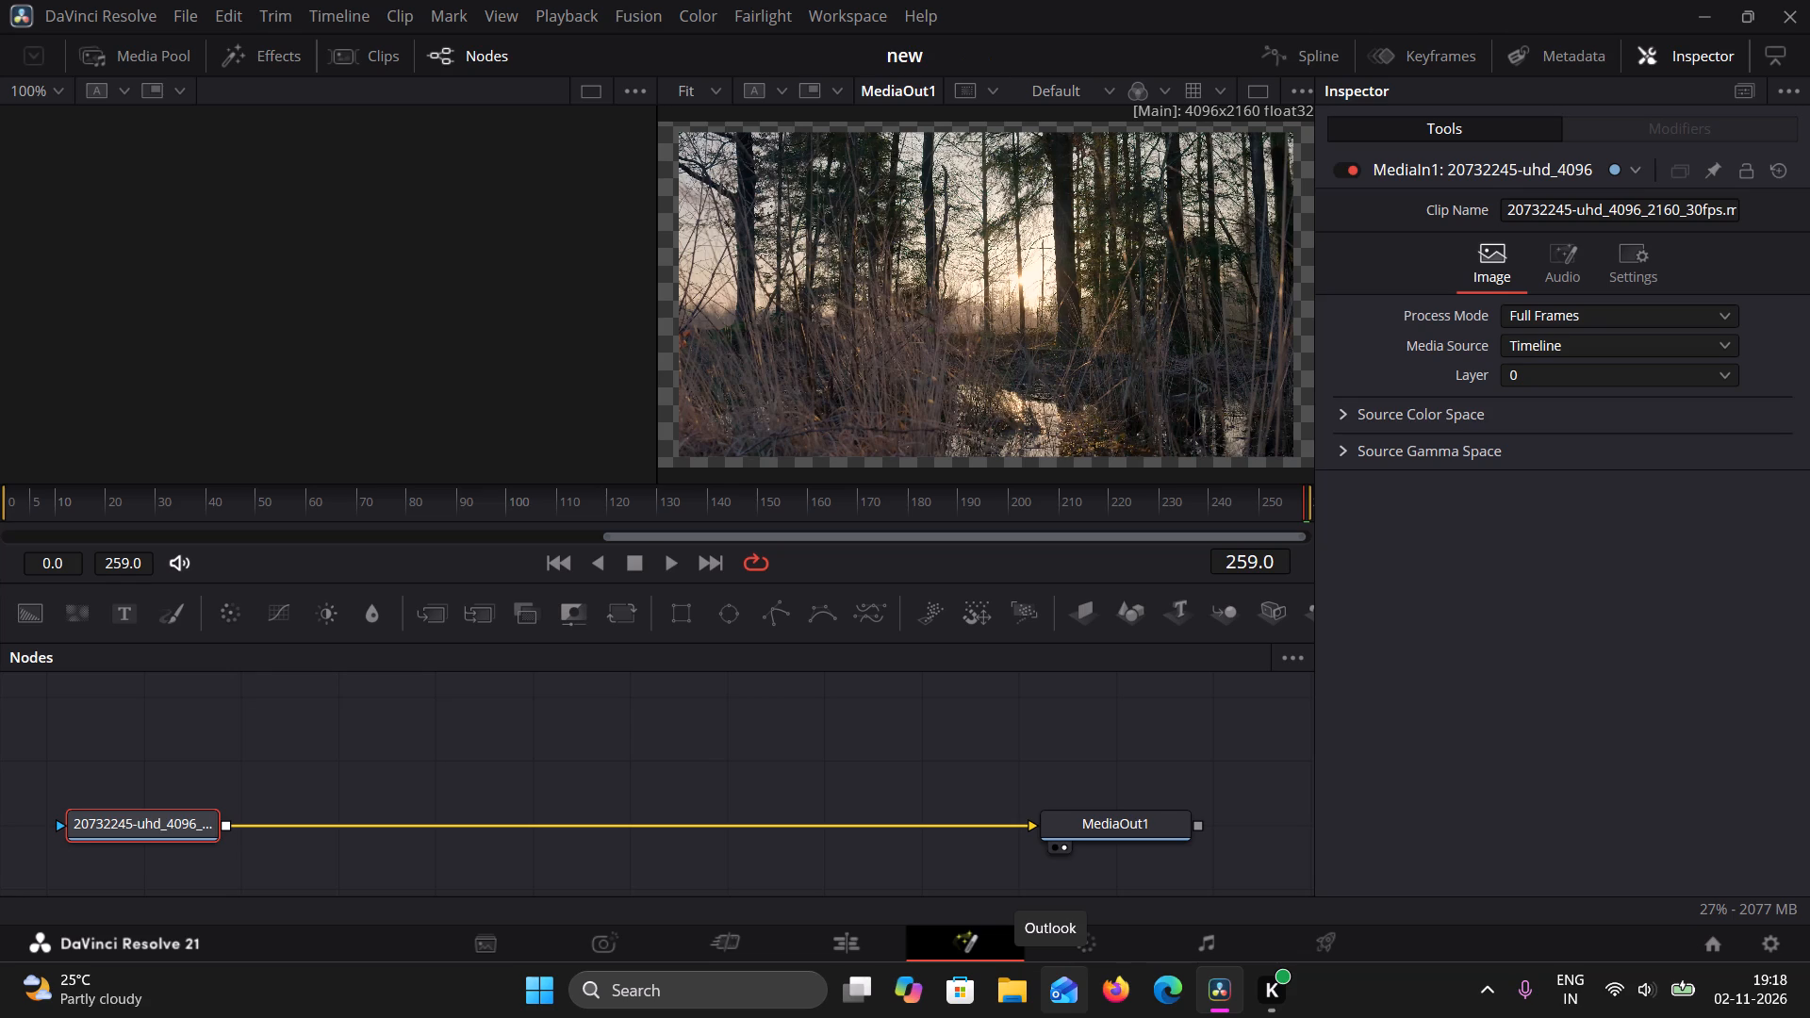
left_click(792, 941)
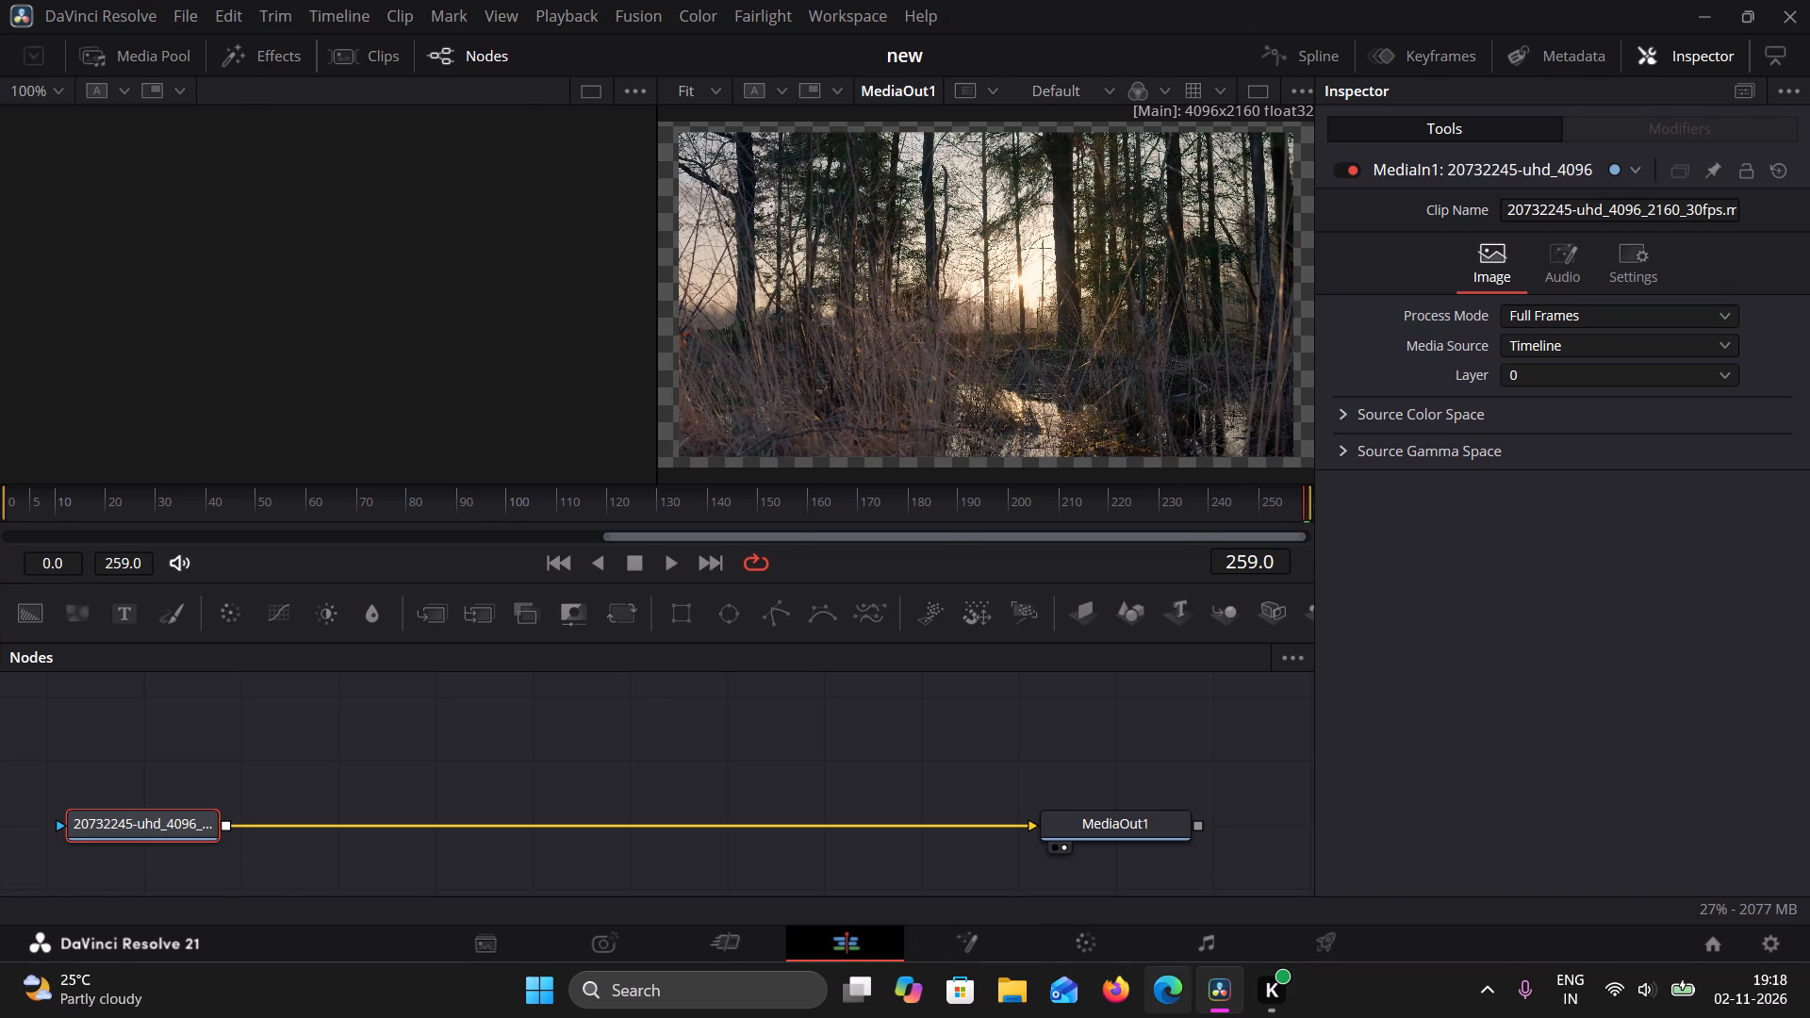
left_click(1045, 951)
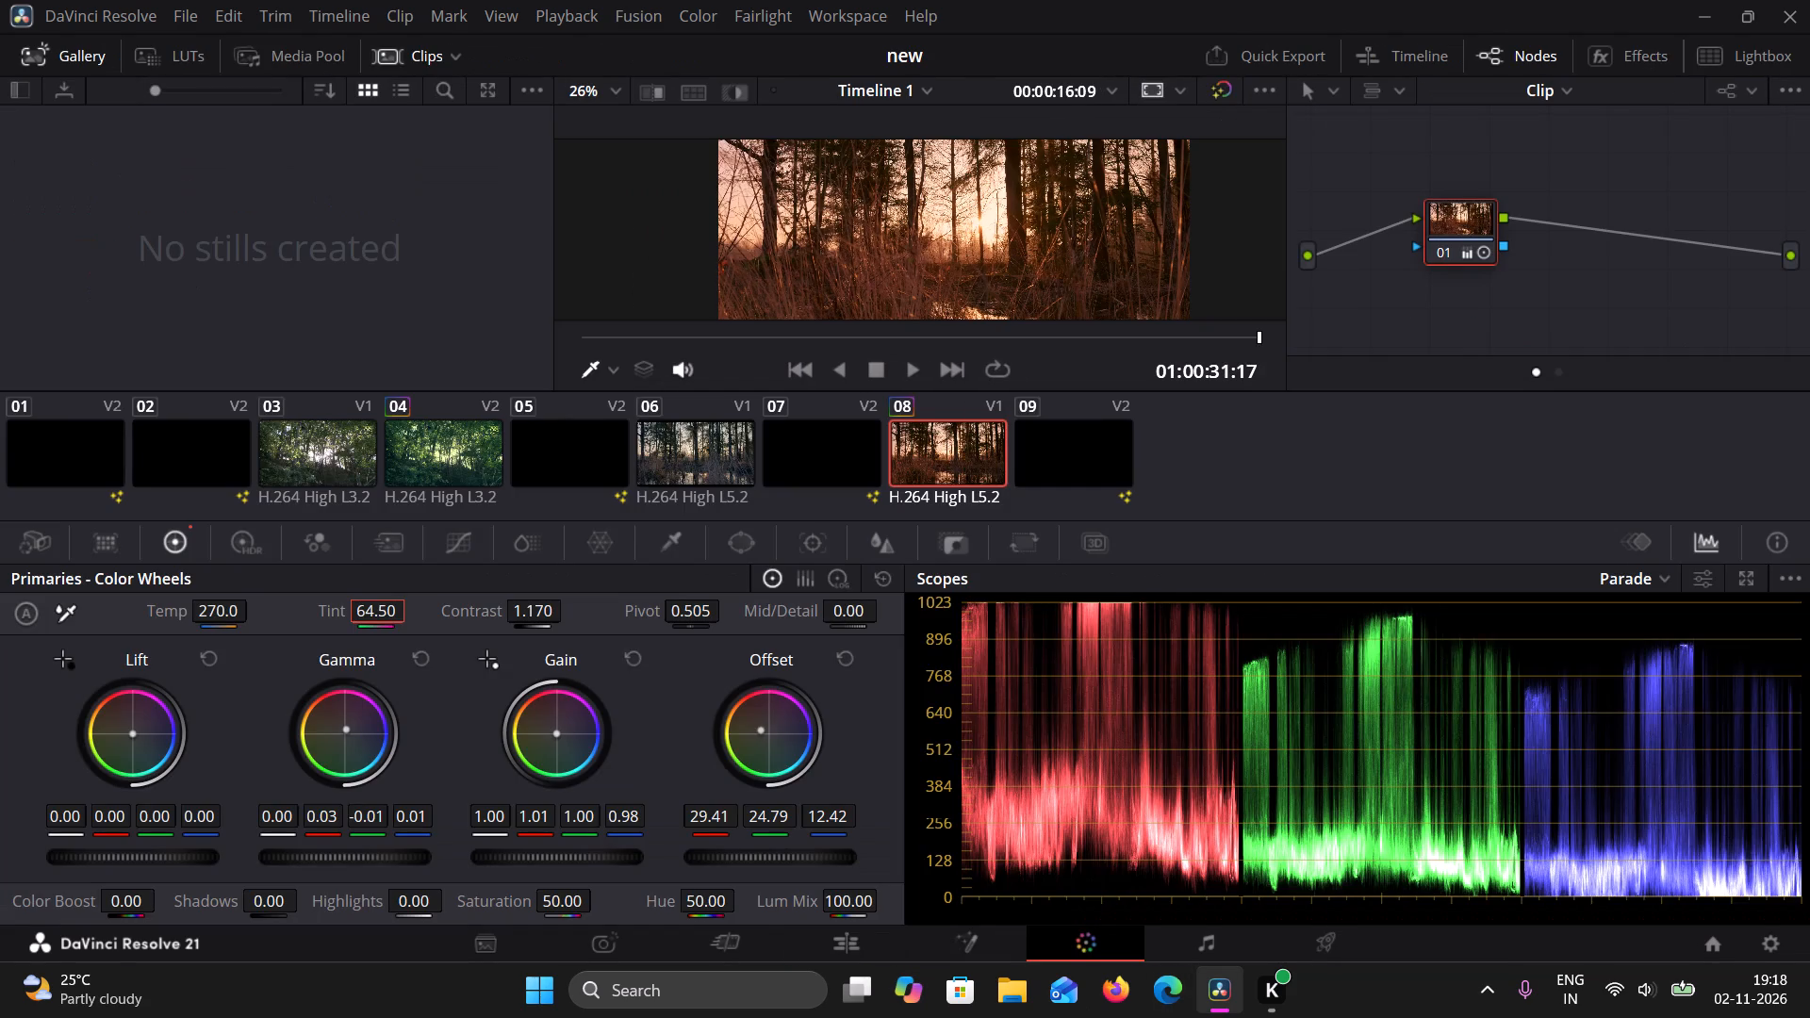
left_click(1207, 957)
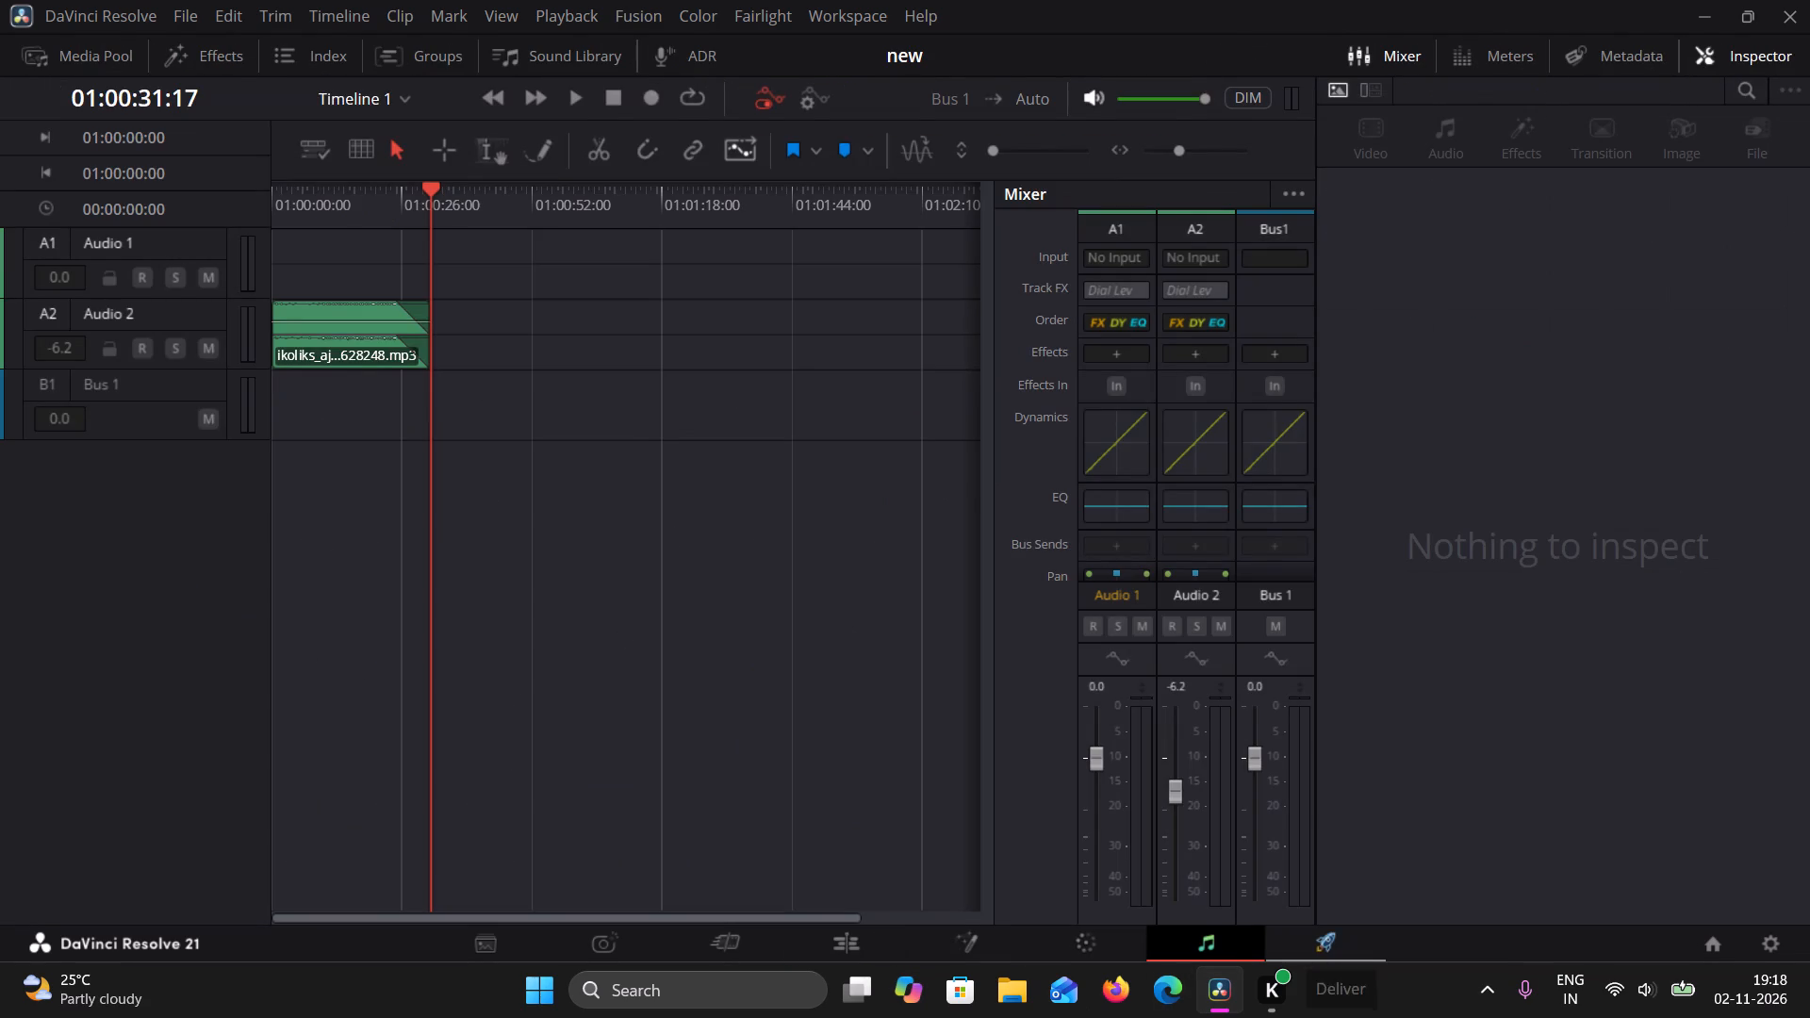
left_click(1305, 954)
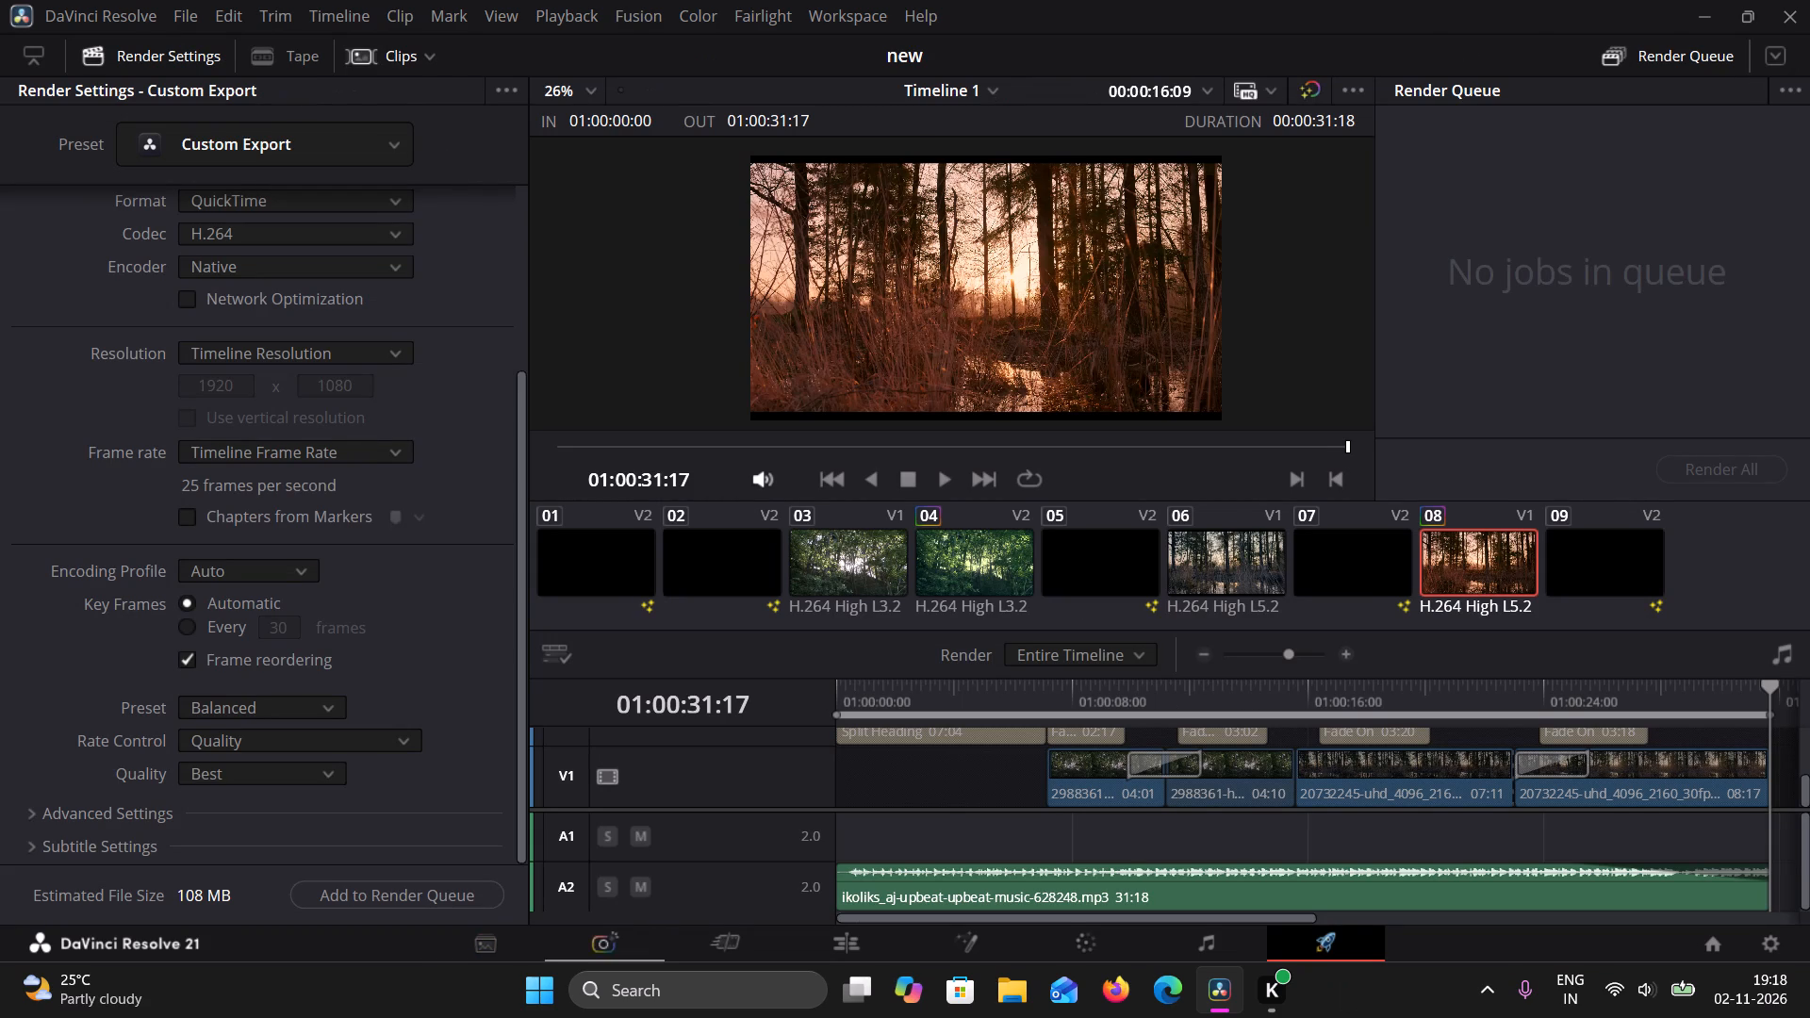
On the Edit page, add a MultiText title to a new Video 3 track, about five seconds past the end of the last clip.
left_click(864, 951)
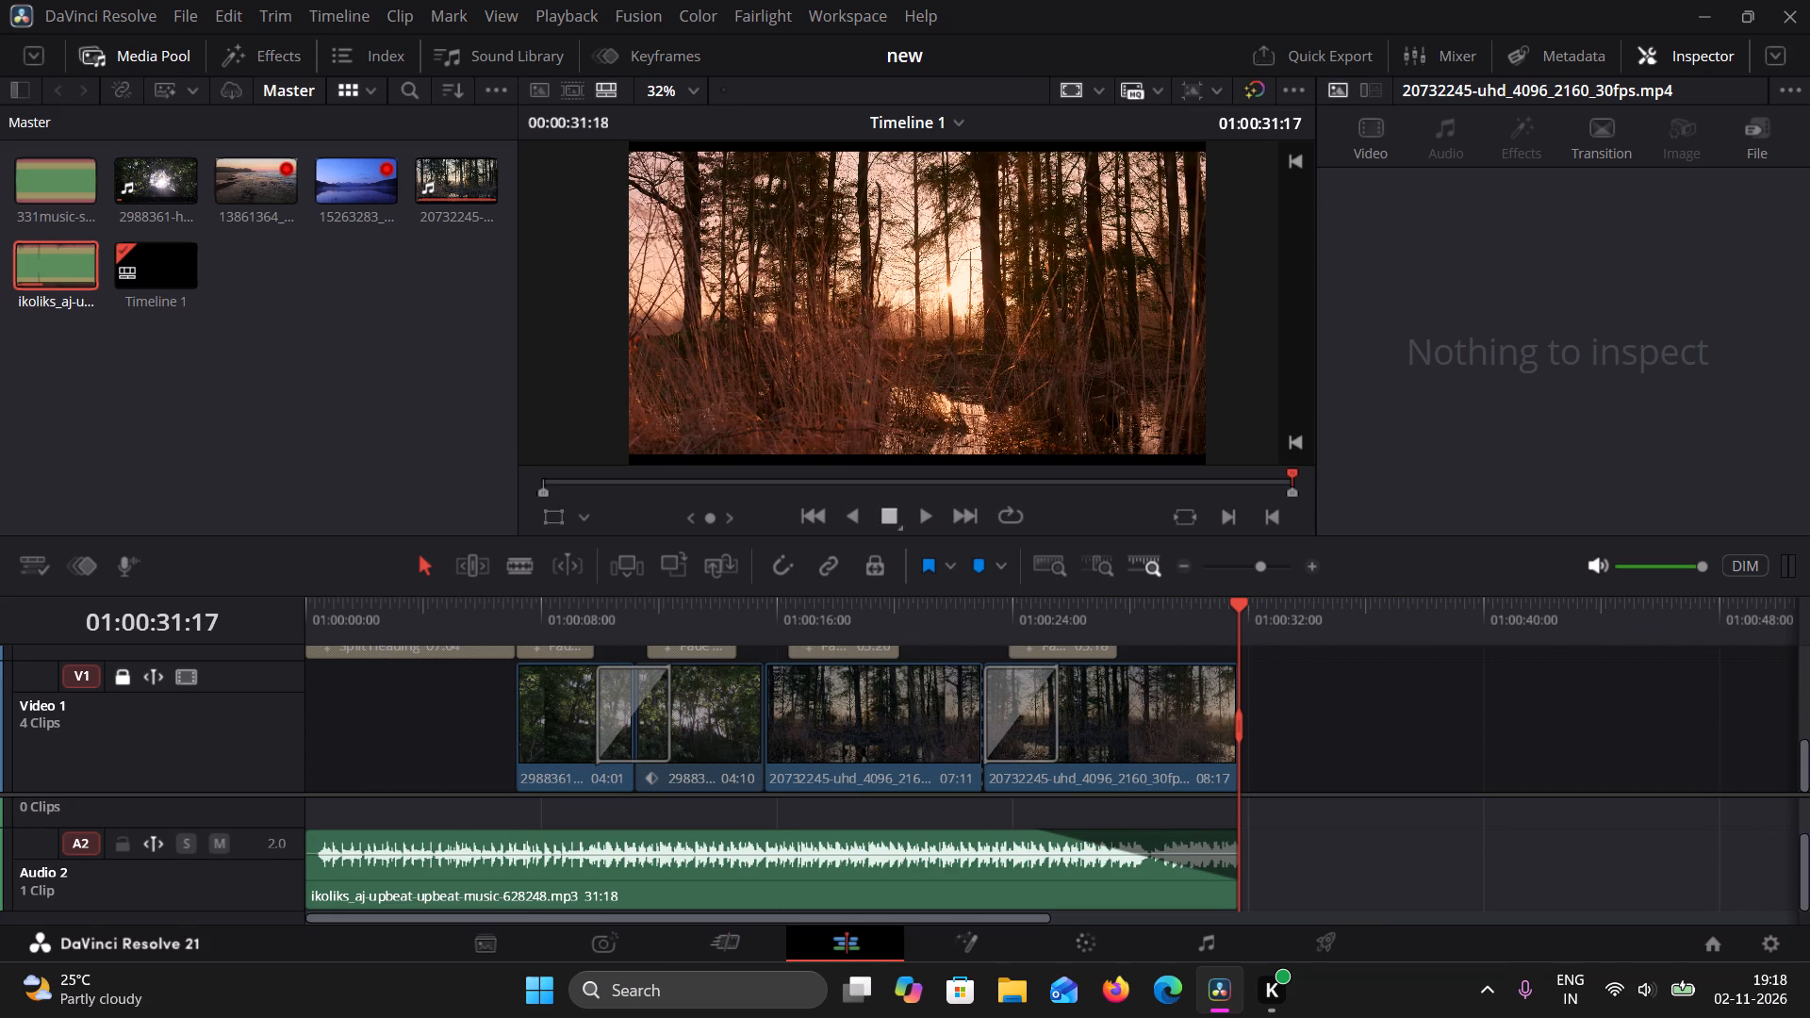
left_click(243, 41)
left_click(284, 409)
left_click(284, 409)
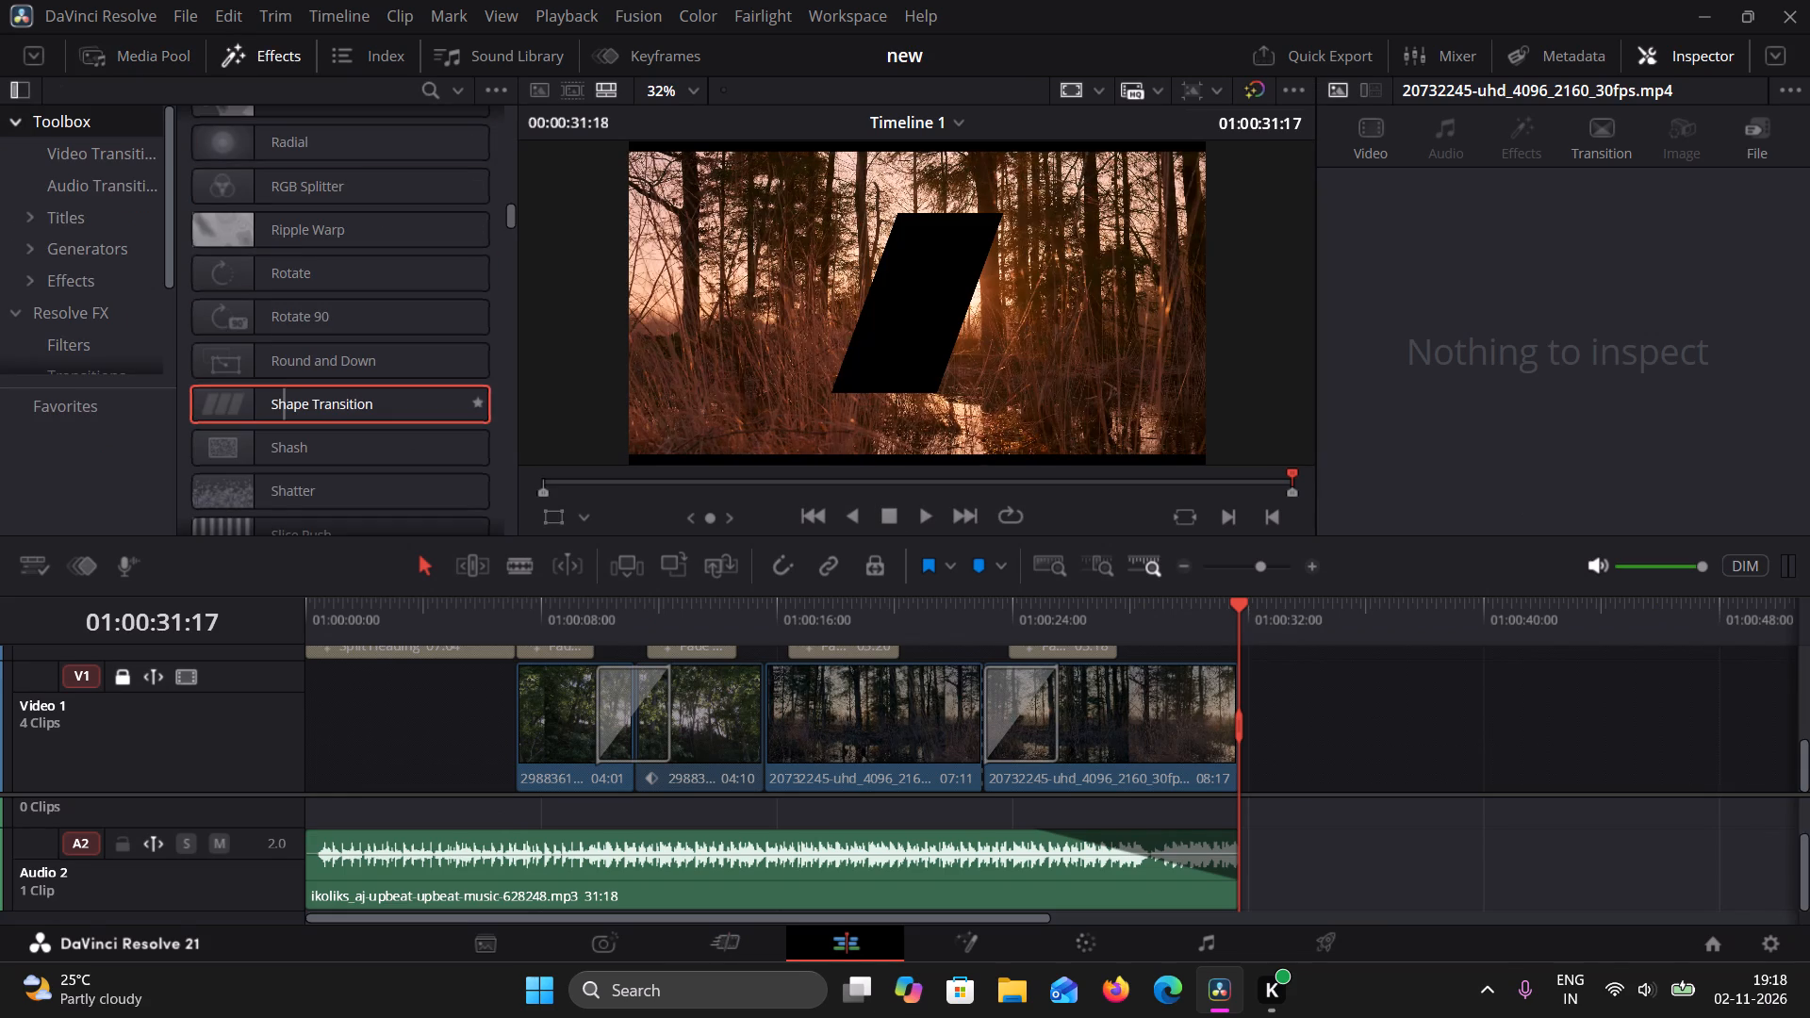
double_click(360, 451)
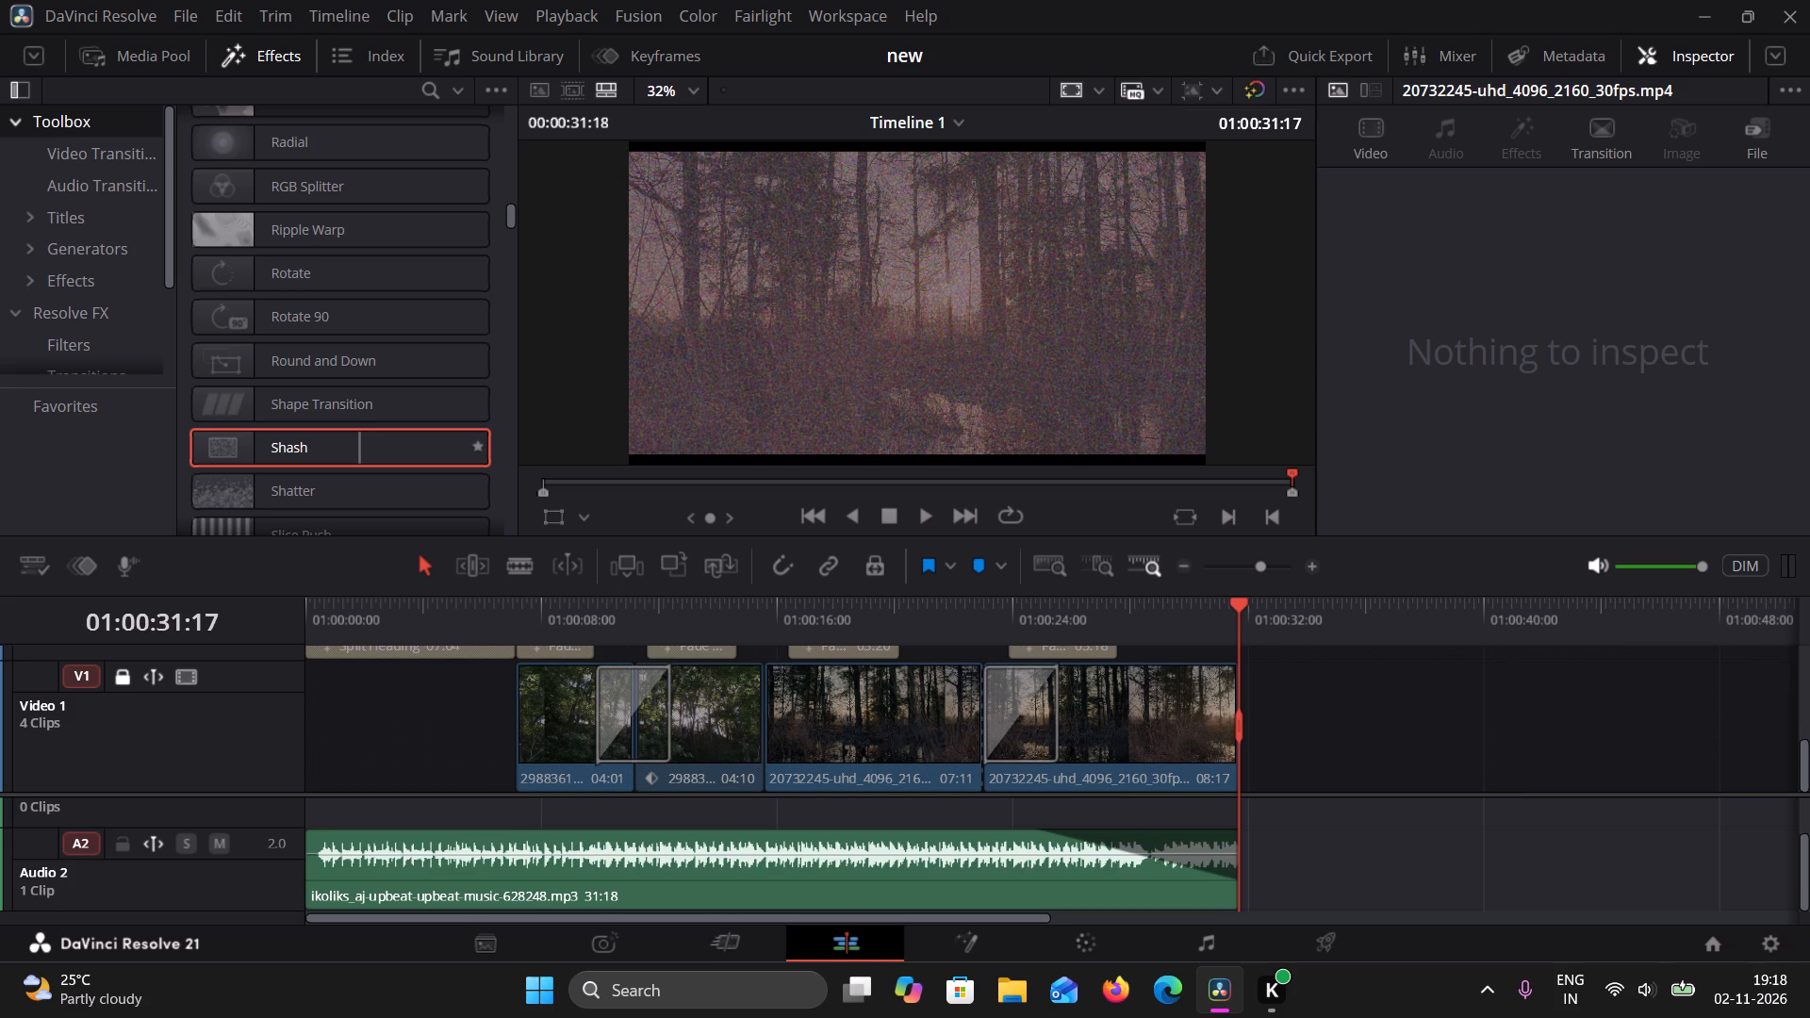
scroll(451, 340, "down", 3)
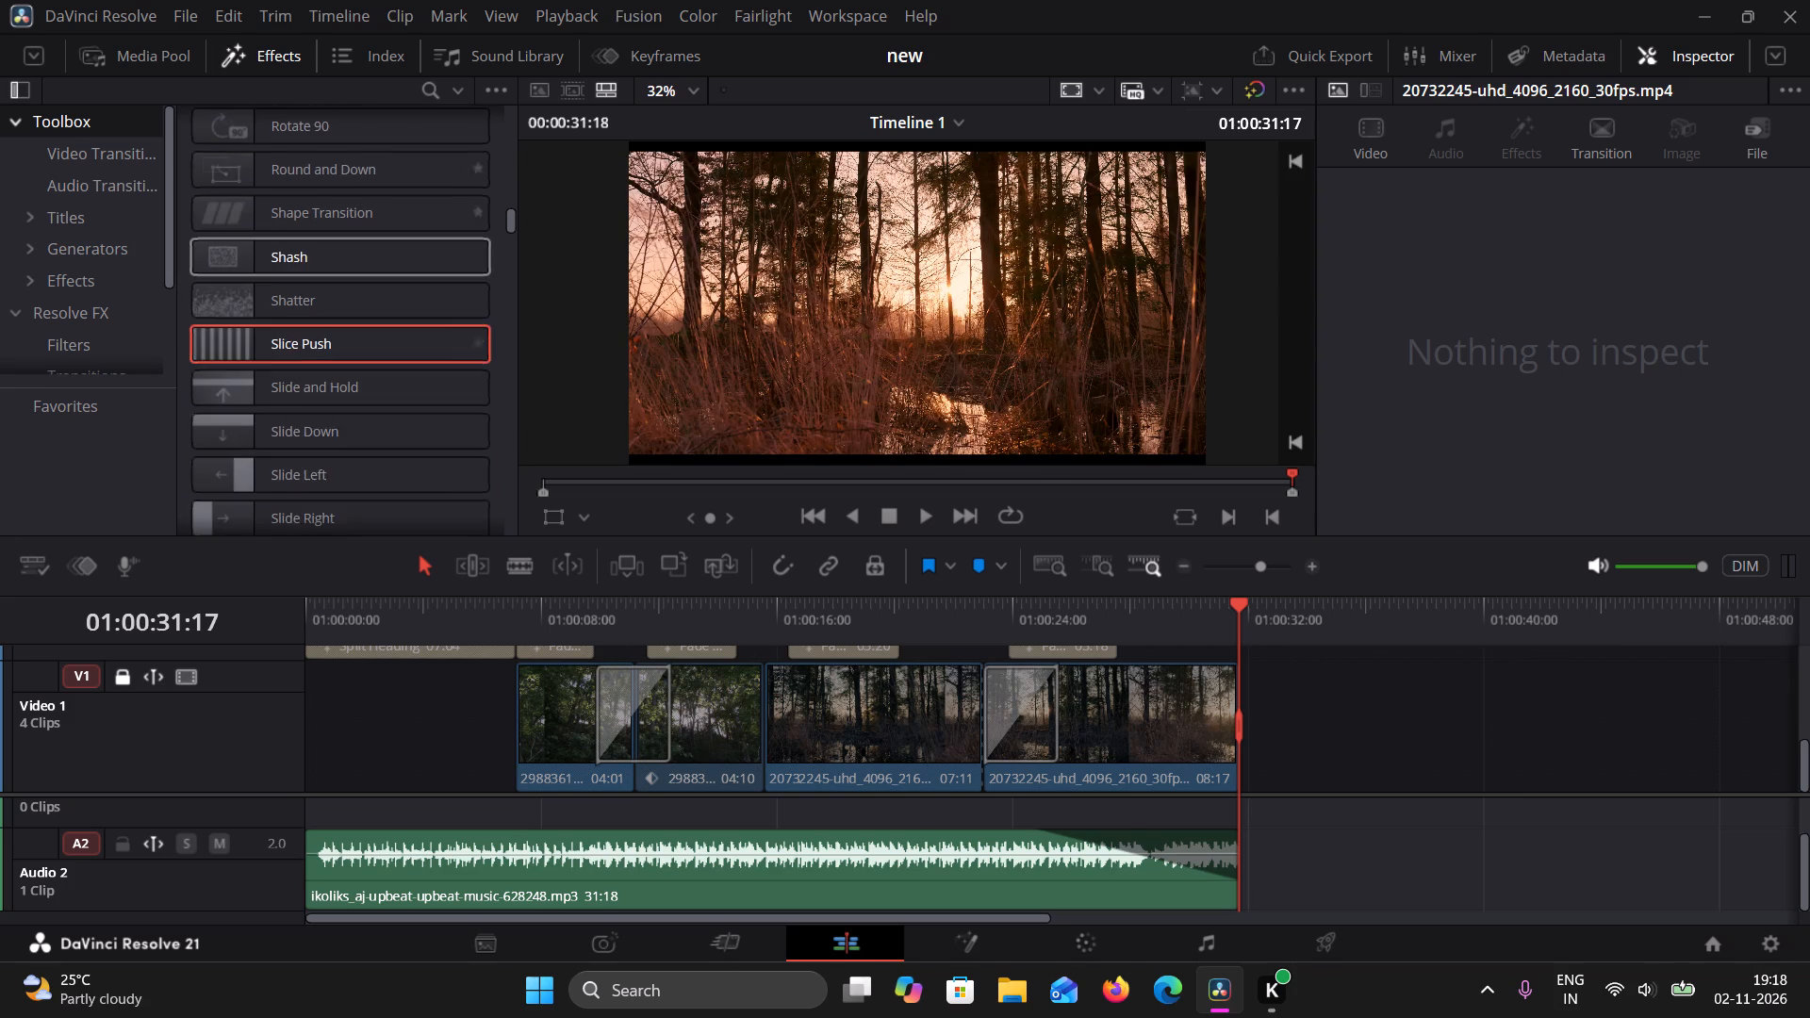
scroll(403, 418, "down", 8)
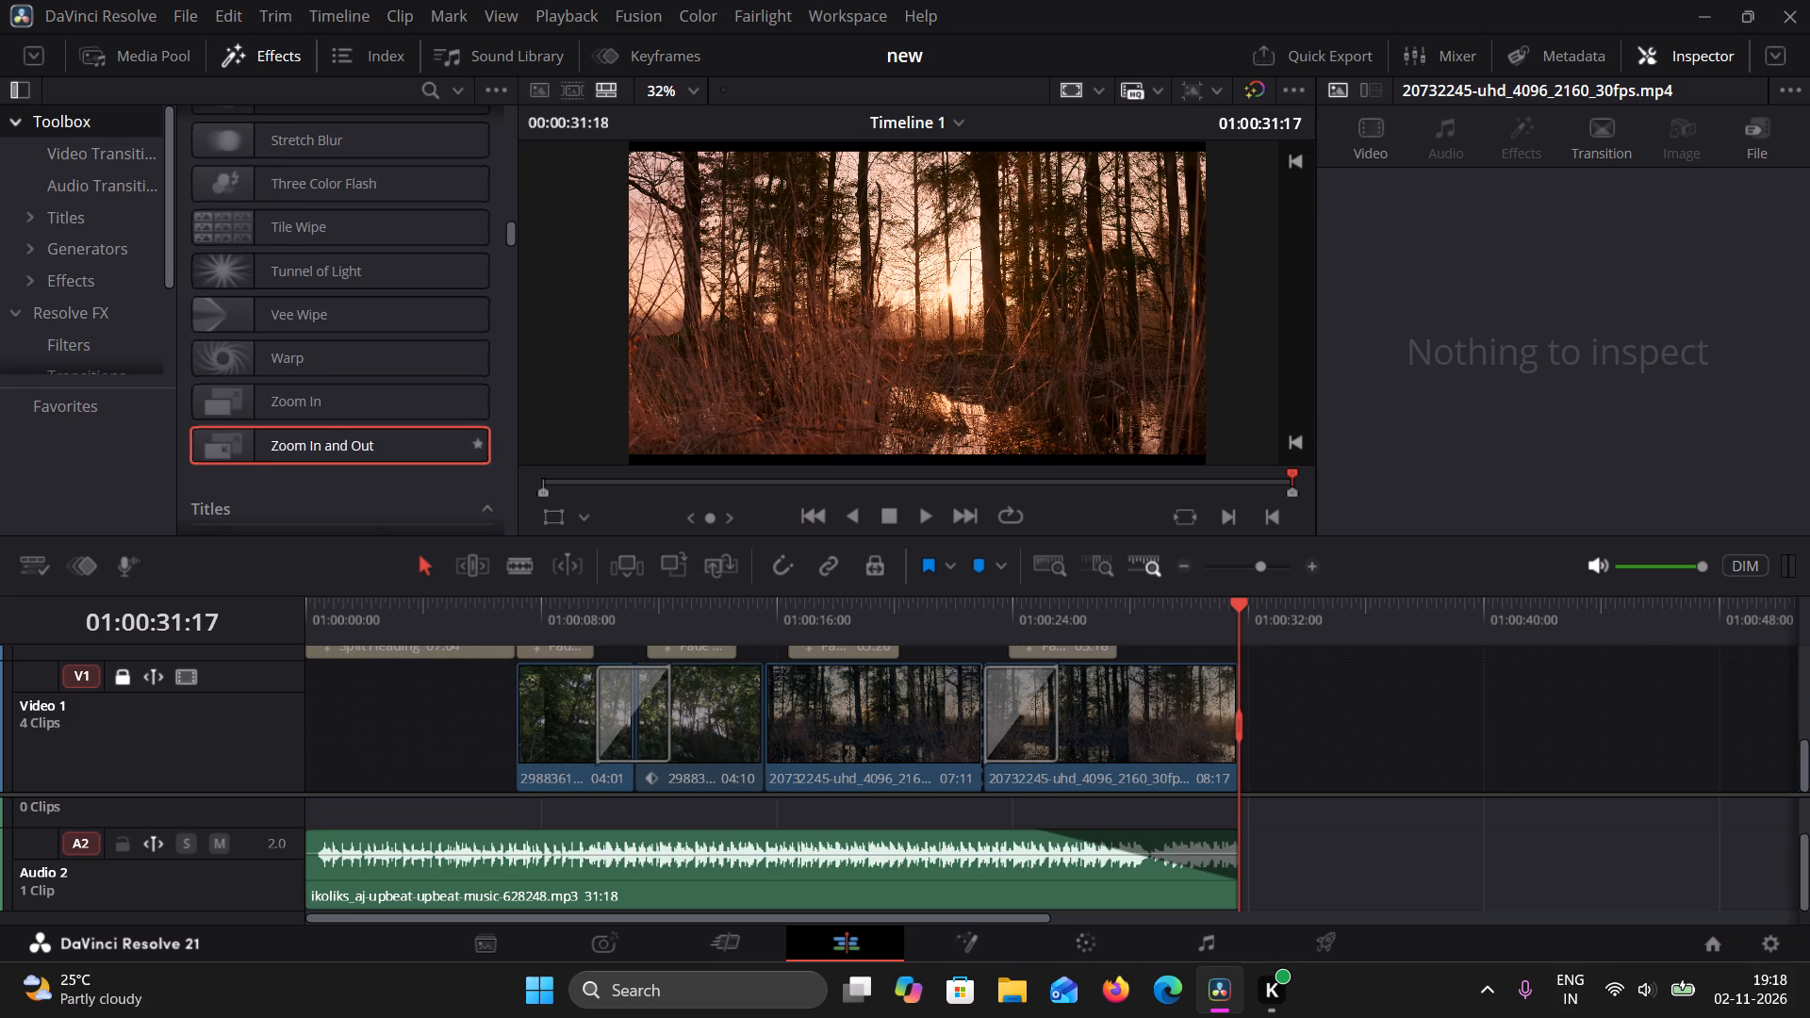
scroll(288, 491, "down", 3)
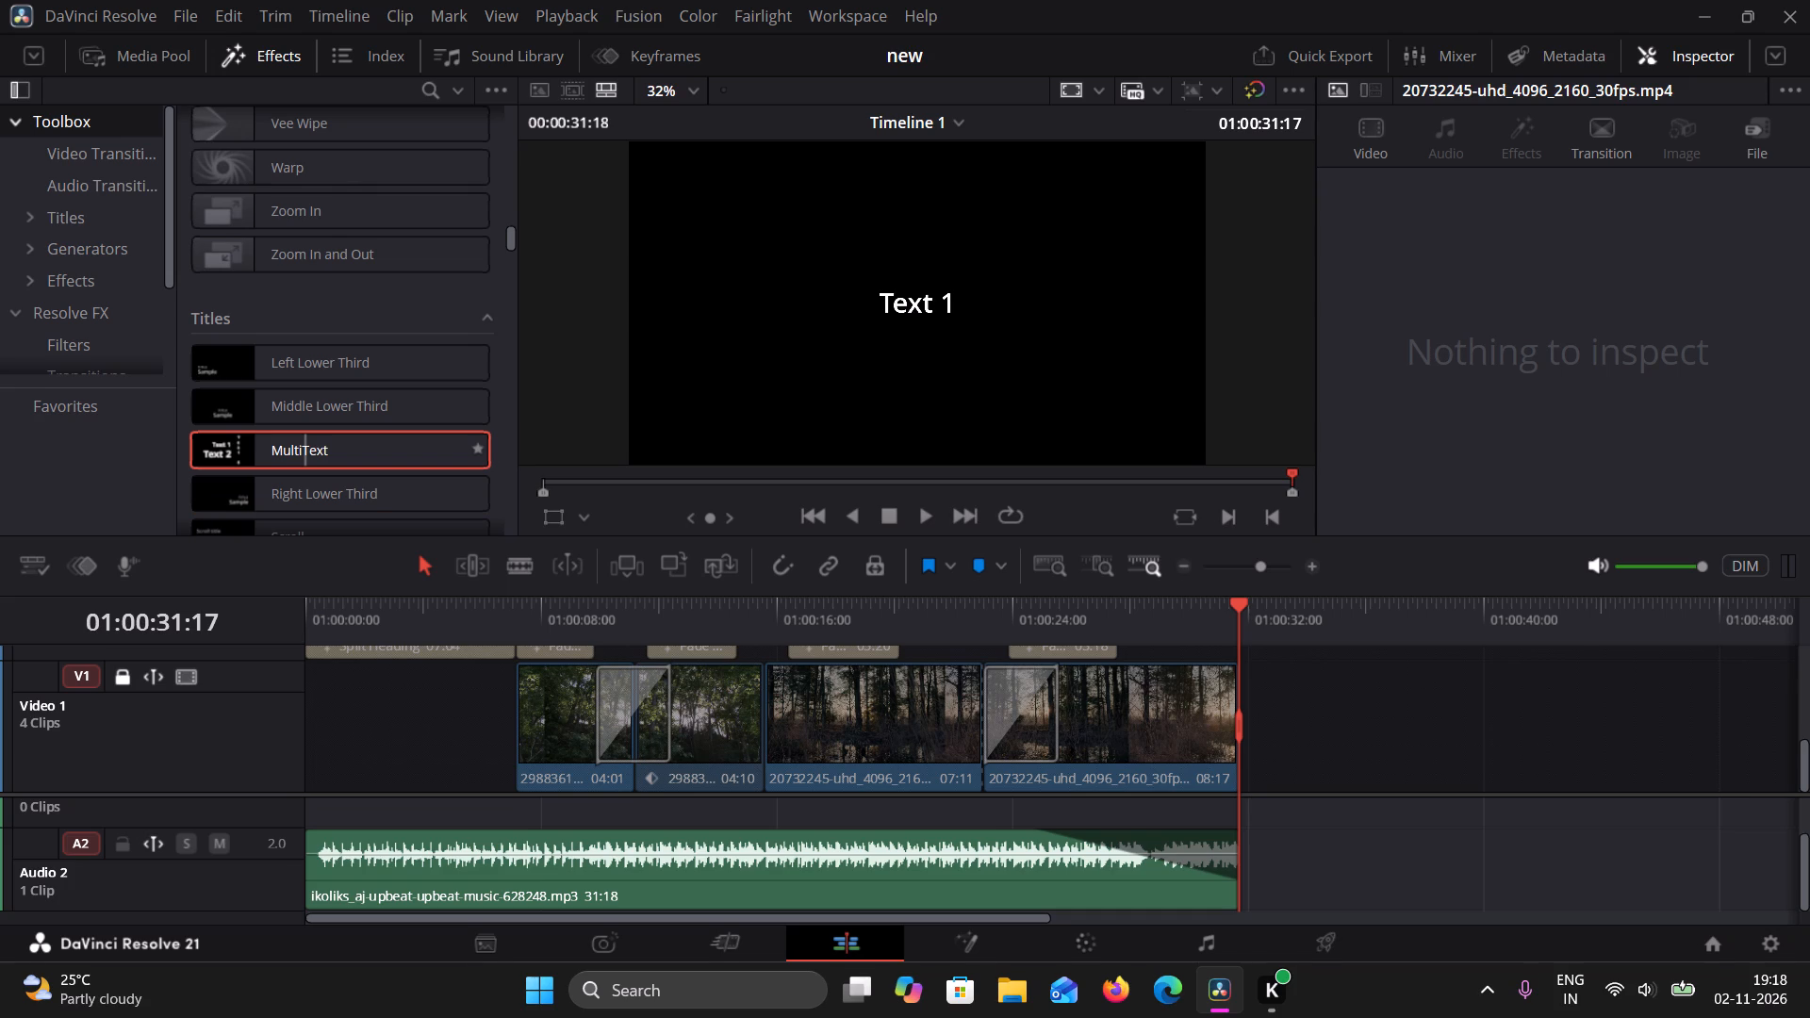
left_click_drag(319, 456, 1382, 857)
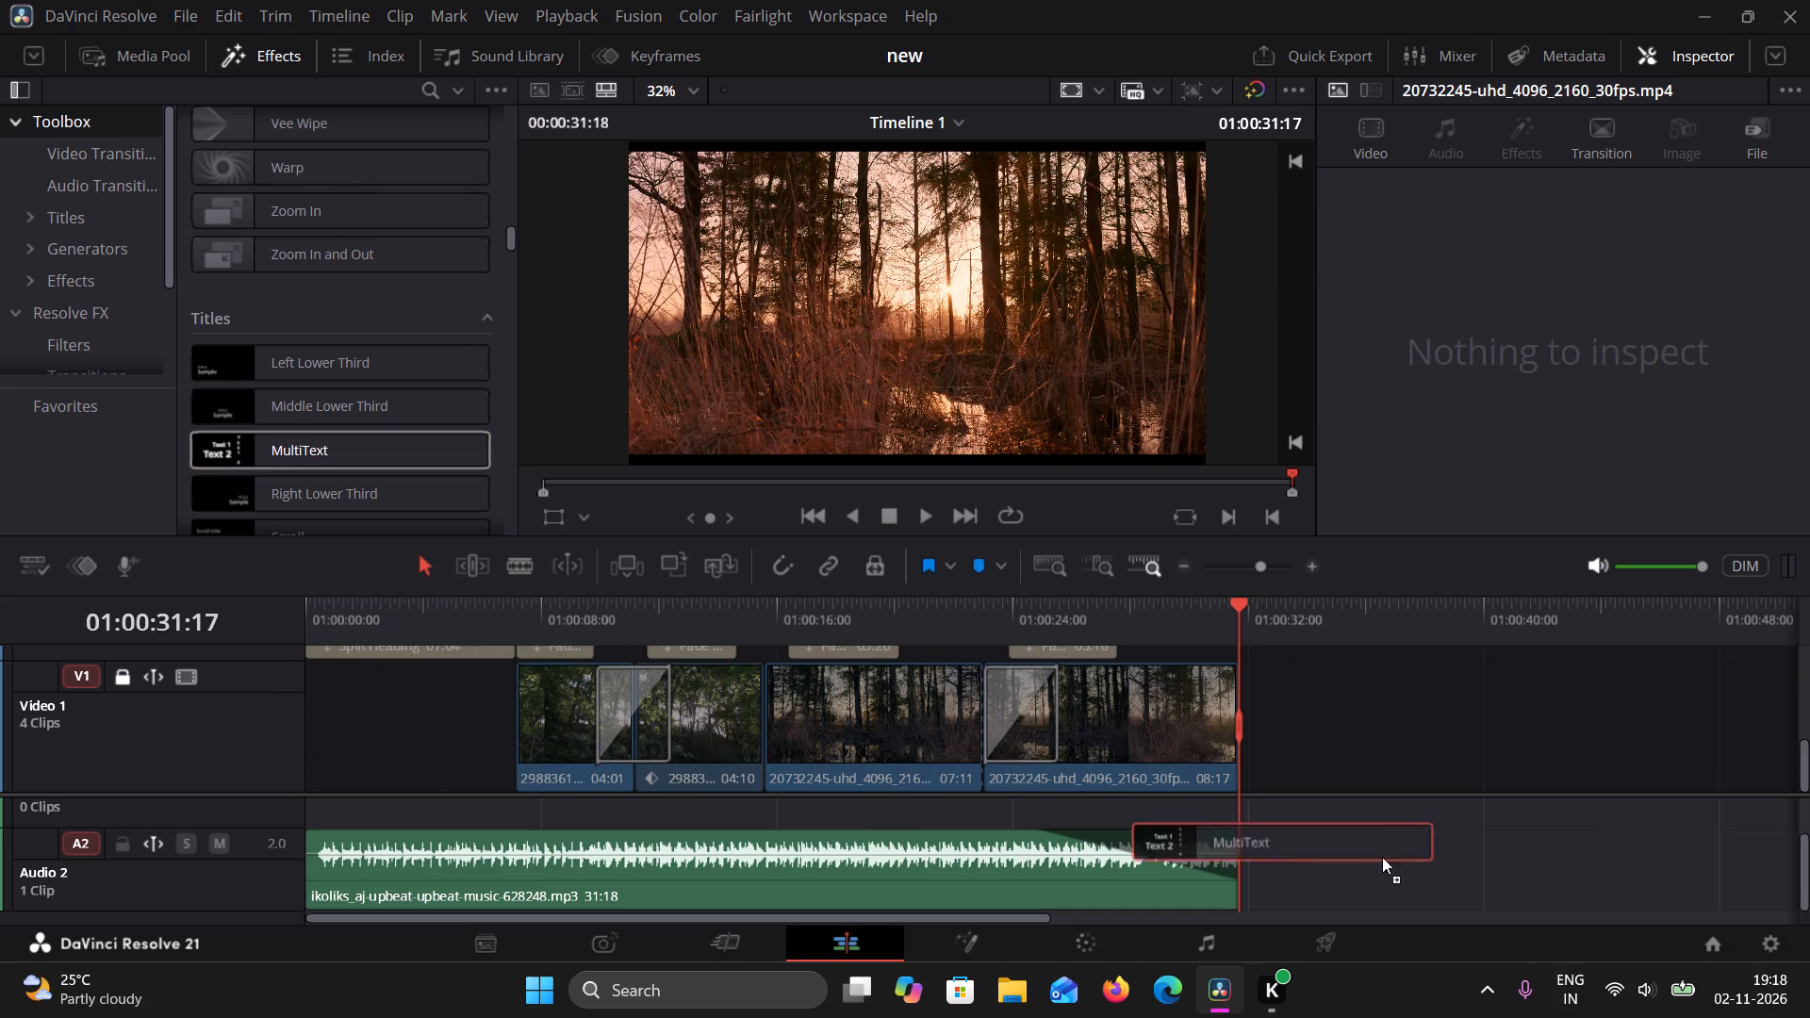
left_click_drag(1382, 857, 1393, 882)
scroll(1371, 788, "up", 3)
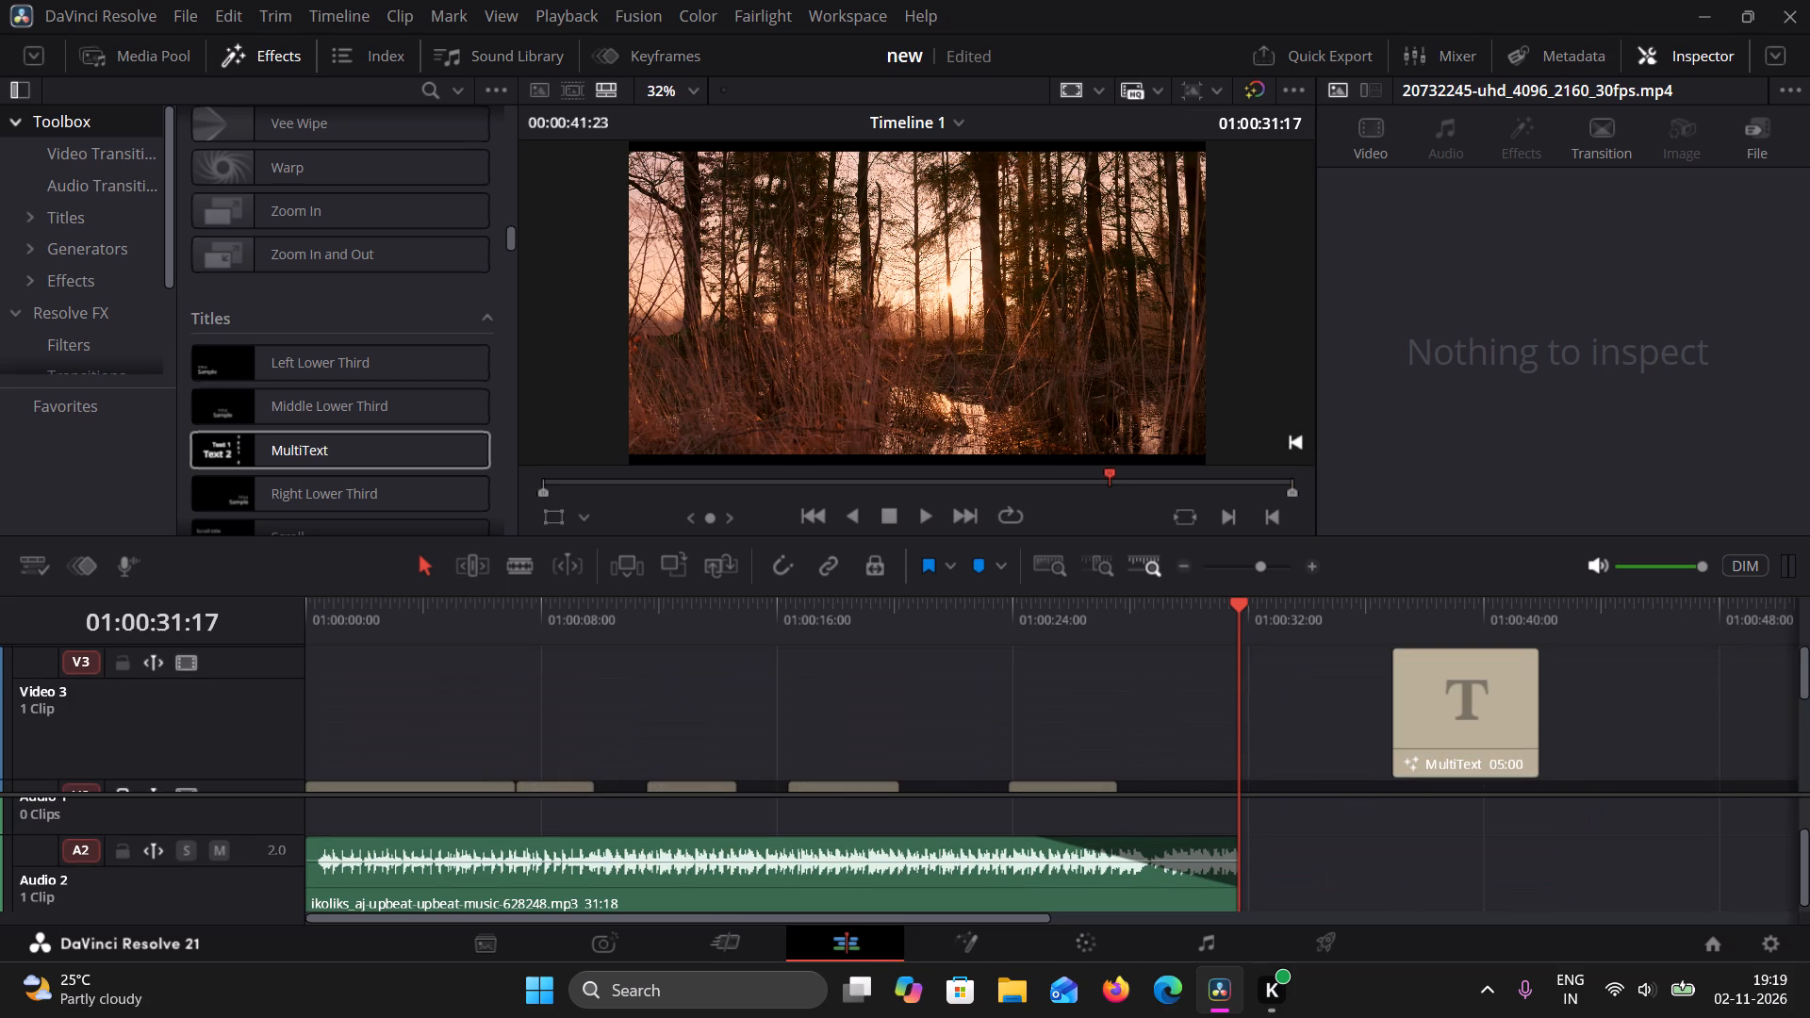
Replace the MultiText title's default text with "transformation".
double_click(1469, 703)
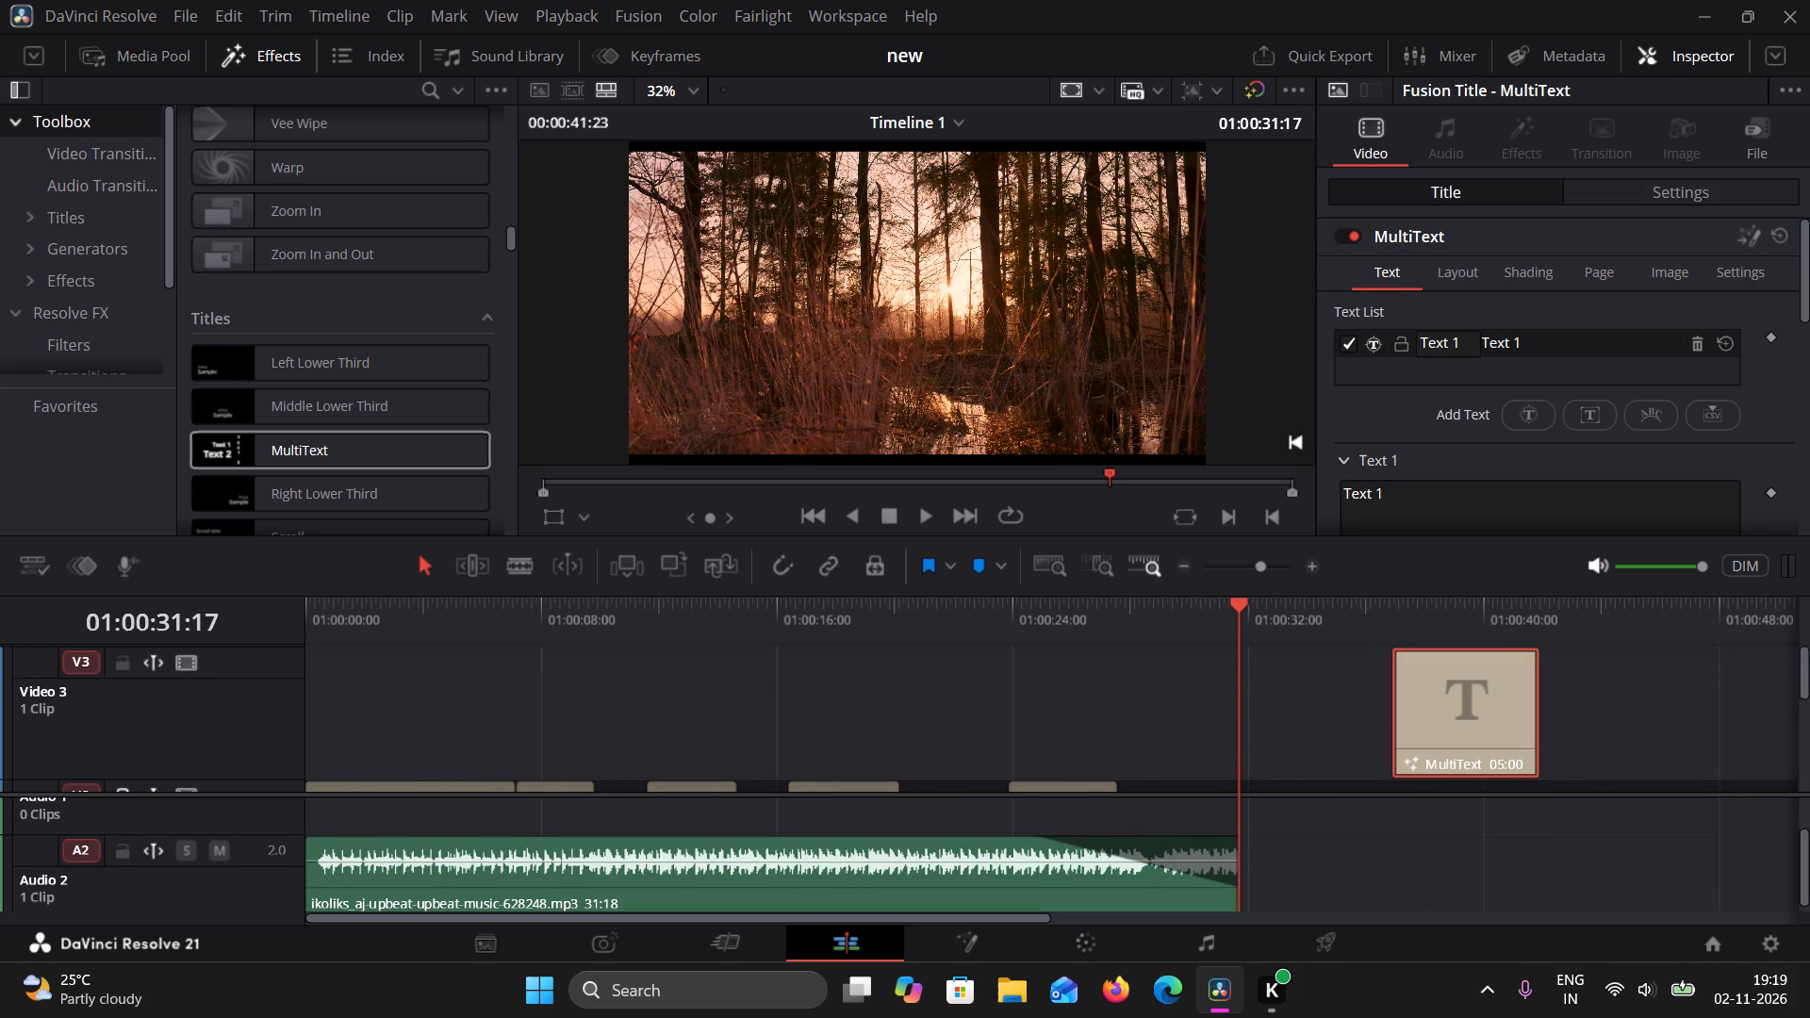
left_click_drag(1462, 489, 1260, 473)
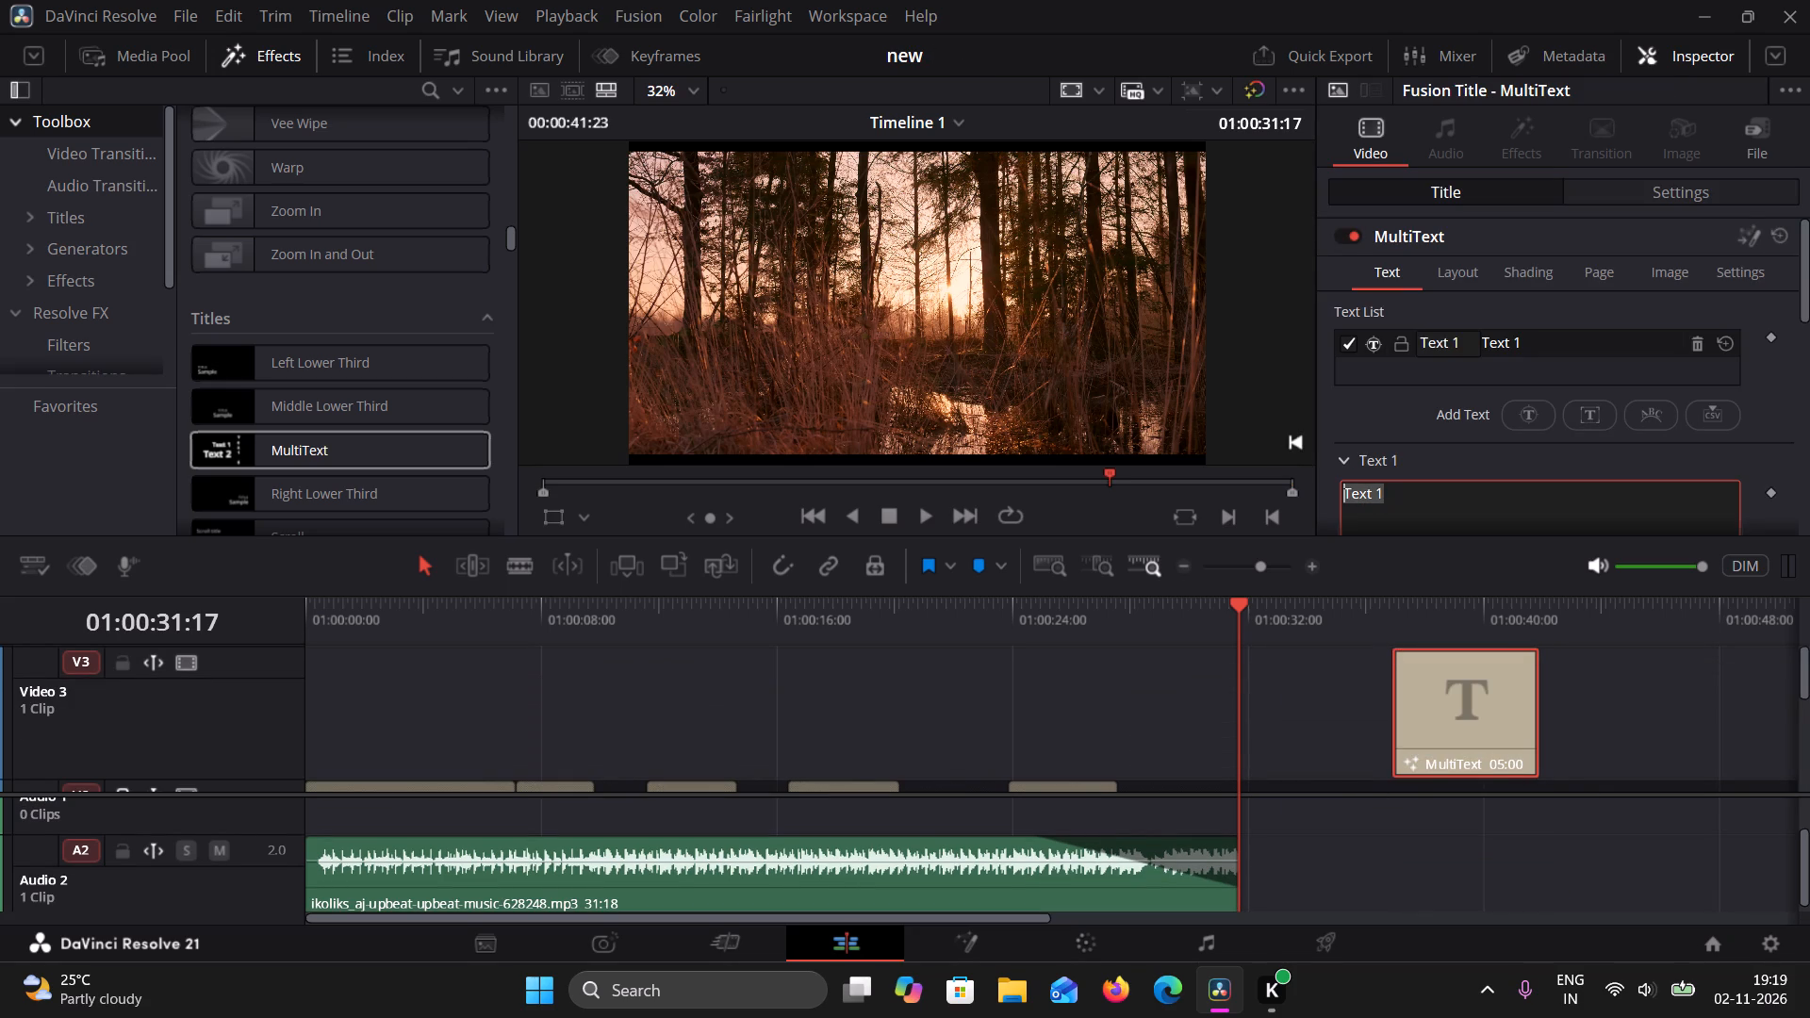
key("BackSpace")
key("BackSpace")
key("BackSpace")
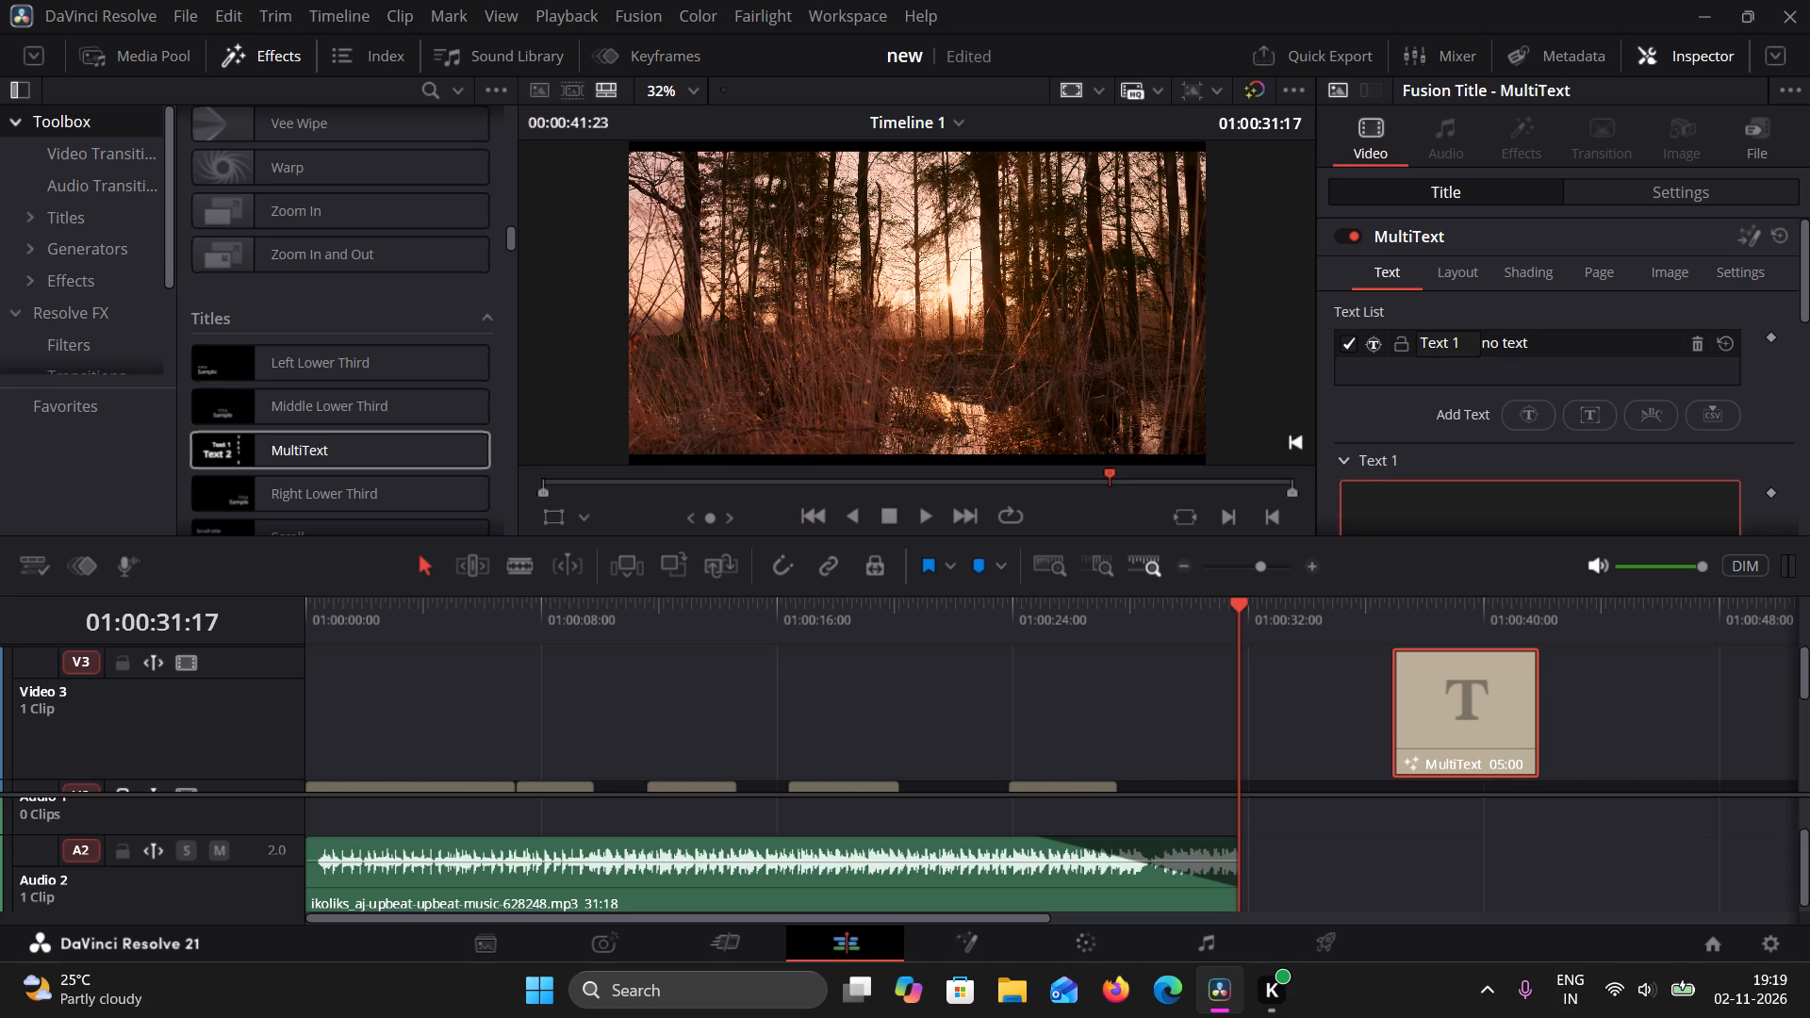
type("transform")
key("BackSpace")
key("BackSpace")
key("BackSpace")
key("BackSpace")
key("BackSpace")
type("sfor")
key("m")
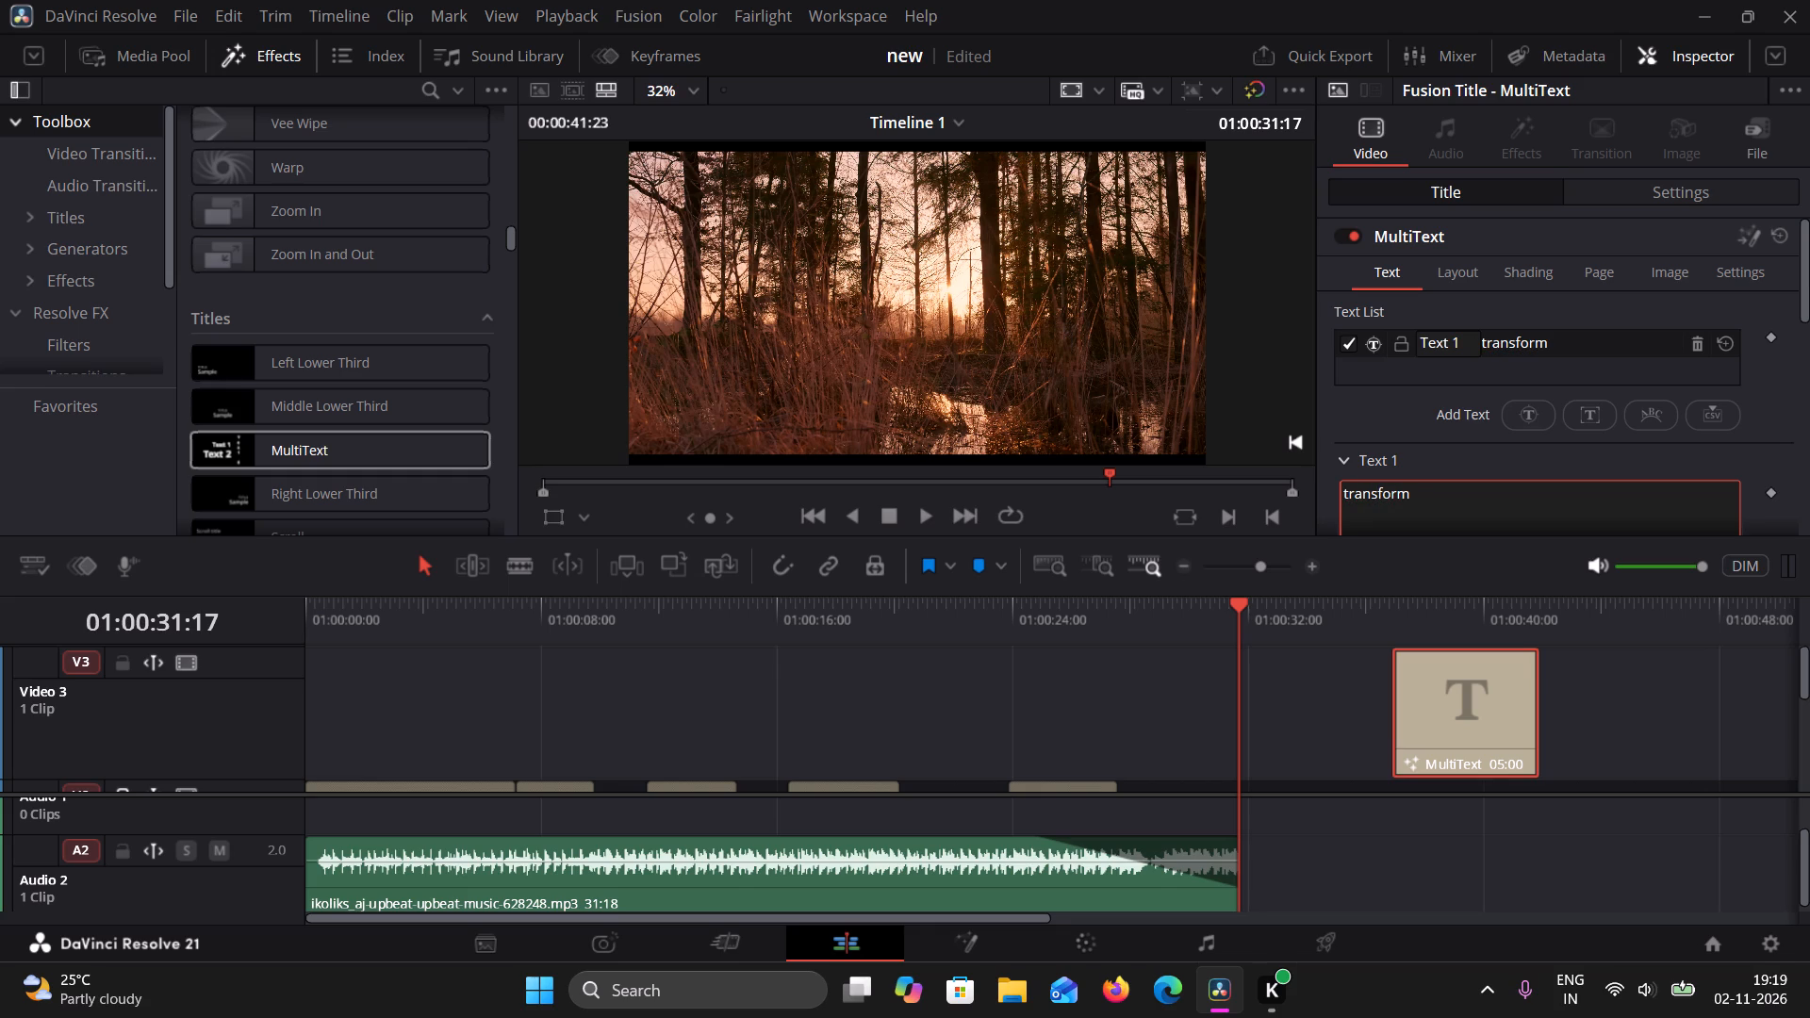
key("a")
key("t")
type("ion")
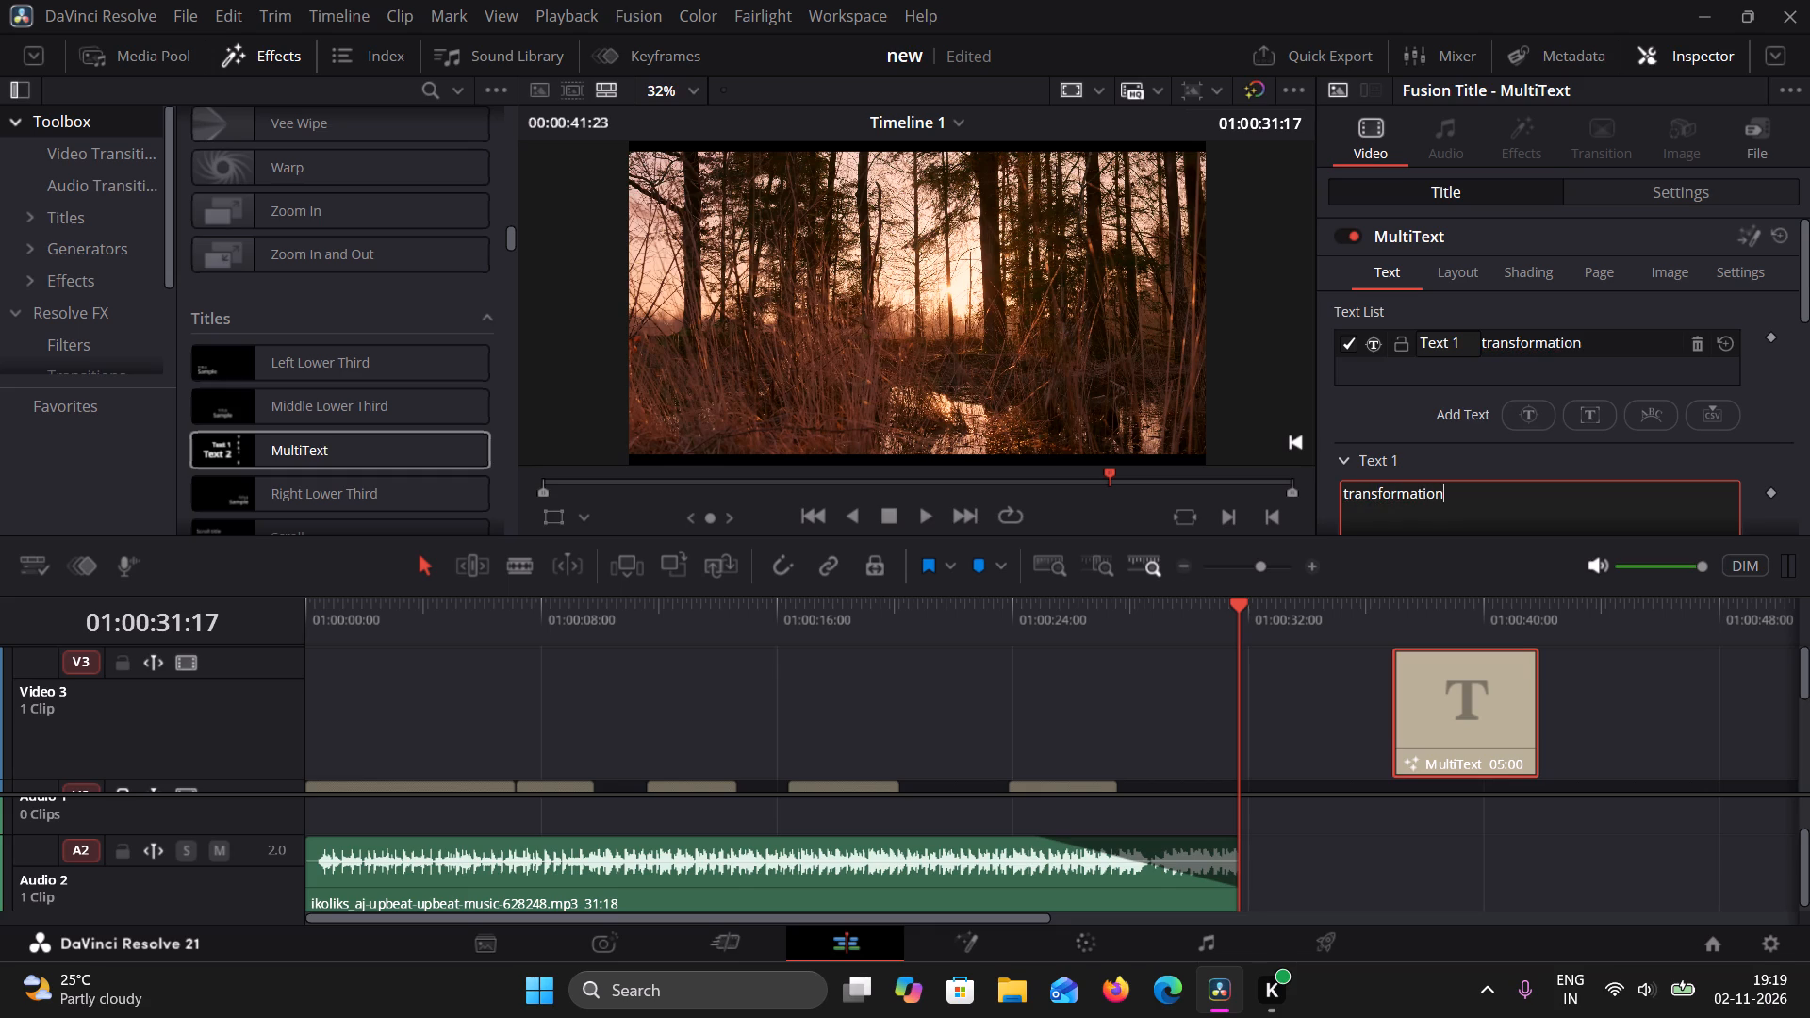
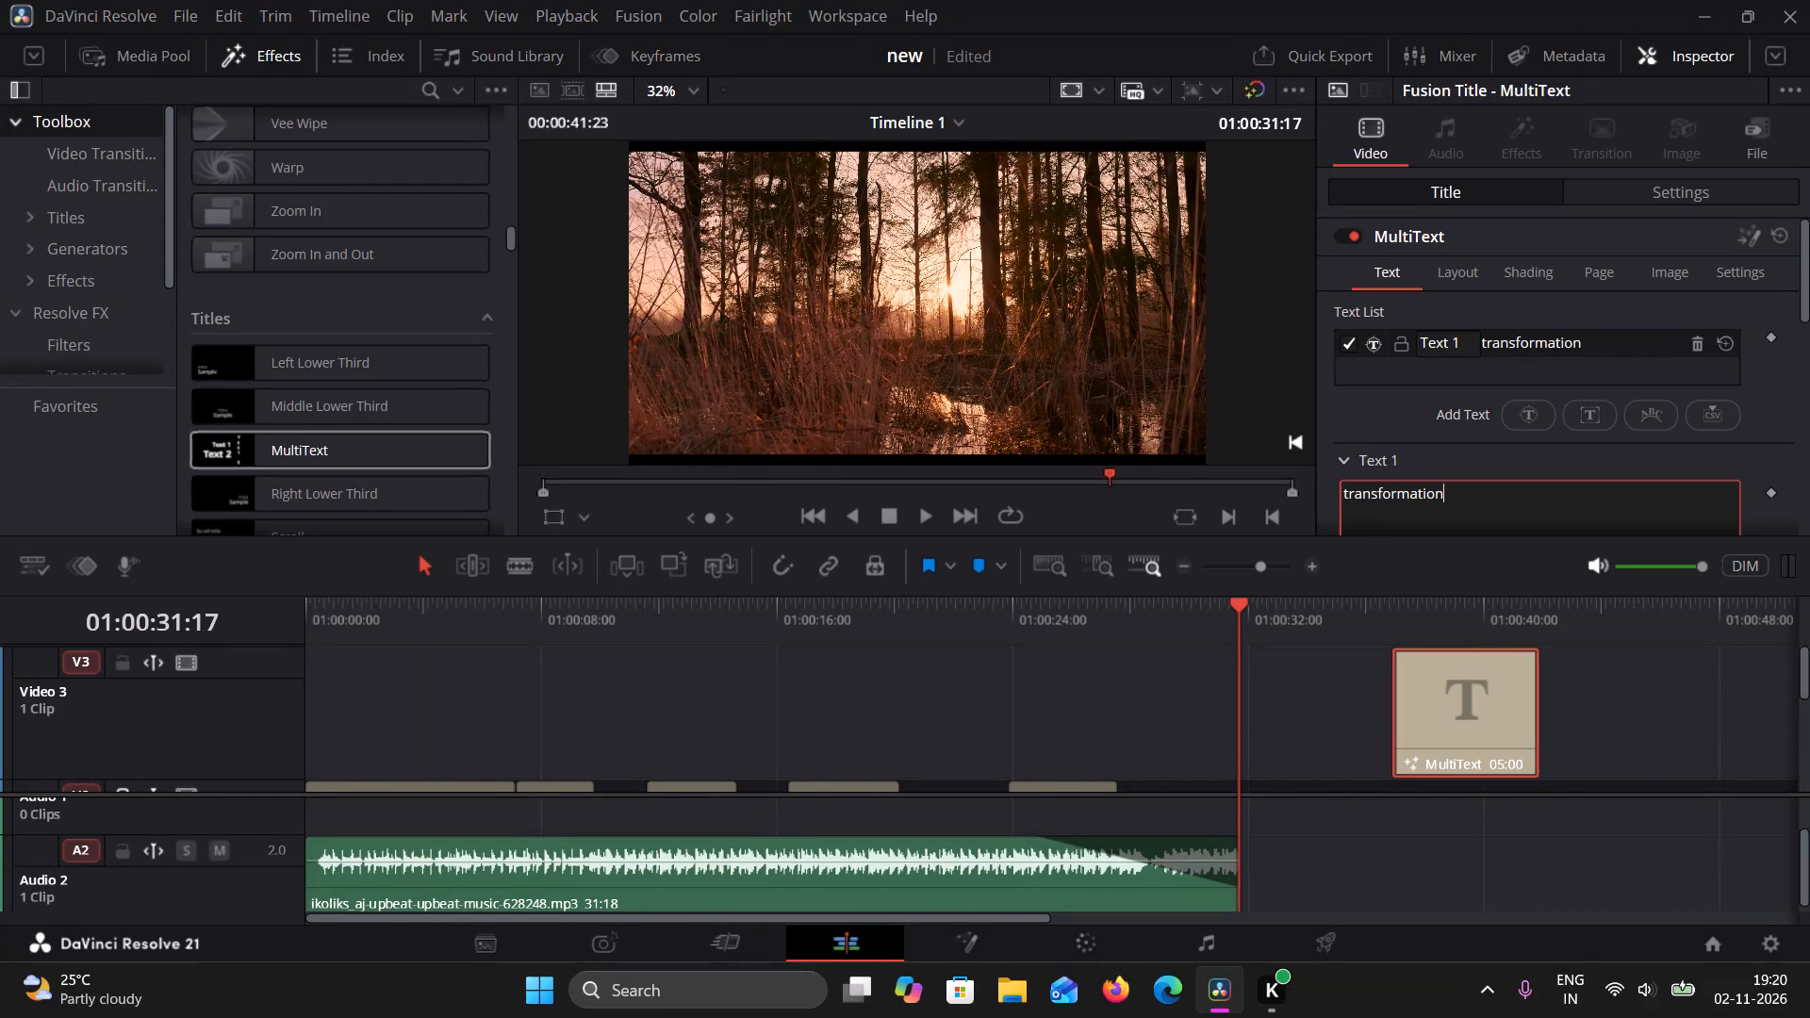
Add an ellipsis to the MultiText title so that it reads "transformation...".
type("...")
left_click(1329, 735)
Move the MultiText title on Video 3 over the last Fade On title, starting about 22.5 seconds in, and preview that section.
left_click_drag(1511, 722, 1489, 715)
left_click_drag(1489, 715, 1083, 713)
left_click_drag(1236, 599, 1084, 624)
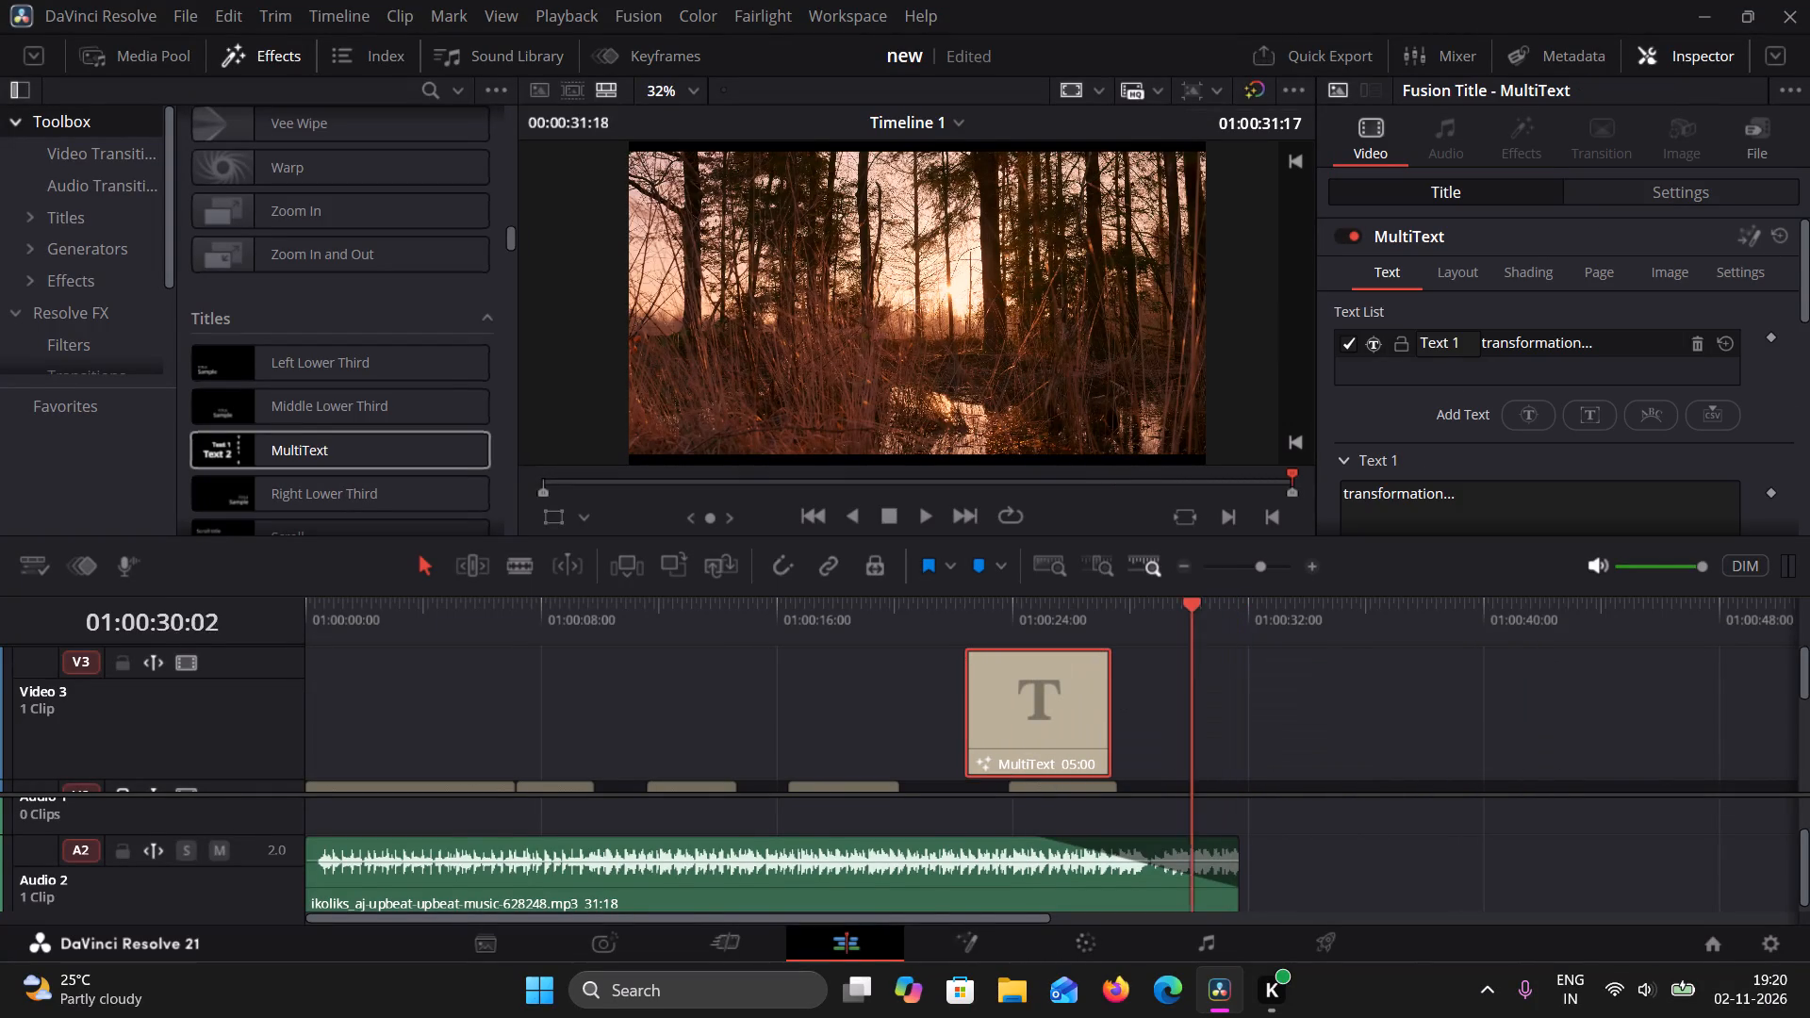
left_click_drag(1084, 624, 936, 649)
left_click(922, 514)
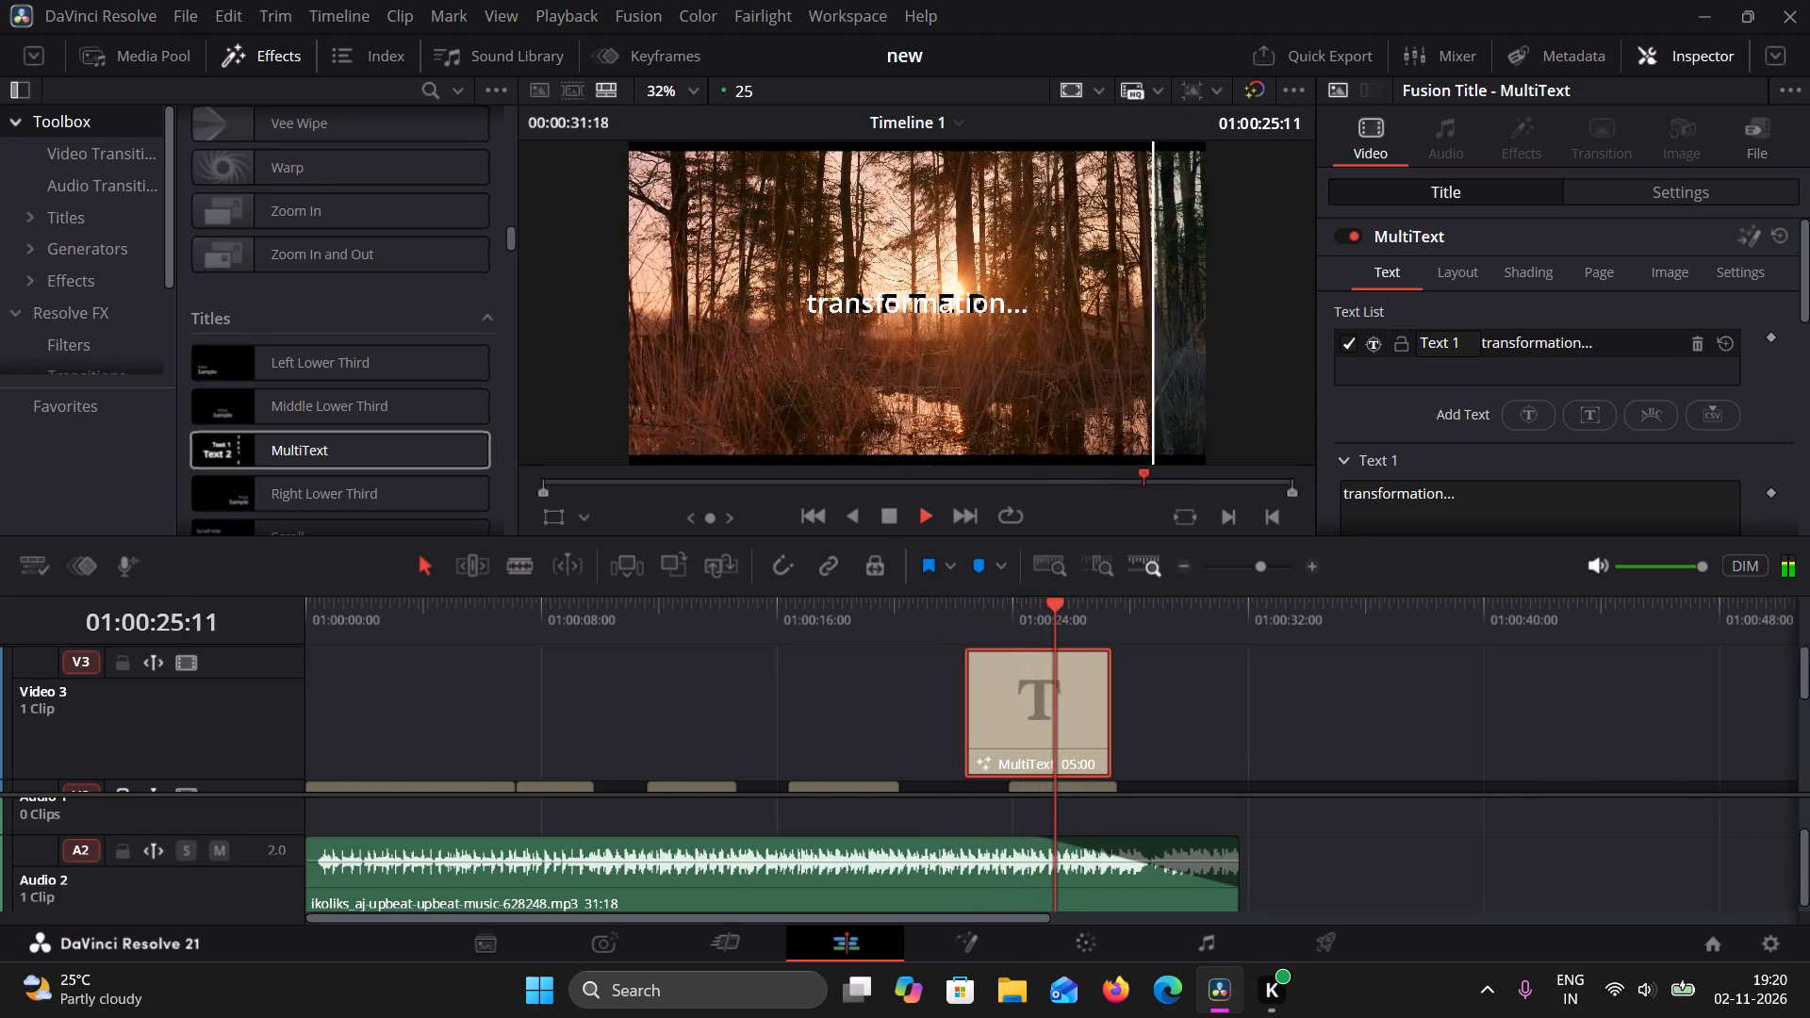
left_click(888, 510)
Delete the MultiText "transformation..." title from Video 3.
left_click_drag(1025, 682, 1302, 724)
left_click_drag(1431, 705, 1313, 732)
key("Delete")
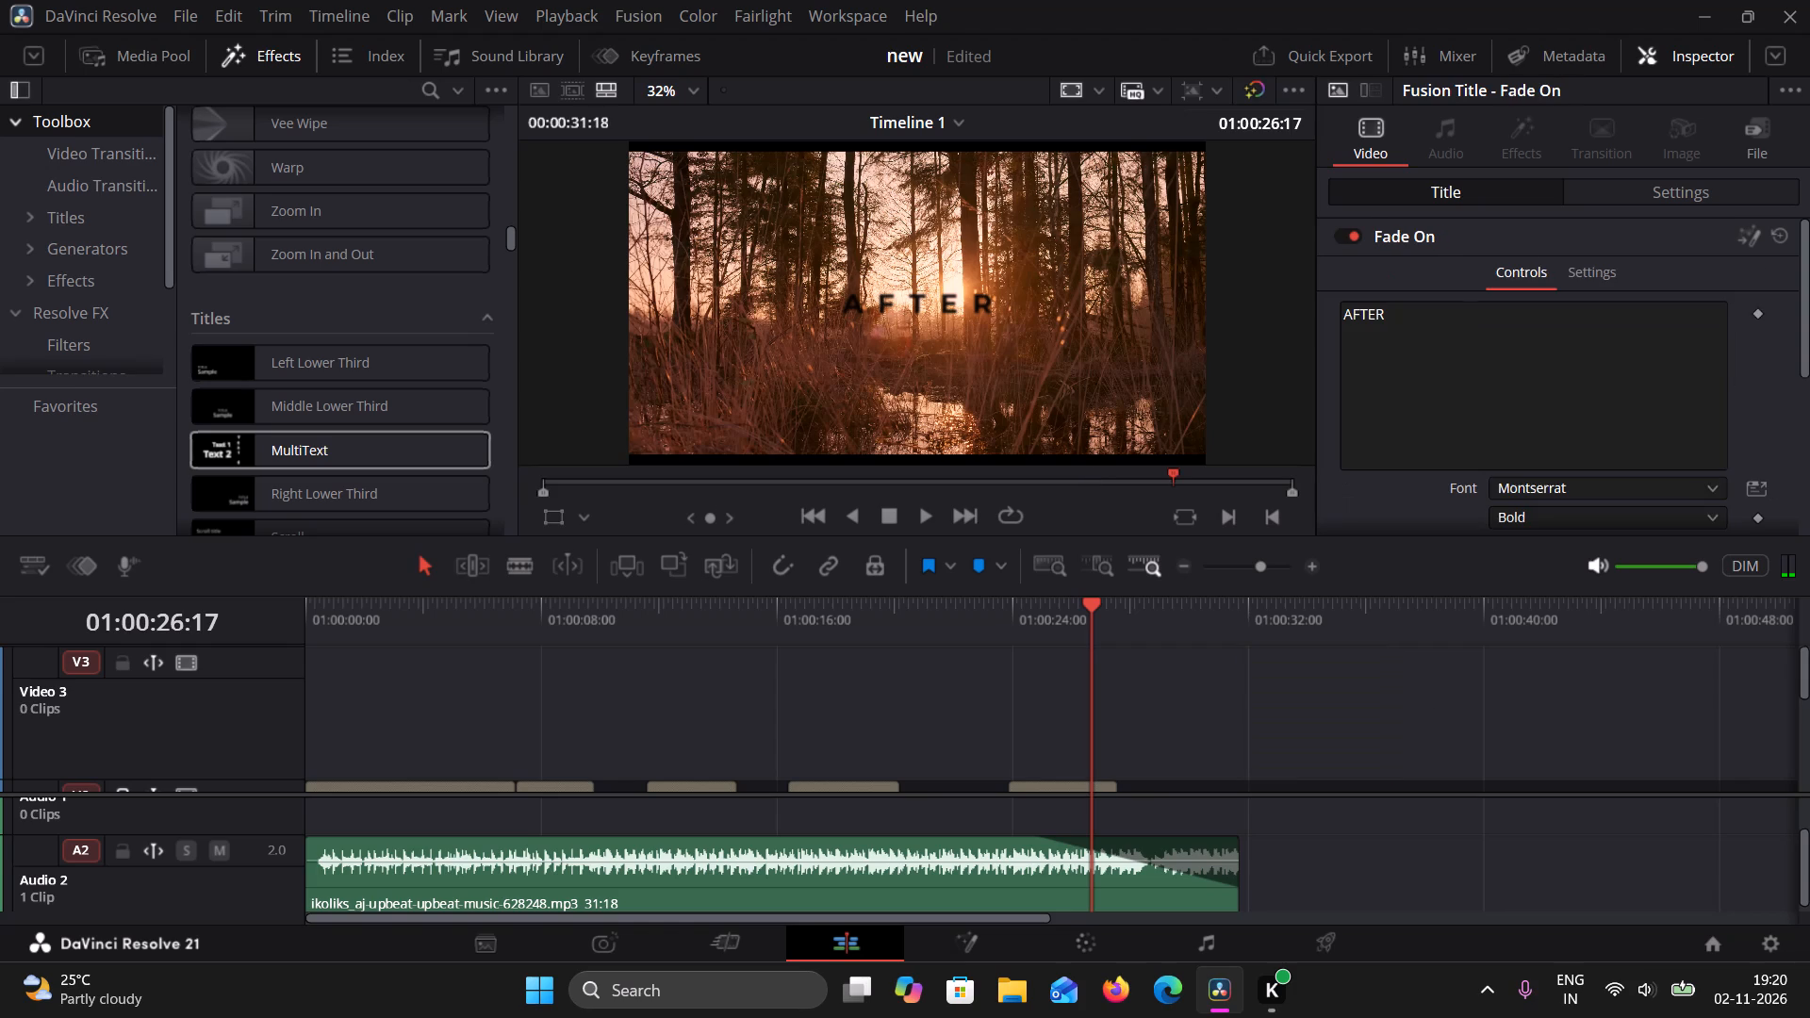
Bring the Video 2 titles into view and play the timeline from its start to review the edit.
scroll(1175, 737, "up", 3)
left_click_drag(1806, 883, 1806, 870)
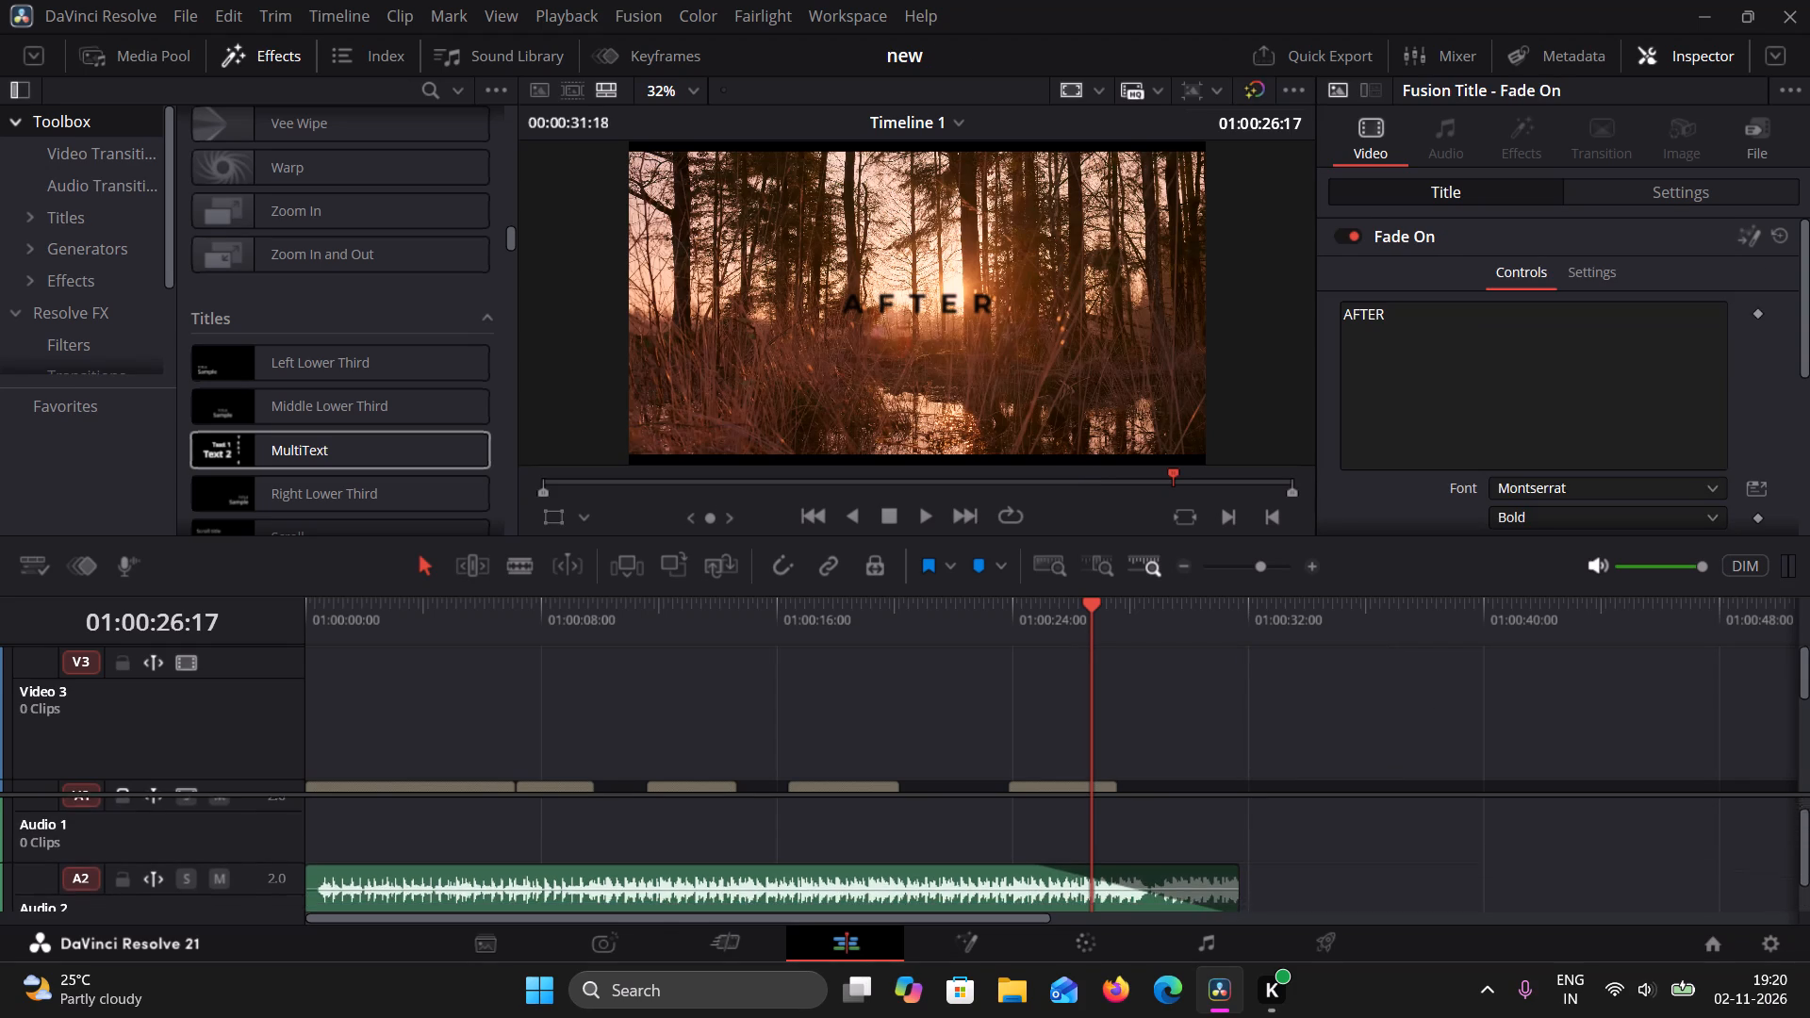
left_click_drag(1806, 870, 1800, 910)
left_click_drag(1807, 684, 1809, 733)
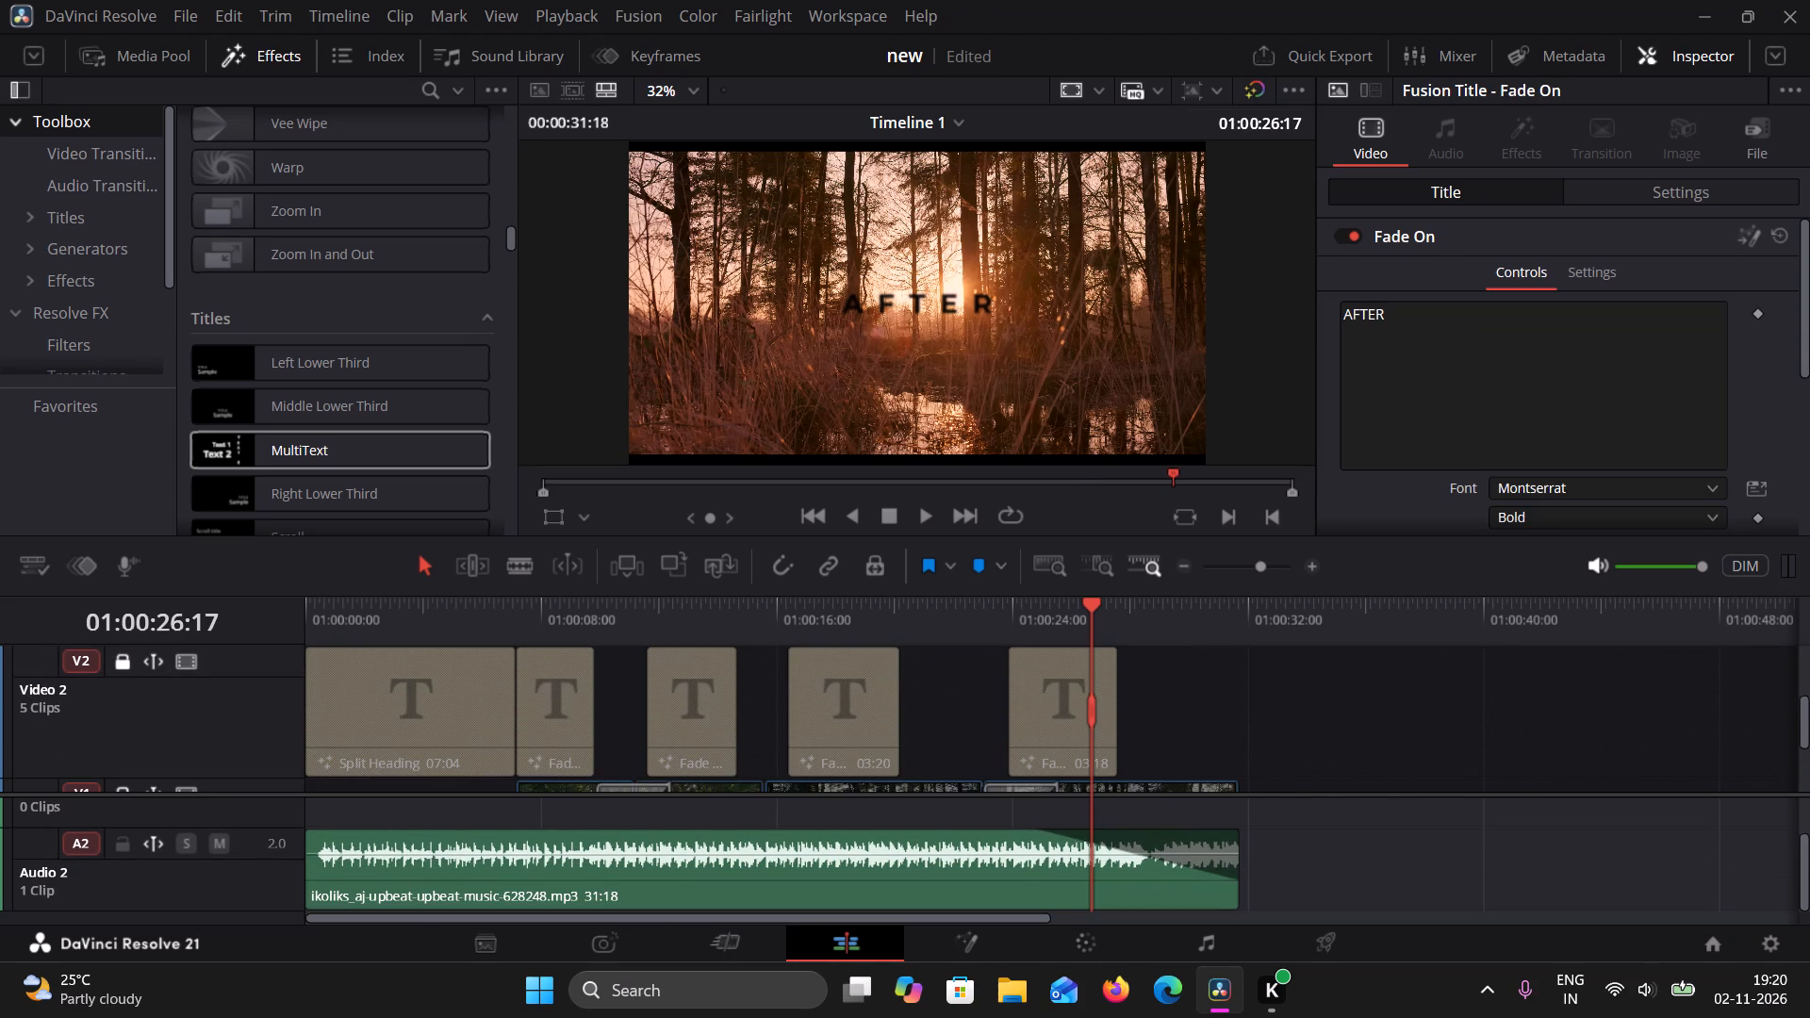
left_click_drag(1092, 613, 154, 616)
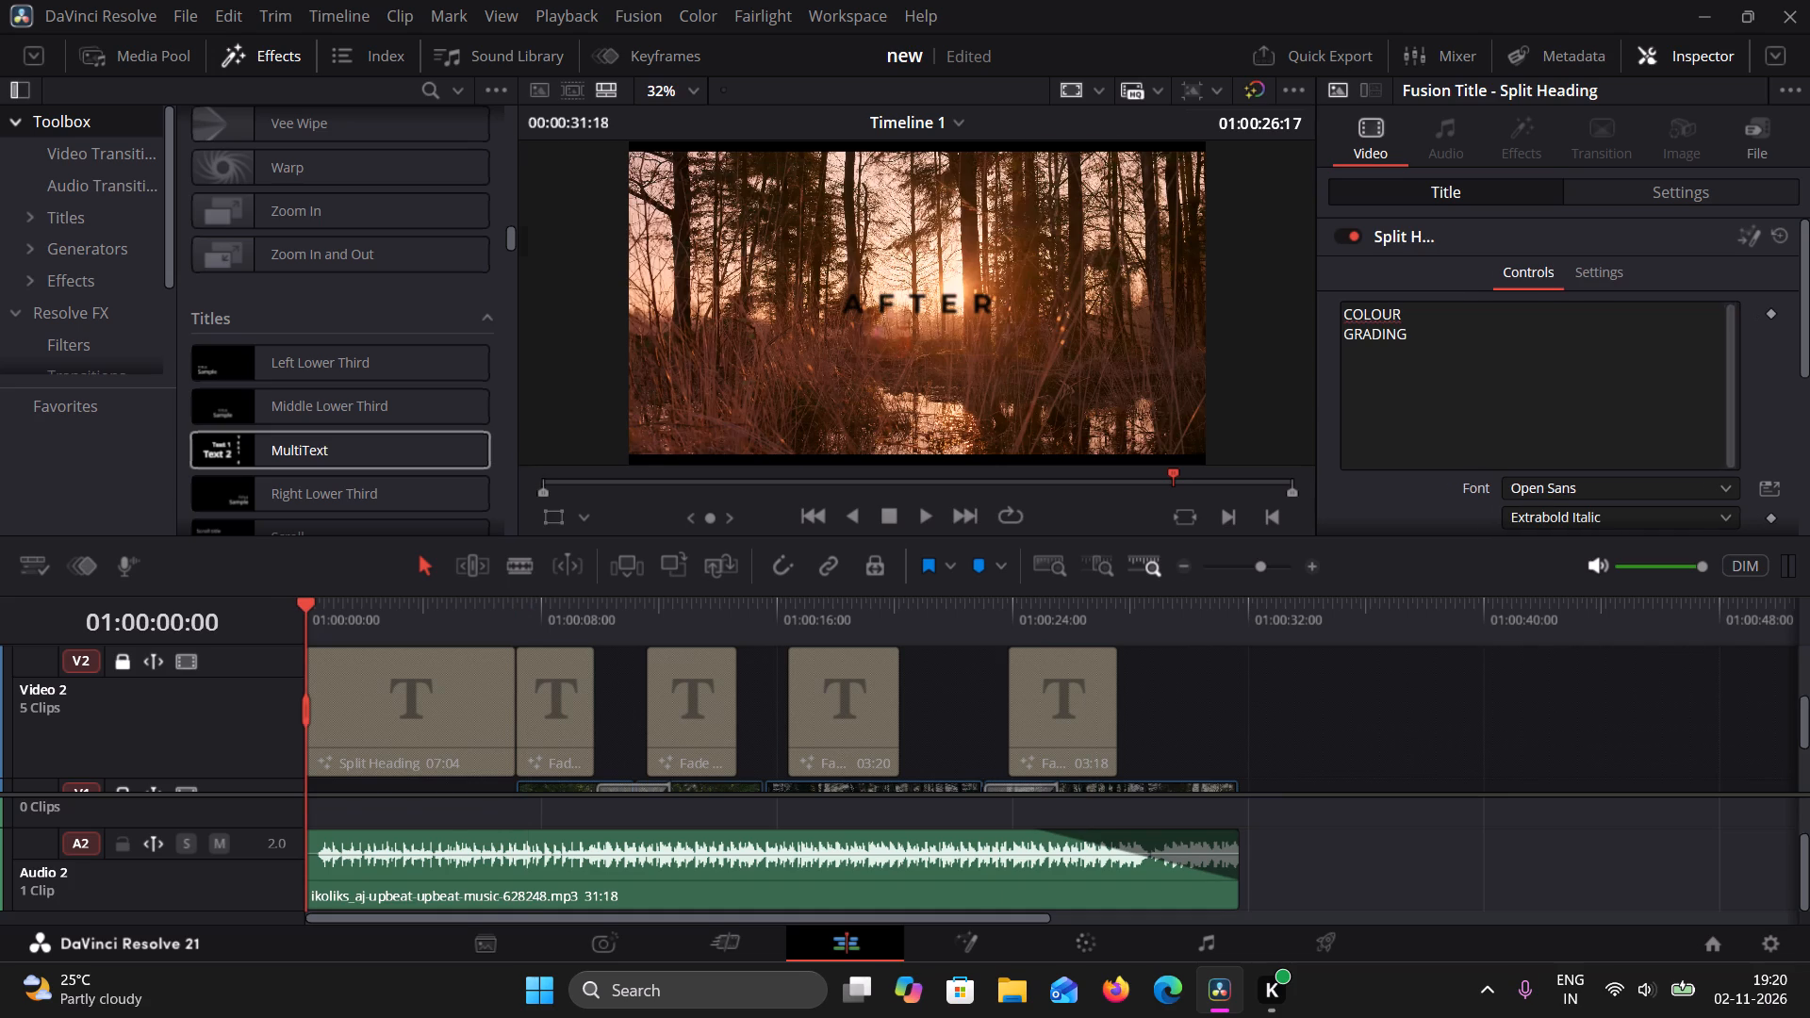
left_click(932, 520)
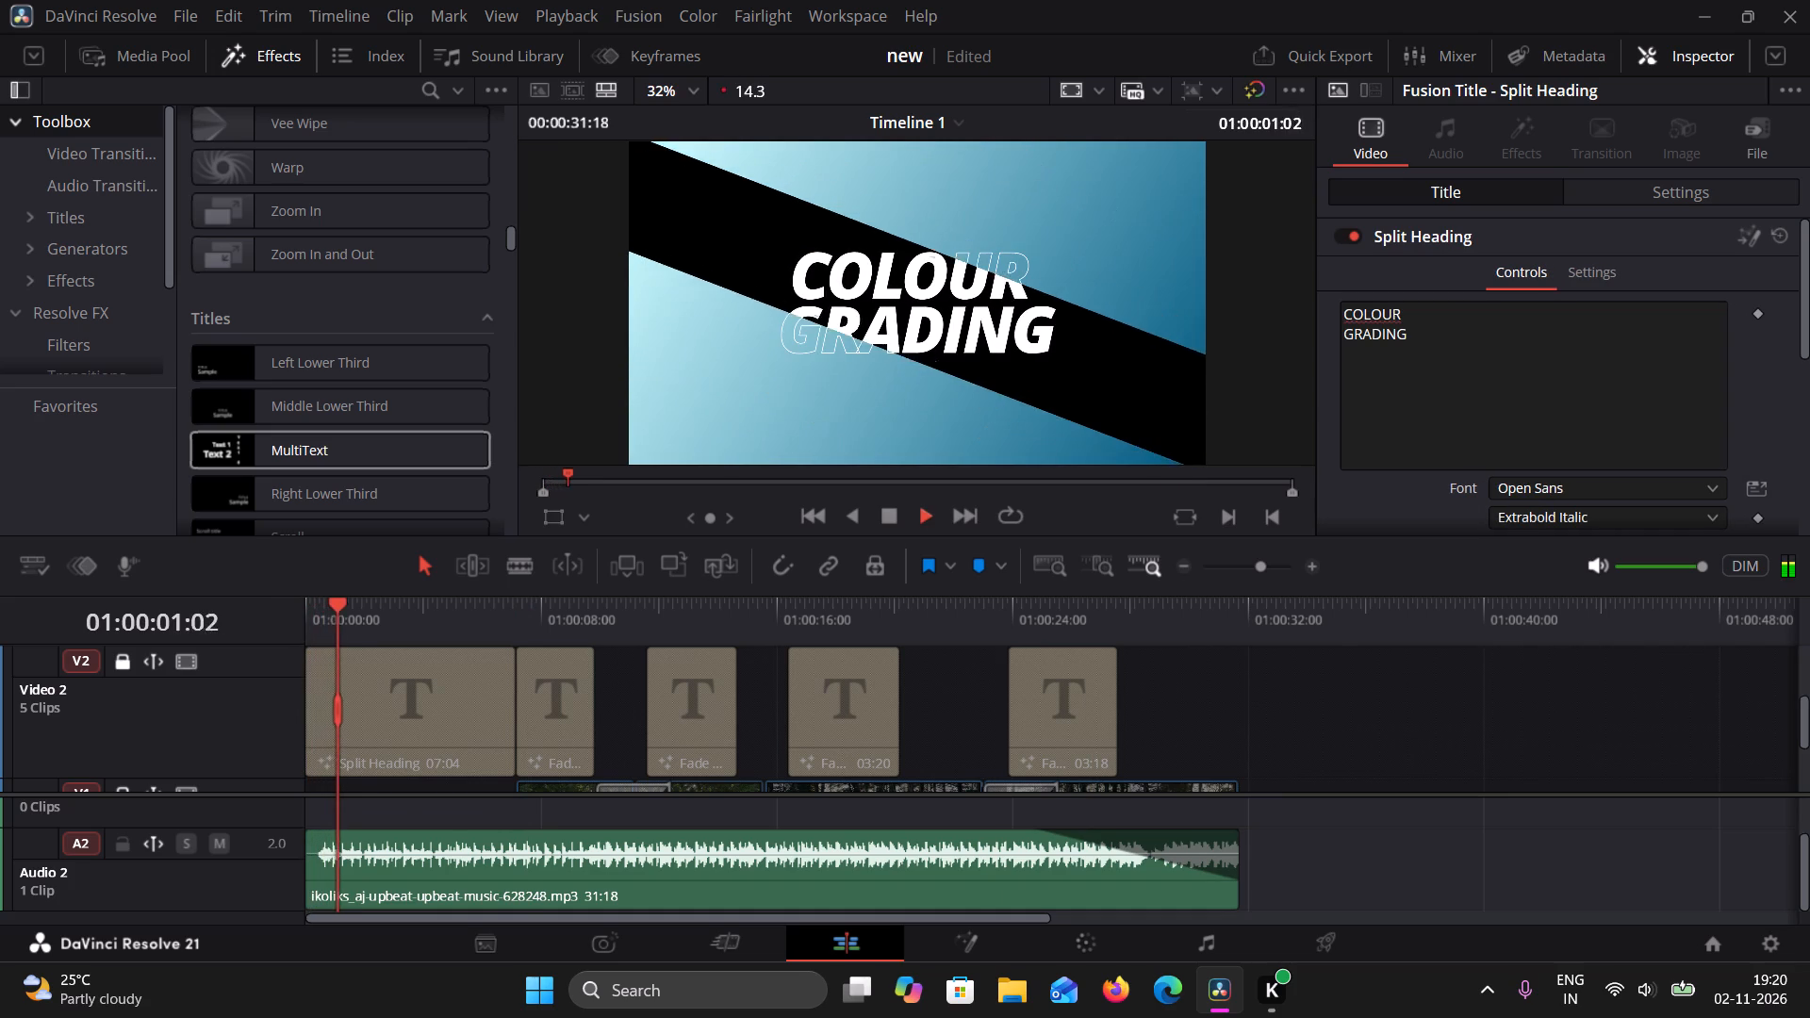
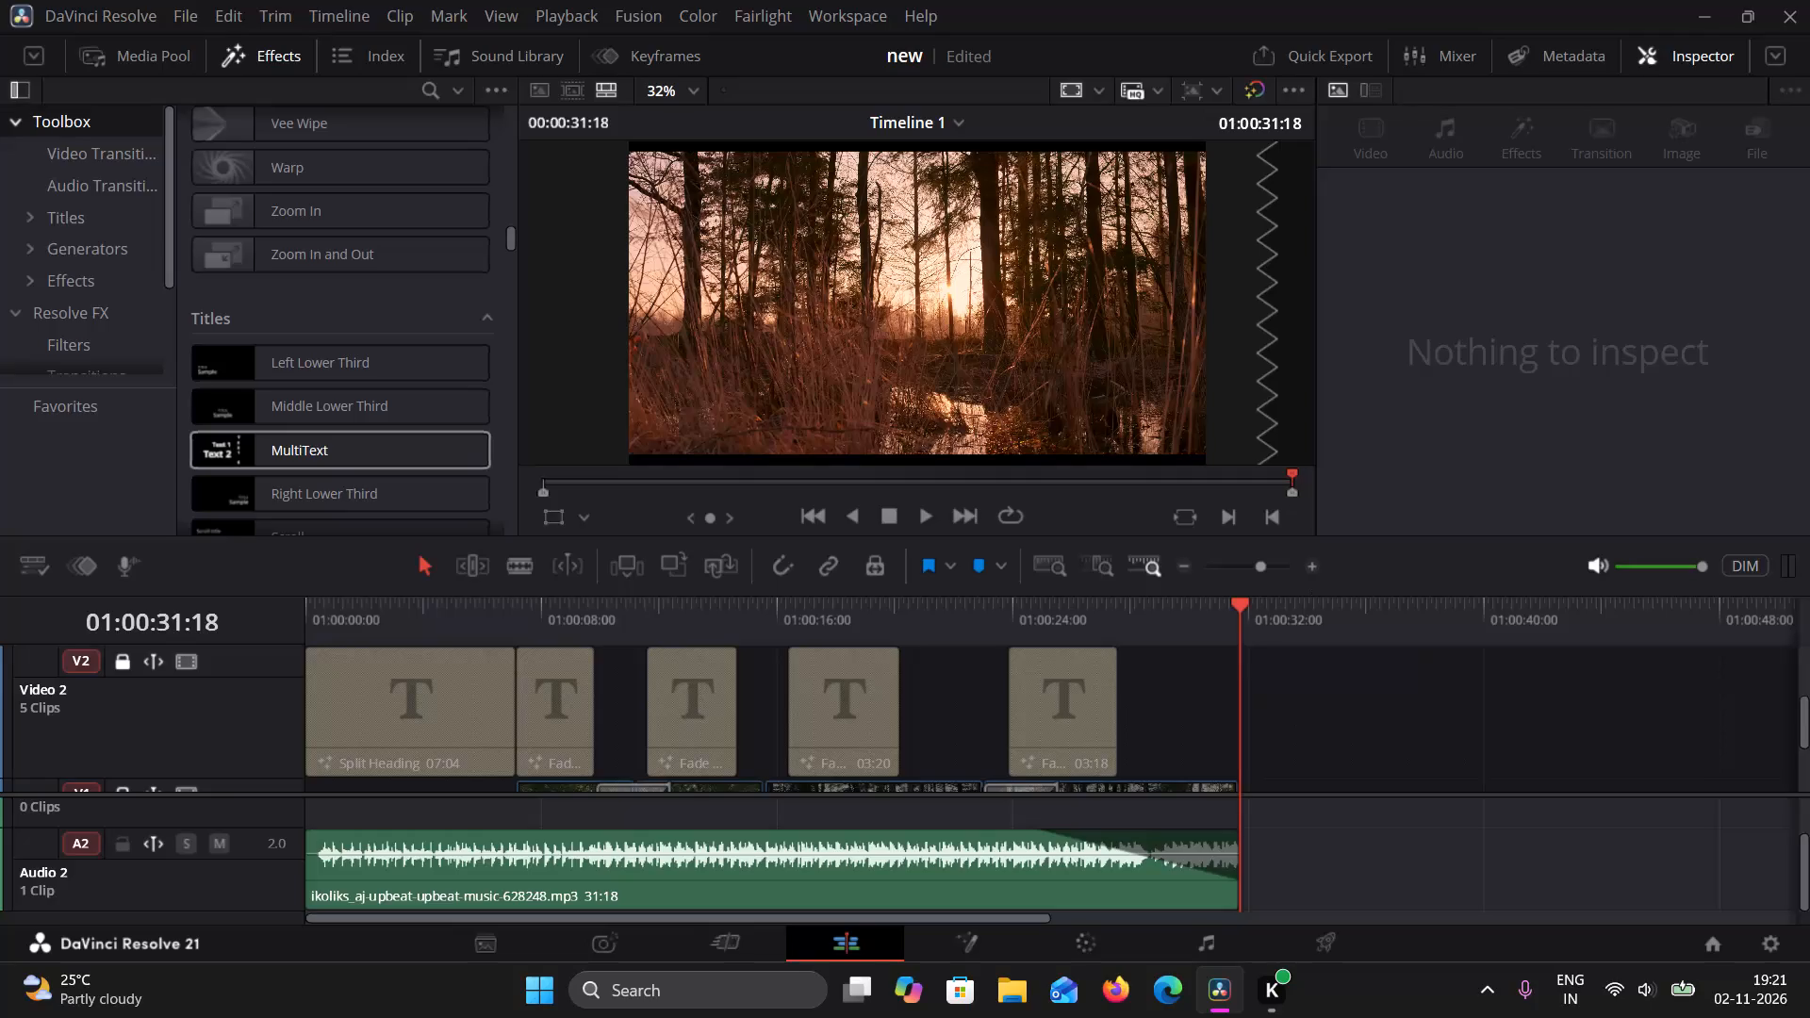
Return the playhead to the timeline's start and play the edit through to about 22 seconds to review the titled sections.
left_click_drag(1240, 607, 662, 630)
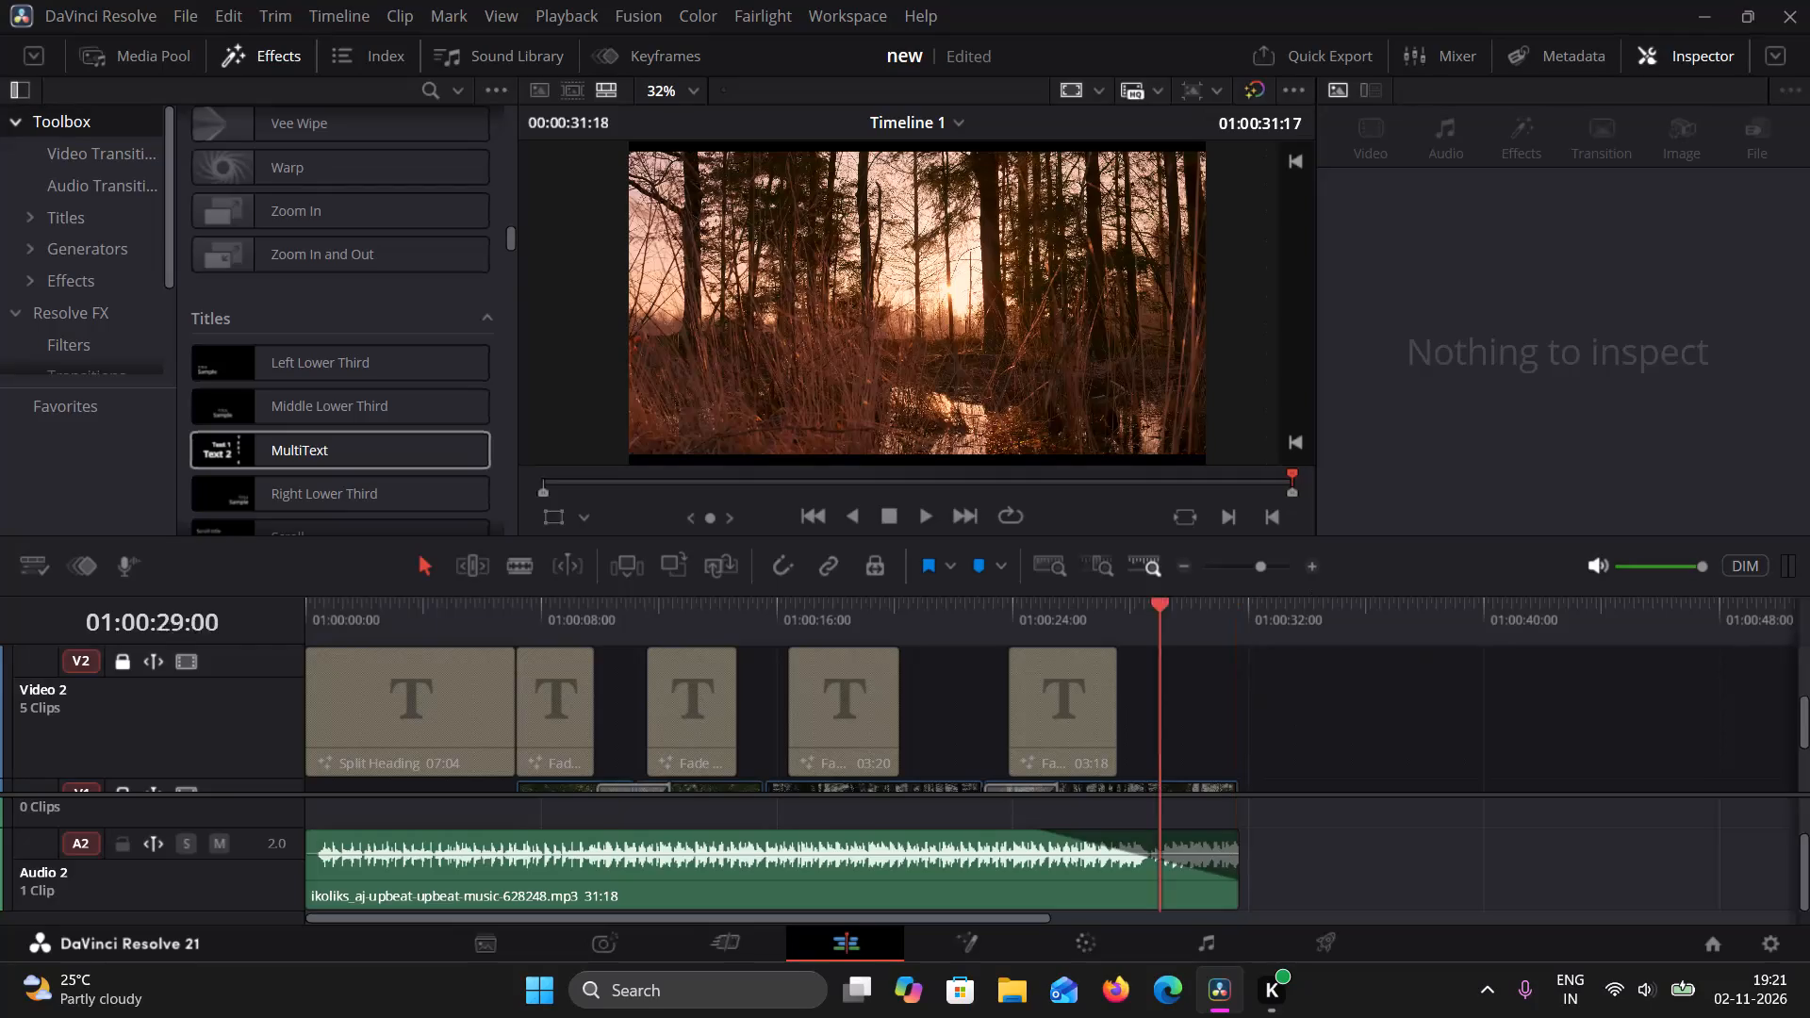
left_click_drag(662, 630, 0, 613)
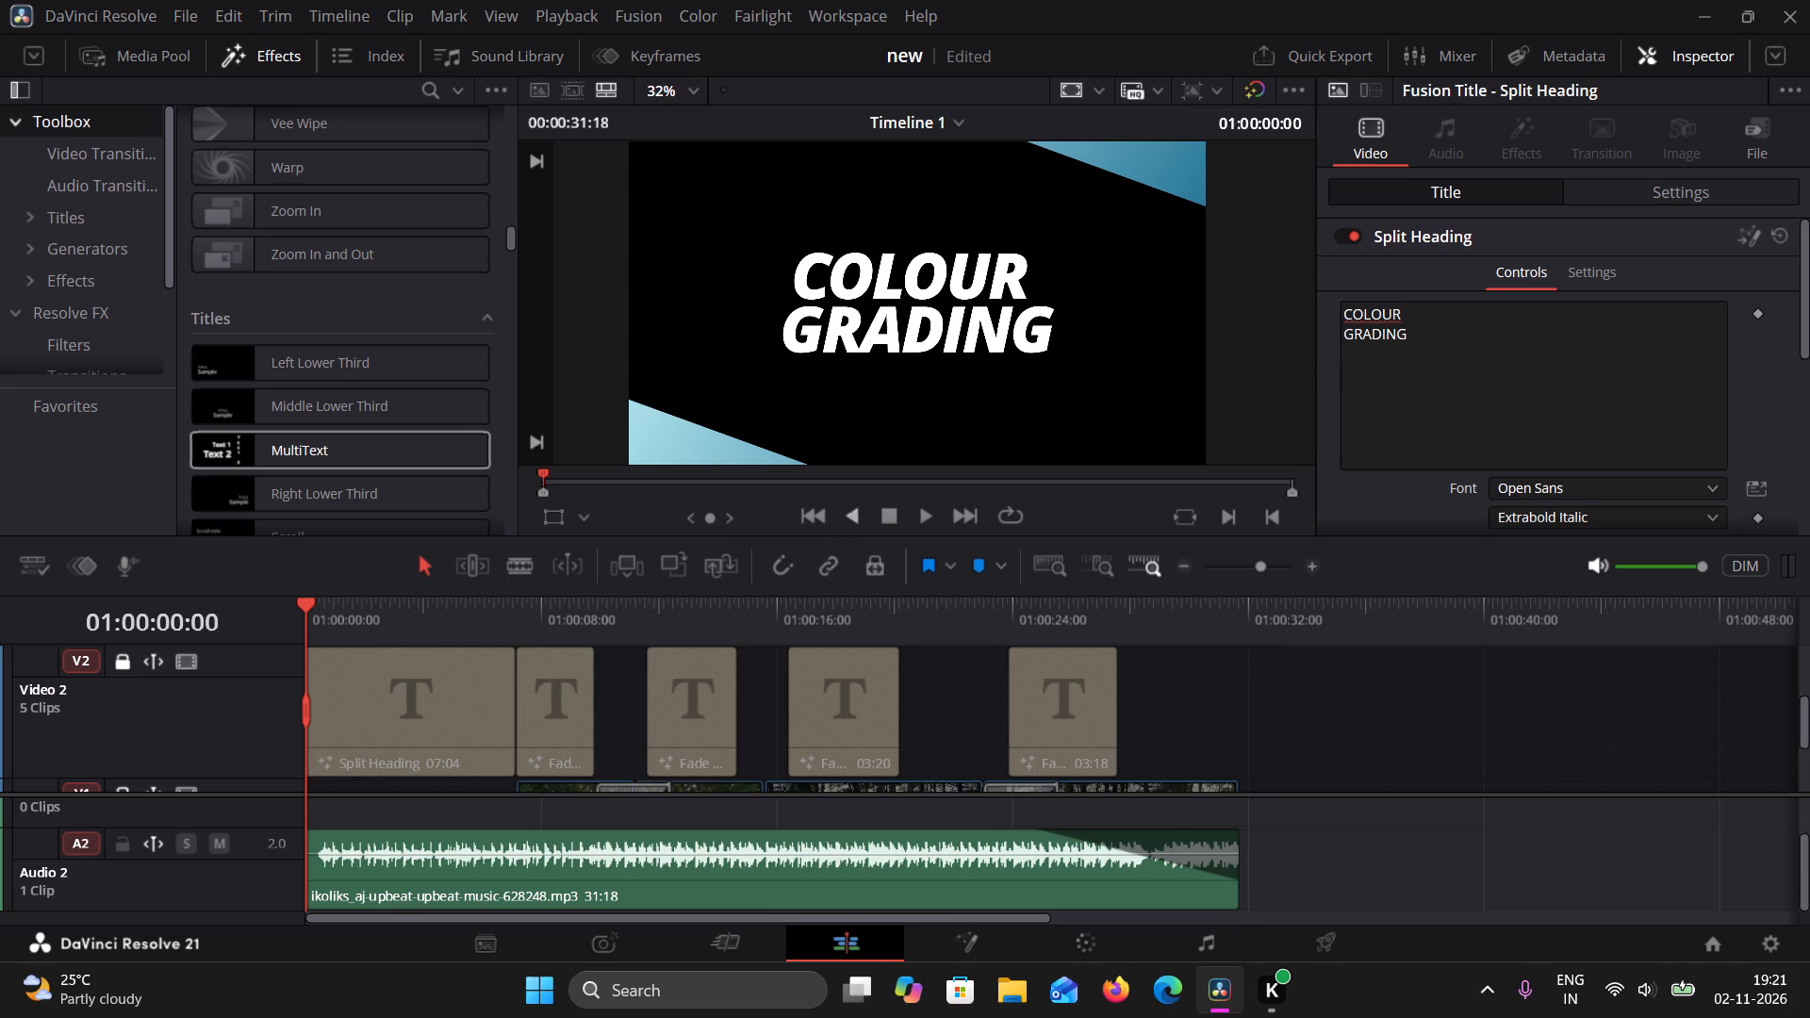
left_click(928, 516)
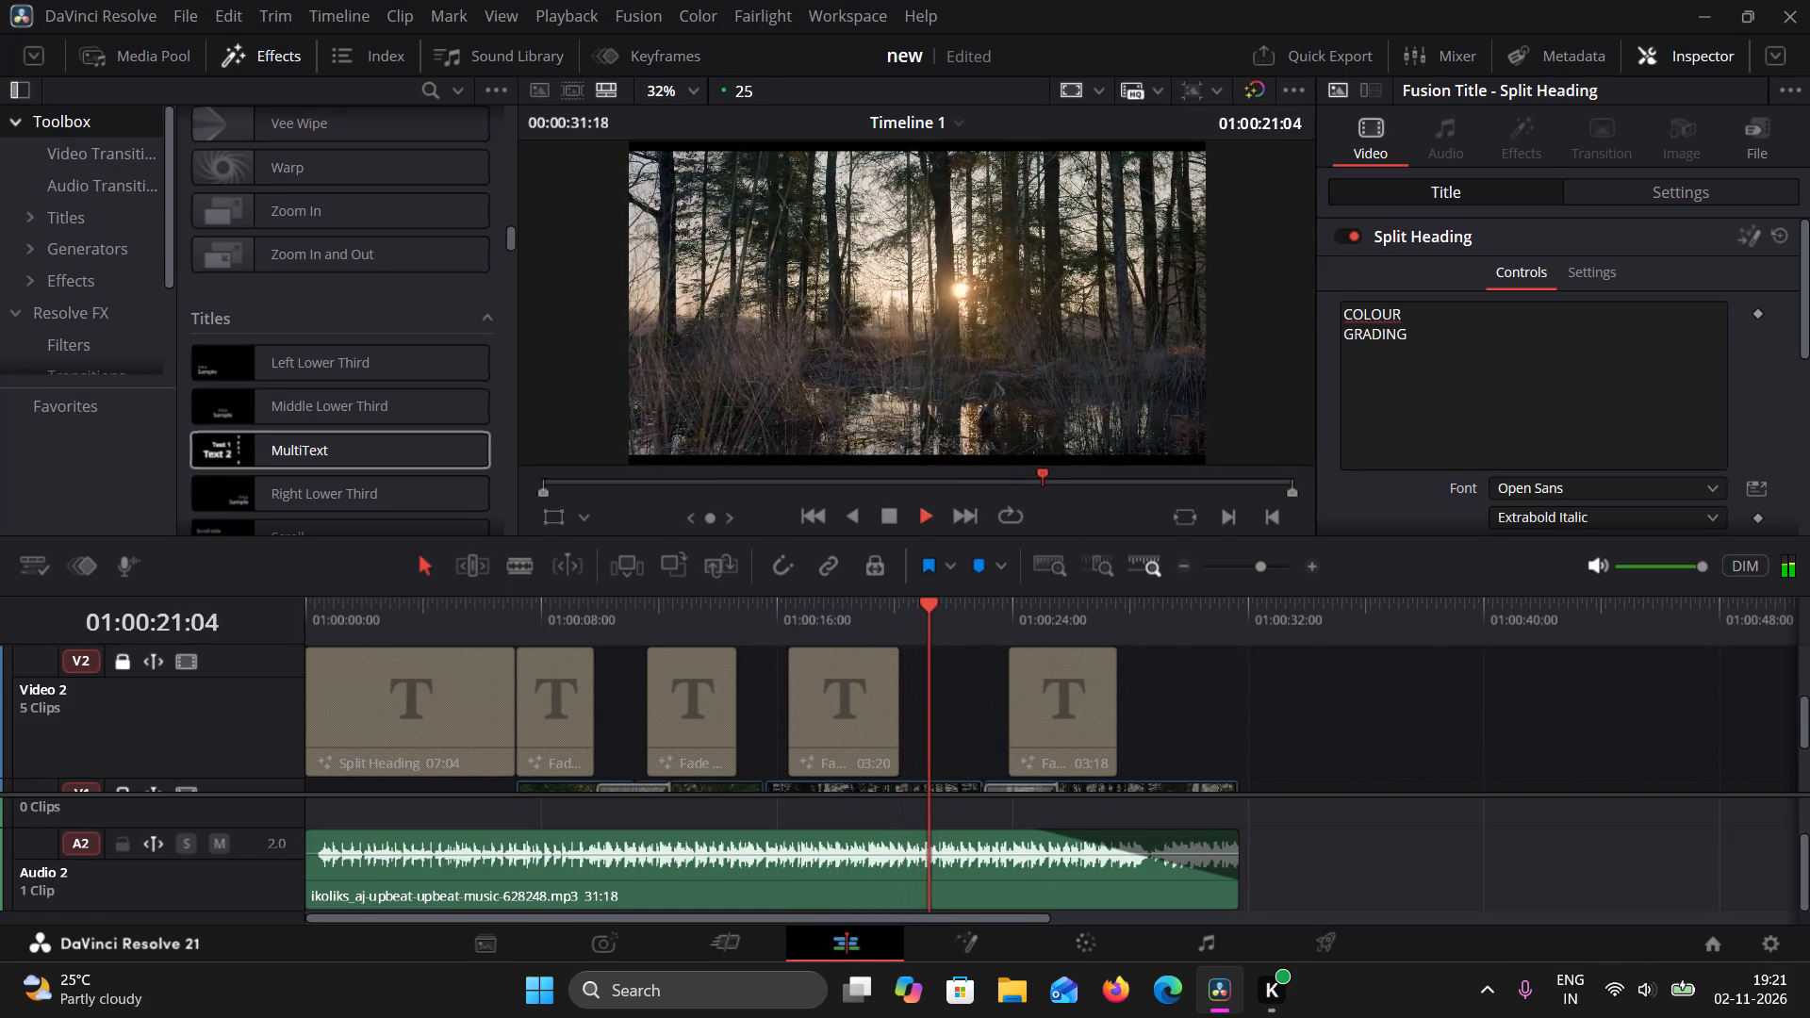
left_click(886, 513)
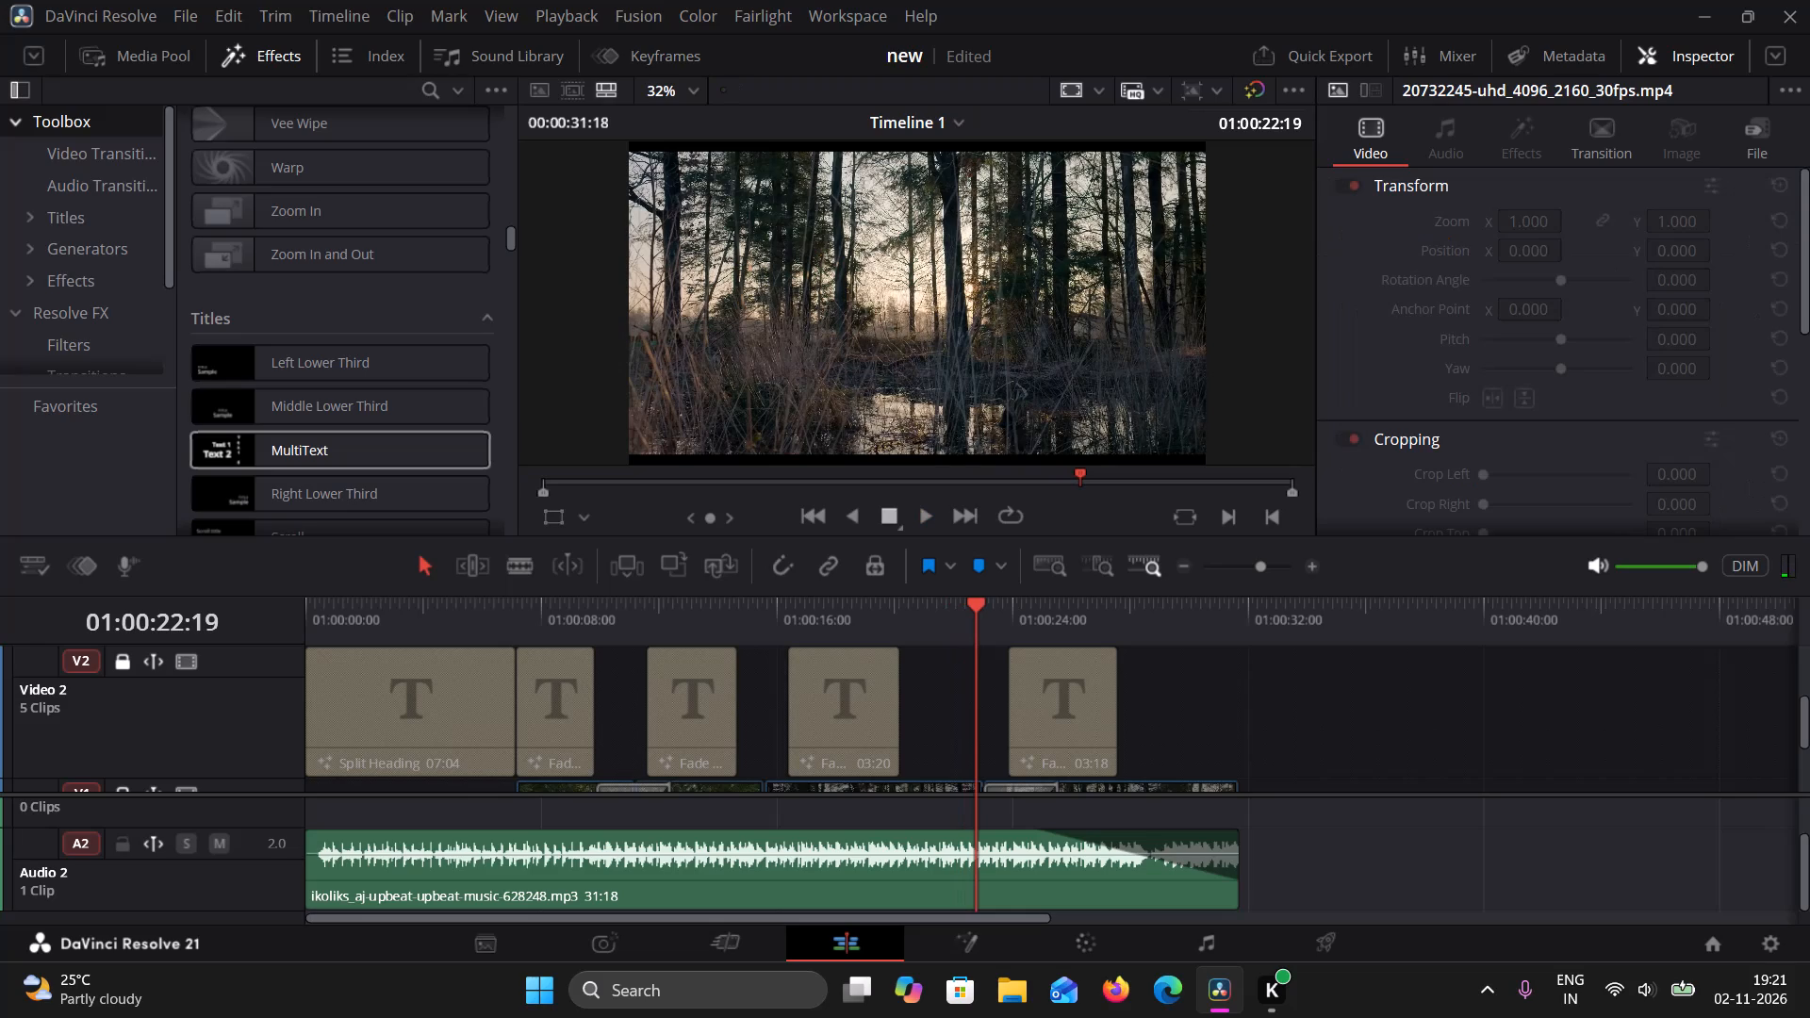
Go back to the timeline's start and replay the opening of the COLOUR GRADING Split Heading title, stopping about 3 seconds in.
left_click_drag(1033, 485, 743, 508)
left_click_drag(743, 508, 352, 507)
left_click(933, 518)
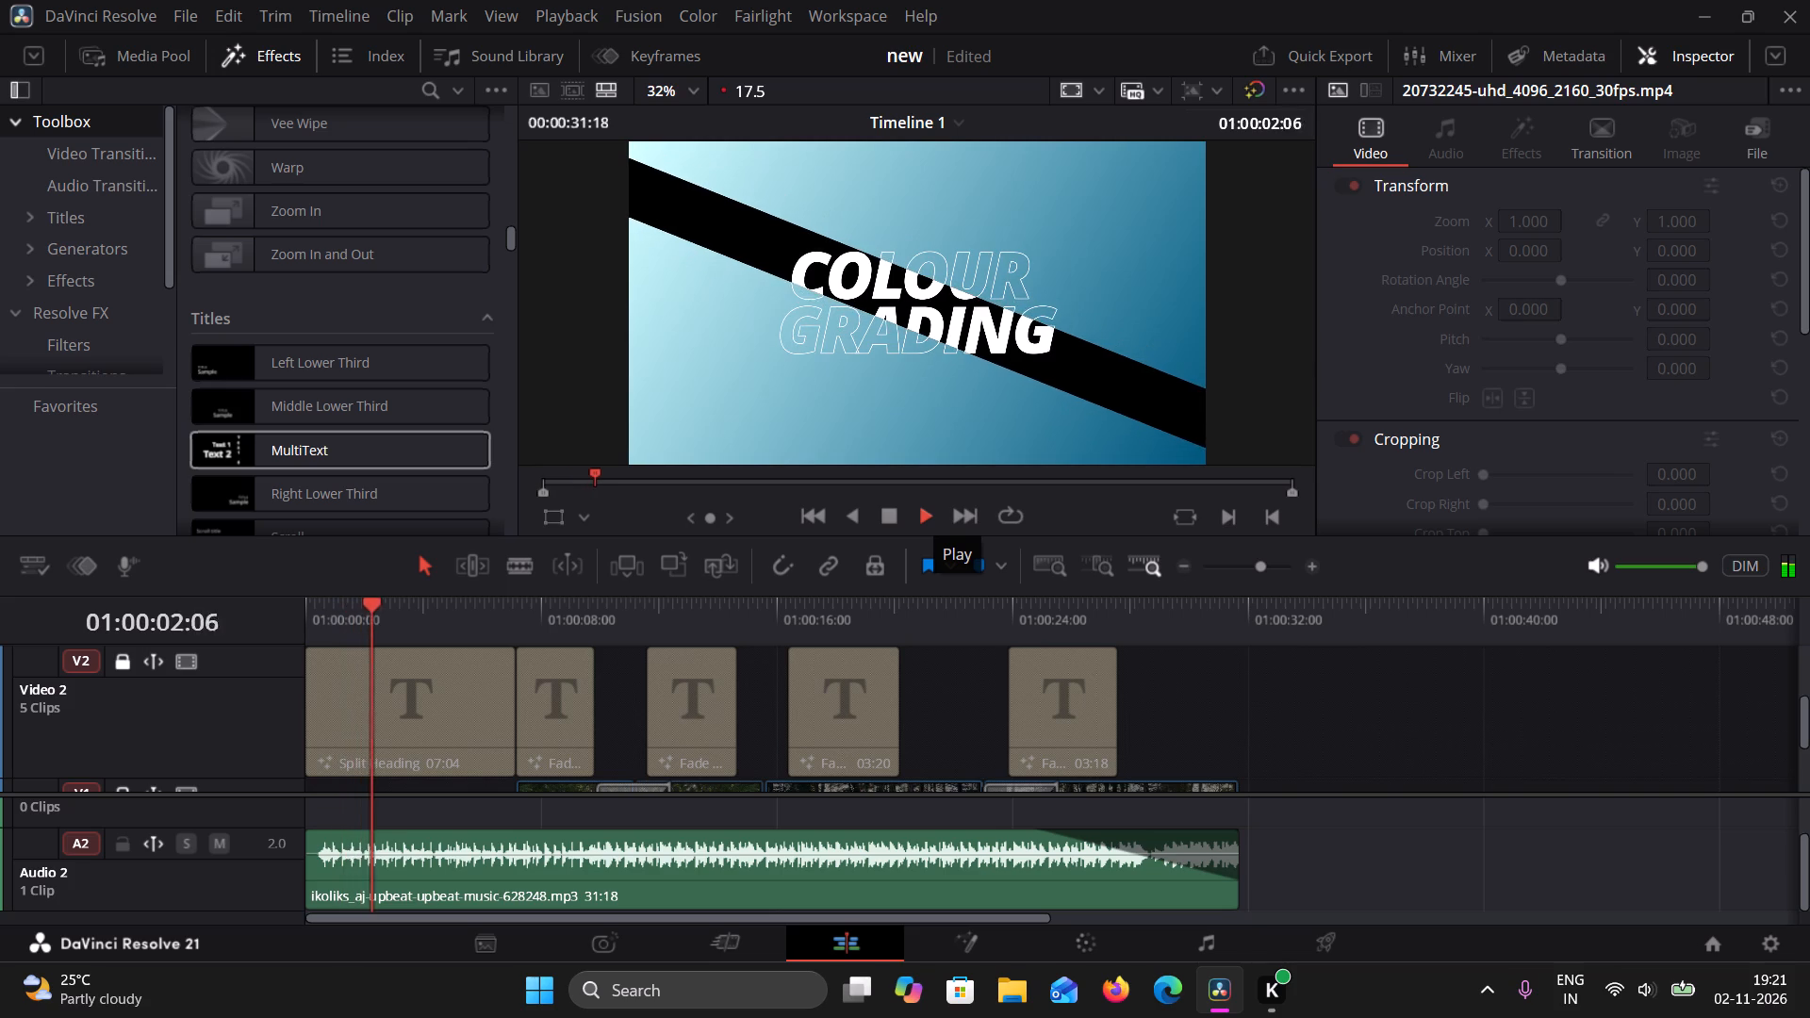
left_click(891, 522)
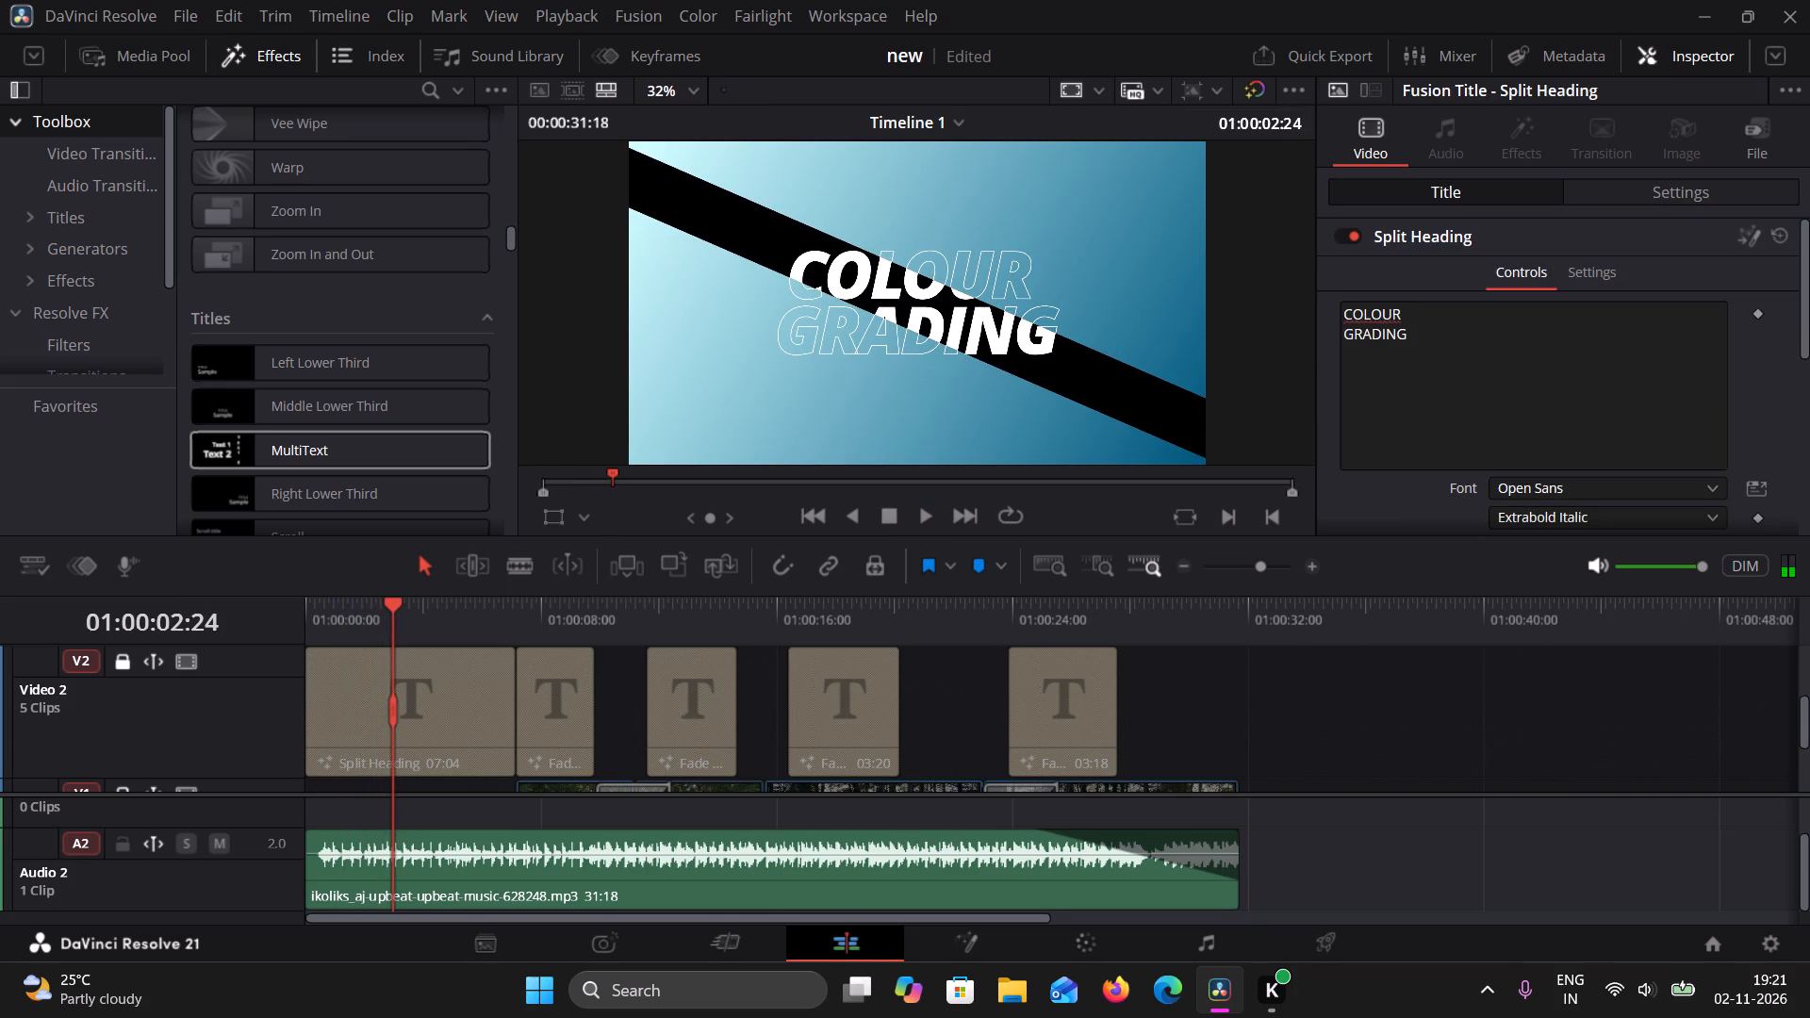